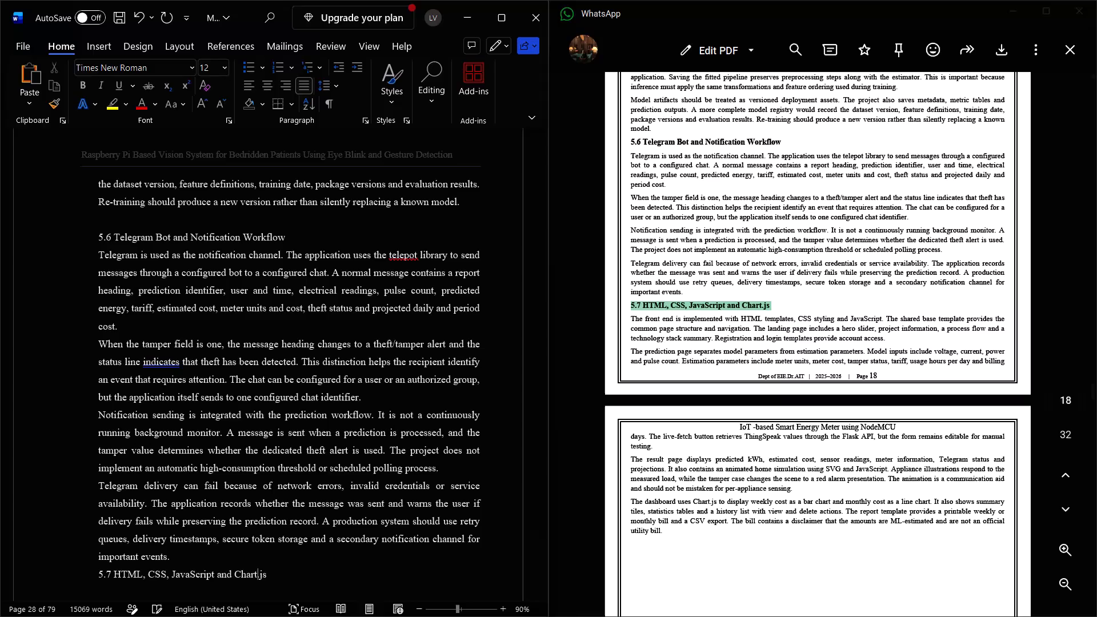
Start a new paragraph below the heading "5.7 HTML, CSS, JavaScript and Chart.js" in the report.
{"action": "key", "text": "Return"}
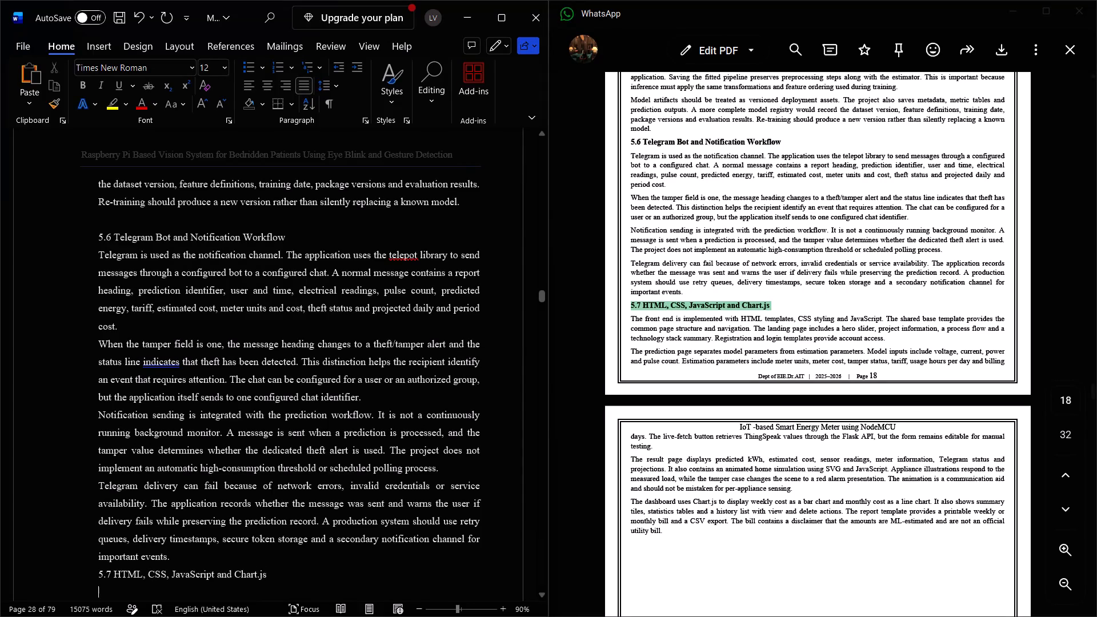
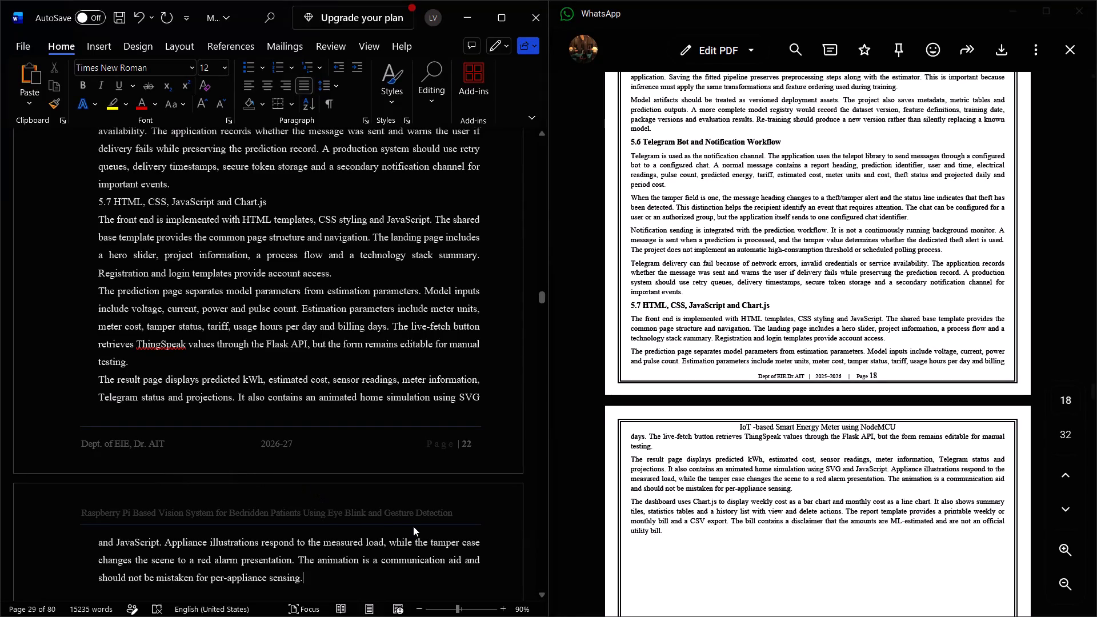
Start a new paragraph in section 5.7 of the report, after the result-page paragraph ending "should not be mistaken for per-appliance sensing.".
{"action": "key", "text": "Return"}
{"action": "scroll", "coordinate": [702, 473], "scroll_direction": "down", "scroll_amount": 1}
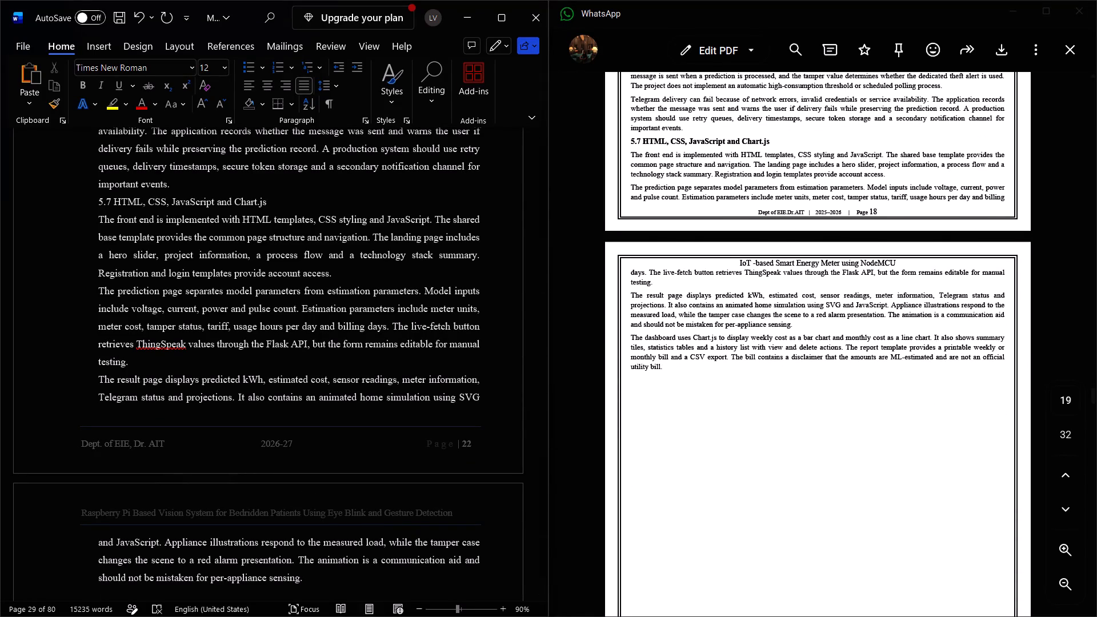
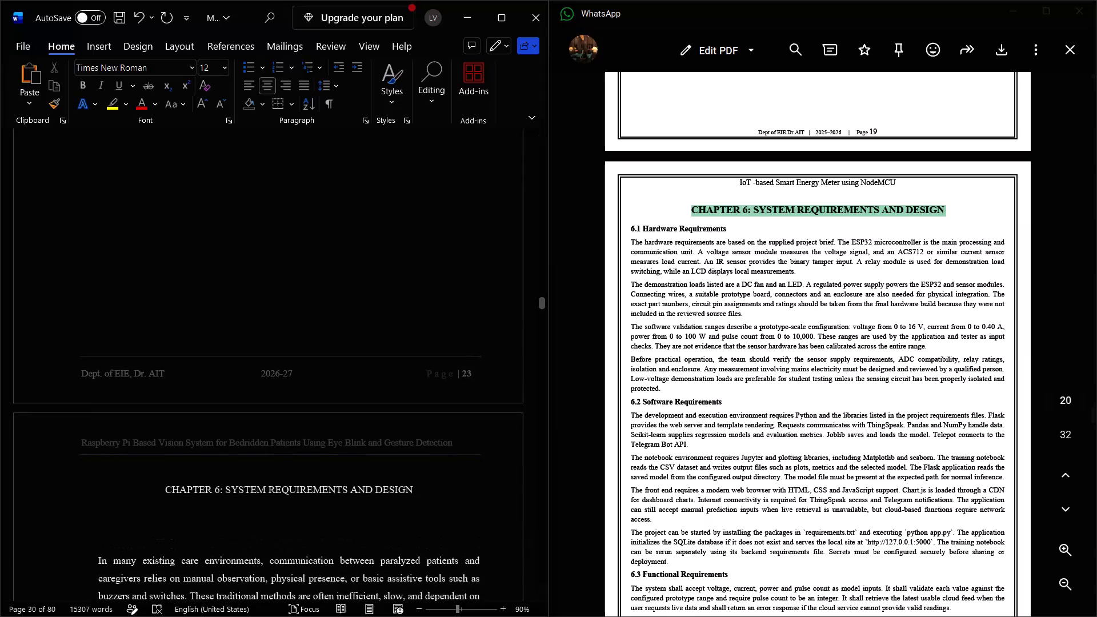
Start a new justified paragraph below the heading "CHAPTER 6: SYSTEM REQUIREMENTS AND DESIGN" in the report.
{"action": "key", "text": "Return"}
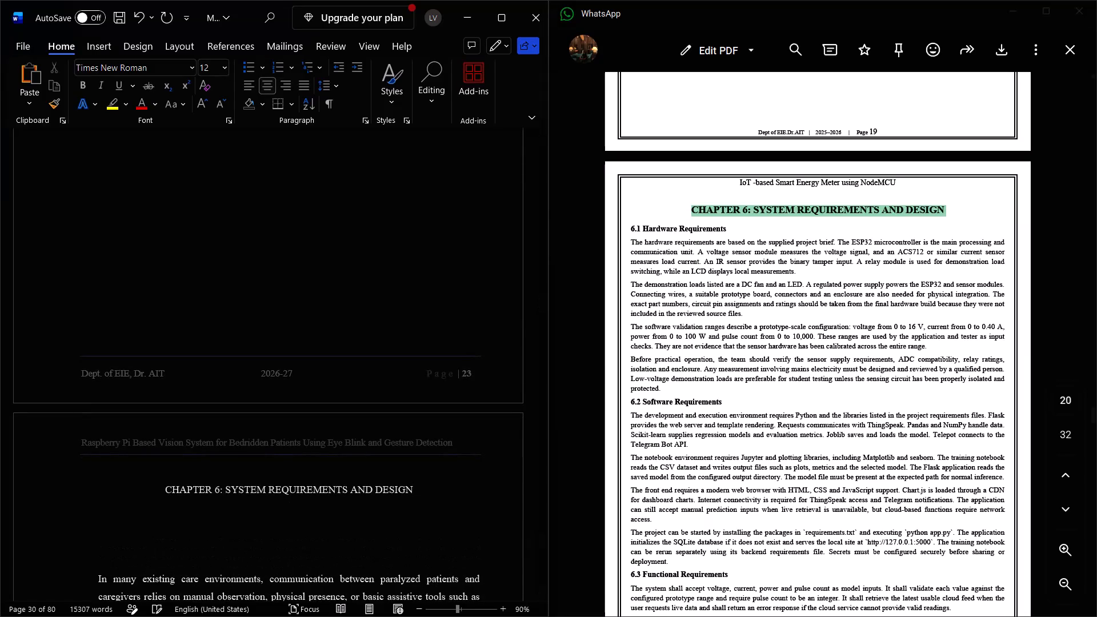
{"action": "left_click", "coordinate": [303, 83]}
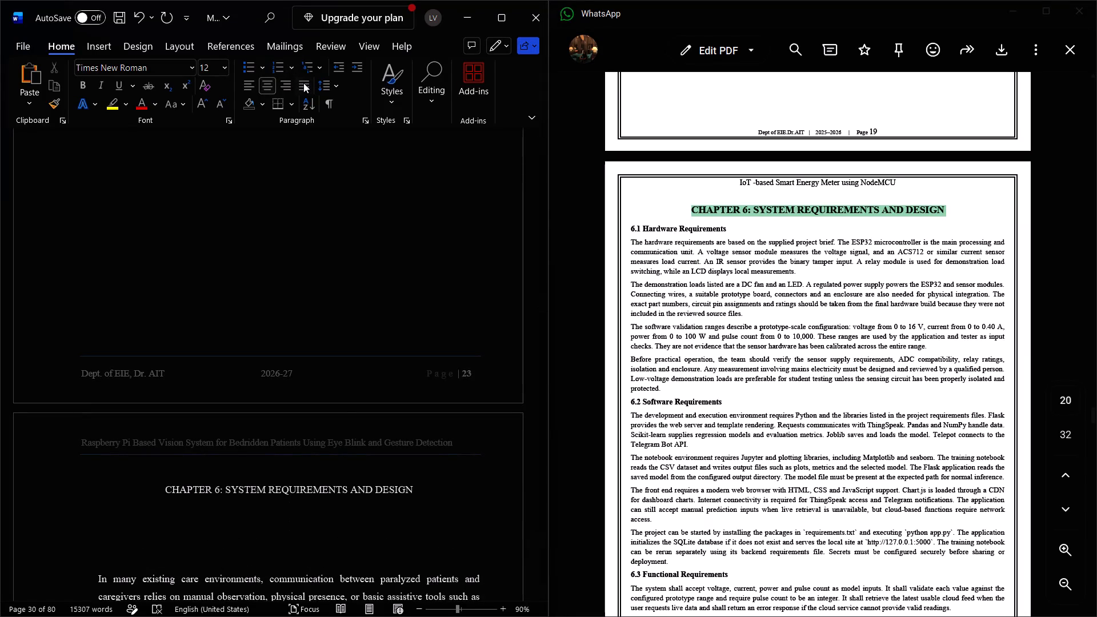
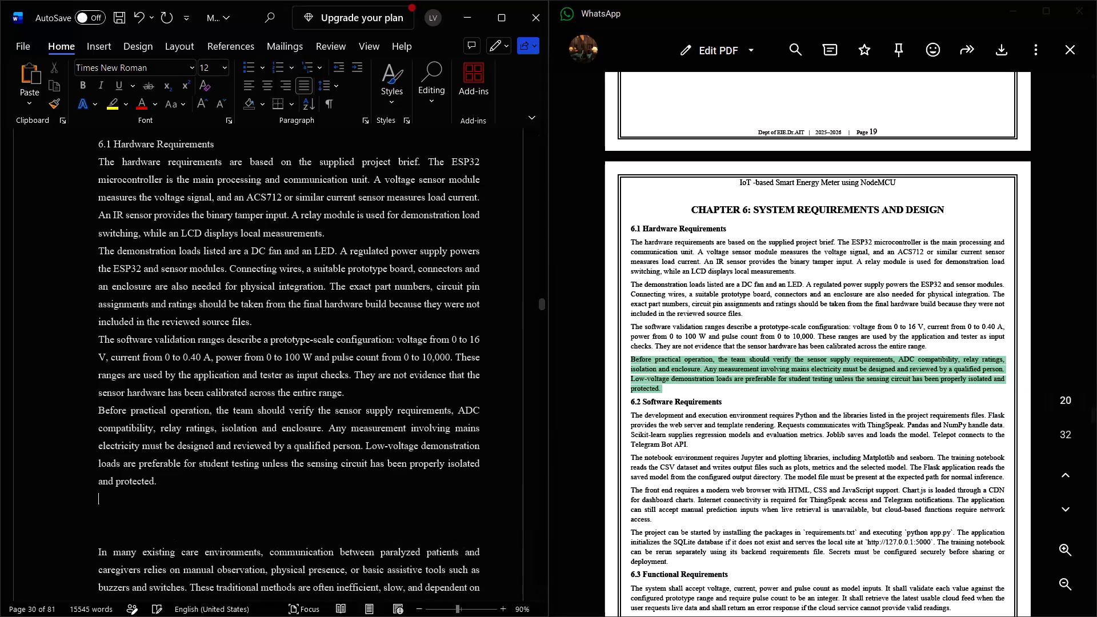
Add a blank line after the last paragraph of section 6.1 Hardware Requirements in the report.
{"action": "key", "text": "Return"}
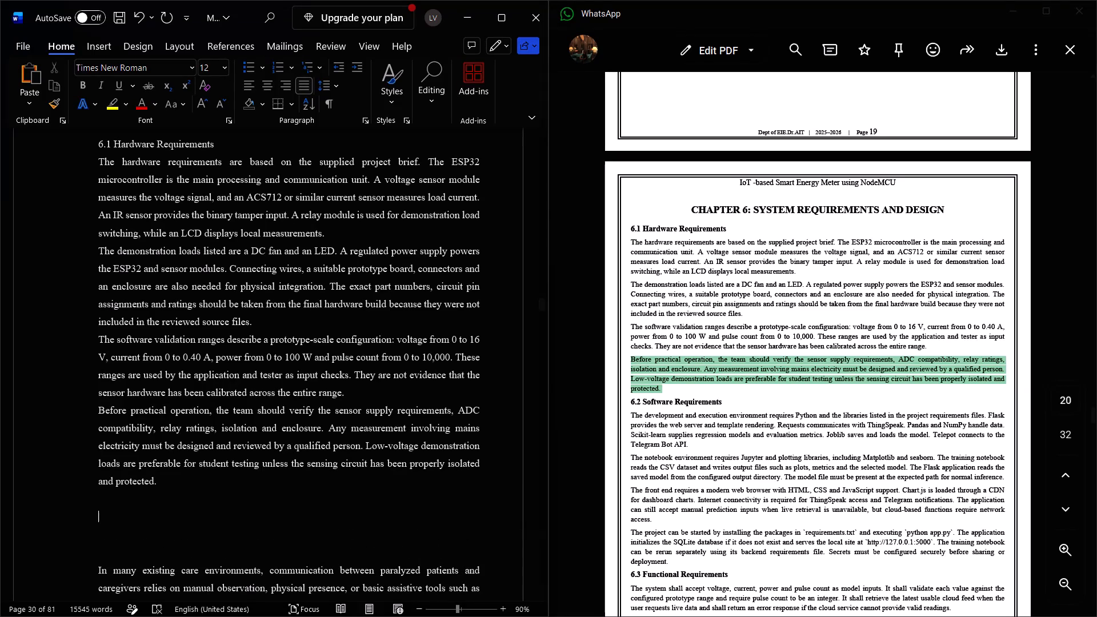
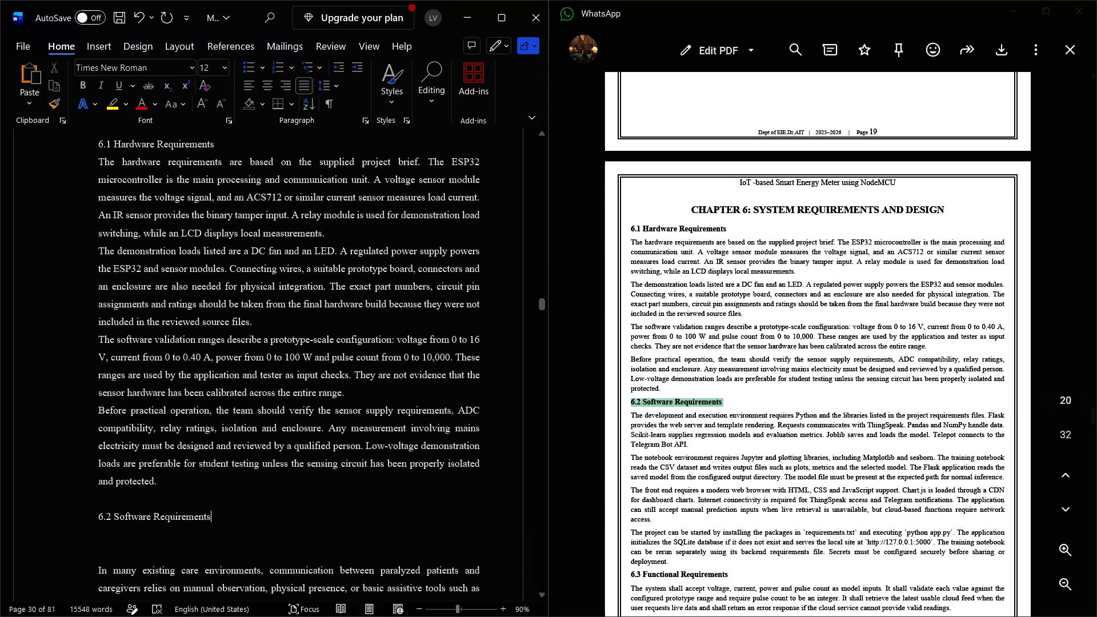
Start a new line below the 6.2 Software Requirements heading in the Word report.
{"action": "key", "text": "Return"}
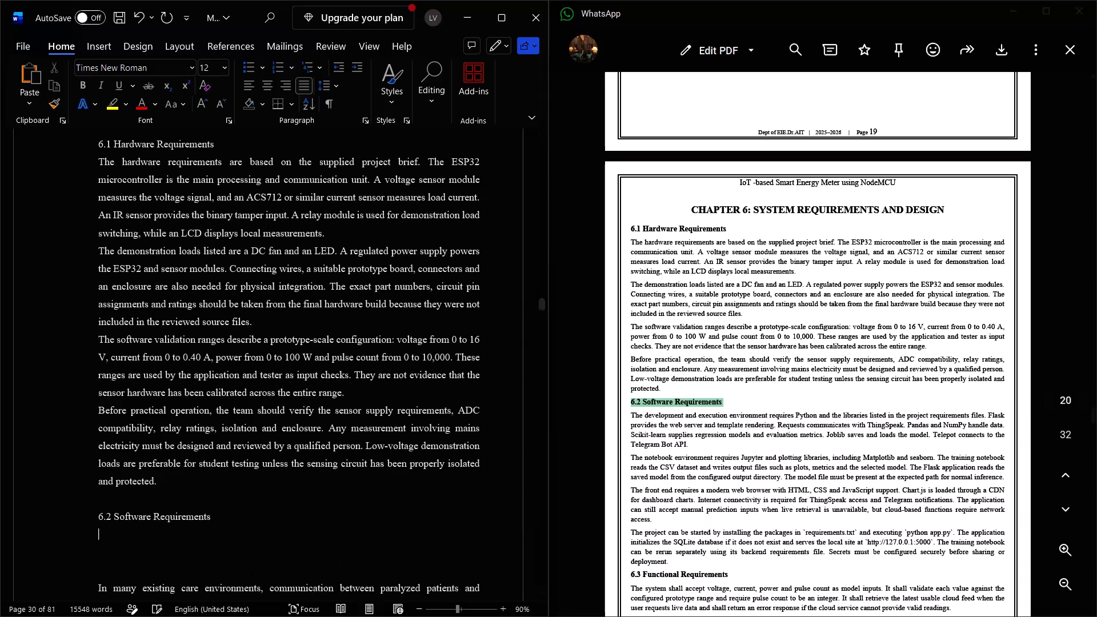
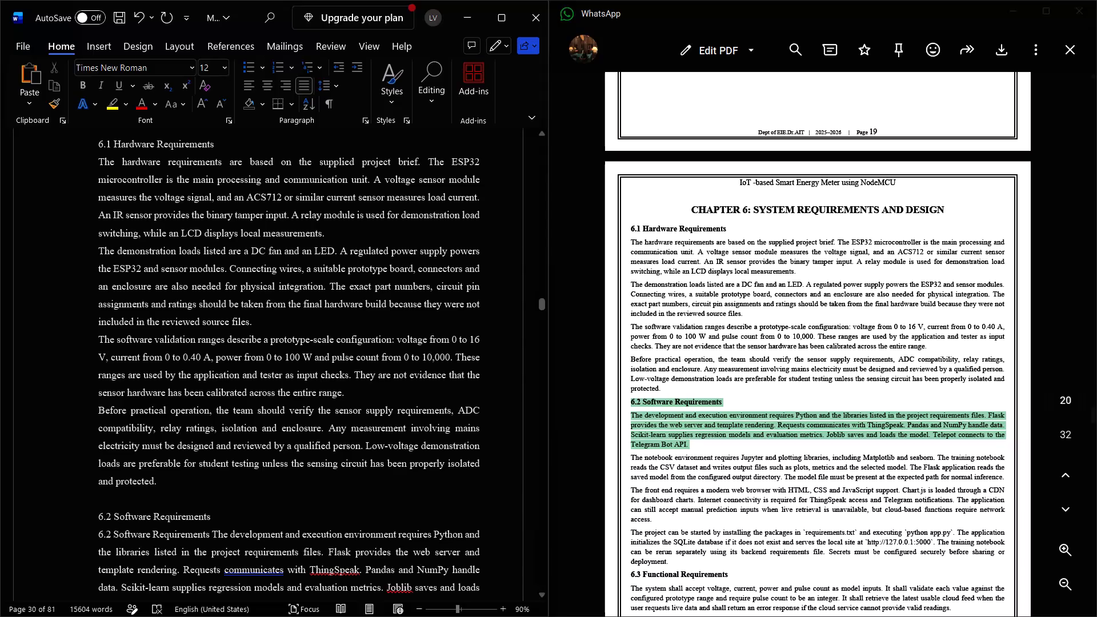
Delete the duplicate "6.2 Software Requirements" text from the start of the pasted paragraph, keeping the paragraph on its own line below the heading.
{"action": "left_click", "coordinate": [211, 536]}
{"action": "key", "text": "BackSpace"}
{"action": "key", "text": "BackSpace"}
{"action": "key", "text": "BackSpace"}
{"action": "key", "text": "BackSpace"}
{"action": "key", "text": "BackSpace"}
{"action": "key", "text": "BackSpace"}
{"action": "key", "text": "BackSpace"}
{"action": "key", "text": "BackSpace"}
{"action": "key", "text": "BackSpace"}
{"action": "key", "text": "BackSpace"}
{"action": "key", "text": "BackSpace"}
{"action": "key", "text": "BackSpace"}
{"action": "key", "text": "BackSpace"}
{"action": "key", "text": "BackSpace"}
{"action": "key", "text": "BackSpace"}
{"action": "key", "text": "BackSpace"}
{"action": "key", "text": "BackSpace"}
{"action": "key", "text": "BackSpace"}
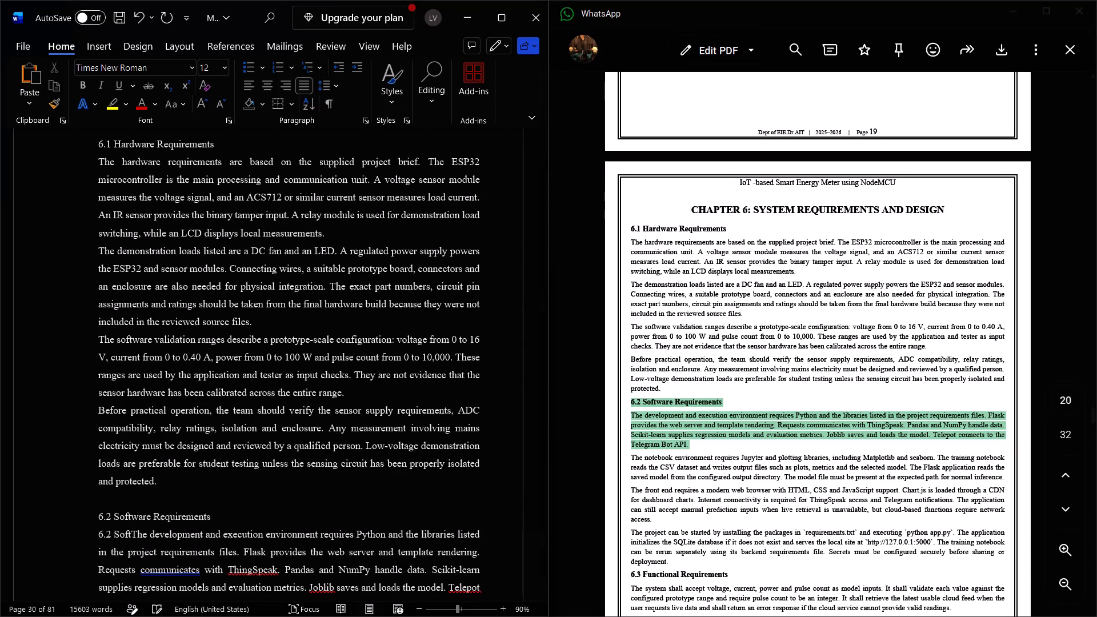
{"action": "key", "text": "BackSpace"}
{"action": "key", "text": "BackSpace"}
{"action": "key", "text": "BackSpace"}
{"action": "key", "text": "BackSpace"}
{"action": "key", "text": "BackSpace"}
{"action": "key", "text": "BackSpace"}
{"action": "key", "text": "BackSpace"}
{"action": "key", "text": "BackSpace"}
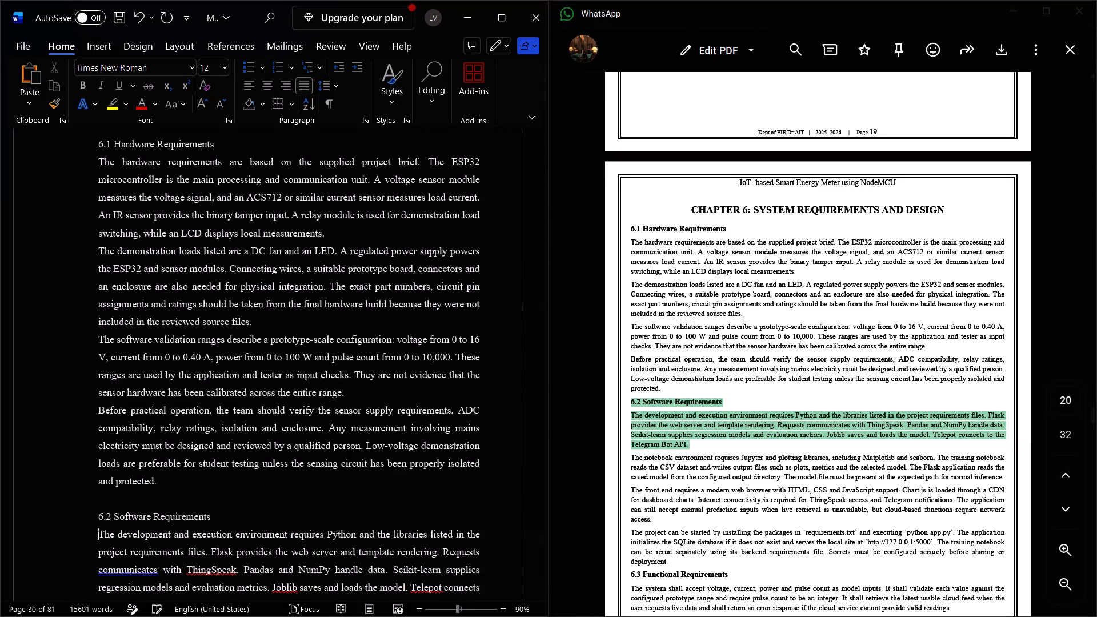
{"action": "key", "text": "BackSpace"}
{"action": "key", "text": "BackSpace"}
{"action": "key", "text": "BackSpace"}
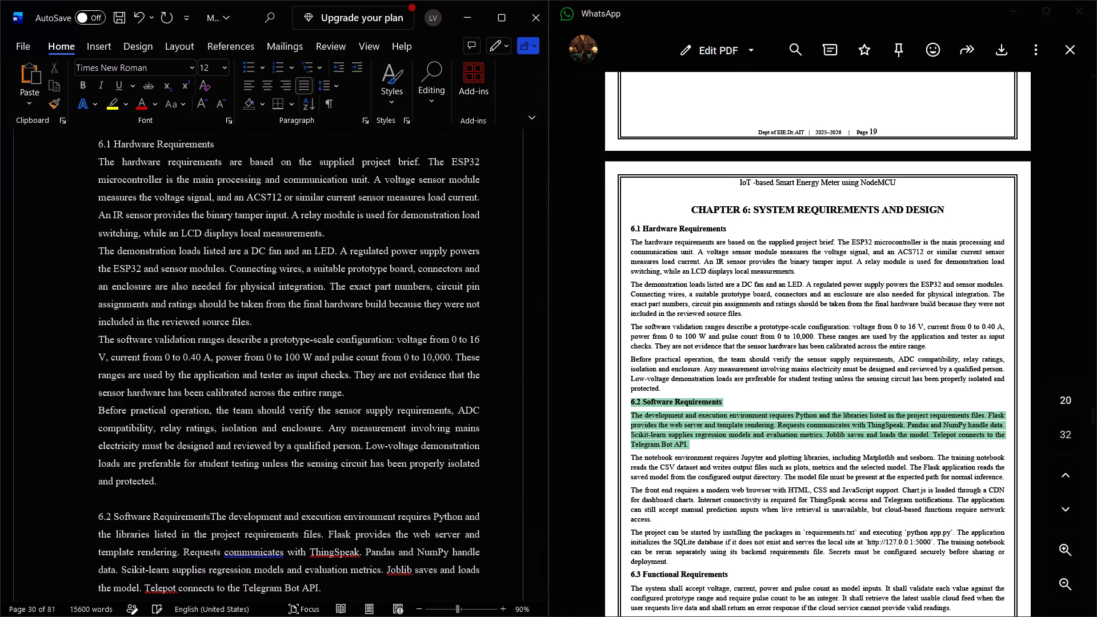
{"action": "key", "text": "Return"}
Insert blank lines after "Telegram Bot API." to push the old care-environments text onto the next page, leaving the cursor directly below the 6.2 paragraph.
{"action": "scroll", "coordinate": [264, 487], "scroll_direction": "down", "scroll_amount": 1}
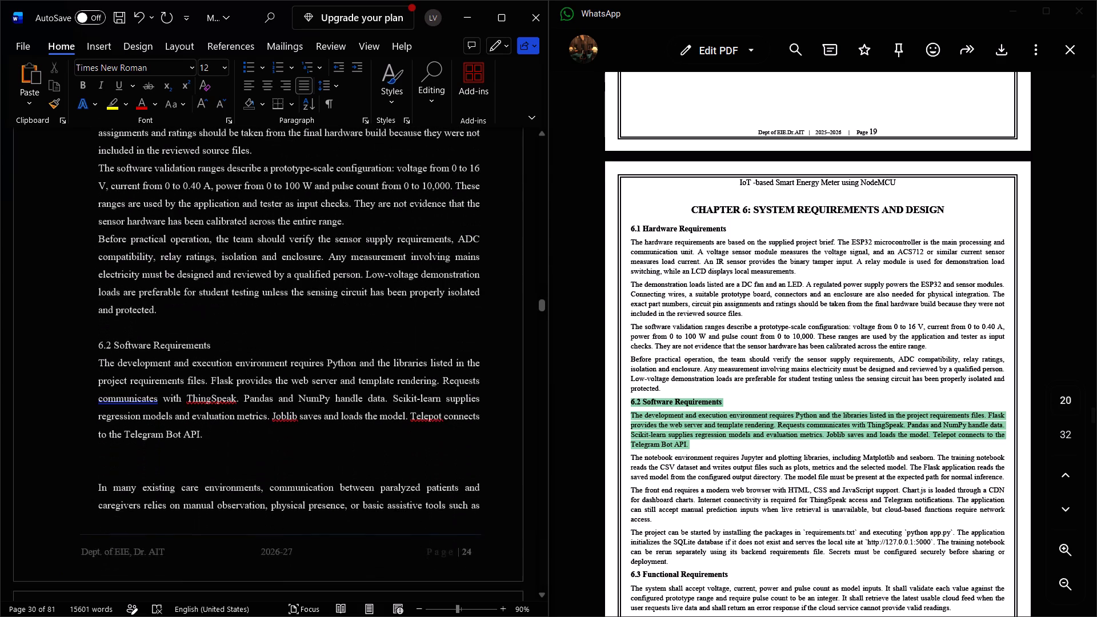
{"action": "scroll", "coordinate": [264, 487], "scroll_direction": "down", "scroll_amount": 1}
{"action": "left_click", "coordinate": [218, 403]}
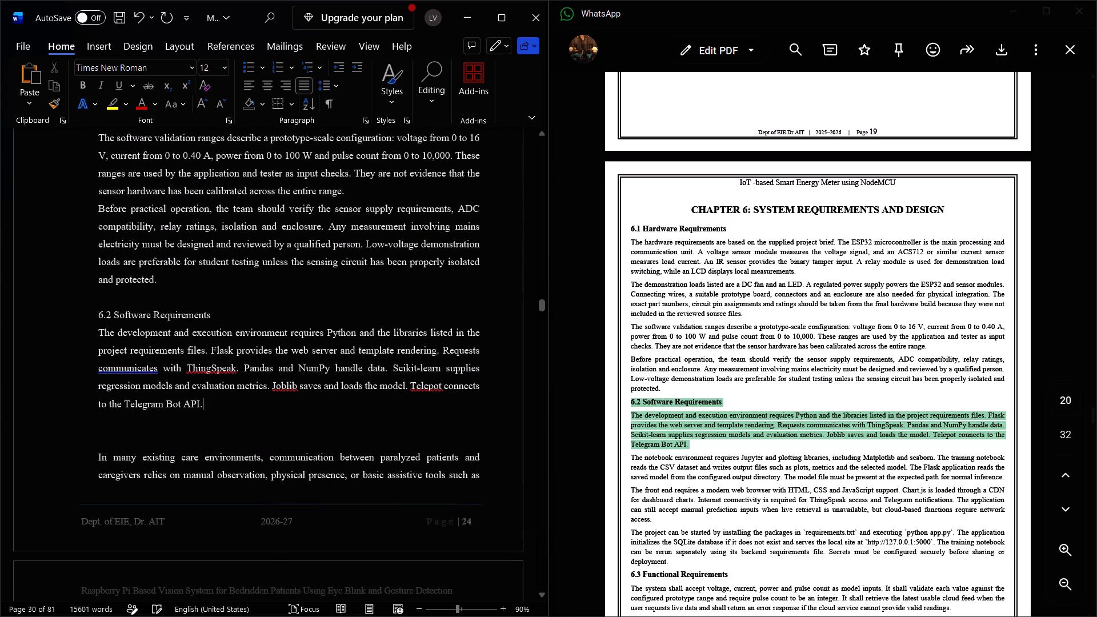
{"action": "key", "text": "Return"}
{"action": "key", "text": "Return"}
{"action": "key", "text": "Return"}
{"action": "key", "text": "Return"}
{"action": "key", "text": "Return"}
{"action": "key", "text": "Return"}
{"action": "key", "text": "Return"}
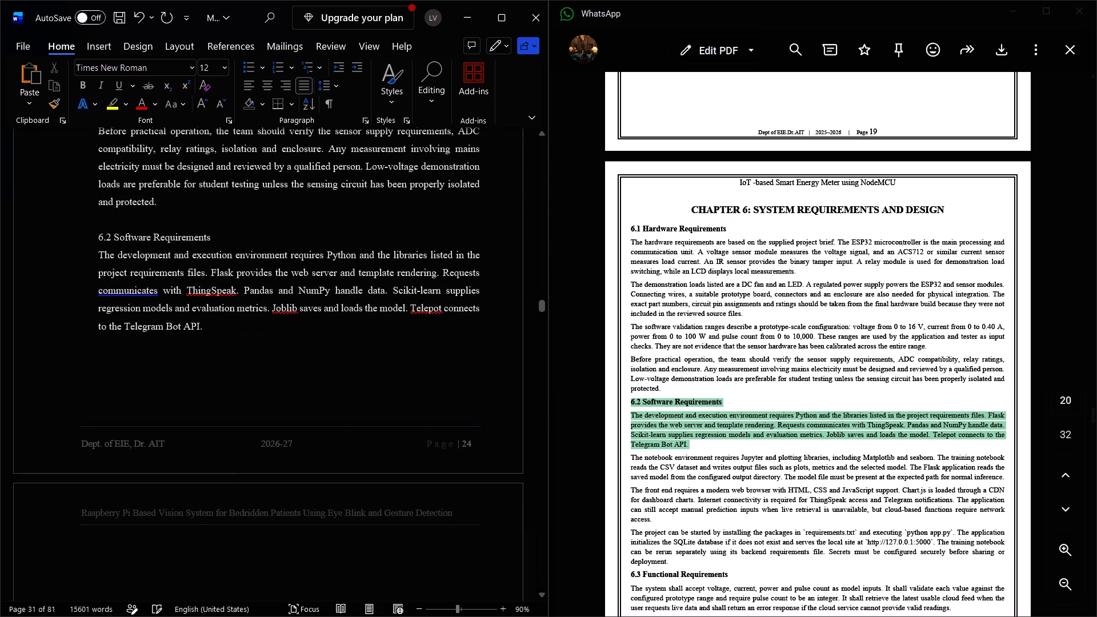
{"action": "left_click", "coordinate": [225, 326]}
{"action": "key", "text": "Return"}
Locate the next section 6.2 paragraph, on the notebook environment, in the reference PDF.
{"action": "scroll", "coordinate": [679, 381], "scroll_direction": "down", "scroll_amount": 1}
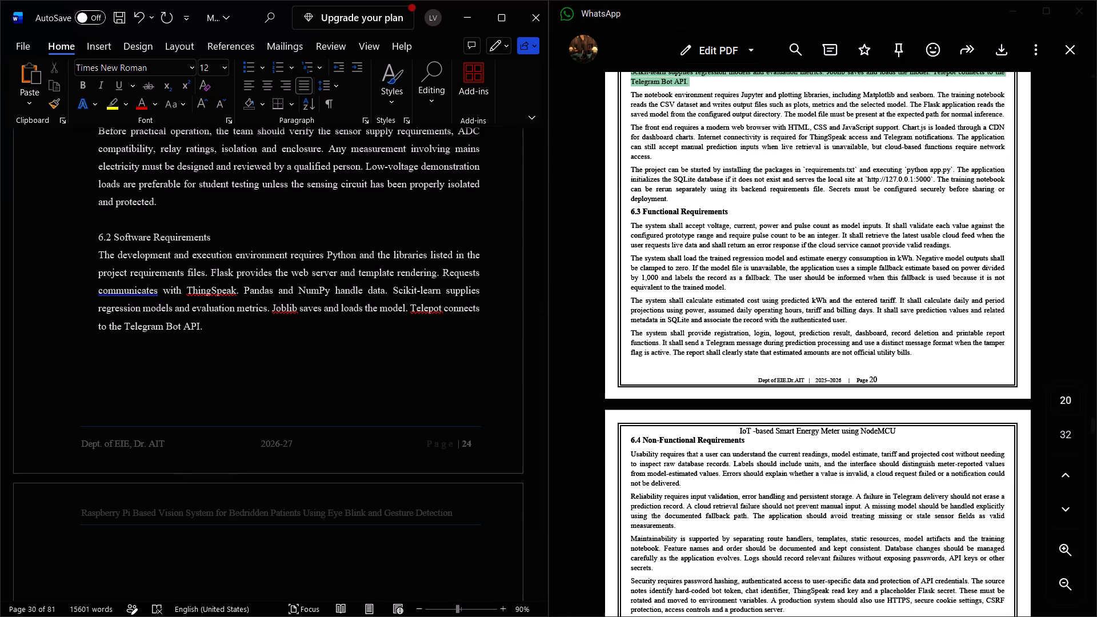
{"action": "scroll", "coordinate": [697, 240], "scroll_direction": "up", "scroll_amount": 1}
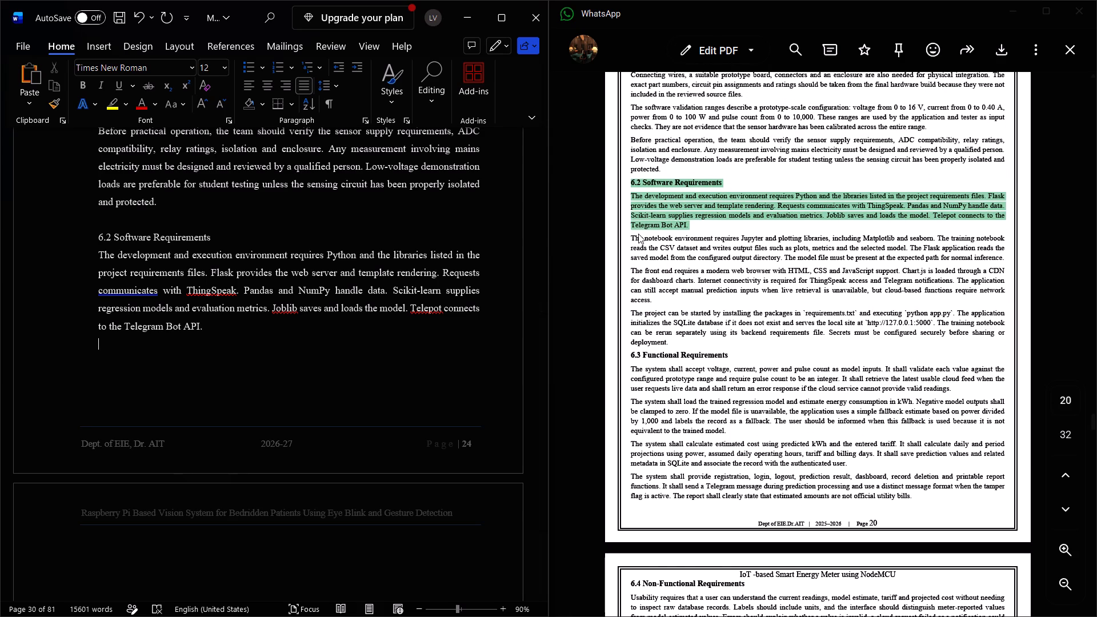
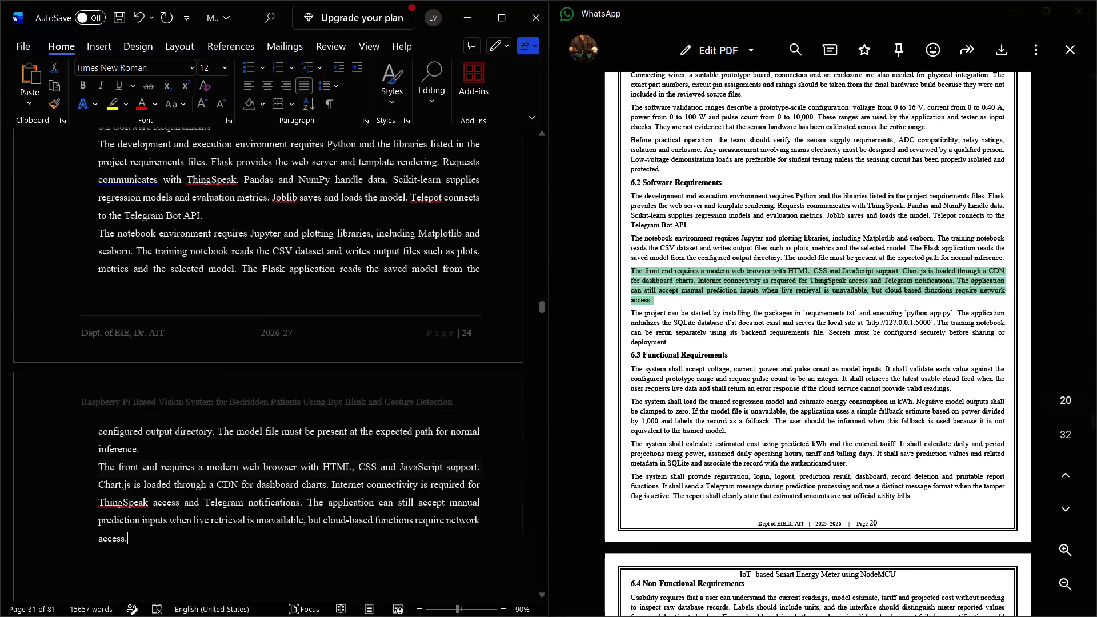
Start a new line below the section 6.2 front-end paragraph ending "cloud-based functions require network access.".
{"action": "key", "text": "Return"}
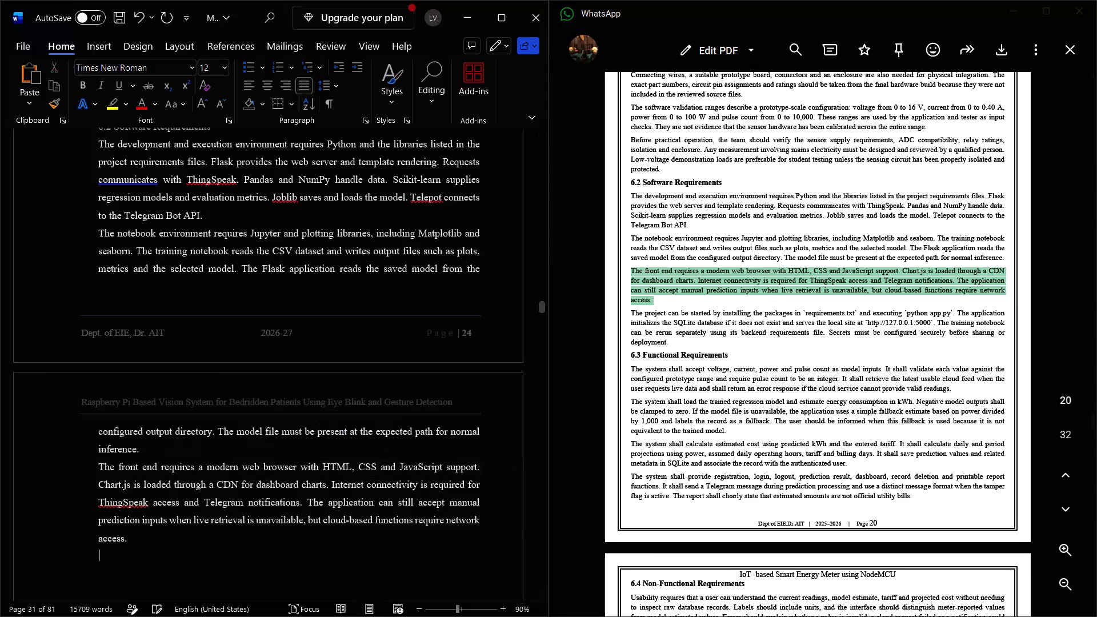
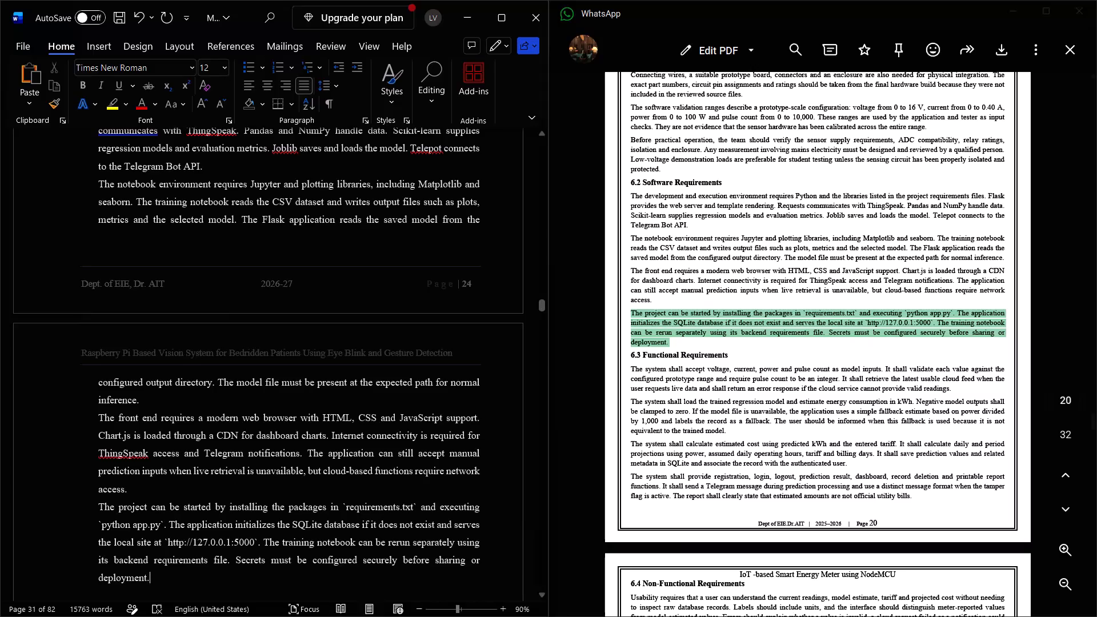
Start a new line below the section 6.2 paragraph ending "configured securely before sharing or deployment.".
{"action": "key", "text": "Return"}
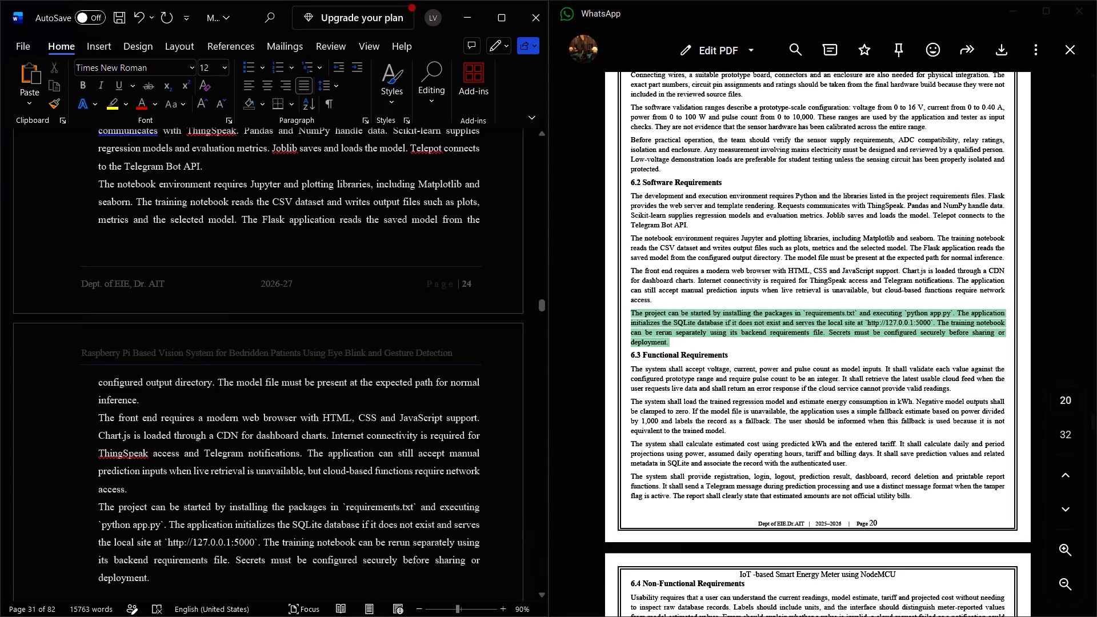
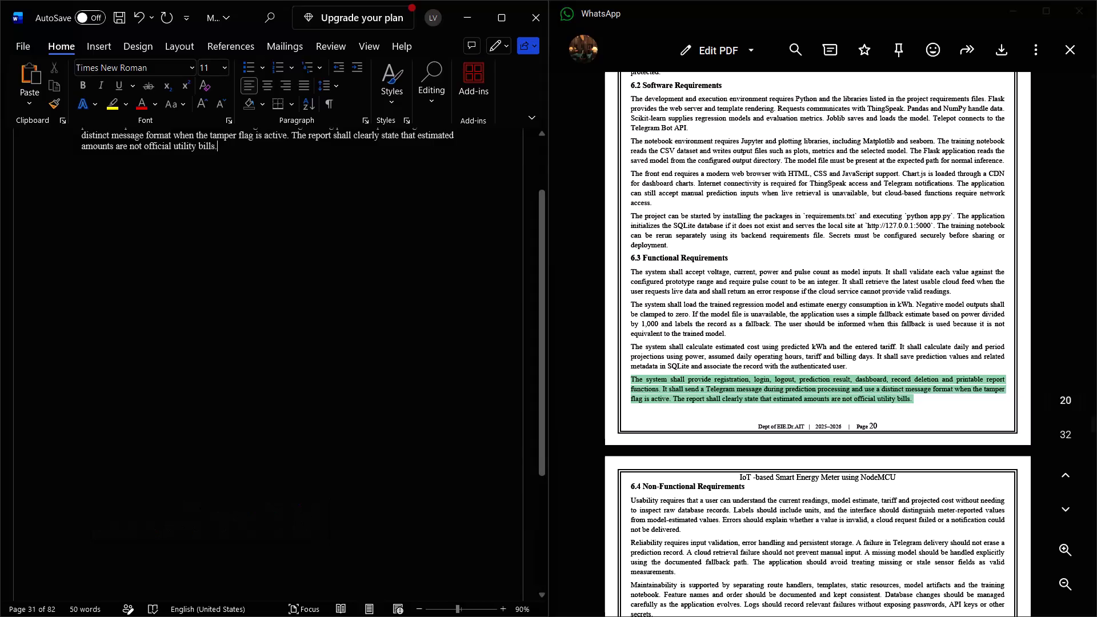
Undo the paste that replaced the entire report text, and clear the whole-document selection near the start of Chapter 6.
{"action": "key", "text": "ctrl+z"}
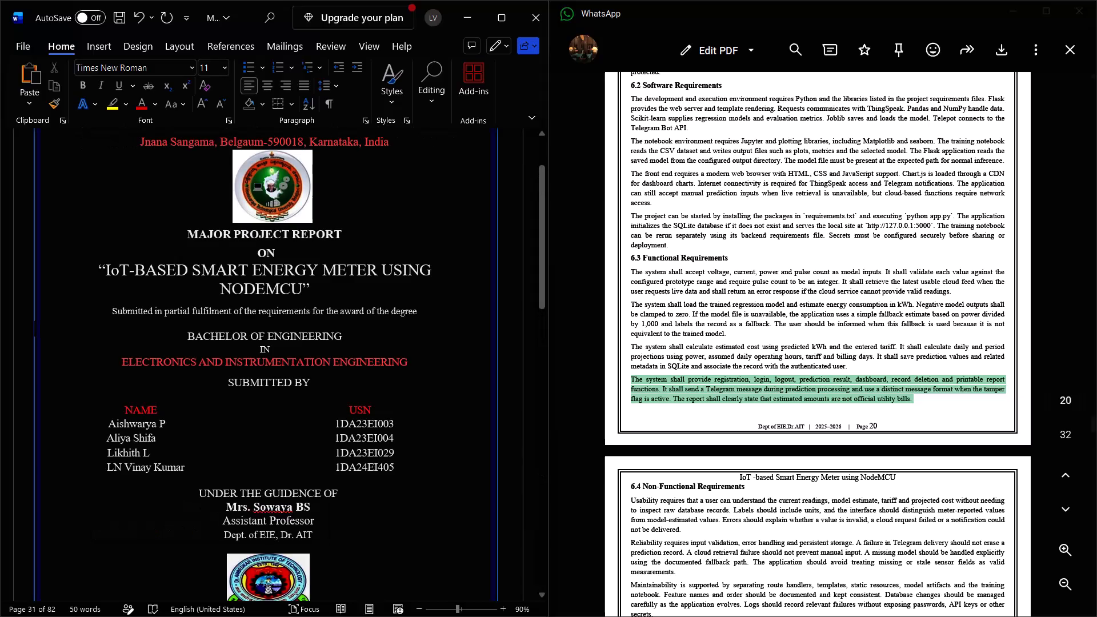
{"action": "scroll", "coordinate": [374, 438], "scroll_direction": "down", "scroll_amount": 2}
{"action": "scroll", "coordinate": [374, 438], "scroll_direction": "down", "scroll_amount": 20}
{"action": "scroll", "coordinate": [374, 438], "scroll_direction": "down", "scroll_amount": 12}
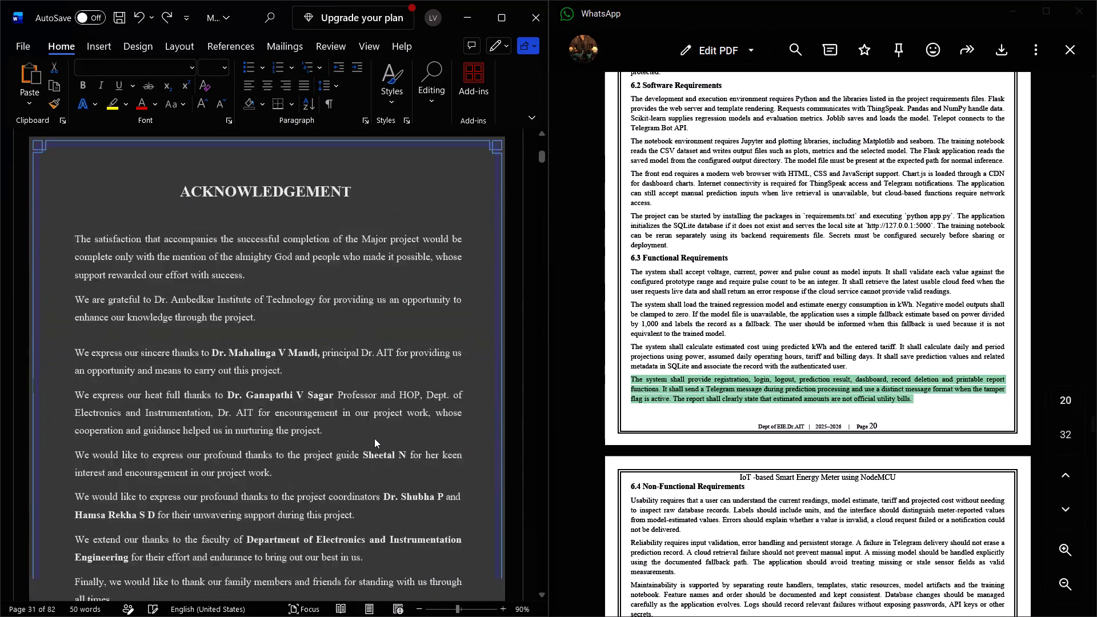
{"action": "scroll", "coordinate": [374, 438], "scroll_direction": "down", "scroll_amount": 20}
{"action": "scroll", "coordinate": [374, 438], "scroll_direction": "down", "scroll_amount": 20}
{"action": "scroll", "coordinate": [374, 438], "scroll_direction": "down", "scroll_amount": 20}
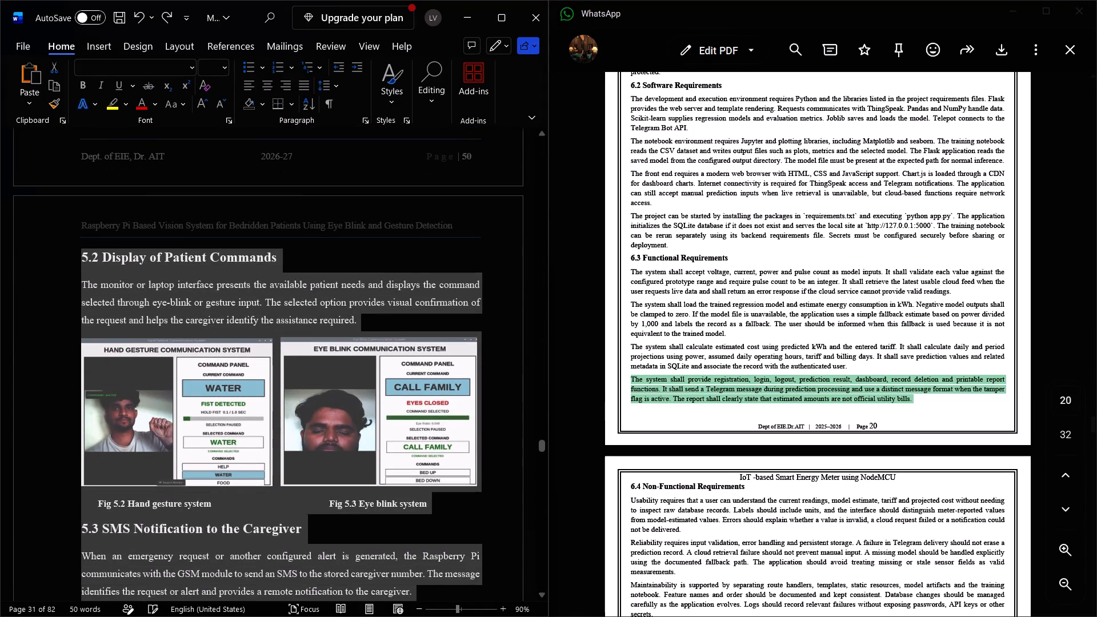
{"action": "scroll", "coordinate": [374, 438], "scroll_direction": "up", "scroll_amount": 10}
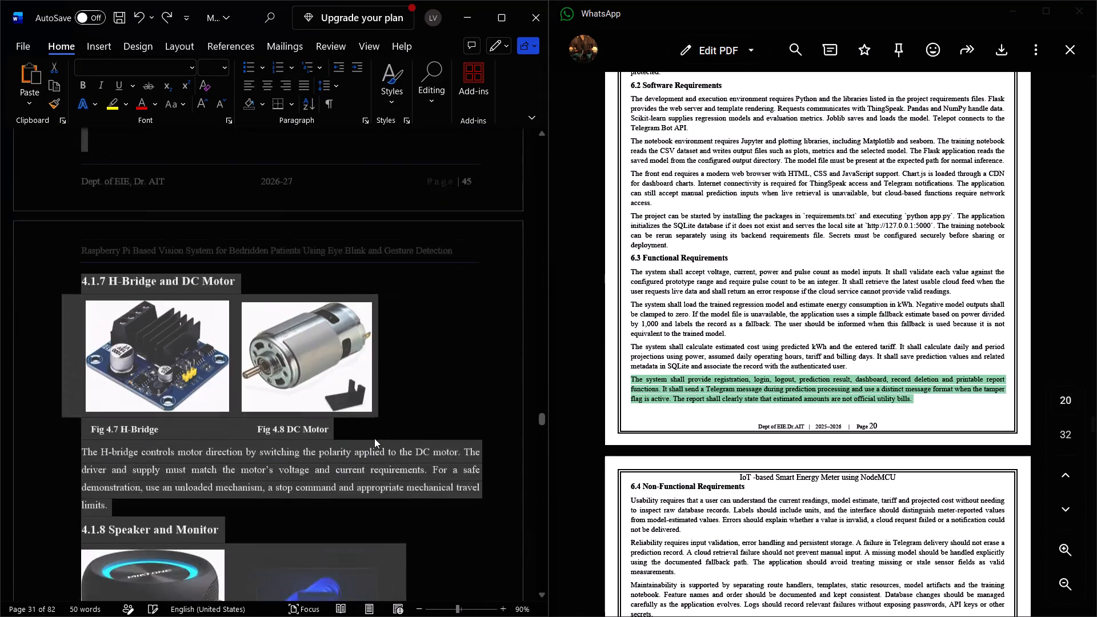
{"action": "scroll", "coordinate": [374, 438], "scroll_direction": "up", "scroll_amount": 10}
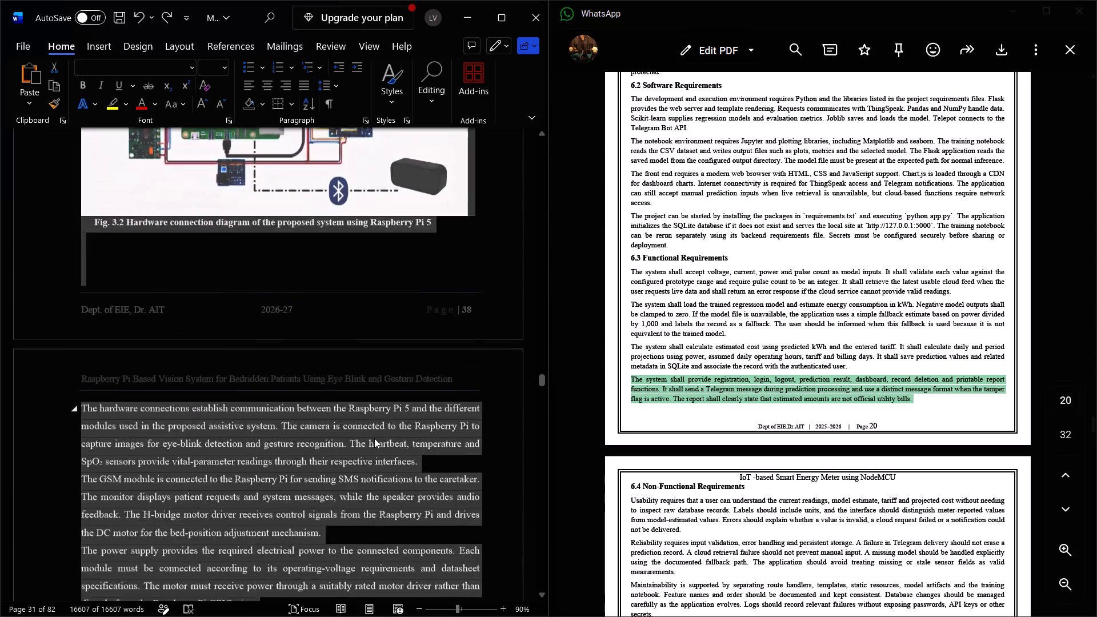
{"action": "scroll", "coordinate": [374, 438], "scroll_direction": "up", "scroll_amount": 12}
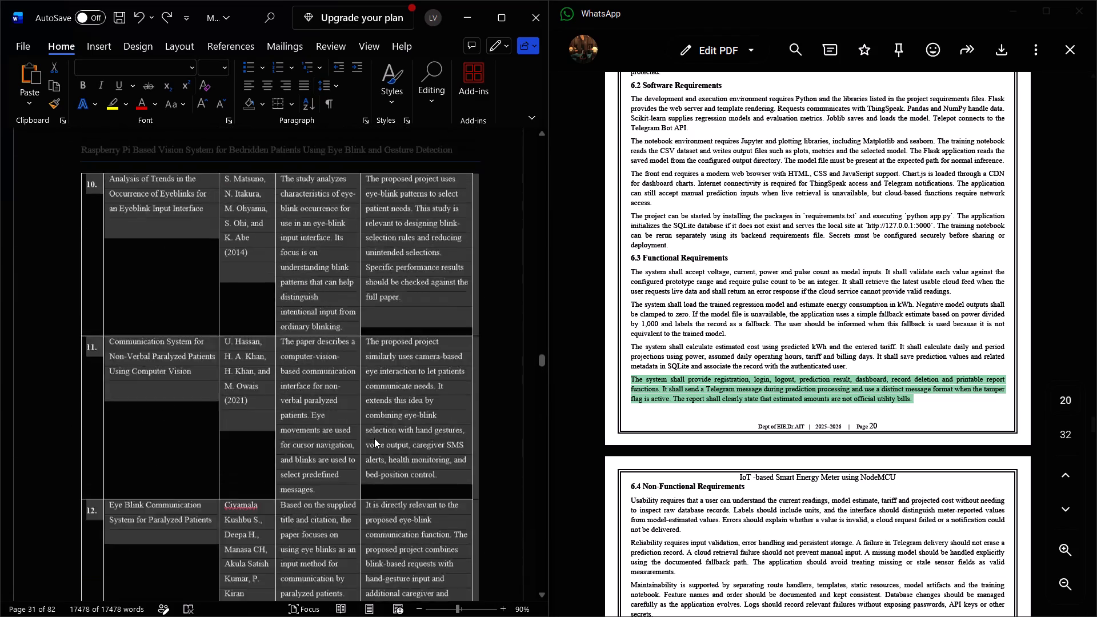
{"action": "scroll", "coordinate": [374, 438], "scroll_direction": "up", "scroll_amount": 10}
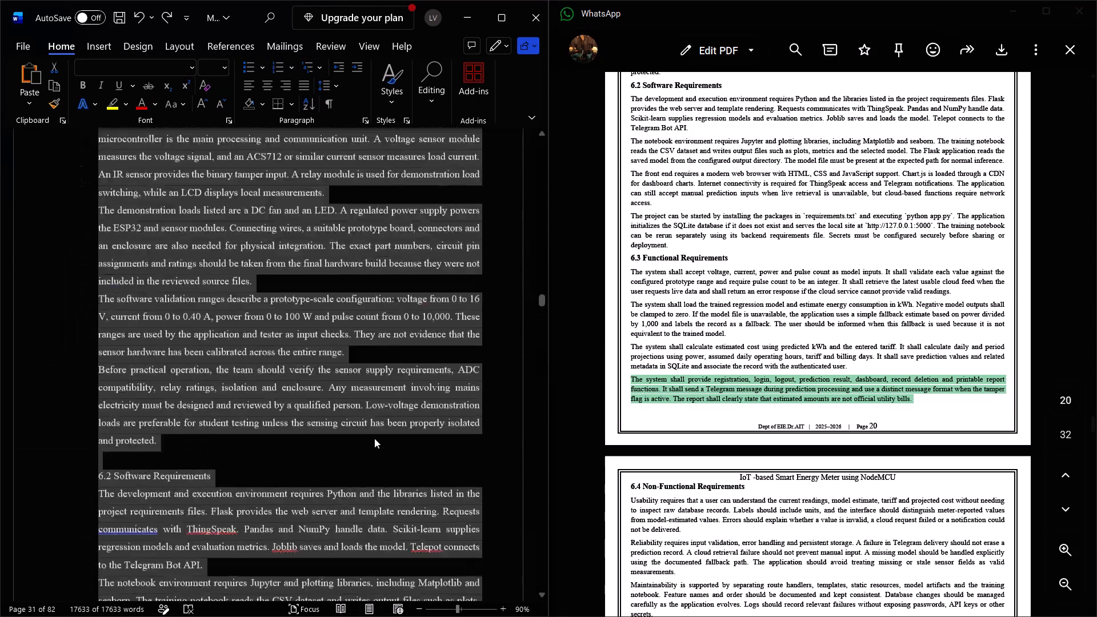
{"action": "scroll", "coordinate": [374, 438], "scroll_direction": "up", "scroll_amount": 1}
{"action": "left_click", "coordinate": [366, 301]}
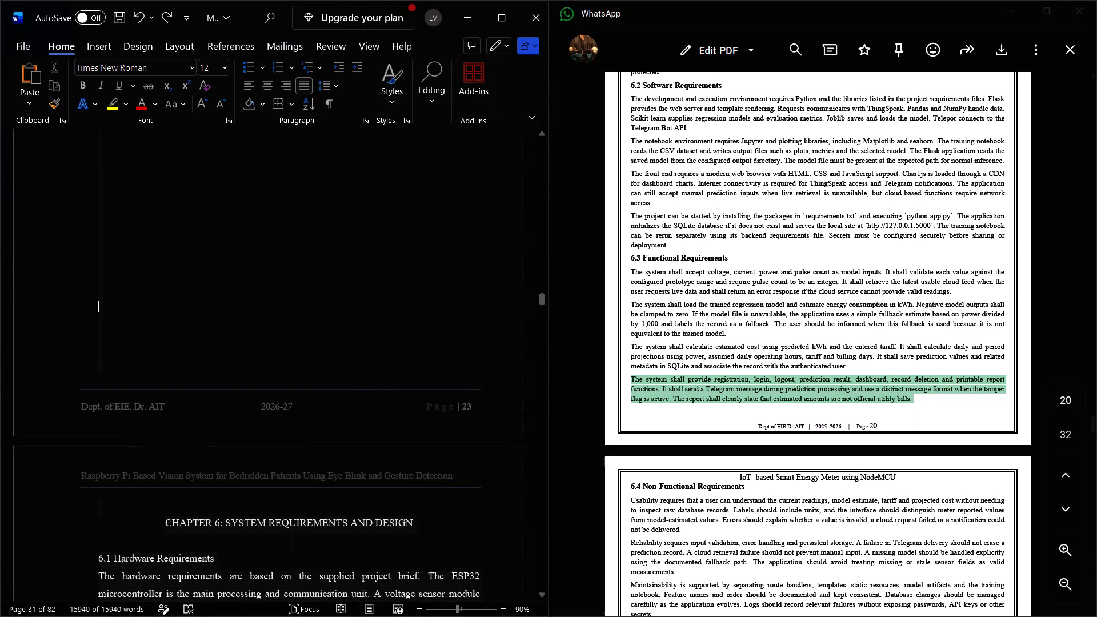
Look through chapters 5 and 6 of the report to locate the end of the section 6.3 Functional Requirements text.
{"action": "scroll", "coordinate": [380, 382], "scroll_direction": "up", "scroll_amount": 1}
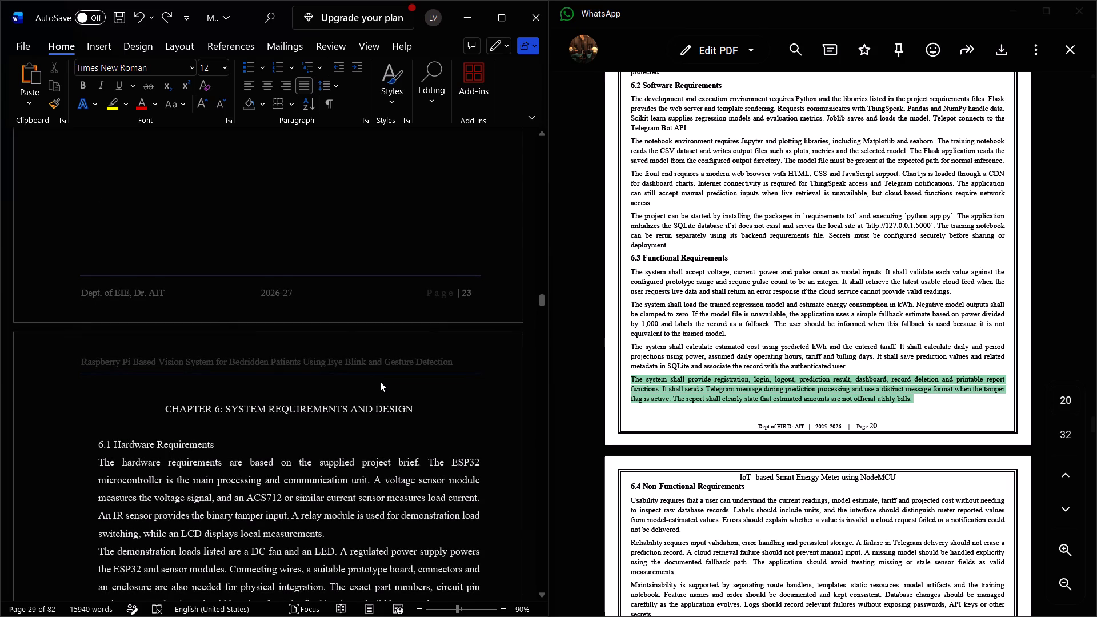
{"action": "scroll", "coordinate": [380, 382], "scroll_direction": "up", "scroll_amount": 2}
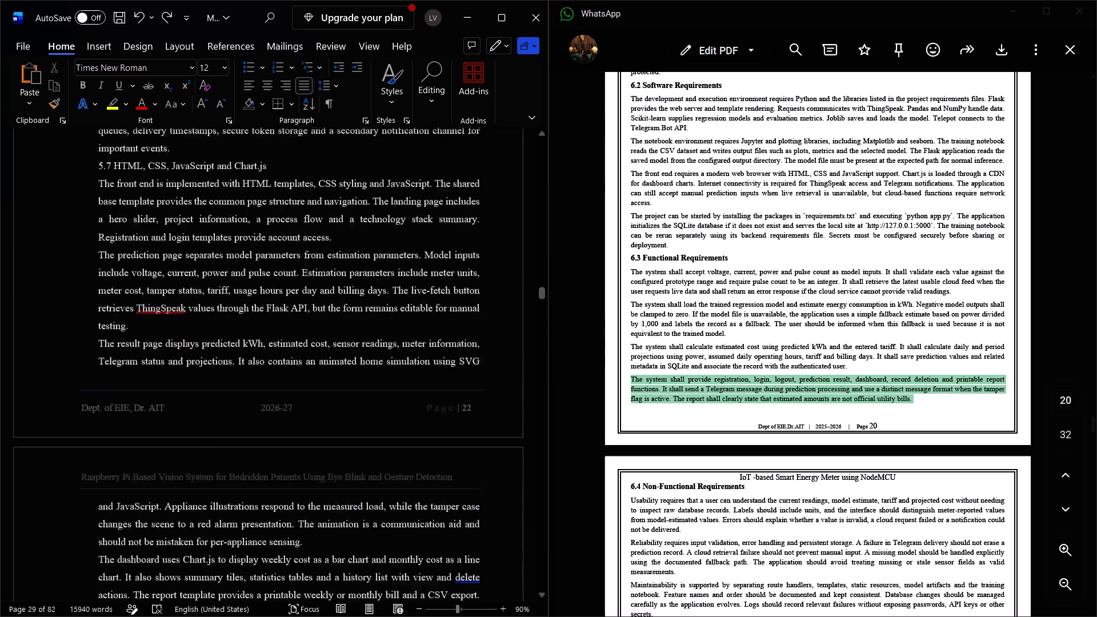
{"action": "scroll", "coordinate": [380, 382], "scroll_direction": "up", "scroll_amount": 1}
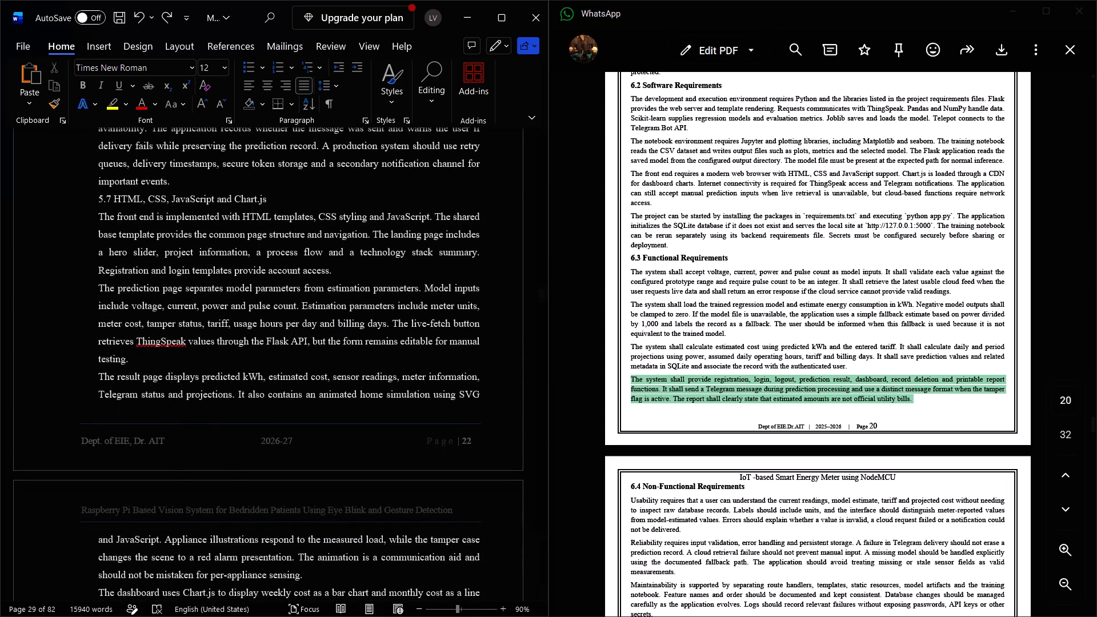
{"action": "scroll", "coordinate": [667, 338], "scroll_direction": "down", "scroll_amount": 1}
{"action": "scroll", "coordinate": [391, 415], "scroll_direction": "down", "scroll_amount": 2}
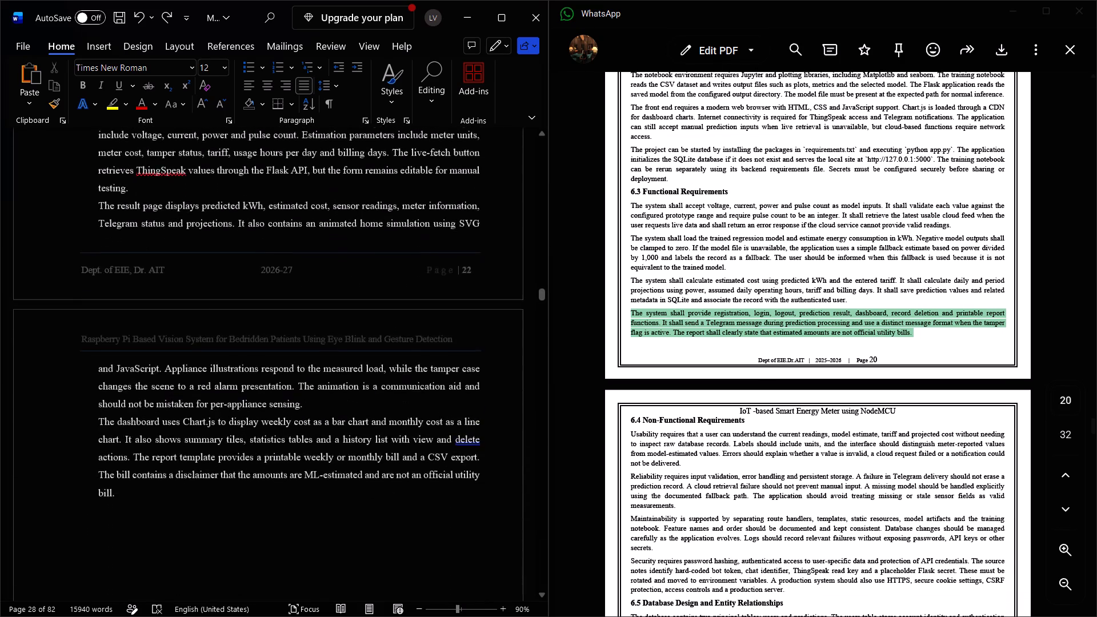
{"action": "scroll", "coordinate": [391, 415], "scroll_direction": "down", "scroll_amount": 2}
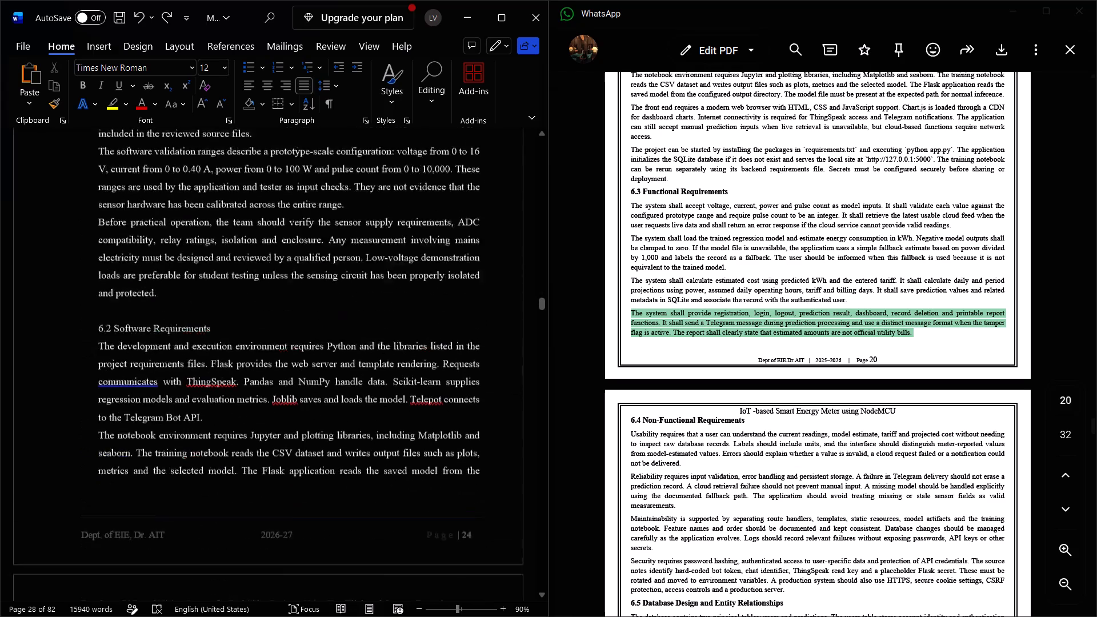
{"action": "scroll", "coordinate": [391, 415], "scroll_direction": "down", "scroll_amount": 2}
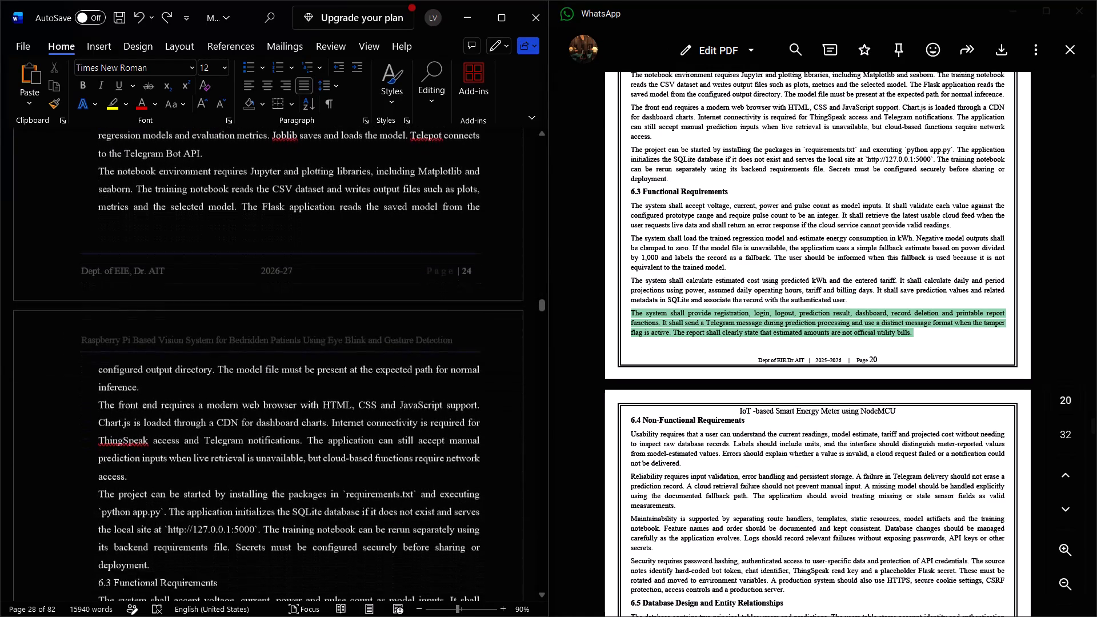
{"action": "scroll", "coordinate": [391, 415], "scroll_direction": "down", "scroll_amount": 1}
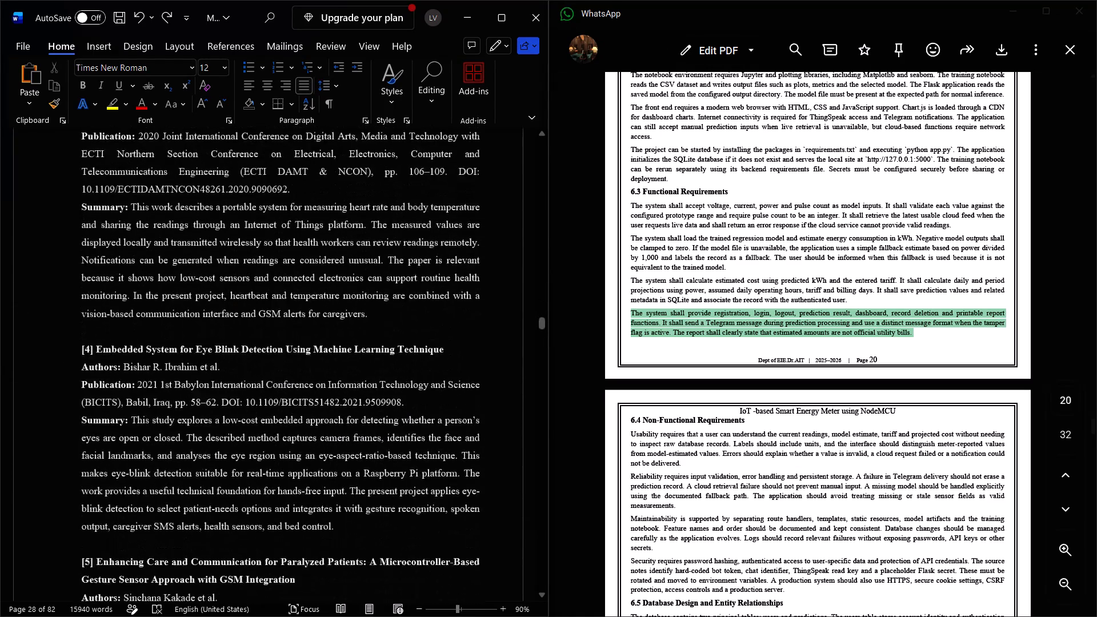
{"action": "scroll", "coordinate": [391, 415], "scroll_direction": "down", "scroll_amount": 1}
{"action": "scroll", "coordinate": [391, 415], "scroll_direction": "up", "scroll_amount": 3}
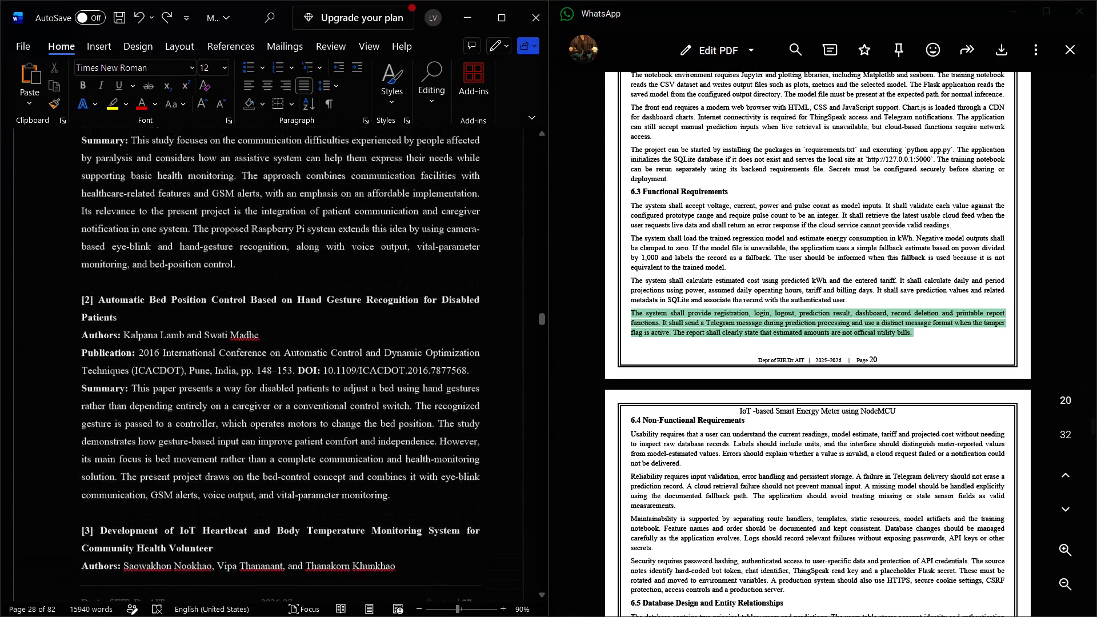
{"action": "scroll", "coordinate": [391, 415], "scroll_direction": "up", "scroll_amount": 6}
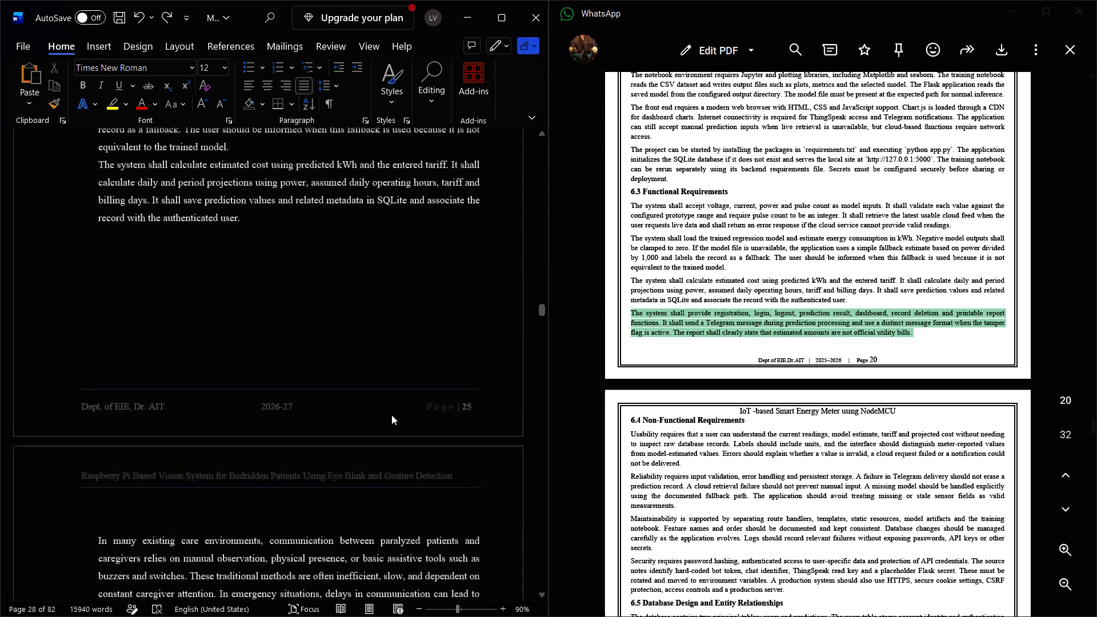
Copy the highlighted final 6.3 paragraph, "The system shall provide registration, login, logout…", from the PDF into the report below the estimated-cost paragraph.
{"action": "scroll", "coordinate": [391, 415], "scroll_direction": "up", "scroll_amount": 1}
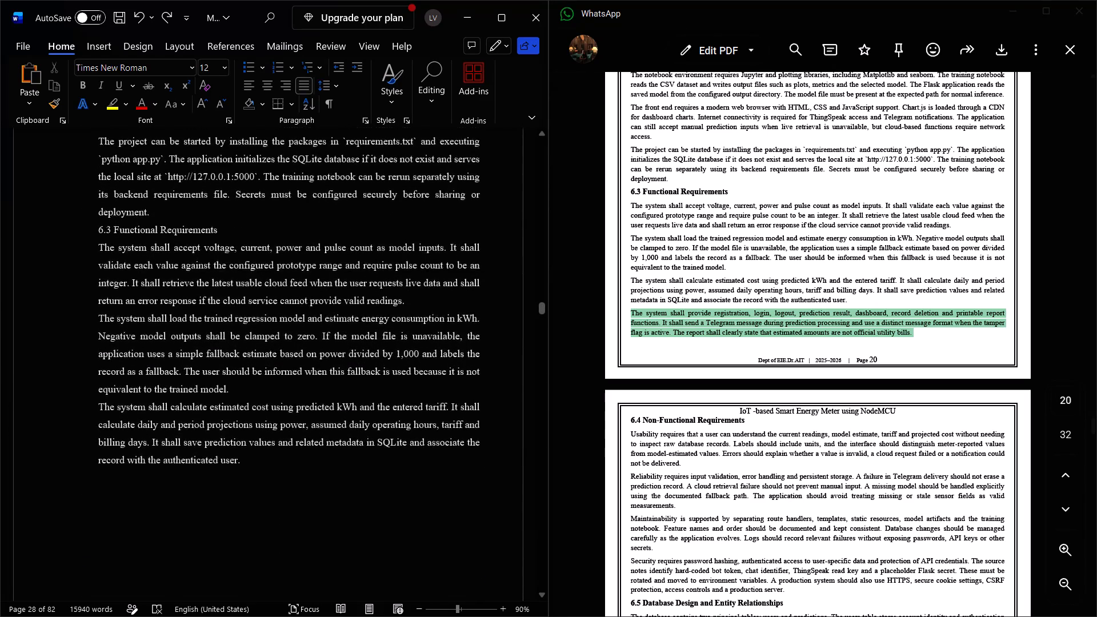
{"action": "scroll", "coordinate": [391, 415], "scroll_direction": "up", "scroll_amount": 1}
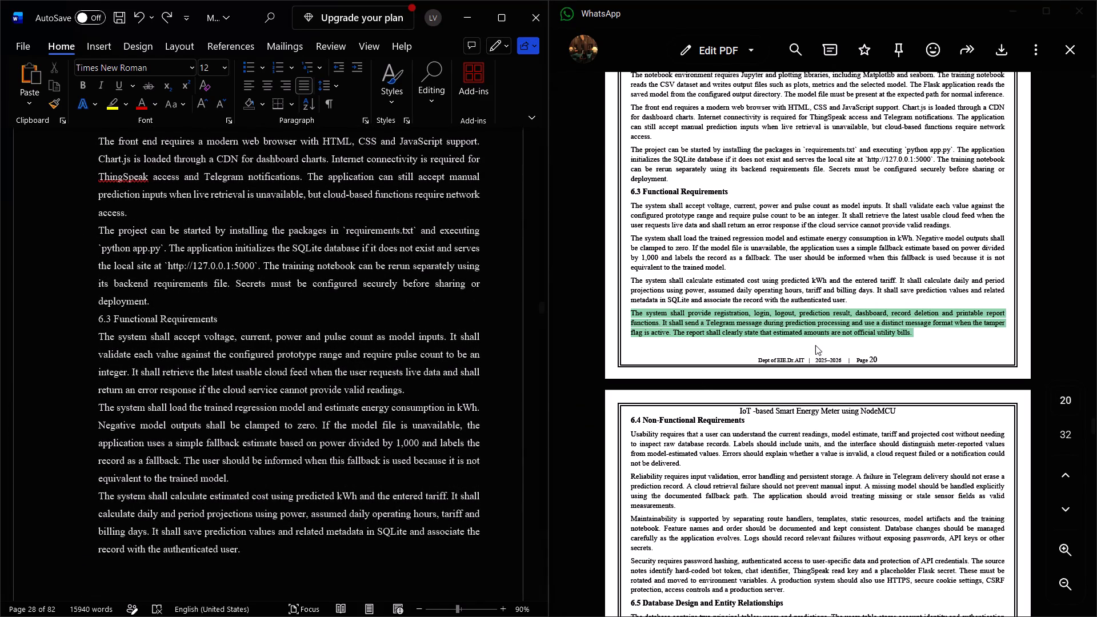
{"action": "key", "text": "ctrl+c"}
{"action": "left_click", "coordinate": [205, 565]}
{"action": "key", "text": "ctrl+v"}
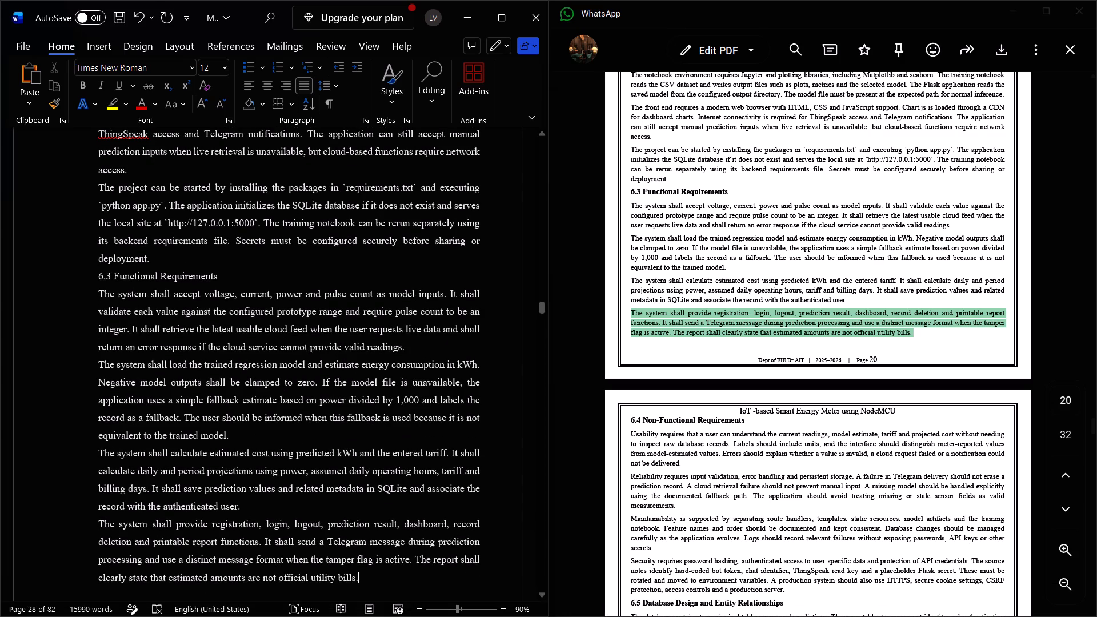
Add two new lines below the section 6.3 paragraph ending "estimated amounts are not official utility bills.".
{"action": "scroll", "coordinate": [329, 479], "scroll_direction": "down", "scroll_amount": 1}
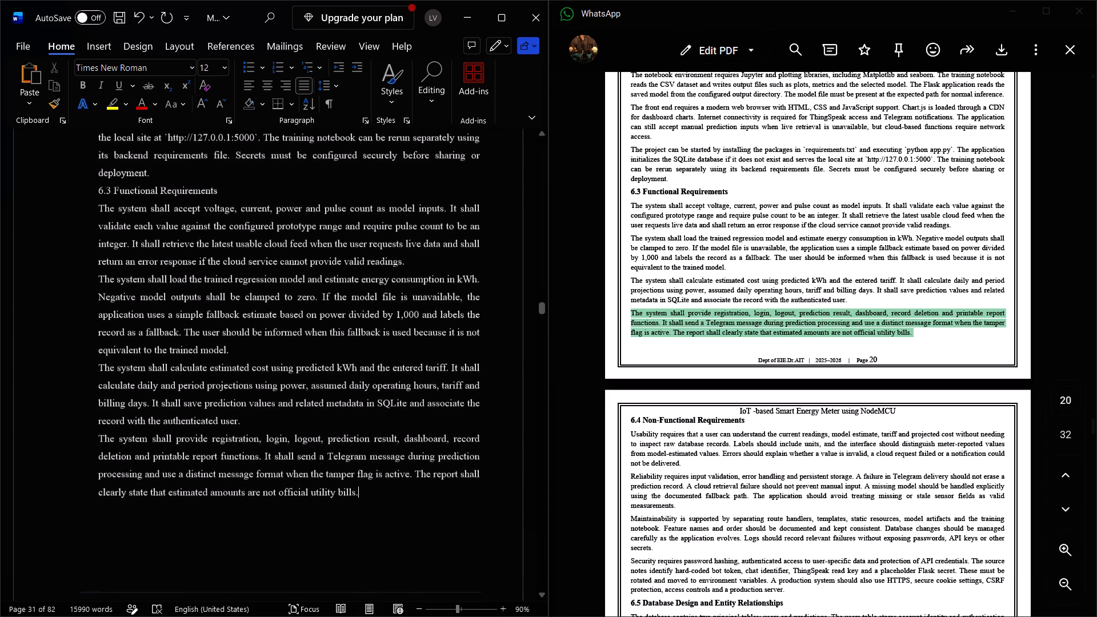
{"action": "scroll", "coordinate": [329, 479], "scroll_direction": "down", "scroll_amount": 1}
{"action": "key", "text": "Return"}
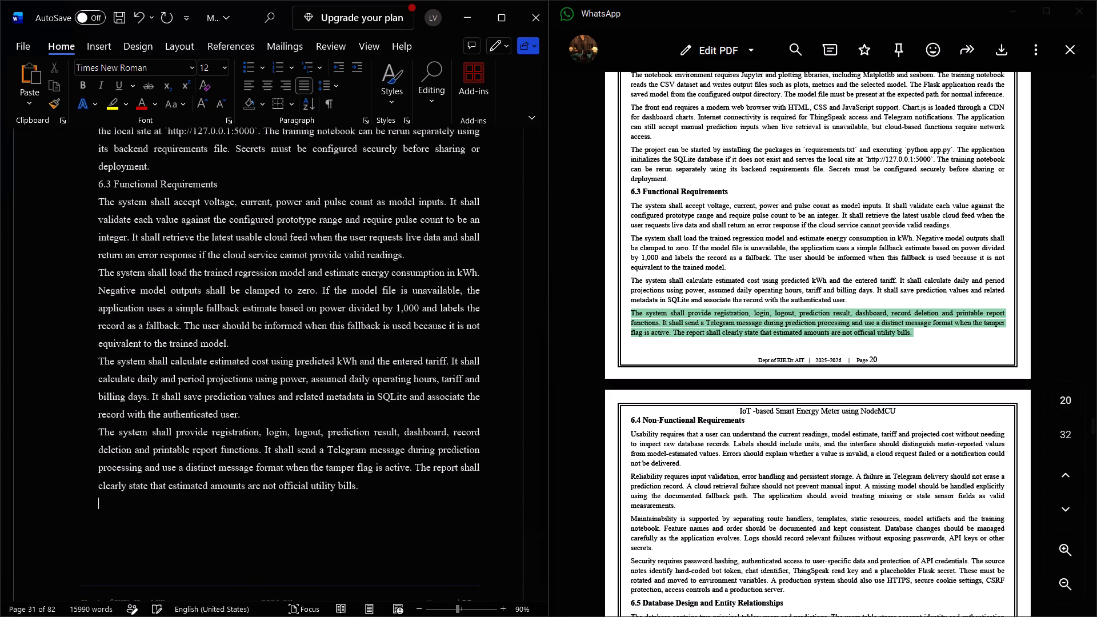
{"action": "key", "text": "Return"}
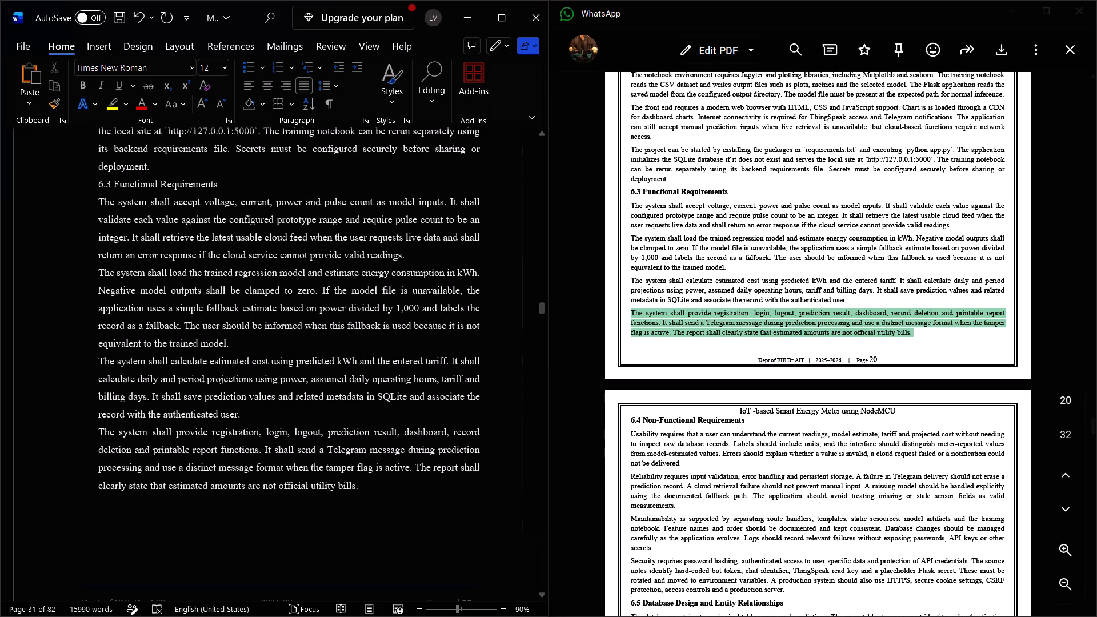
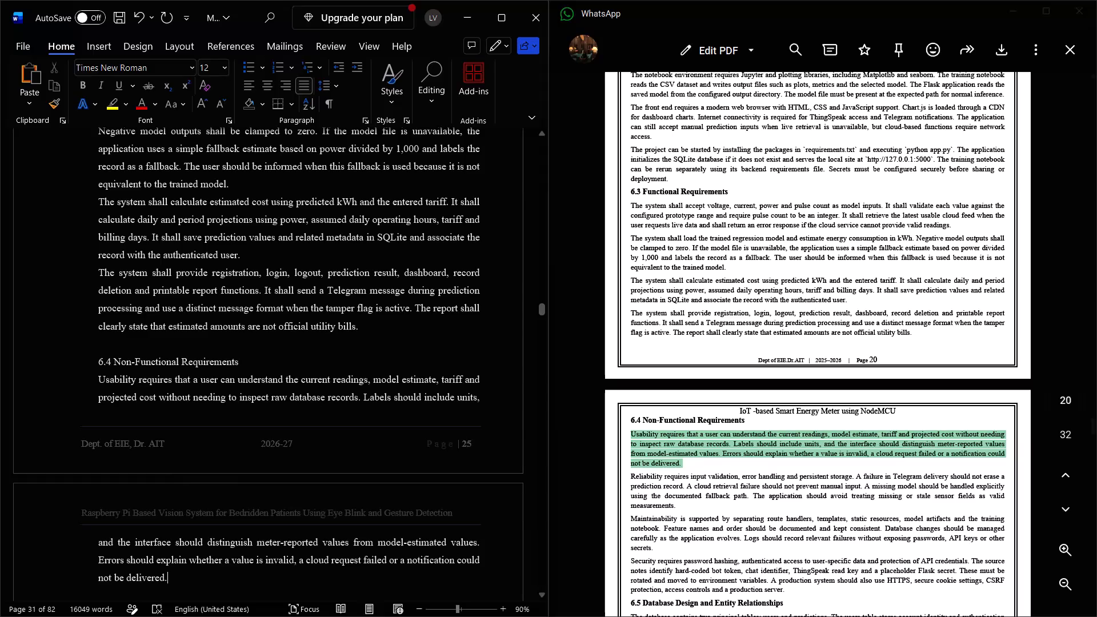
Start a new line below the section 6.4 usability paragraph ending "a notification could not be delivered.".
{"action": "key", "text": "Return"}
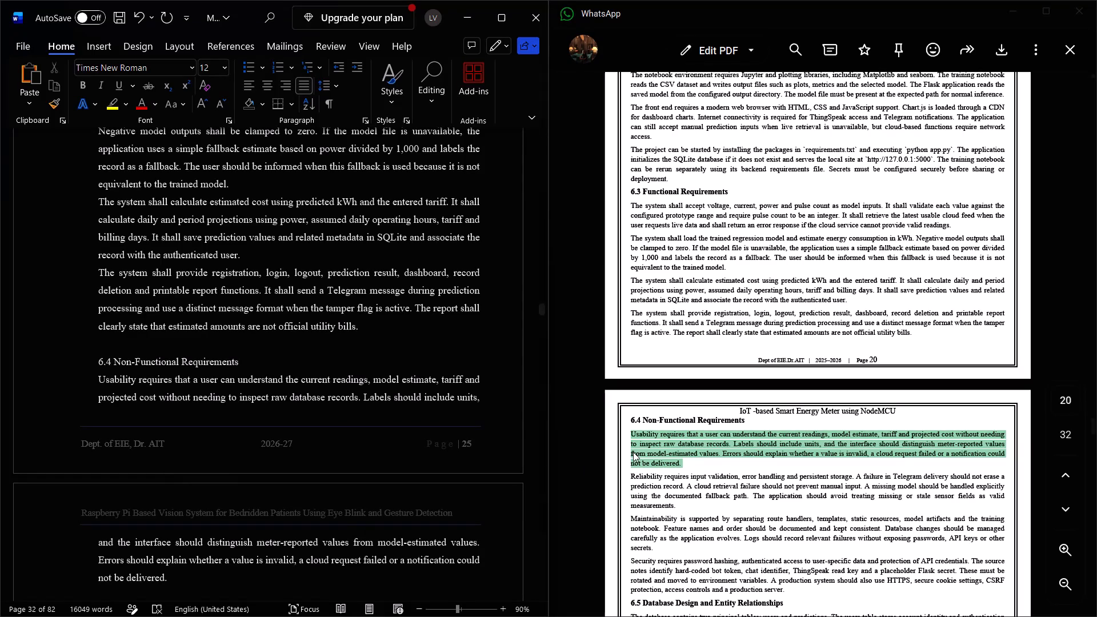
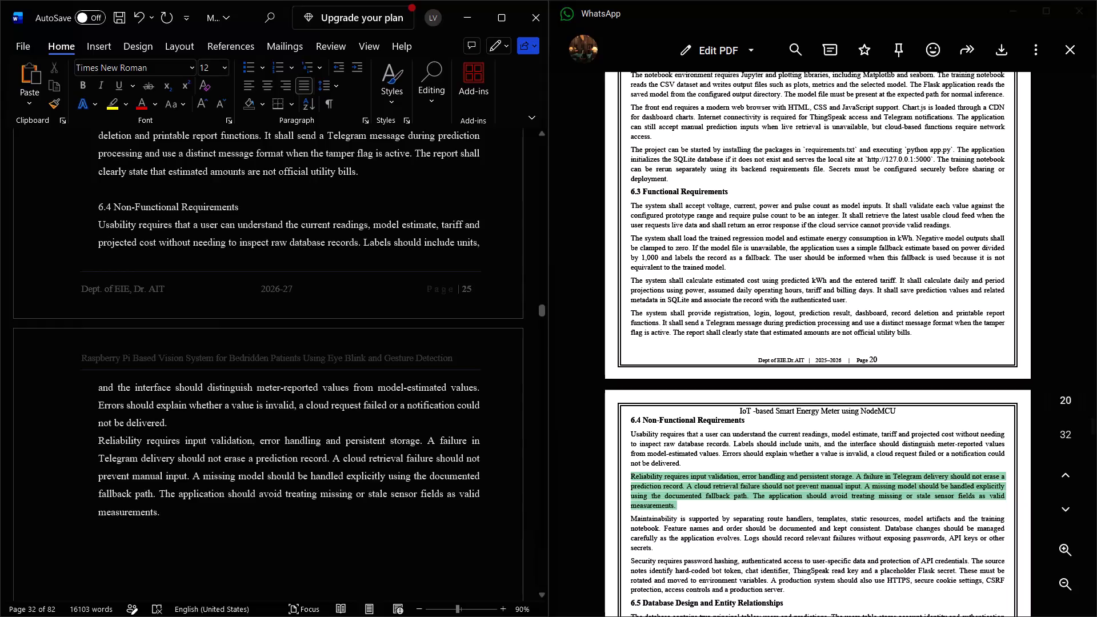
Start a new line below the section 6.4 reliability paragraph ending "missing or stale sensor fields as valid measurements.".
{"action": "key", "text": "Return"}
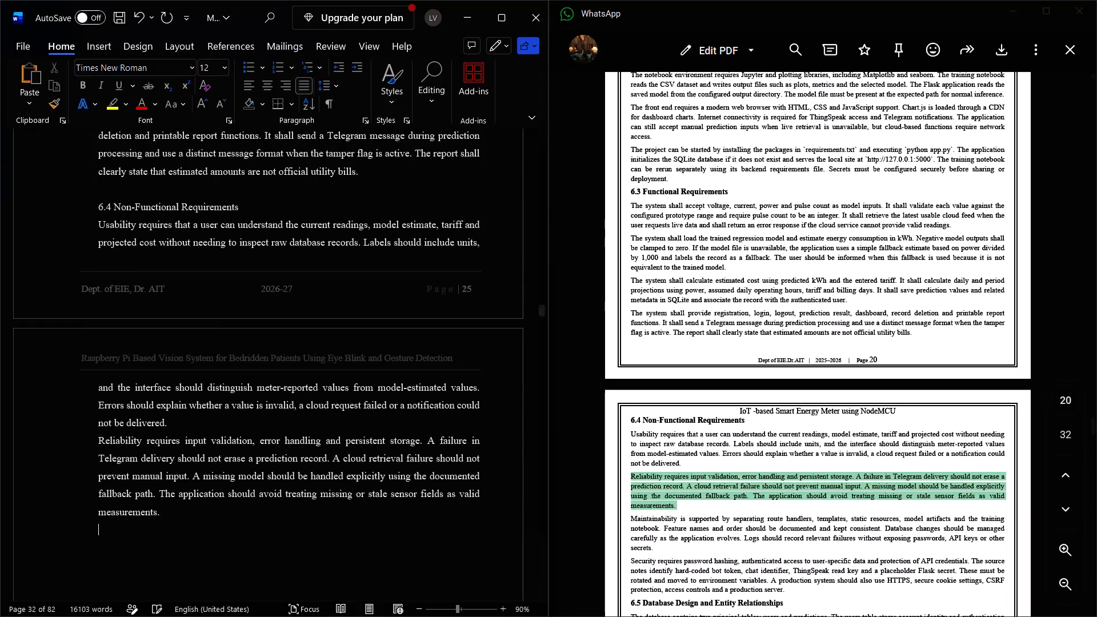
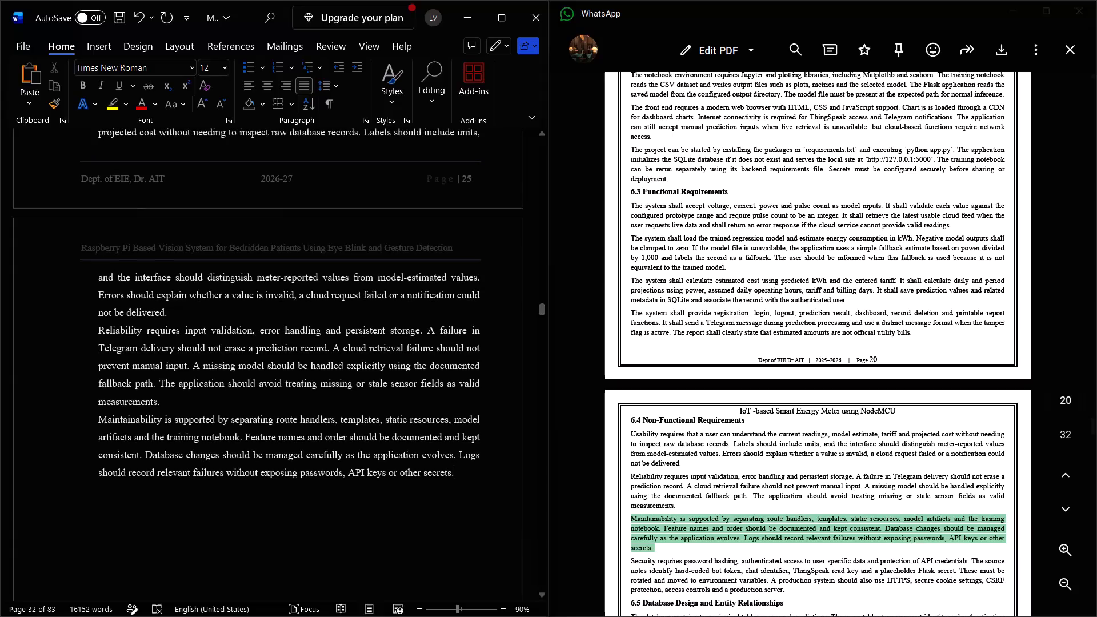
Start a new line below the section 6.4 maintainability paragraph ending "without exposing passwords, API keys or other secrets.".
{"action": "key", "text": "Return"}
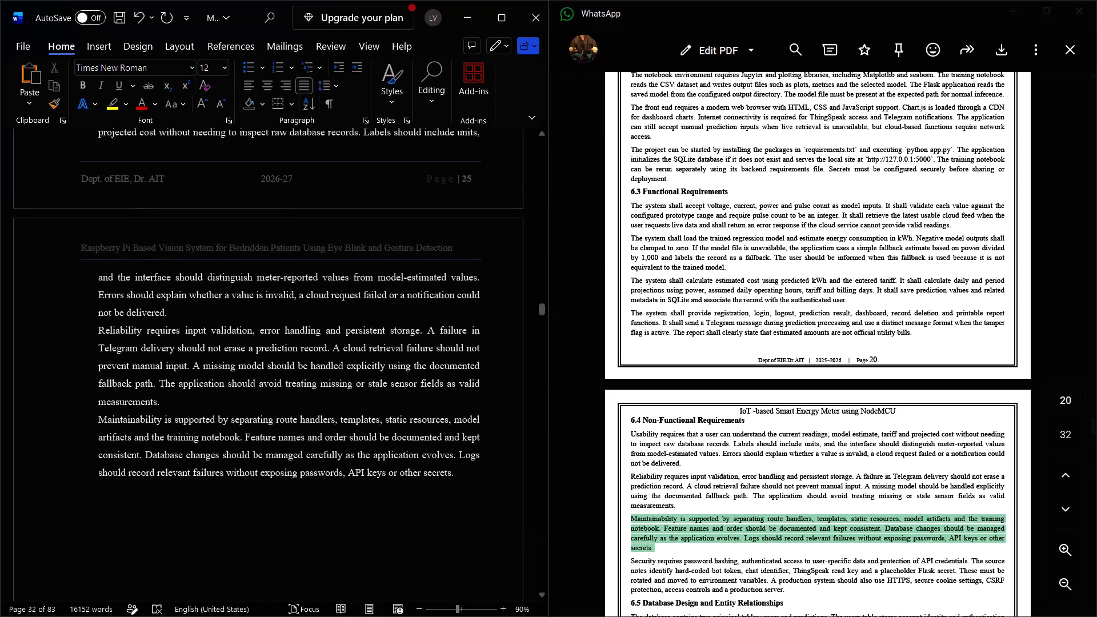
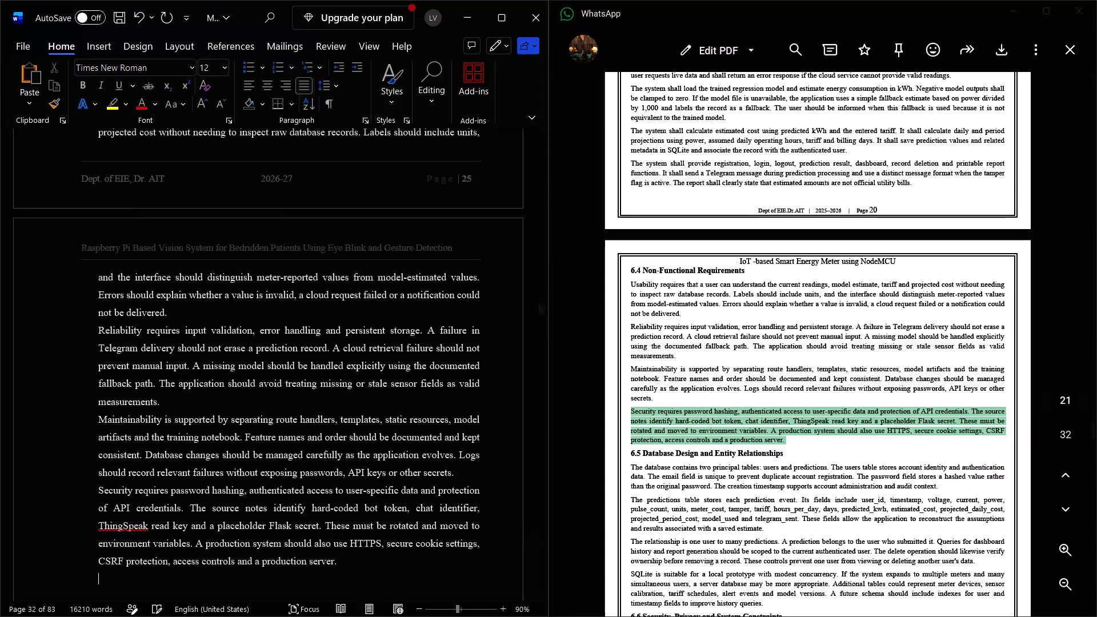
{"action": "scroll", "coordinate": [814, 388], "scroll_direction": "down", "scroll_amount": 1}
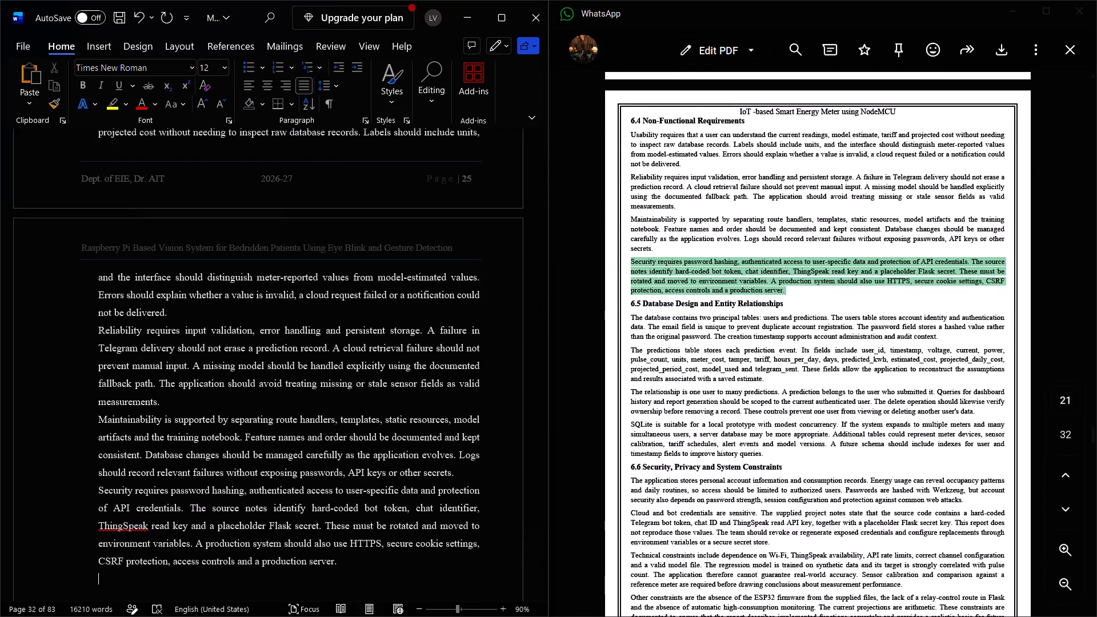
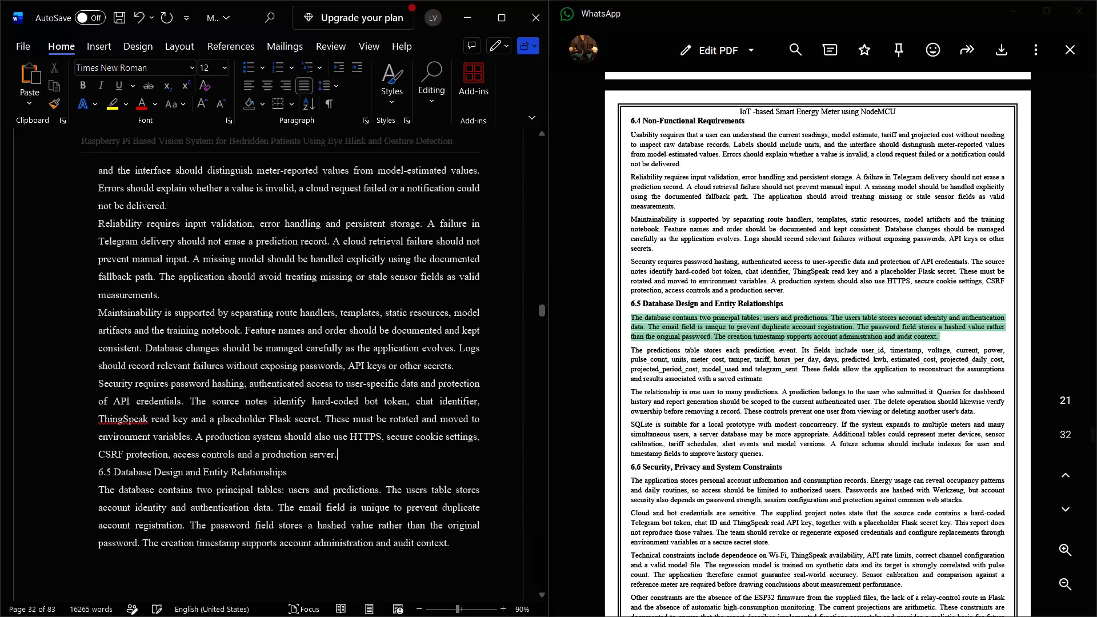
Insert a blank line above the heading "6.5 Database Design and Entity Relationships" in the report.
{"action": "key", "text": "Return"}
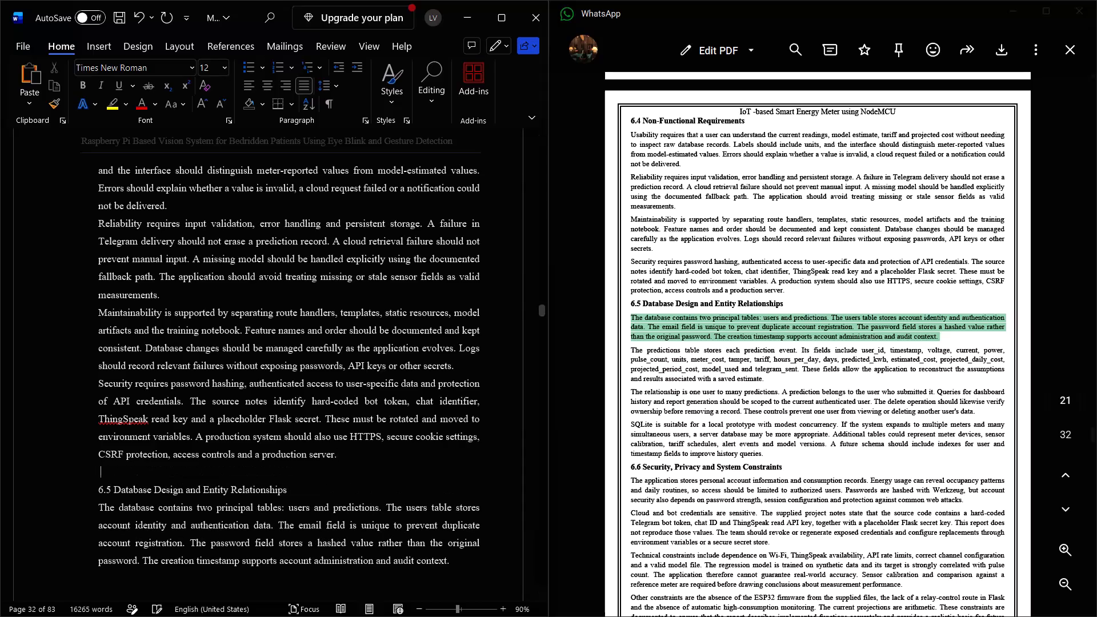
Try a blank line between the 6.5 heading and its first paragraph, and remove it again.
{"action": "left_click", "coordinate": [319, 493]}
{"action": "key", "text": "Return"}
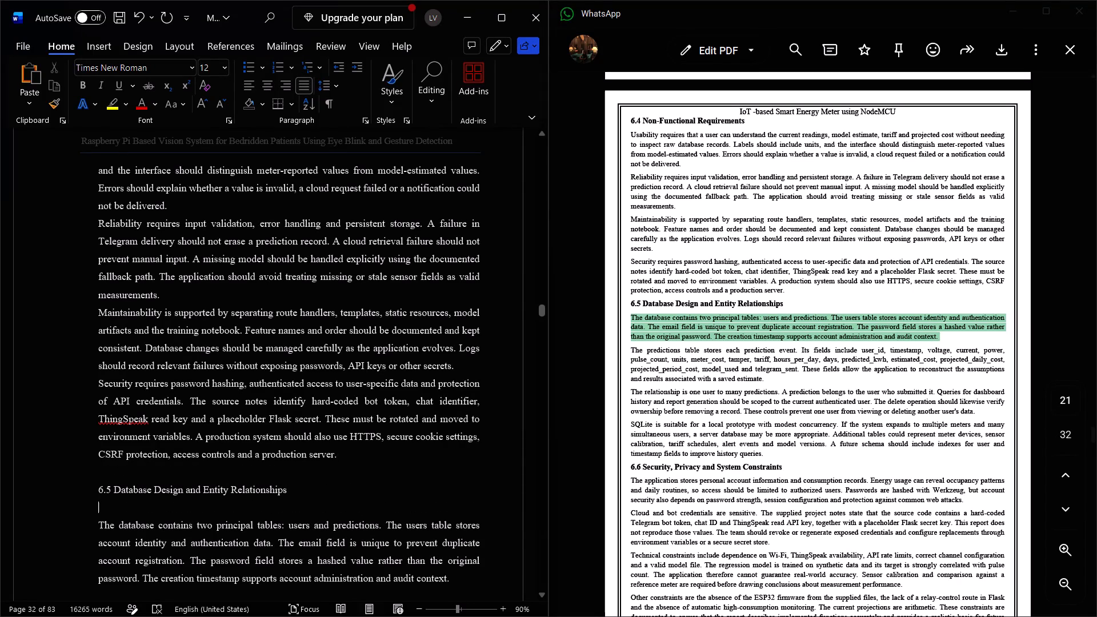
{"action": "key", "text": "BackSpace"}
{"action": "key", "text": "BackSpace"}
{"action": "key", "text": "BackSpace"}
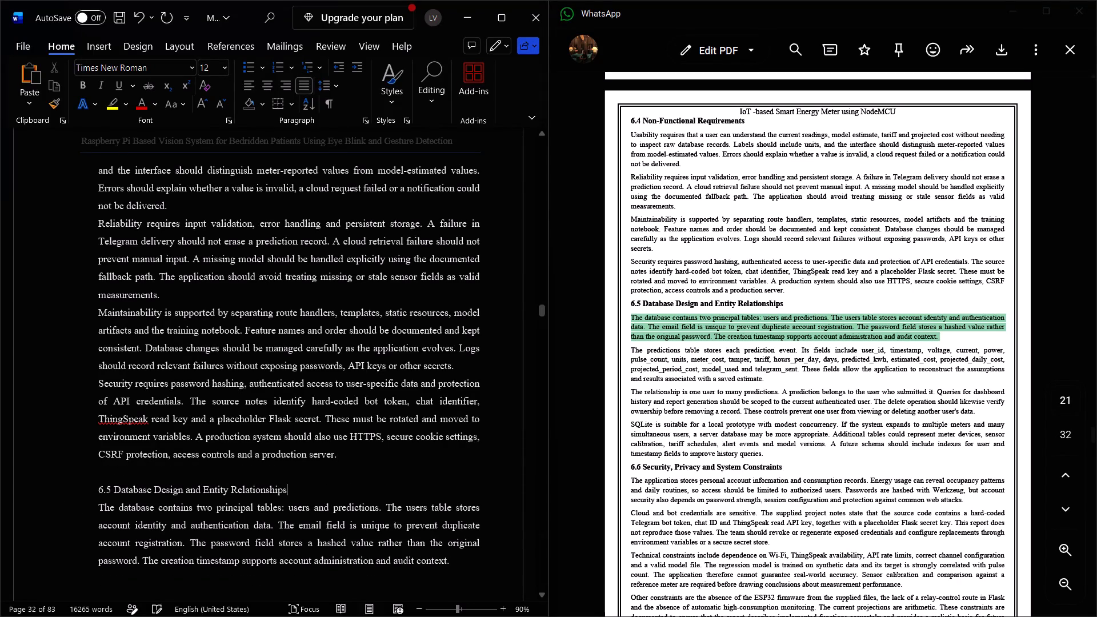
Place the insertion point on the empty line below section 6.5's first paragraph, ready for the following text.
{"action": "double_click", "coordinate": [450, 575]}
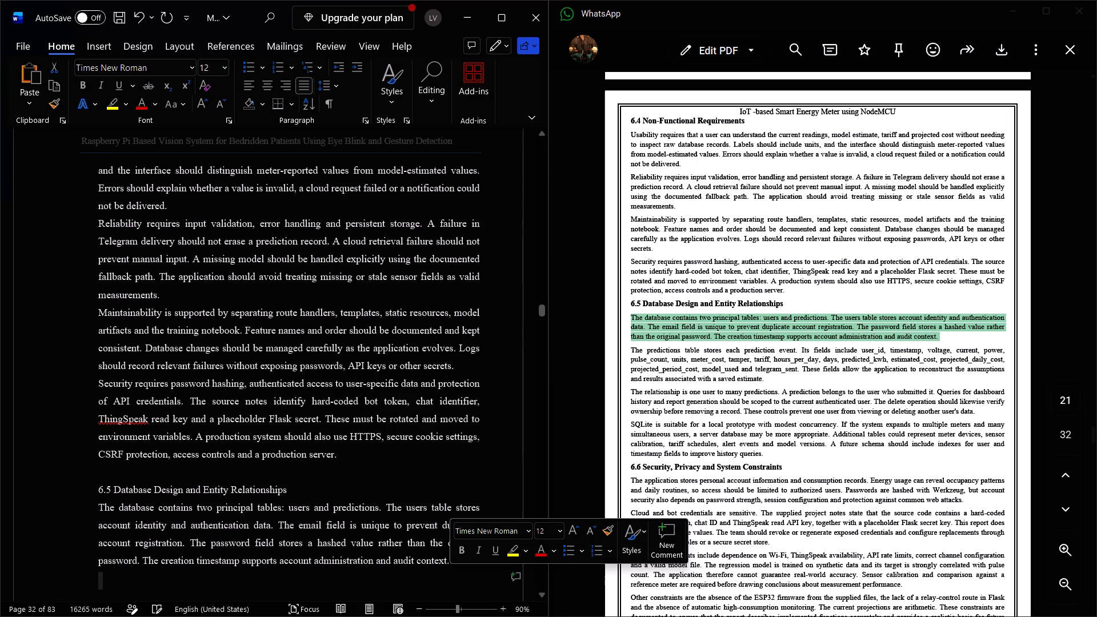
{"action": "left_click", "coordinate": [428, 574]}
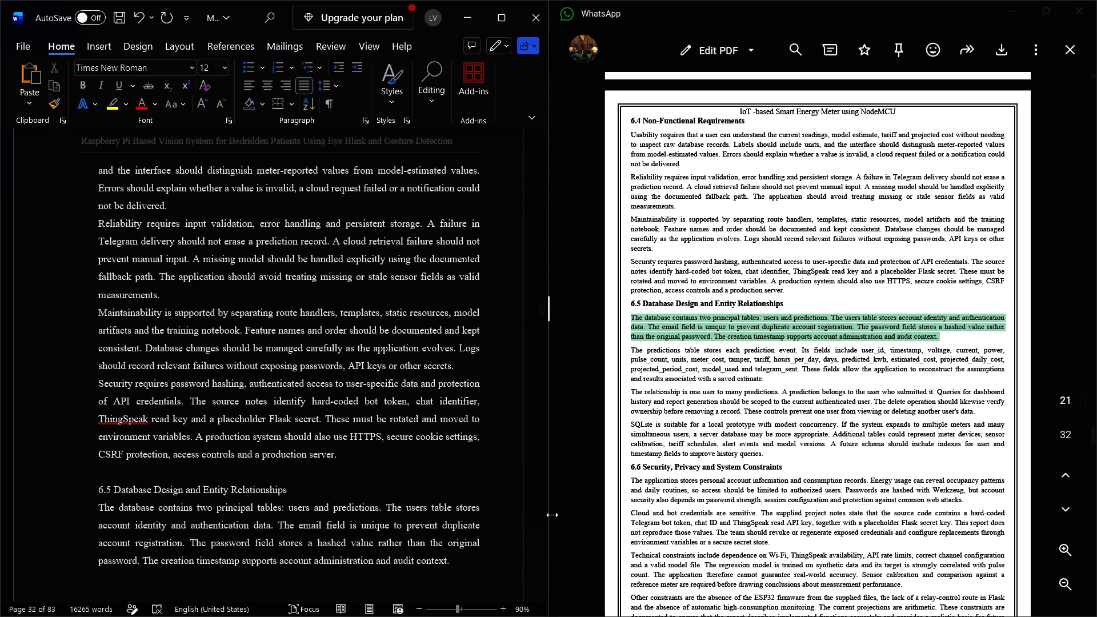
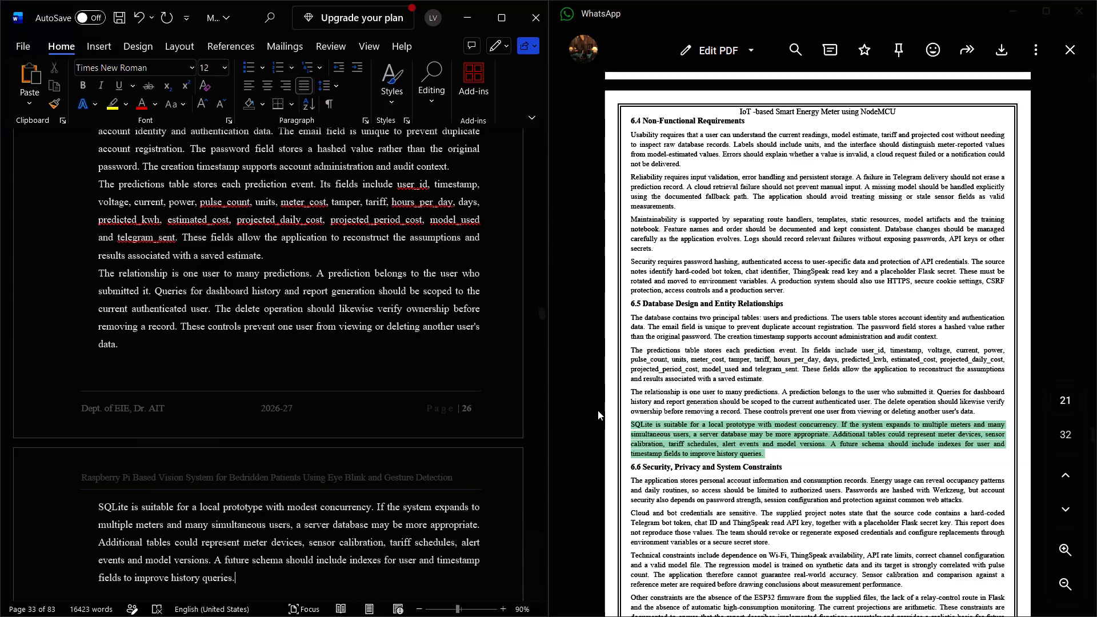
Locate section 6.6, Security, Privacy and System Constraints, in the reference PDF as the next text for the report.
{"action": "scroll", "coordinate": [661, 440], "scroll_direction": "down", "scroll_amount": 1}
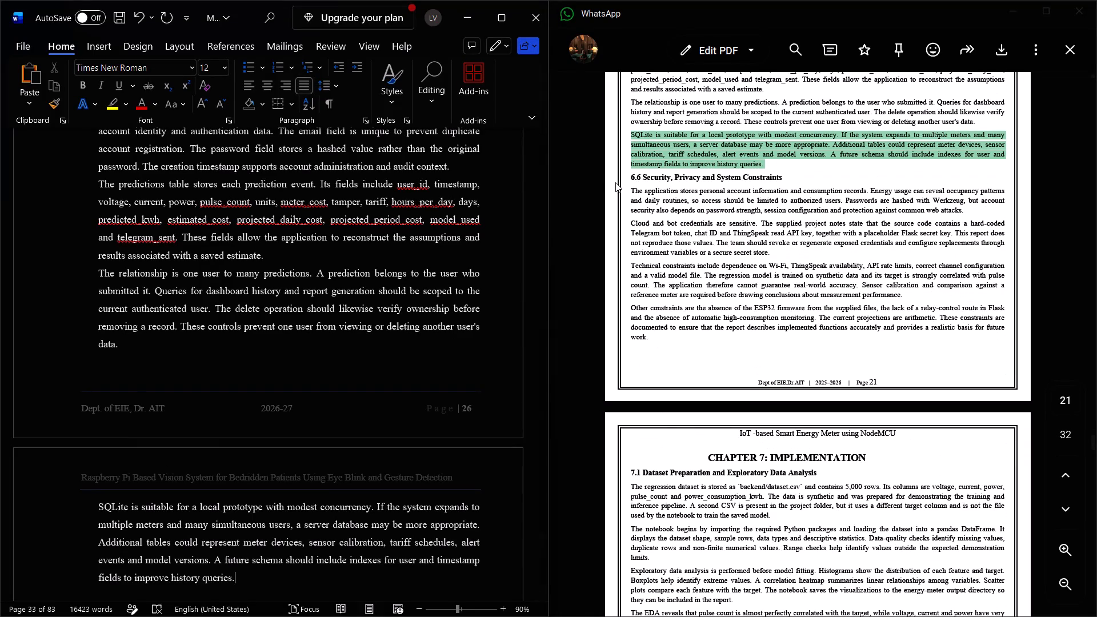
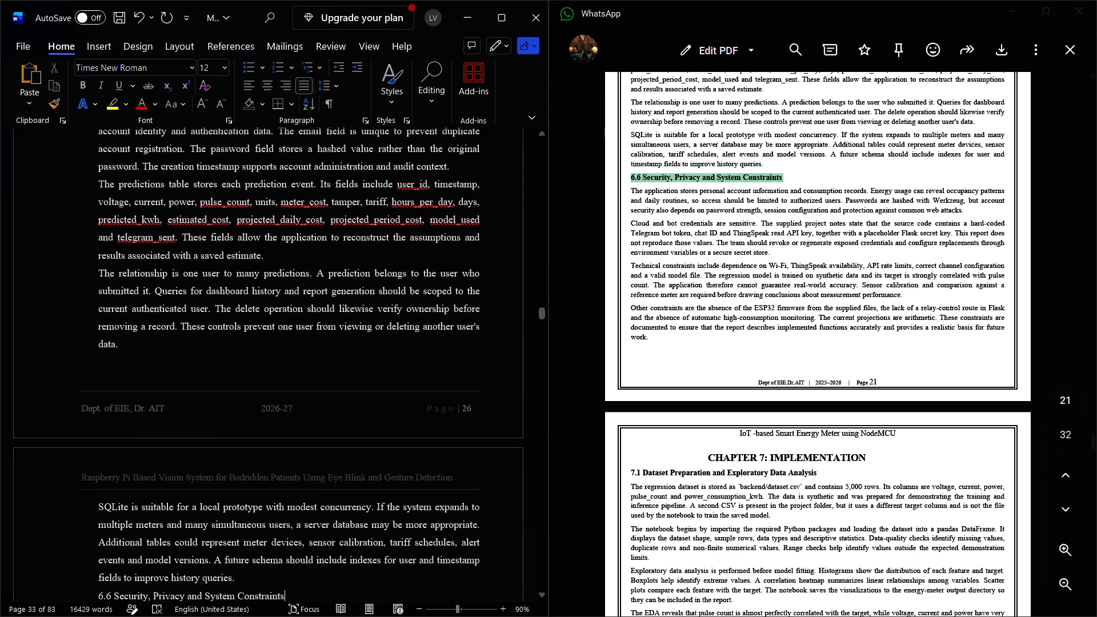
Insert a blank line above the 6.6 Security, Privacy and System Constraints heading in the Word report and start a new line below it.
{"action": "left_click", "coordinate": [276, 573]}
{"action": "key", "text": "Return"}
{"action": "scroll", "coordinate": [350, 449], "scroll_direction": "down", "scroll_amount": 1}
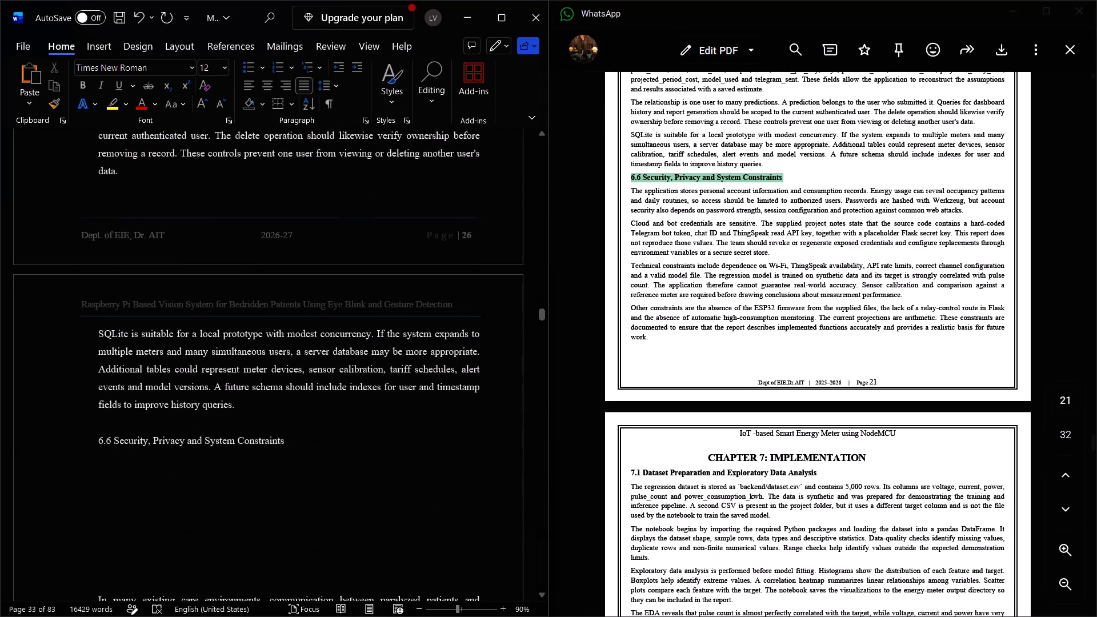
{"action": "left_click", "coordinate": [333, 437]}
{"action": "key", "text": "Return"}
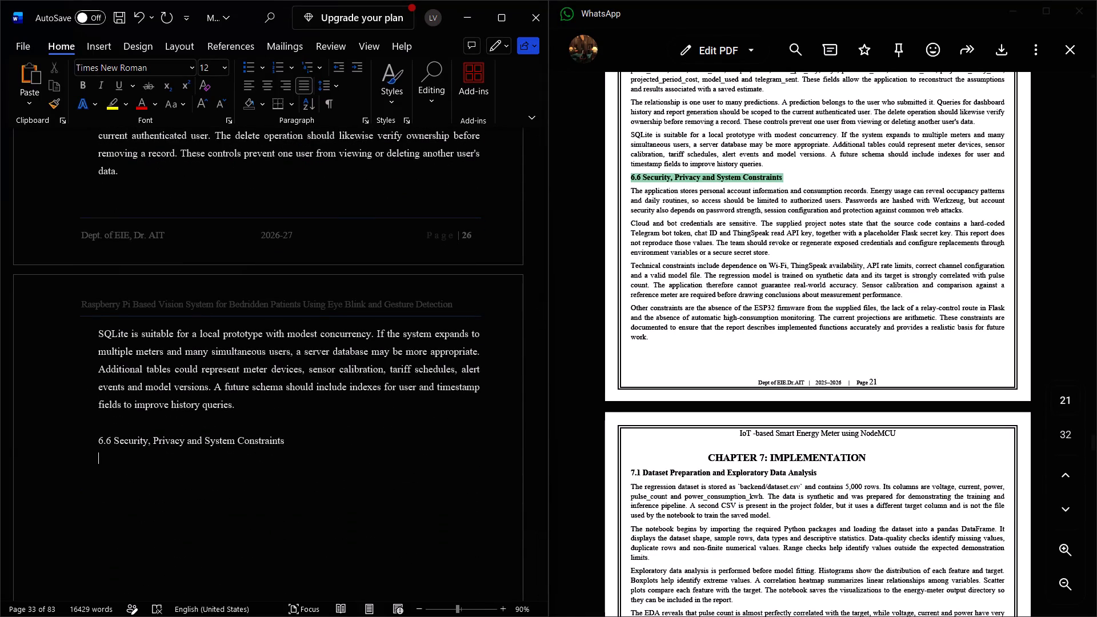
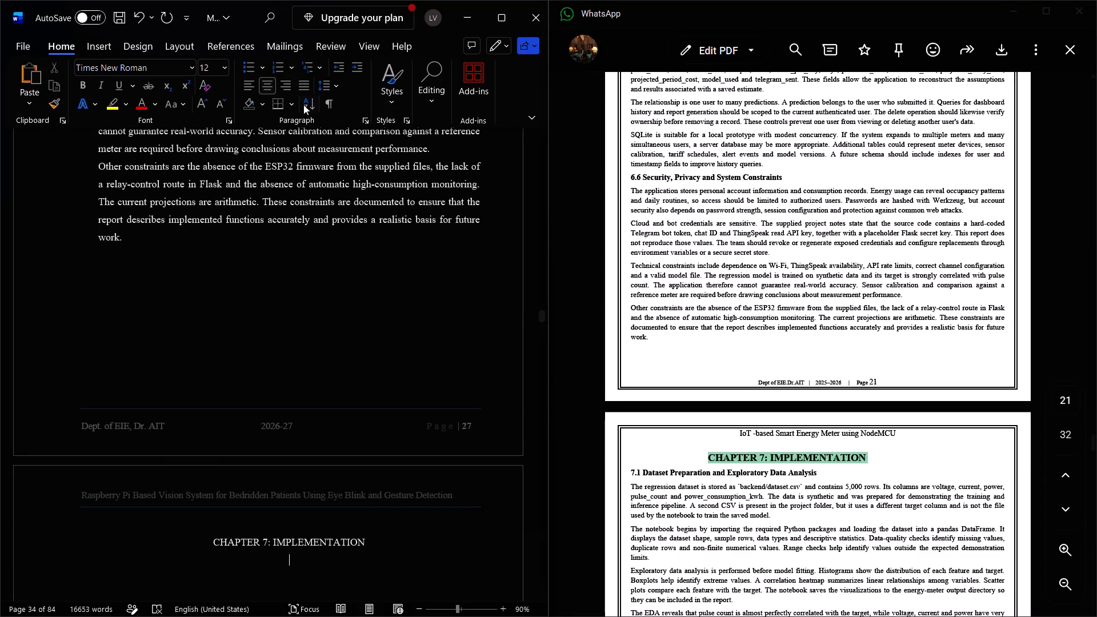
Justify the blank line below the CHAPTER 7: IMPLEMENTATION heading in the Word report.
{"action": "left_click", "coordinate": [305, 80]}
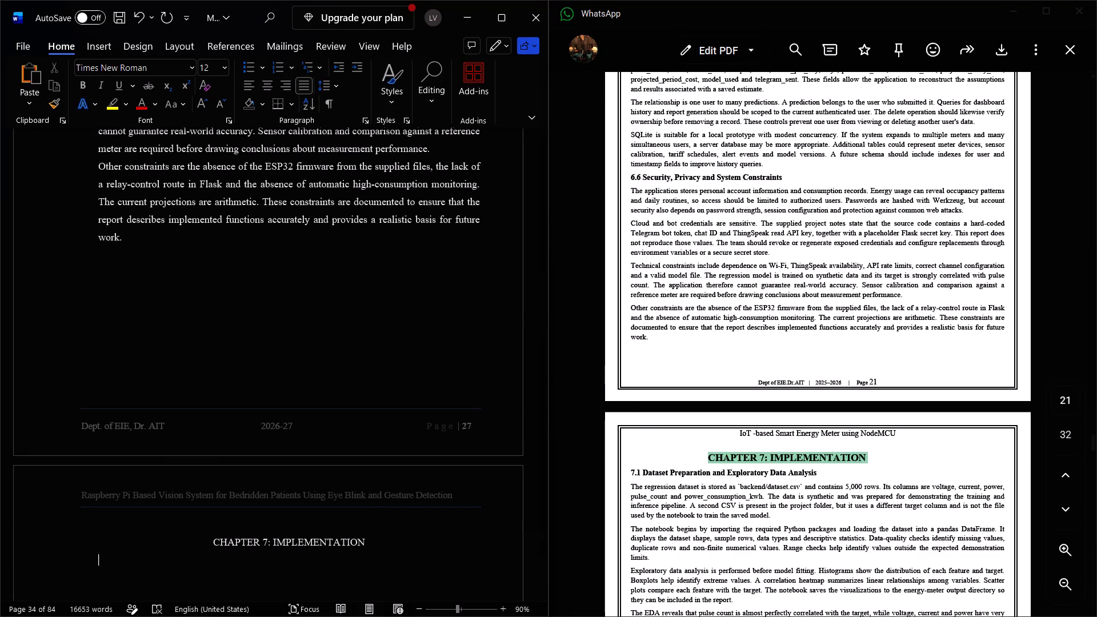
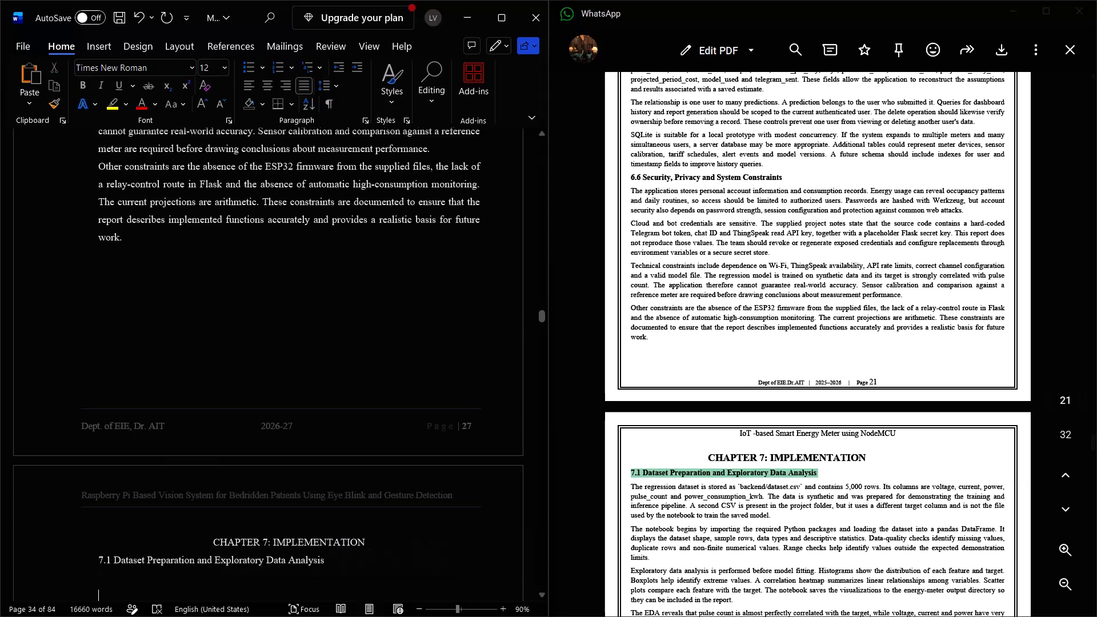
Add a blank line above and below the 7.1 Dataset Preparation and Exploratory Data Analysis heading, and place the cursor directly beneath it.
{"action": "left_click", "coordinate": [335, 559]}
{"action": "key", "text": "Return"}
{"action": "left_click", "coordinate": [98, 559]}
{"action": "key", "text": "Return"}
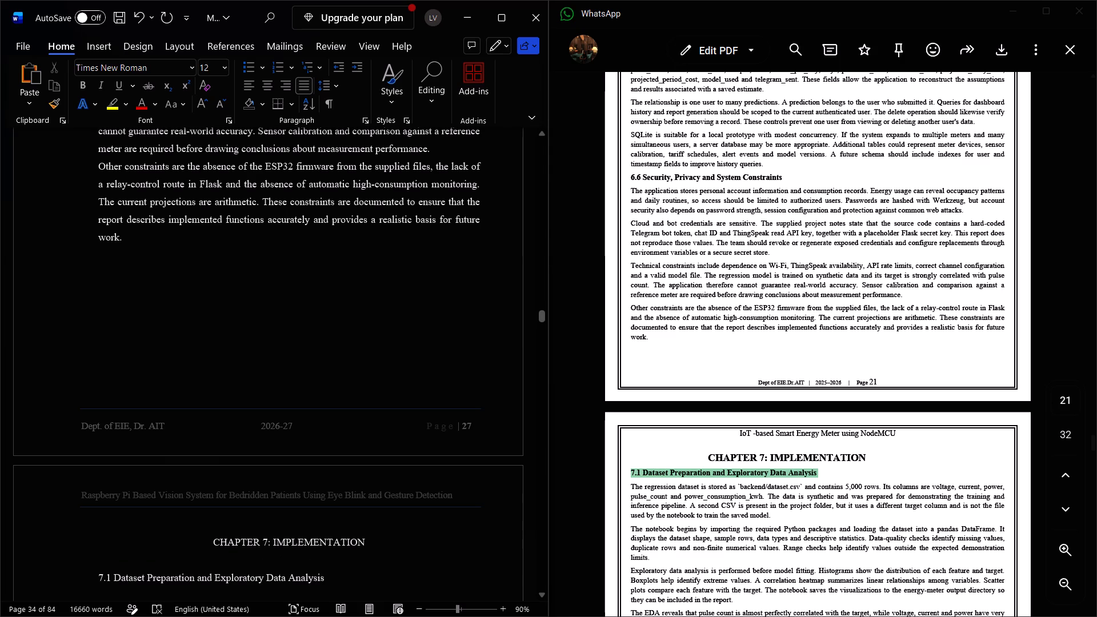
{"action": "left_click", "coordinate": [110, 592]}
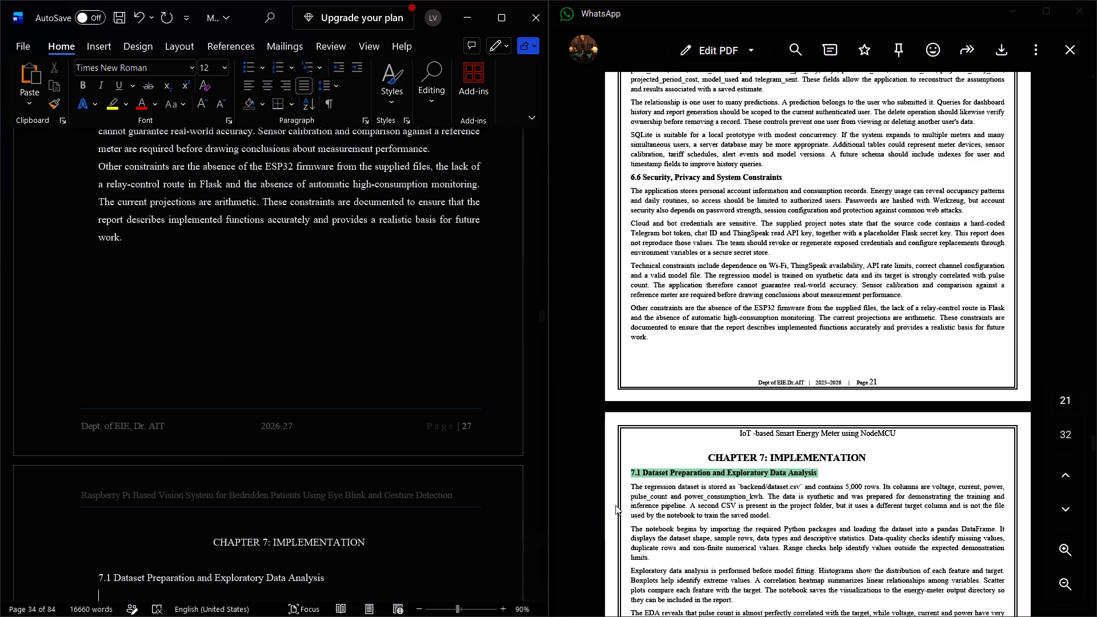
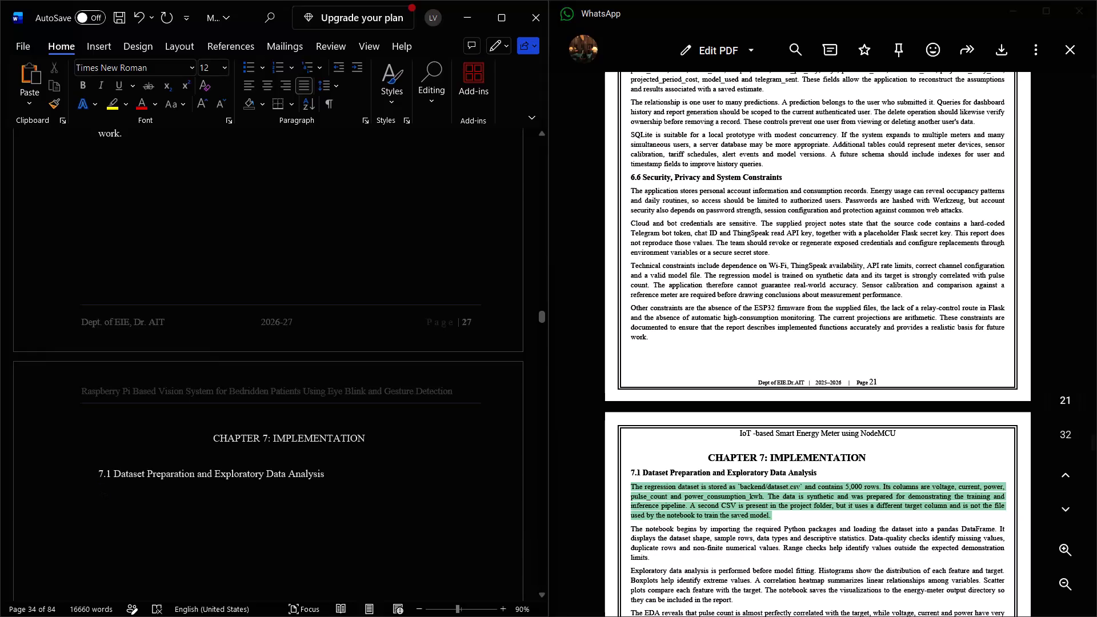
Paste the copied regression dataset paragraph beneath the 7.1 heading and start a new line after it.
{"action": "key", "text": "ctrl+v"}
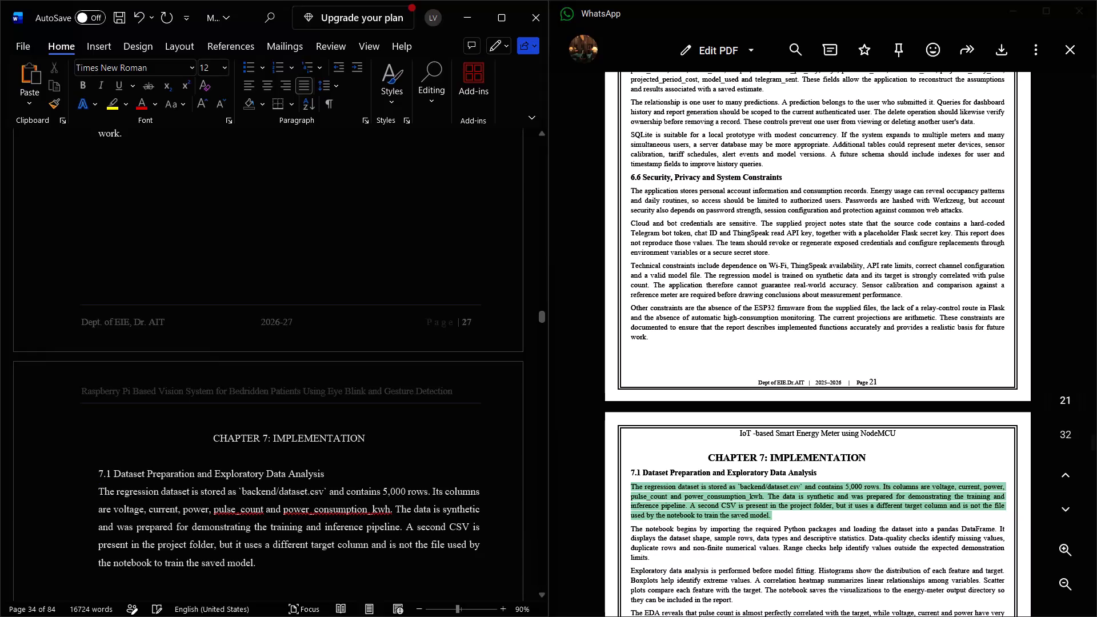
{"action": "key", "text": "Return"}
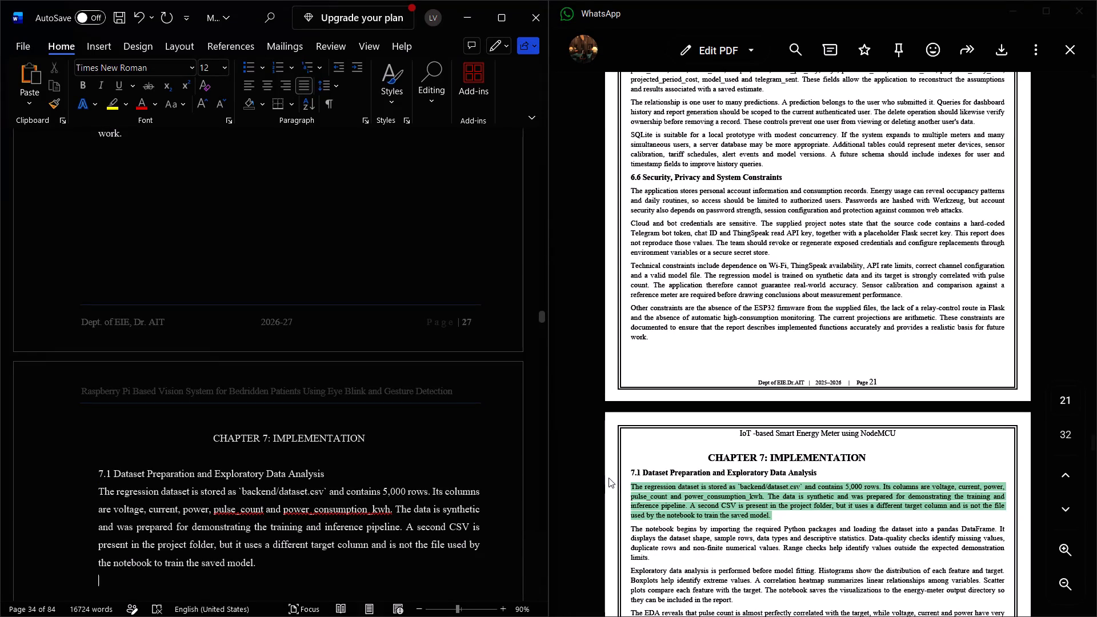
Copy the second paragraph of section 7.1, starting "The notebook begins by importing", from the reference PDF.
{"action": "scroll", "coordinate": [704, 444], "scroll_direction": "up", "scroll_amount": 1}
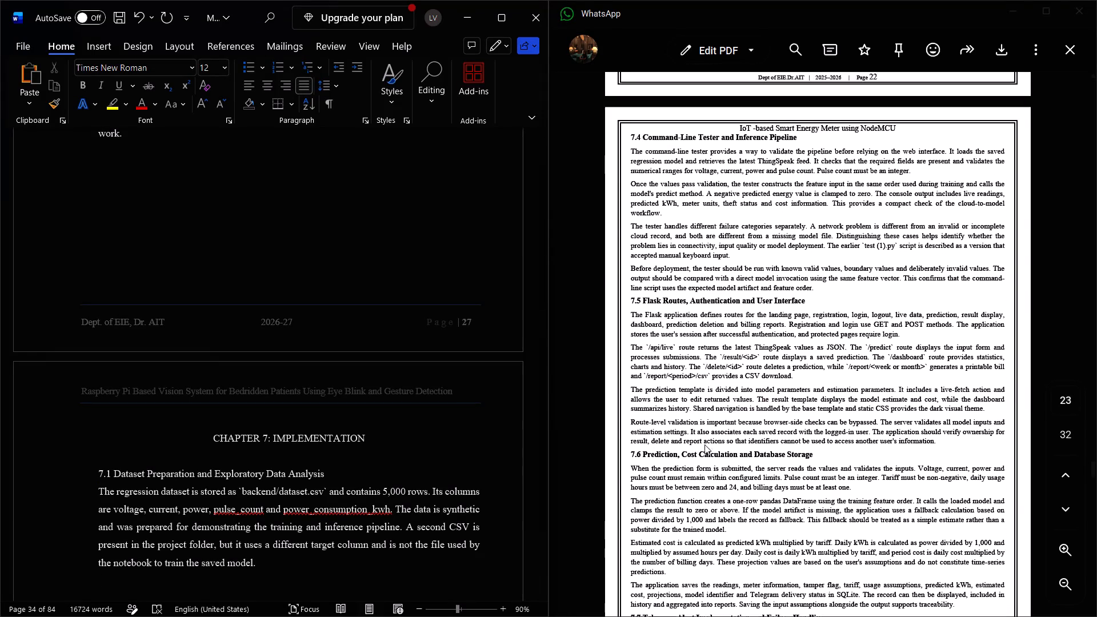
{"action": "scroll", "coordinate": [704, 444], "scroll_direction": "up", "scroll_amount": 1}
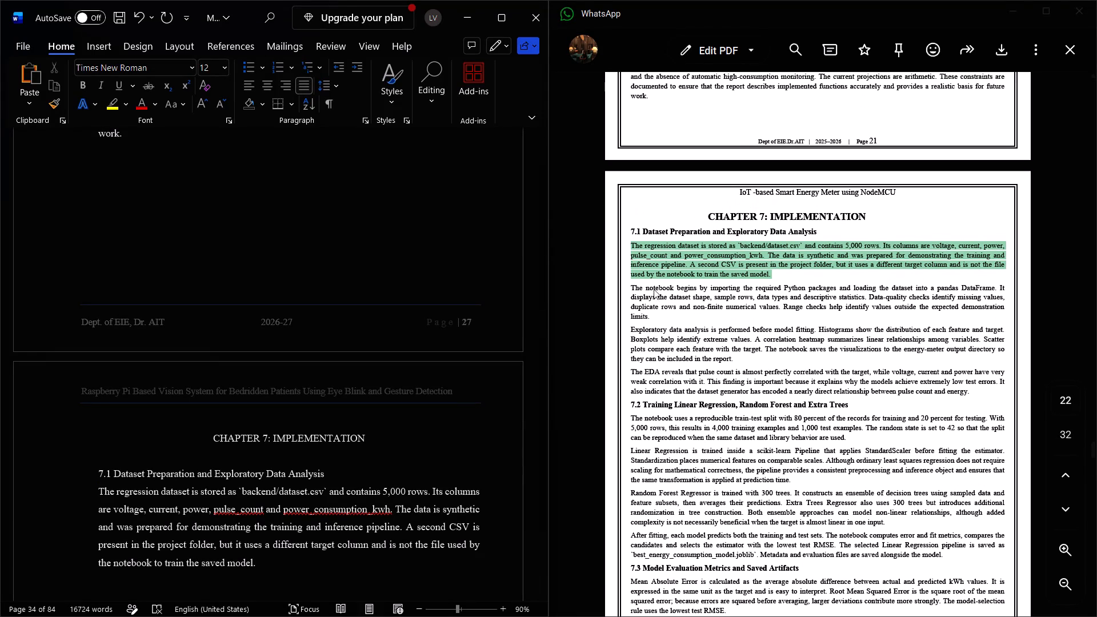
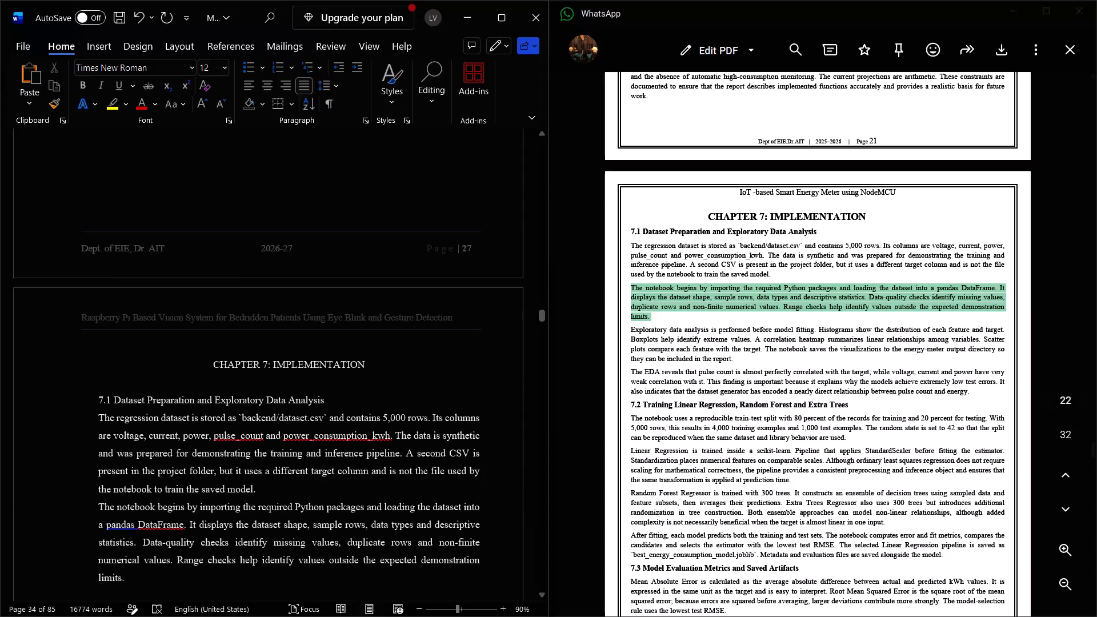
Start a new line after the second paragraph of section 7.1, which ends "outside the expected demonstration limits.".
{"action": "key", "text": "Return"}
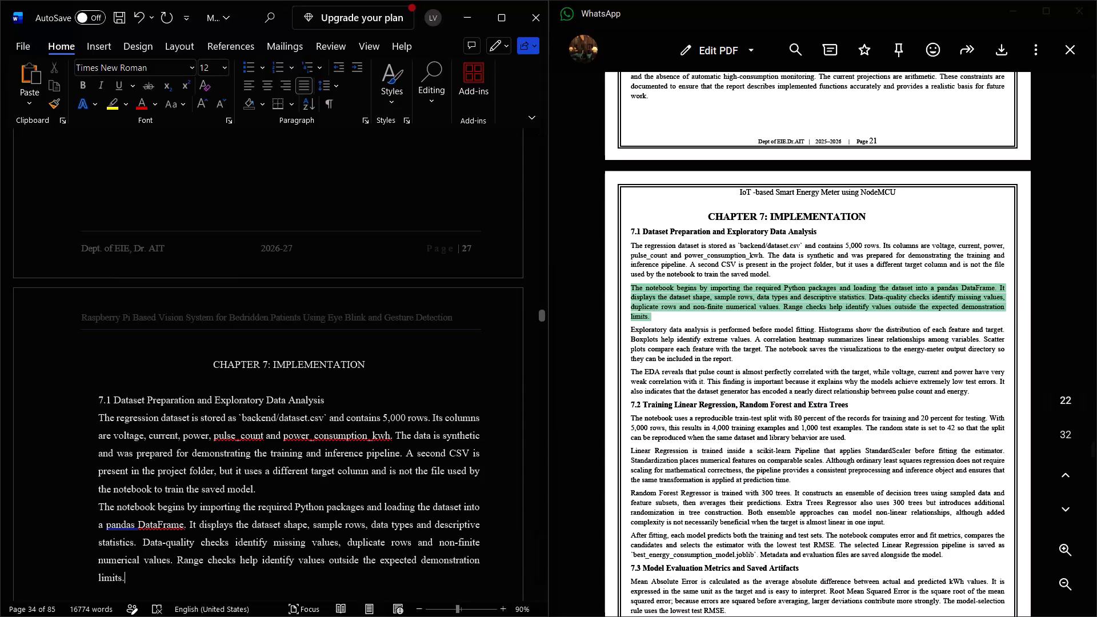
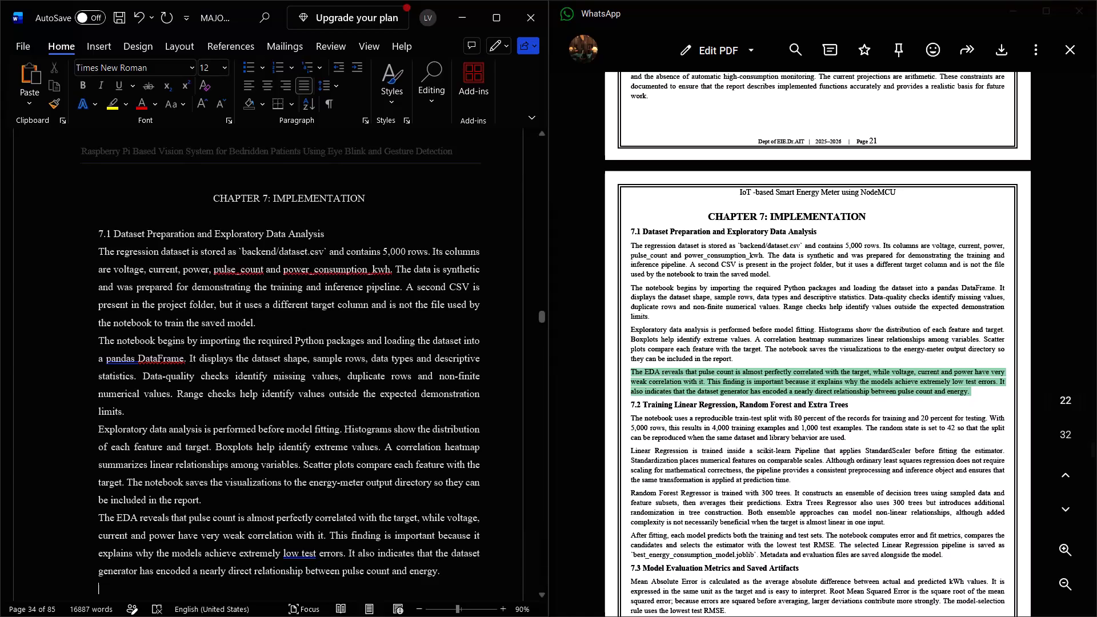
Add a blank line below the final paragraph of section 7.1, which ends "between pulse count and energy.".
{"action": "key", "text": "Return"}
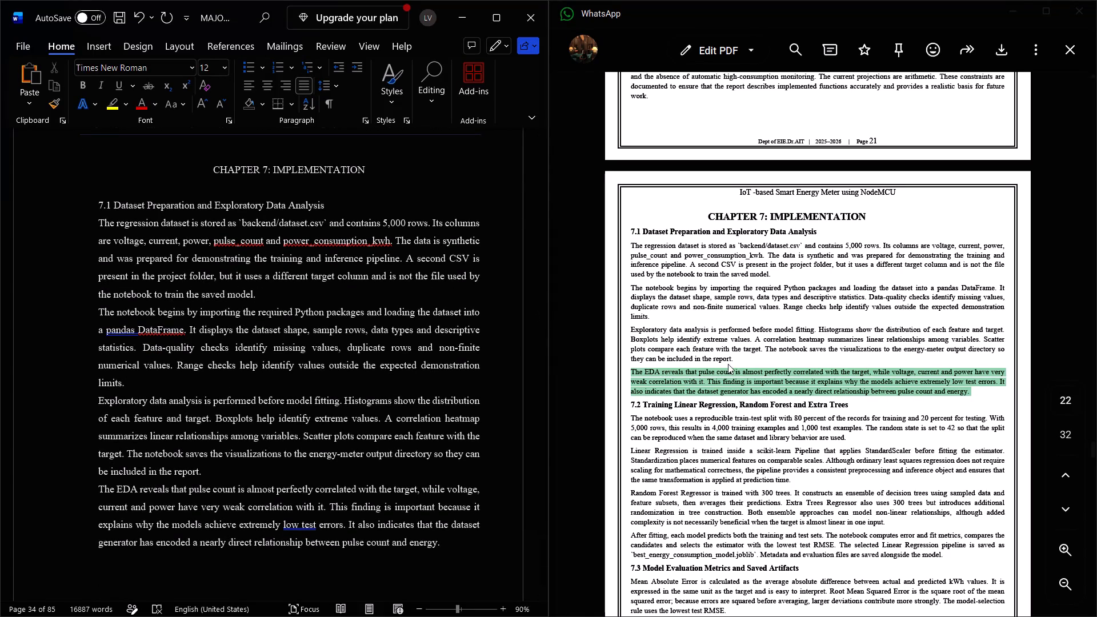
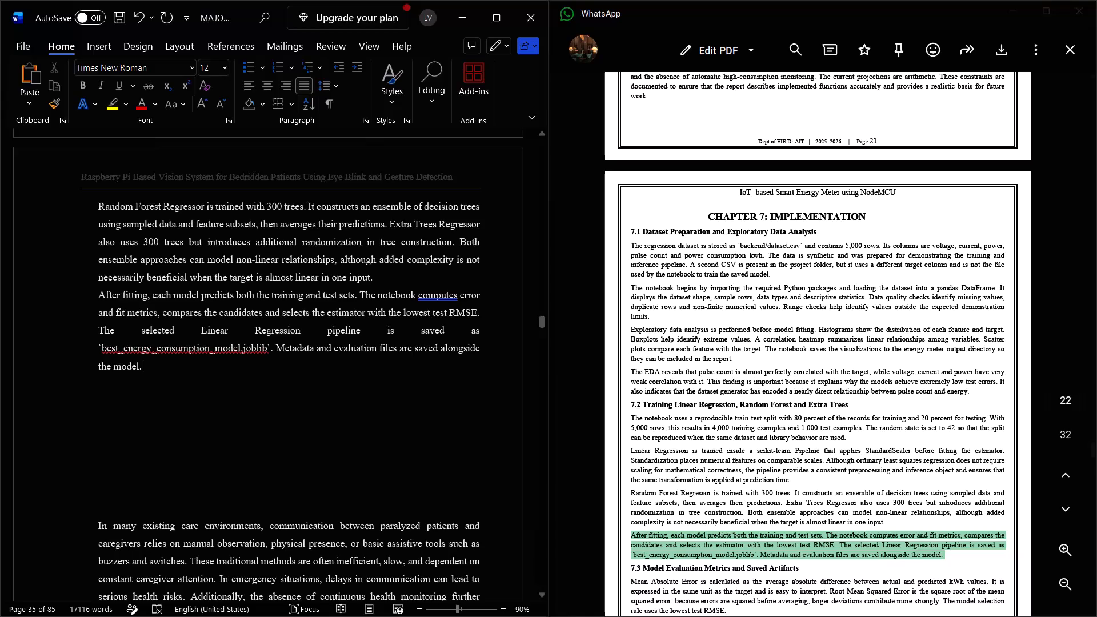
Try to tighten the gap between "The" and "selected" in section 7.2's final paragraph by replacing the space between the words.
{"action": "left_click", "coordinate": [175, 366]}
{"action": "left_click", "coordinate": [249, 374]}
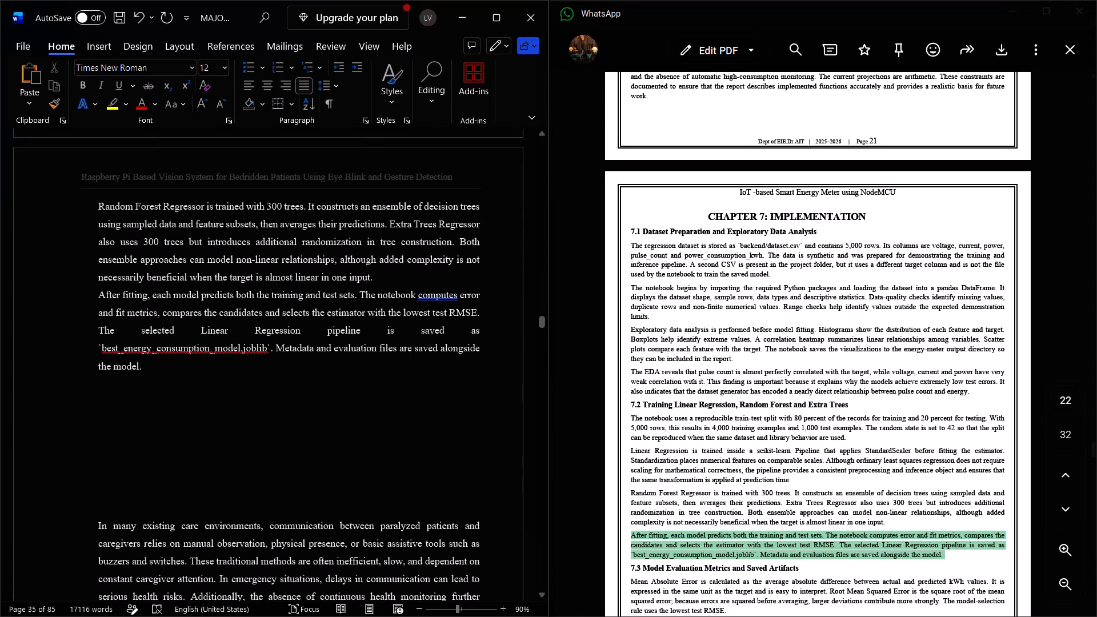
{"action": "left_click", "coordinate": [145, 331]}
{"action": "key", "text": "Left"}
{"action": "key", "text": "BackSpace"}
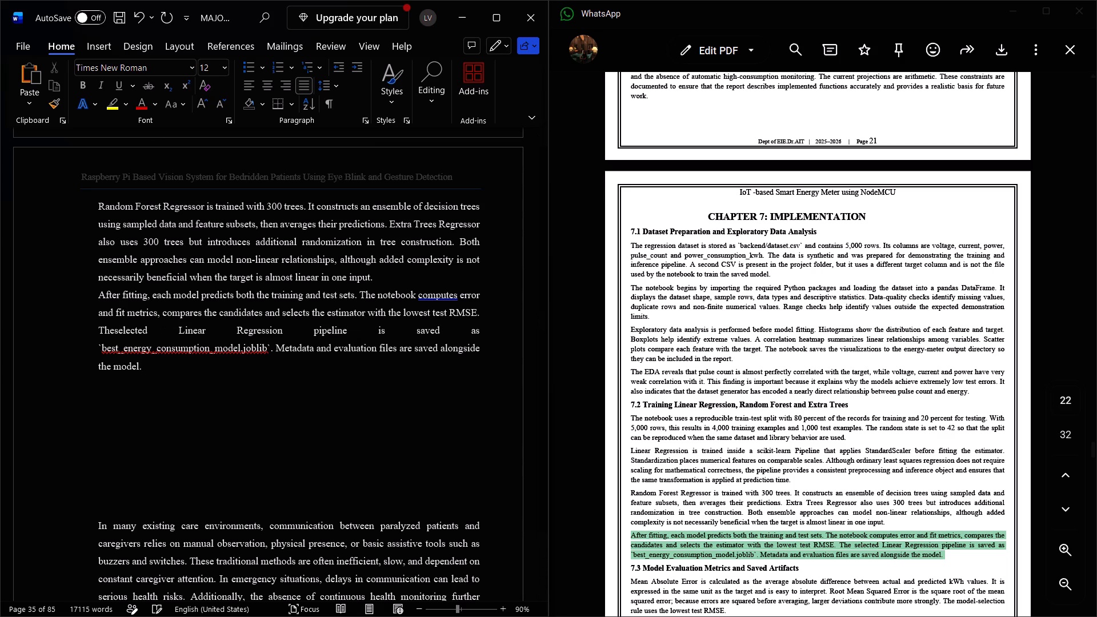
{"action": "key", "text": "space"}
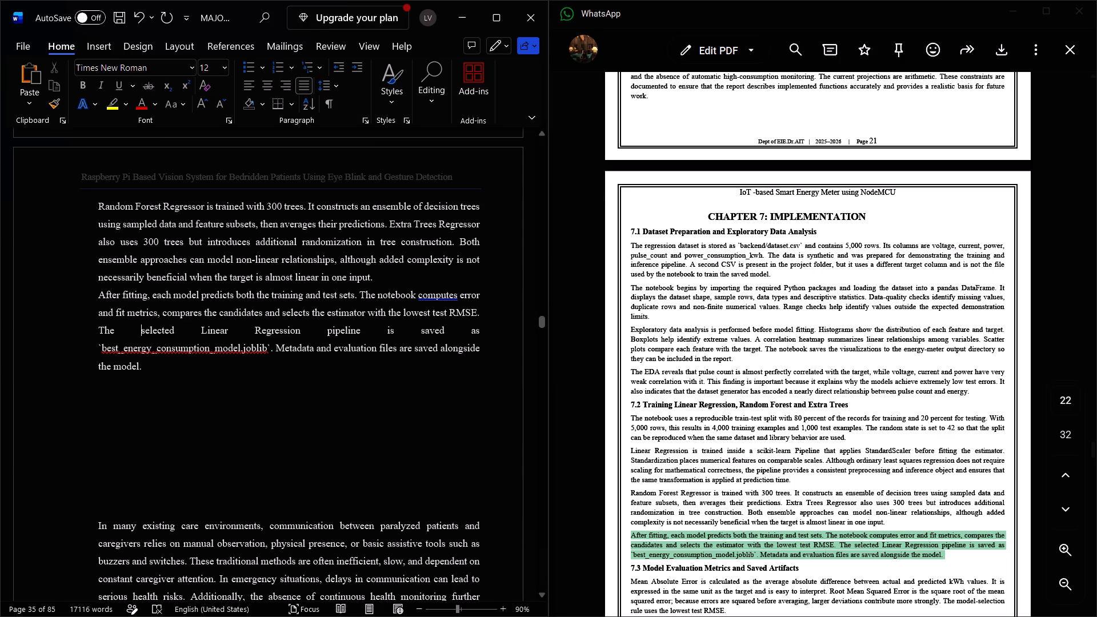
Add two new lines below the final paragraph of section 7.2, which ends "saved alongside the model.".
{"action": "left_click", "coordinate": [206, 375]}
{"action": "key", "text": "Return"}
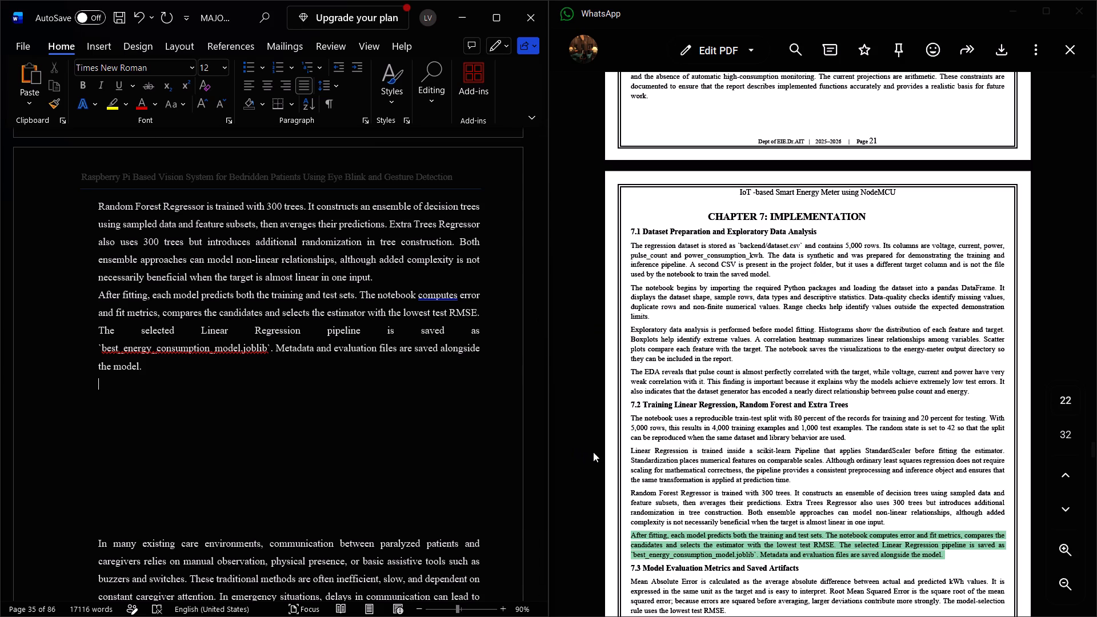
{"action": "key", "text": "Return"}
{"action": "scroll", "coordinate": [684, 469], "scroll_direction": "up", "scroll_amount": 1}
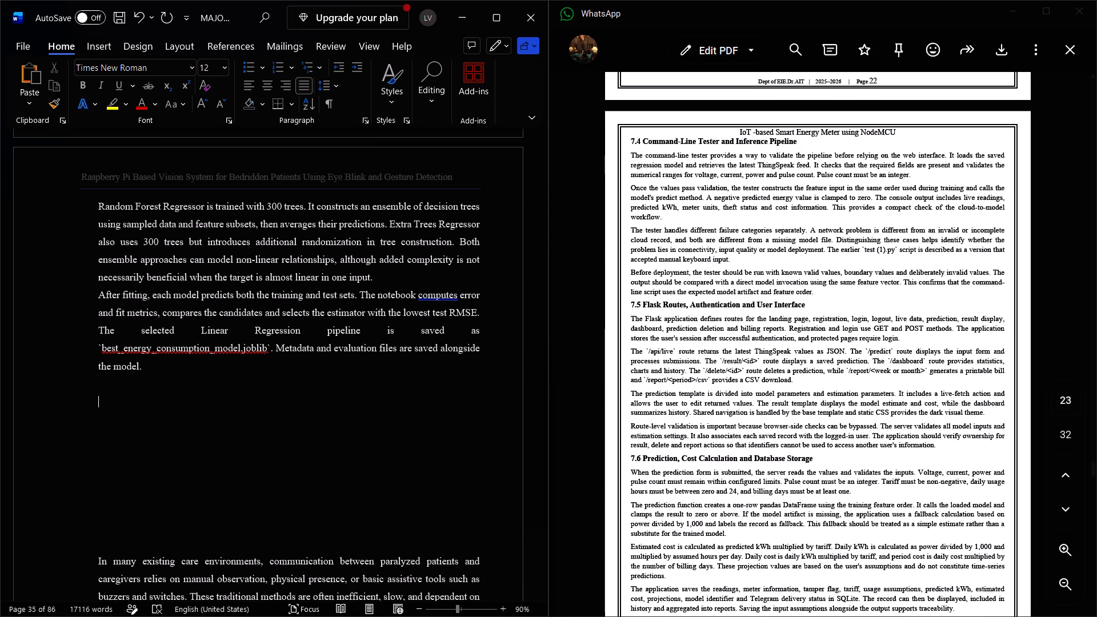
{"action": "scroll", "coordinate": [684, 469], "scroll_direction": "up", "scroll_amount": 1}
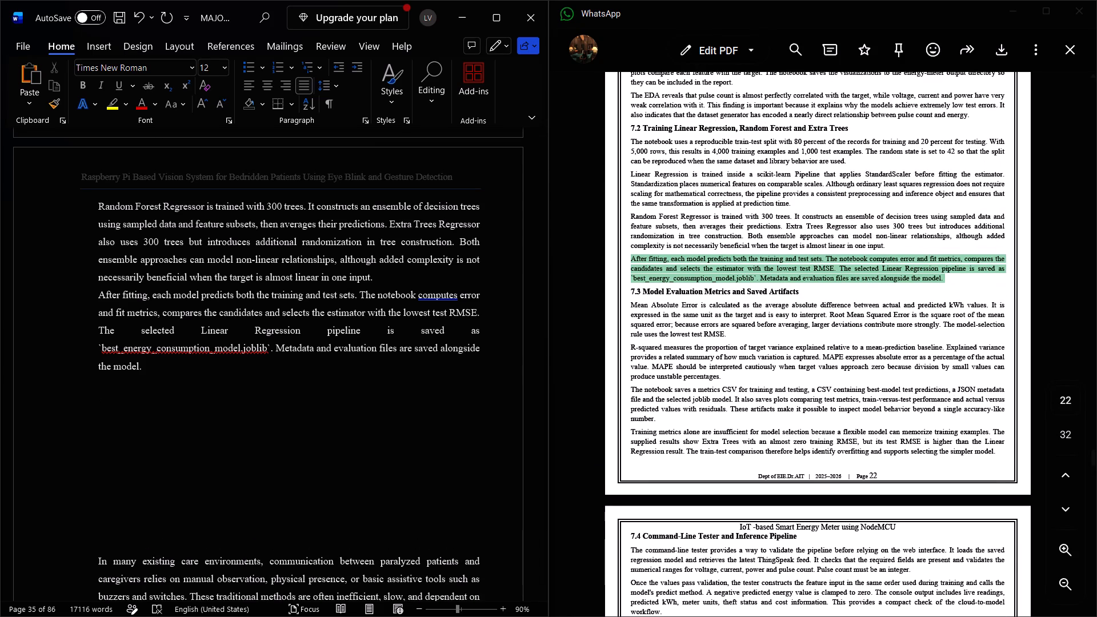
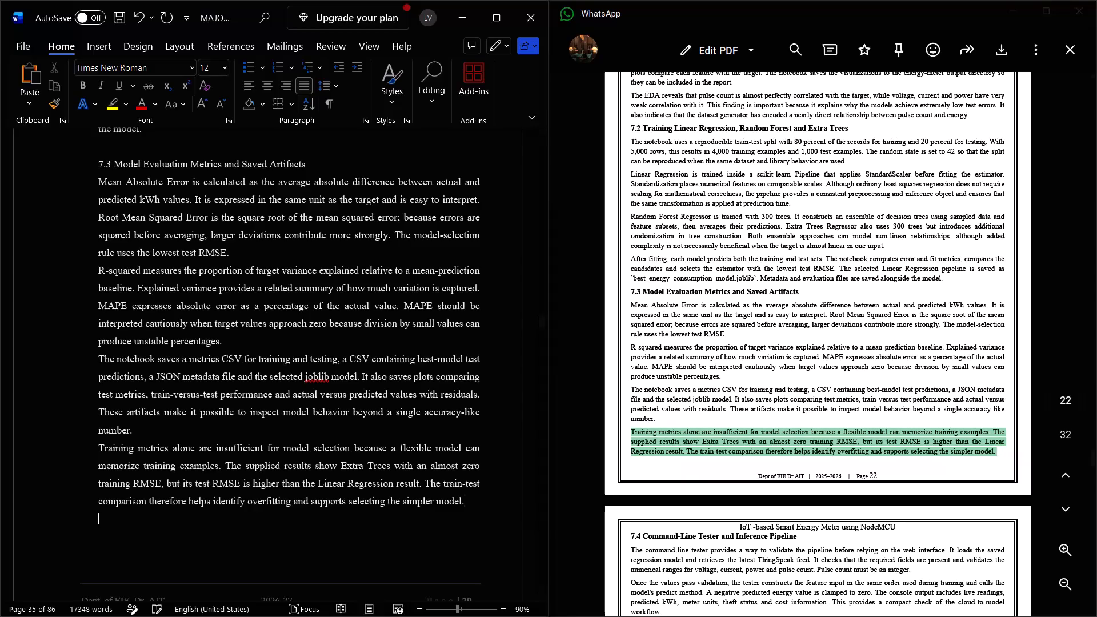
Add three new lines below section 7.3's final paragraph, moving the insertion point onto the following page.
{"action": "key", "text": "Return"}
{"action": "key", "text": "Return"}
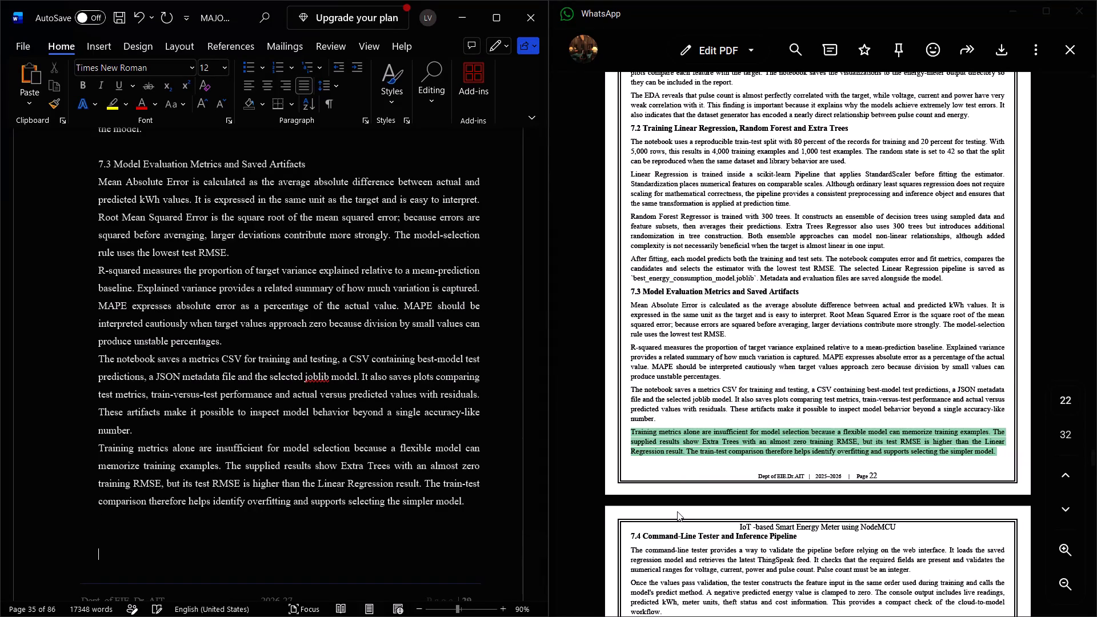
{"action": "key", "text": "Return"}
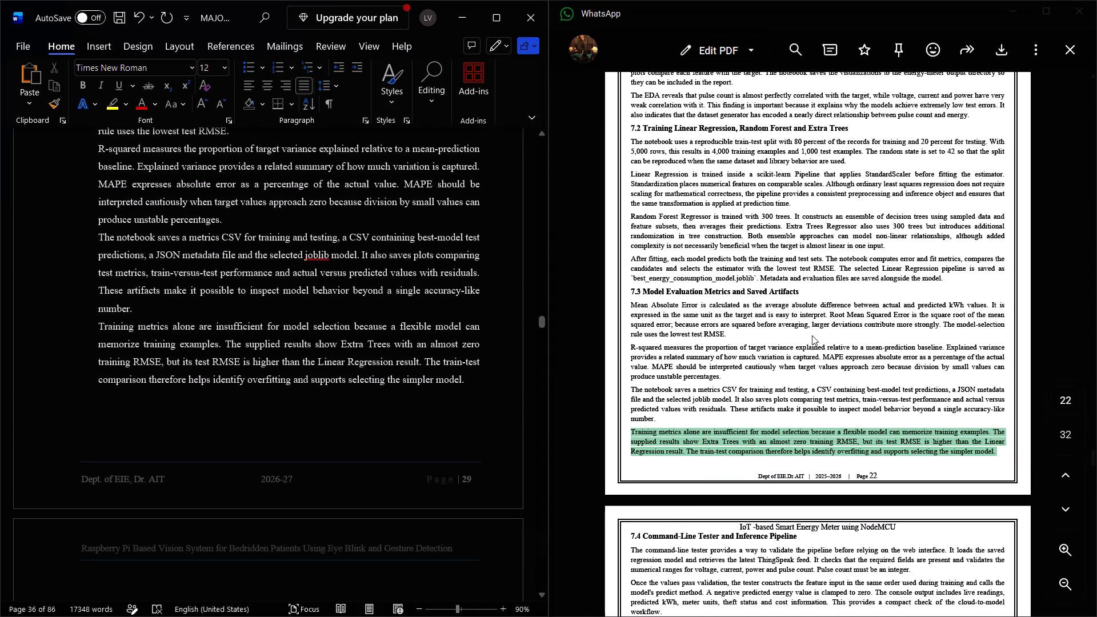
Go to section 7.4, Command-Line Tester and Inference Pipeline, in the reference PDF.
{"action": "scroll", "coordinate": [812, 335], "scroll_direction": "down", "scroll_amount": 1}
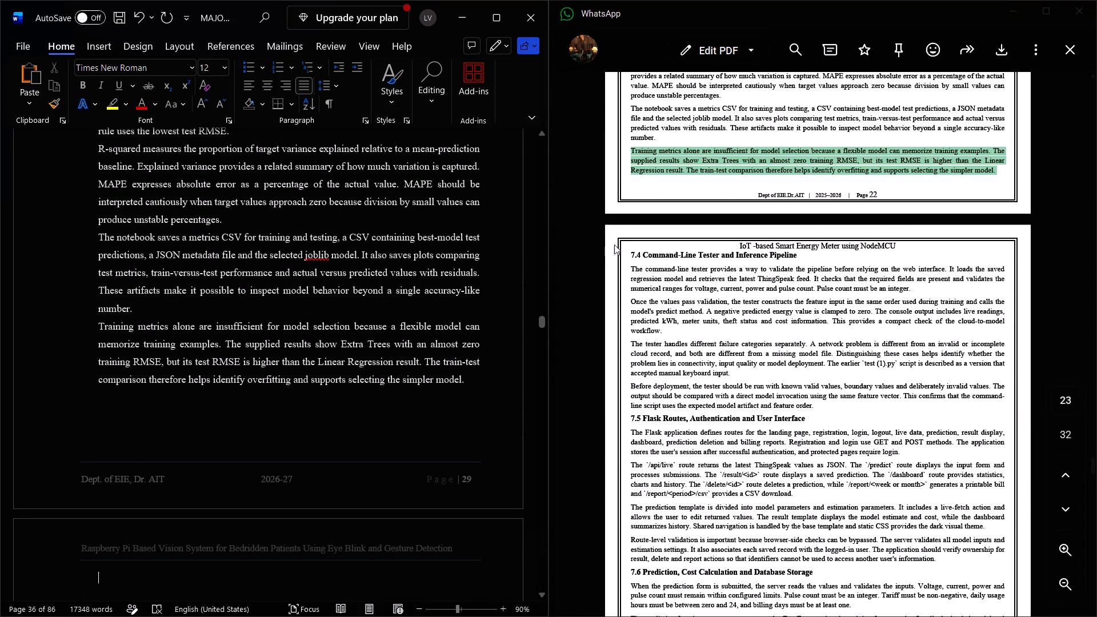
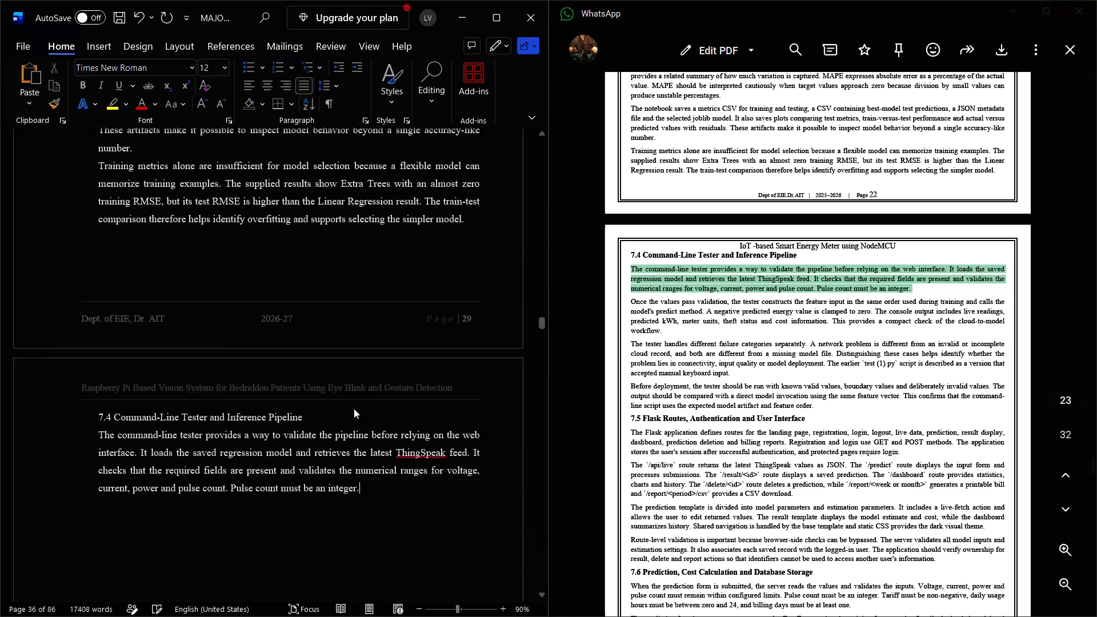
Start a new line in the Word report below section 7.4's first paragraph, which ends with "Pulse count must be an integer.".
{"action": "key", "text": "Return"}
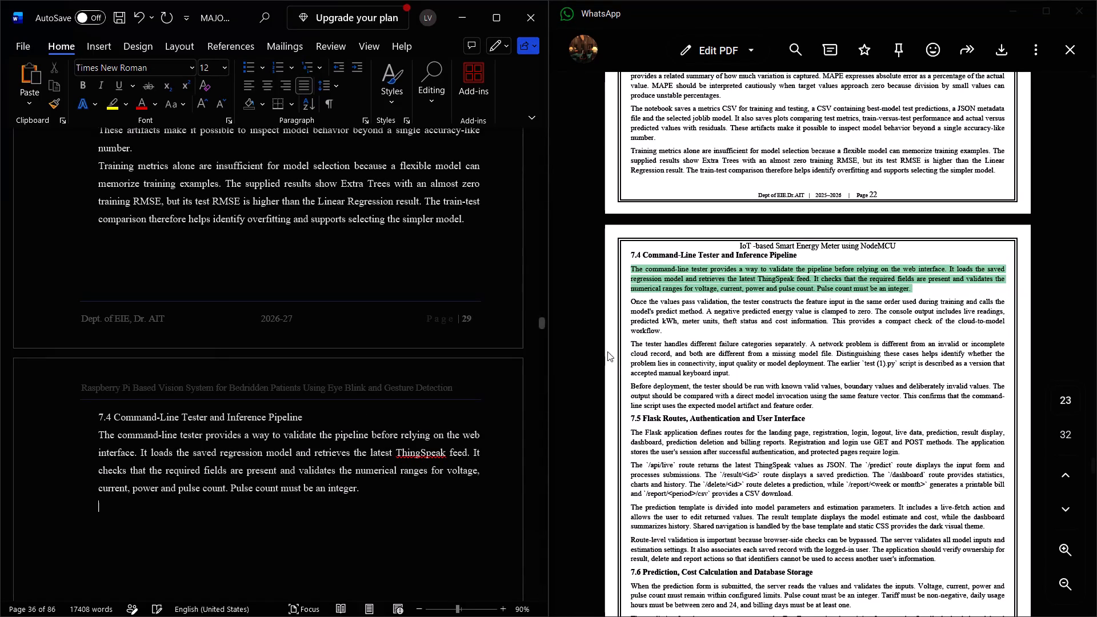
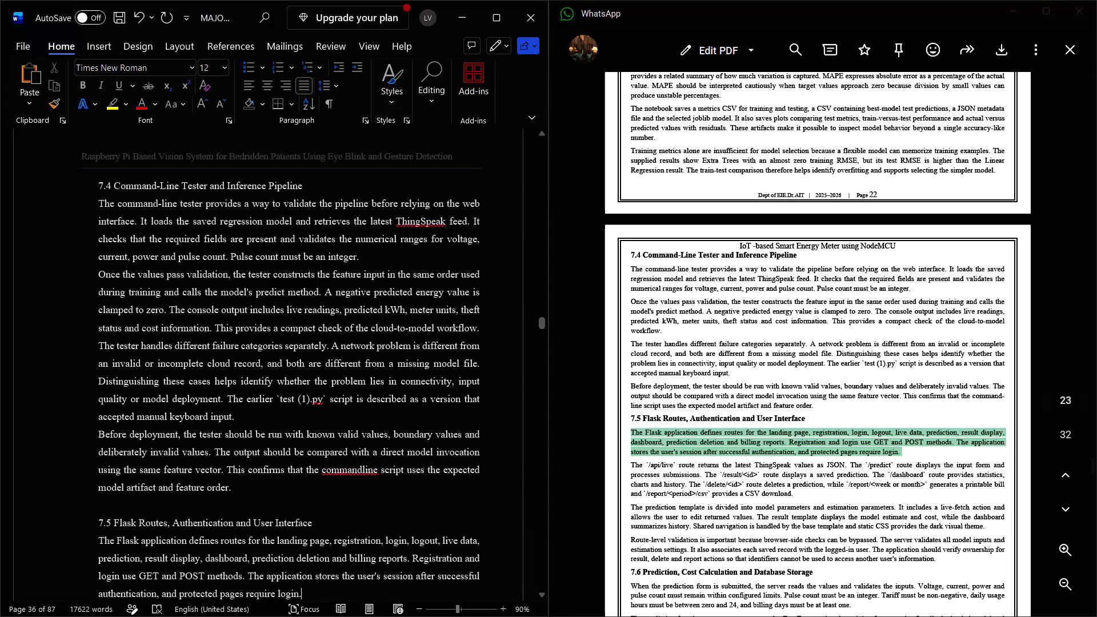
Start a new line in the Word report below section 7.5's first paragraph, which ends with "protected pages require login.".
{"action": "key", "text": "Return"}
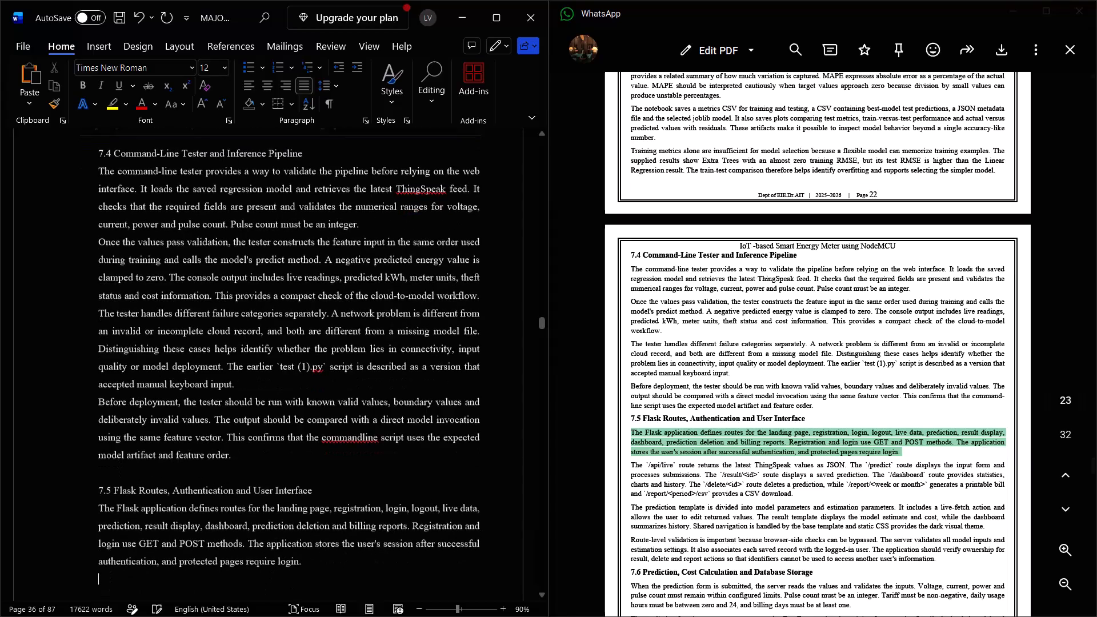
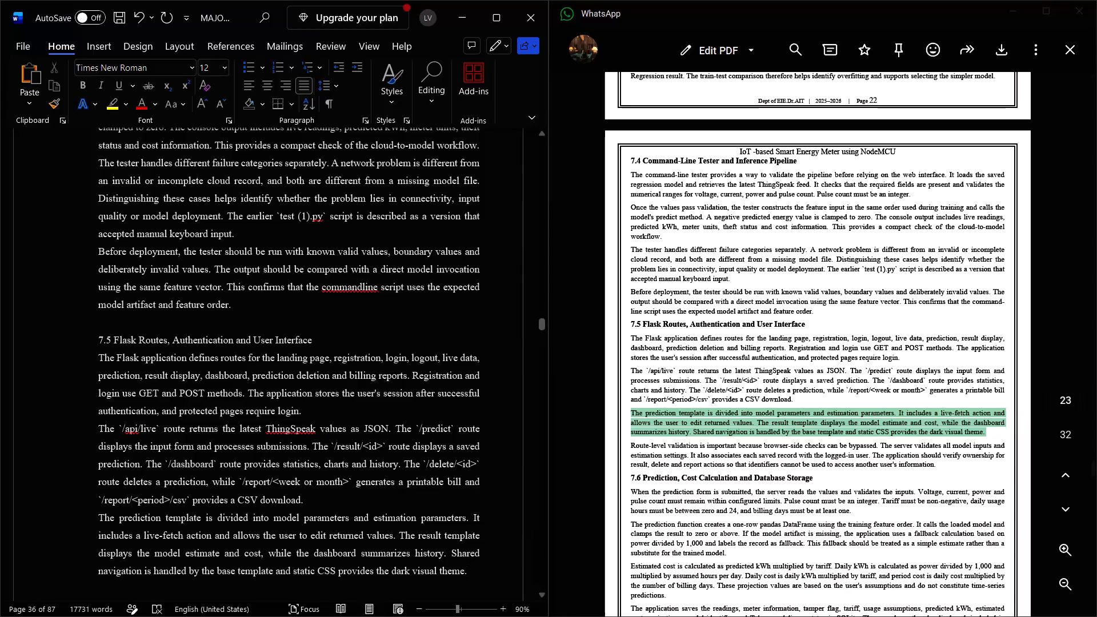
Start a new line in the Word report below section 7.5's third paragraph, which ends with "provides the dark visual theme.".
{"action": "key", "text": "Return"}
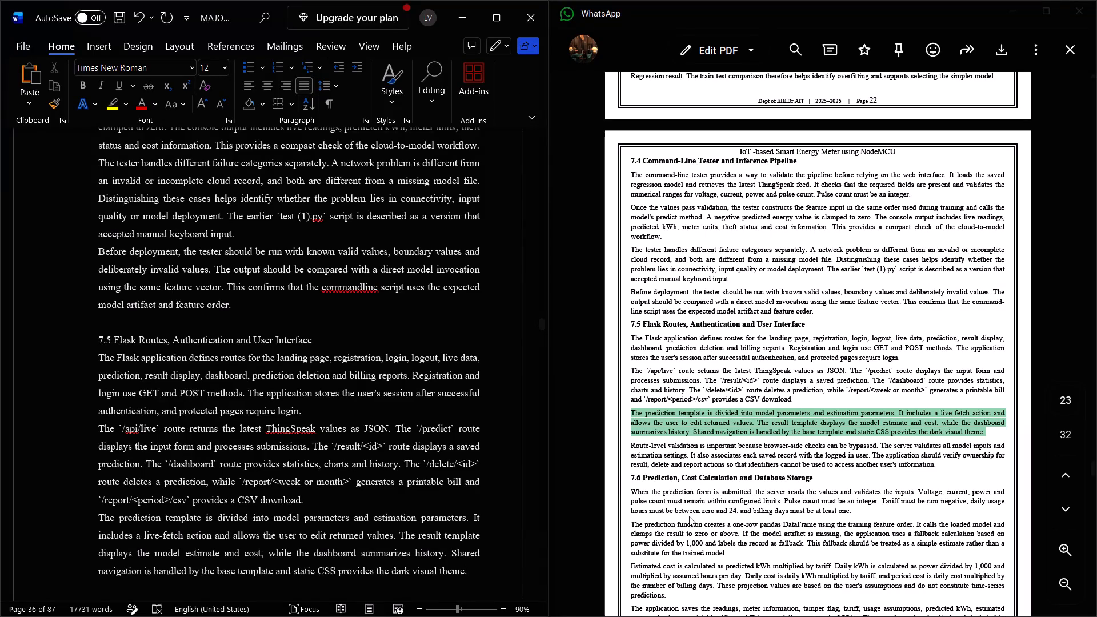
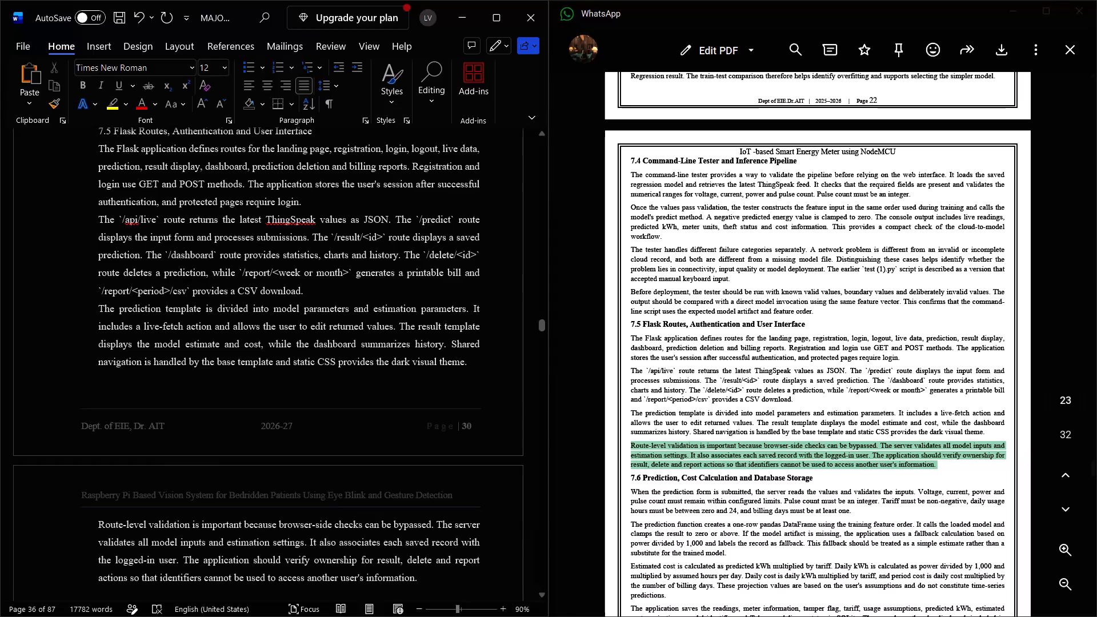
Add two new lines in the Word report below section 7.5's fourth paragraph, which ends with "access another user's information.".
{"action": "key", "text": "Return"}
{"action": "key", "text": "Return"}
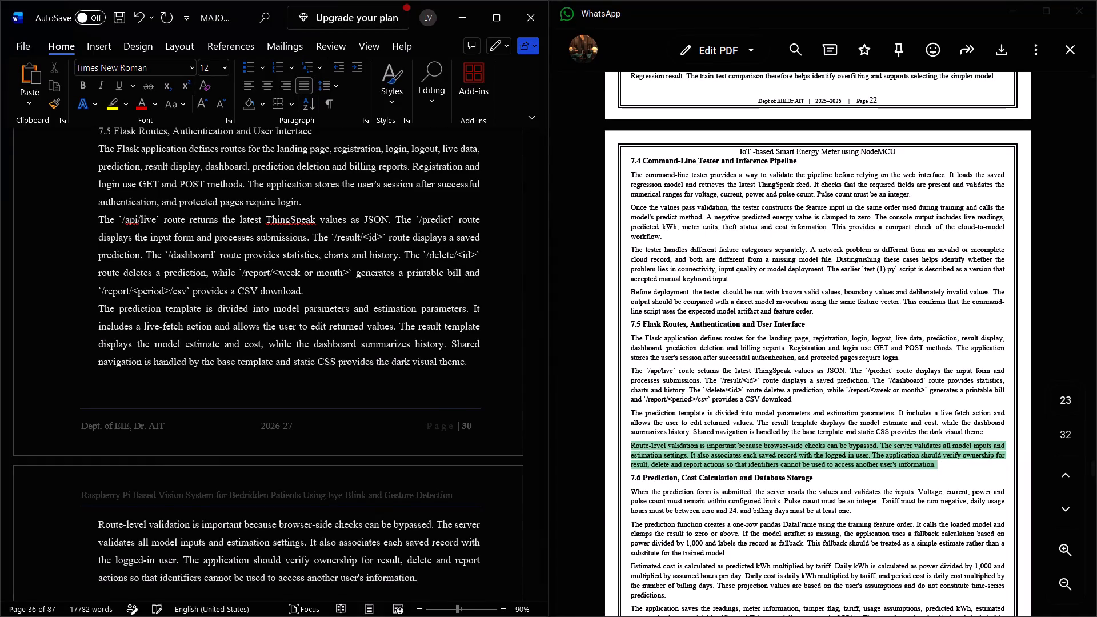
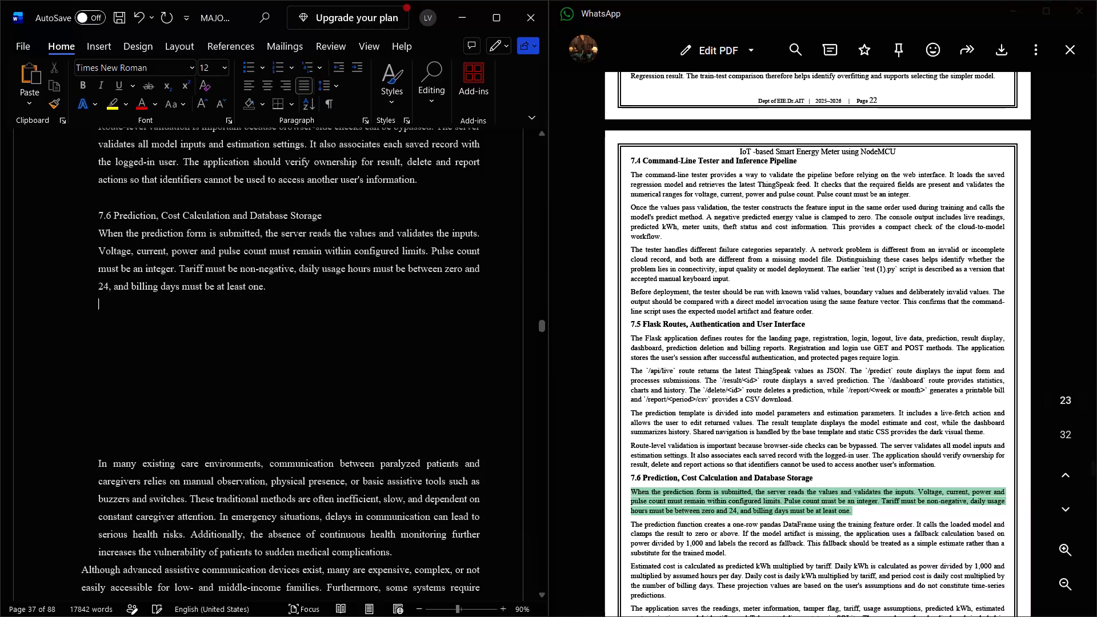
Transfer section 7.6's second paragraph, starting "The prediction function creates a one-row pandas DataFrame", from the PDF into the Word report.
{"action": "scroll", "coordinate": [721, 398], "scroll_direction": "down", "scroll_amount": 1}
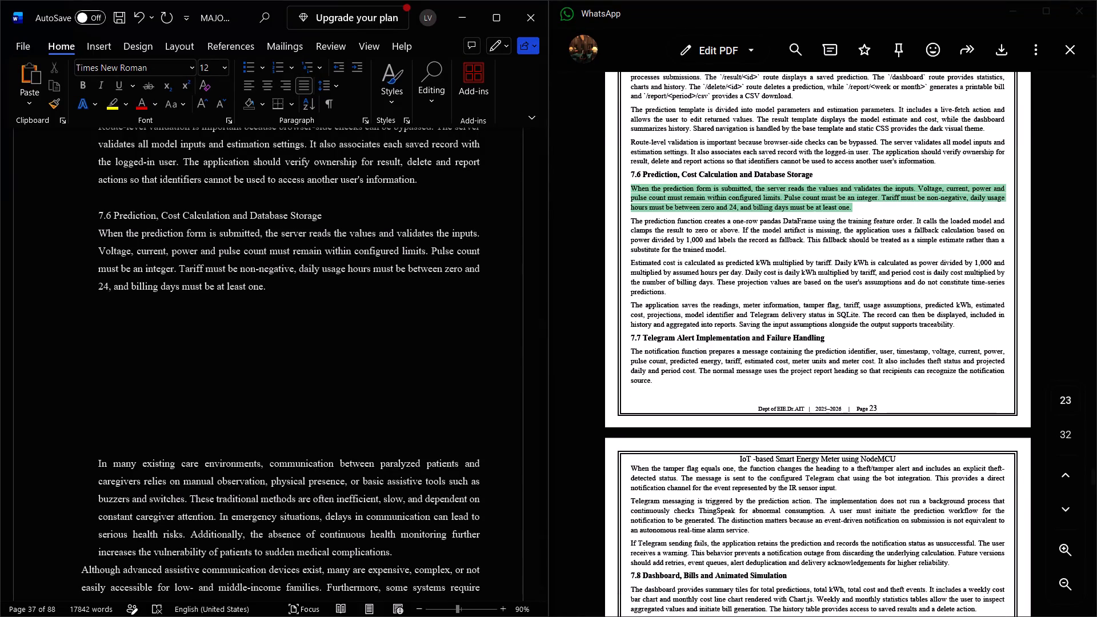
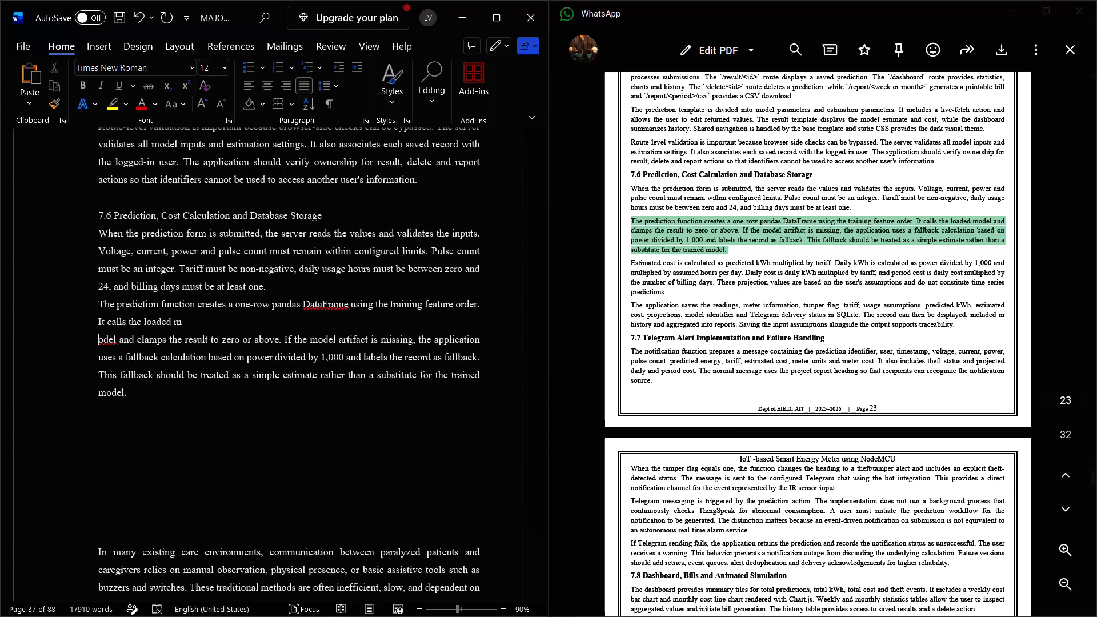
Undo the line break inside "loaded model" and start a new line below section 7.6's second paragraph, which ends with "substitute for the trained model.".
{"action": "key", "text": "ctrl+z"}
{"action": "key", "text": "Down"}
{"action": "key", "text": "Down"}
{"action": "key", "text": "Down"}
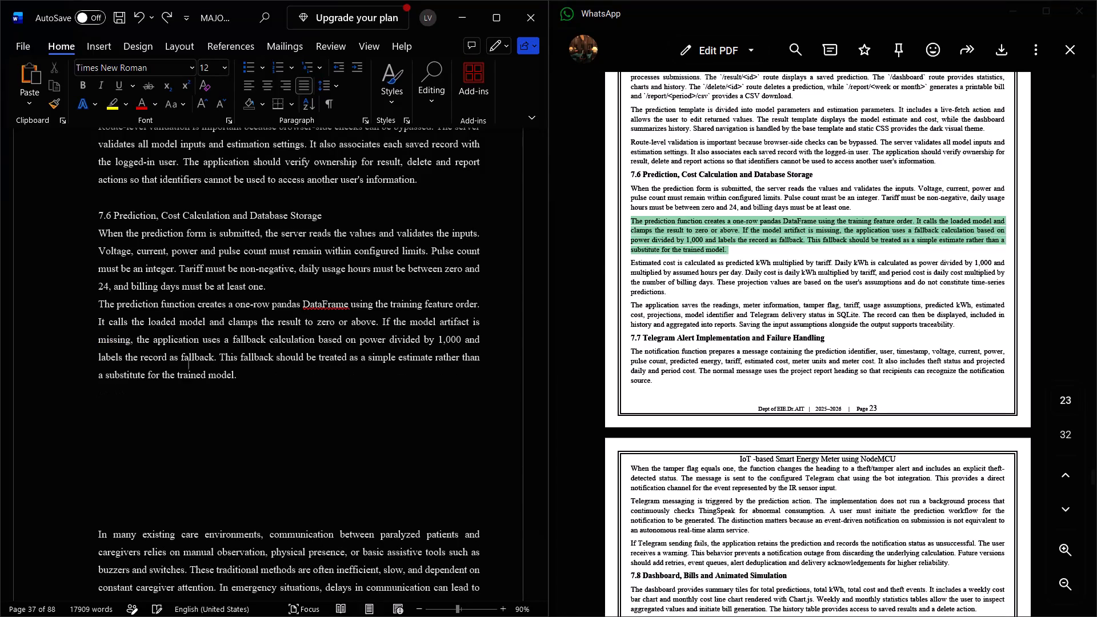
{"action": "key", "text": "Right"}
{"action": "key", "text": "Right"}
{"action": "key", "text": "Right"}
{"action": "key", "text": "Right"}
{"action": "key", "text": "Right"}
{"action": "key", "text": "Right"}
{"action": "key", "text": "Right"}
{"action": "key", "text": "Right"}
{"action": "key", "text": "Right"}
{"action": "key", "text": "Right"}
{"action": "key", "text": "Right"}
{"action": "key", "text": "Return"}
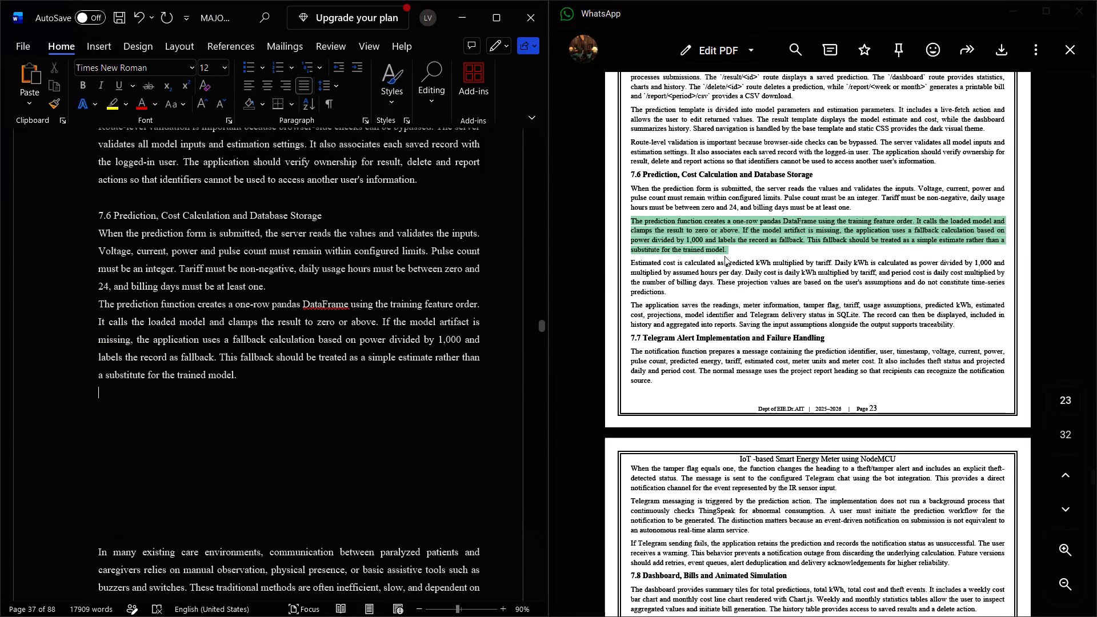
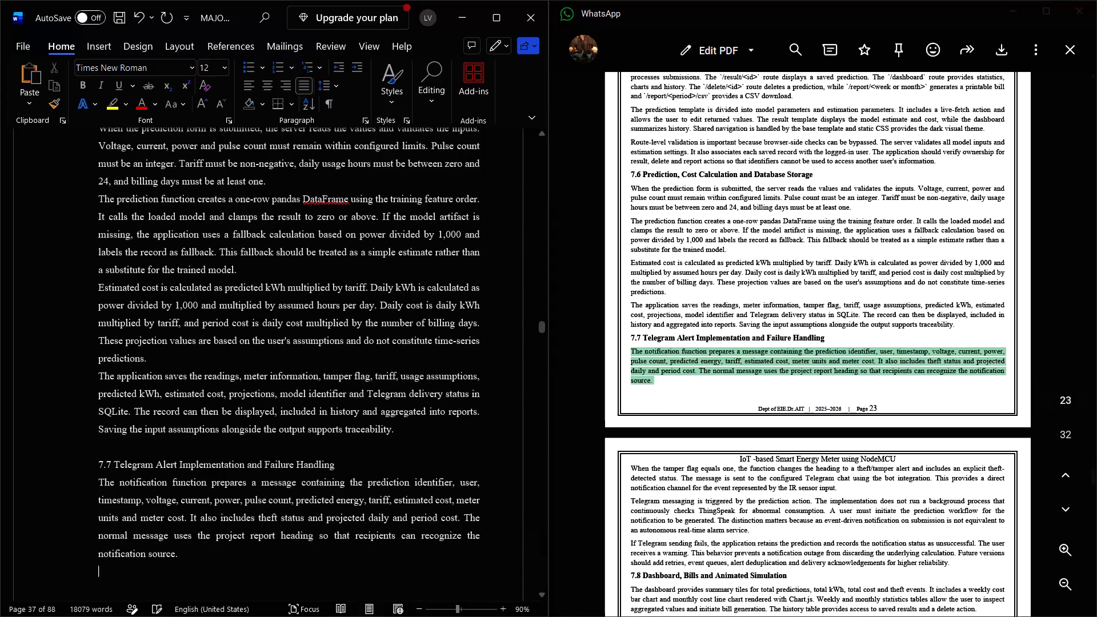
Locate section 7.7's second paragraph in the PDF, beginning "When the tamper flag equals one", for transfer into the Word report.
{"action": "scroll", "coordinate": [739, 436], "scroll_direction": "down", "scroll_amount": 1}
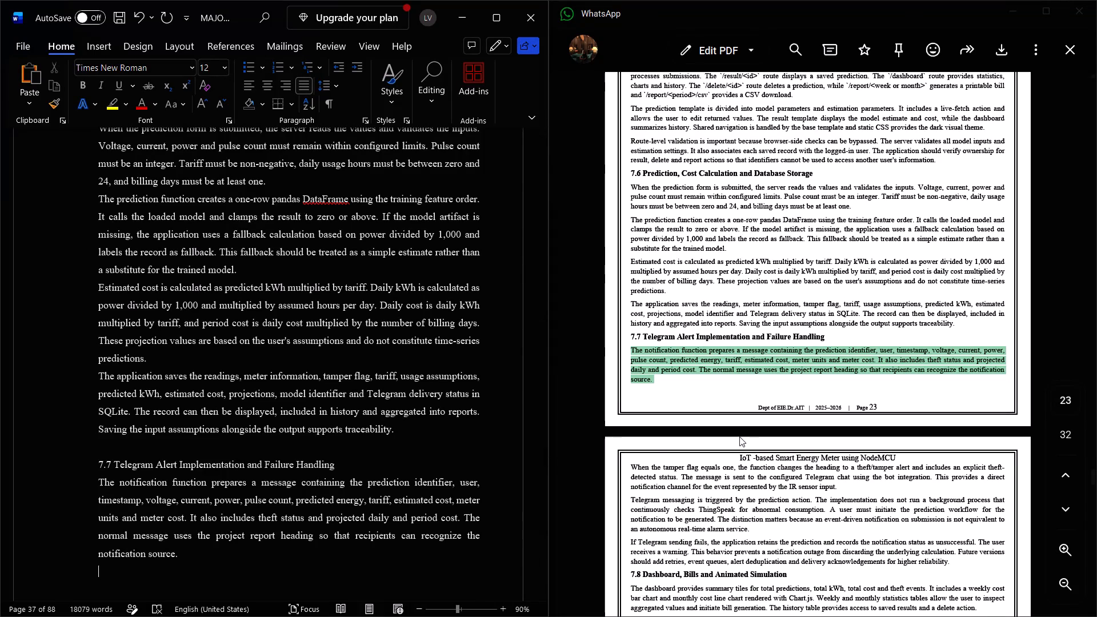
{"action": "scroll", "coordinate": [739, 436], "scroll_direction": "down", "scroll_amount": 1}
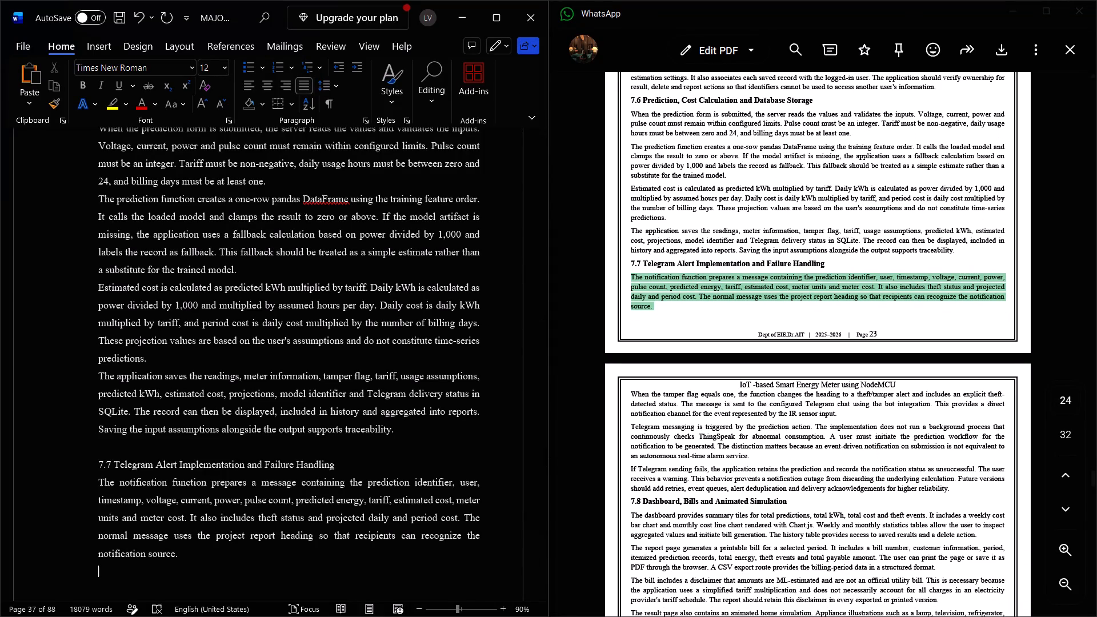
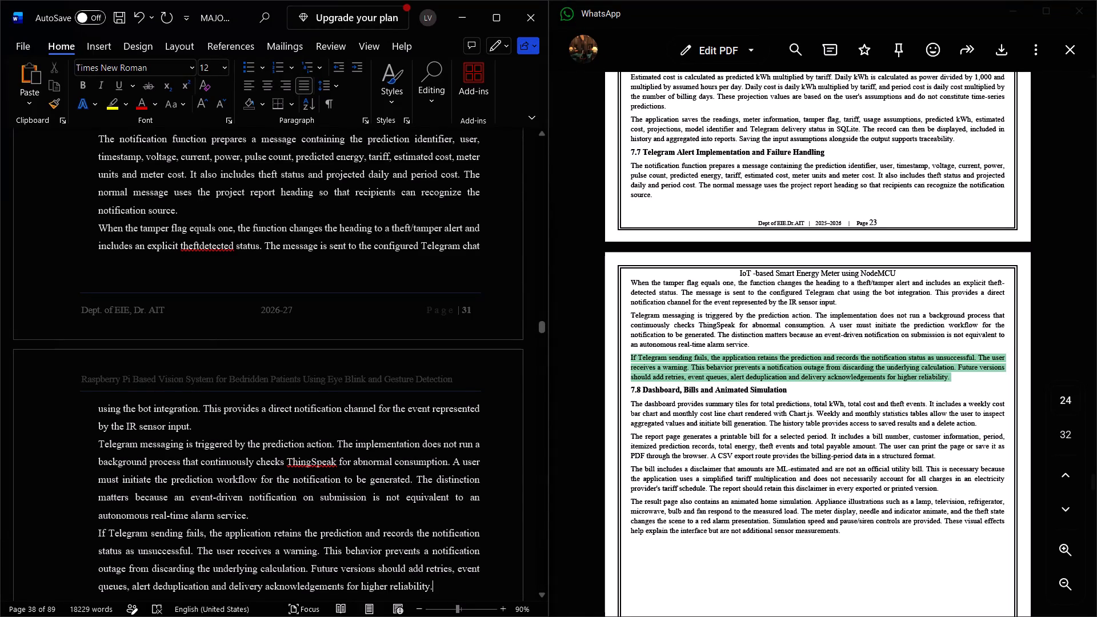
Add two new lines in the Word report below section 7.7's last paragraph, which ends with "delivery acknowledgements for higher reliability.".
{"action": "key", "text": "Return"}
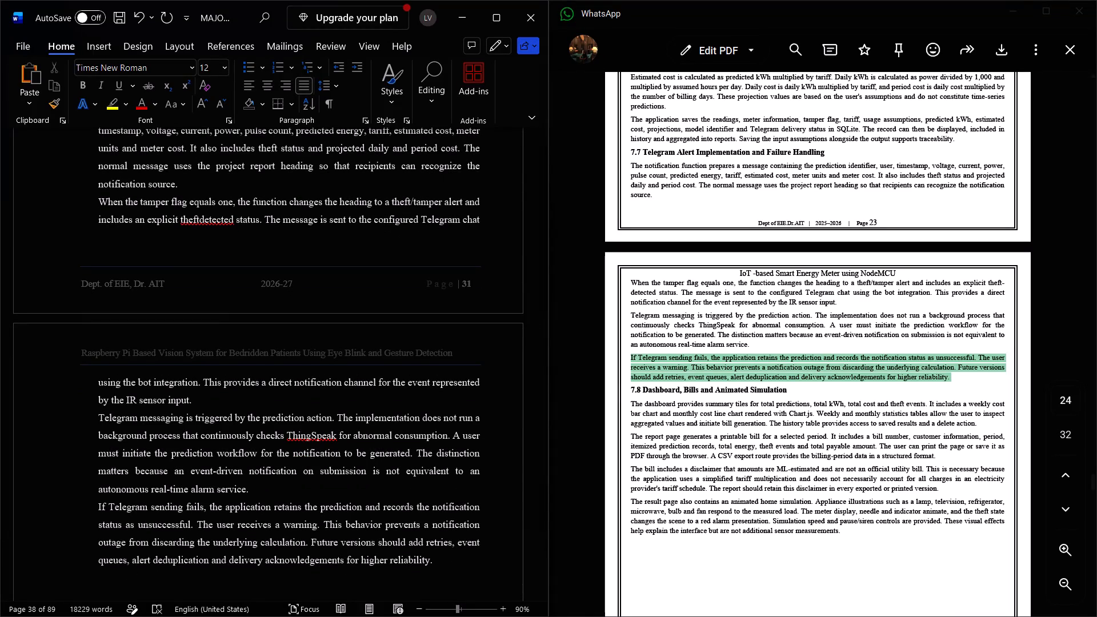
{"action": "key", "text": "Return"}
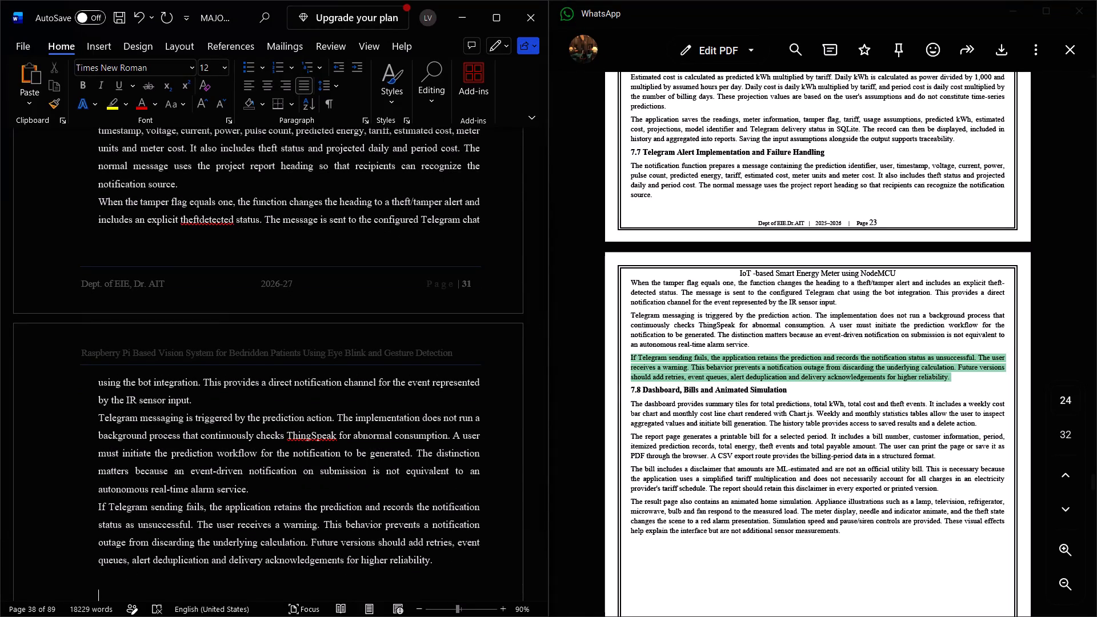
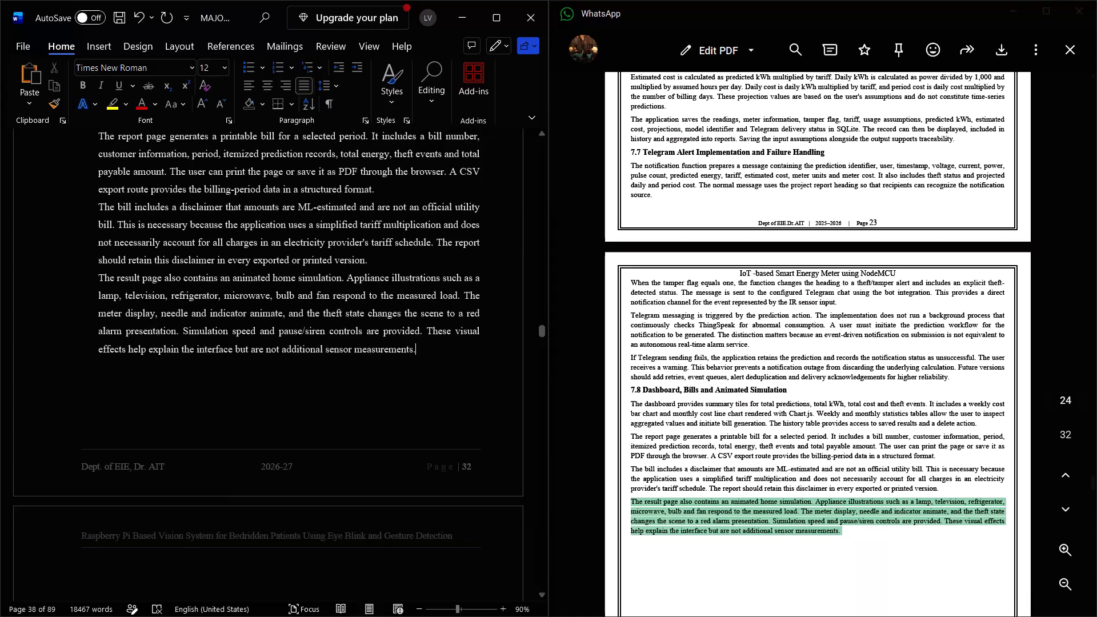
Add four new lines in the Word report below section 7.8's last paragraph, which ends with "are not additional sensor measurements.".
{"action": "key", "text": "Return"}
{"action": "key", "text": "Return"}
{"action": "key", "text": "Return"}
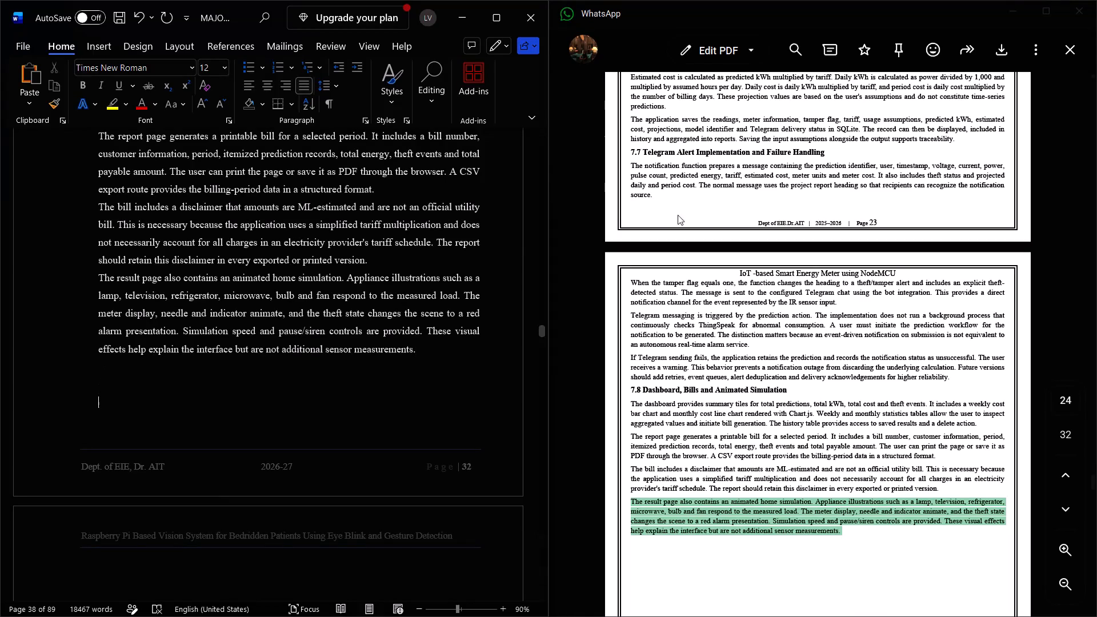
{"action": "scroll", "coordinate": [754, 254], "scroll_direction": "down", "scroll_amount": 2}
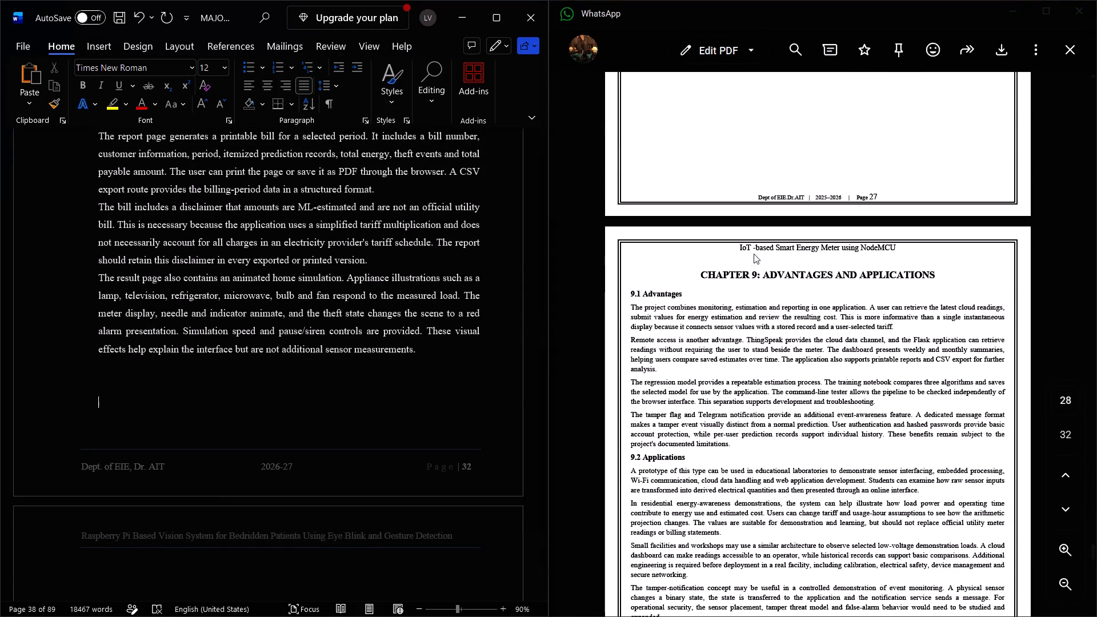
{"action": "key", "text": "Return"}
Add two lines in the Word report after section 7.8 to reach the next page, and centre the new line for Chapter 8's heading.
{"action": "scroll", "coordinate": [754, 254], "scroll_direction": "down", "scroll_amount": 1}
{"action": "scroll", "coordinate": [755, 257], "scroll_direction": "up", "scroll_amount": 2}
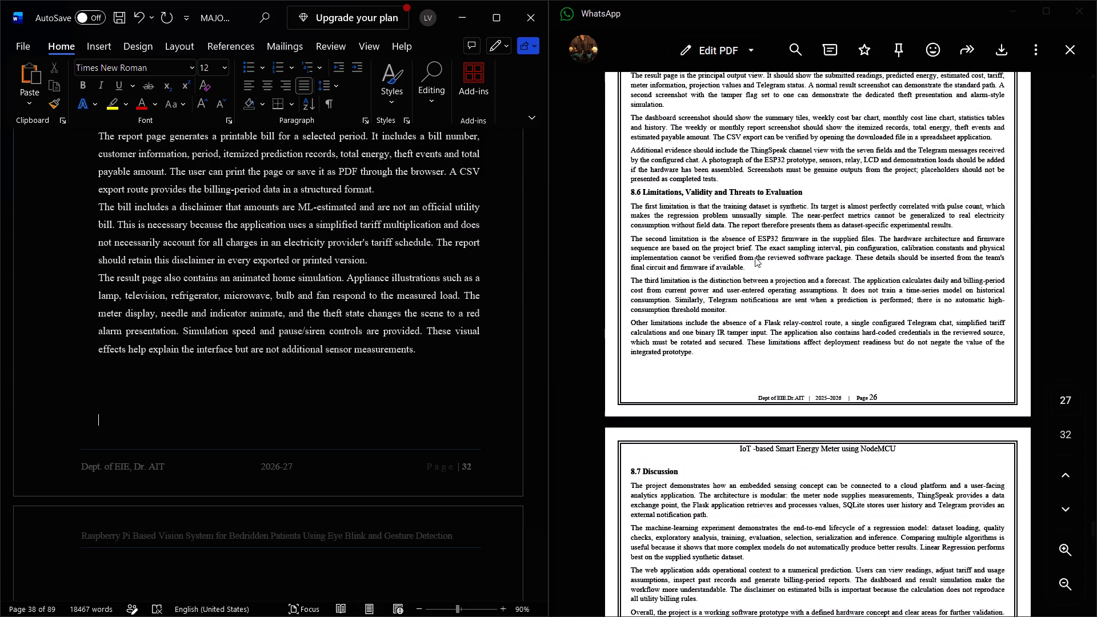
{"action": "scroll", "coordinate": [755, 257], "scroll_direction": "up", "scroll_amount": 2}
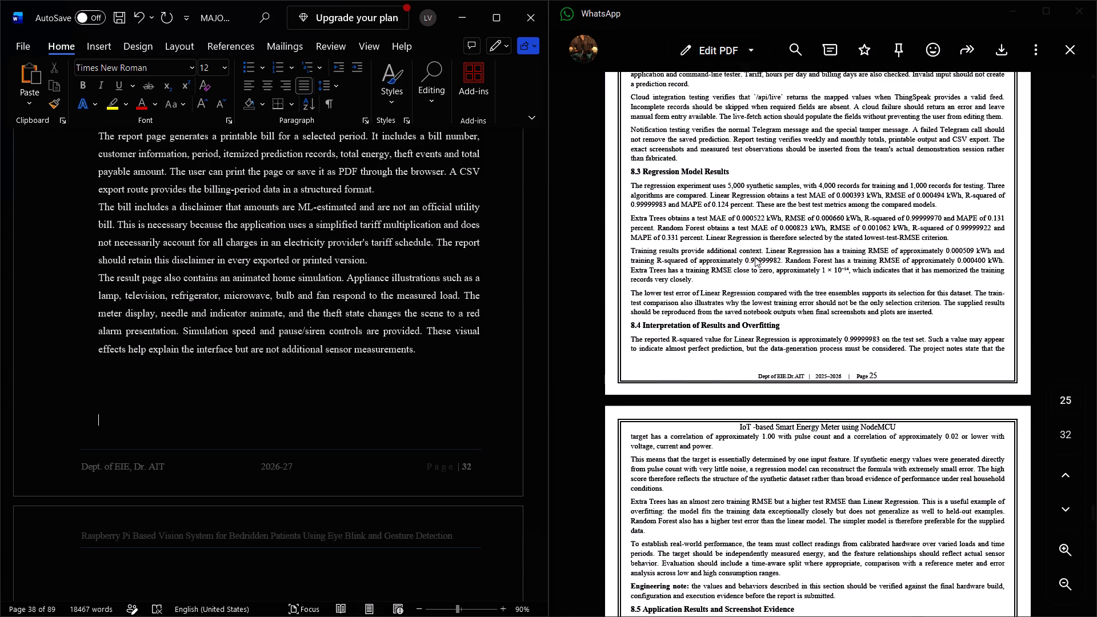
{"action": "scroll", "coordinate": [755, 257], "scroll_direction": "up", "scroll_amount": 2}
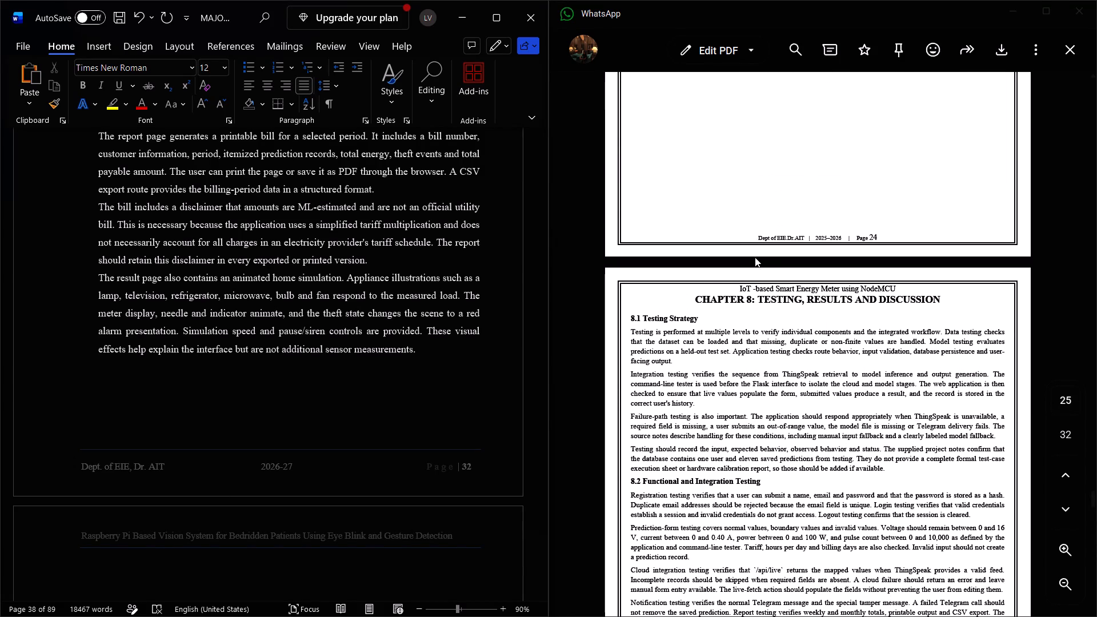
{"action": "scroll", "coordinate": [409, 312], "scroll_direction": "up", "scroll_amount": 1}
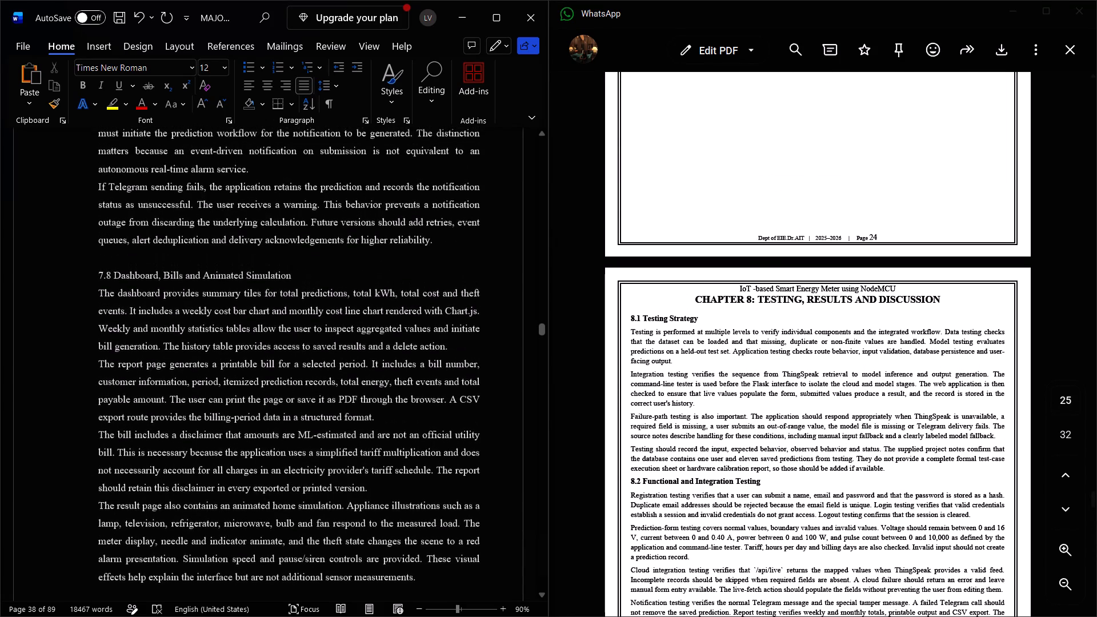
{"action": "scroll", "coordinate": [409, 312], "scroll_direction": "up", "scroll_amount": 2}
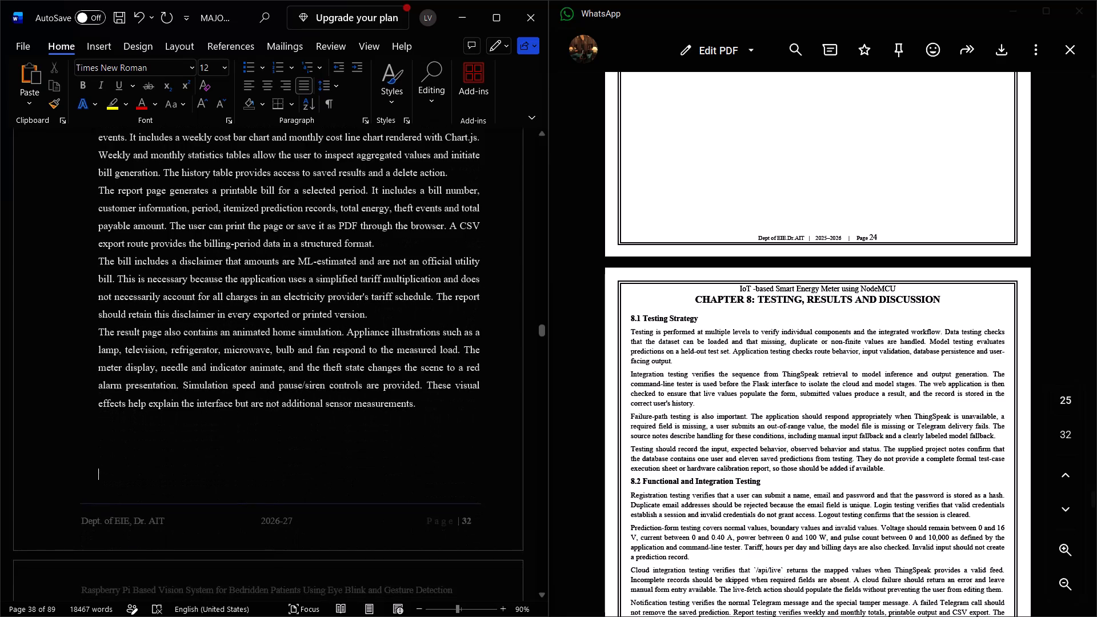
{"action": "key", "text": "Return"}
{"action": "key", "text": "Return"}
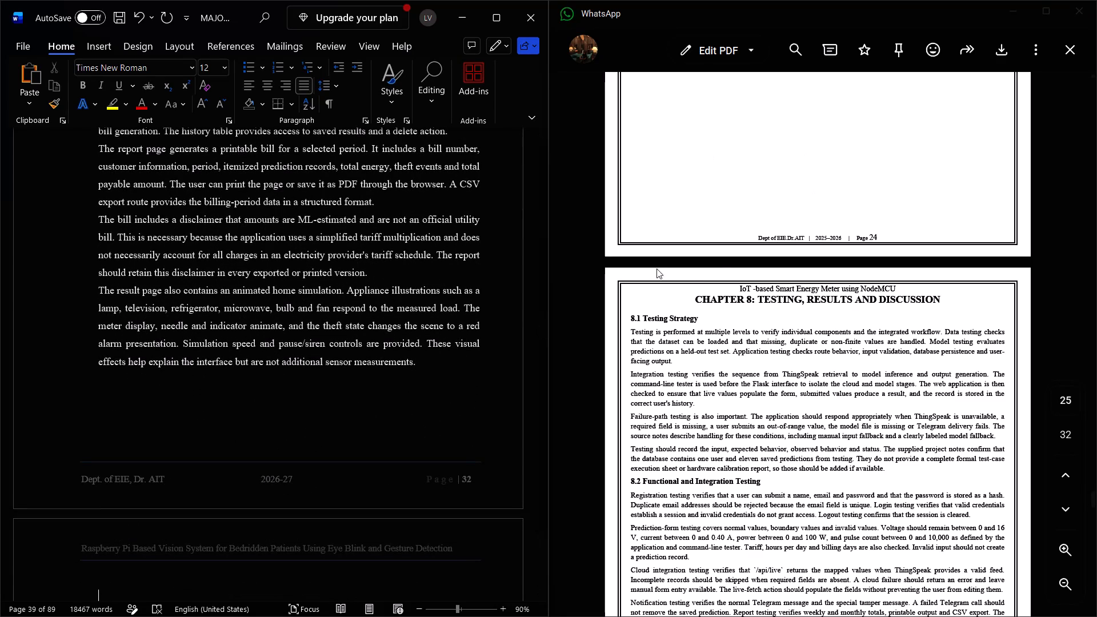
{"action": "left_click", "coordinate": [273, 90]}
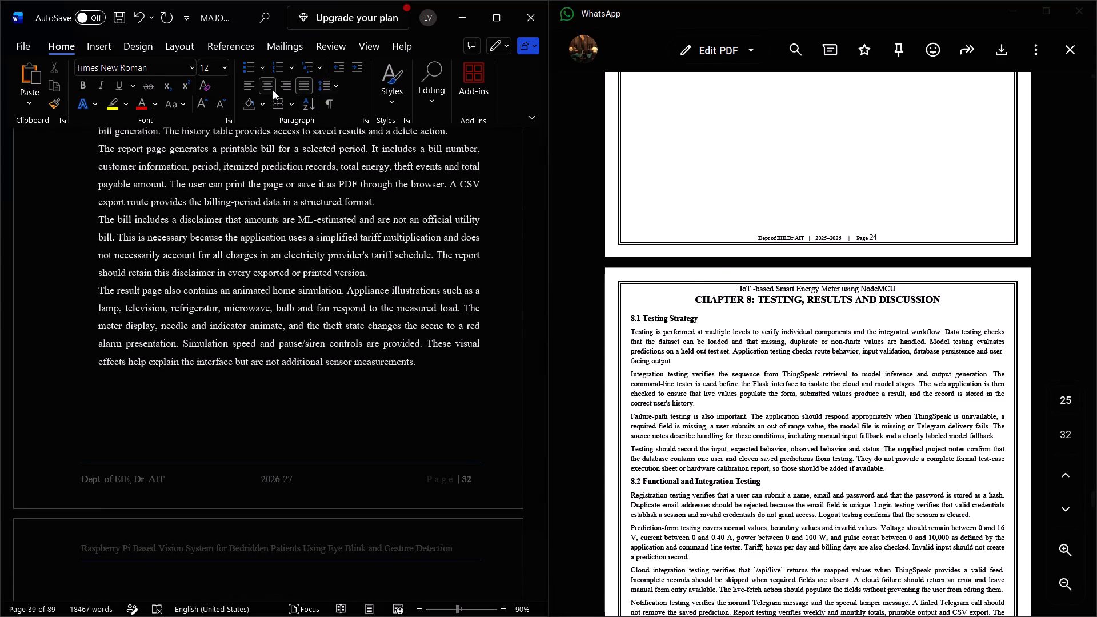
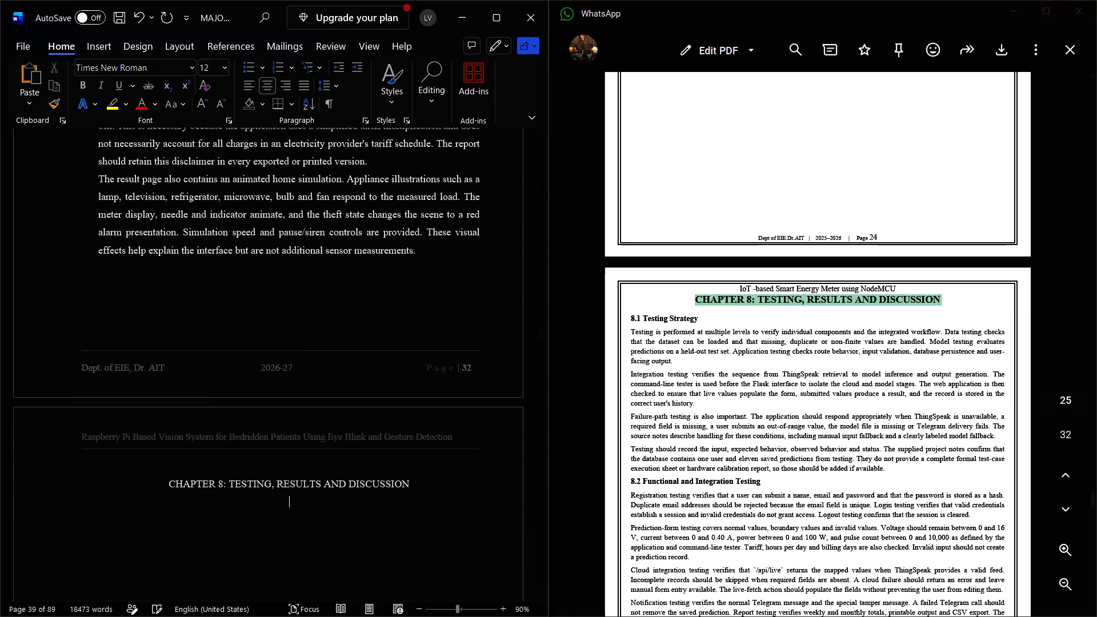
Add a line below the Chapter 8 heading in the Word report and set the new paragraph to justified alignment.
{"action": "key", "text": "Return"}
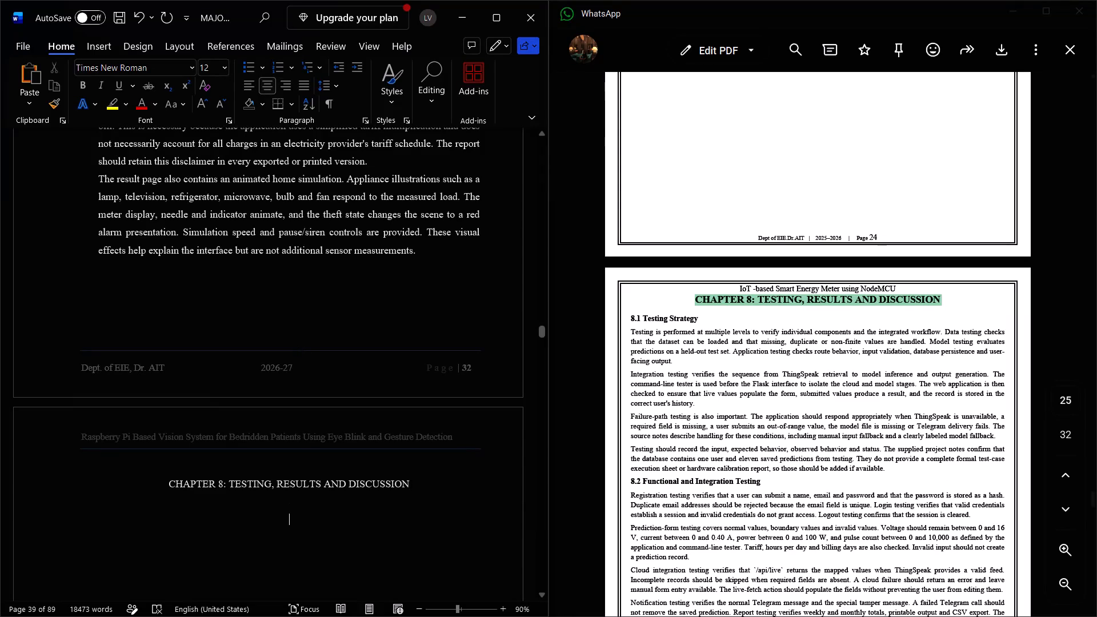
{"action": "left_click", "coordinate": [304, 91]}
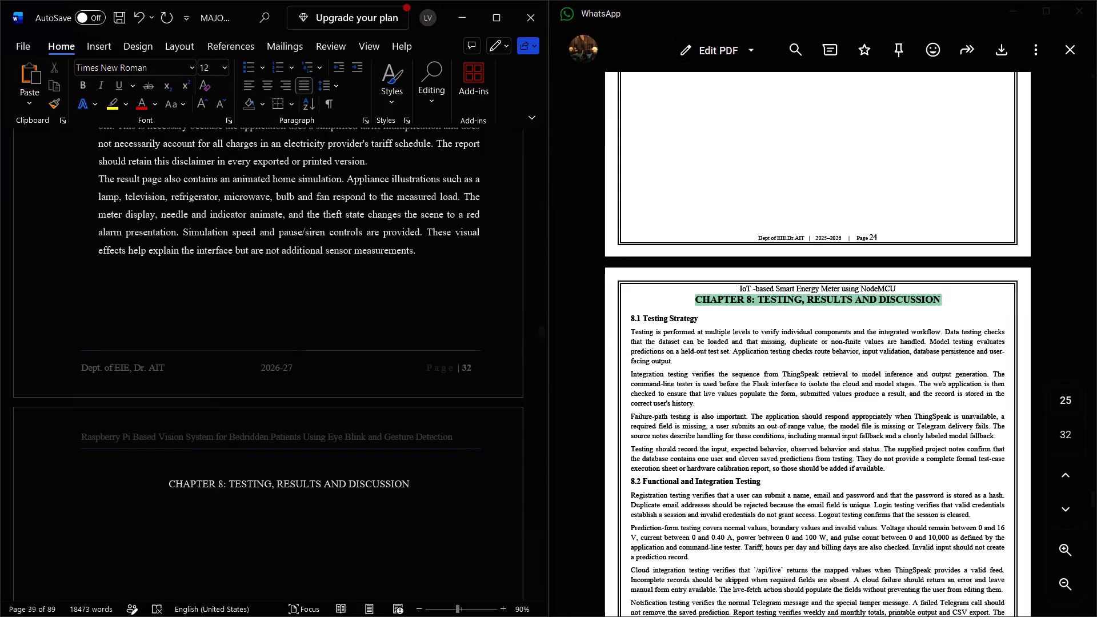
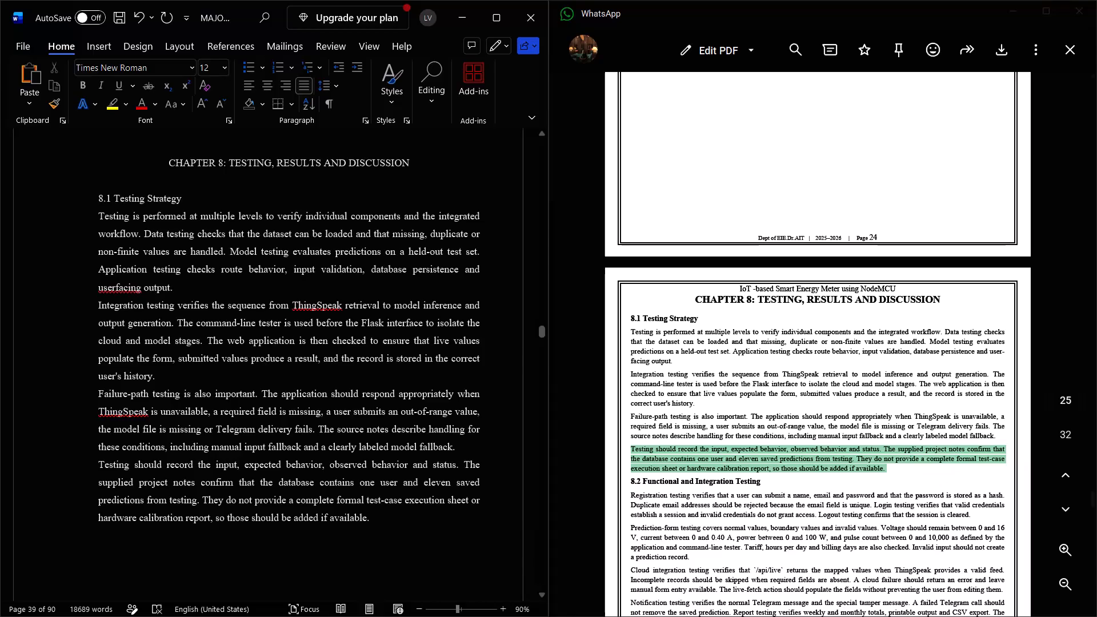
Add two new lines below the last paragraph of section 8.1 Testing Strategy in the Word report.
{"action": "key", "text": "Return"}
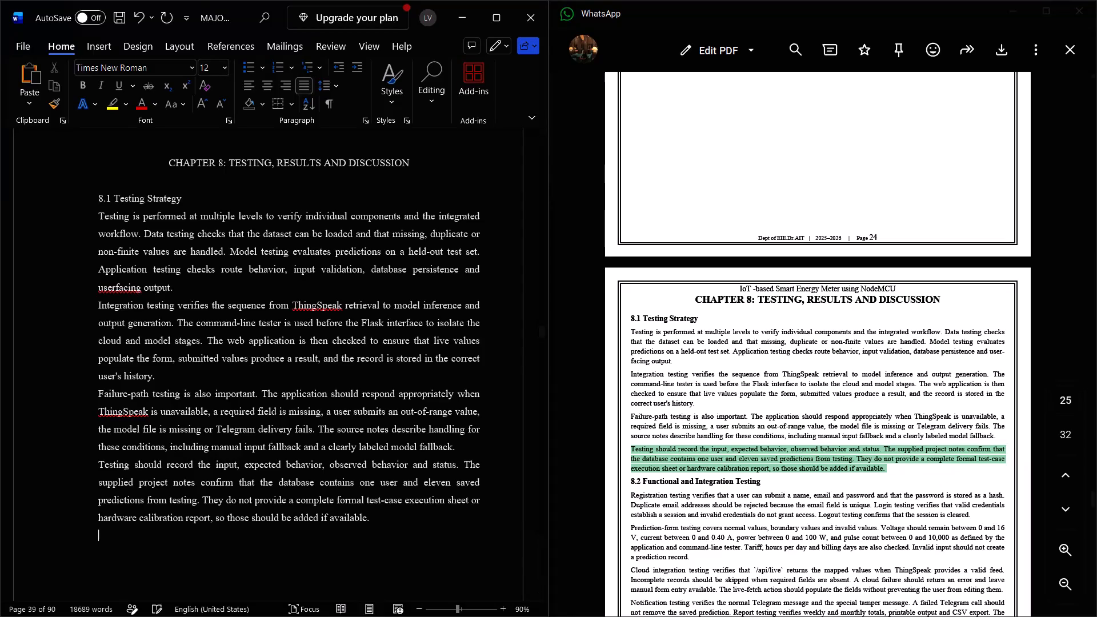
{"action": "key", "text": "Return"}
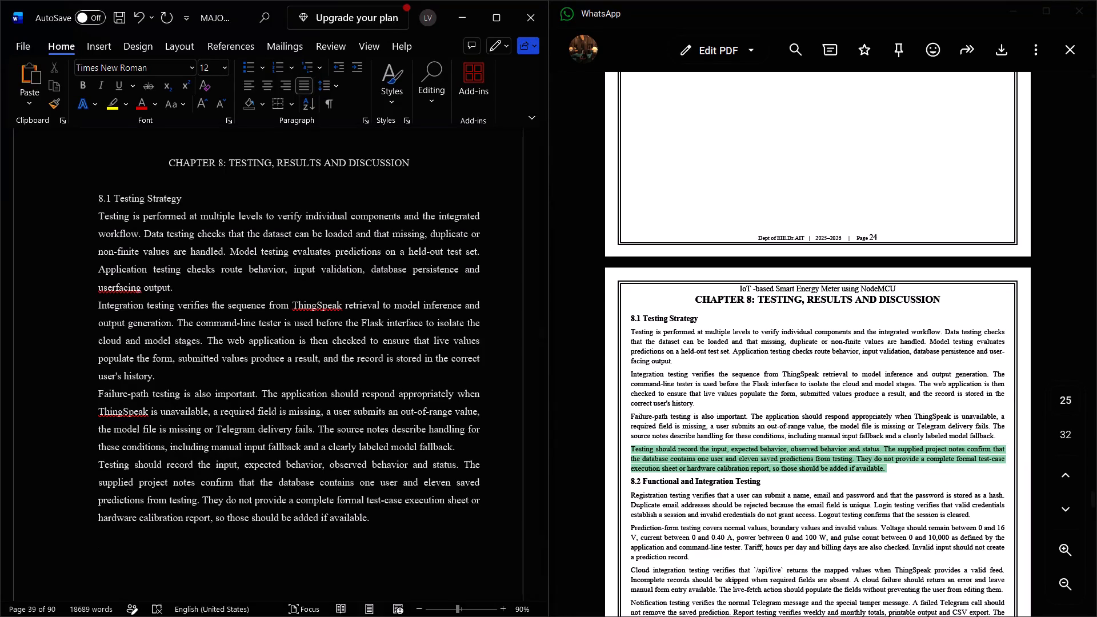
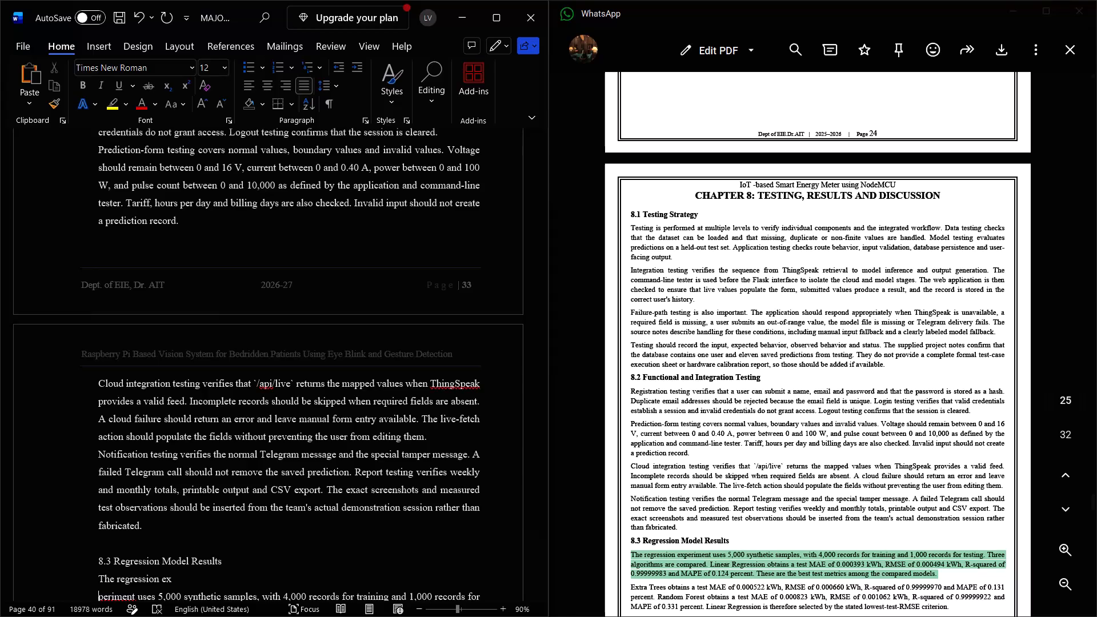
Undo the line break inside the word "experiment" and add a new line below the first paragraph of section 8.3 Regression Model Results.
{"action": "key", "text": "ctrl+z"}
{"action": "scroll", "coordinate": [171, 582], "scroll_direction": "down", "scroll_amount": 1}
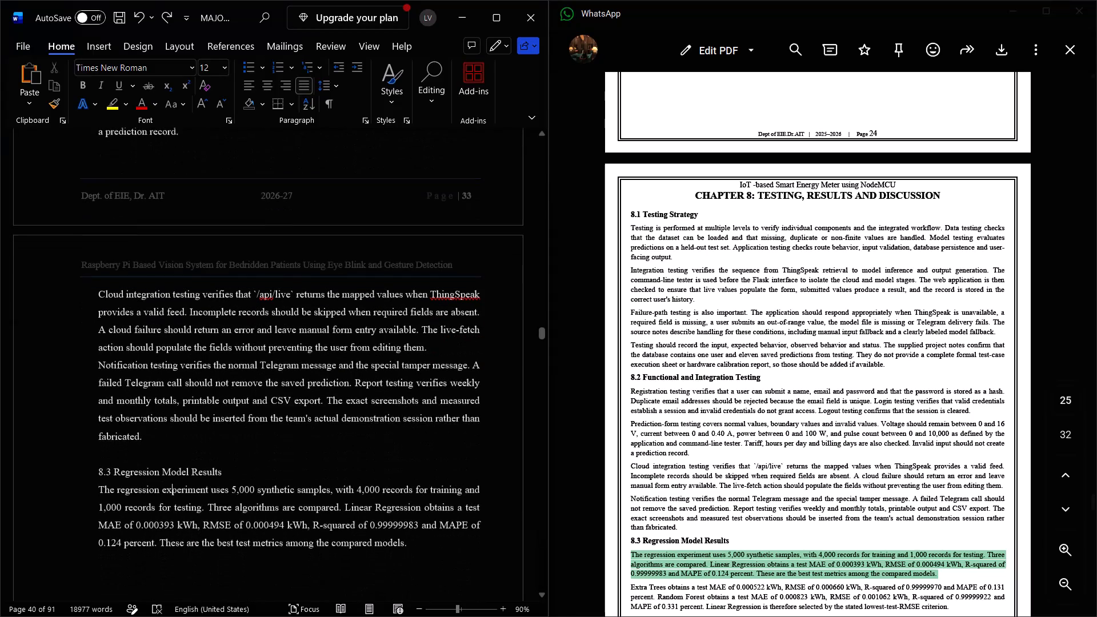
{"action": "scroll", "coordinate": [171, 582], "scroll_direction": "down", "scroll_amount": 1}
{"action": "left_click", "coordinate": [417, 539]}
{"action": "key", "text": "Return"}
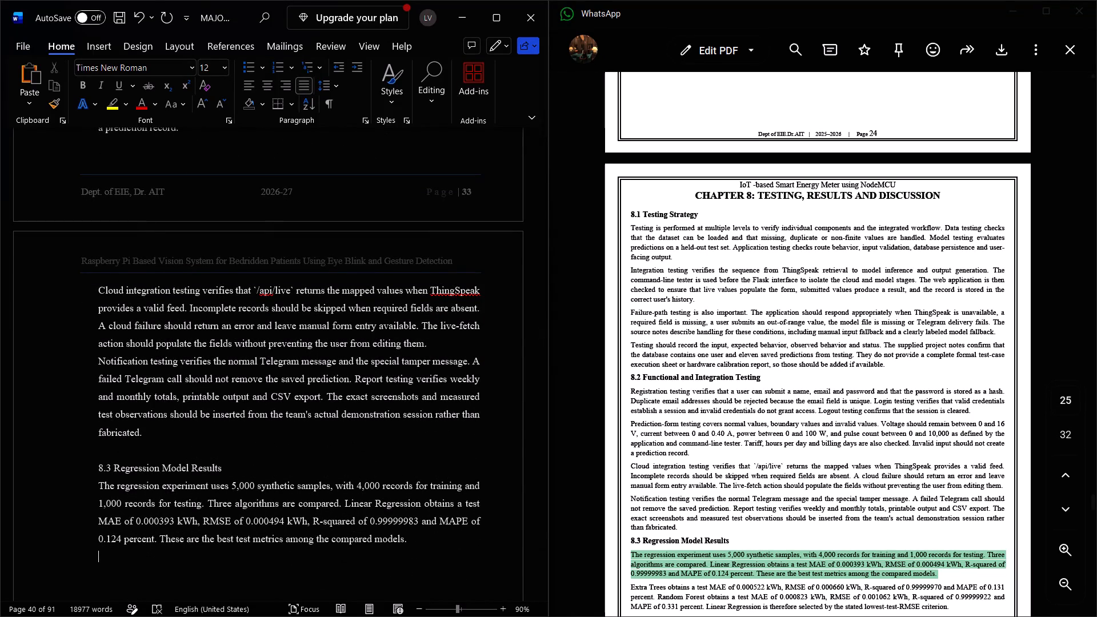
Copy the next section 8.3 text from the reference PDF, starting at the paragraph that begins "Extra Trees obtains".
{"action": "scroll", "coordinate": [796, 486], "scroll_direction": "down", "scroll_amount": 1}
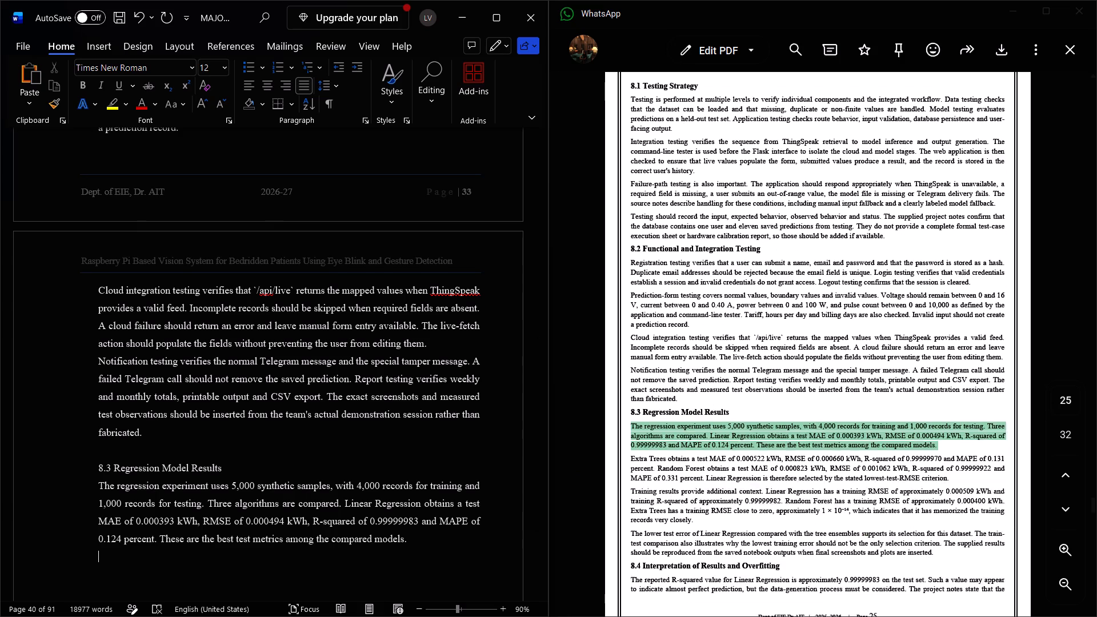
{"action": "scroll", "coordinate": [796, 486], "scroll_direction": "down", "scroll_amount": 1}
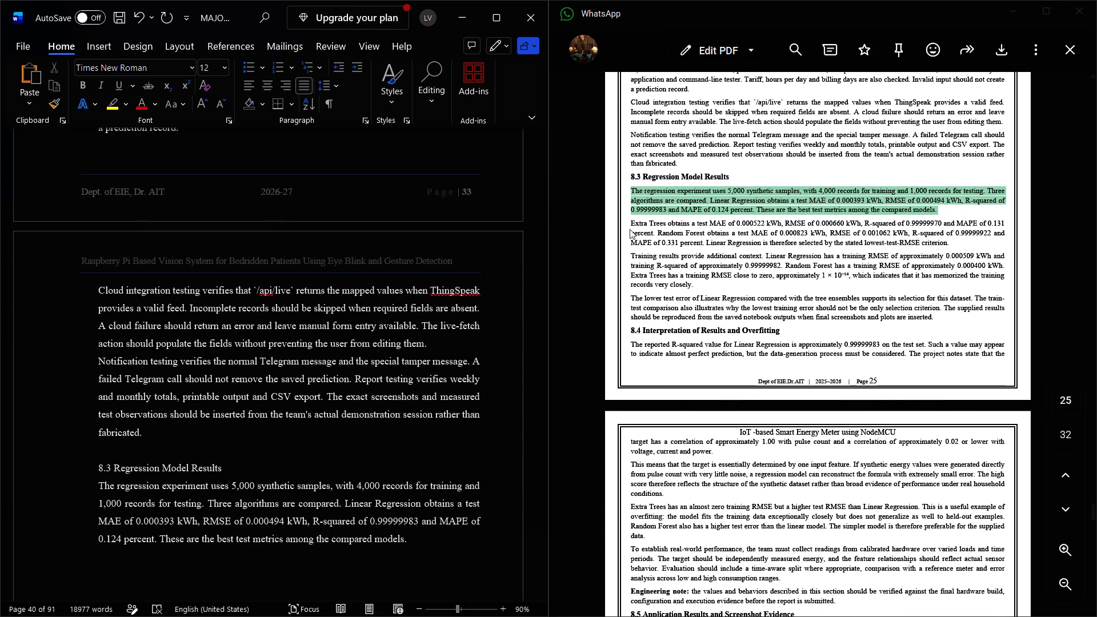
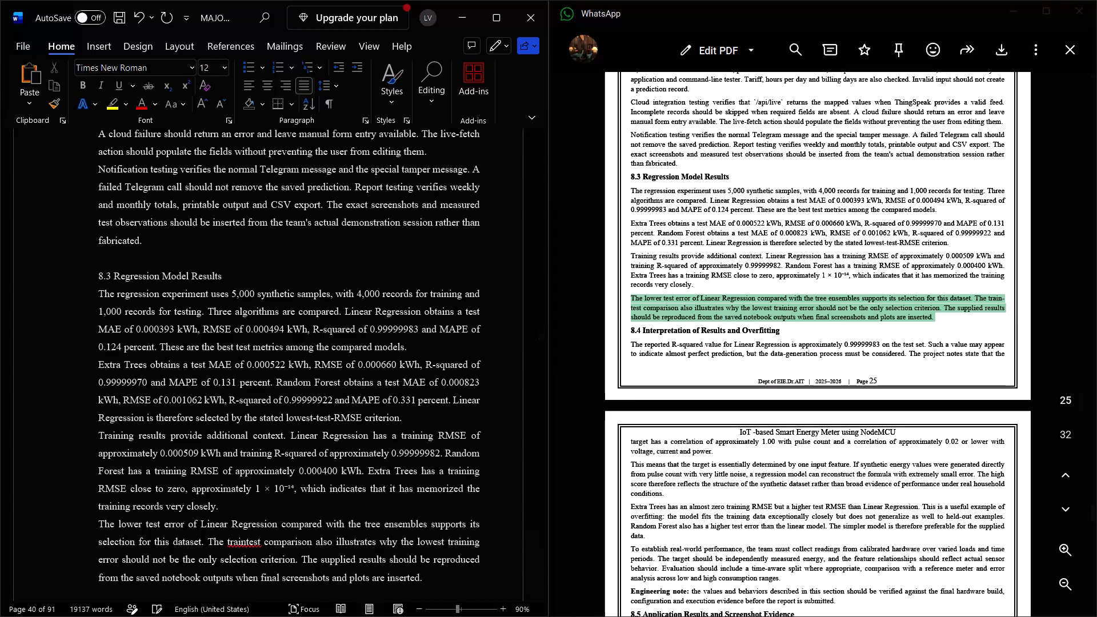
Add another new line below the last paragraph of section 8.3 Regression Model Results, leaving a blank line after its text.
{"action": "key", "text": "Return"}
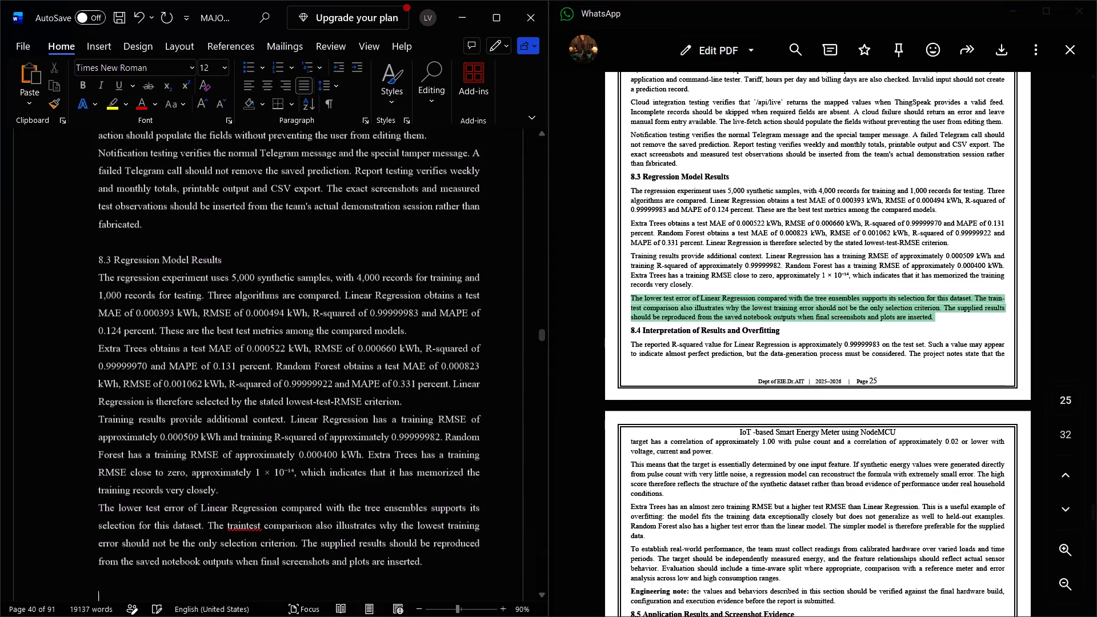
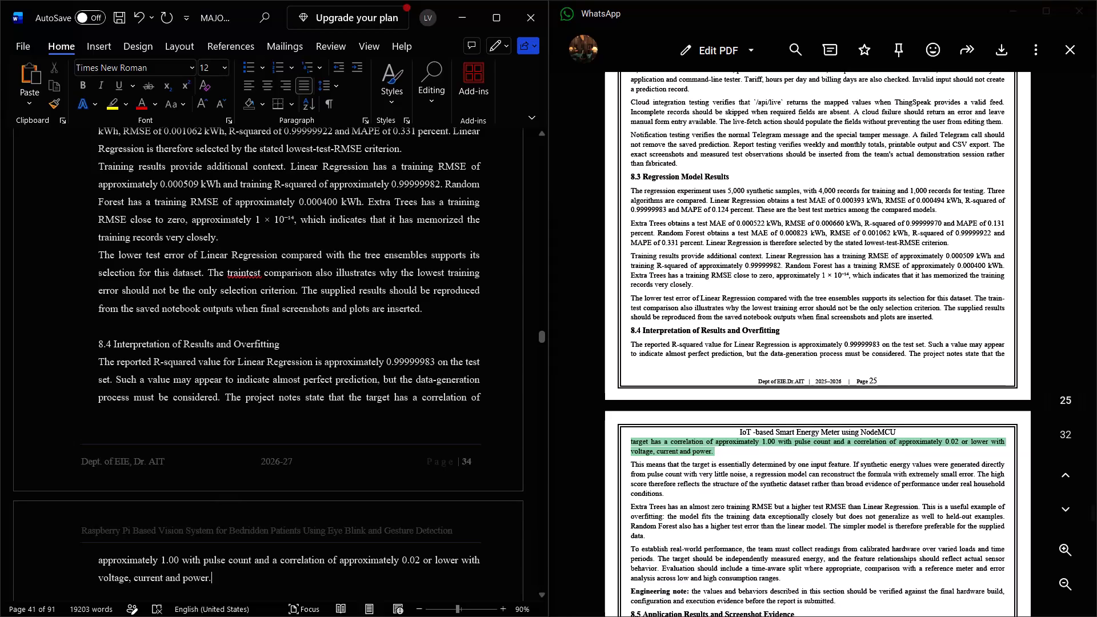
Start a new paragraph in section 8.4 Interpretation of Results and Overfitting, after the sentence ending "voltage, current and power.".
{"action": "key", "text": "Return"}
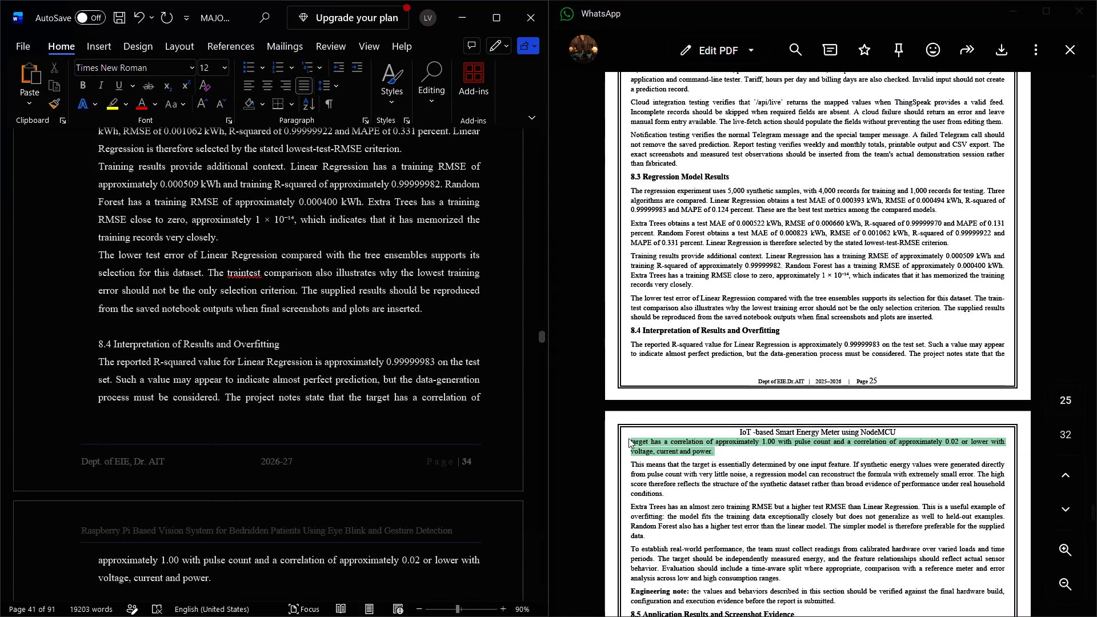
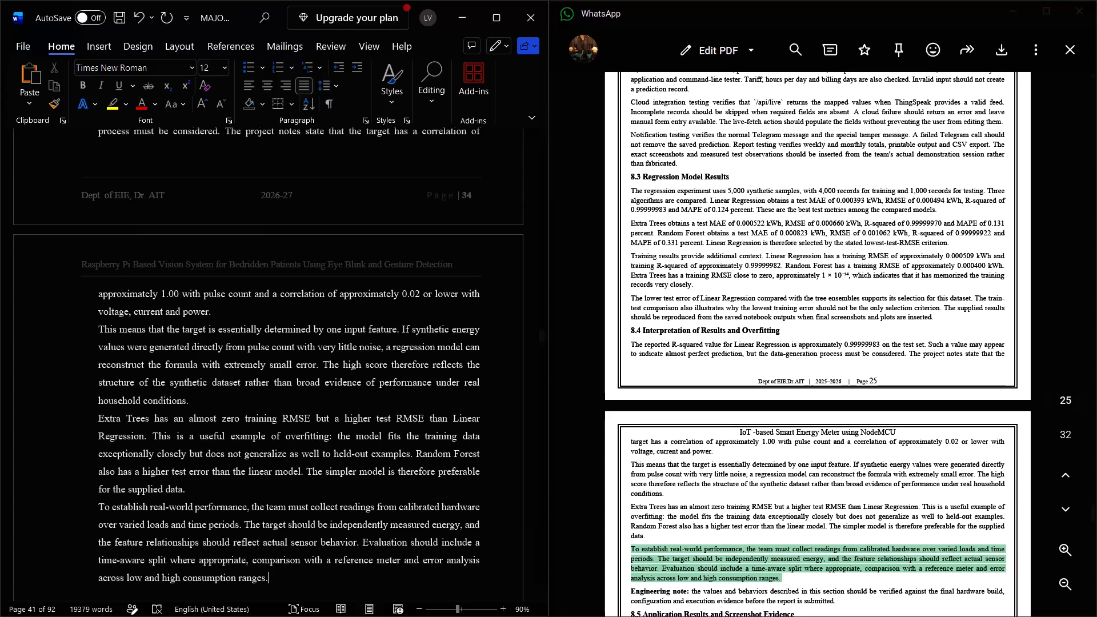
Add two new lines below the section 8.4 paragraph ending "across low and high consumption ranges.", leaving a blank line after it.
{"action": "scroll", "coordinate": [759, 570], "scroll_direction": "down", "scroll_amount": 1}
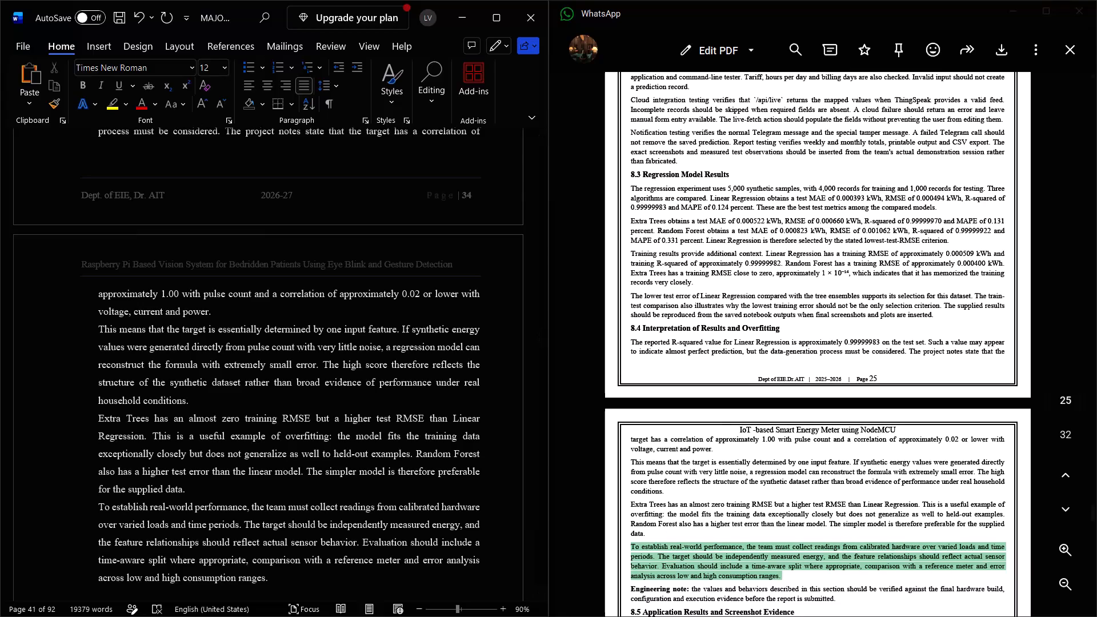
{"action": "scroll", "coordinate": [759, 570], "scroll_direction": "down", "scroll_amount": 1}
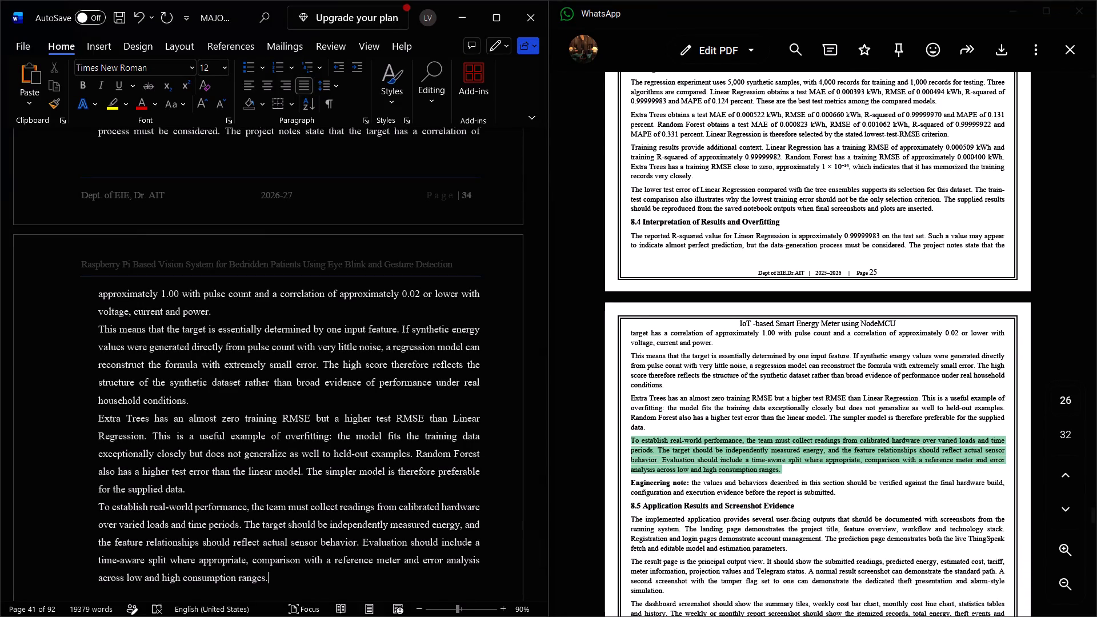
{"action": "key", "text": "Return"}
{"action": "key", "text": "Return"}
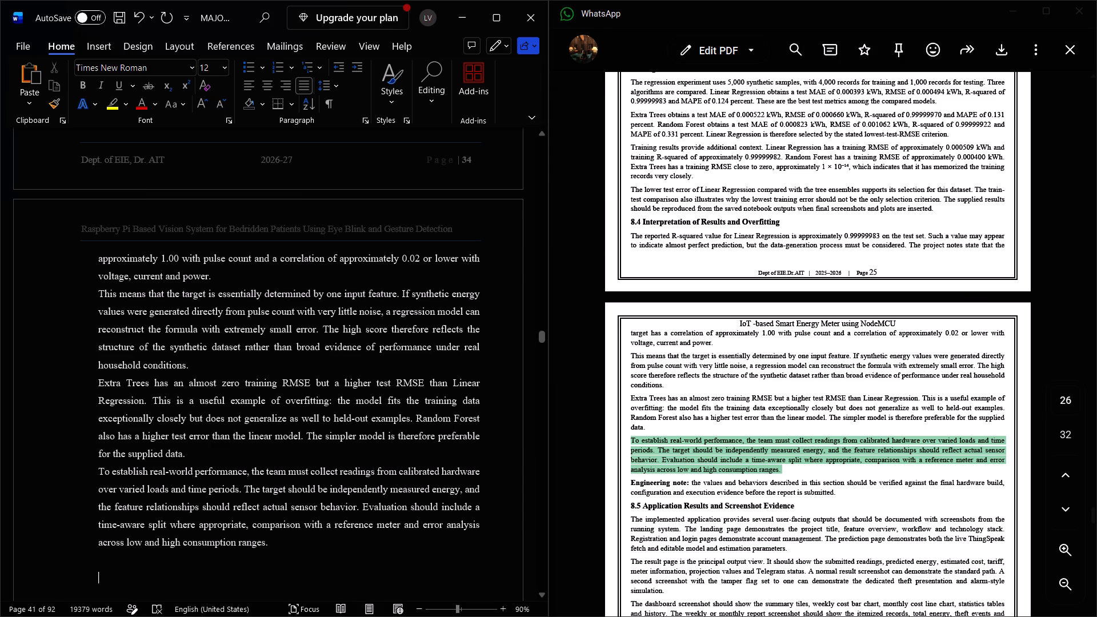
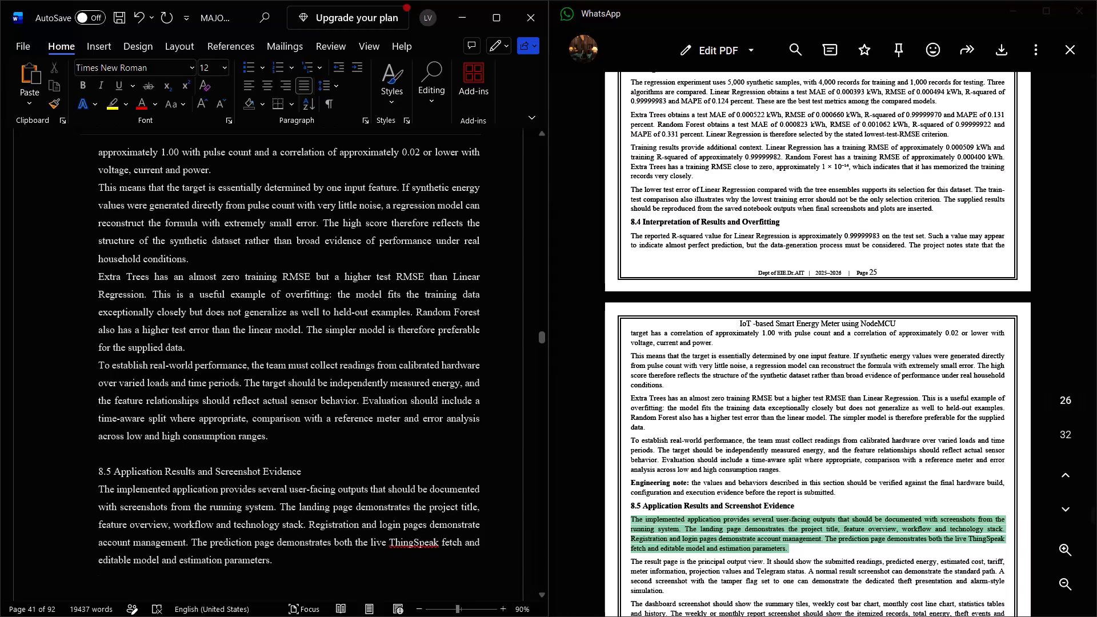
Find the remaining section 8.5 text in the reference PDF, starting at the paragraph that begins "The result page is the principal output view".
{"action": "scroll", "coordinate": [656, 512], "scroll_direction": "down", "scroll_amount": 1}
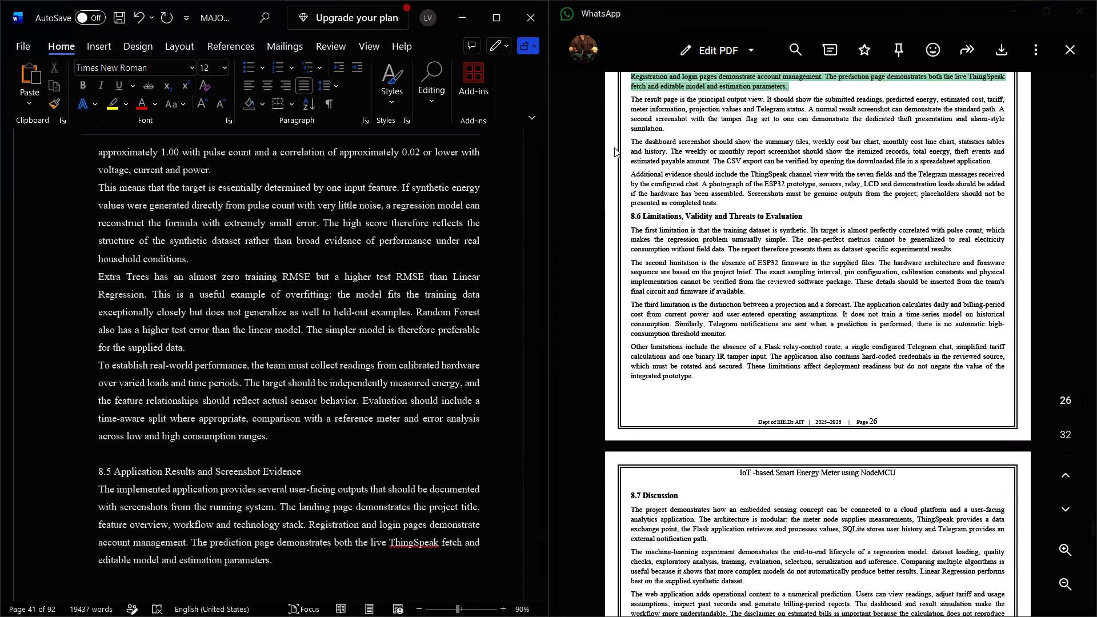
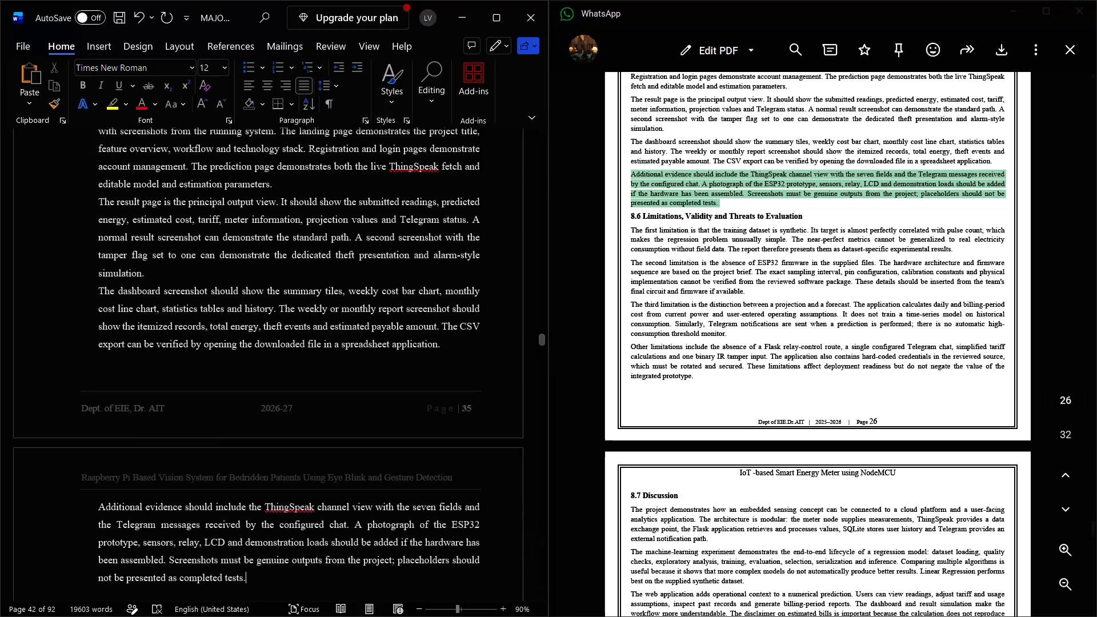
Add two new lines after the paragraph ending "not be presented as completed tests.", leaving a blank line below the section's text.
{"action": "key", "text": "Return"}
{"action": "key", "text": "Return"}
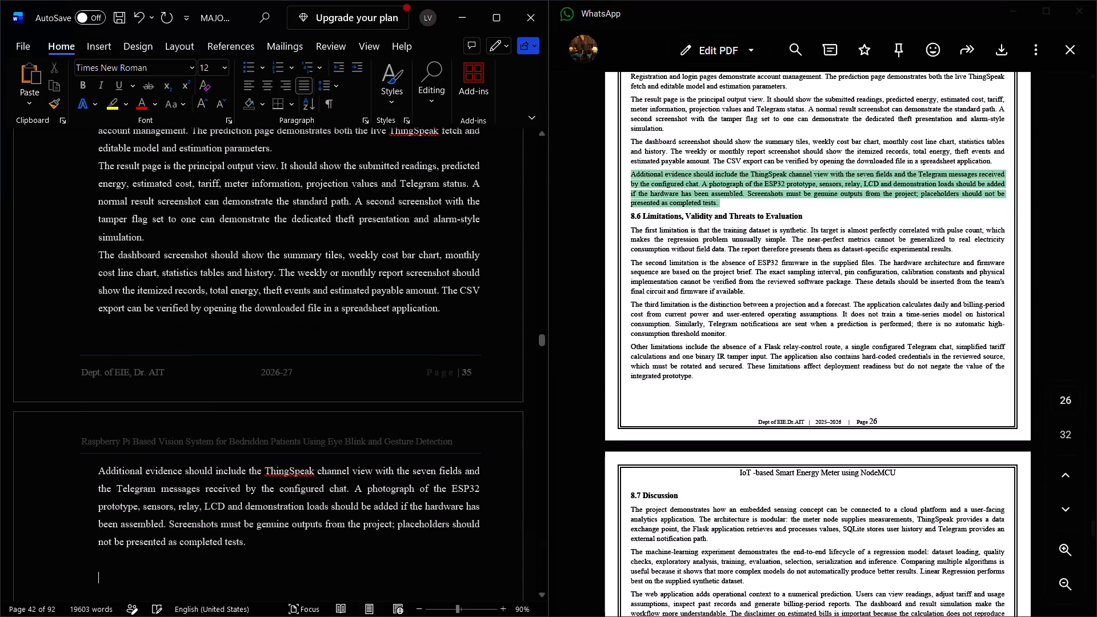
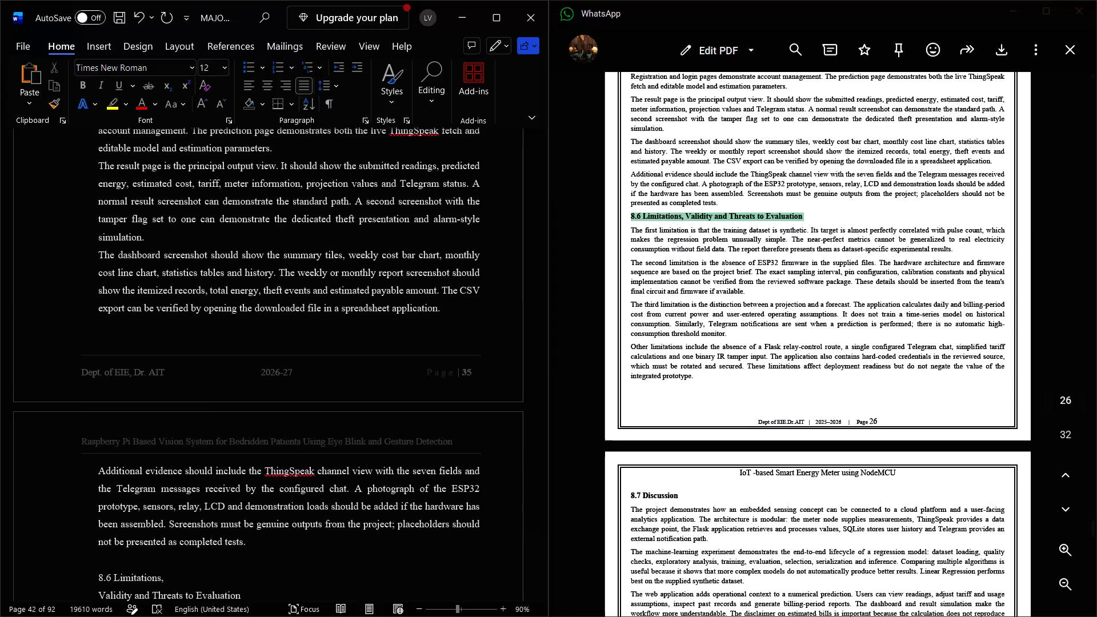
Undo the line break after "Limitations," in the section 8.6 heading and place the cursor on the empty line below the heading.
{"action": "key", "text": "ctrl+z"}
{"action": "key", "text": "Down"}
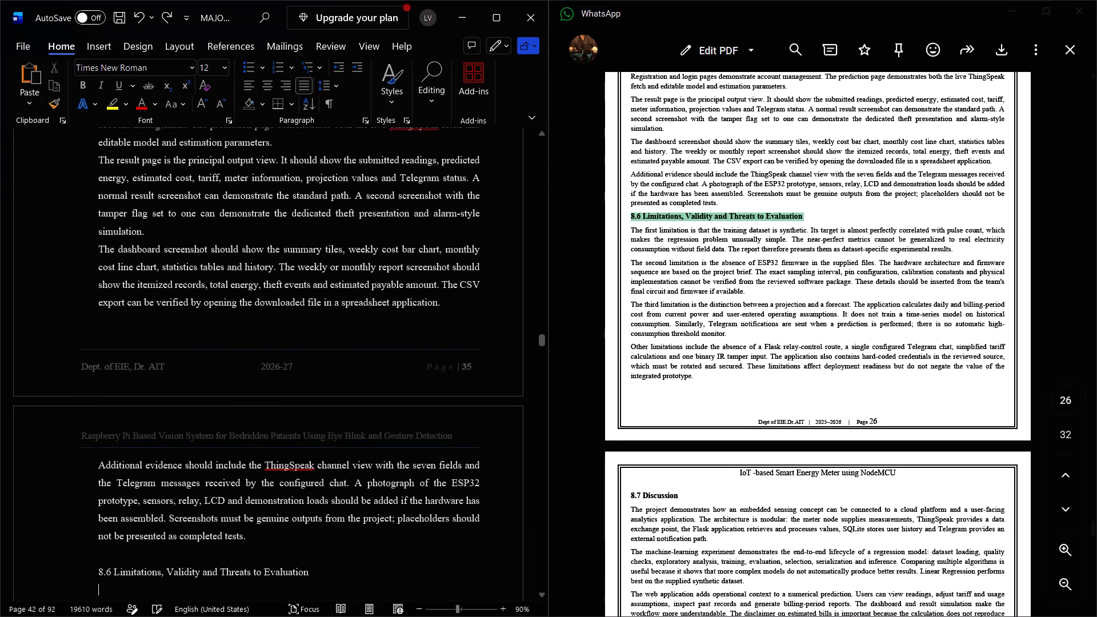
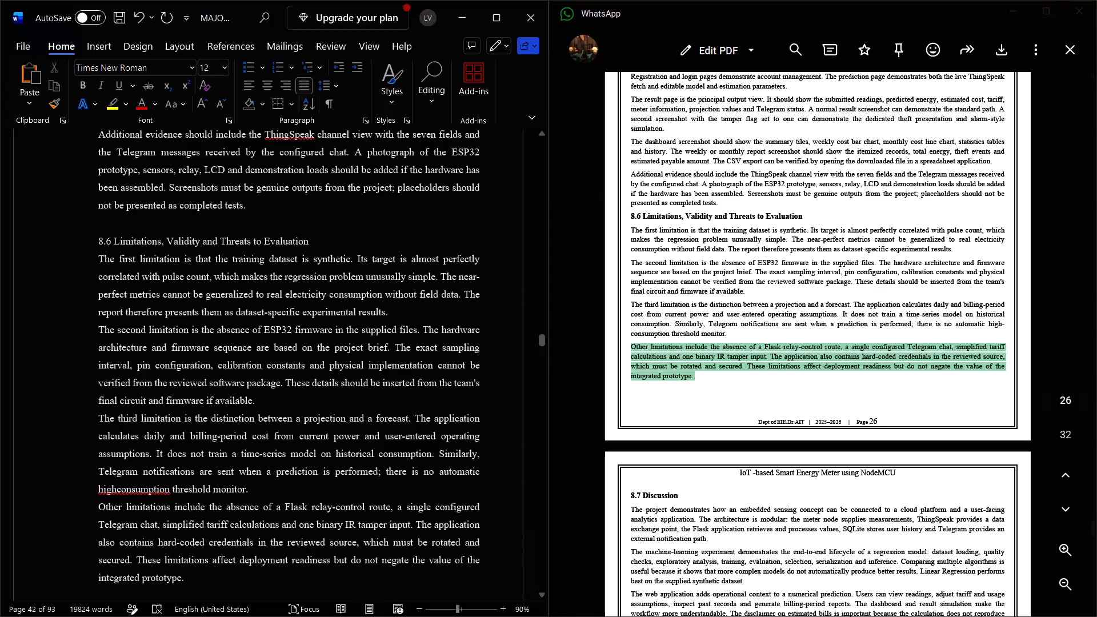
Separate "highconsumption" into "high consumption" in the third-limitation paragraph of section 8.6.
{"action": "left_click", "coordinate": [118, 490]}
{"action": "key", "text": "space"}
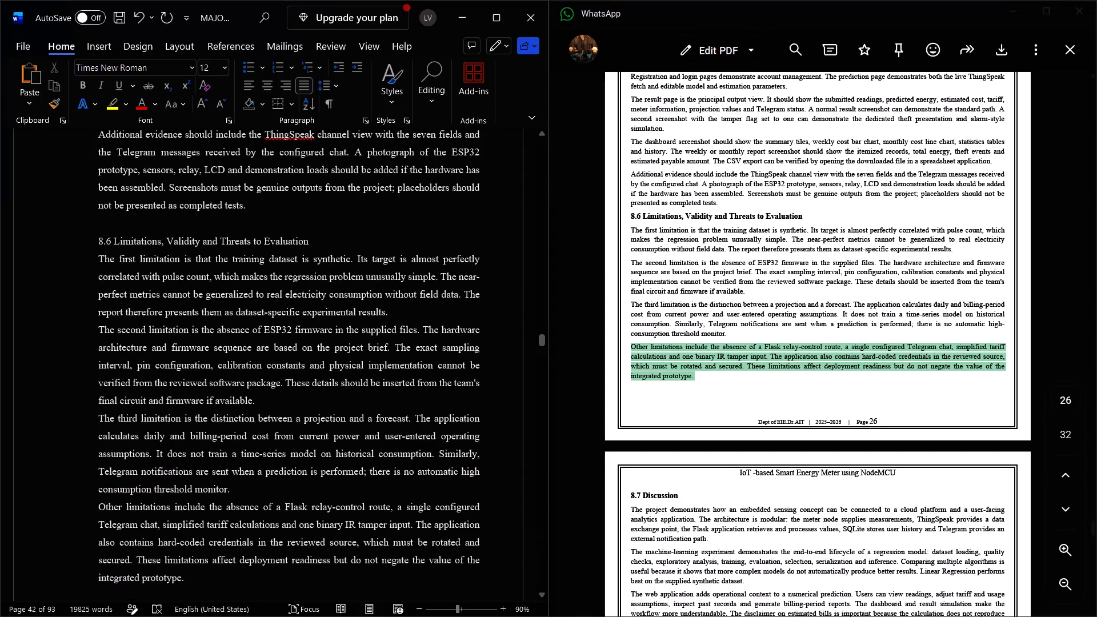
Add a new line after "integrated prototype." at the end of section 8.6 and place the cursor in the blank space below it.
{"action": "scroll", "coordinate": [218, 429], "scroll_direction": "up", "scroll_amount": 2}
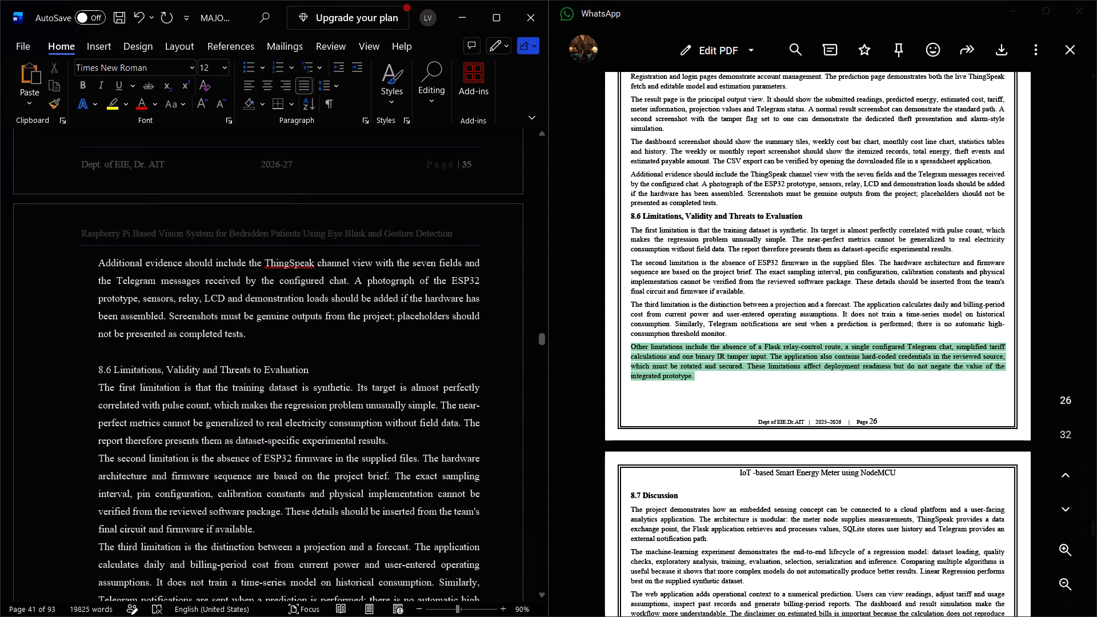
{"action": "scroll", "coordinate": [289, 303], "scroll_direction": "down", "scroll_amount": 1}
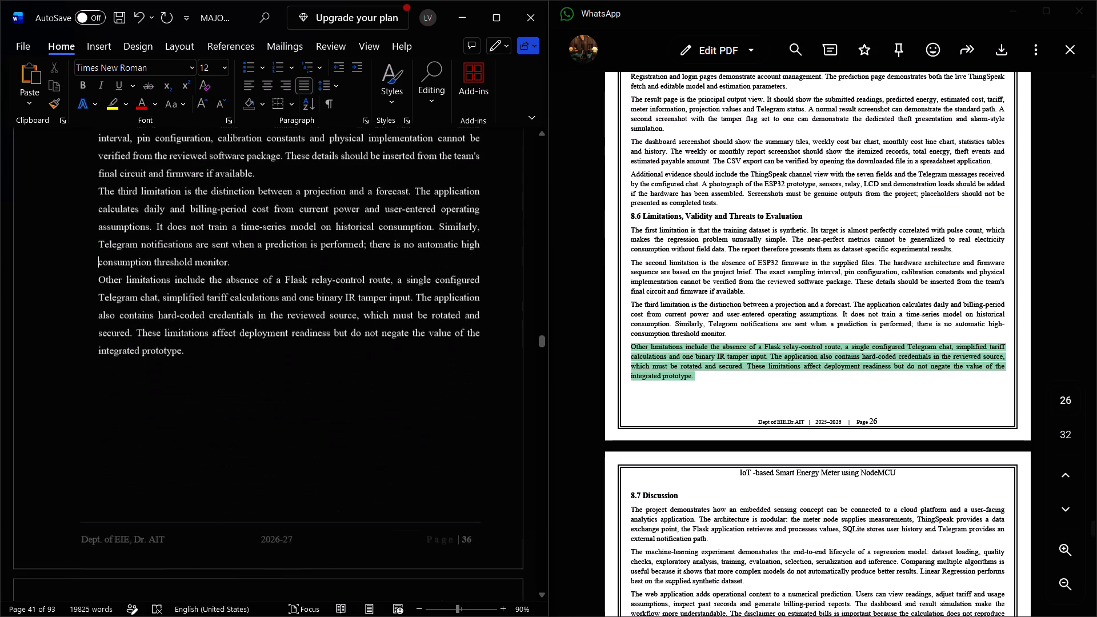
{"action": "scroll", "coordinate": [289, 303], "scroll_direction": "down", "scroll_amount": 1}
{"action": "left_click", "coordinate": [185, 368]}
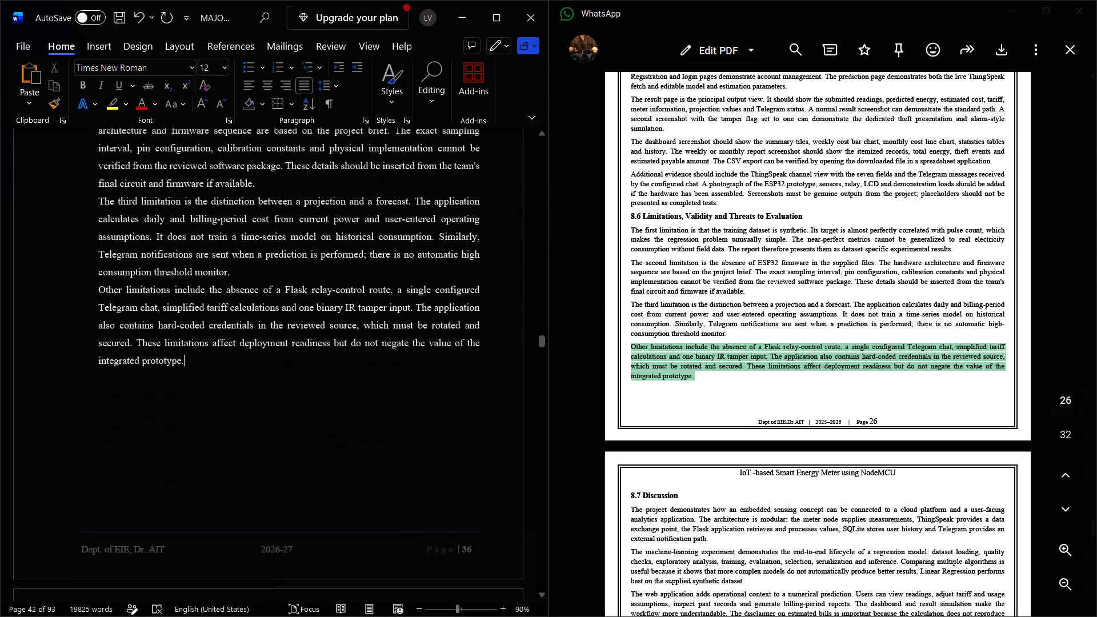
{"action": "key", "text": "Return"}
{"action": "left_click_drag", "start_coordinate": [185, 368], "coordinate": [198, 395]}
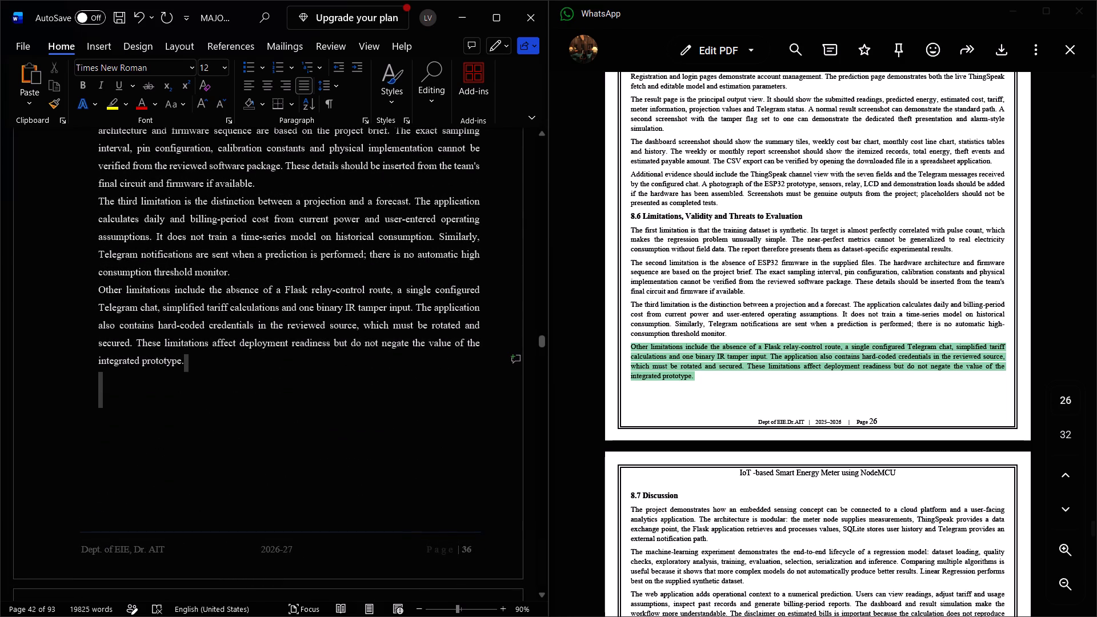
{"action": "left_click_drag", "start_coordinate": [198, 395], "coordinate": [269, 338]}
{"action": "left_click", "coordinate": [262, 415]}
{"action": "key", "text": "Up"}
{"action": "key", "text": "Up"}
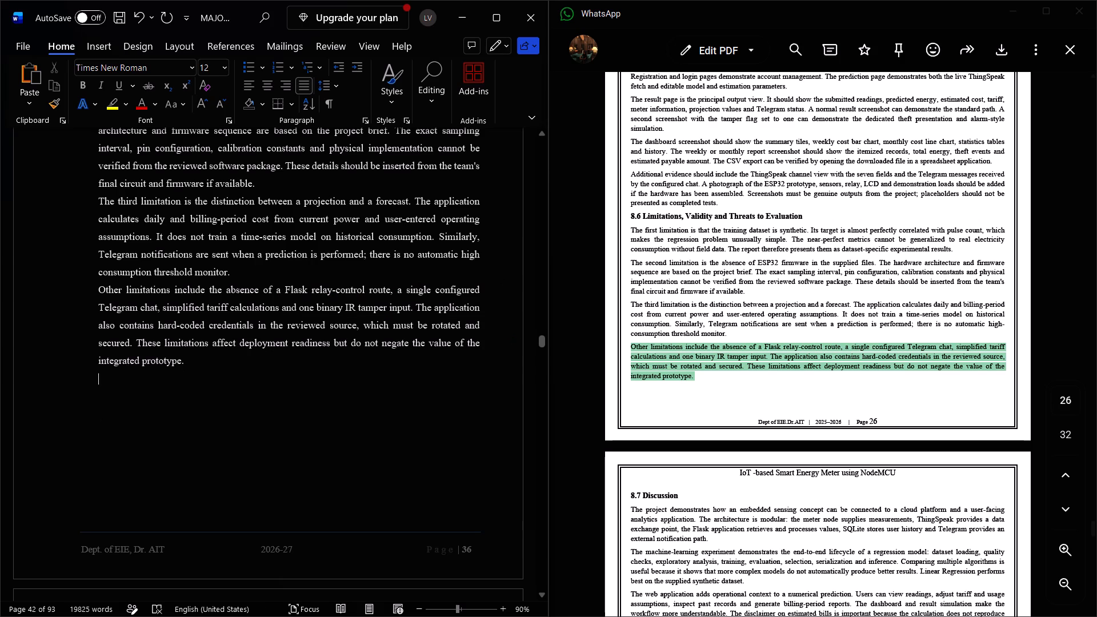
{"action": "key", "text": "Down"}
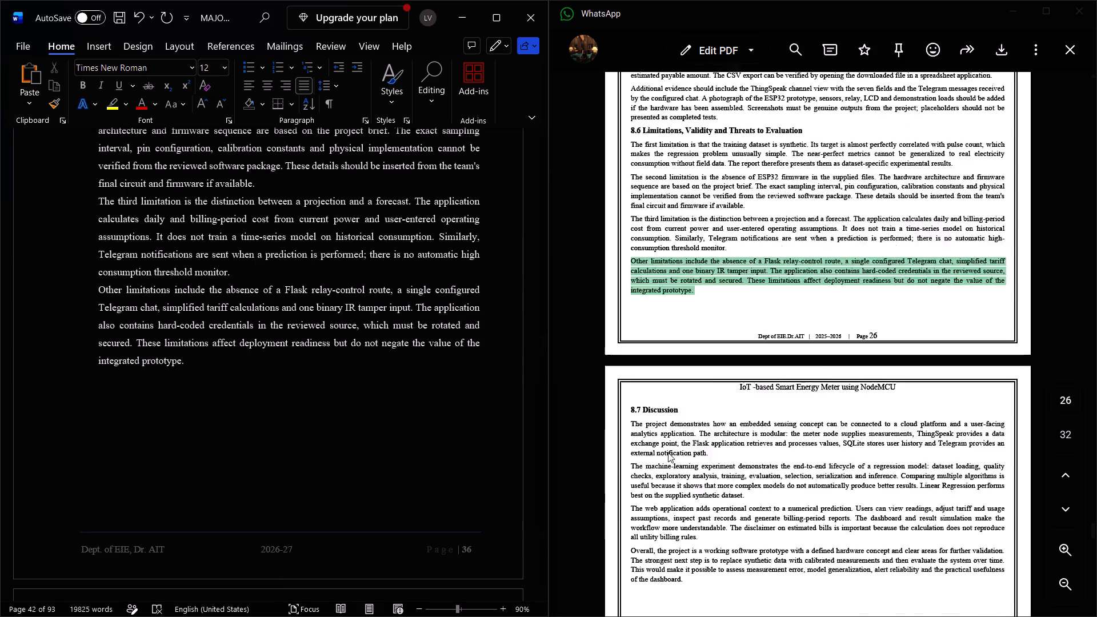
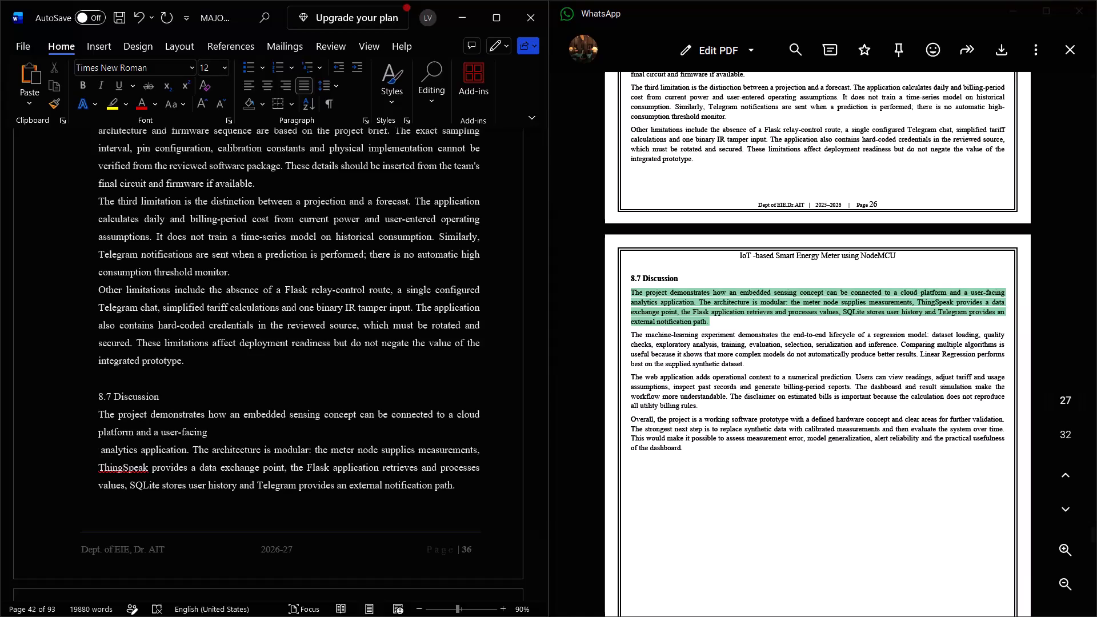
Undo the paragraph break after "user-facing" in the first paragraph of section 8.7 Discussion.
{"action": "key", "text": "ctrl+z"}
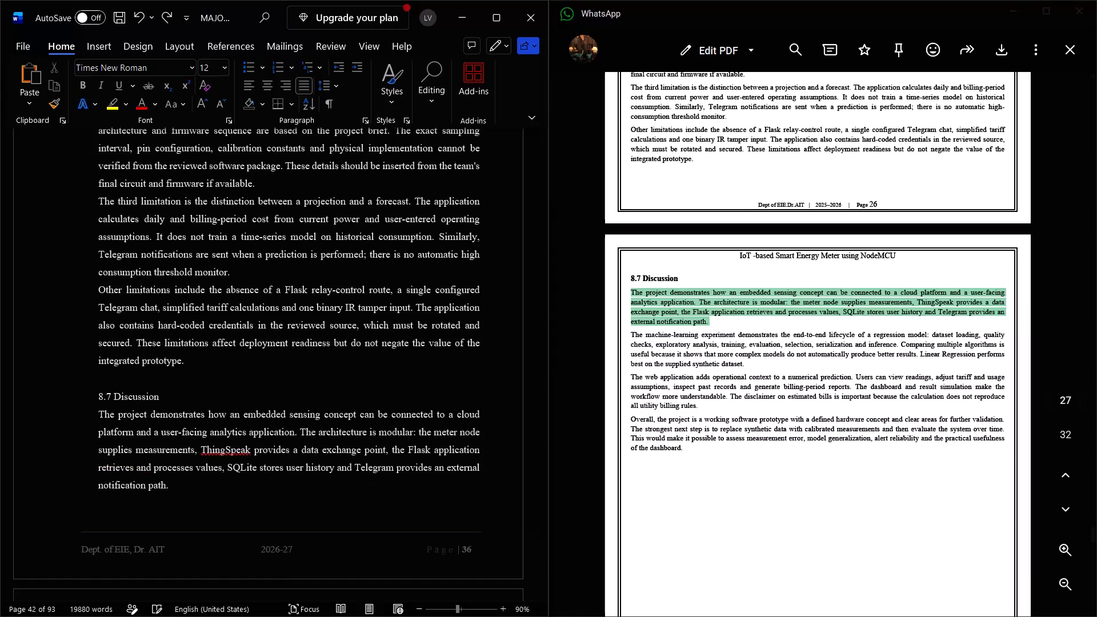
Place the insertion point on the empty line below the section 8.7 paragraph ending "external notification path.".
{"action": "key", "text": "Down"}
{"action": "key", "text": "Down"}
{"action": "key", "text": "Down"}
{"action": "key", "text": "Down"}
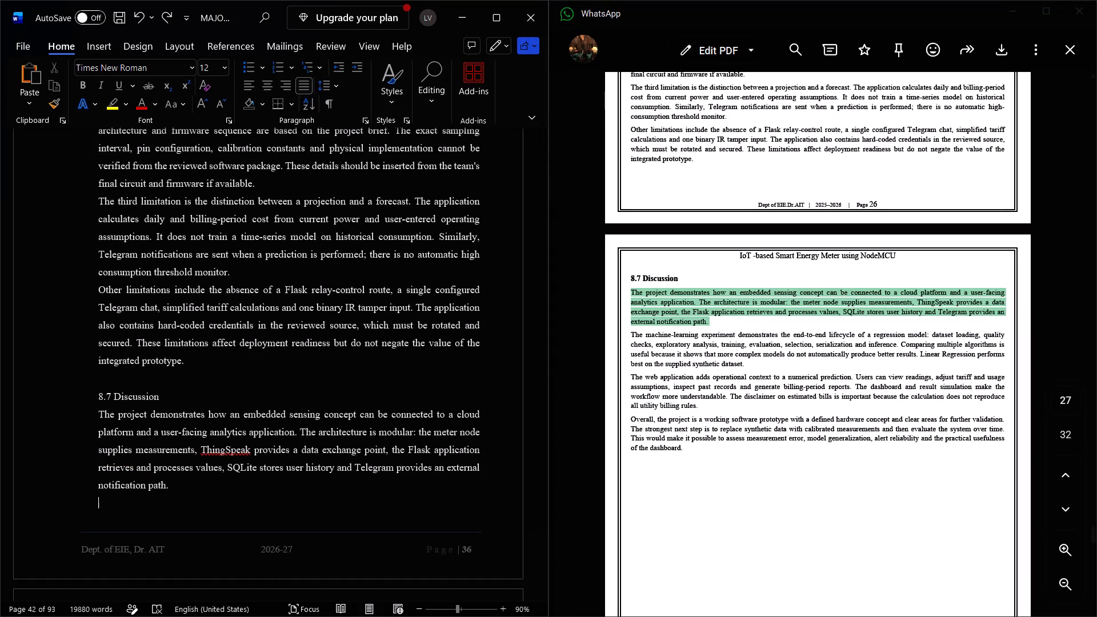
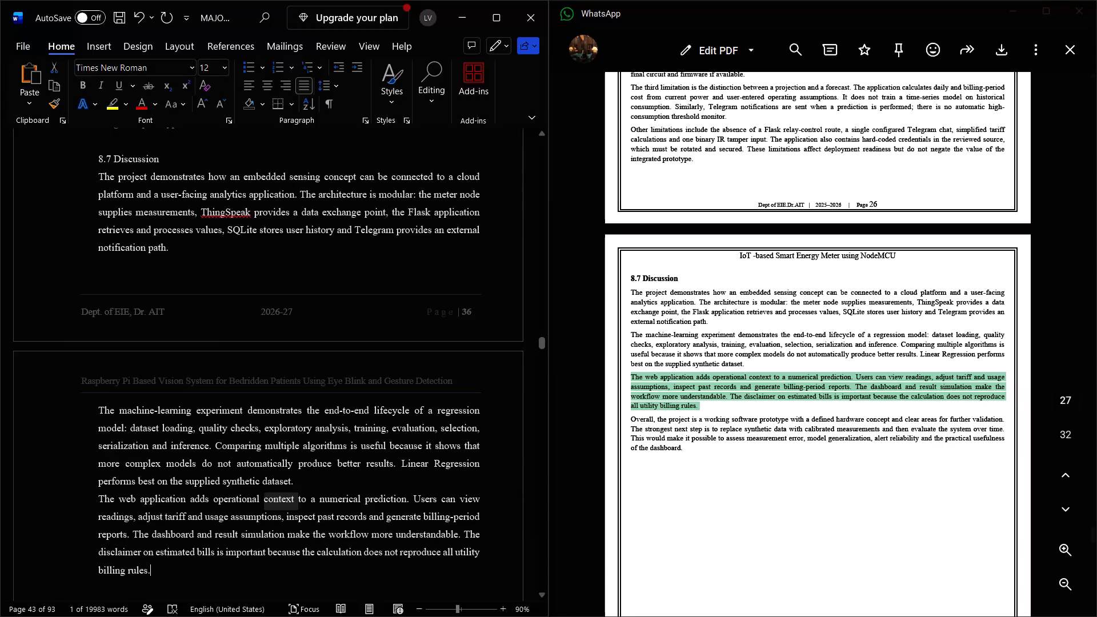
Start a new paragraph in section 8.7 Discussion, after the sentence ending "all utility billing rules.".
{"action": "key", "text": "Return"}
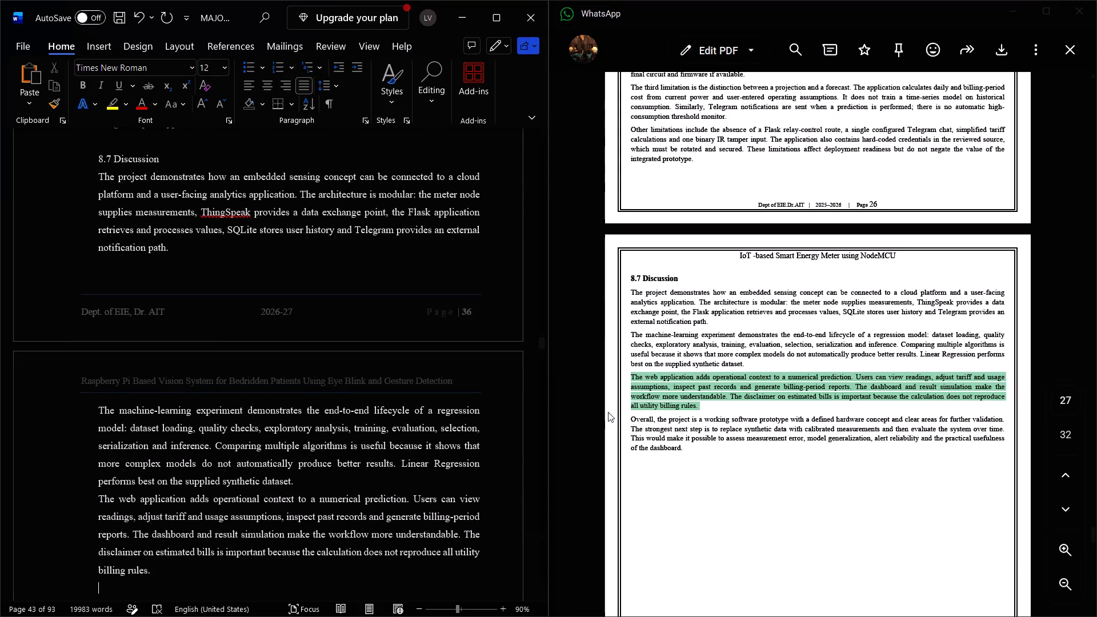
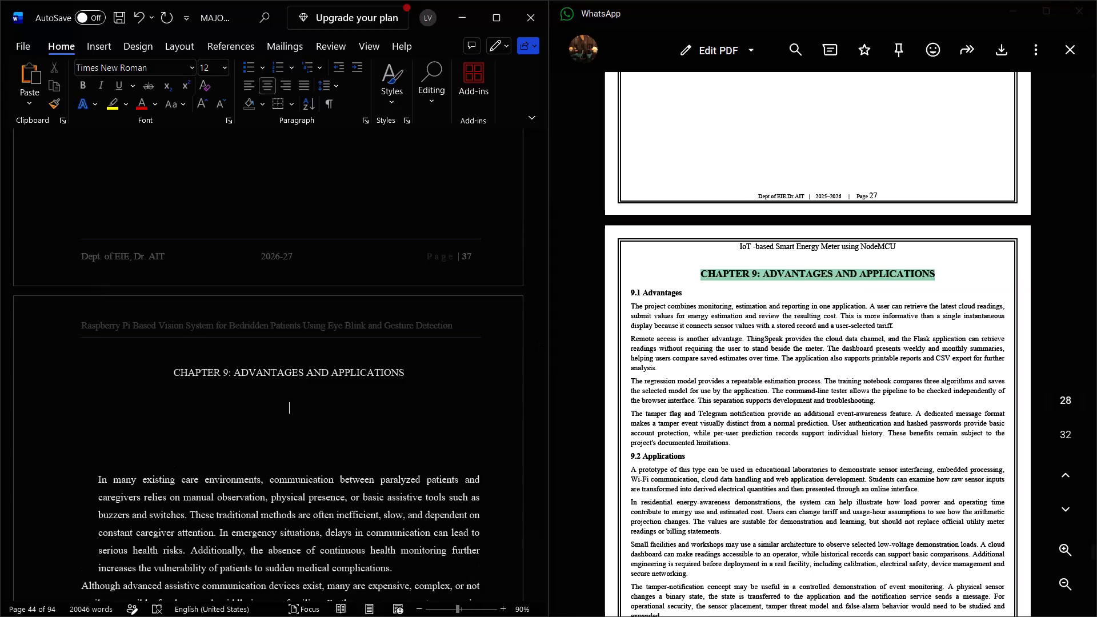
Justify the empty paragraph below the "CHAPTER 9: ADVANTAGES AND APPLICATIONS" heading.
{"action": "left_click", "coordinate": [306, 92]}
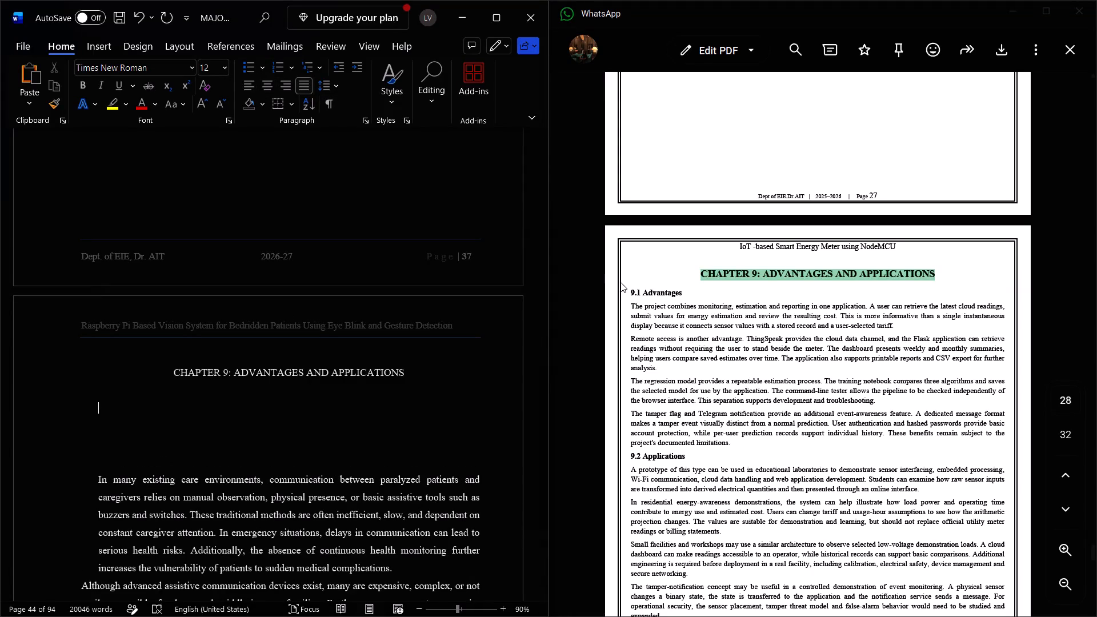
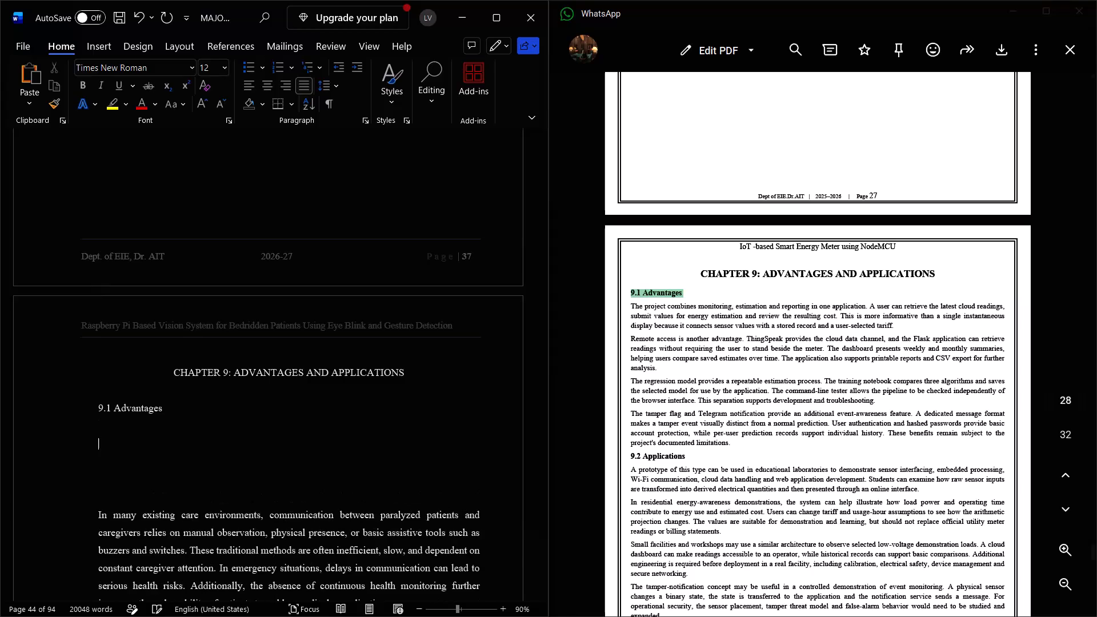
Add four more blank lines below the "9.1 Advantages" heading and place the cursor on the line directly beneath the heading.
{"action": "key", "text": "Return"}
{"action": "key", "text": "Return"}
{"action": "key", "text": "Return"}
{"action": "key", "text": "Return"}
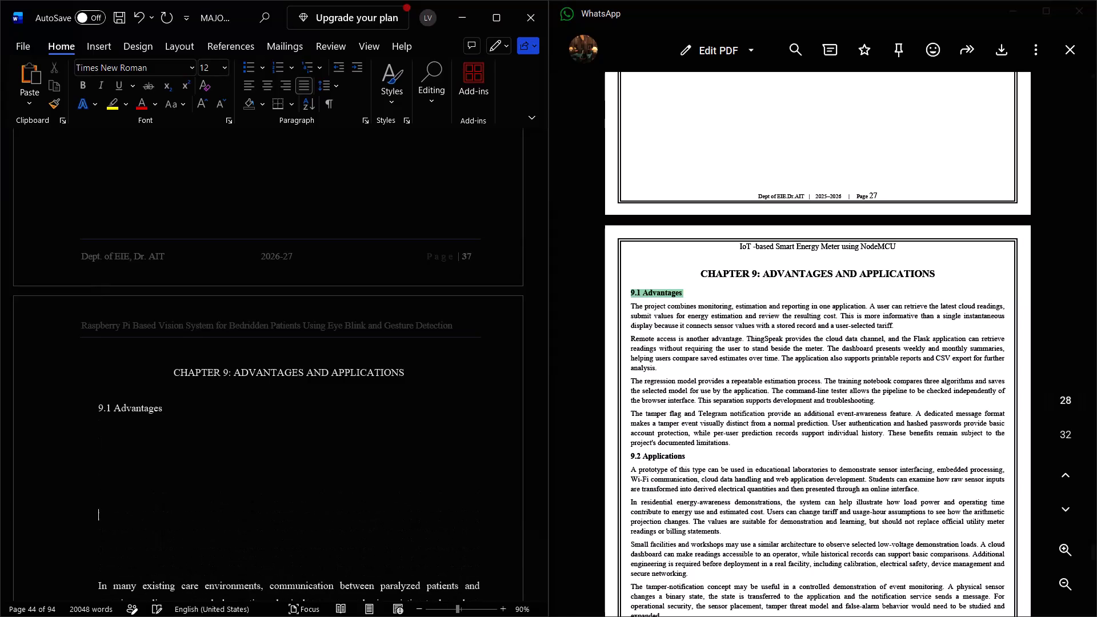
{"action": "key", "text": "Up"}
{"action": "key", "text": "Up"}
{"action": "key", "text": "Up"}
{"action": "key", "text": "Up"}
{"action": "key", "text": "Up"}
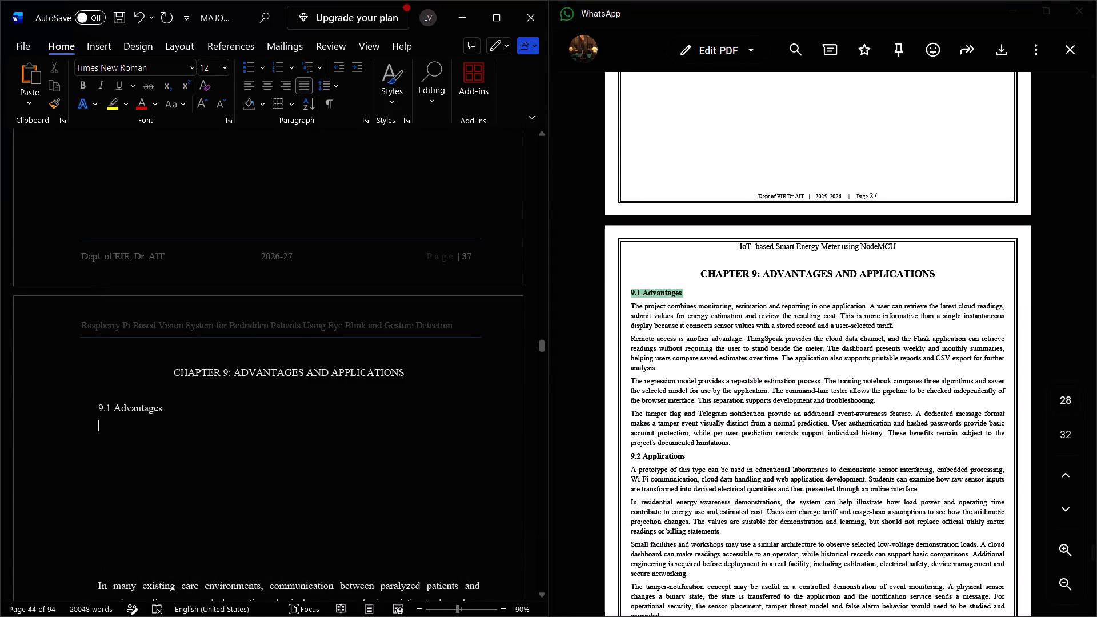
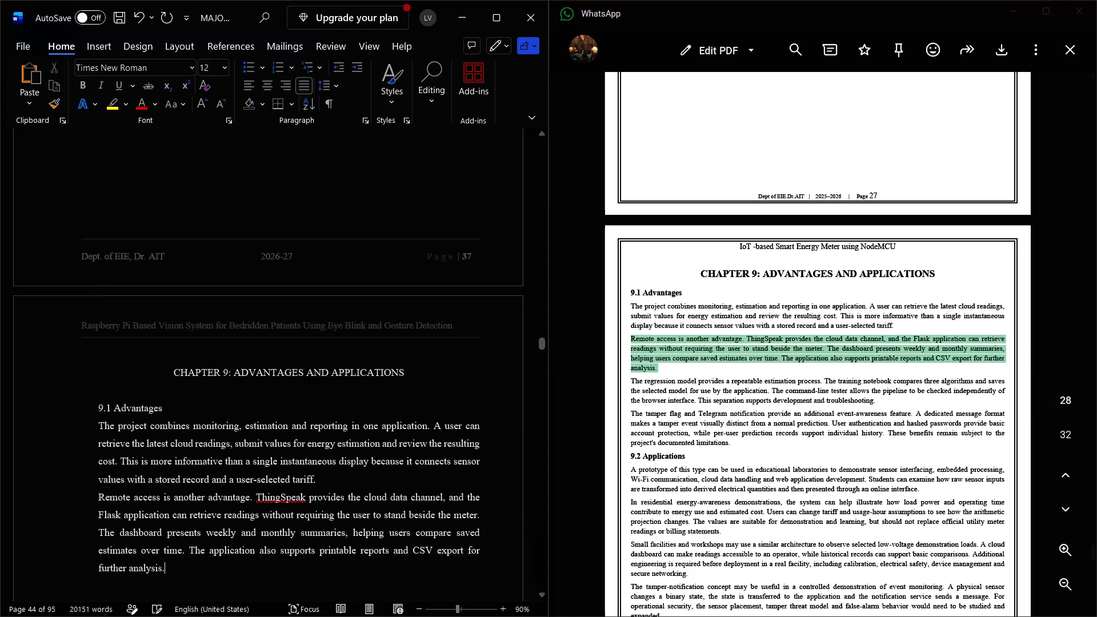
Start a new paragraph in section 9.1 Advantages, after the sentence ending "CSV export for further analysis.".
{"action": "key", "text": "Return"}
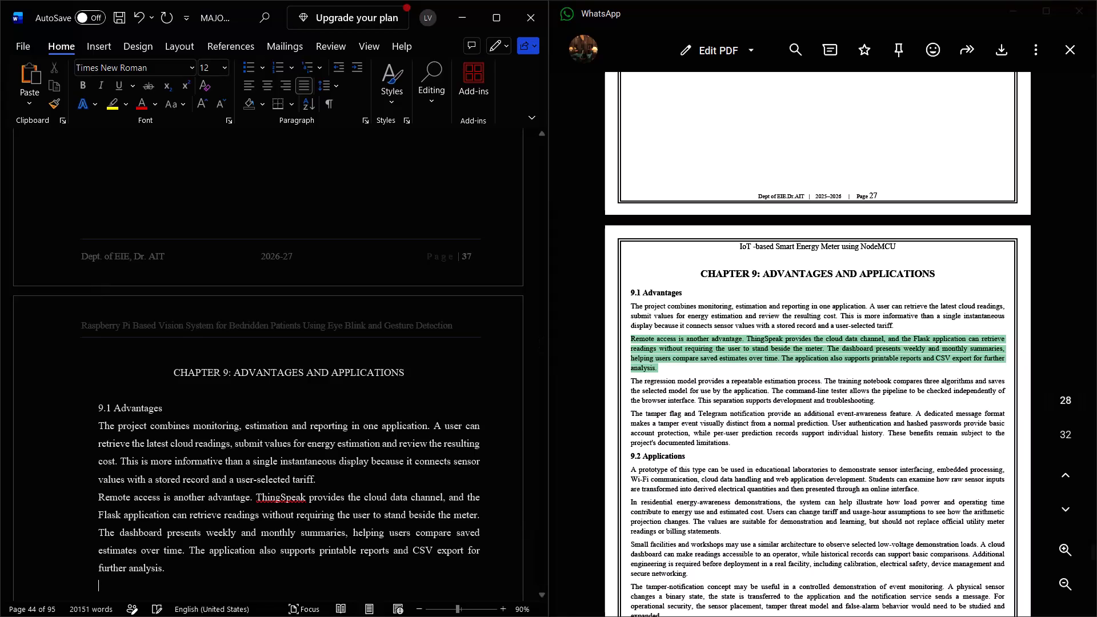
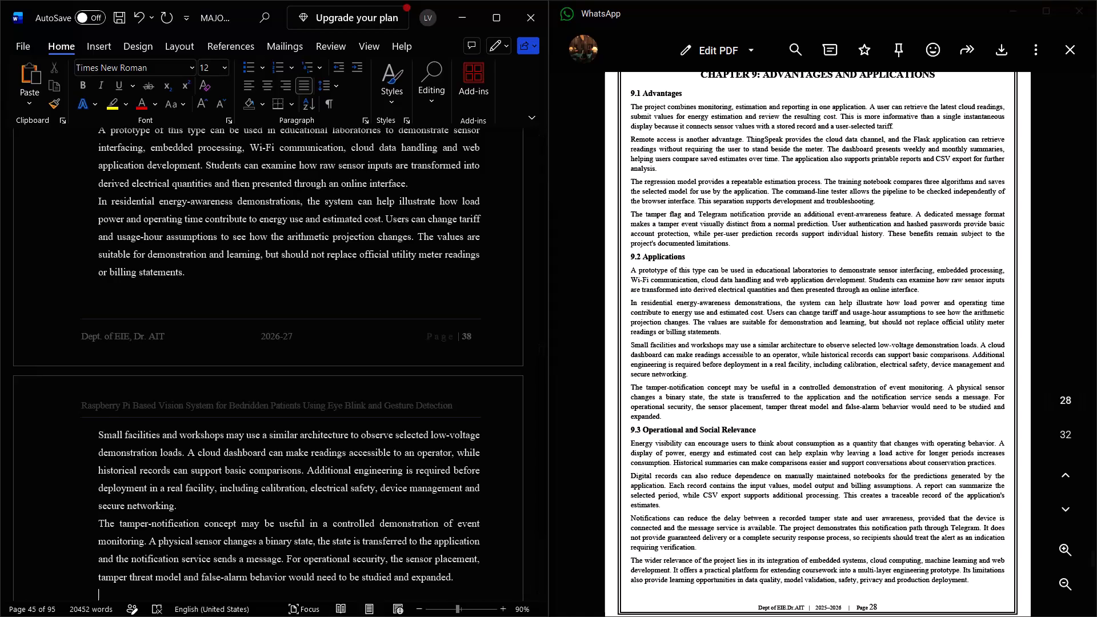
Add another new line below the tamper-notification paragraph that ends section 9.2 Applications, leaving a blank line after its text.
{"action": "key", "text": "Return"}
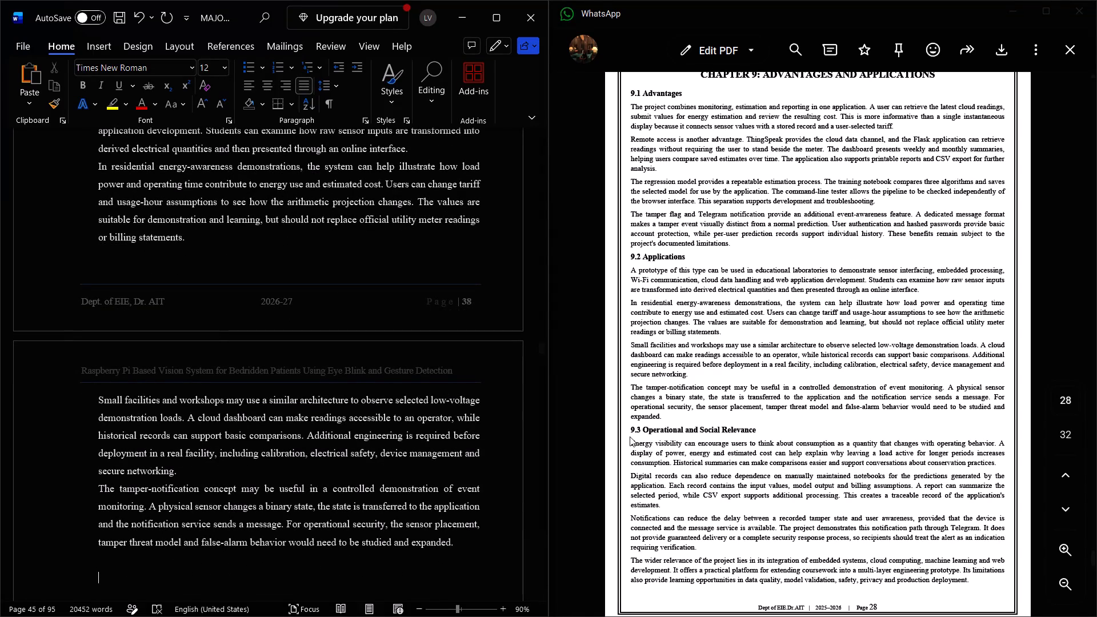
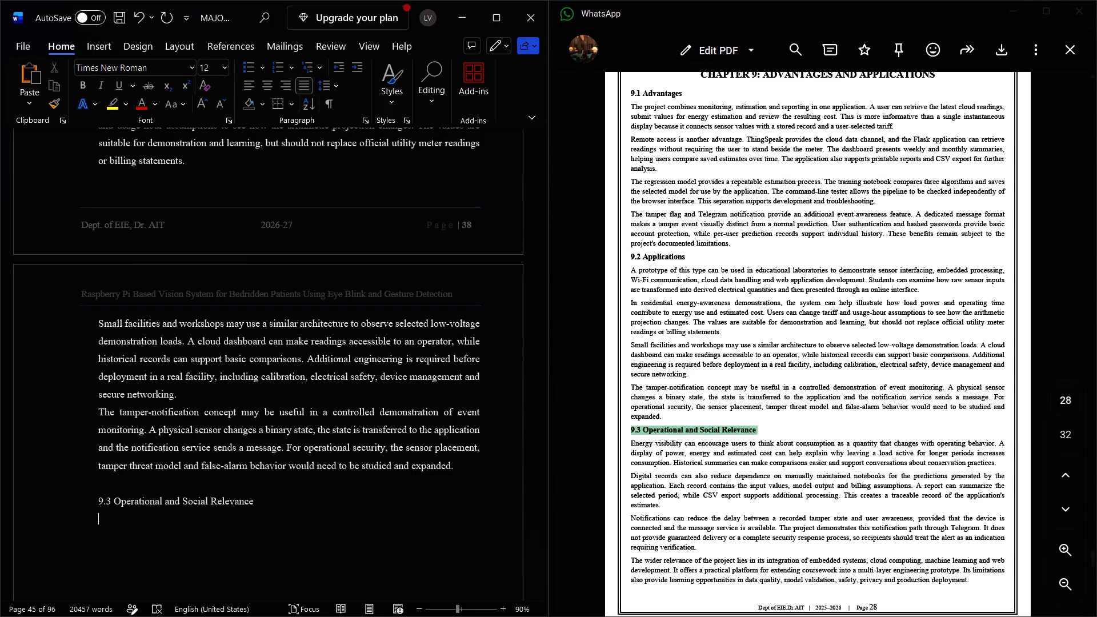
Copy the PDF's body text under 9.3 Operational and Social Relevance, starting at "Energy visibility can encourage users", into the report below the matching heading.
{"action": "scroll", "coordinate": [640, 440], "scroll_direction": "down", "scroll_amount": 1}
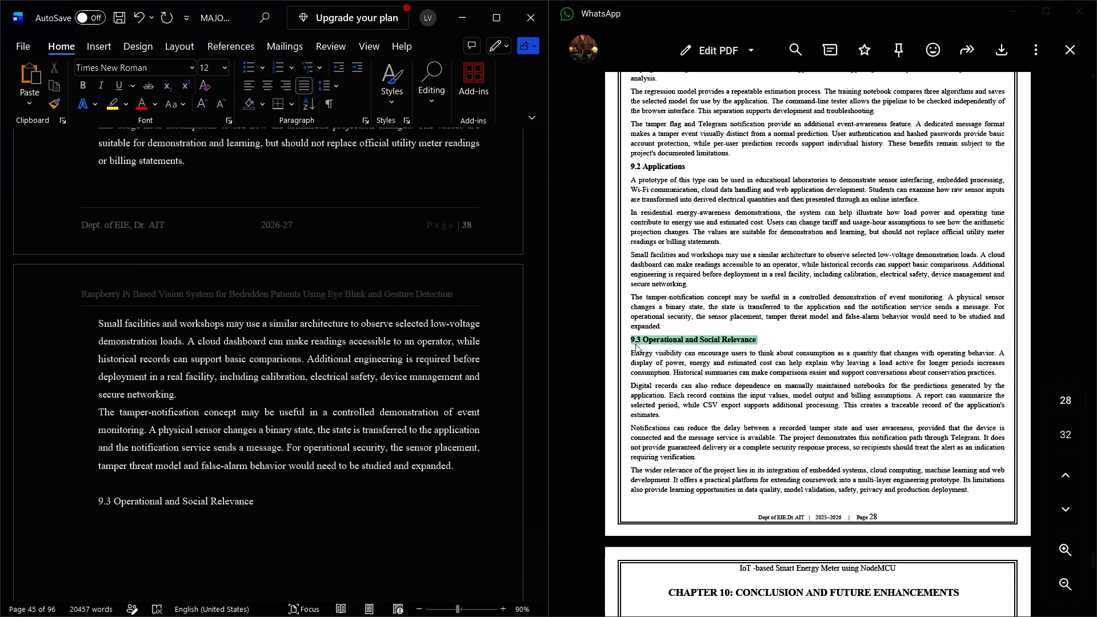
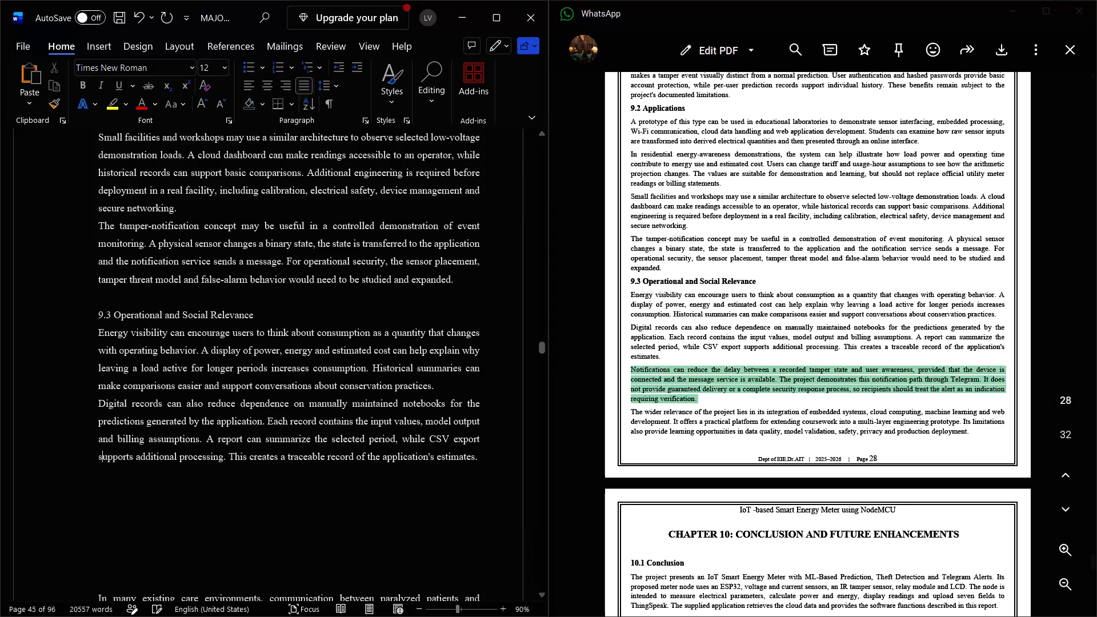
Paste the copied "Notifications can reduce the delay" paragraph below the "Digital records" paragraph of section 9.3 and start a new line after it.
{"action": "key", "text": "Down"}
{"action": "key", "text": "ctrl+v"}
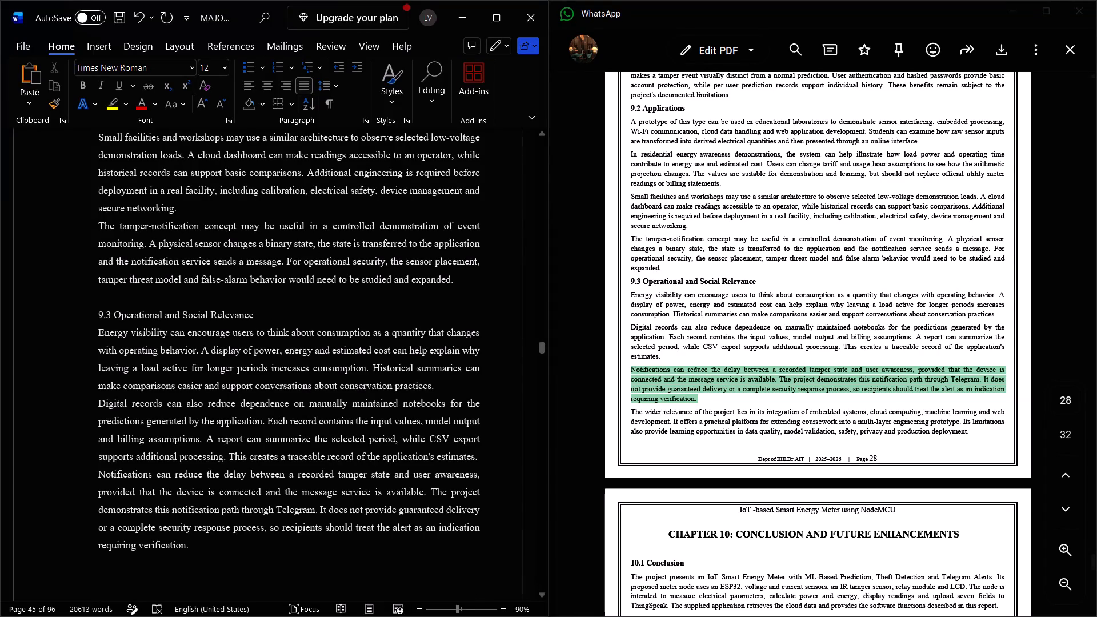
{"action": "key", "text": "Return"}
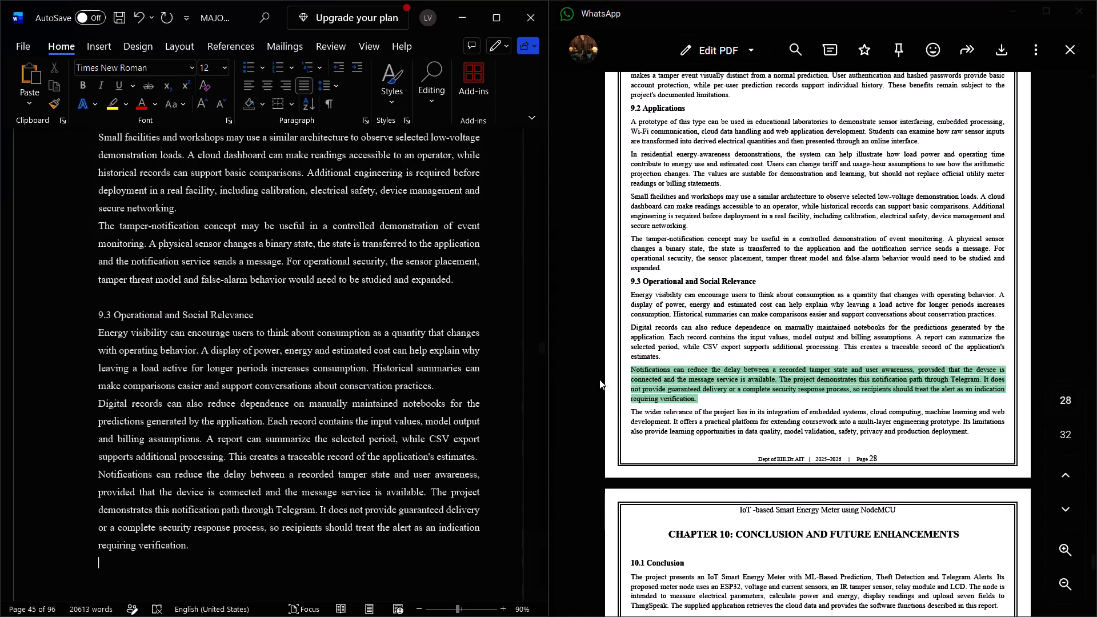
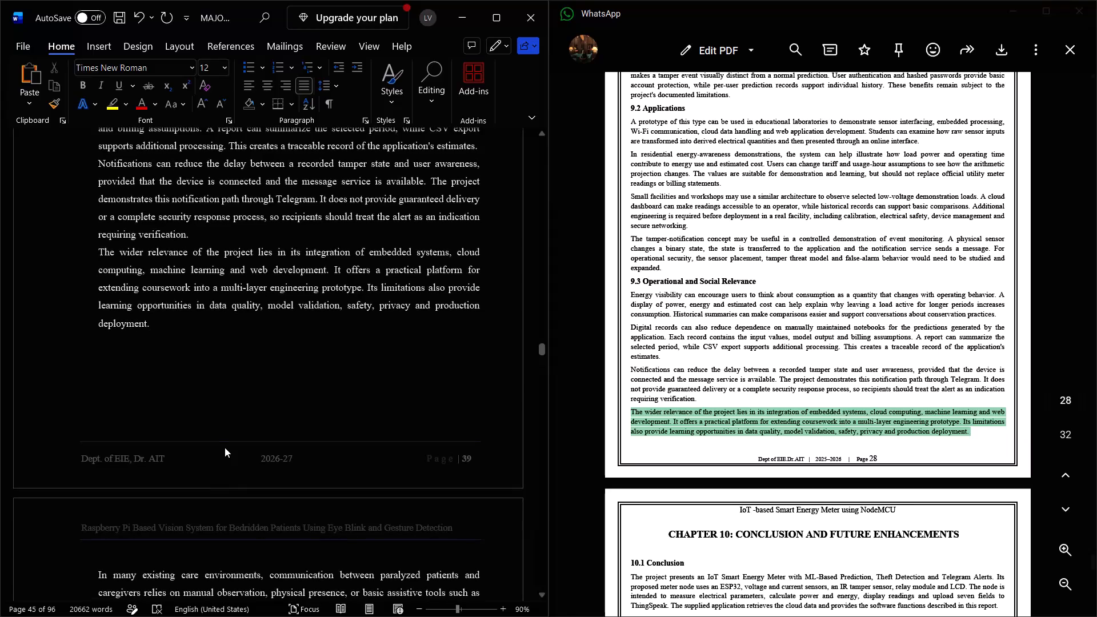
Add two empty lines at the top of the page after section 9.3, above the paragraph beginning "In many existing care environments".
{"action": "key", "text": "Down"}
{"action": "key", "text": "Down"}
{"action": "key", "text": "Down"}
{"action": "key", "text": "Down"}
{"action": "key", "text": "Down"}
{"action": "key", "text": "Down"}
{"action": "key", "text": "Down"}
{"action": "key", "text": "Up"}
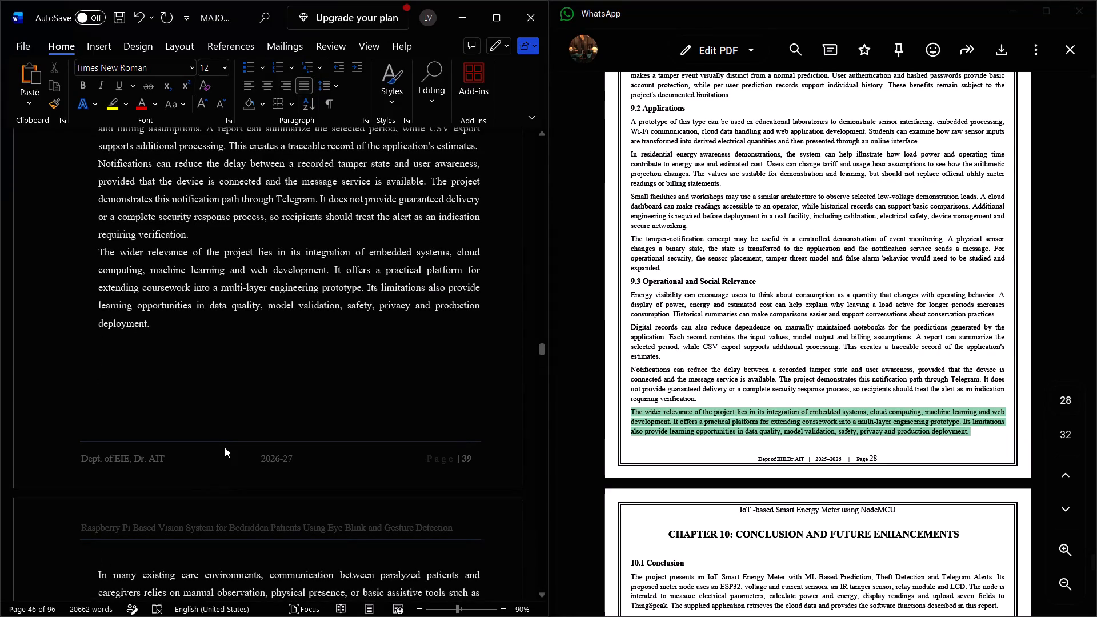
{"action": "key", "text": "Return"}
{"action": "key", "text": "Up"}
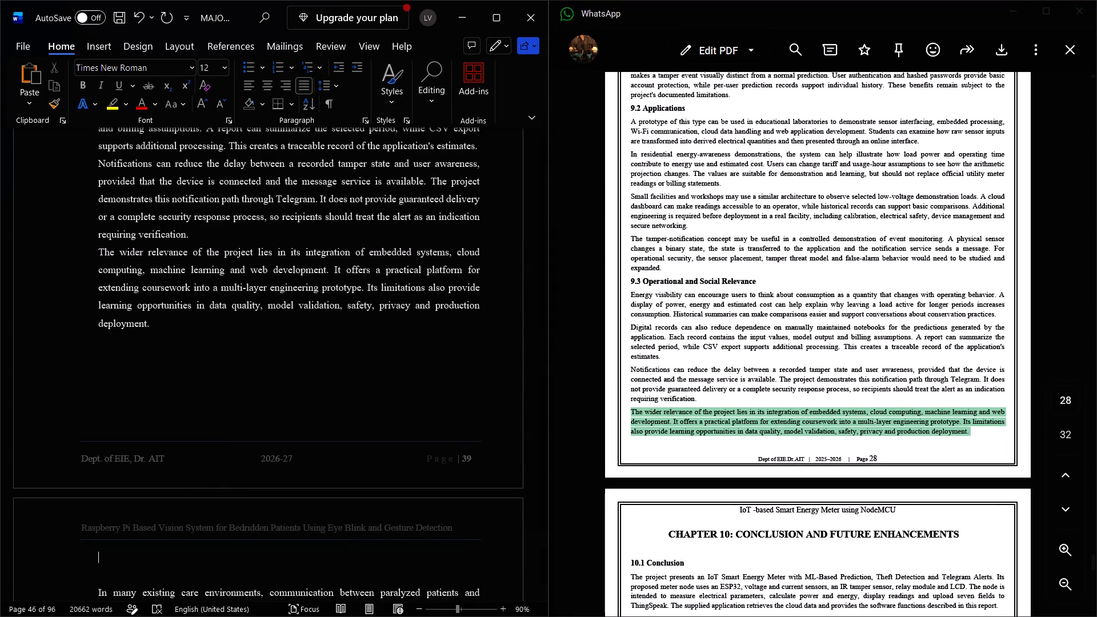
{"action": "key", "text": "Return"}
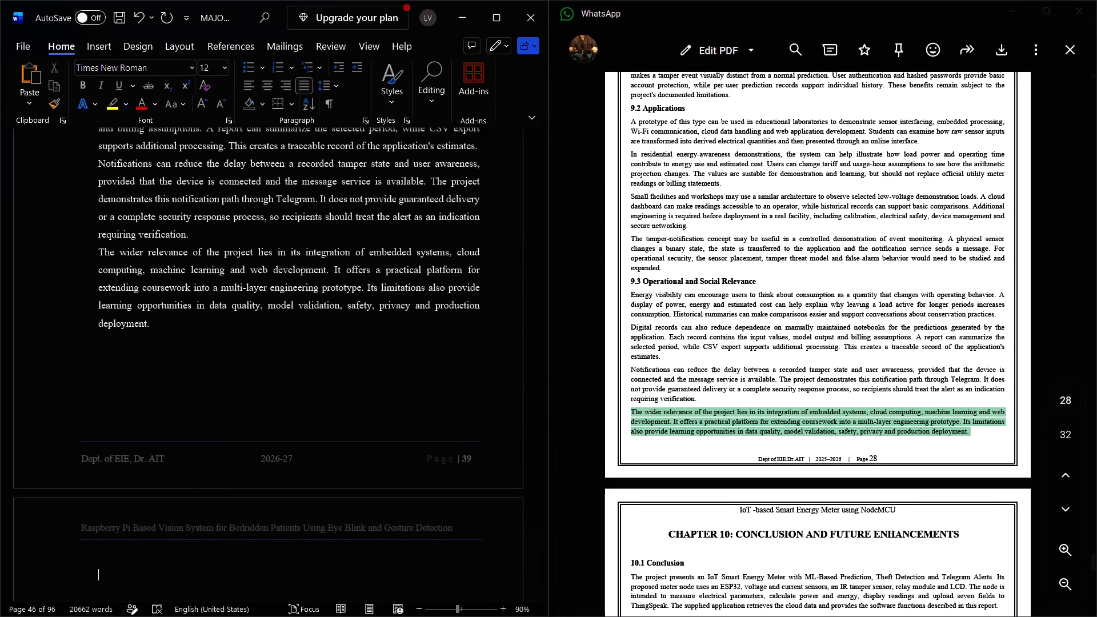
Centre the empty paragraph near the top of the page that follows section 9.3.
{"action": "left_click", "coordinate": [269, 87]}
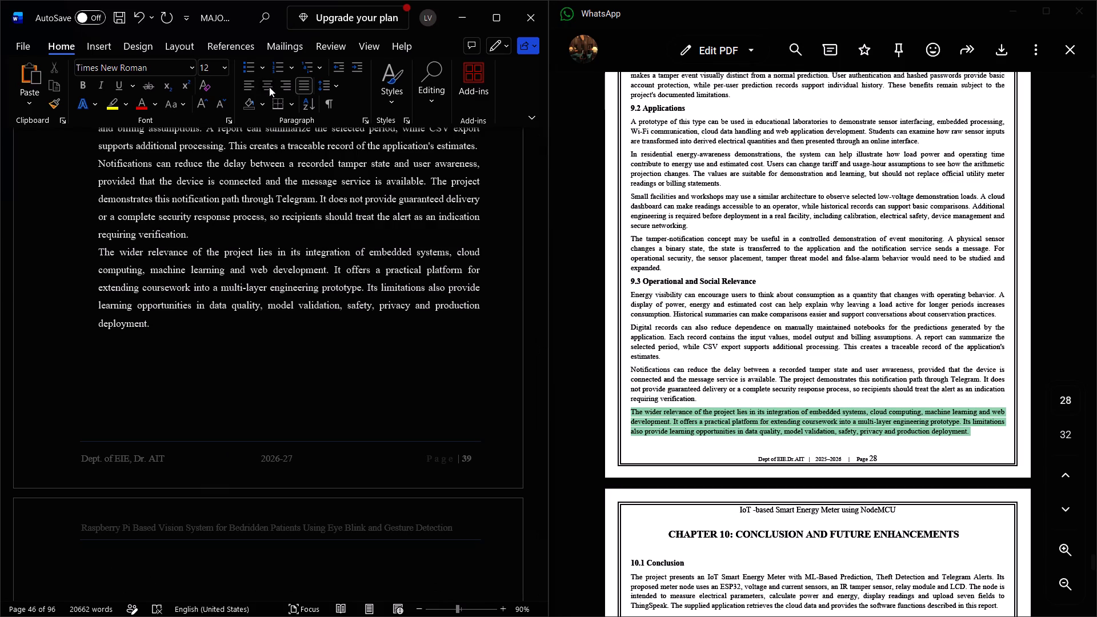
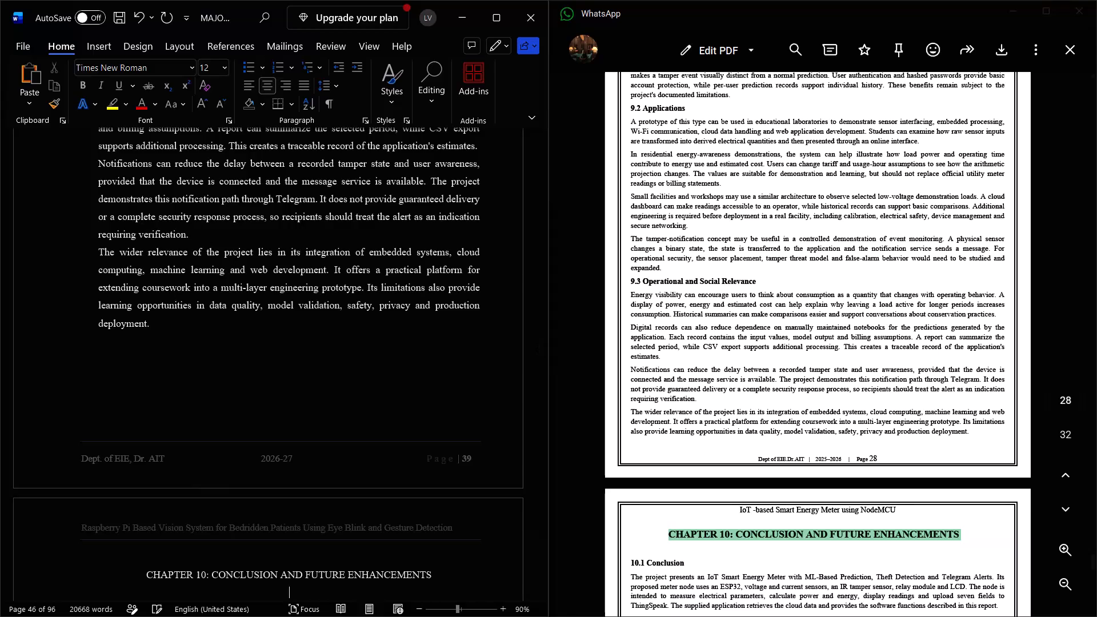
Add a new justified empty paragraph below the "CHAPTER 10: CONCLUSION AND FUTURE ENHANCEMENTS" heading.
{"action": "key", "text": "Return"}
{"action": "left_click", "coordinate": [303, 91]}
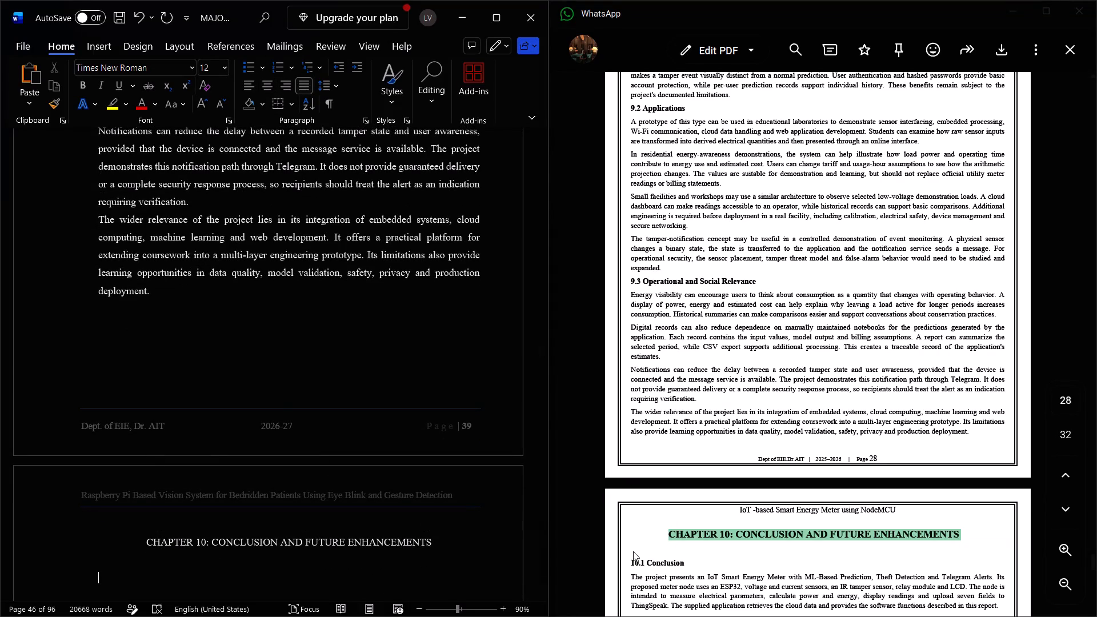
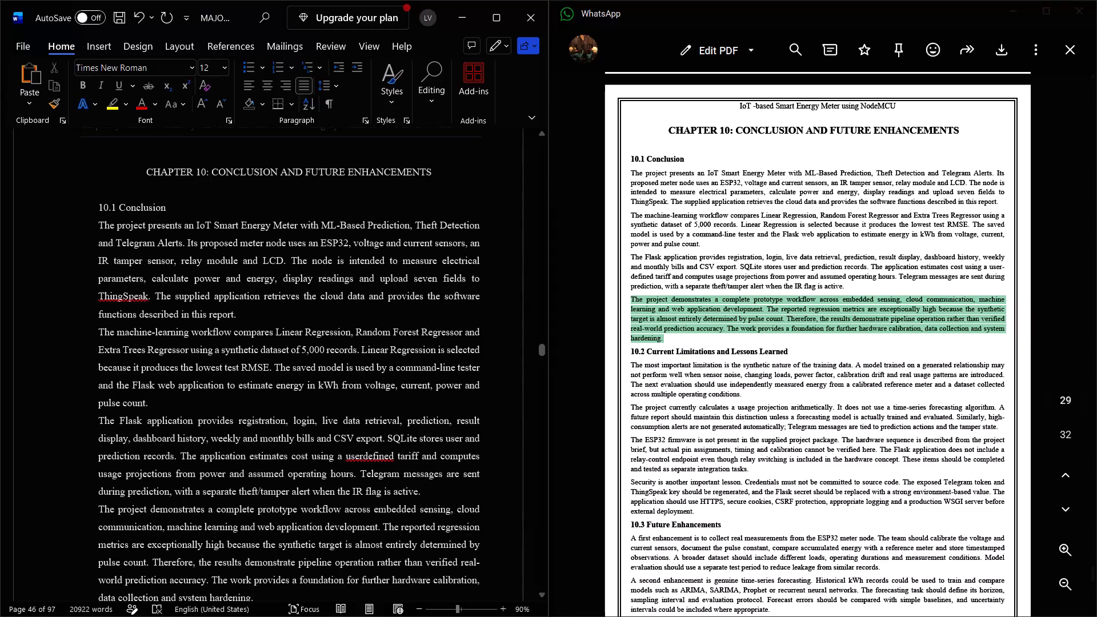
Separate "userdefined" into "user defined" in the Flask application paragraph of section 10.1 Conclusion.
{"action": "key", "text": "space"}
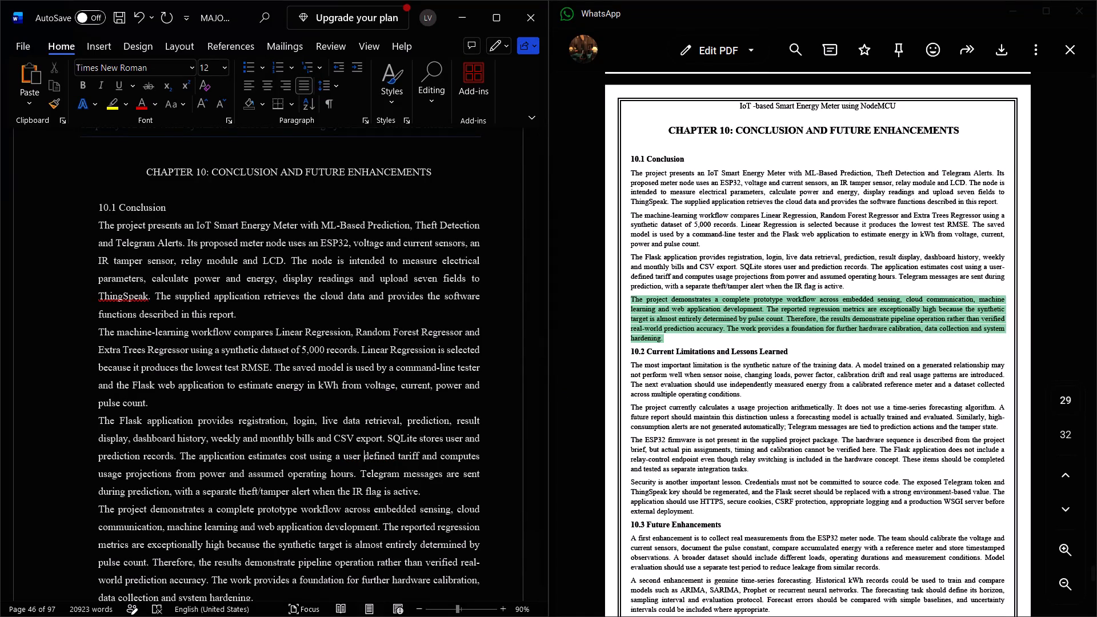
Place the text cursor at the end of section 10.1 Conclusion, after "data collection and system hardening.".
{"action": "scroll", "coordinate": [438, 444], "scroll_direction": "down", "scroll_amount": 1}
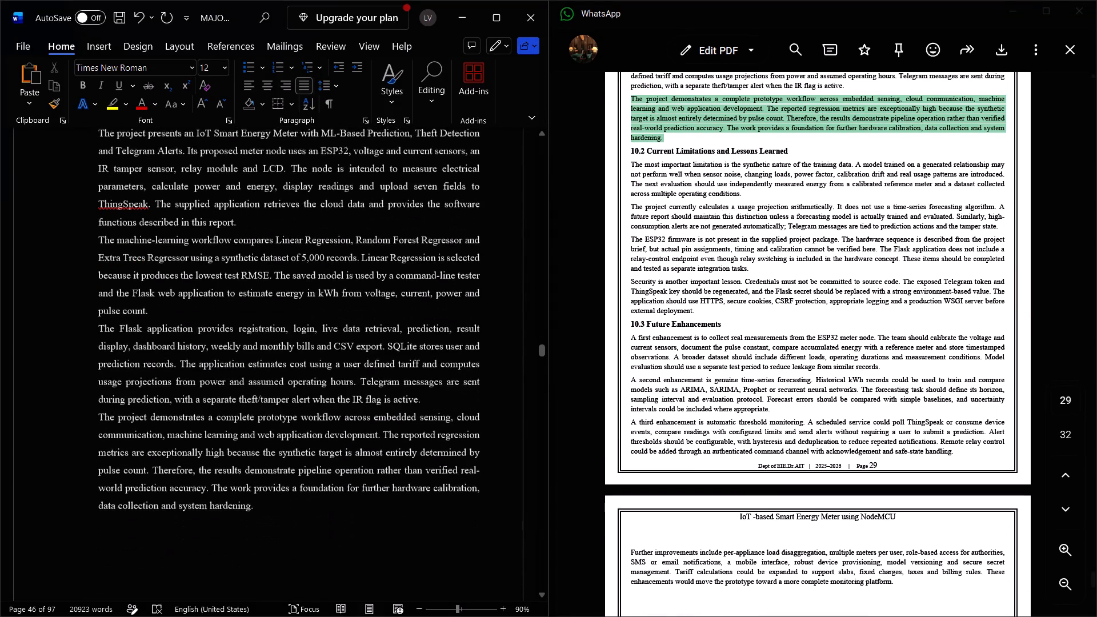
{"action": "scroll", "coordinate": [438, 444], "scroll_direction": "down", "scroll_amount": 1}
{"action": "left_click", "coordinate": [265, 515]}
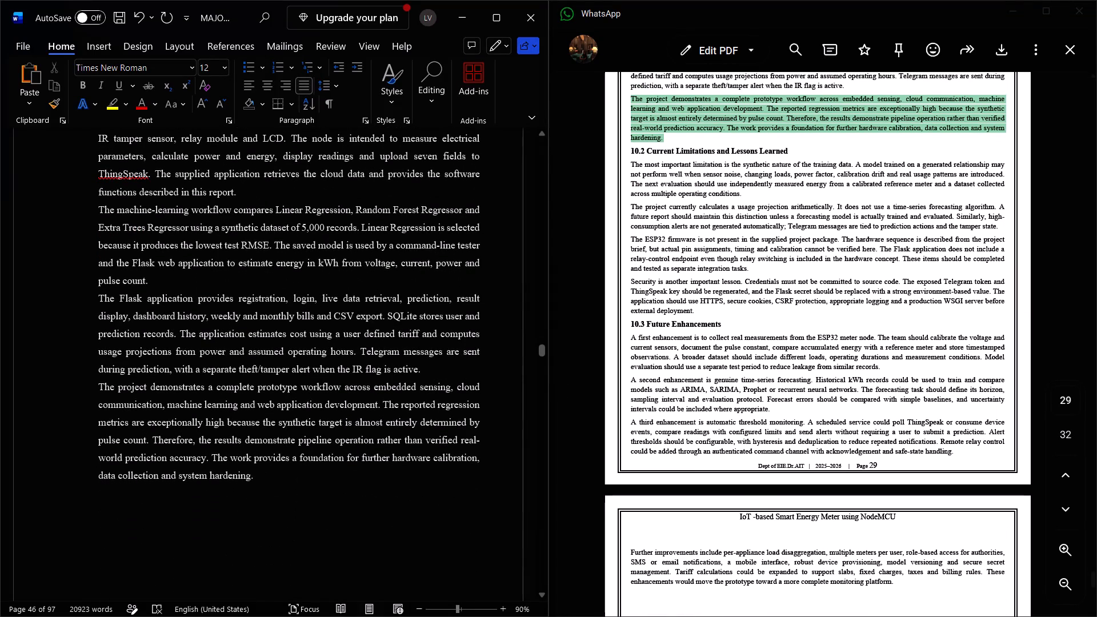
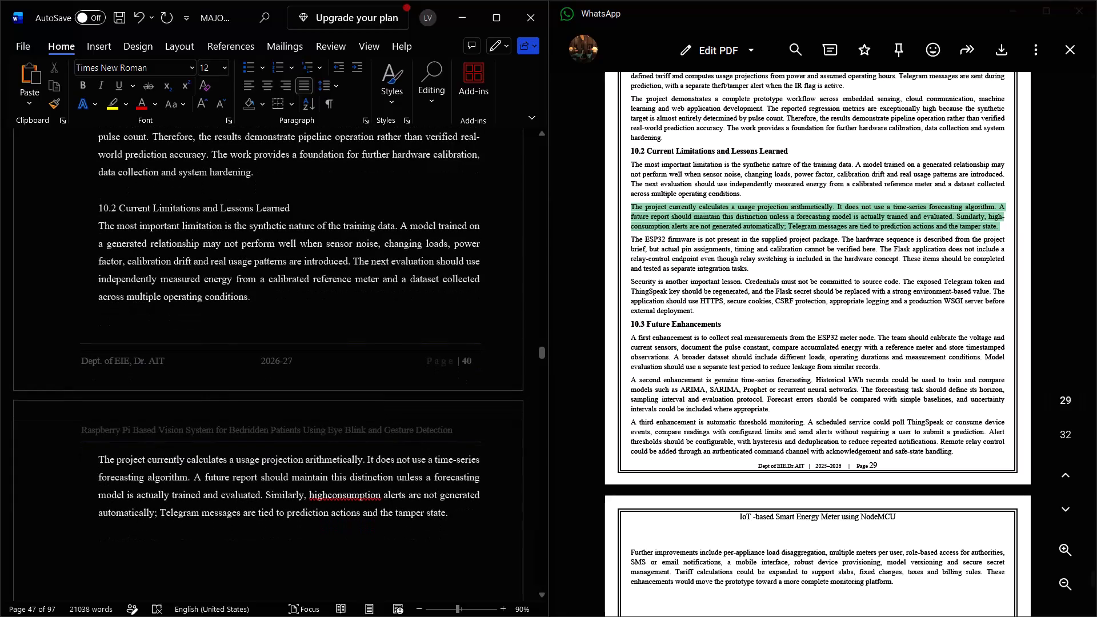
Separate "highconsumption" into "high consumption" in the usage-projection paragraph of section 10.2 Current Limitations and Lessons Learned.
{"action": "left_click", "coordinate": [327, 493]}
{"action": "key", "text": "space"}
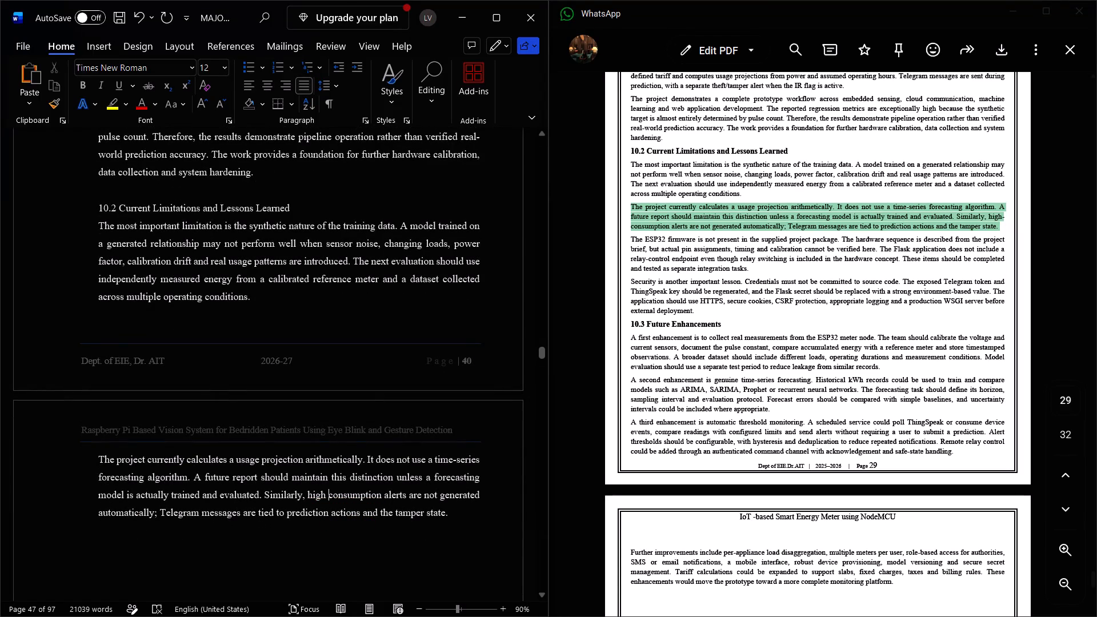
Start a new paragraph in section 10.2 after the sentence ending "prediction actions and the tamper state.".
{"action": "left_click", "coordinate": [450, 516]}
{"action": "key", "text": "Return"}
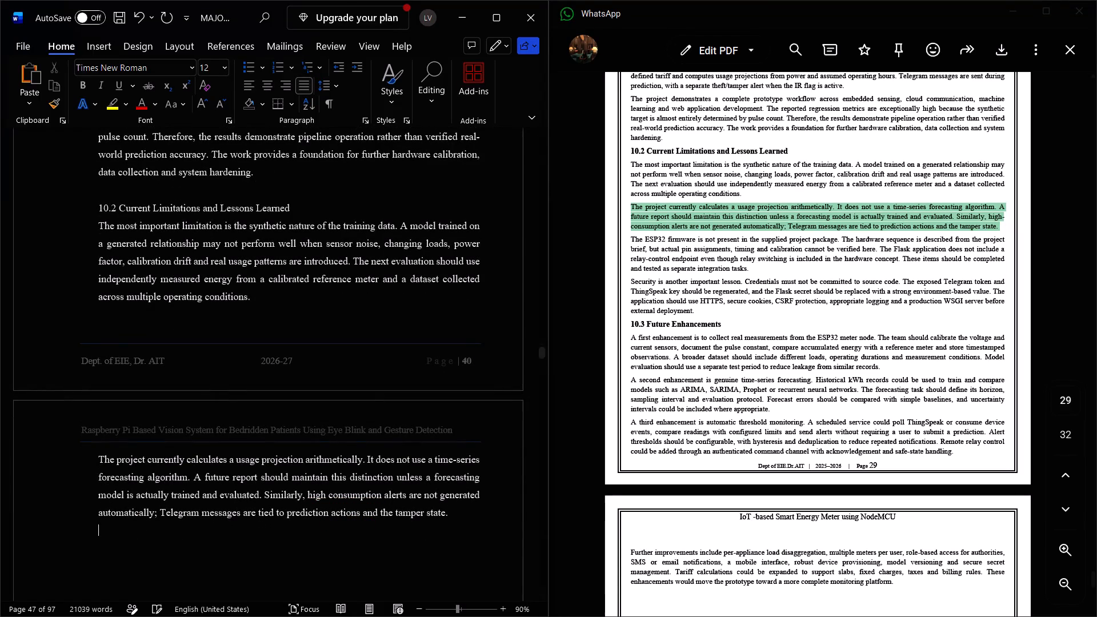
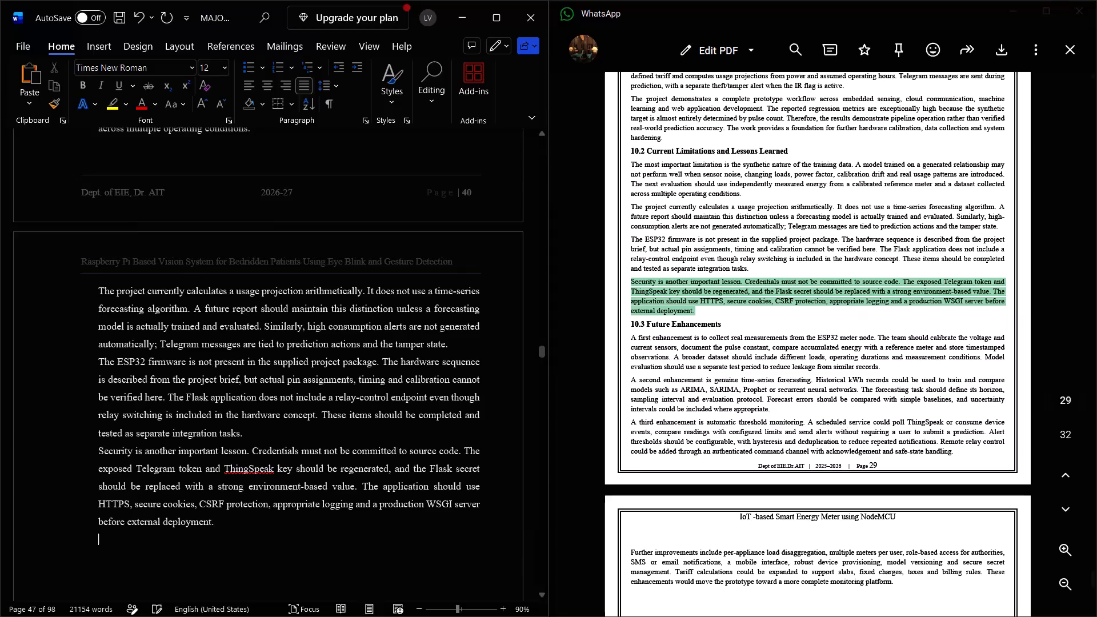
Add another empty paragraph below the section 10.2 paragraph ending "before external deployment.".
{"action": "key", "text": "Return"}
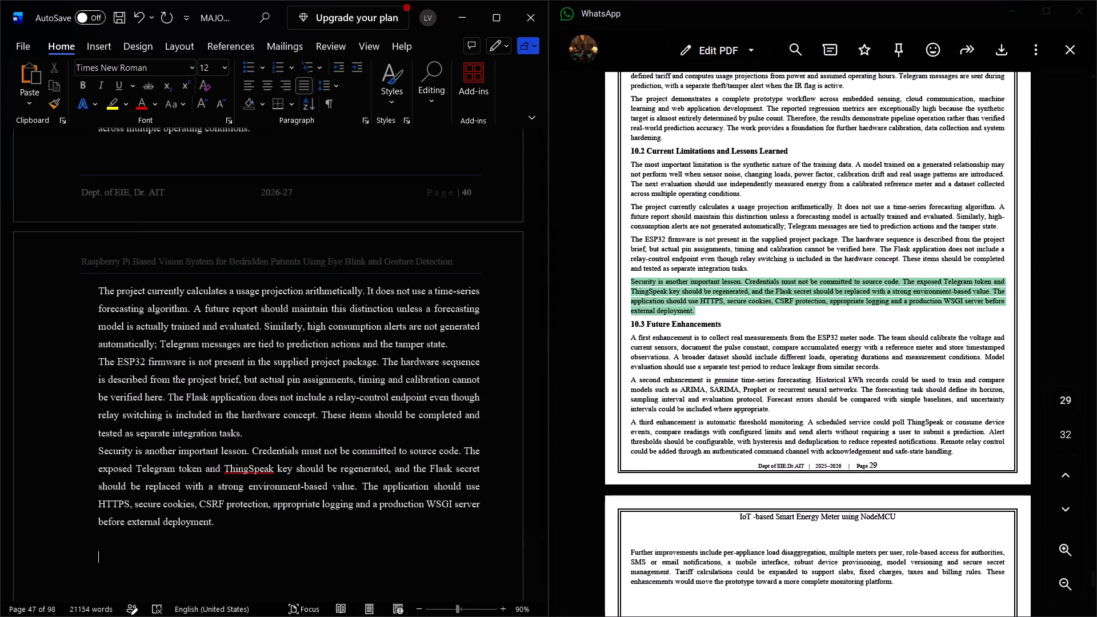
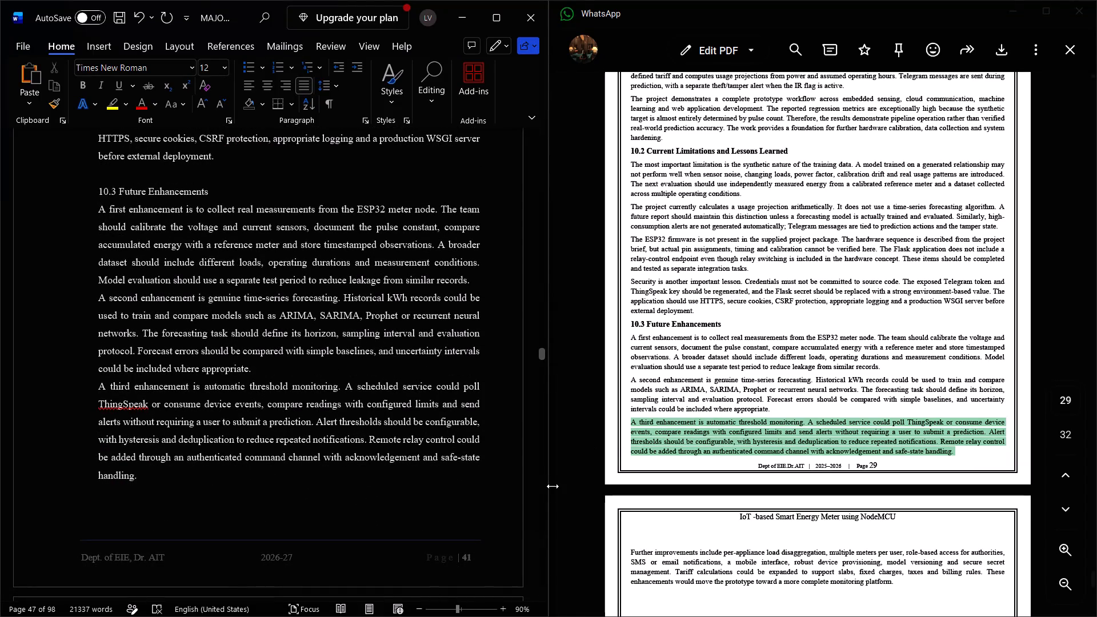
Start a new empty paragraph below the third enhancement paragraph of section 10.3 in the report.
{"action": "key", "text": "Return"}
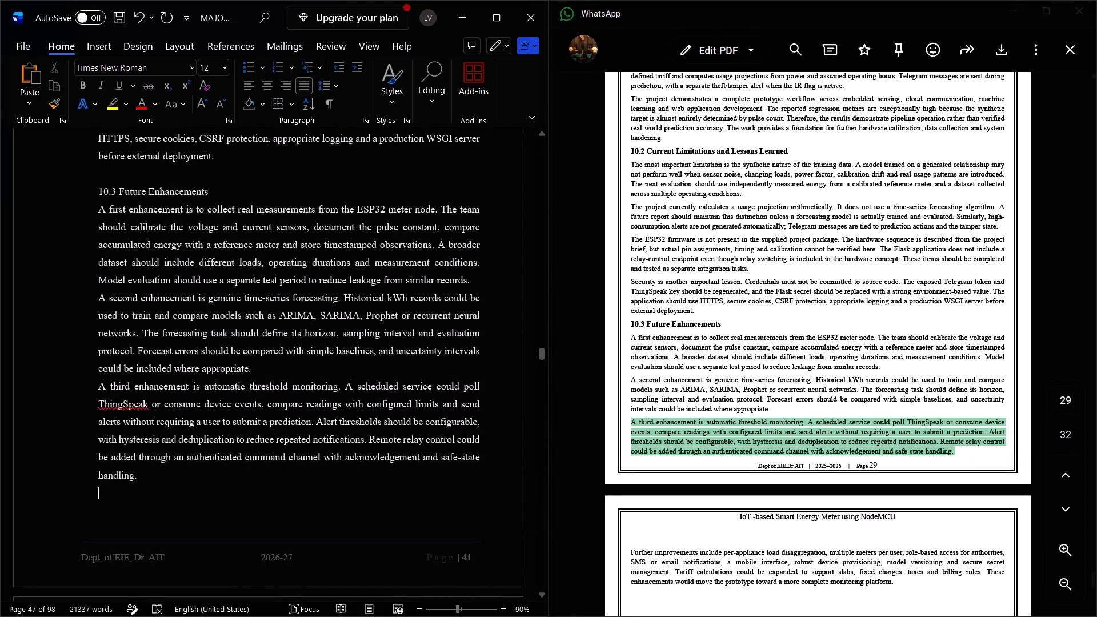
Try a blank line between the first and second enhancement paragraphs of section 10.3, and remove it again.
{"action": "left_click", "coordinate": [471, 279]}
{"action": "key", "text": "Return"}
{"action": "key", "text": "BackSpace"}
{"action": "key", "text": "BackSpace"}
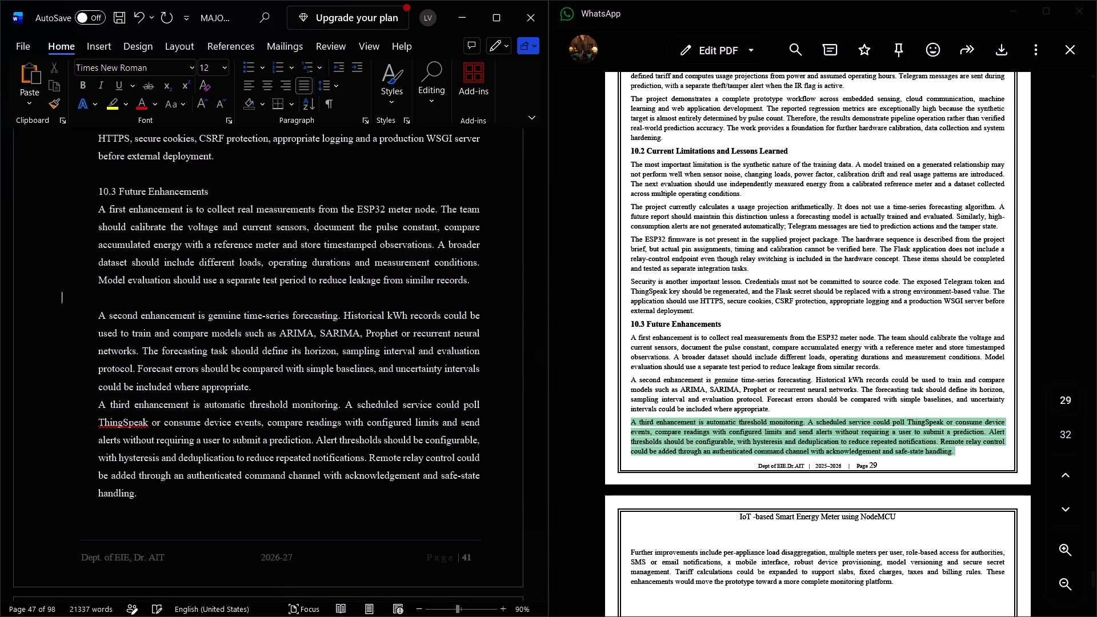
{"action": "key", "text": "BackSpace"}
Copy the "Further improvements include per-appliance load disaggregation" paragraph that closes section 10.3 in the reference PDF.
{"action": "scroll", "coordinate": [714, 368], "scroll_direction": "down", "scroll_amount": 1}
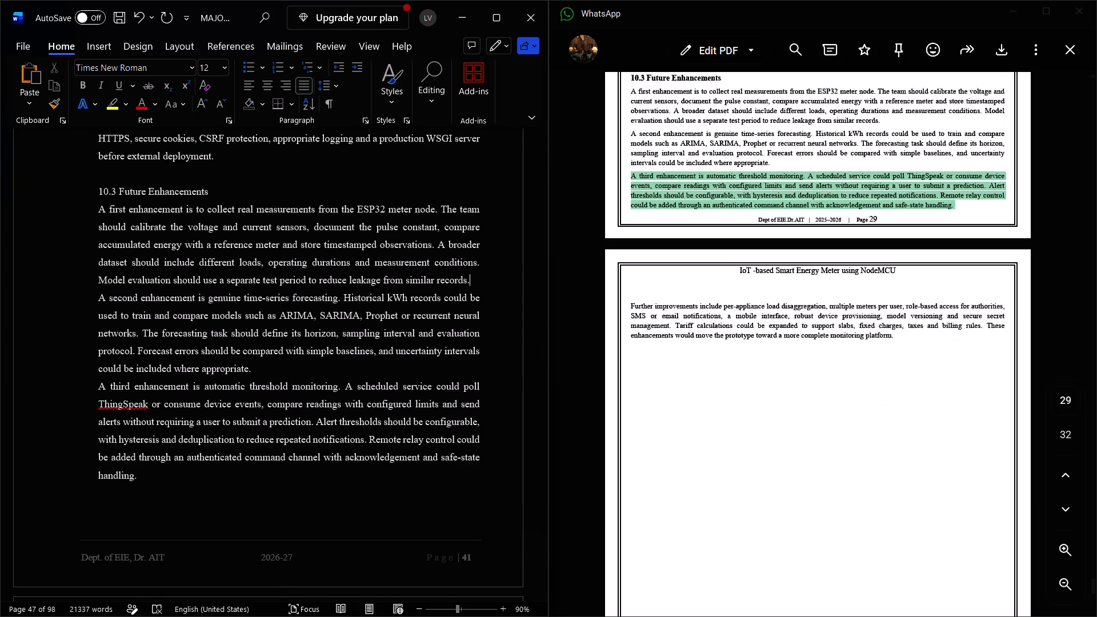
{"action": "scroll", "coordinate": [714, 368], "scroll_direction": "down", "scroll_amount": 1}
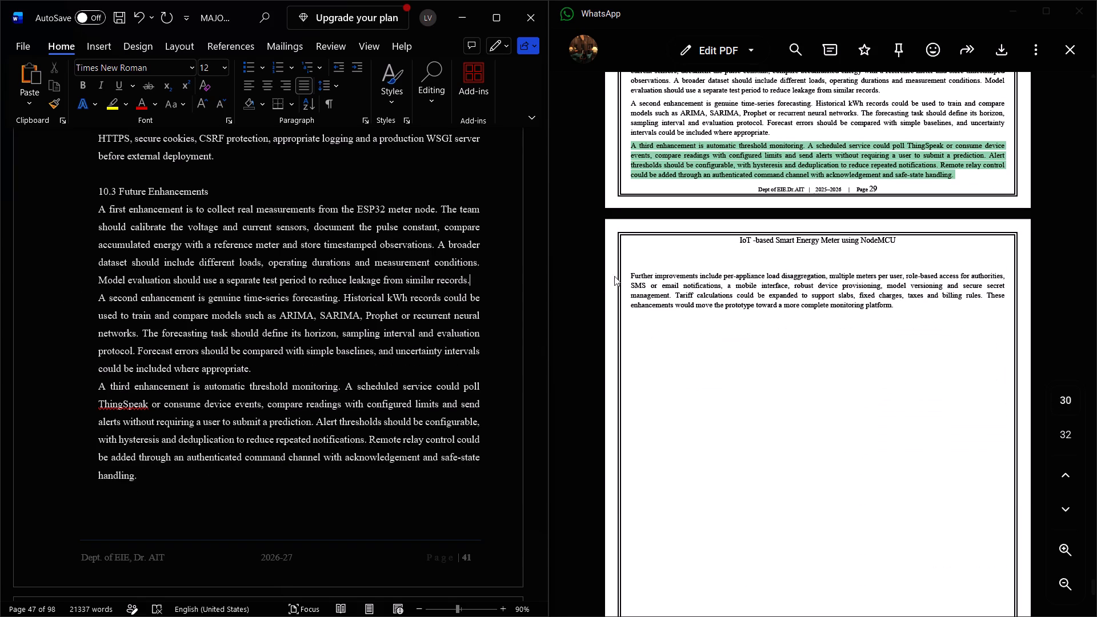
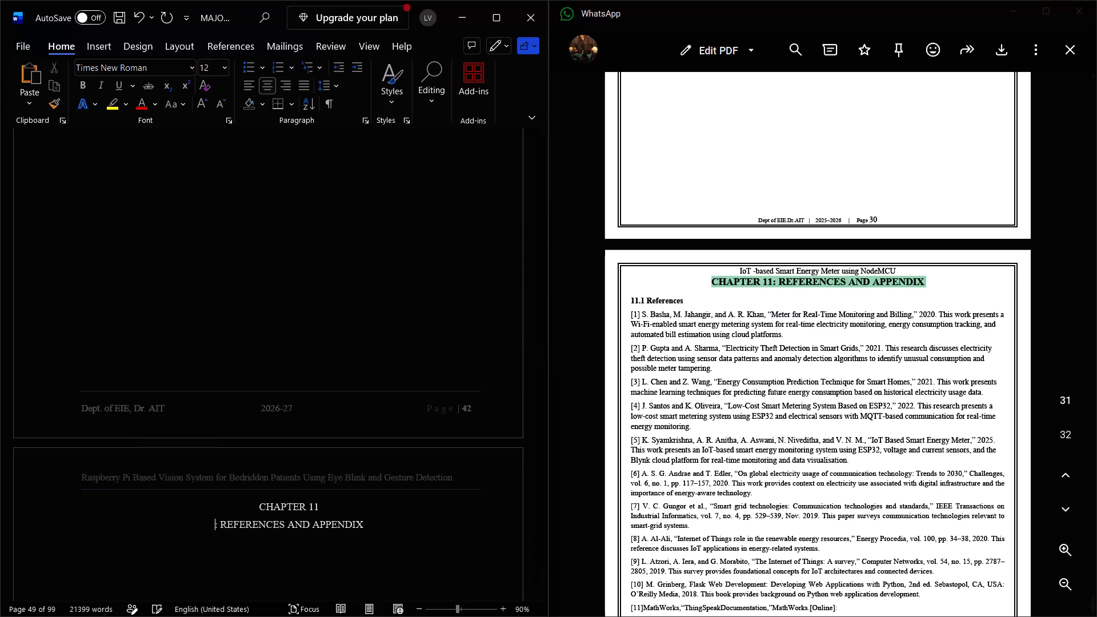
Undo the line break that splits the "CHAPTER 11: REFERENCES AND APPENDIX" heading in the report.
{"action": "key", "text": "ctrl+z"}
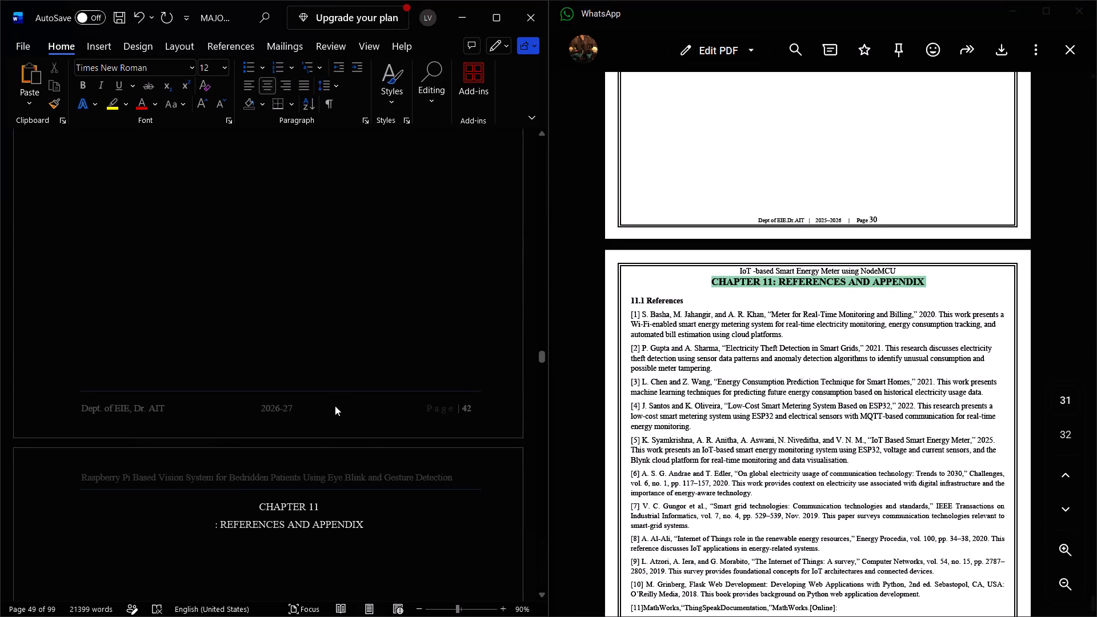
Add two new paragraphs below the Chapter 11 heading in the report and justify the second one.
{"action": "left_click", "coordinate": [422, 499]}
{"action": "key", "text": "Return"}
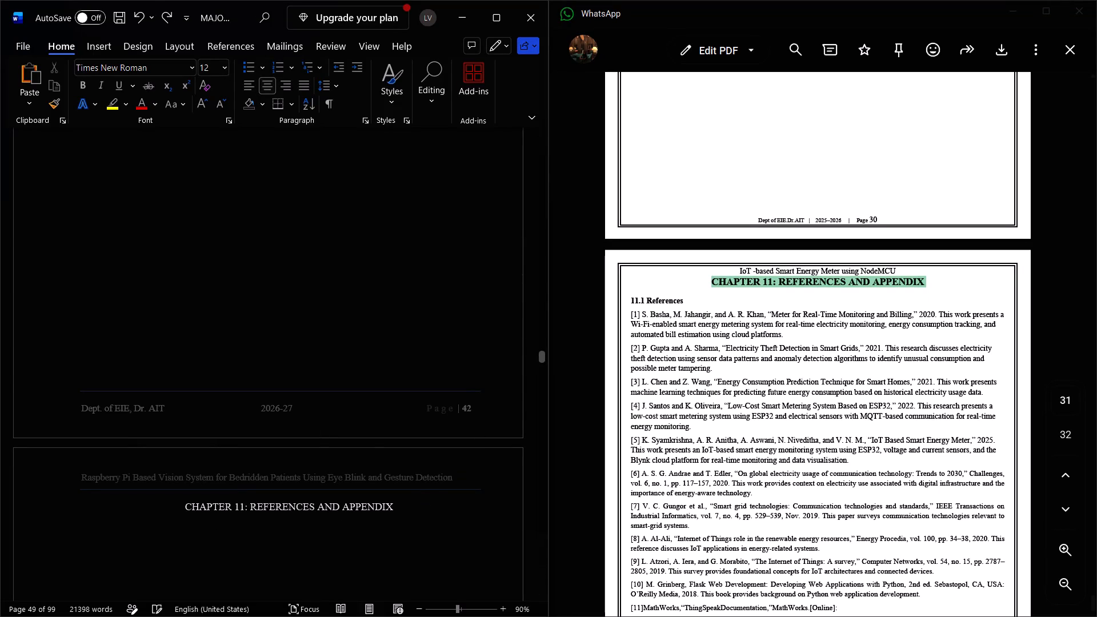
{"action": "key", "text": "Return"}
{"action": "left_click", "coordinate": [301, 85]}
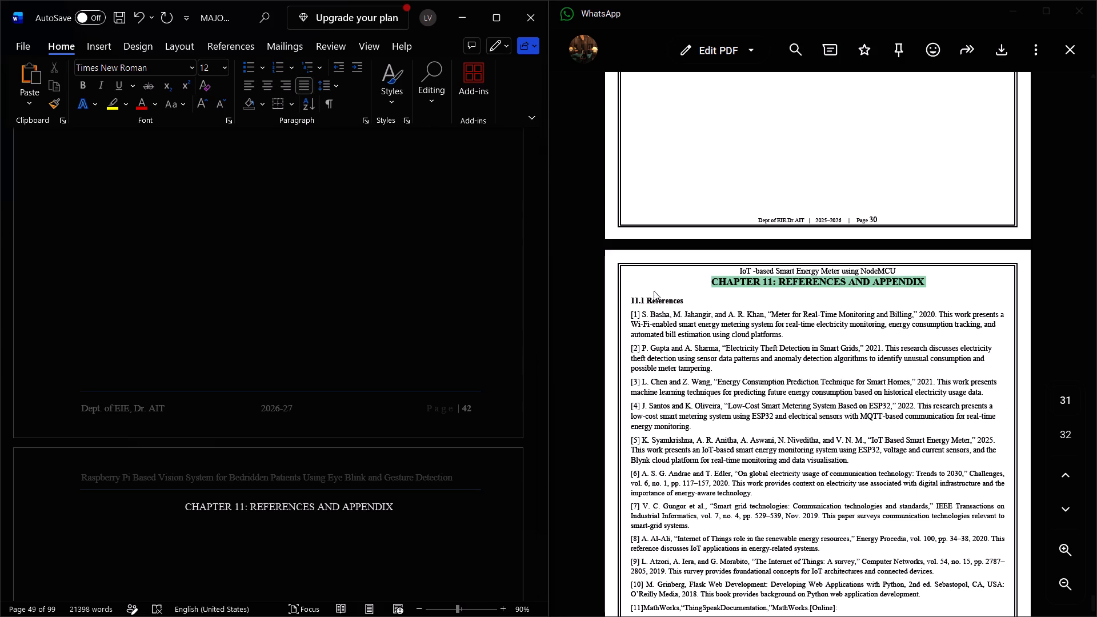
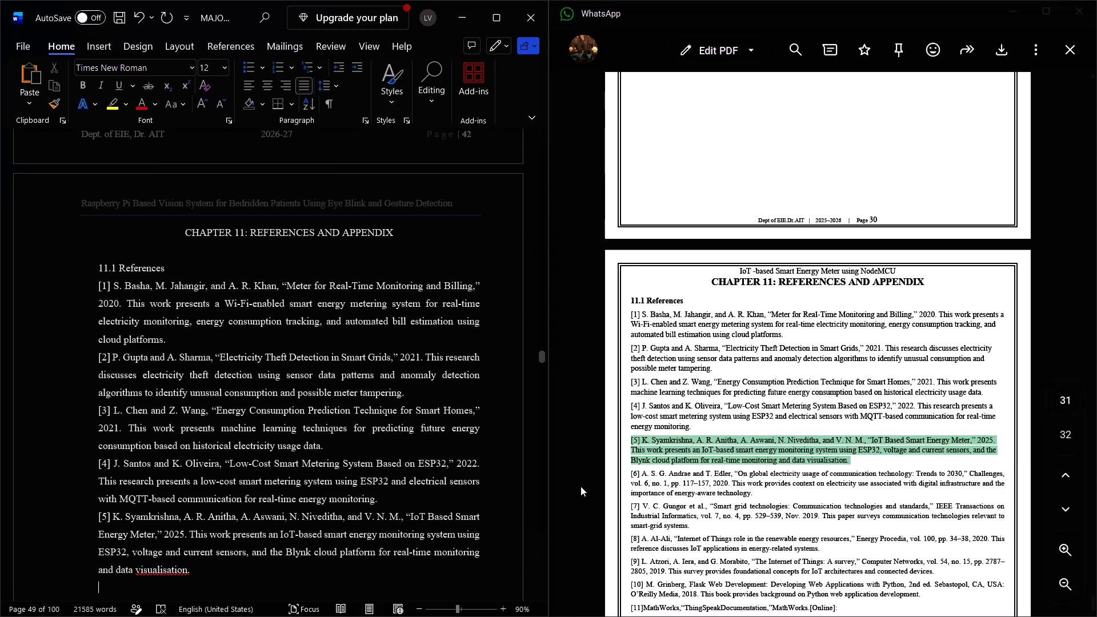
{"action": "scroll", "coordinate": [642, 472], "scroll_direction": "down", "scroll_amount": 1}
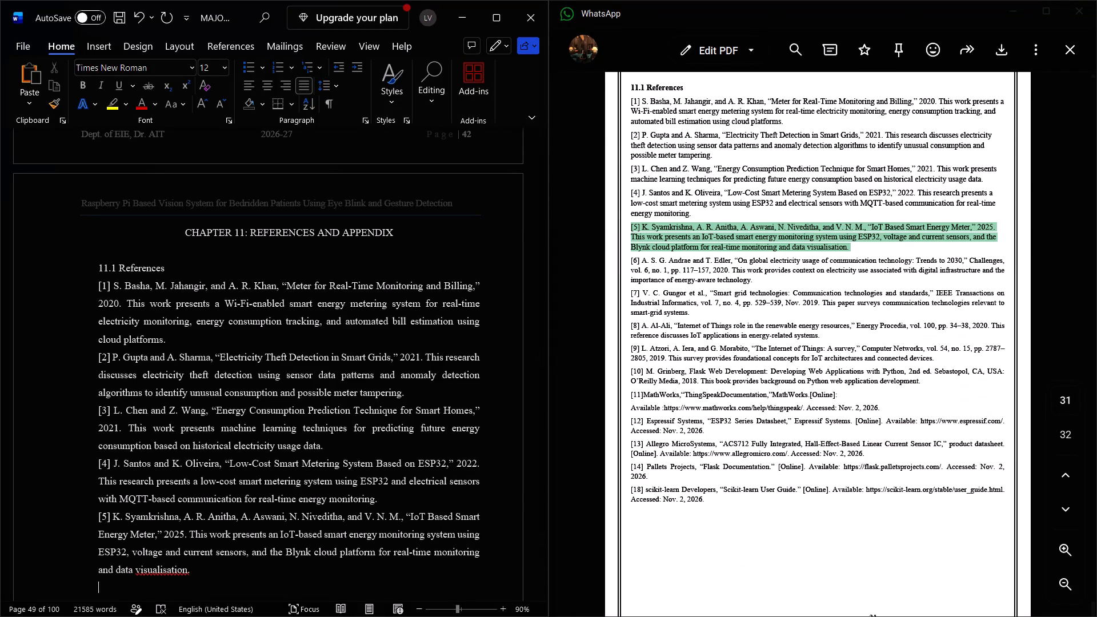
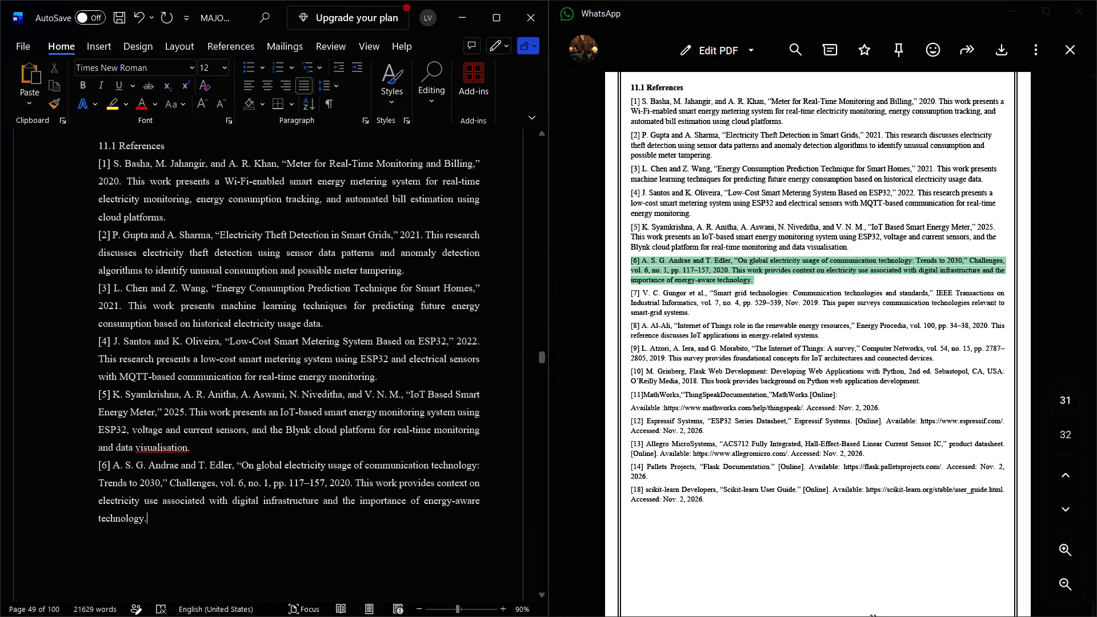
Correct the spelling of "visualisation" to "visualization" at the end of reference [5] in the Word report.
{"action": "left_click", "coordinate": [166, 450]}
{"action": "key", "text": "BackSpace"}
{"action": "key", "text": "z"}
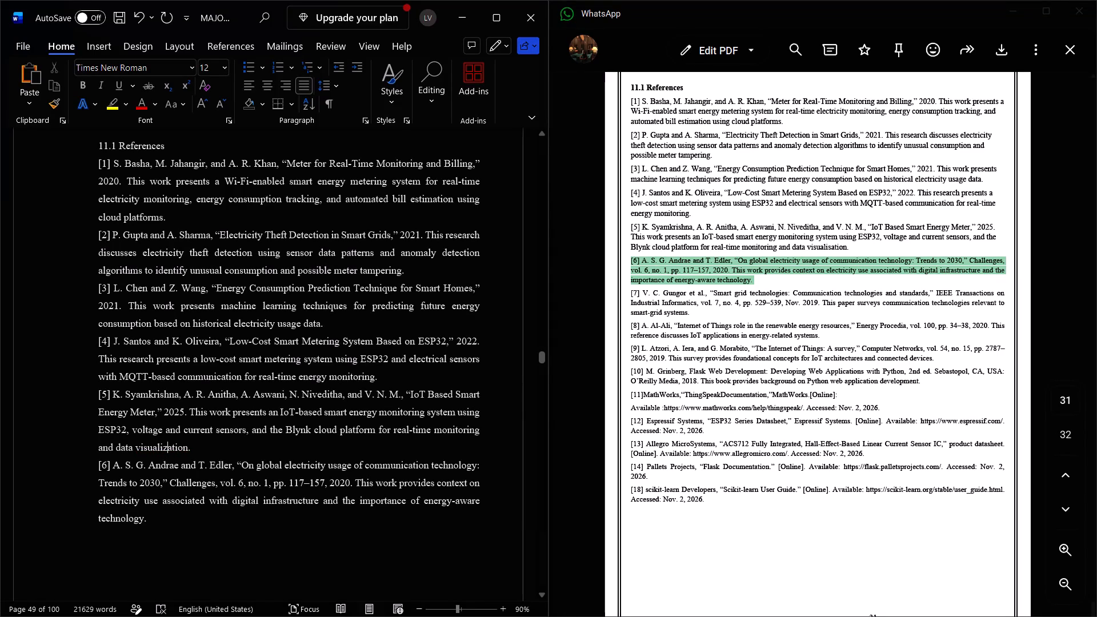
Start a new paragraph after reference [6] for the next entry in the references list.
{"action": "left_click", "coordinate": [153, 526]}
{"action": "key", "text": "Return"}
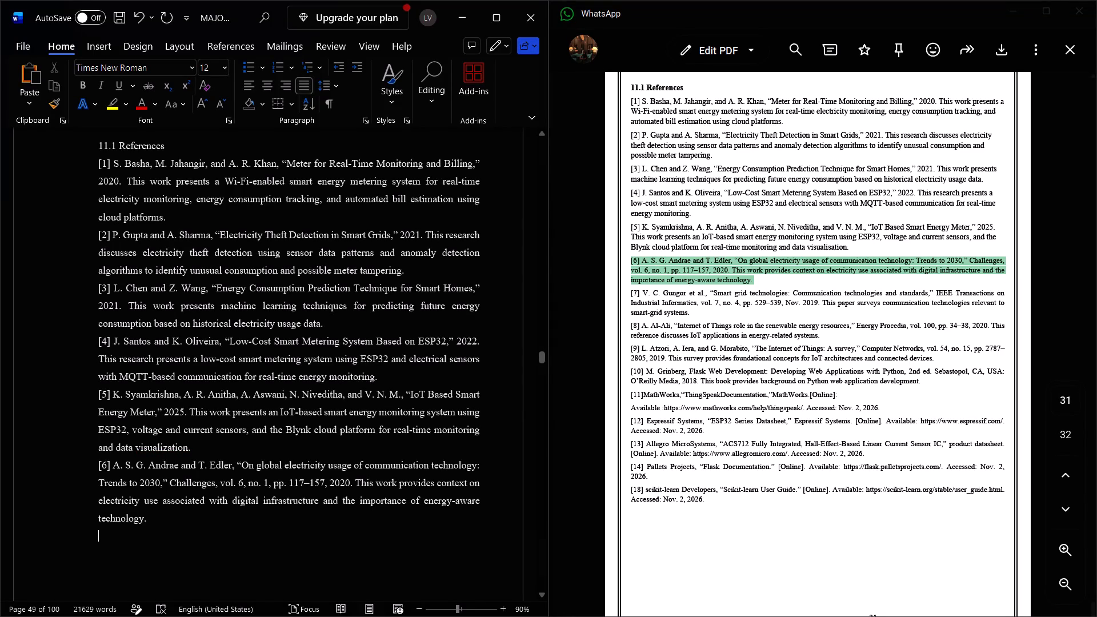
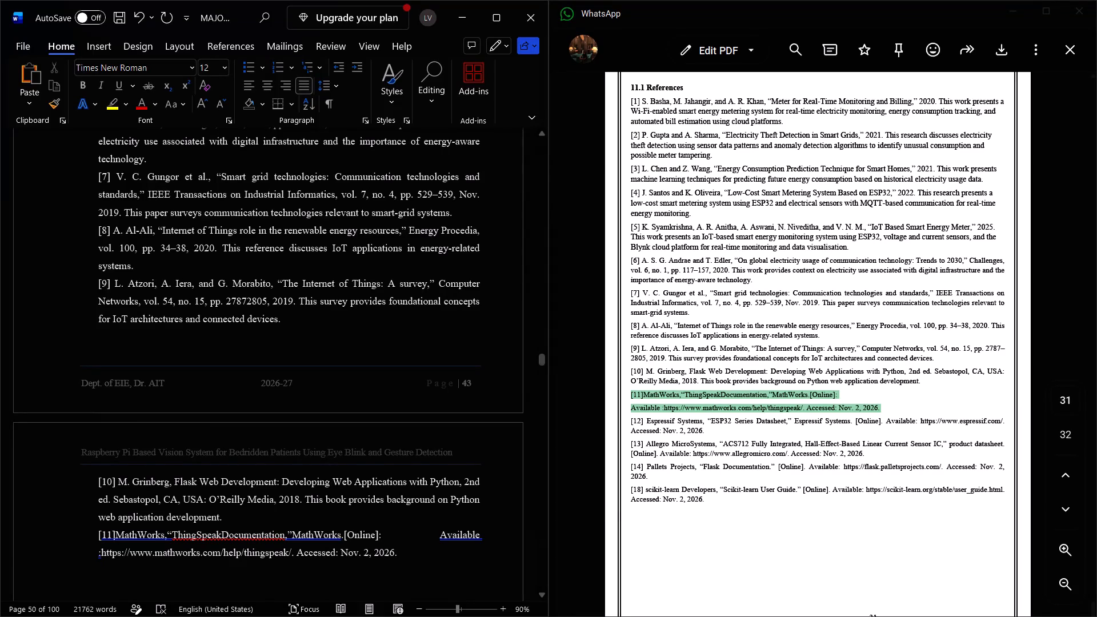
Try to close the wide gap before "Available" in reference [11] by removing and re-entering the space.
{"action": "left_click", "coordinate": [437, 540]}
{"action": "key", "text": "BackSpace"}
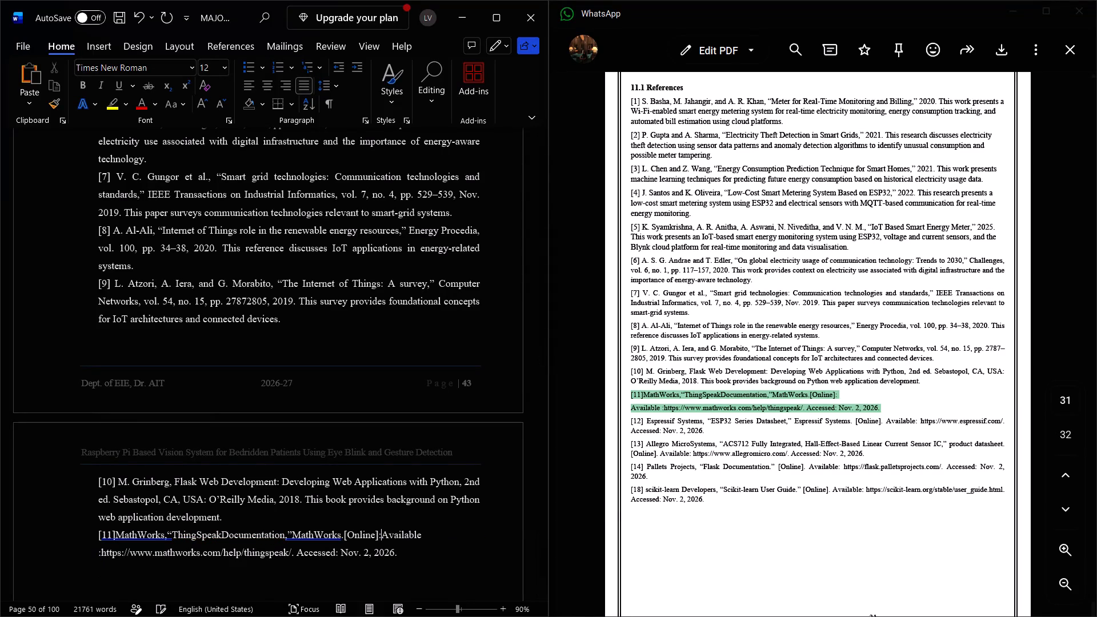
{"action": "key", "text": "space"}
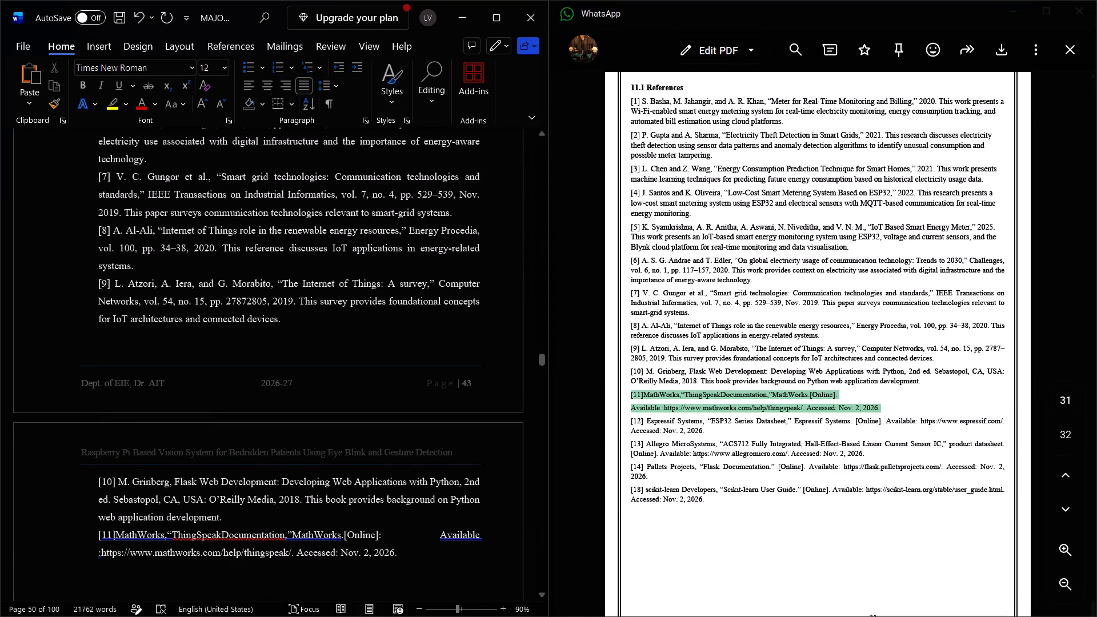
Position the insertion point on the empty line below reference [11] in the report for the next reference entry.
{"action": "left_click", "coordinate": [191, 577]}
{"action": "scroll", "coordinate": [256, 560], "scroll_direction": "down", "scroll_amount": 1}
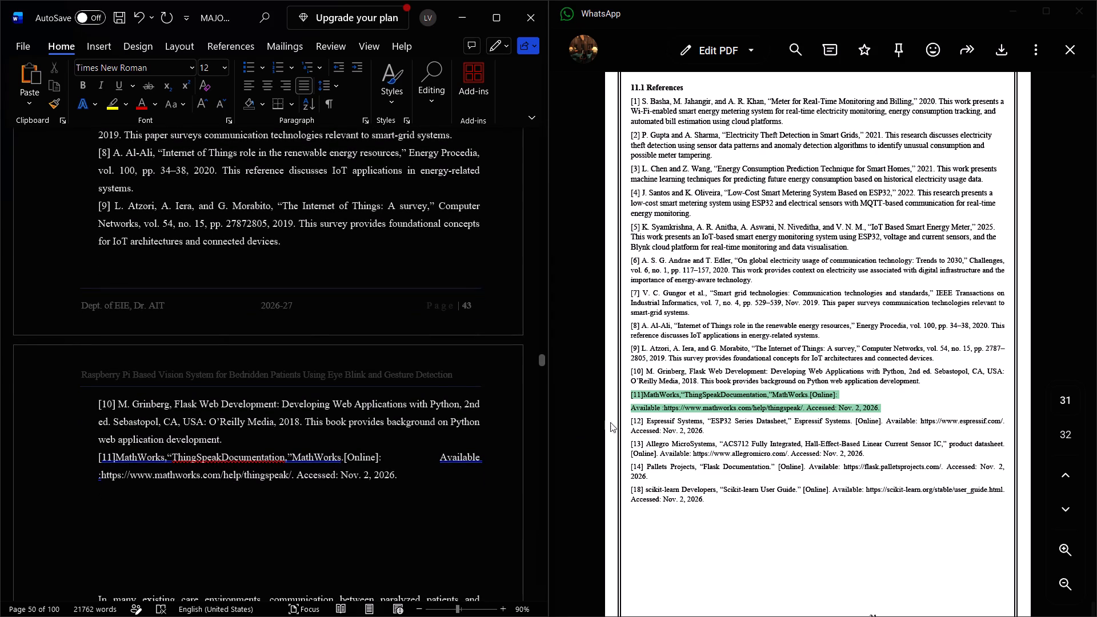
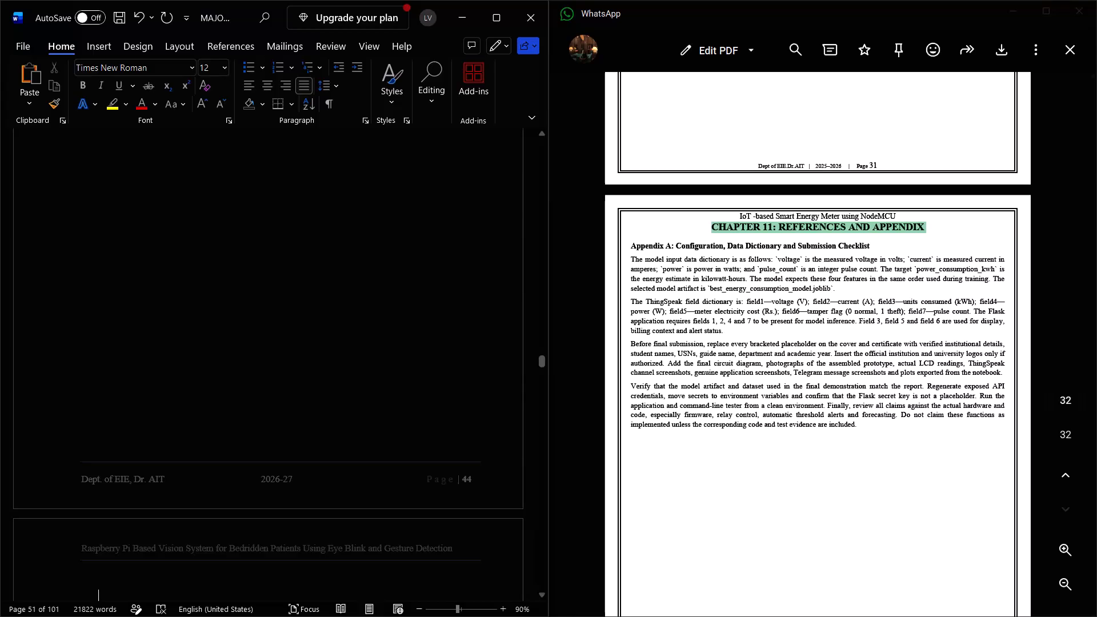
Center the empty line at the top of the page after page 44 and paste the copied heading "CHAPTER 11: REFERENCES AND APPENDIX" there.
{"action": "left_click", "coordinate": [271, 94]}
{"action": "key", "text": "ctrl+v"}
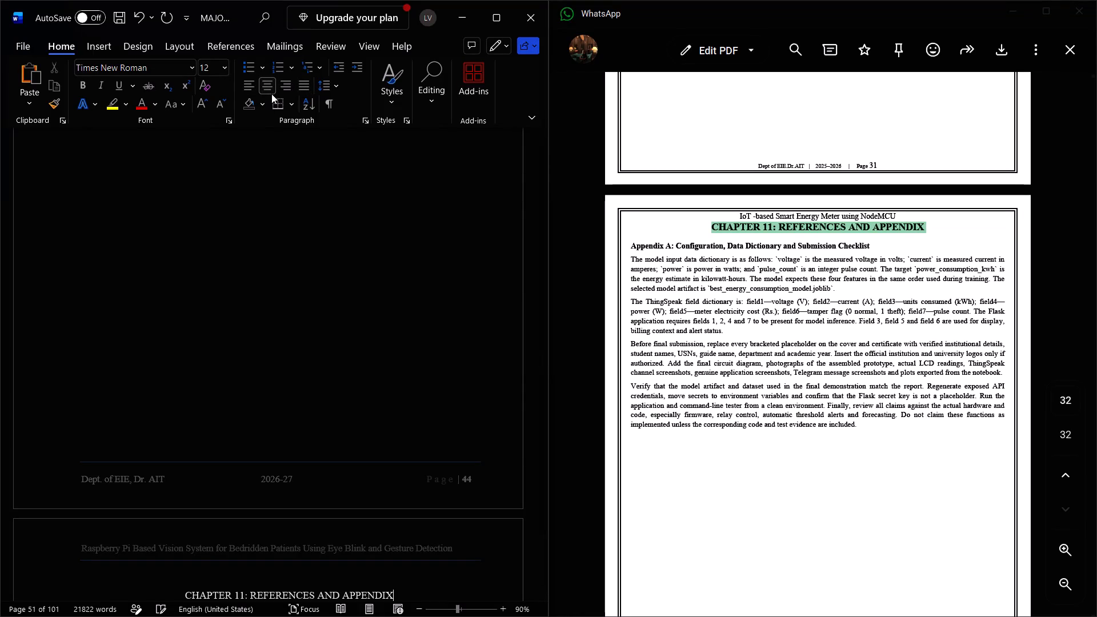
Place the text cursor on the empty line directly below the pasted "CHAPTER 11: REFERENCES AND APPENDIX" heading in the report.
{"action": "scroll", "coordinate": [210, 316], "scroll_direction": "down", "scroll_amount": 1}
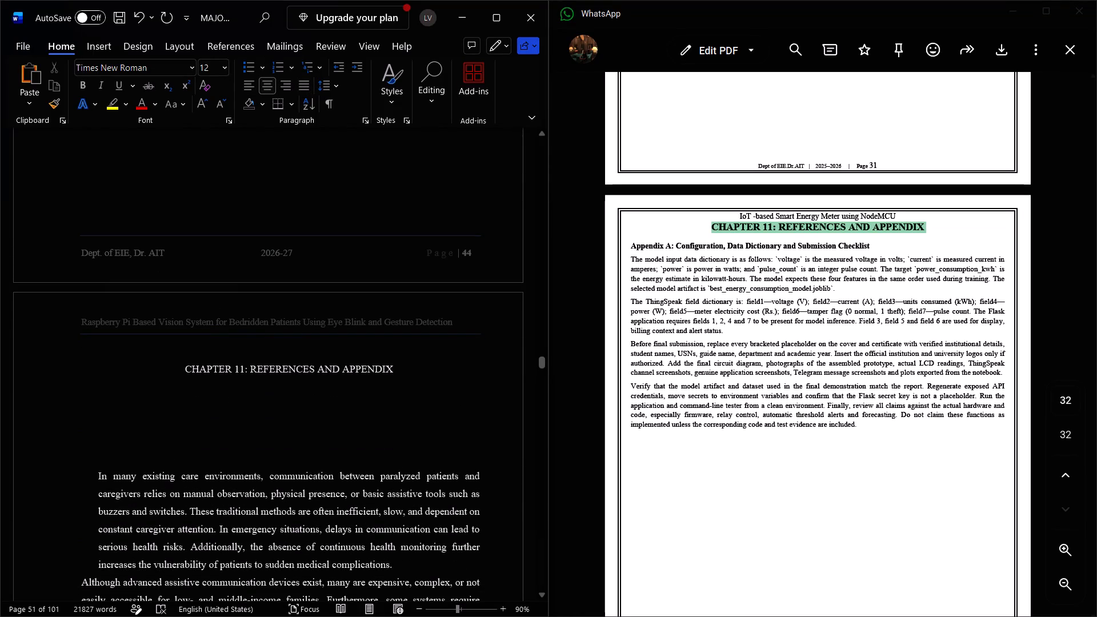
{"action": "left_click", "coordinate": [446, 386]}
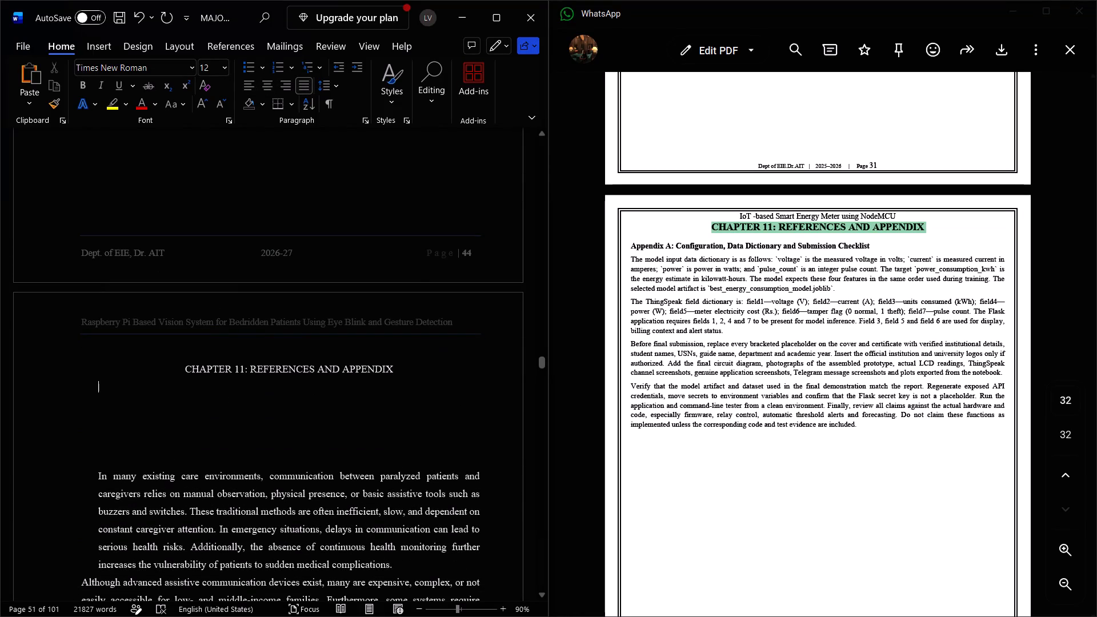
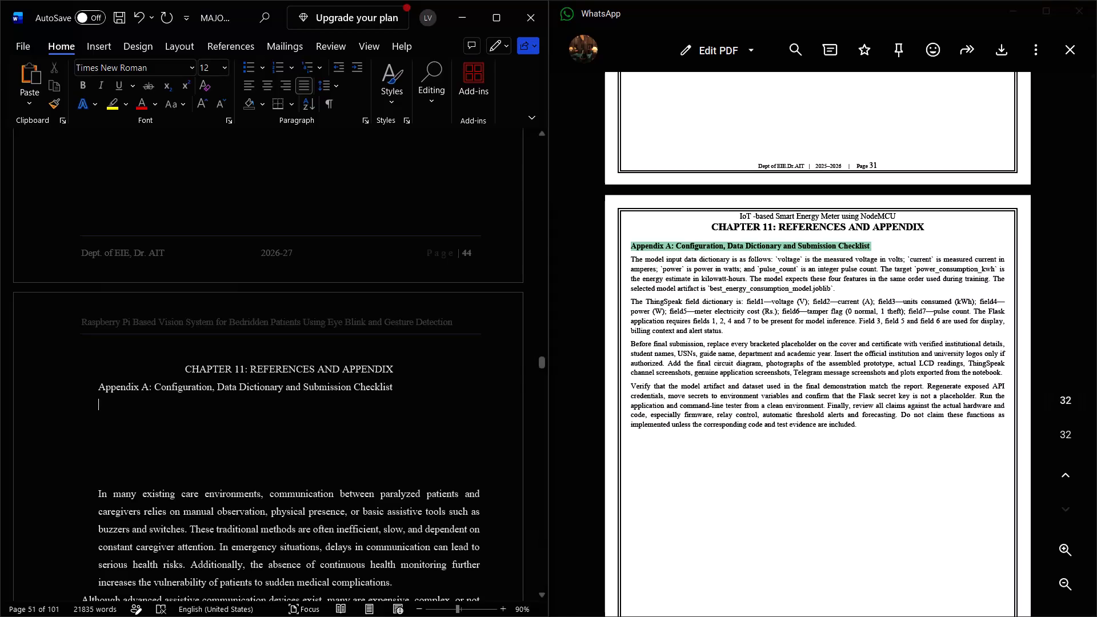
Insert two blank lines between the Chapter 11 heading and the Appendix A subheading in the report.
{"action": "left_click", "coordinate": [397, 372]}
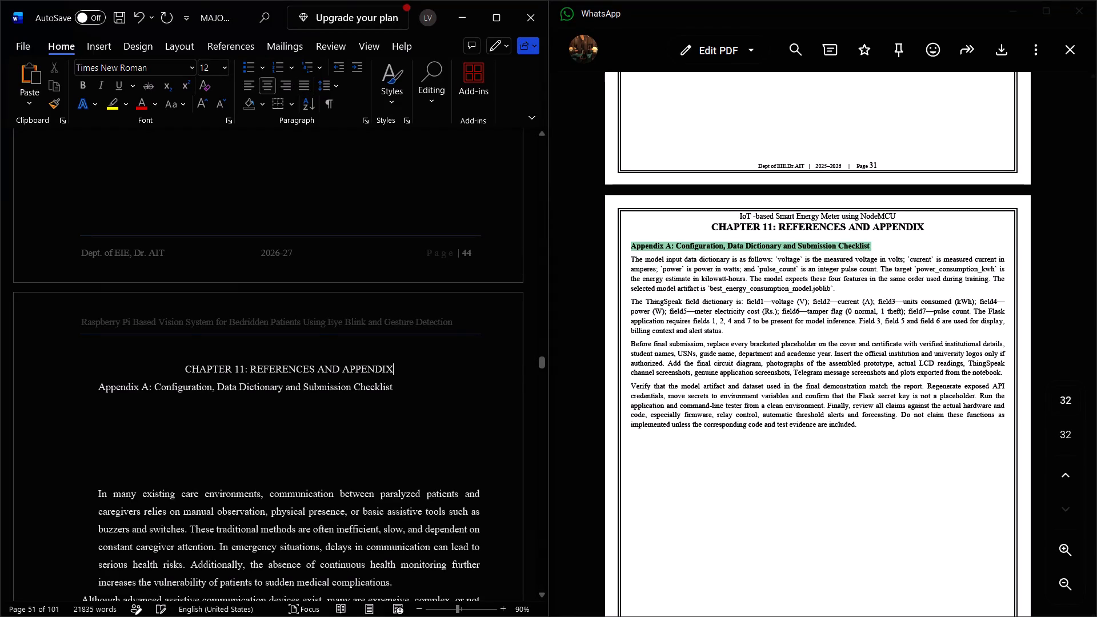
{"action": "key", "text": "Return"}
{"action": "key", "text": "Return"}
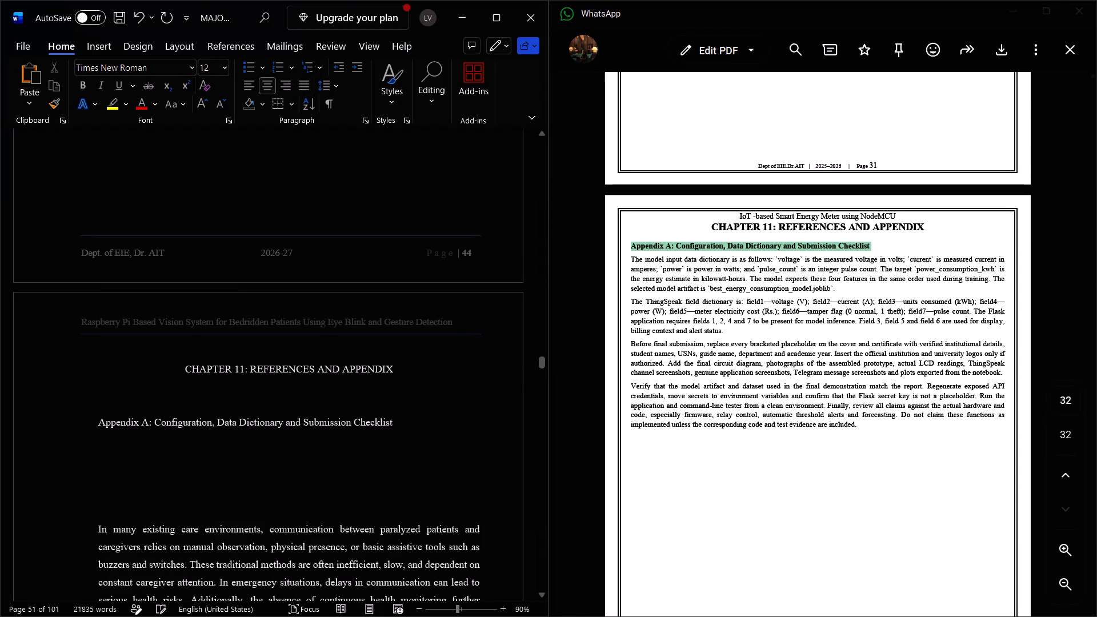
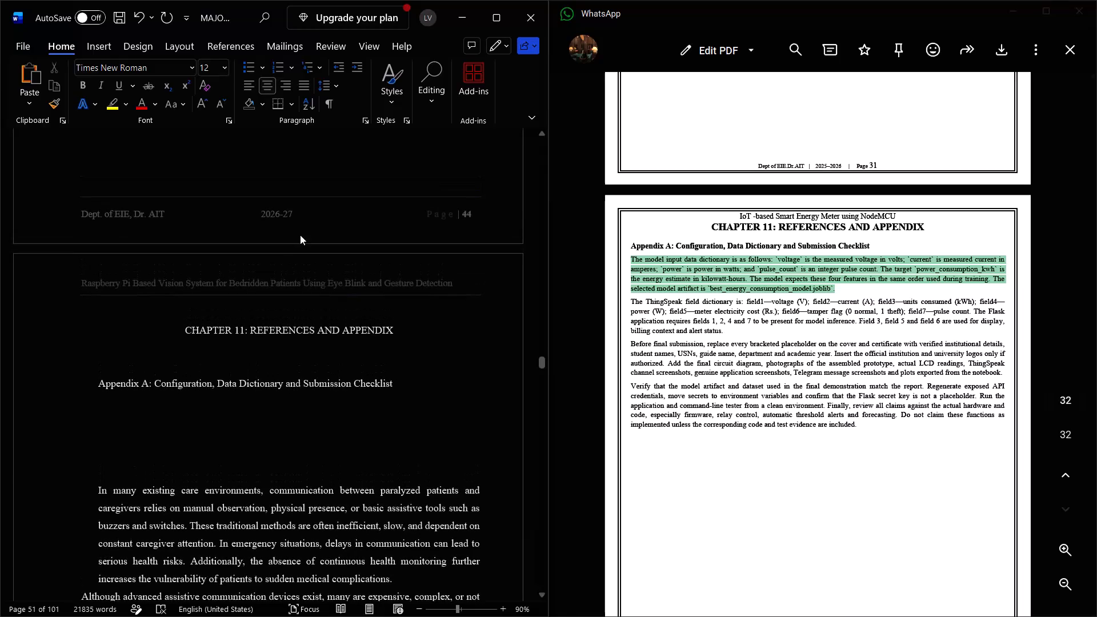
Review the Chapter 11 references list in the Word report, from entry [1] to [11], and return to the Appendix A page.
{"action": "scroll", "coordinate": [300, 235], "scroll_direction": "up", "scroll_amount": 1}
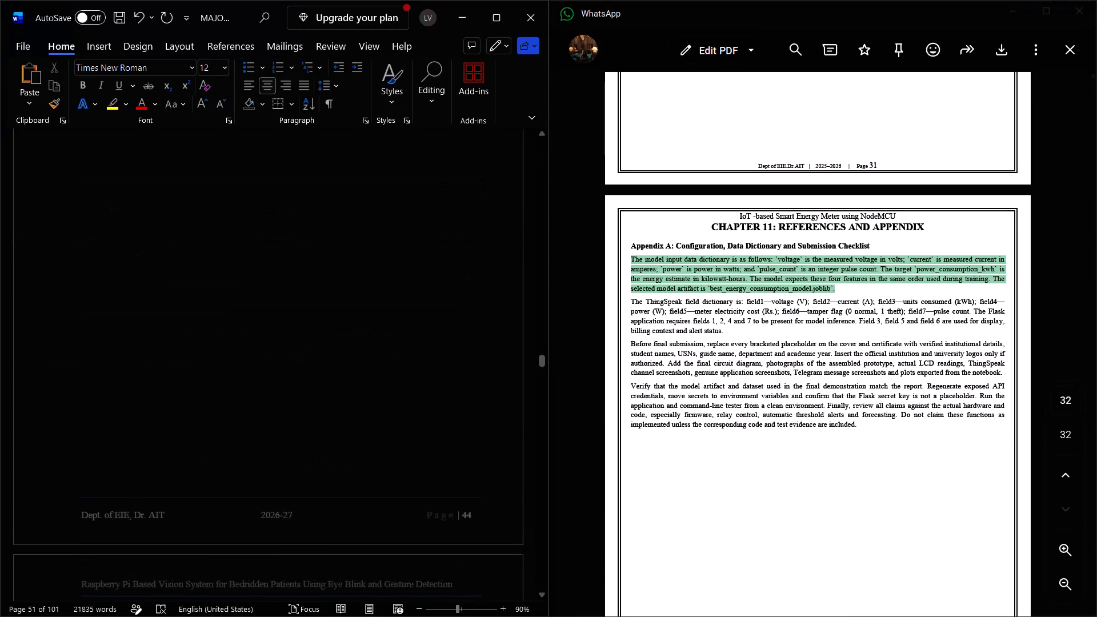
{"action": "scroll", "coordinate": [300, 235], "scroll_direction": "up", "scroll_amount": 2}
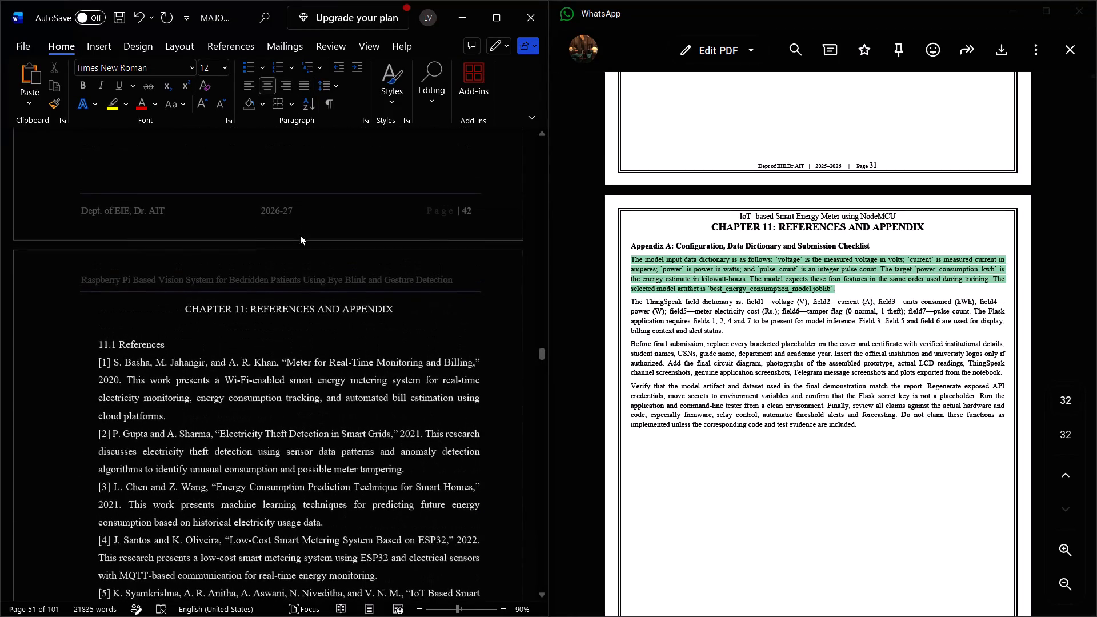
{"action": "scroll", "coordinate": [300, 235], "scroll_direction": "up", "scroll_amount": 3}
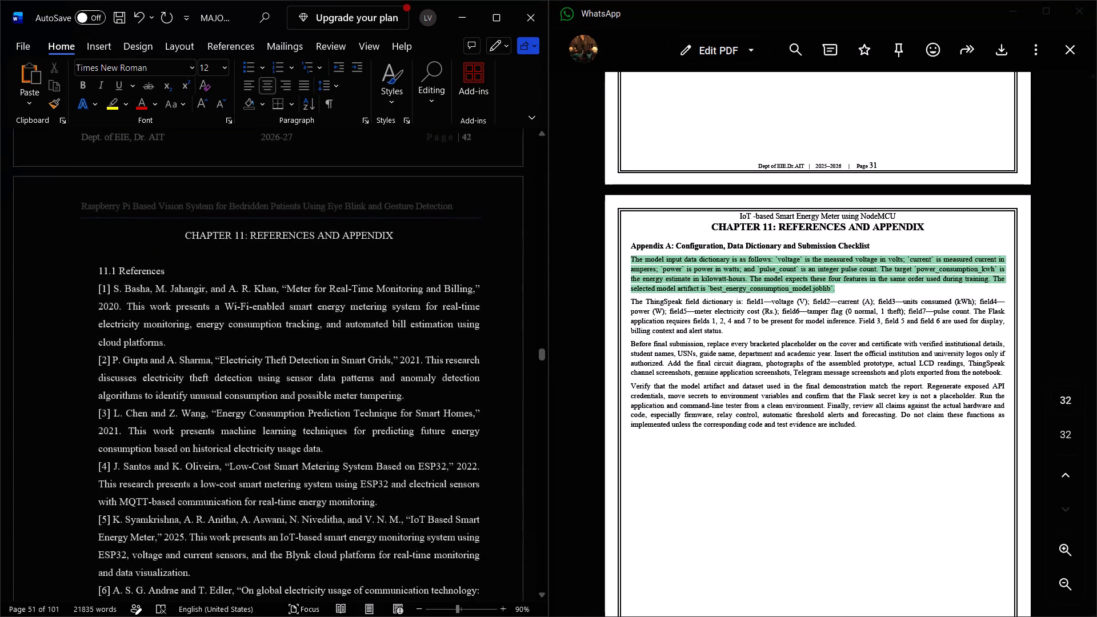
{"action": "scroll", "coordinate": [300, 235], "scroll_direction": "up", "scroll_amount": 1}
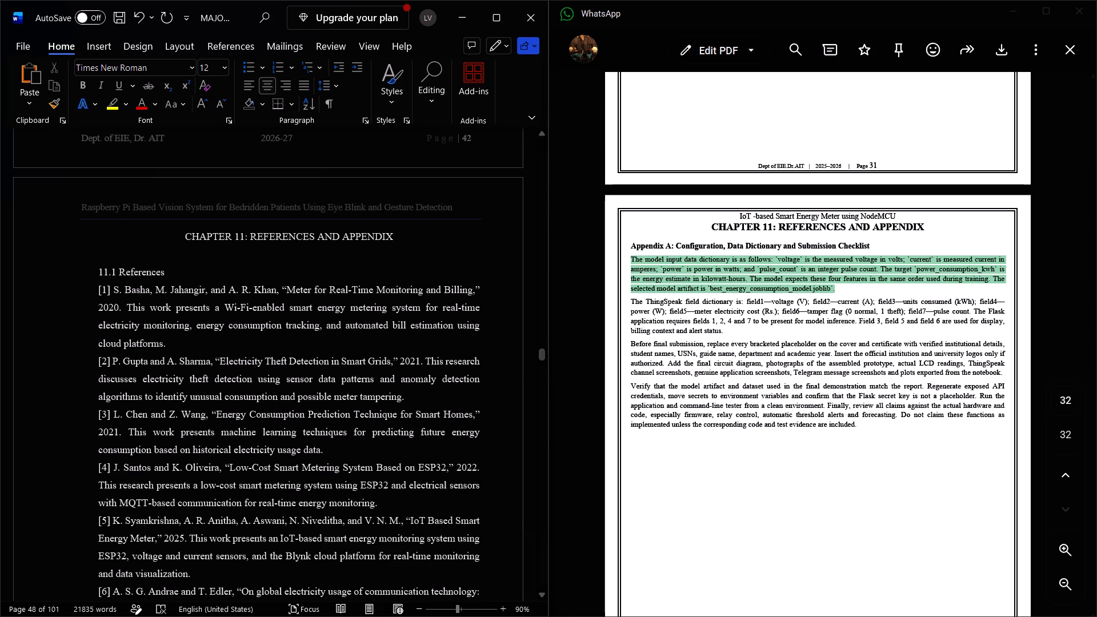
{"action": "scroll", "coordinate": [351, 375], "scroll_direction": "down", "scroll_amount": 2}
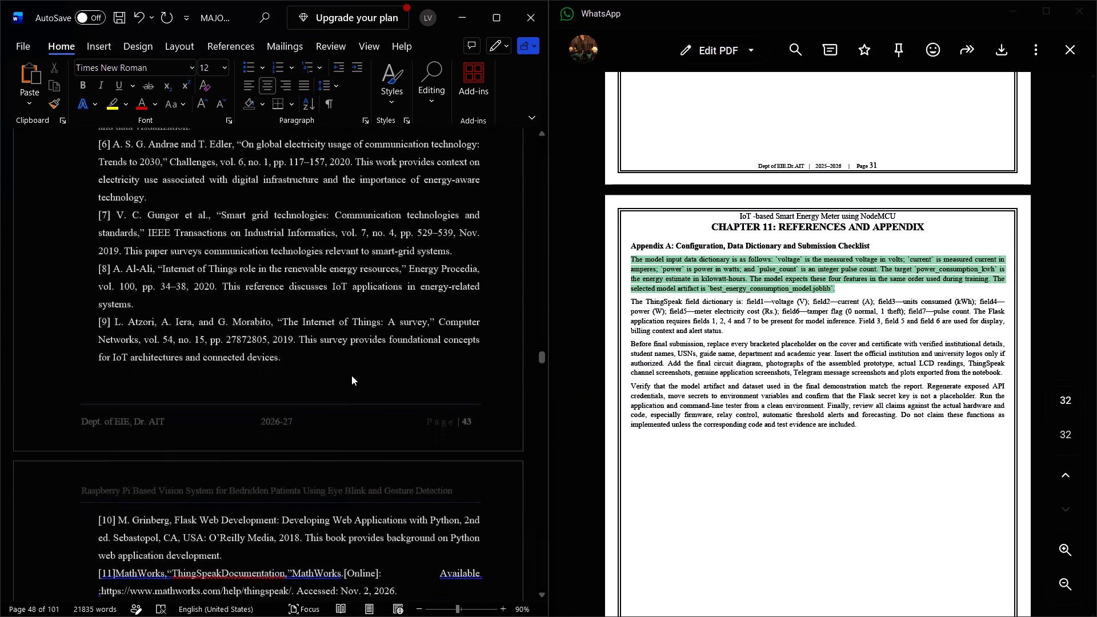
{"action": "scroll", "coordinate": [351, 375], "scroll_direction": "down", "scroll_amount": 3}
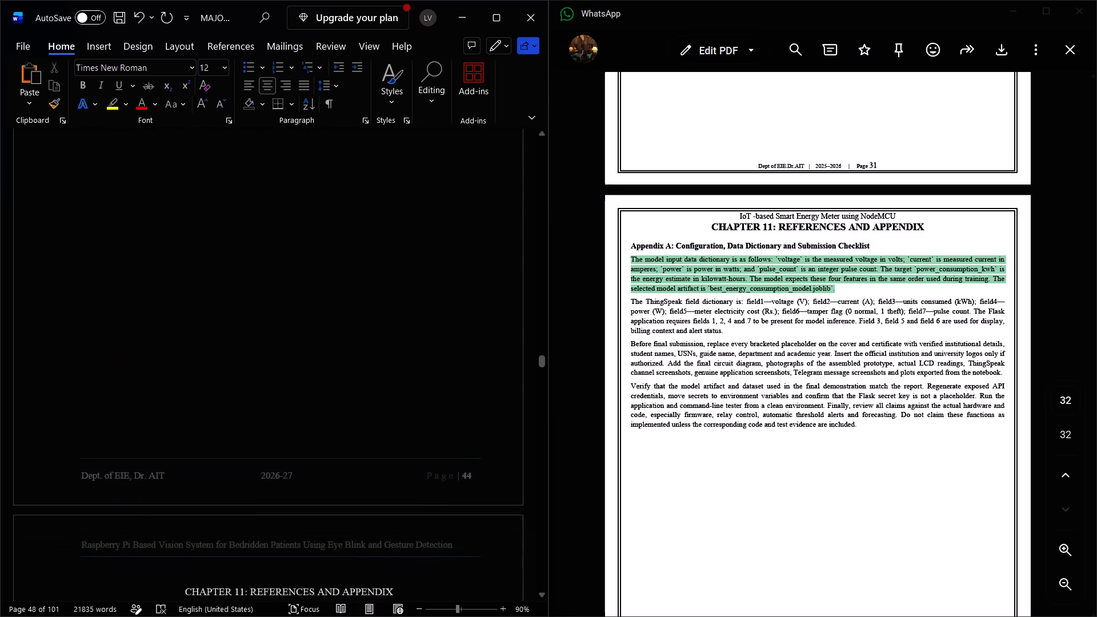
{"action": "scroll", "coordinate": [351, 375], "scroll_direction": "down", "scroll_amount": 2}
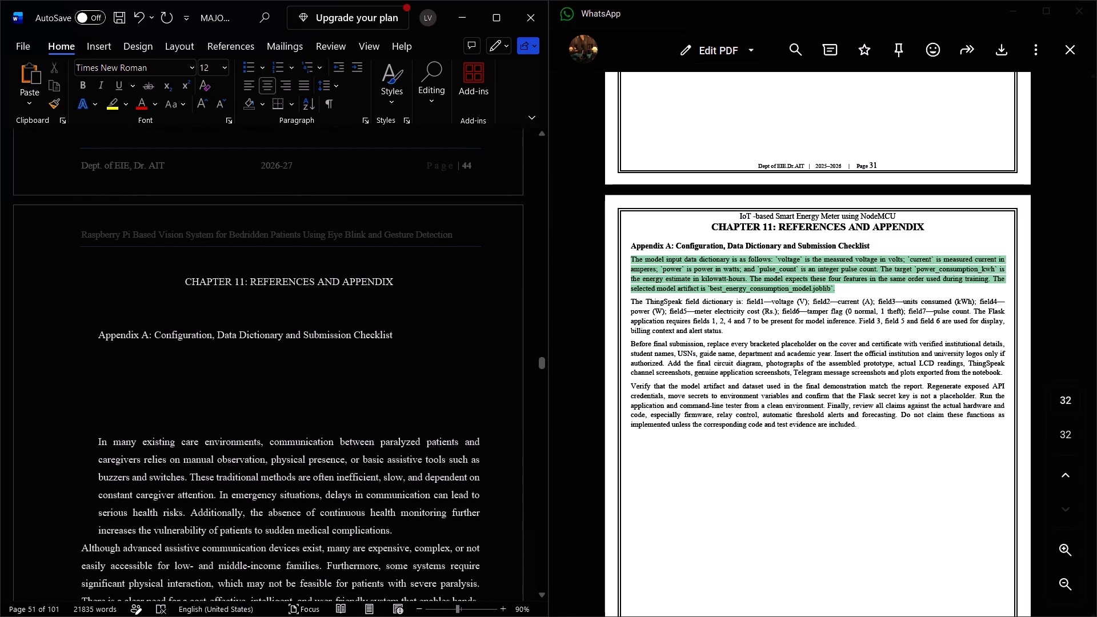
Select the "CHAPTER 11: REFERENCES AND APPENDIX" heading and the blank line beneath it on the Appendix A page.
{"action": "left_click_drag", "start_coordinate": [155, 277], "coordinate": [217, 318]}
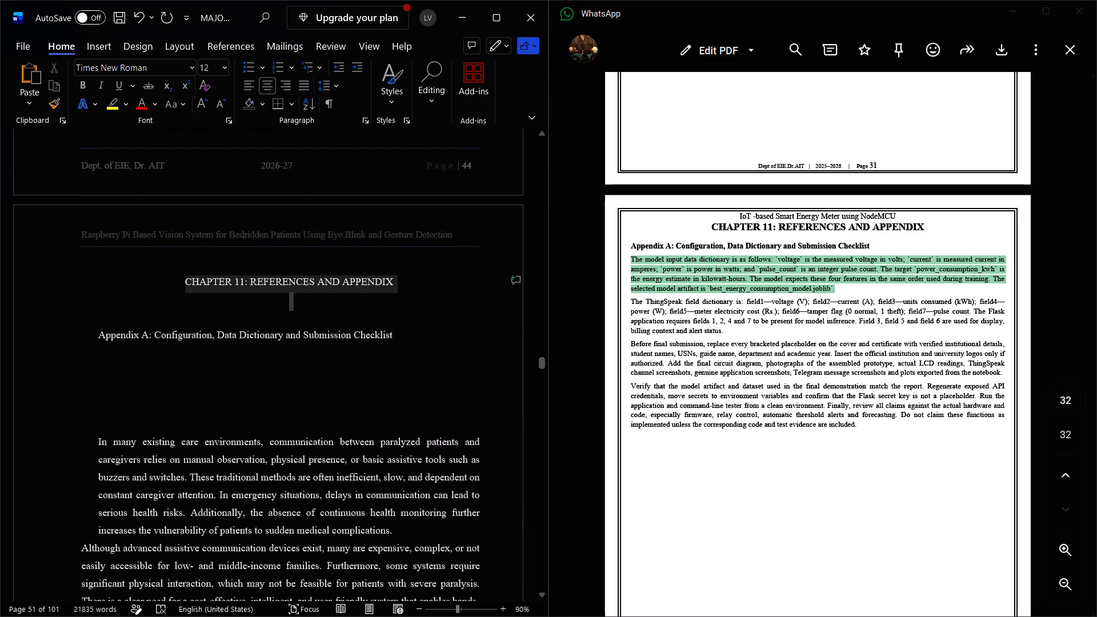
{"action": "left_click_drag", "start_coordinate": [217, 318], "coordinate": [245, 322]}
{"action": "left_click_drag", "start_coordinate": [245, 322], "coordinate": [311, 295]}
{"action": "left_click", "coordinate": [264, 317]}
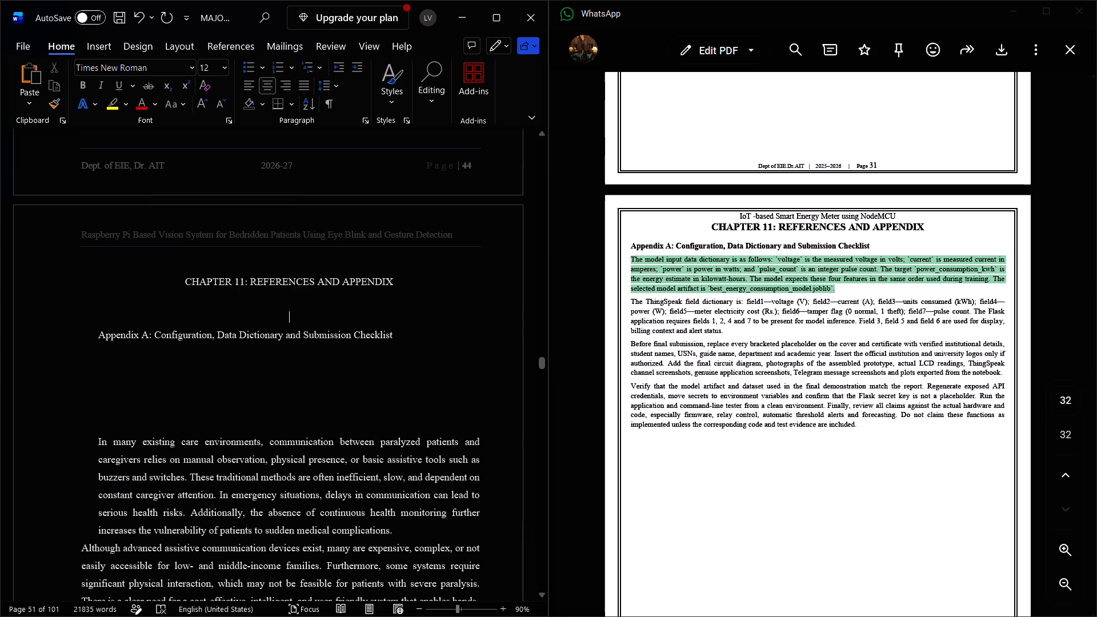
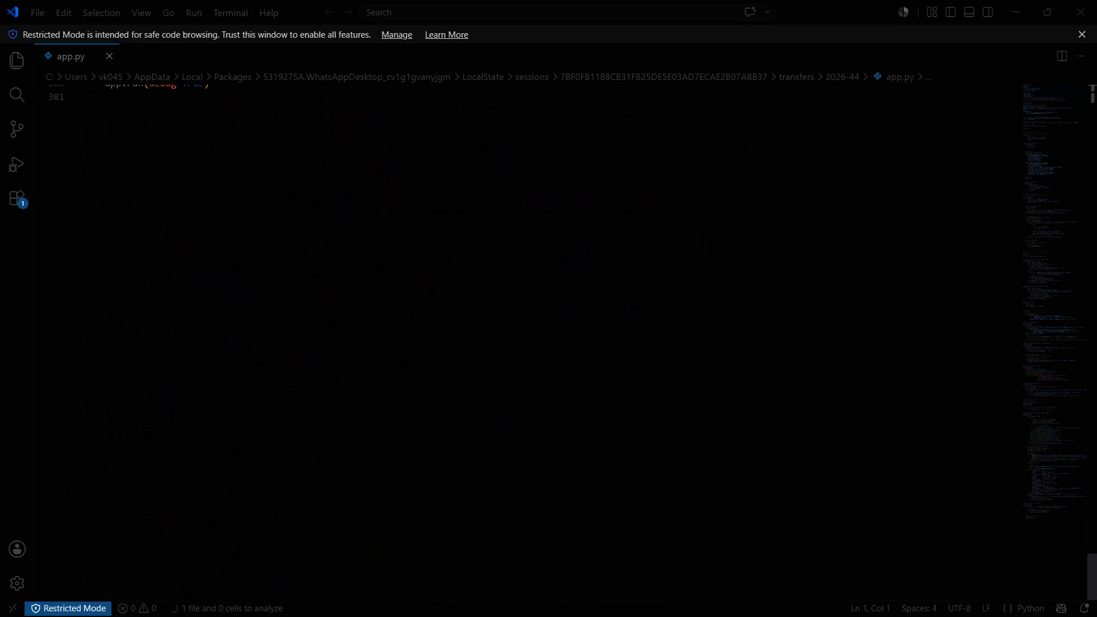
Copy the entire source code of app.py in Visual Studio Code.
{"action": "scroll", "coordinate": [293, 249], "scroll_direction": "up", "scroll_amount": 1}
{"action": "double_click", "coordinate": [253, 256]}
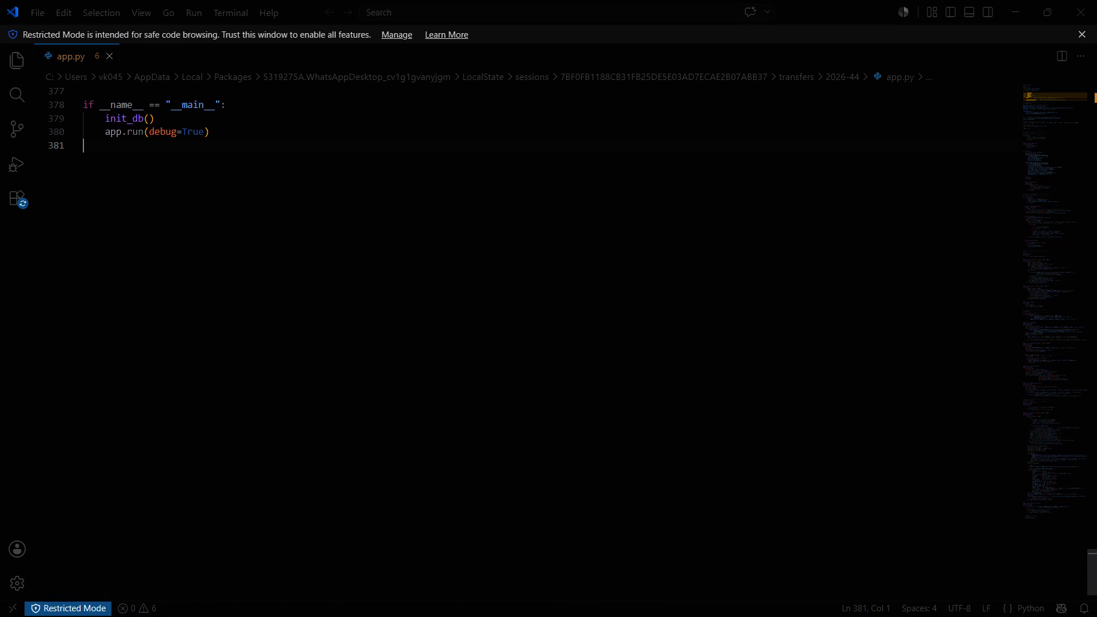
{"action": "key", "text": "ctrl+a"}
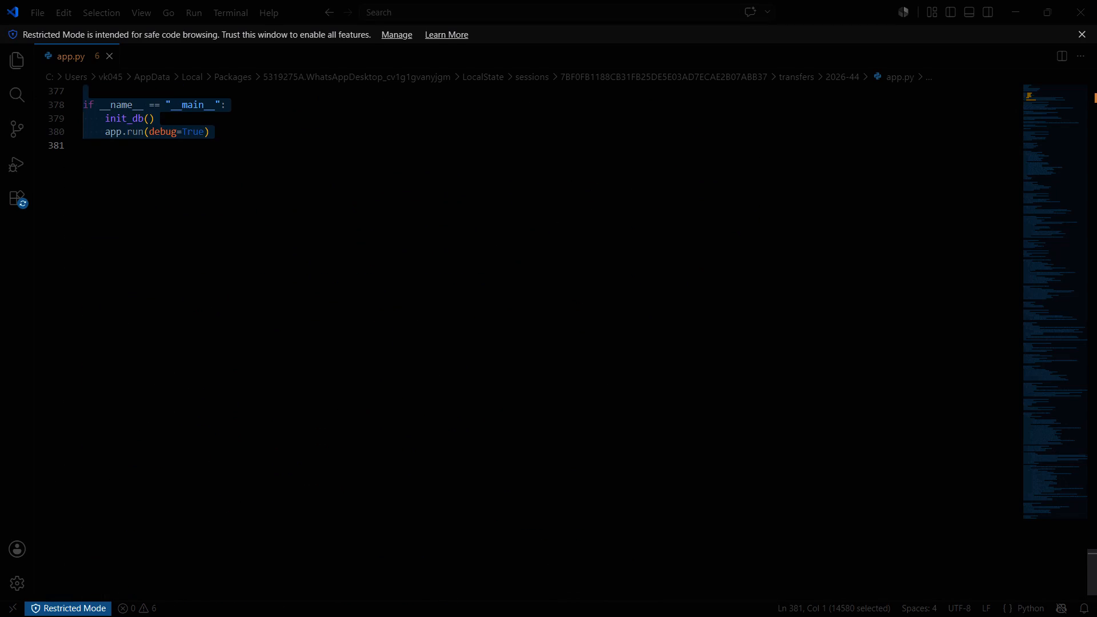
{"action": "key", "text": "ctrl+c"}
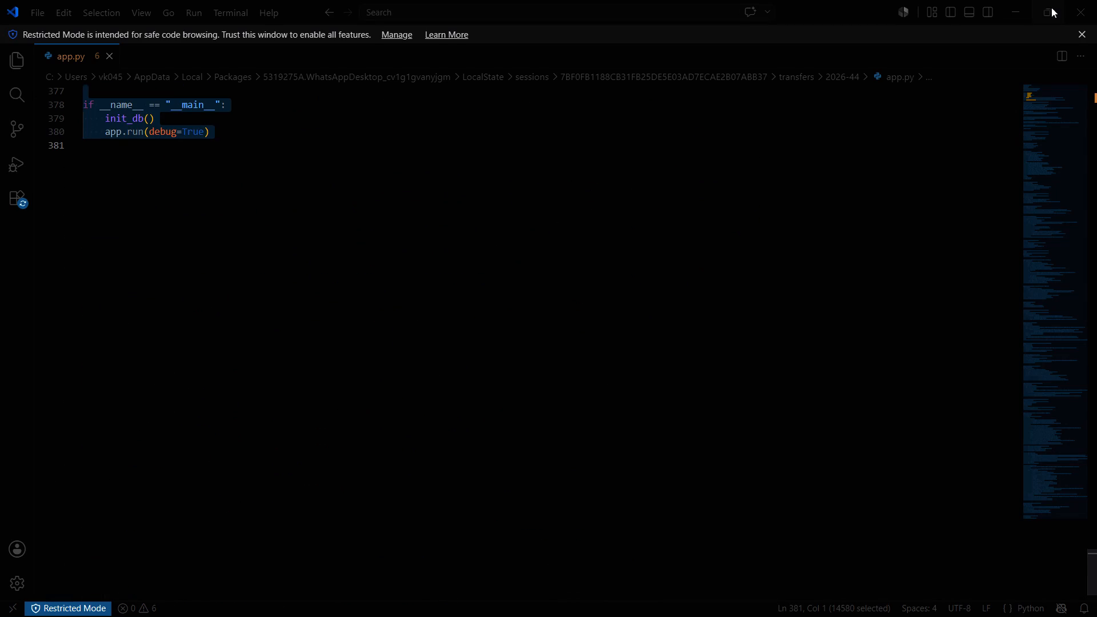
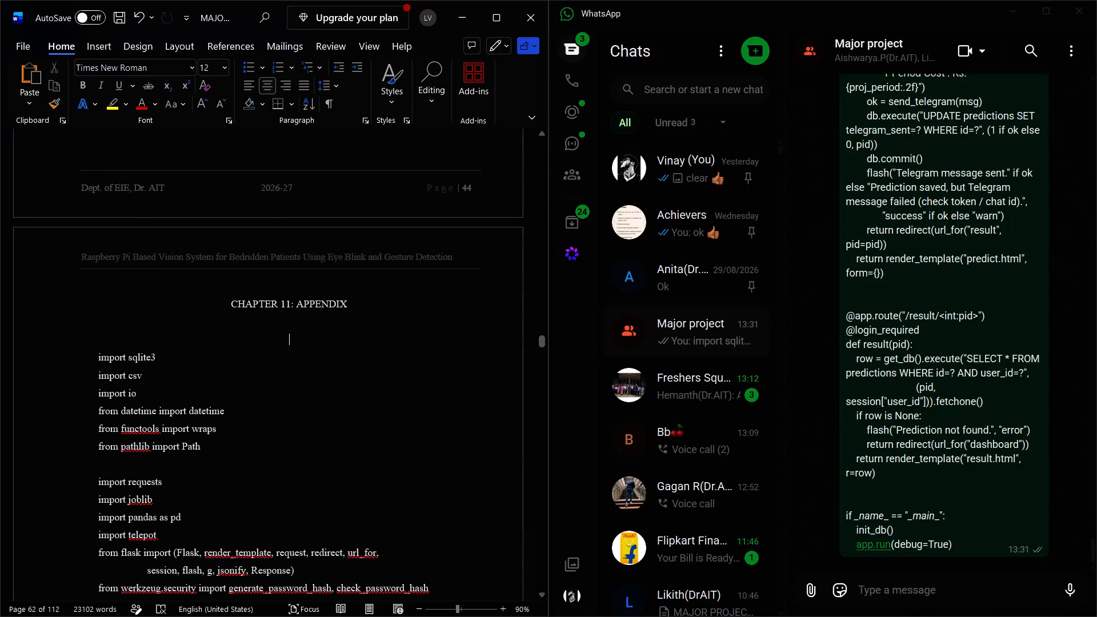
Place the text cursor on the blank line between the "CHAPTER 11: APPENDIX" heading and the source code in the Word report.
{"action": "left_click", "coordinate": [151, 327]}
{"action": "key", "text": "Down"}
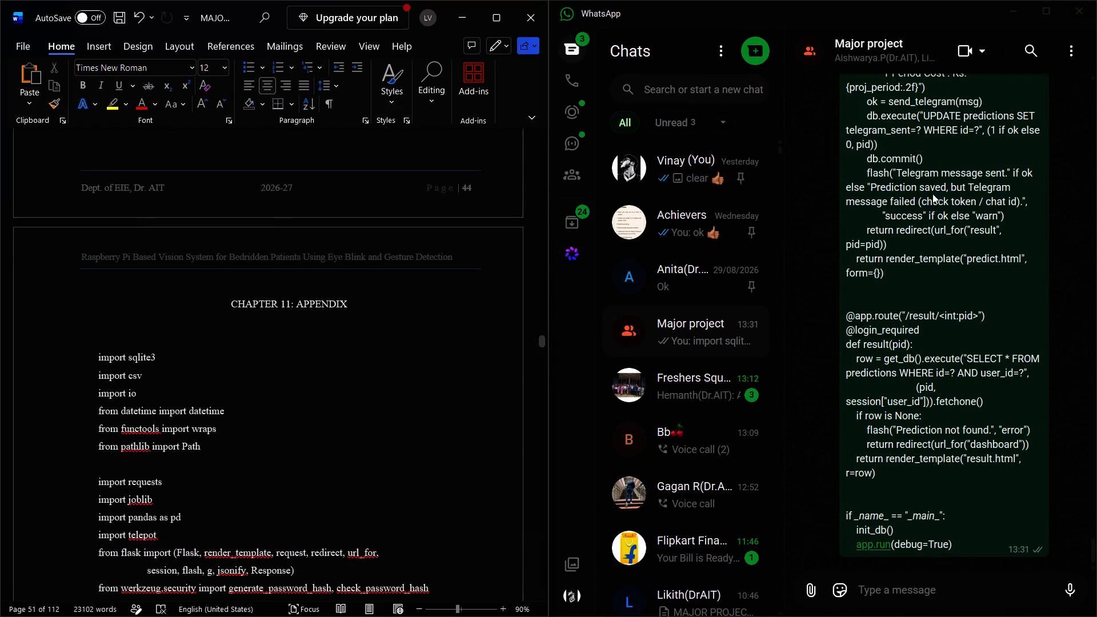
{"action": "scroll", "coordinate": [859, 187], "scroll_direction": "up", "scroll_amount": 5}
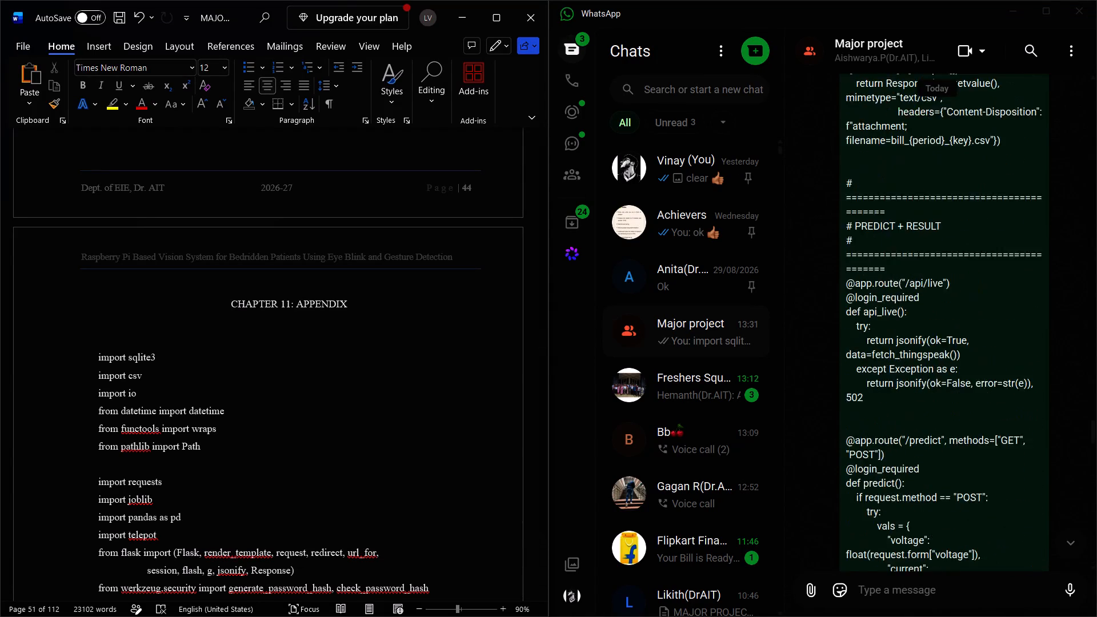
{"action": "scroll", "coordinate": [859, 187], "scroll_direction": "up", "scroll_amount": 6}
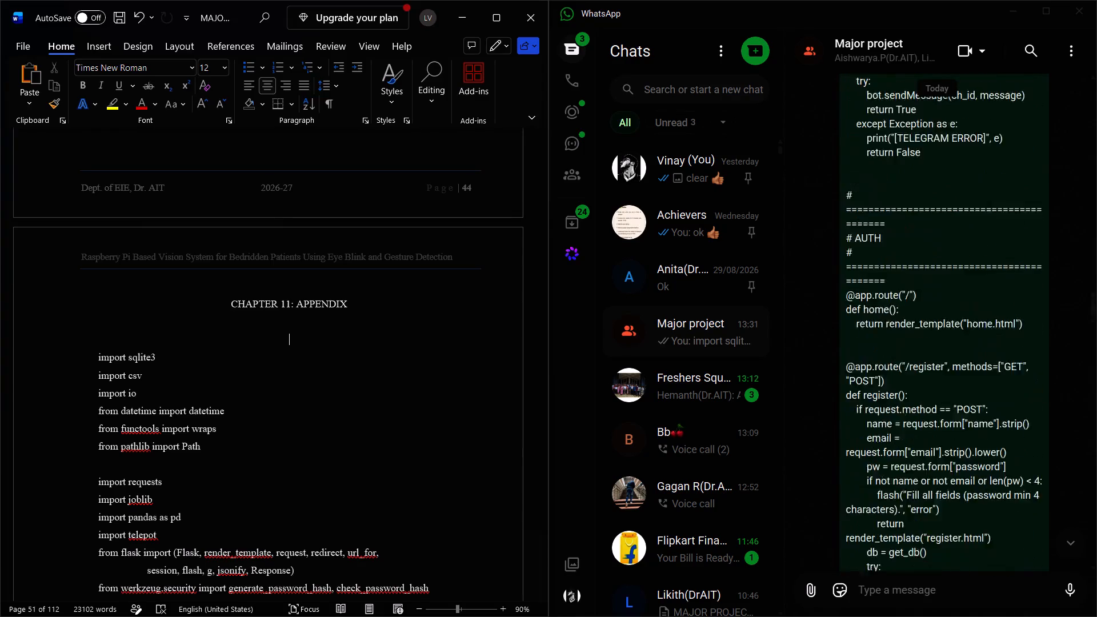
{"action": "scroll", "coordinate": [859, 187], "scroll_direction": "up", "scroll_amount": 6}
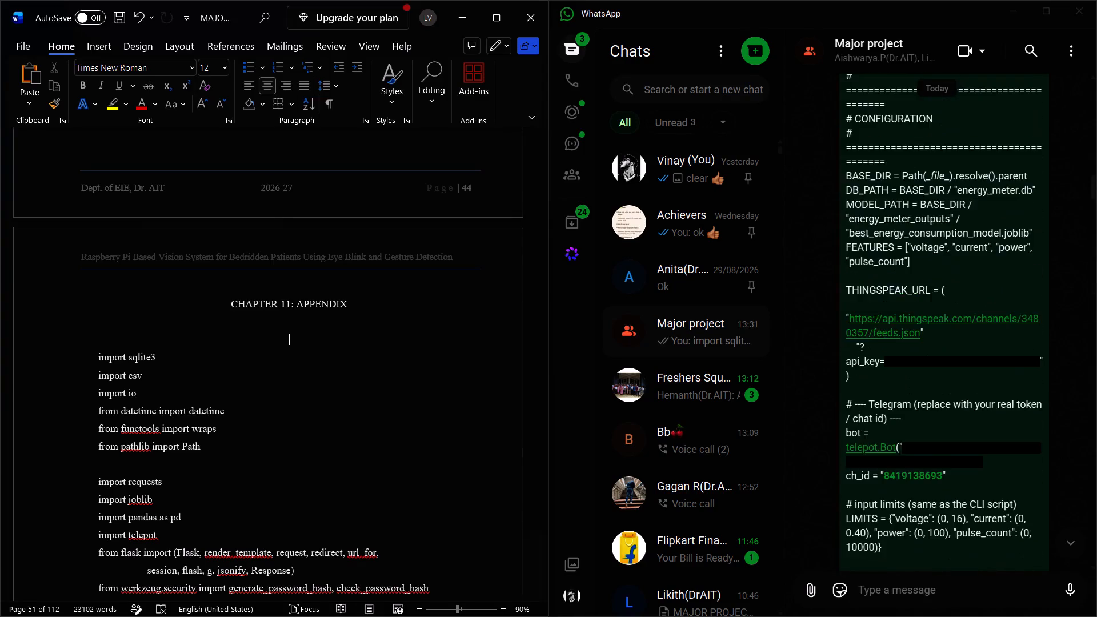
{"action": "scroll", "coordinate": [859, 187], "scroll_direction": "up", "scroll_amount": 5}
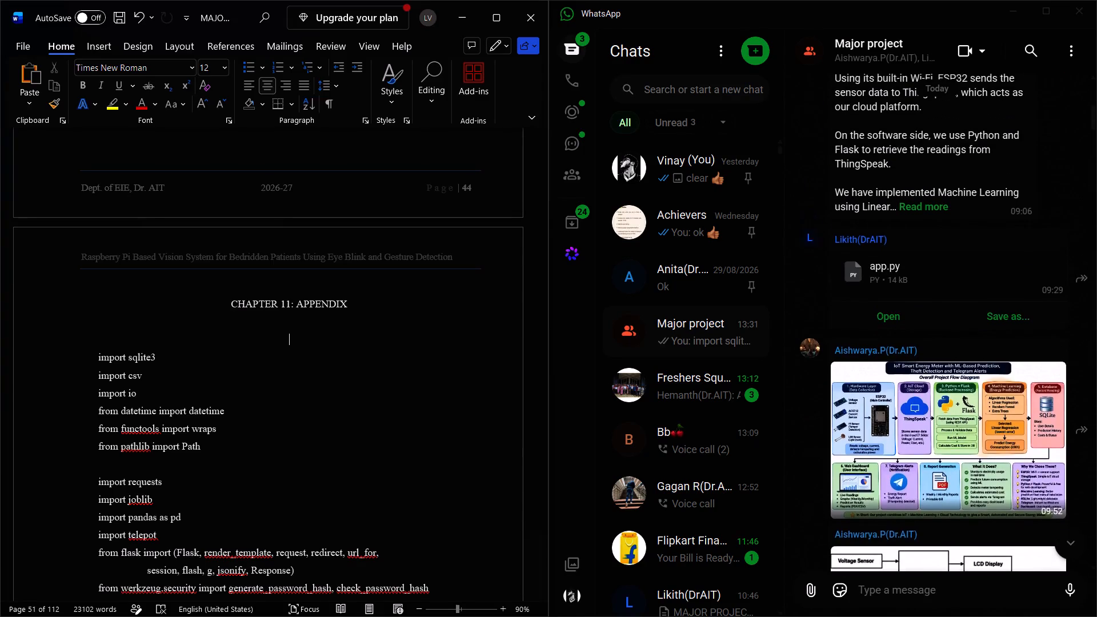
{"action": "scroll", "coordinate": [859, 187], "scroll_direction": "up", "scroll_amount": 2}
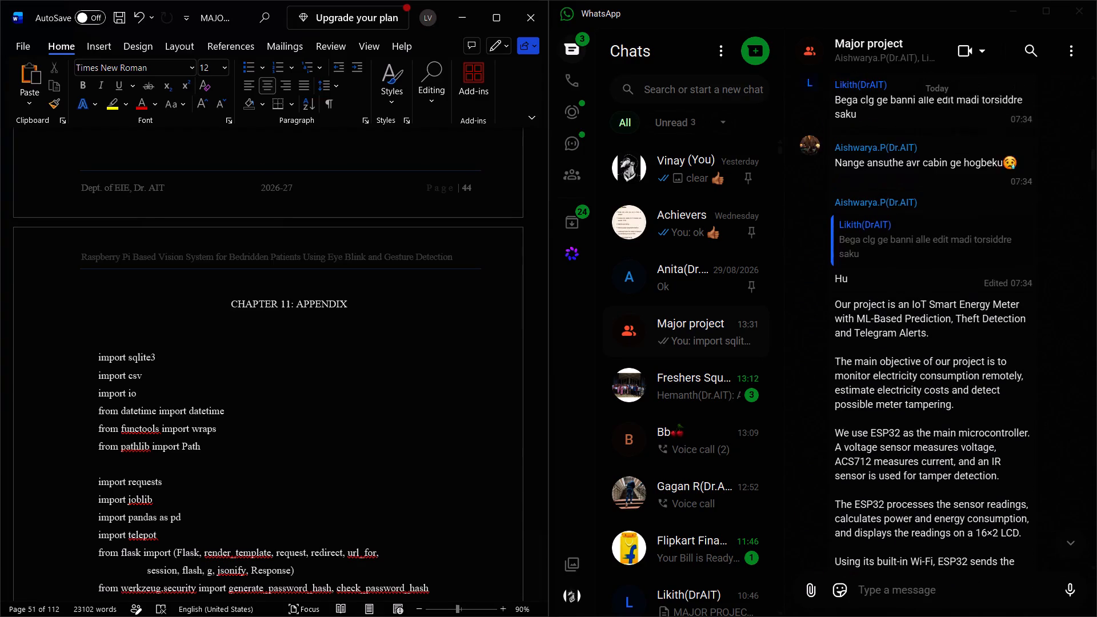
{"action": "scroll", "coordinate": [859, 187], "scroll_direction": "up", "scroll_amount": 2}
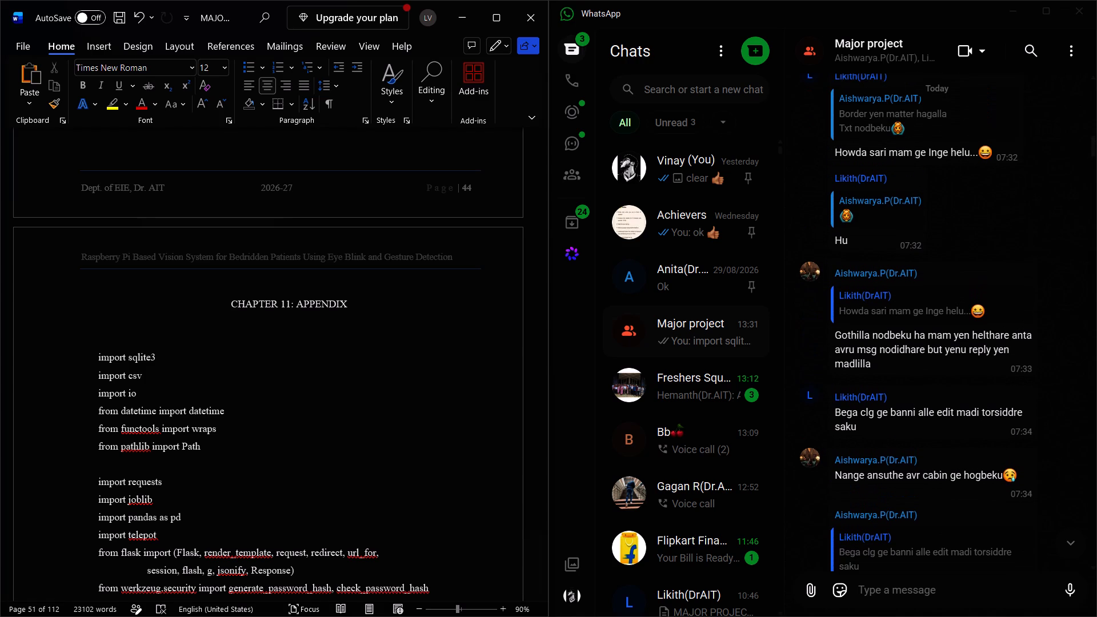
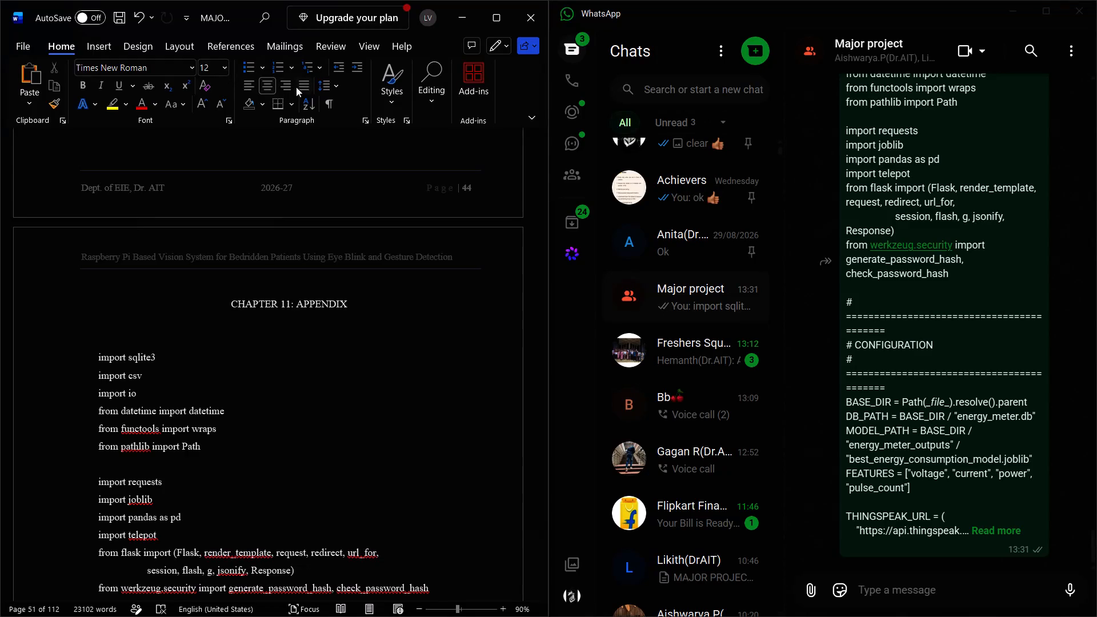
Justify the blank line beneath the "CHAPTER 11: APPENDIX" heading and start a new line numbered "11.2" above the "import sqlite3" code.
{"action": "left_click", "coordinate": [301, 87]}
{"action": "key", "text": "Return"}
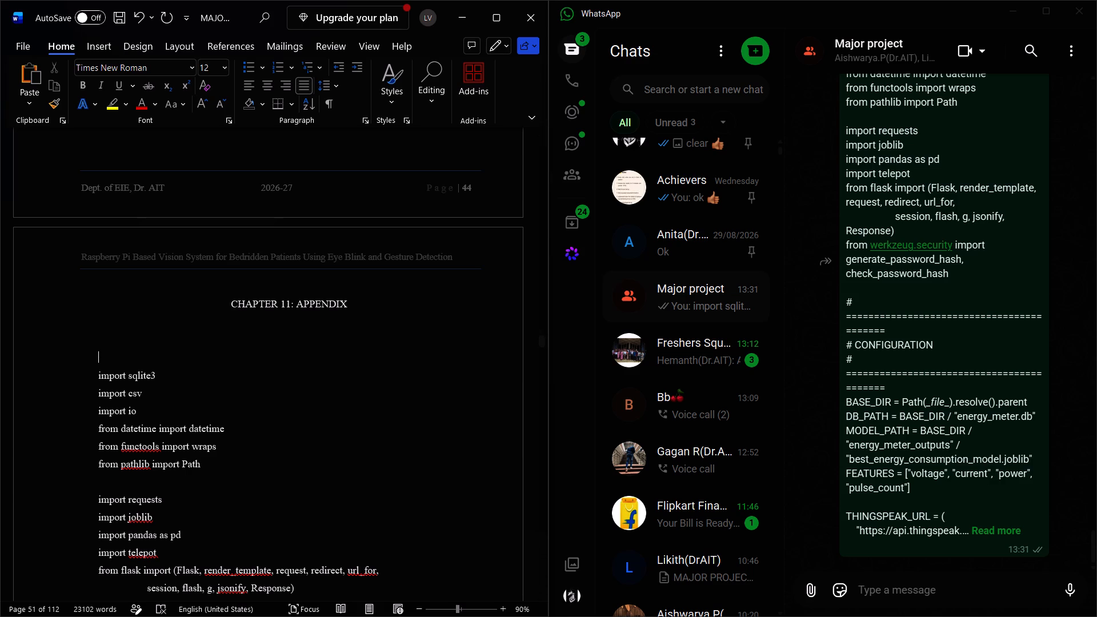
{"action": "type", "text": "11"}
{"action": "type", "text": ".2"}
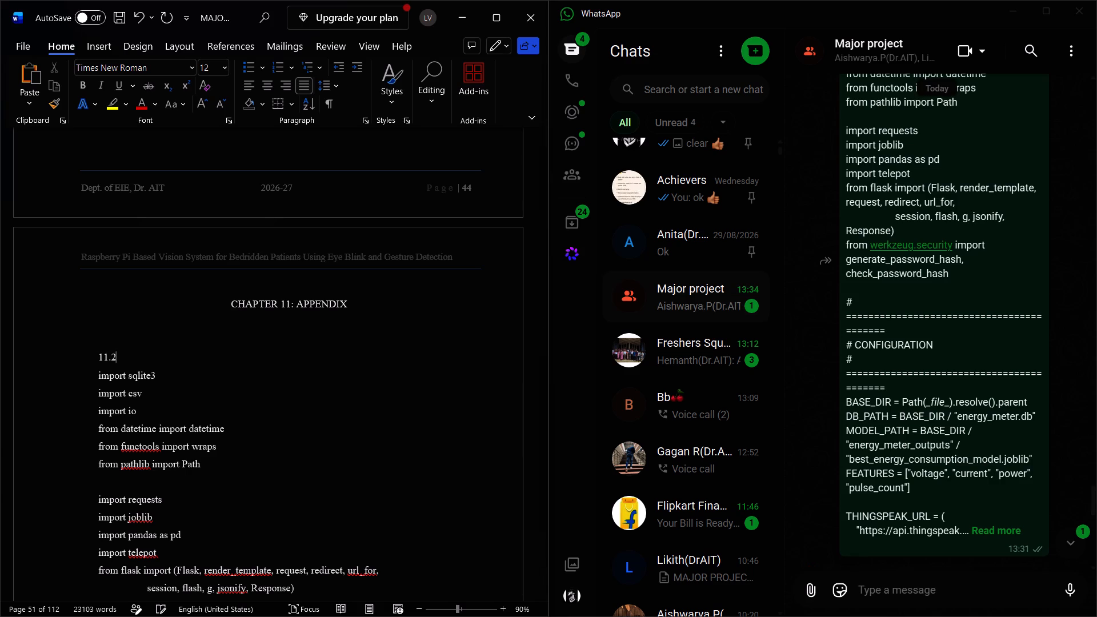
Complete the 11.2 heading above the code listing as "11.2 APPENDIX B – SOFTWARE IMPLEMENTATION".
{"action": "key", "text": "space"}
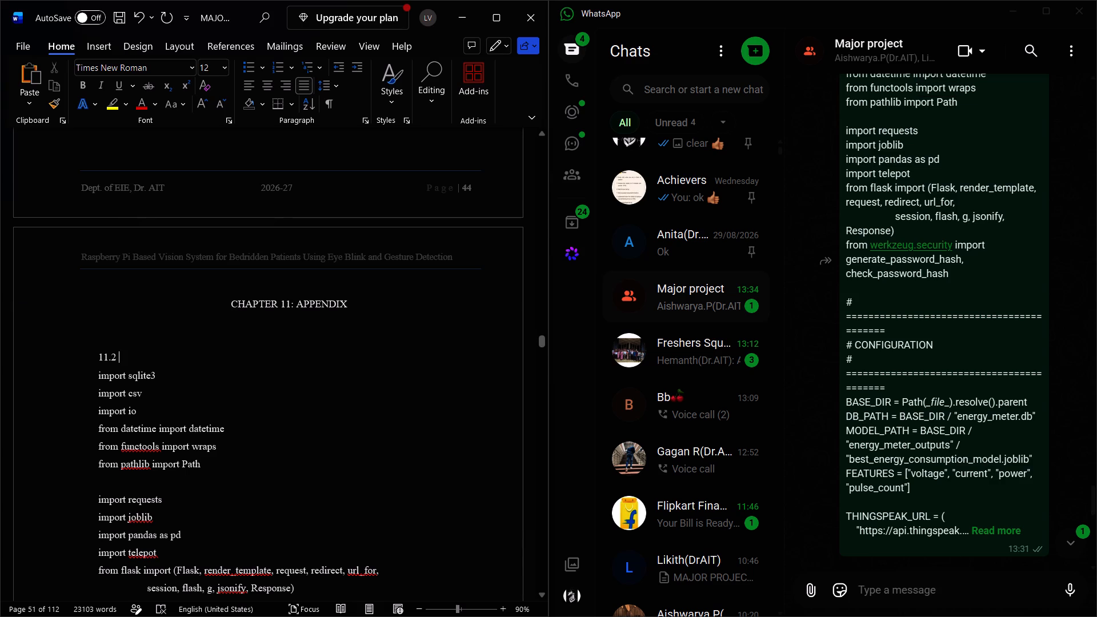
{"action": "type", "text": "APPENDIX"}
{"action": "key", "text": "space"}
{"action": "type", "text": "B -"}
{"action": "key", "text": "space"}
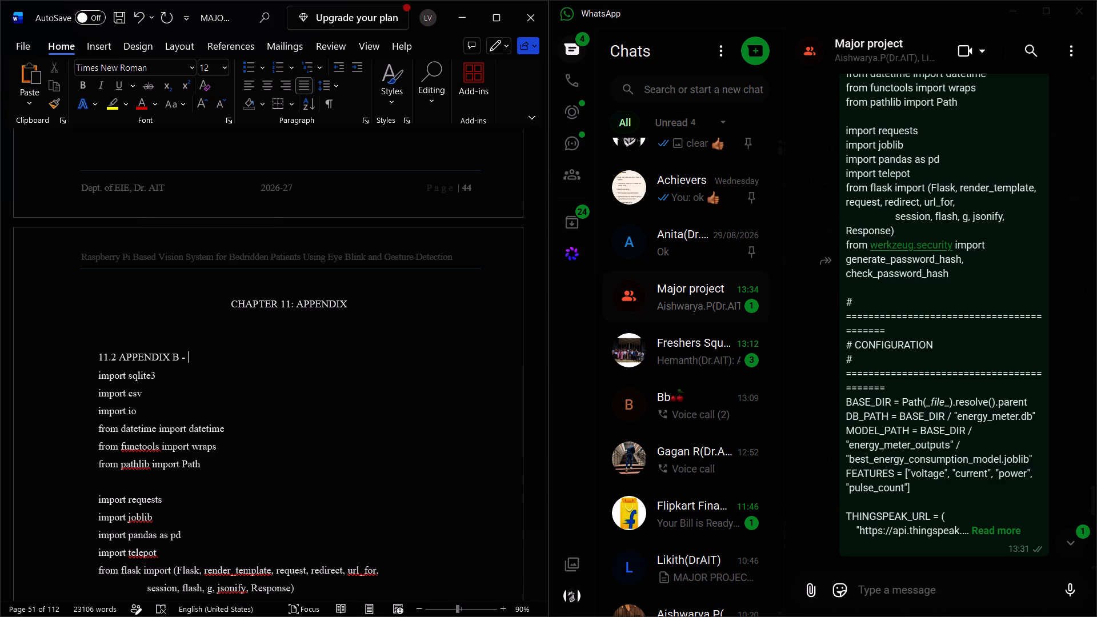
{"action": "type", "text": "SOFTWARE"}
{"action": "key", "text": "space"}
{"action": "type", "text": "IMPLEMENTATION"}
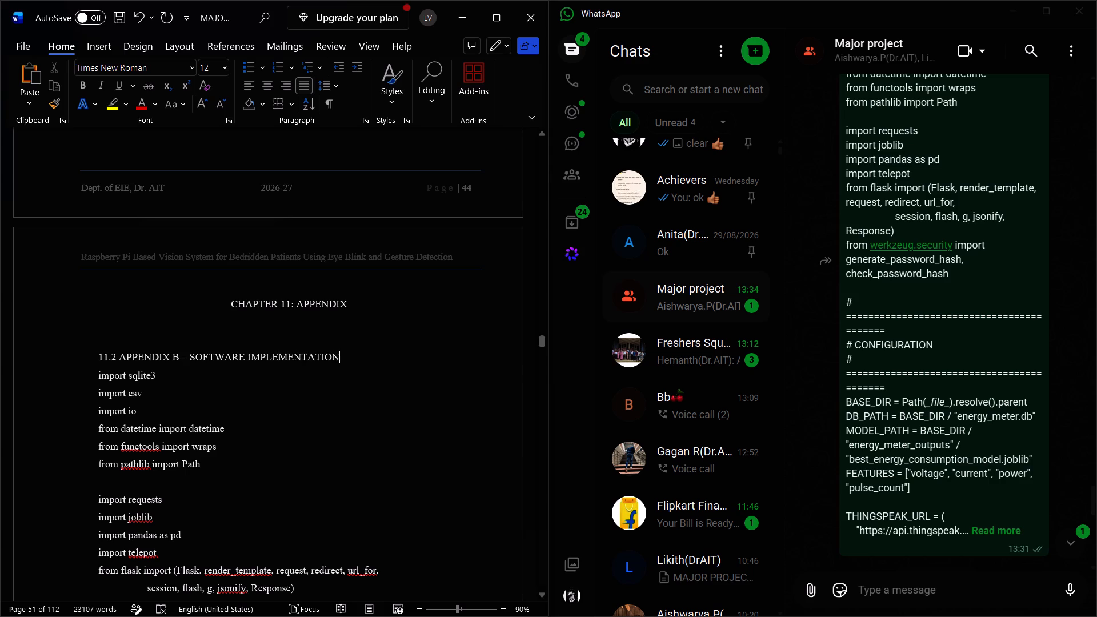
Insert a blank line between the "CHAPTER 11: APPENDIX" title and the 11.2 heading.
{"action": "left_click", "coordinate": [262, 337]}
{"action": "key", "text": "Return"}
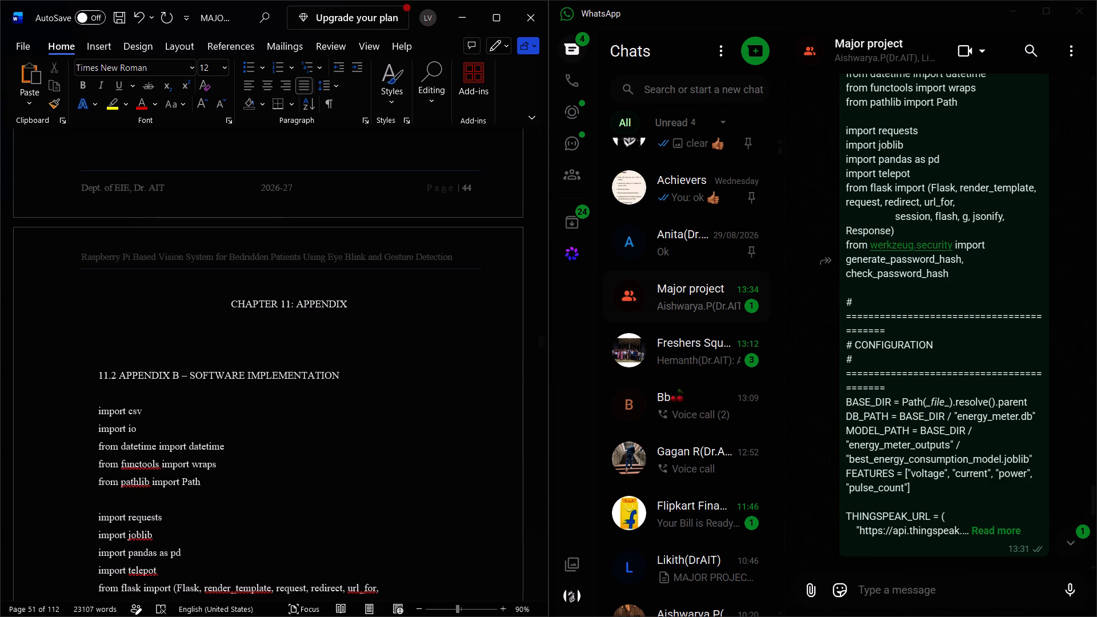
{"action": "key", "text": "Up"}
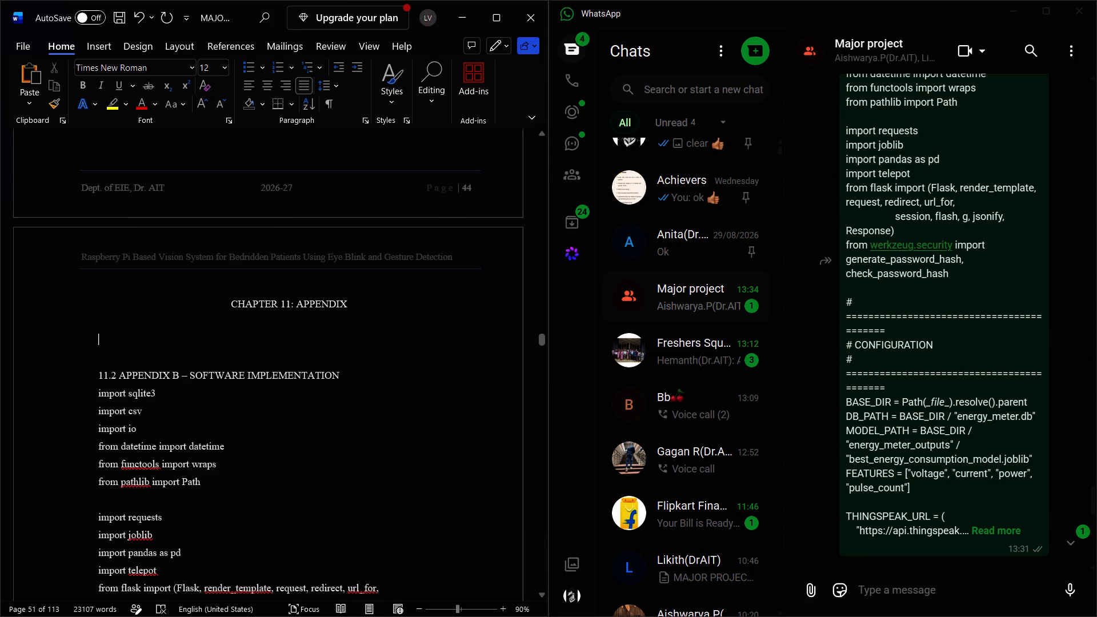
Copy the whole "11.2 APPENDIX B – SOFTWARE IMPLEMENTATION" heading line.
{"action": "triple_click", "coordinate": [103, 376]}
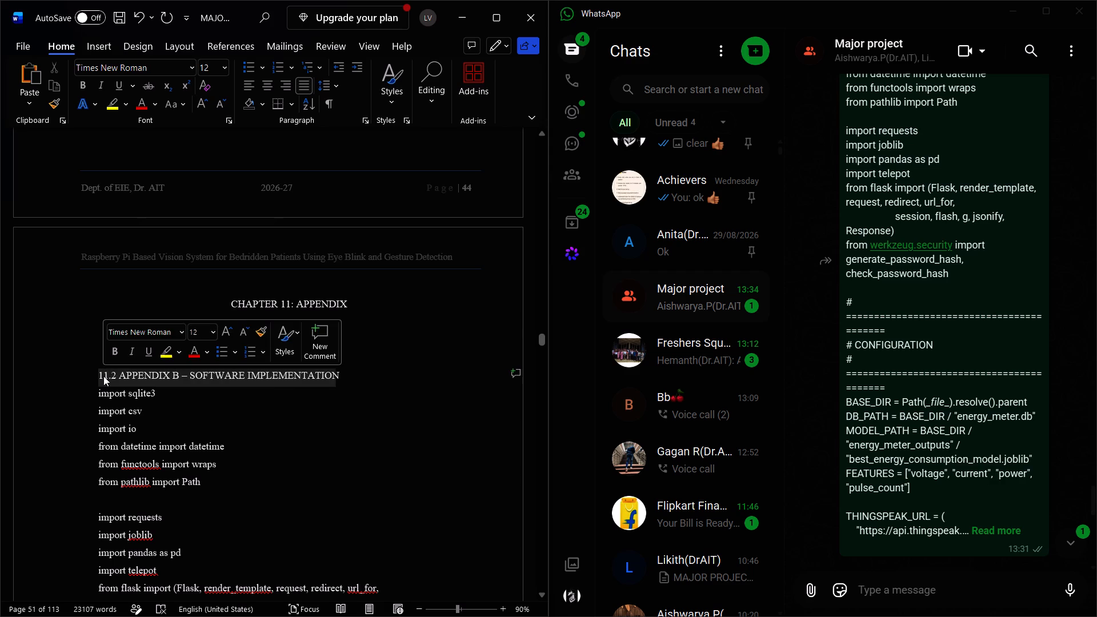
{"action": "key", "text": "ctrl+c"}
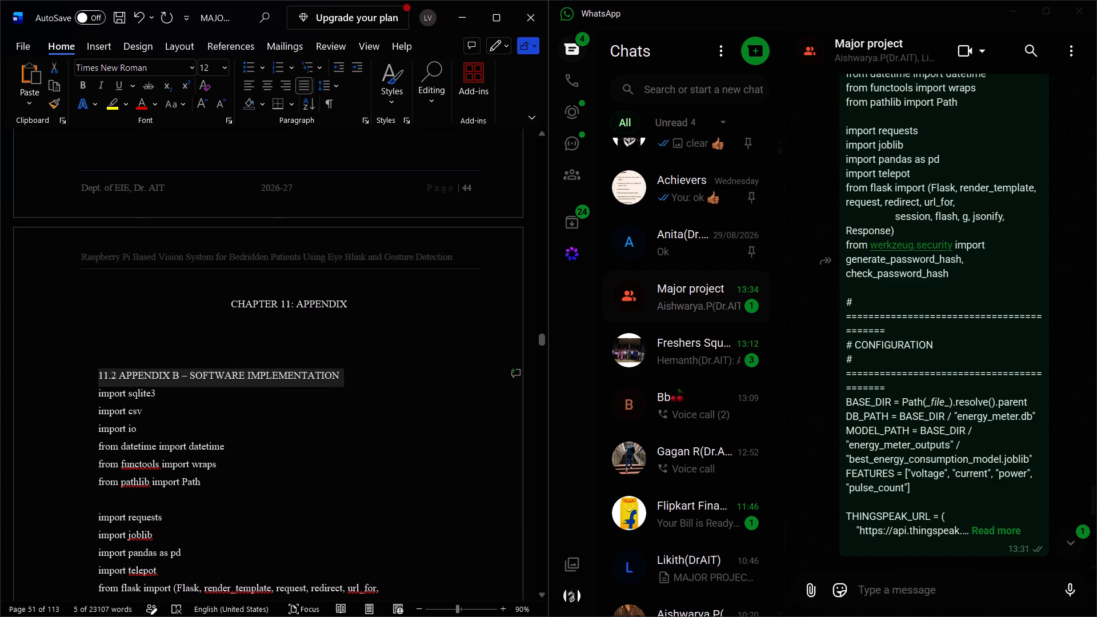
Paste the copied 11.2 heading on the blank line beneath the "CHAPTER 11: APPENDIX" title.
{"action": "left_click", "coordinate": [111, 343]}
{"action": "key", "text": "ctrl+v"}
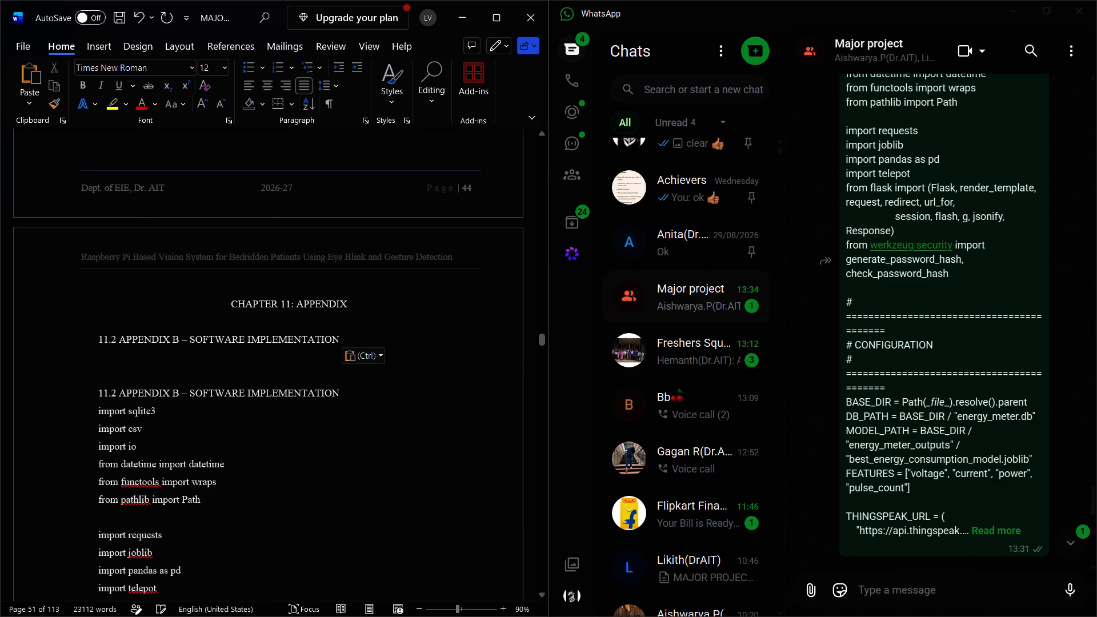
Reword the upper 11.2 heading to "11.2 APPENDIX A – HARDWARE IMPLEMENTATION".
{"action": "left_click", "coordinate": [214, 337]}
{"action": "key", "text": "BackSpace"}
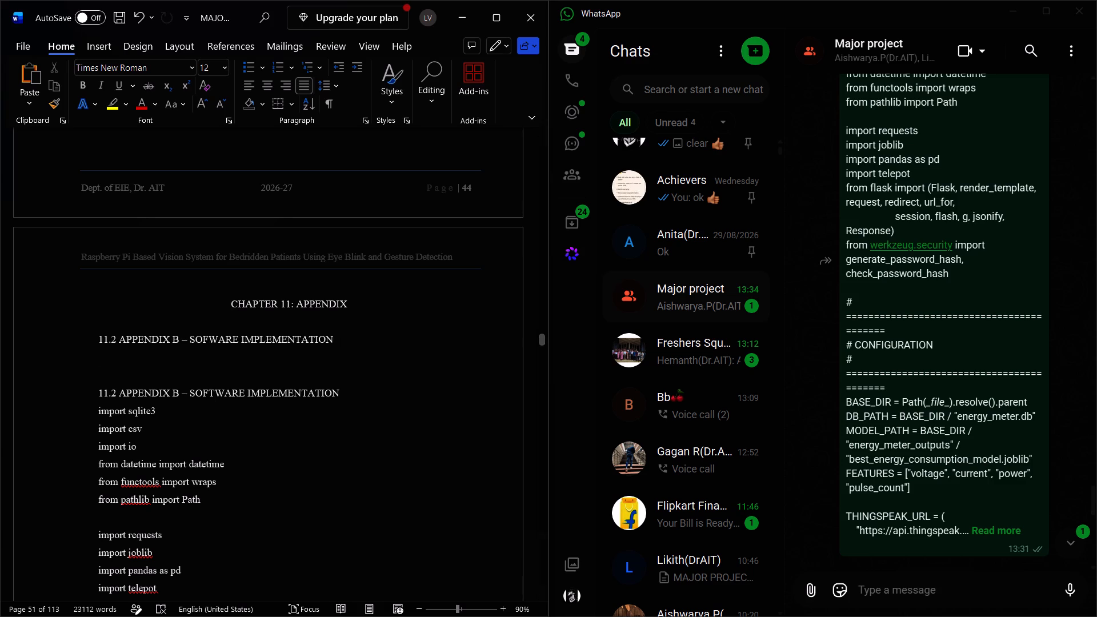
{"action": "key", "text": "BackSpace"}
{"action": "key", "text": "BackSpace"}
{"action": "key", "text": "BackSpace"}
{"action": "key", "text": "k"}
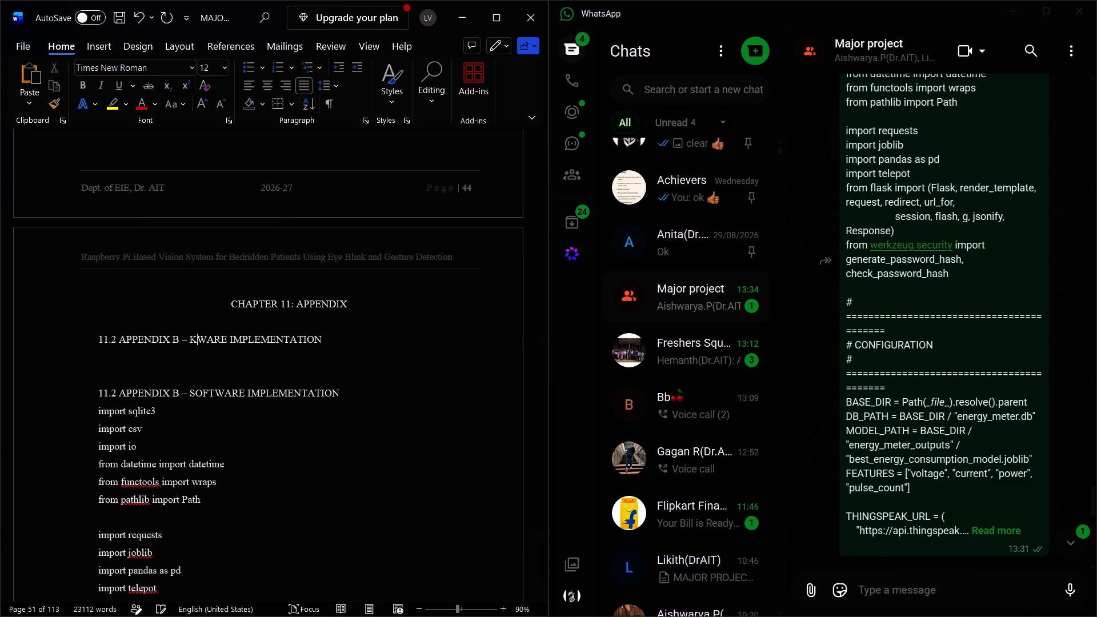
{"action": "key", "text": "BackSpace"}
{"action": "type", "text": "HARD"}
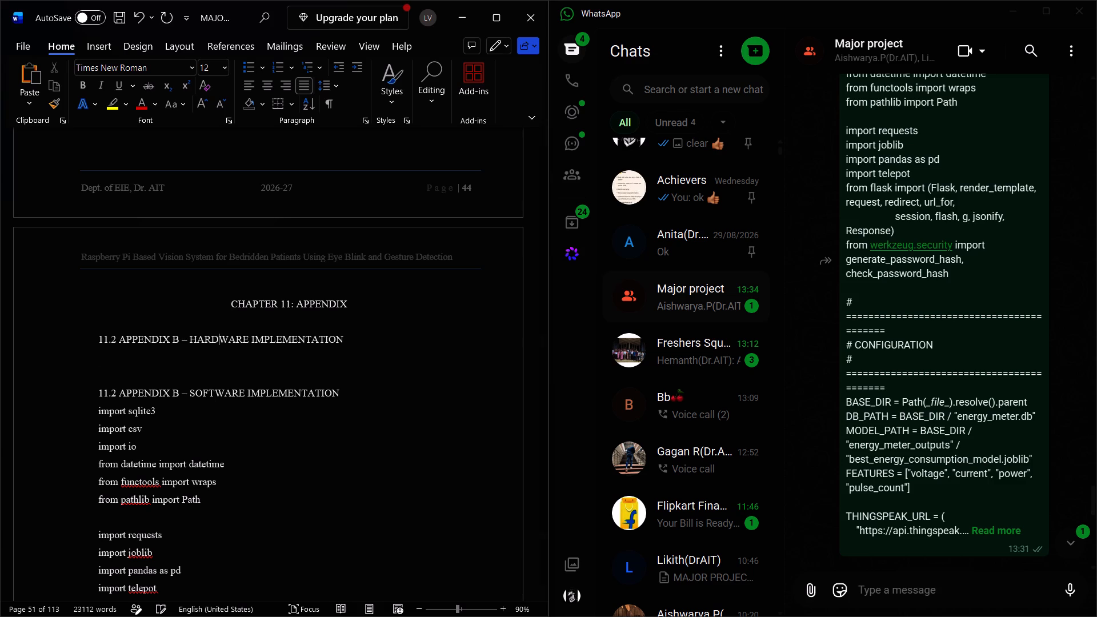
{"action": "left_click", "coordinate": [180, 338]}
{"action": "key", "text": "BackSpace"}
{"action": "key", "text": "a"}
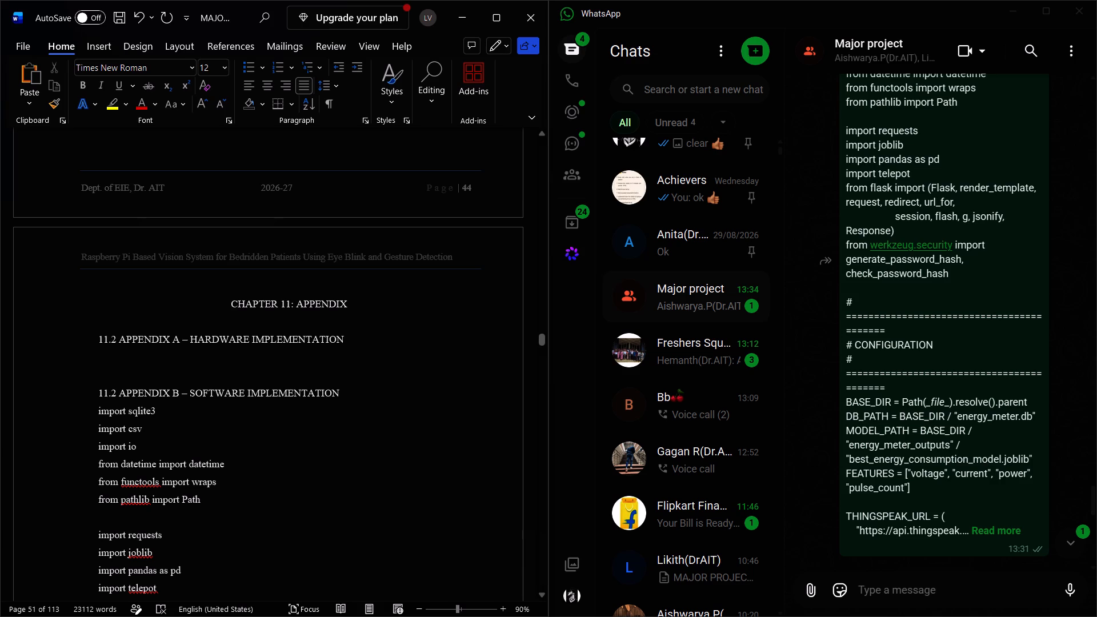
Insert another blank line between the Appendix A and Appendix B headings.
{"action": "left_click", "coordinate": [315, 365]}
{"action": "key", "text": "Return"}
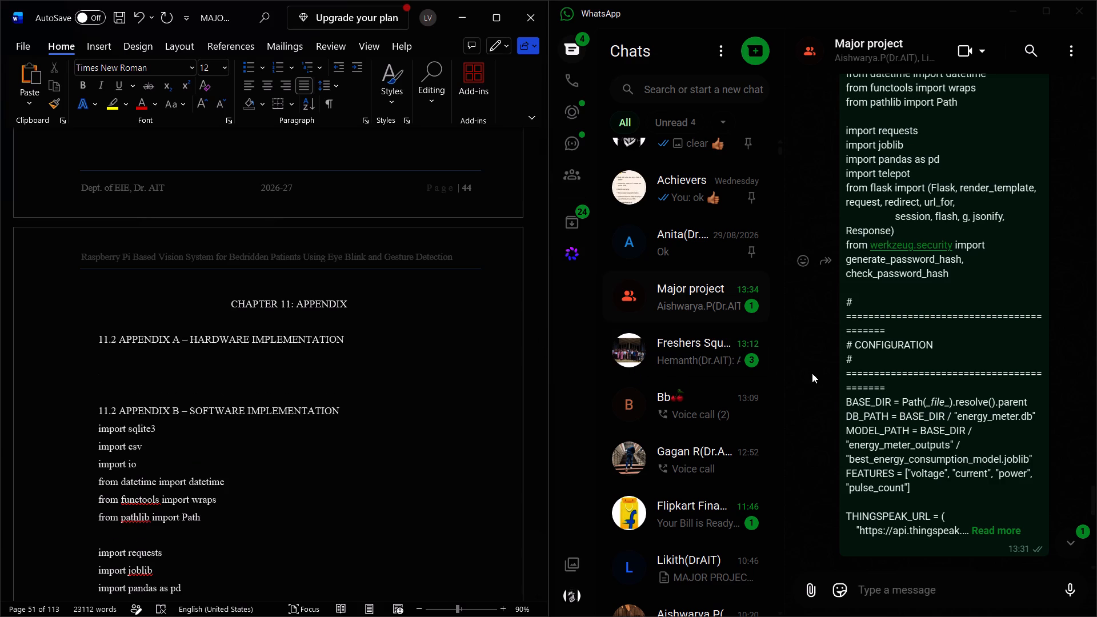
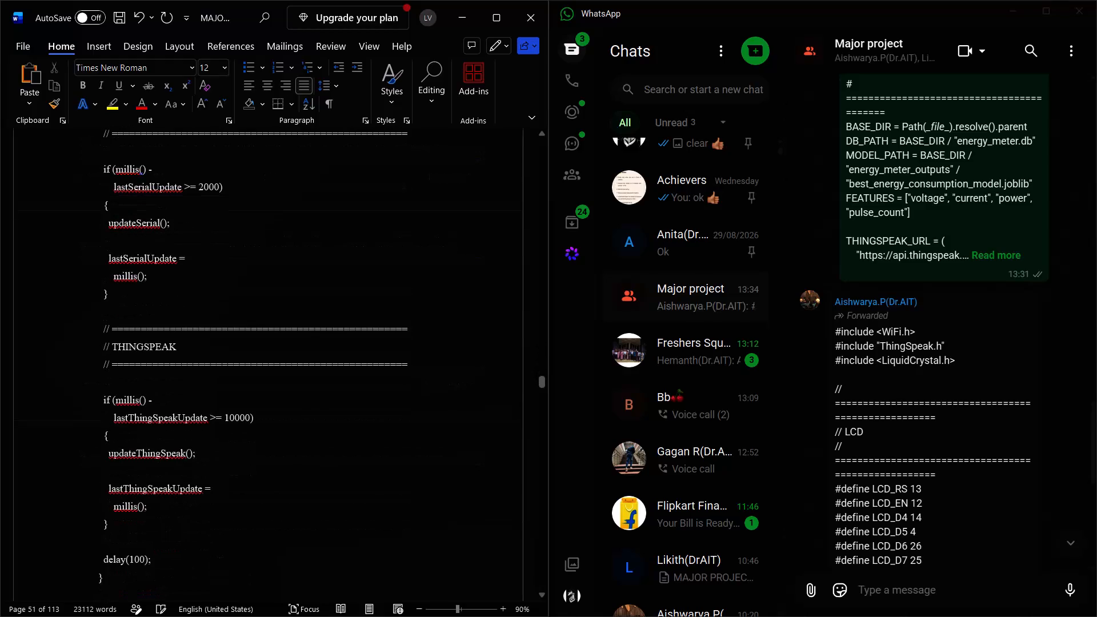
{"action": "scroll", "coordinate": [243, 267], "scroll_direction": "up", "scroll_amount": 4}
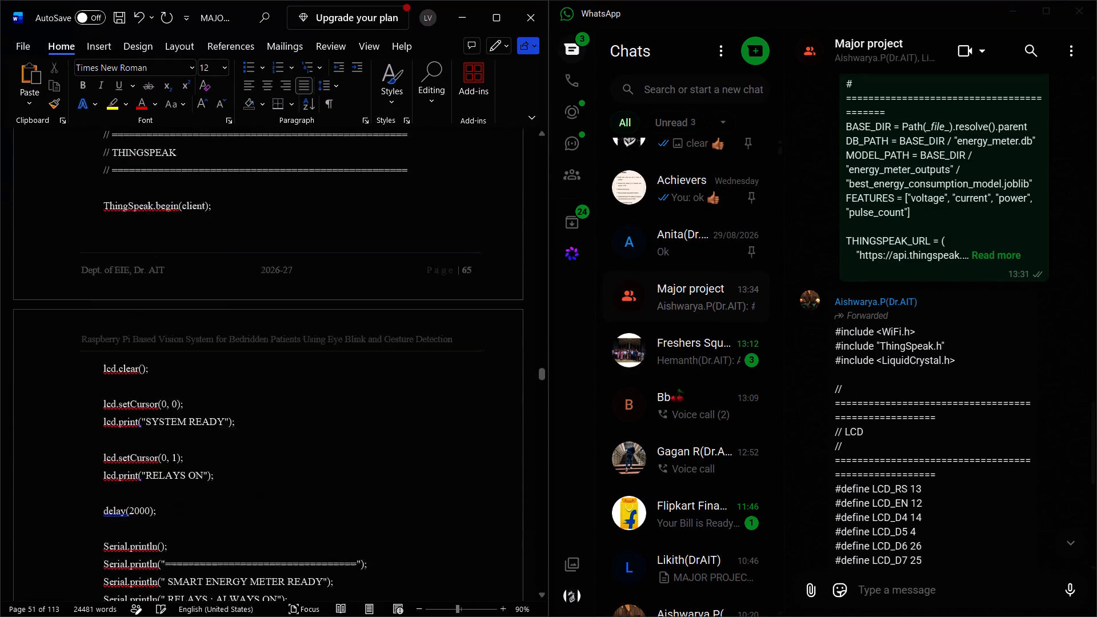
{"action": "scroll", "coordinate": [243, 267], "scroll_direction": "up", "scroll_amount": 5}
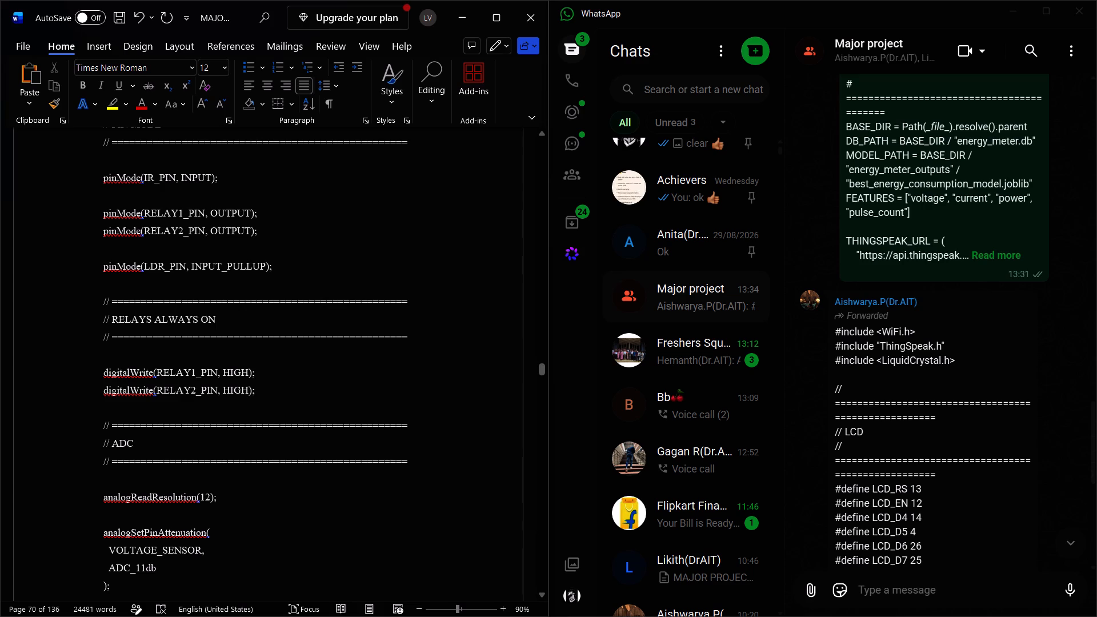
{"action": "scroll", "coordinate": [177, 291], "scroll_direction": "up", "scroll_amount": 3}
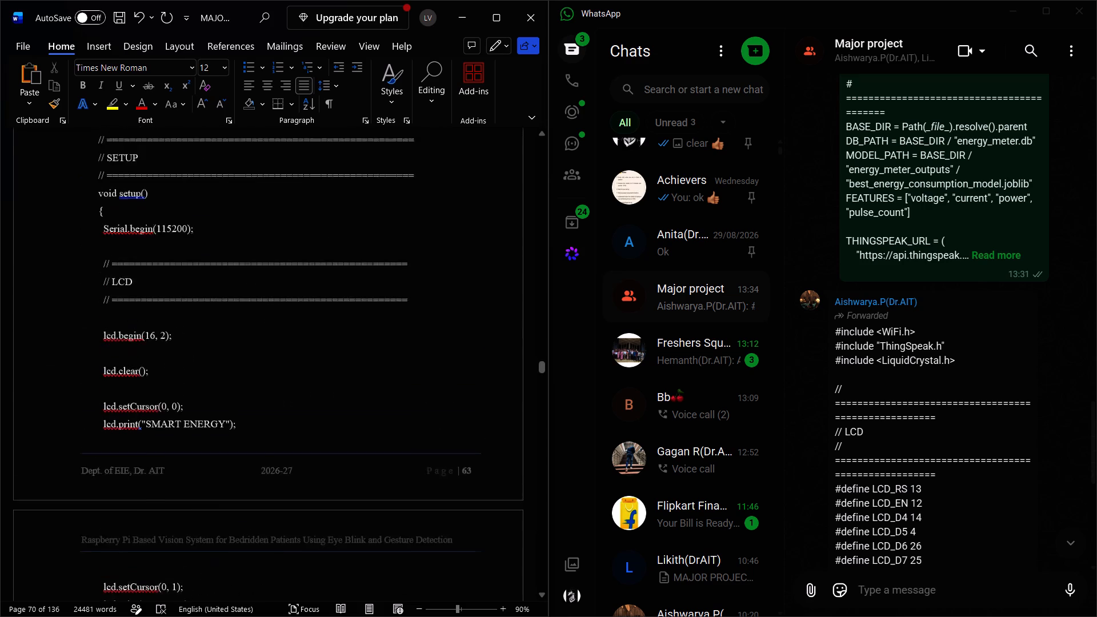
{"action": "scroll", "coordinate": [177, 291], "scroll_direction": "up", "scroll_amount": 5}
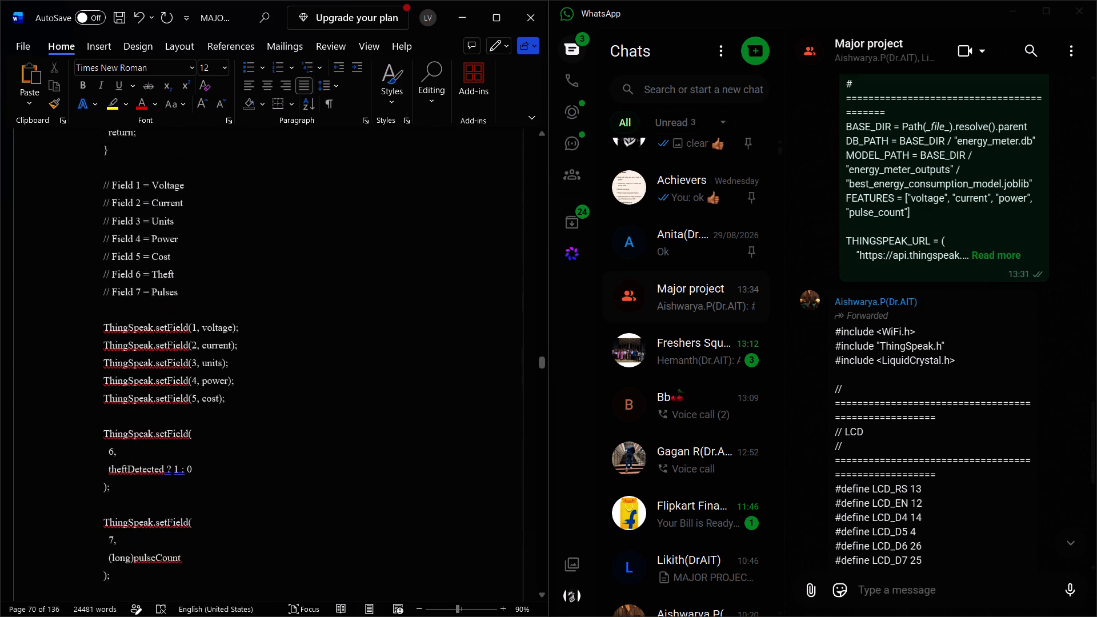
{"action": "scroll", "coordinate": [177, 291], "scroll_direction": "up", "scroll_amount": 6}
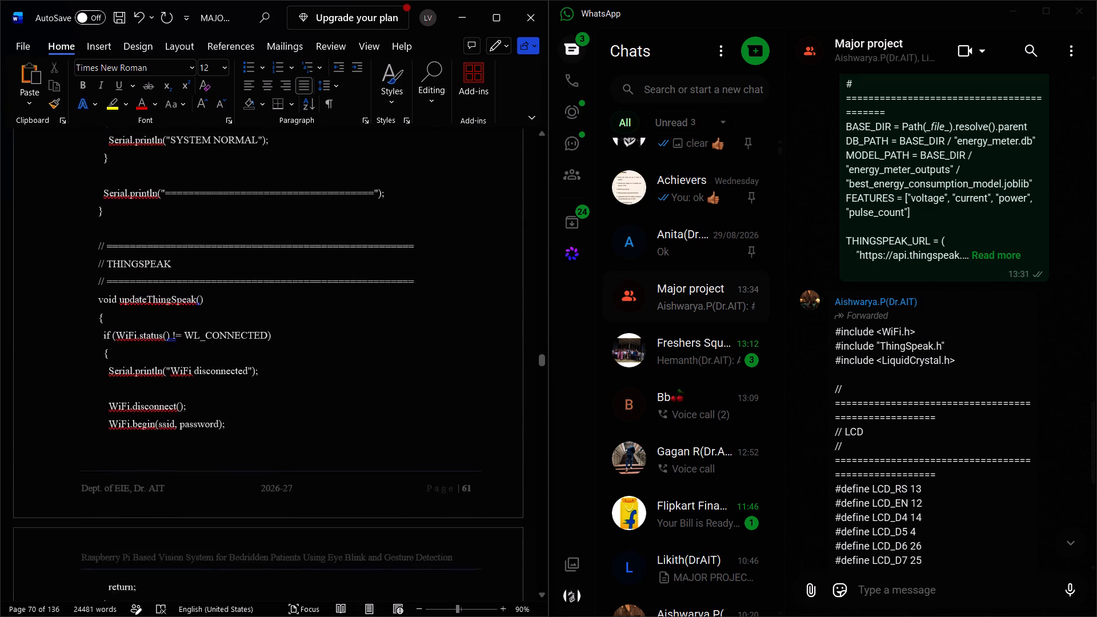
{"action": "scroll", "coordinate": [177, 291], "scroll_direction": "up", "scroll_amount": 1}
{"action": "scroll", "coordinate": [177, 291], "scroll_direction": "down", "scroll_amount": 1}
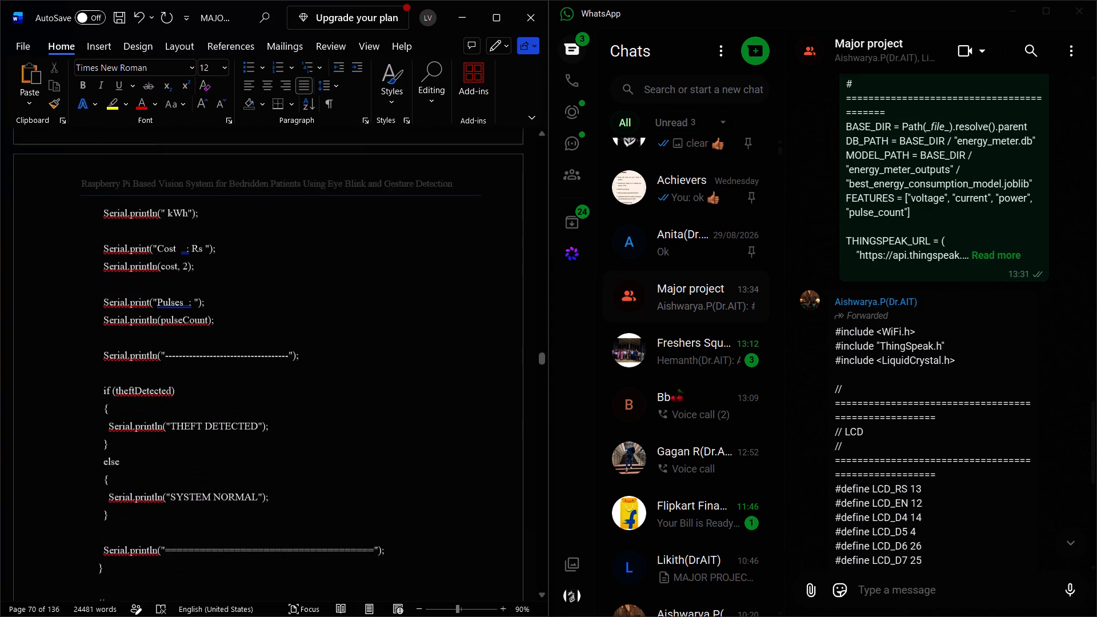
{"action": "scroll", "coordinate": [177, 291], "scroll_direction": "down", "scroll_amount": 2}
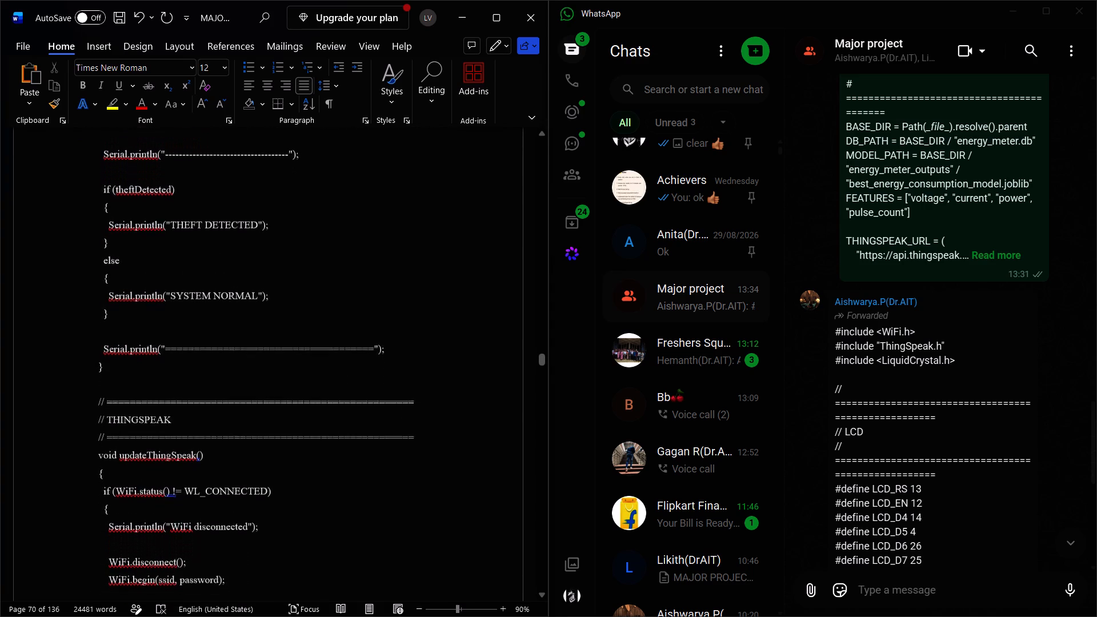
{"action": "scroll", "coordinate": [177, 291], "scroll_direction": "down", "scroll_amount": 1}
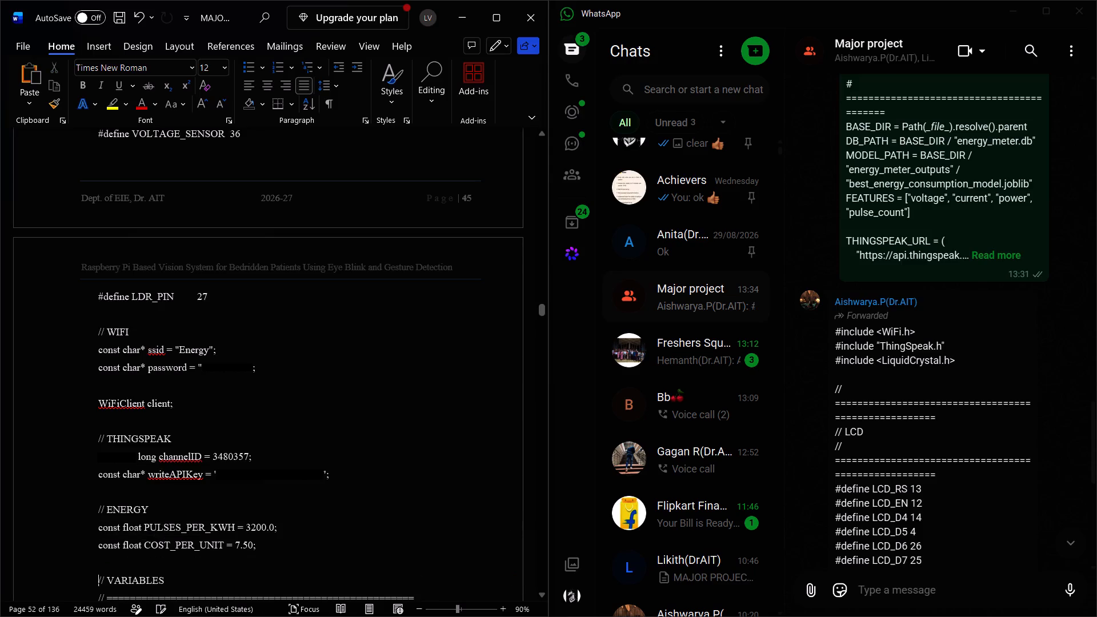
Delete the row of equals signs below the "// VARIABLES" comment in the code listing.
{"action": "scroll", "coordinate": [197, 538], "scroll_direction": "down", "scroll_amount": 1}
{"action": "triple_click", "coordinate": [210, 411]}
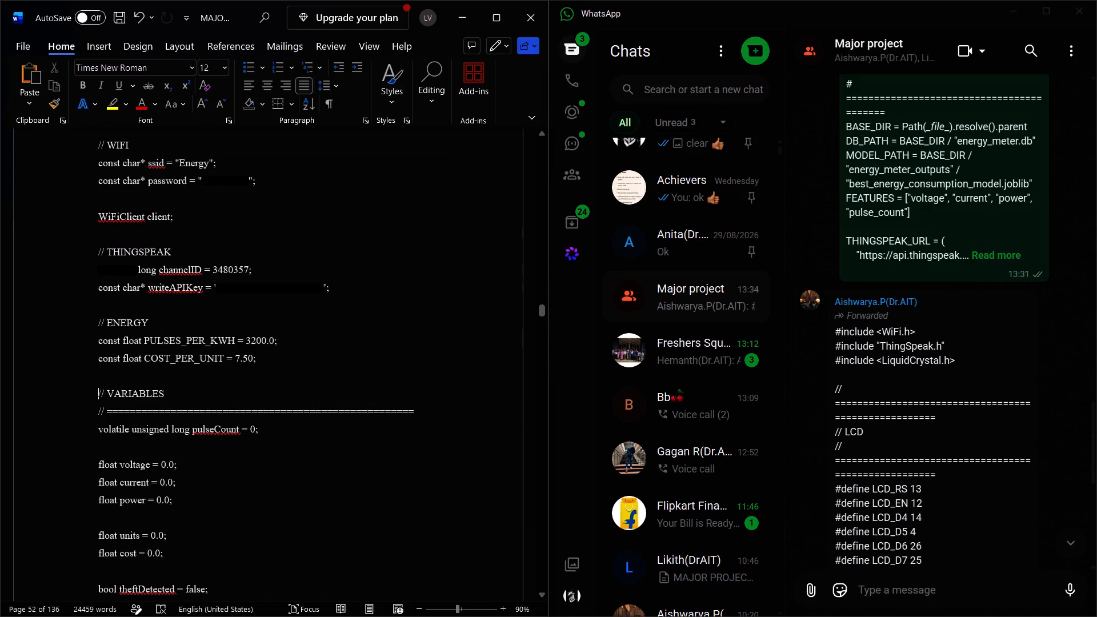
{"action": "left_click", "coordinate": [210, 411]}
{"action": "triple_click", "coordinate": [210, 411]}
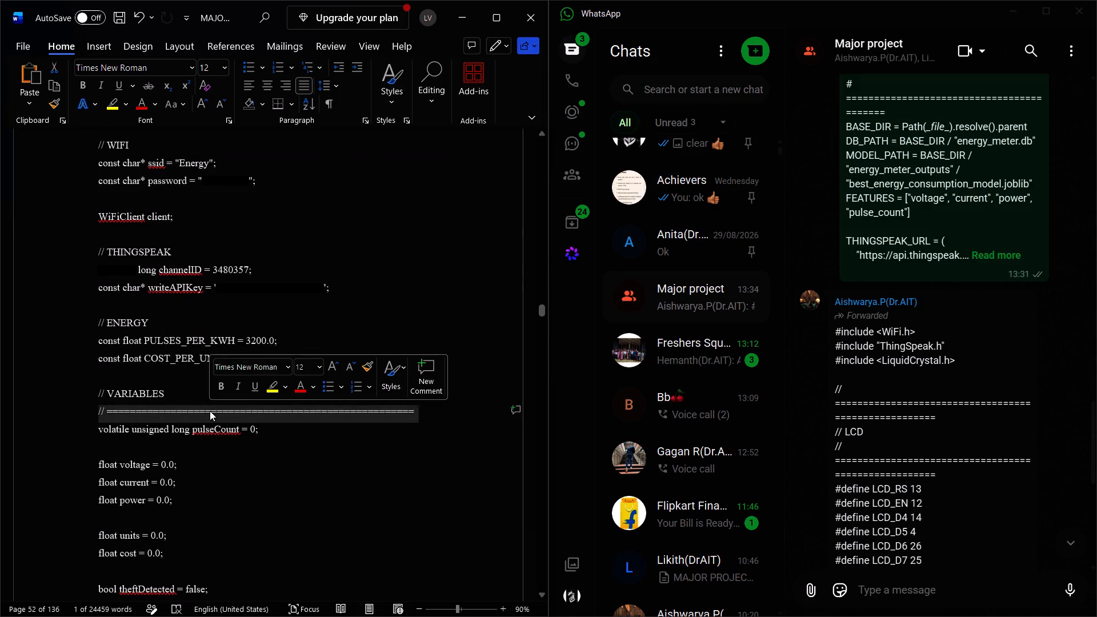
{"action": "key", "text": "BackSpace"}
Delete the two equals-sign separator lines above and below the "// ADC" comment in the code listing.
{"action": "scroll", "coordinate": [254, 424], "scroll_direction": "down", "scroll_amount": 1}
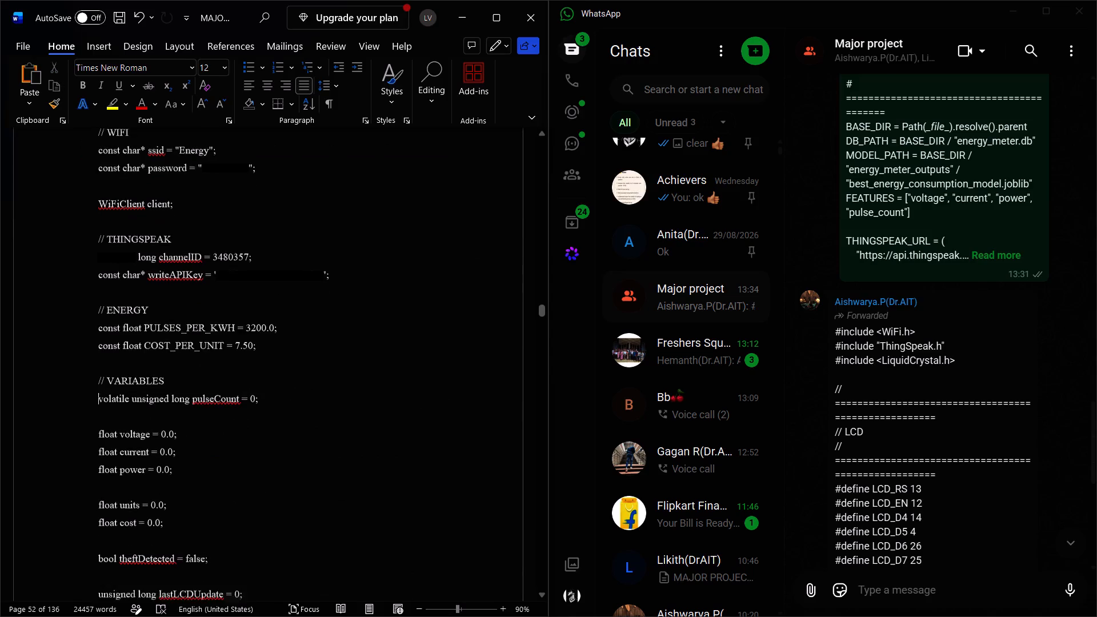
{"action": "scroll", "coordinate": [254, 424], "scroll_direction": "down", "scroll_amount": 1}
{"action": "triple_click", "coordinate": [250, 419]}
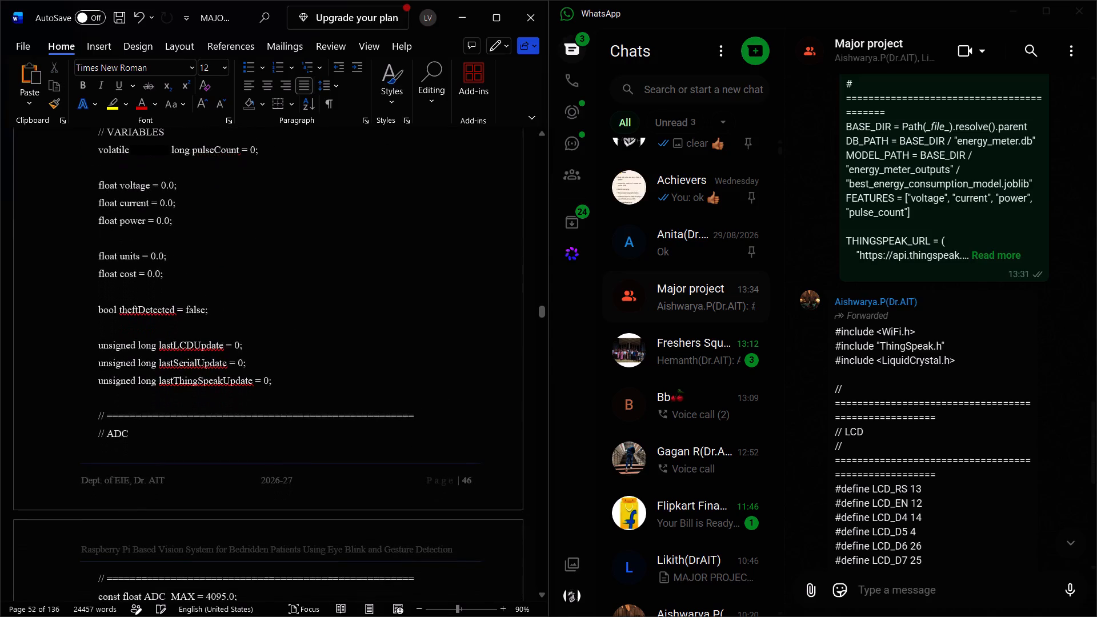
{"action": "left_click", "coordinate": [250, 419]}
{"action": "double_click", "coordinate": [250, 419]}
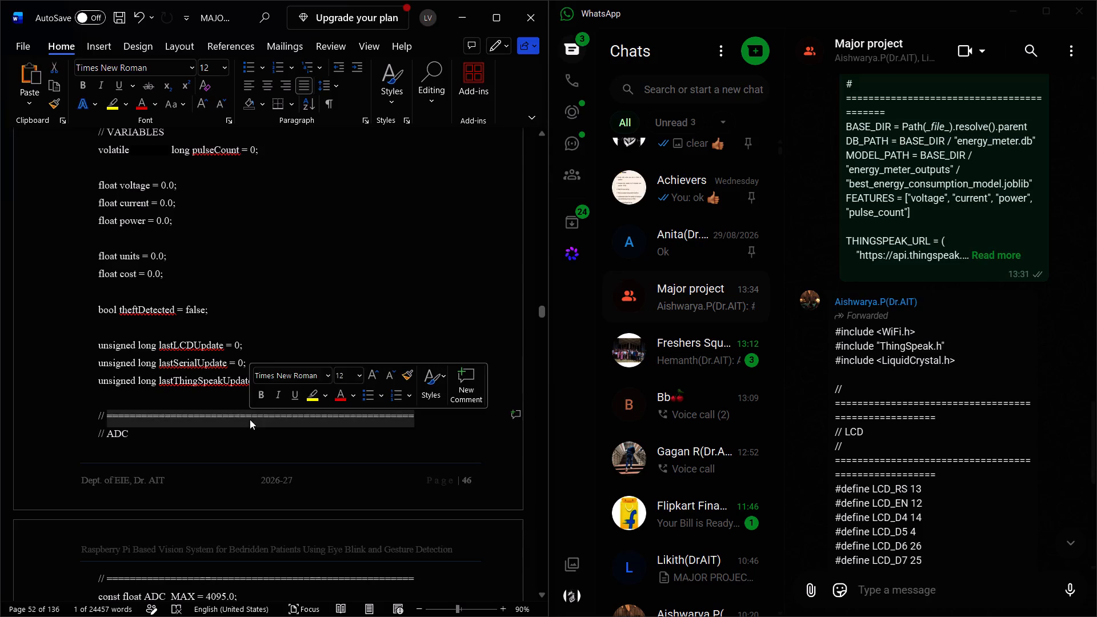
{"action": "triple_click", "coordinate": [250, 419]}
{"action": "key", "text": "BackSpace"}
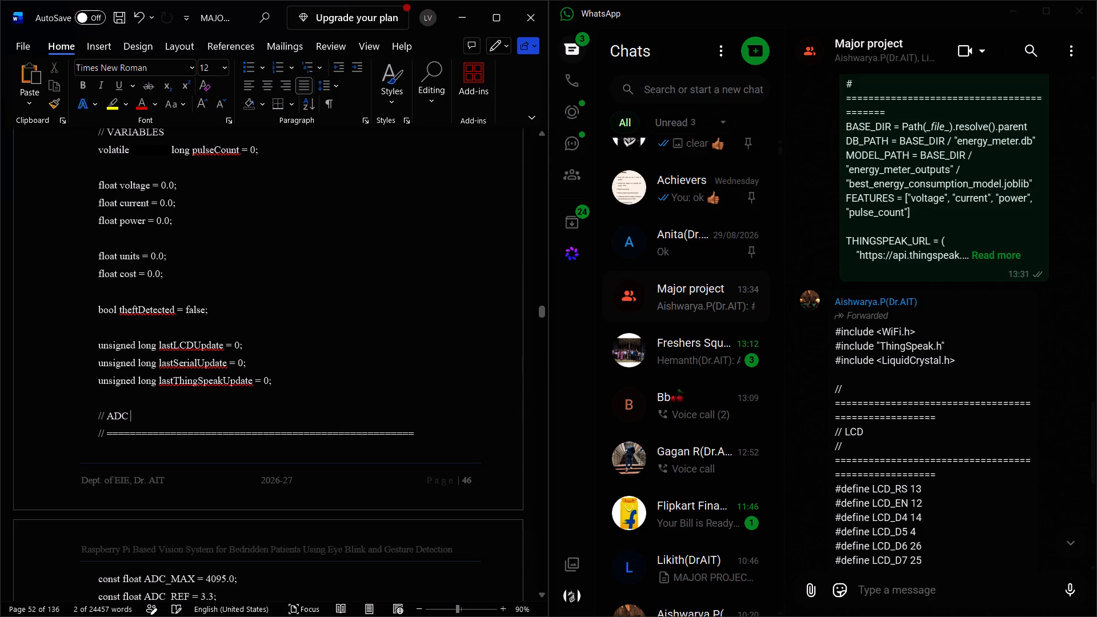
{"action": "double_click", "coordinate": [247, 432]}
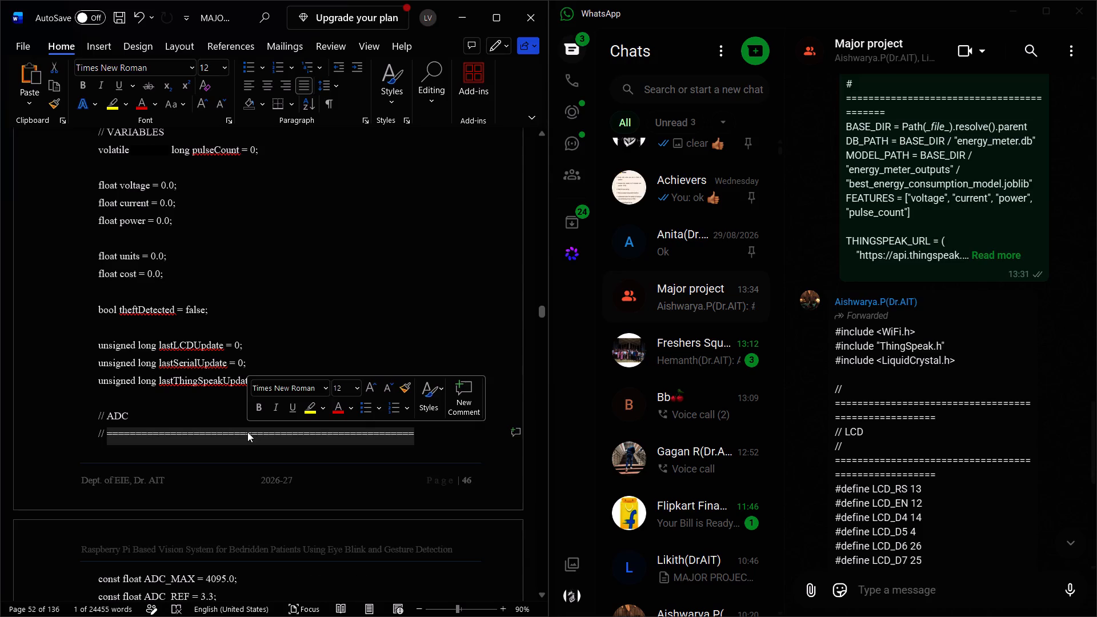
{"action": "triple_click", "coordinate": [247, 432]}
{"action": "left_click", "coordinate": [247, 432]}
{"action": "triple_click", "coordinate": [247, 432]}
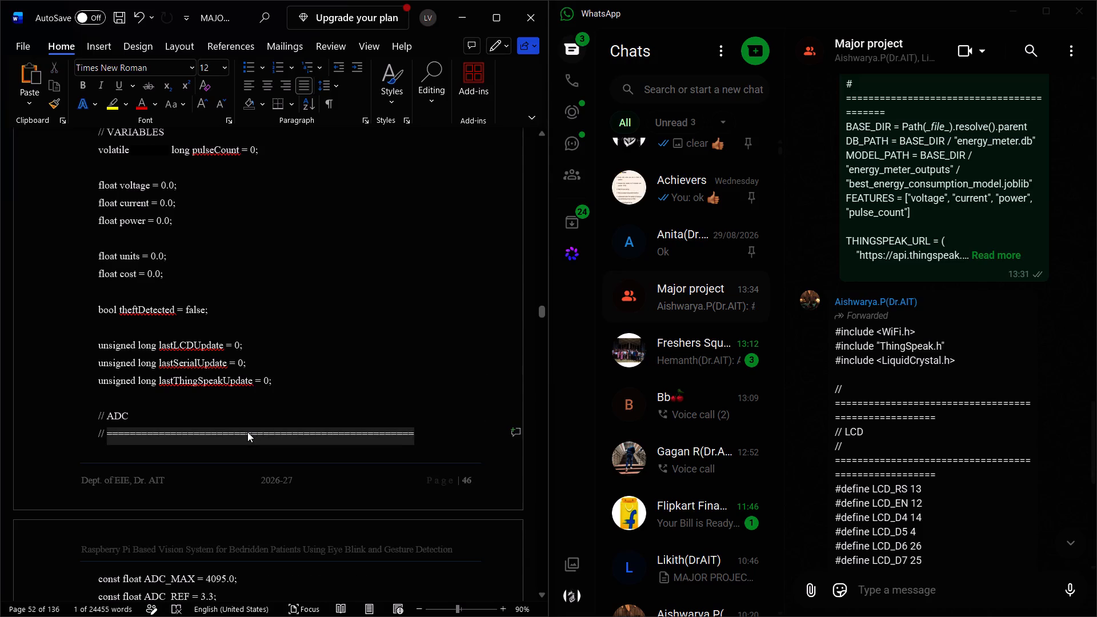
{"action": "key", "text": "BackSpace"}
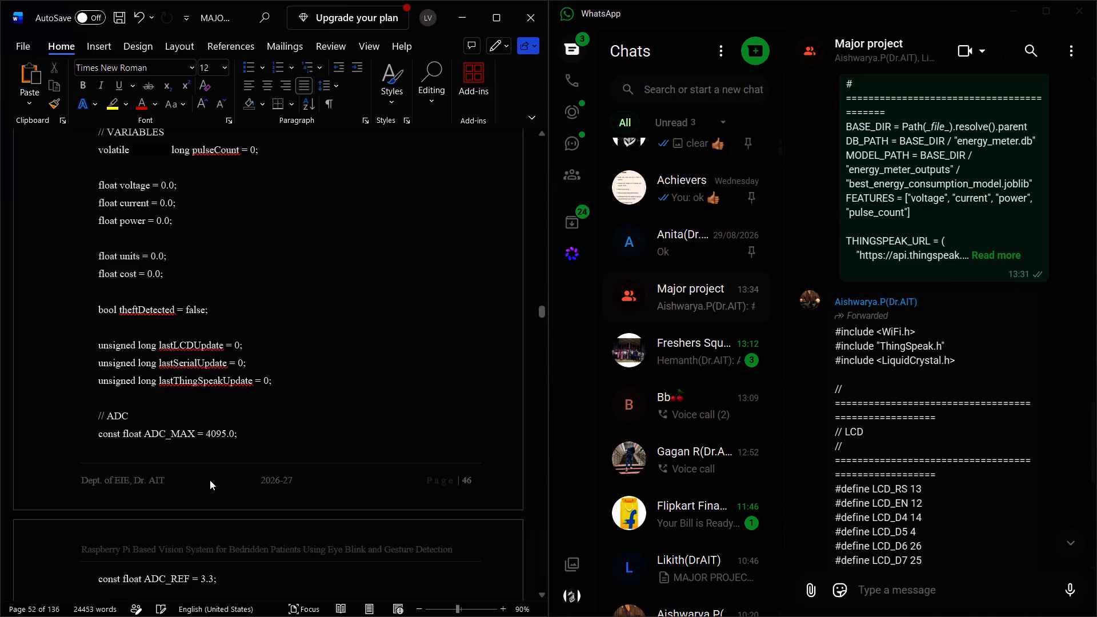
Delete the two equals-sign separator lines above and below the "// VOLTAGE CALIBRATION" comment.
{"action": "scroll", "coordinate": [210, 480], "scroll_direction": "down", "scroll_amount": 1}
{"action": "triple_click", "coordinate": [210, 339]}
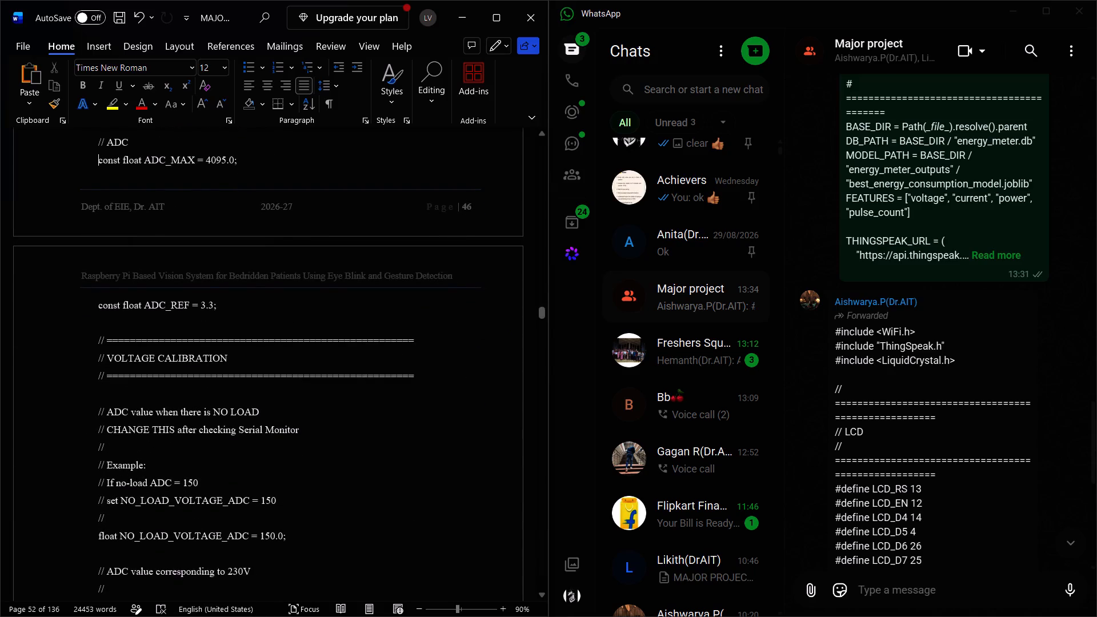
{"action": "key", "text": "BackSpace"}
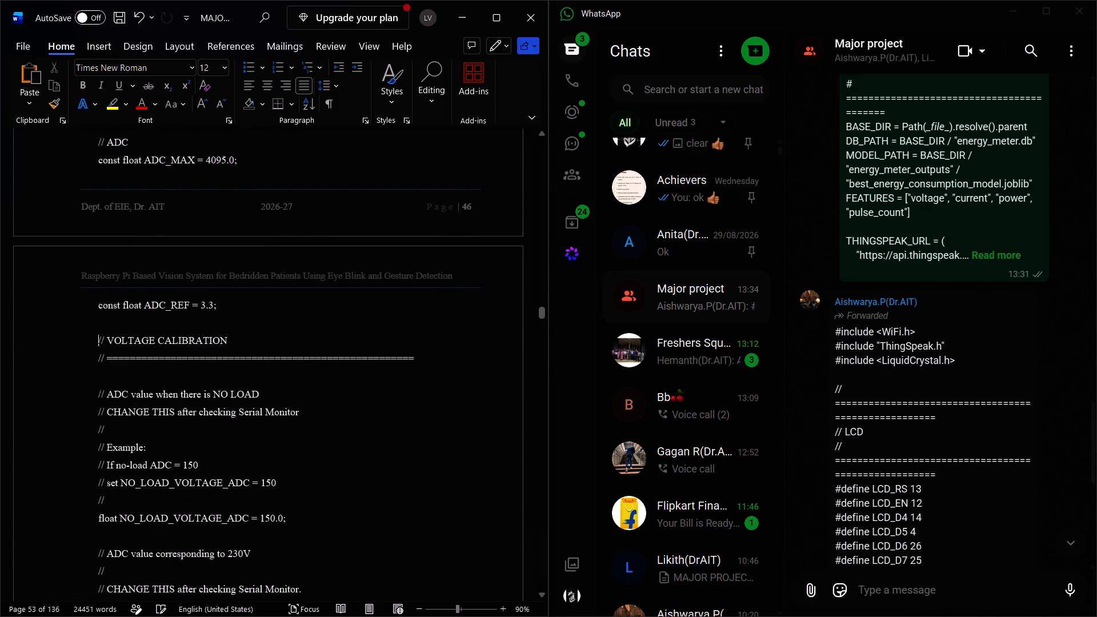
{"action": "triple_click", "coordinate": [191, 359]}
{"action": "key", "text": "BackSpace"}
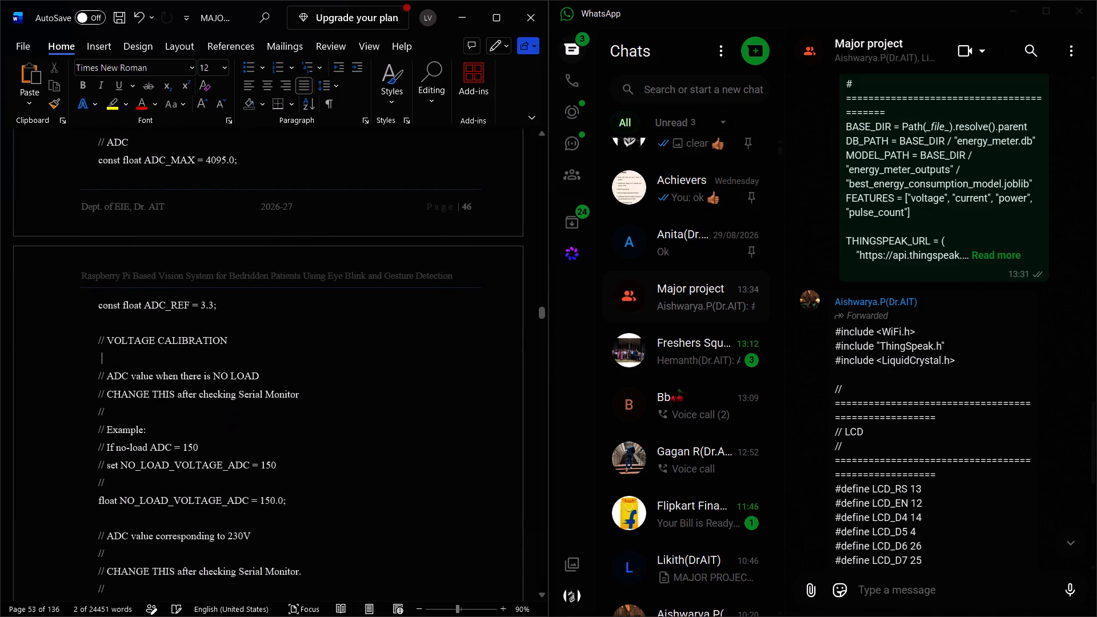
{"action": "scroll", "coordinate": [177, 391], "scroll_direction": "right", "scroll_amount": 1}
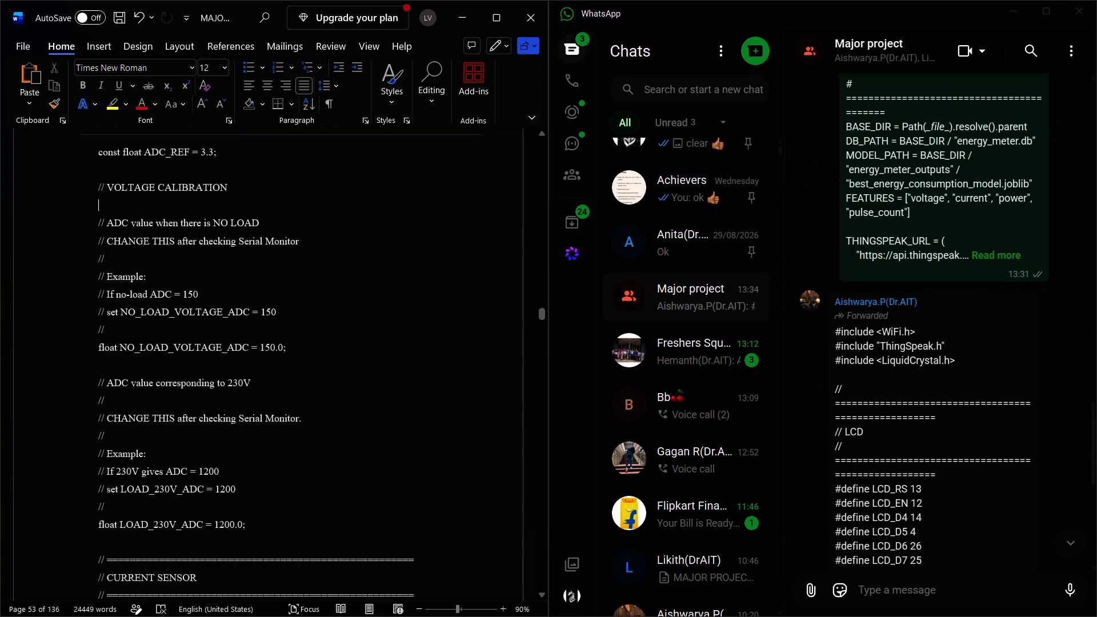
{"action": "scroll", "coordinate": [177, 391], "scroll_direction": "right", "scroll_amount": 1}
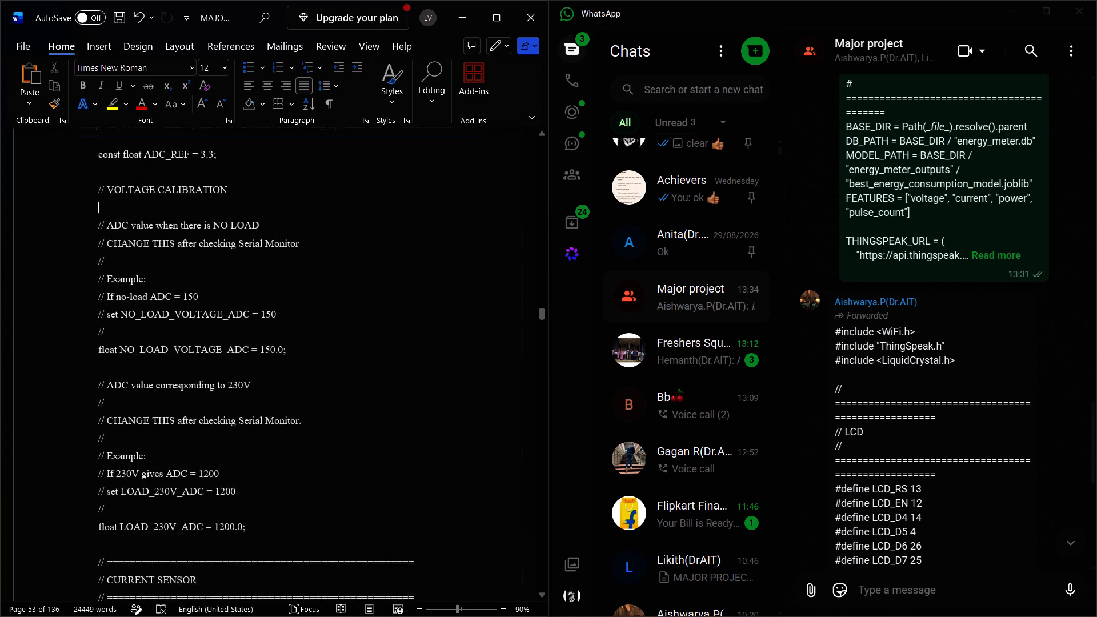
{"action": "scroll", "coordinate": [177, 391], "scroll_direction": "right", "scroll_amount": 1}
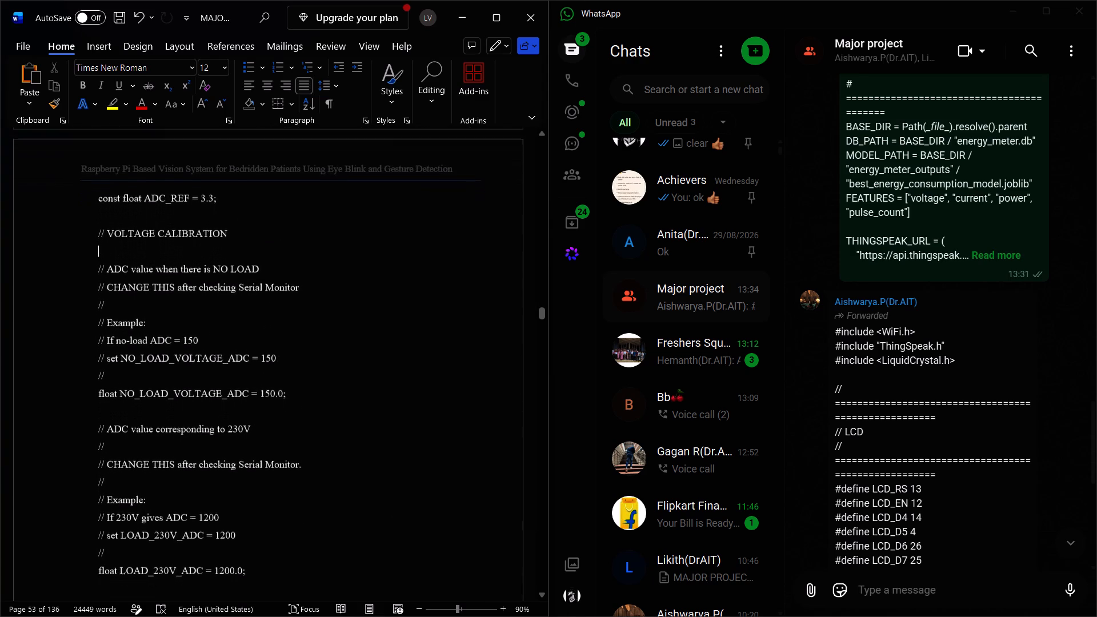
{"action": "scroll", "coordinate": [177, 391], "scroll_direction": "right", "scroll_amount": 1}
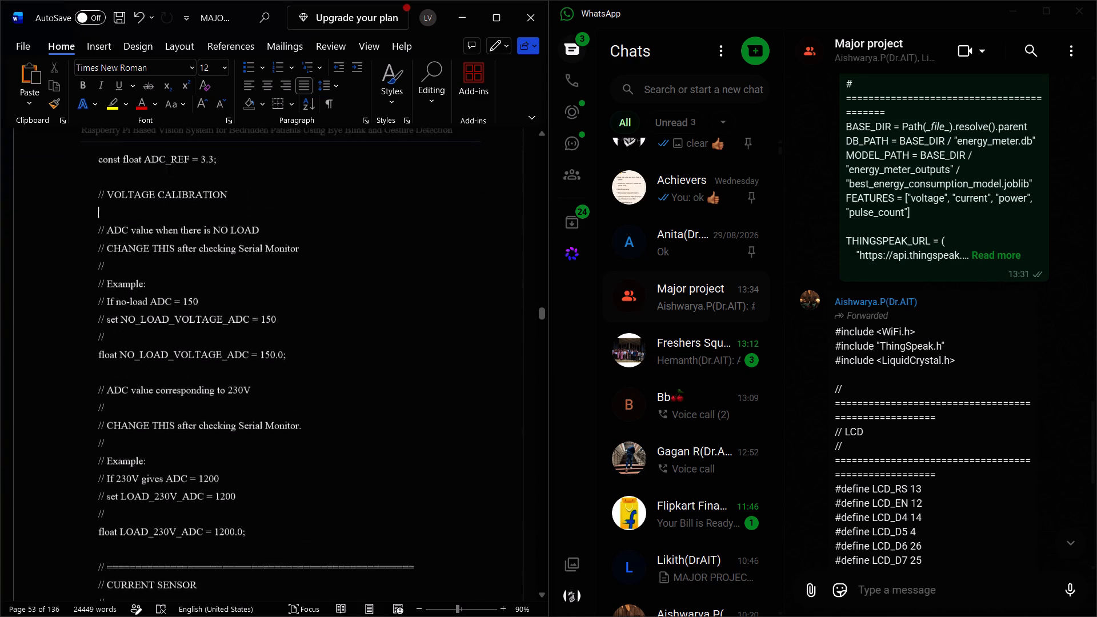
{"action": "scroll", "coordinate": [177, 391], "scroll_direction": "right", "scroll_amount": 1}
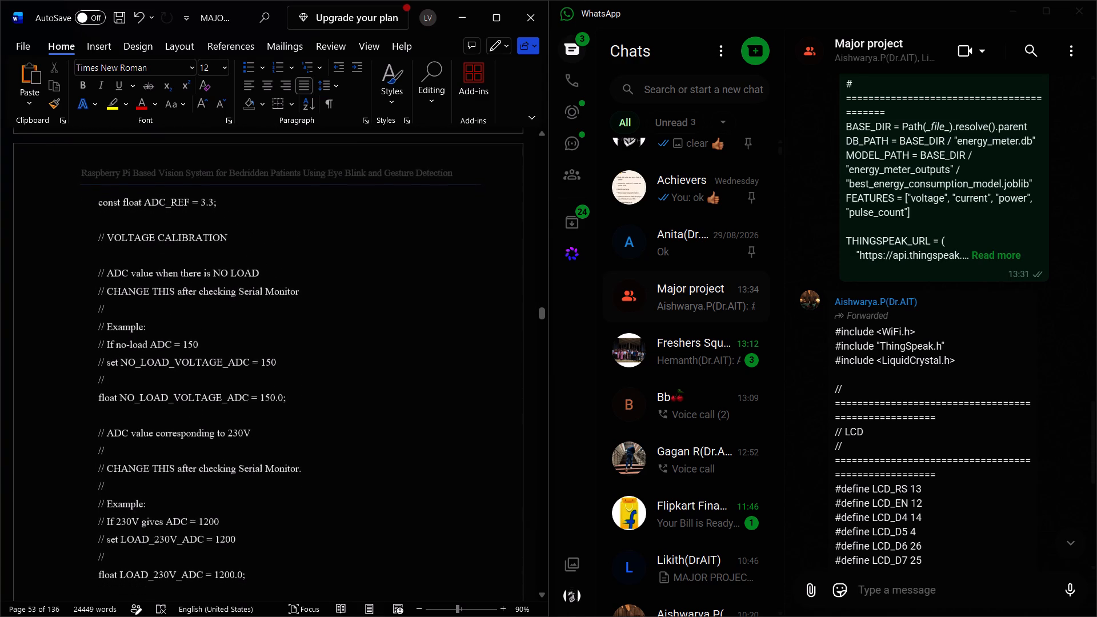
{"action": "scroll", "coordinate": [177, 391], "scroll_direction": "right", "scroll_amount": 1}
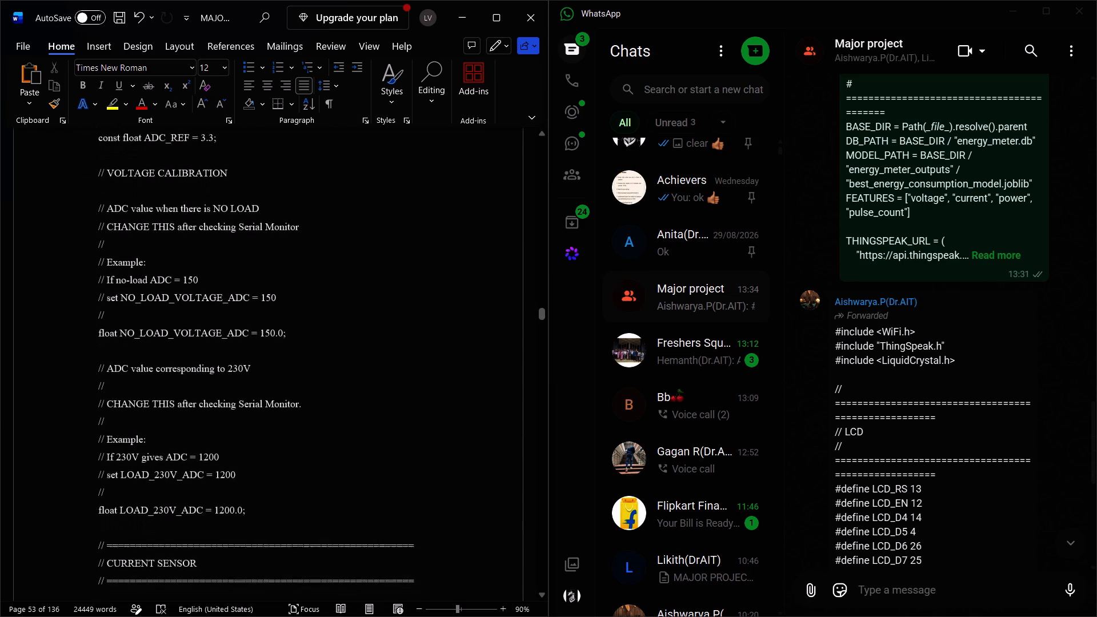
{"action": "scroll", "coordinate": [177, 391], "scroll_direction": "right", "scroll_amount": 1}
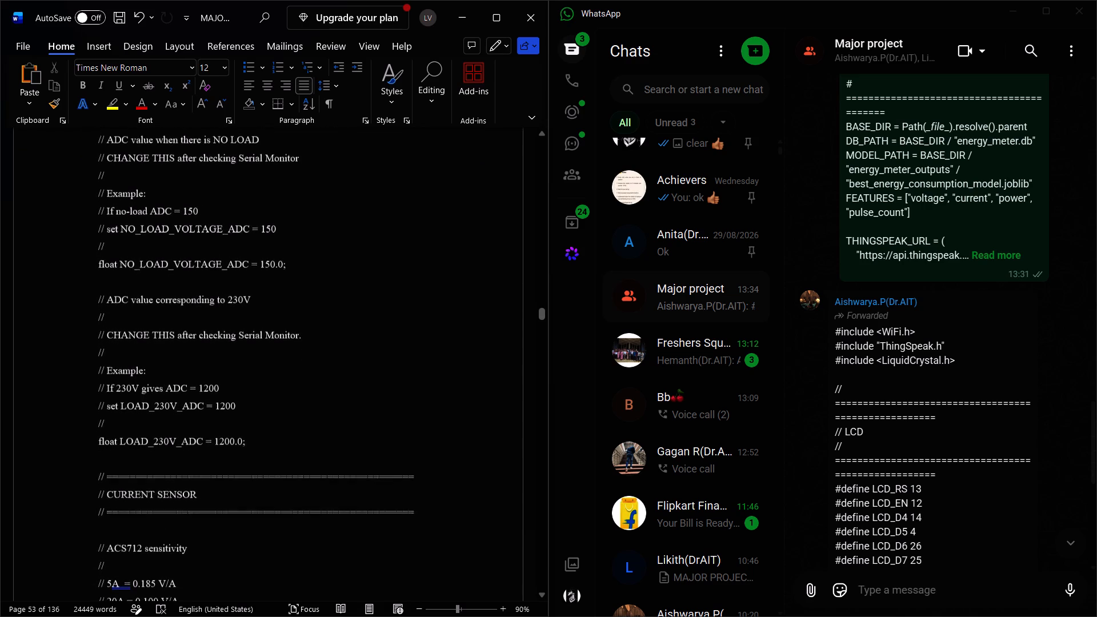
{"action": "scroll", "coordinate": [177, 391], "scroll_direction": "right", "scroll_amount": 1}
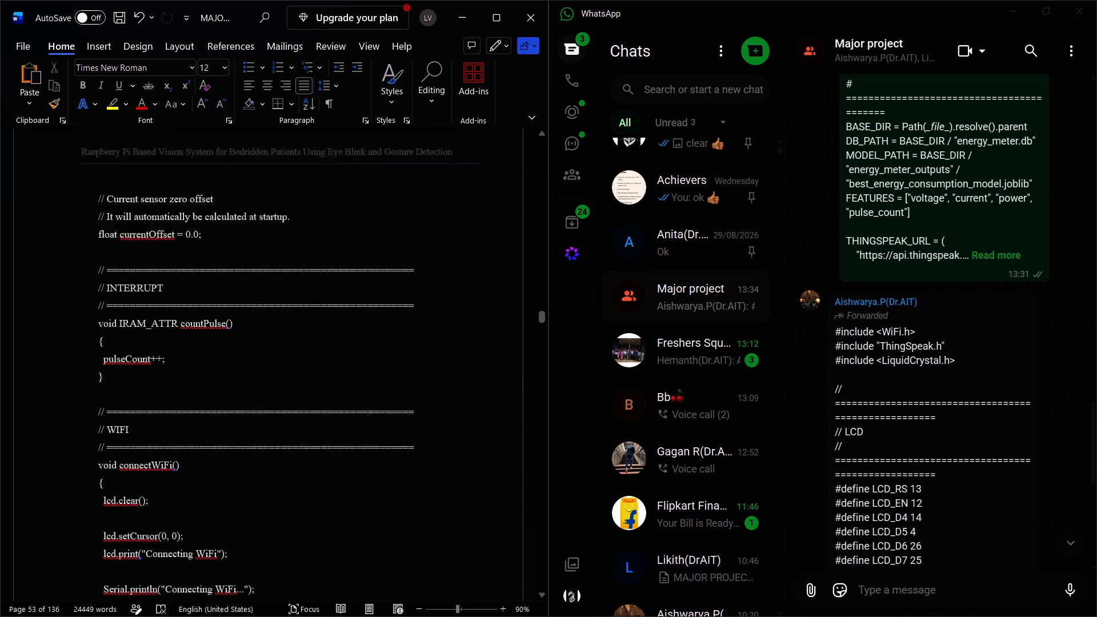
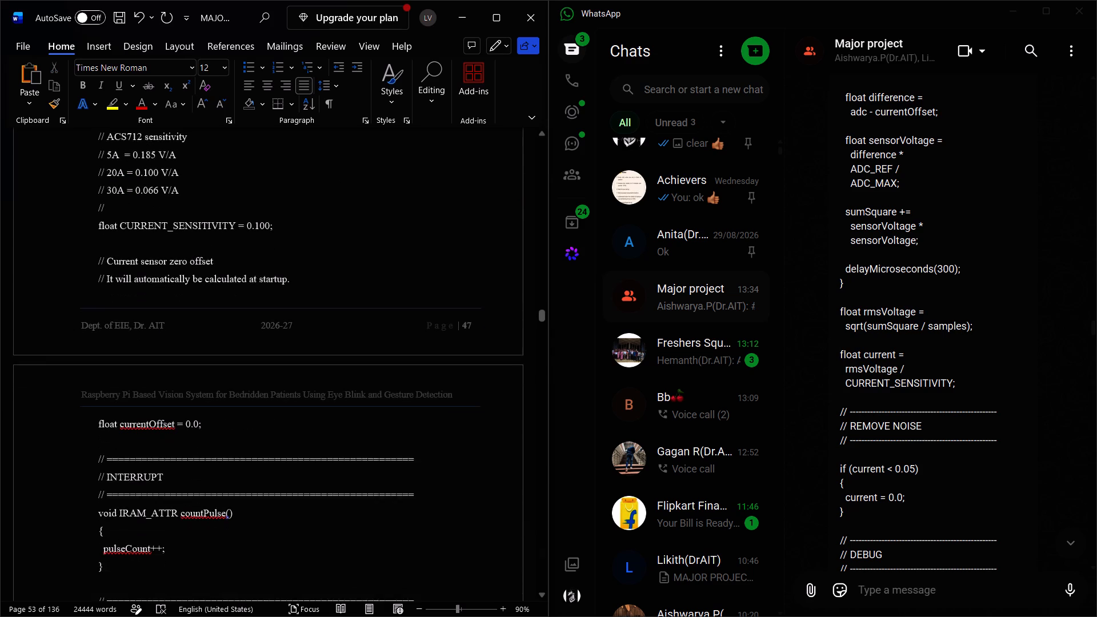
{"action": "scroll", "coordinate": [132, 266], "scroll_direction": "down", "scroll_amount": 1}
{"action": "triple_click", "coordinate": [186, 383]}
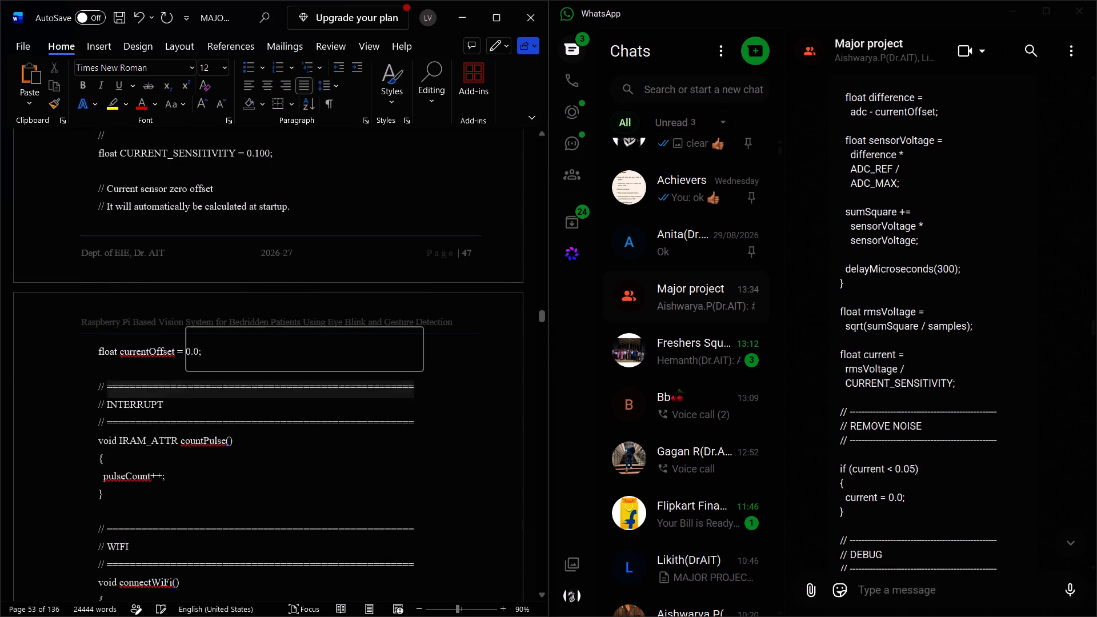
{"action": "left_click", "coordinate": [186, 383]}
{"action": "triple_click", "coordinate": [186, 383]}
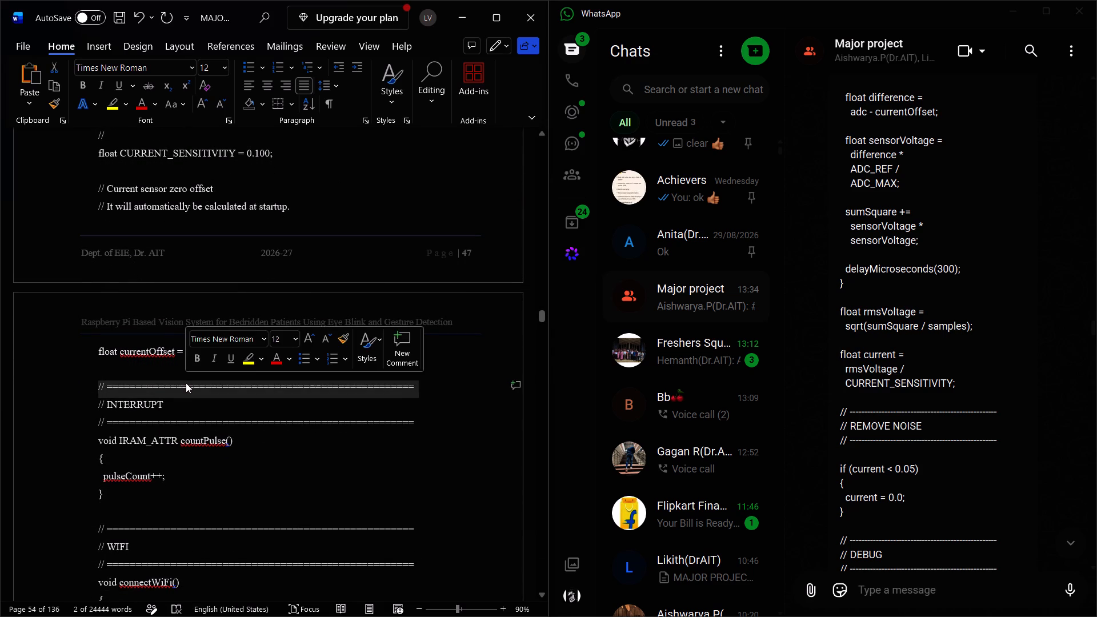
{"action": "key", "text": "BackSpace"}
{"action": "triple_click", "coordinate": [182, 403]}
{"action": "key", "text": "BackSpace"}
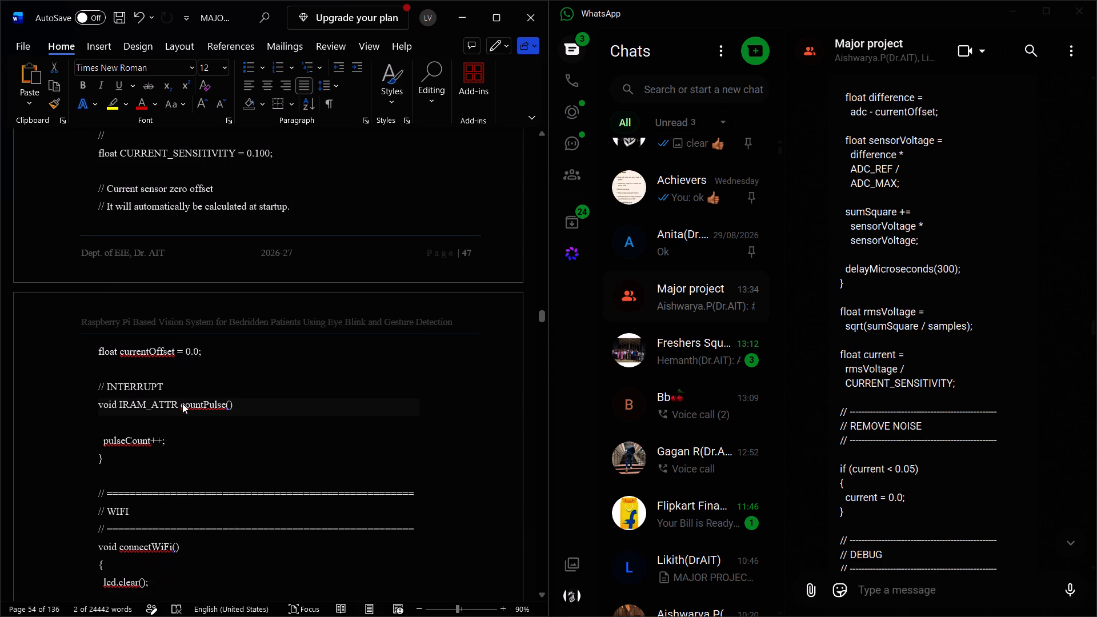
Delete the two equals-sign separator lines above and below the "// WIFI" comment.
{"action": "triple_click", "coordinate": [185, 493]}
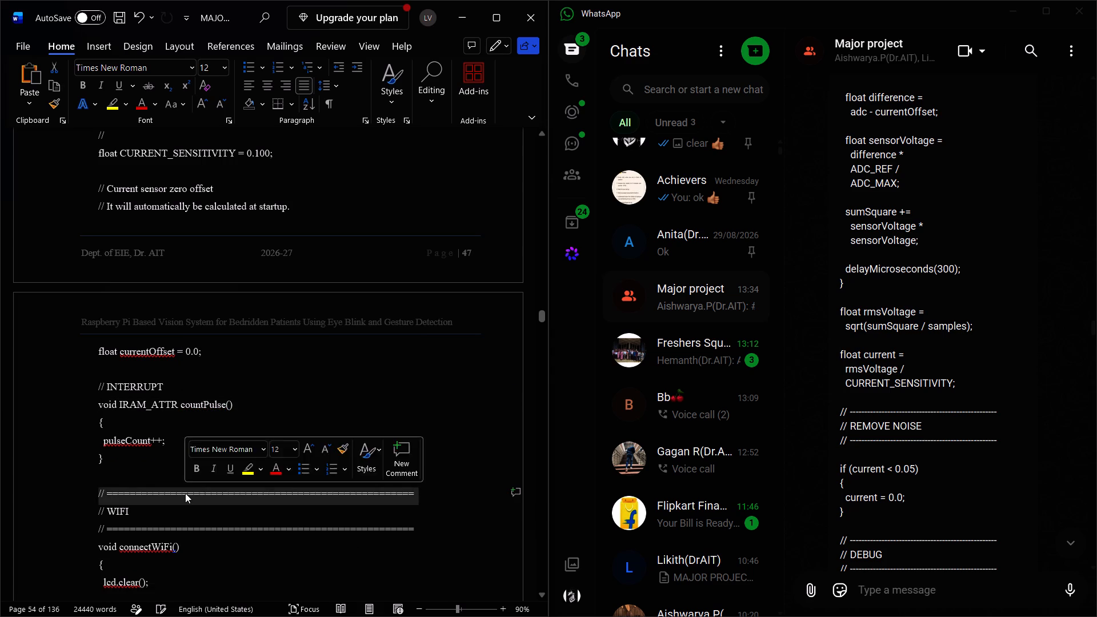
{"action": "key", "text": "BackSpace"}
{"action": "triple_click", "coordinate": [185, 516]}
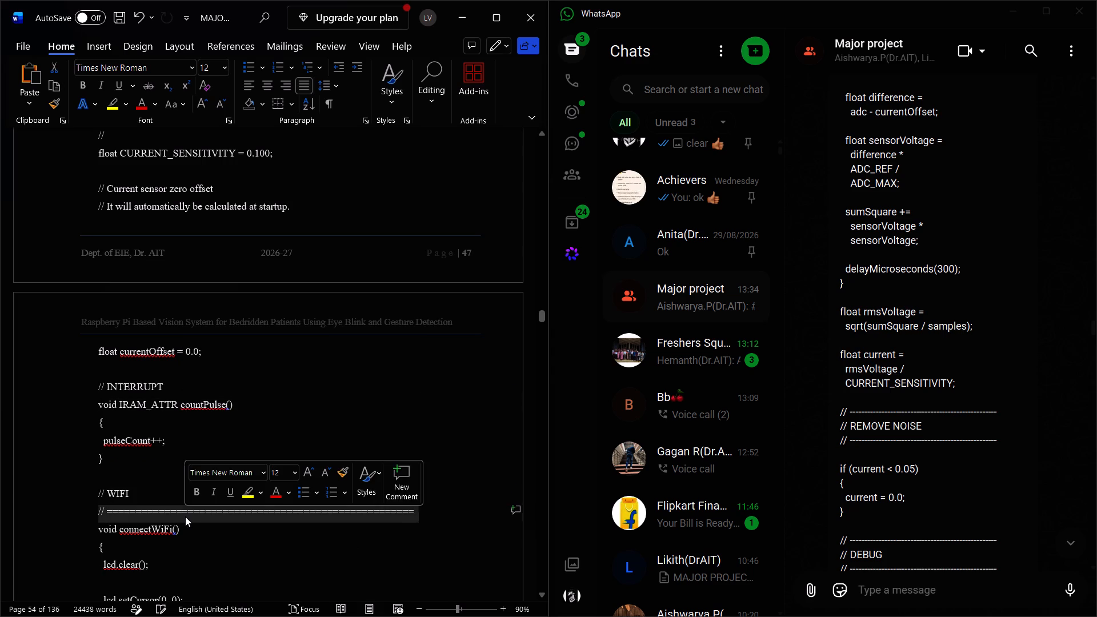
{"action": "key", "text": "BackSpace"}
Delete the two equals-sign separator lines above and below the "// THEFT DETECTION" comment.
{"action": "scroll", "coordinate": [175, 537], "scroll_direction": "down", "scroll_amount": 1}
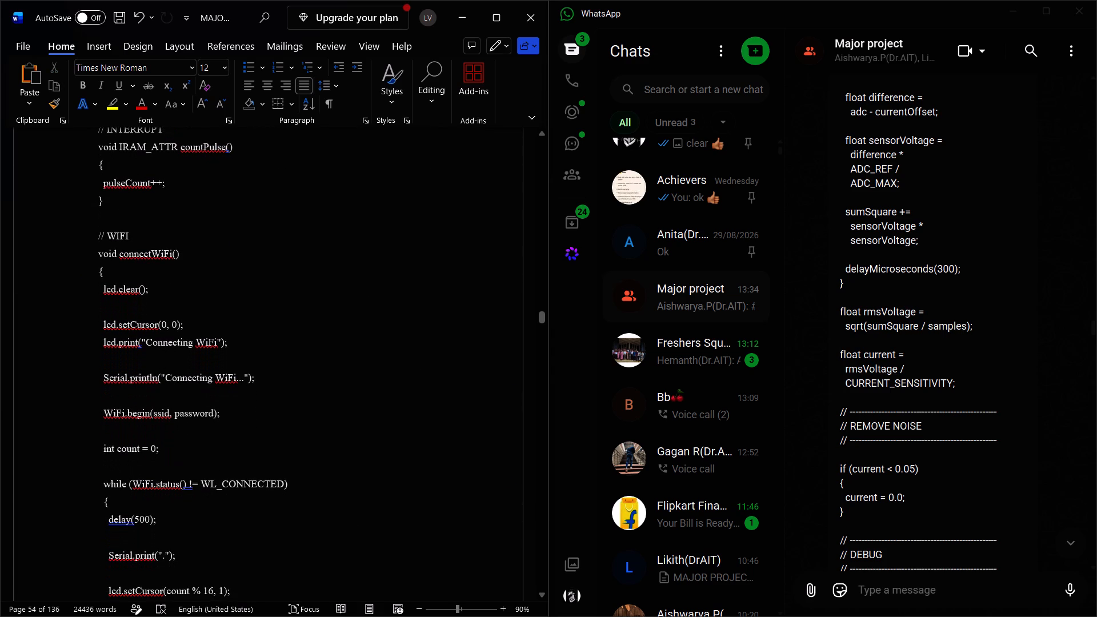
{"action": "scroll", "coordinate": [178, 475], "scroll_direction": "down", "scroll_amount": 1}
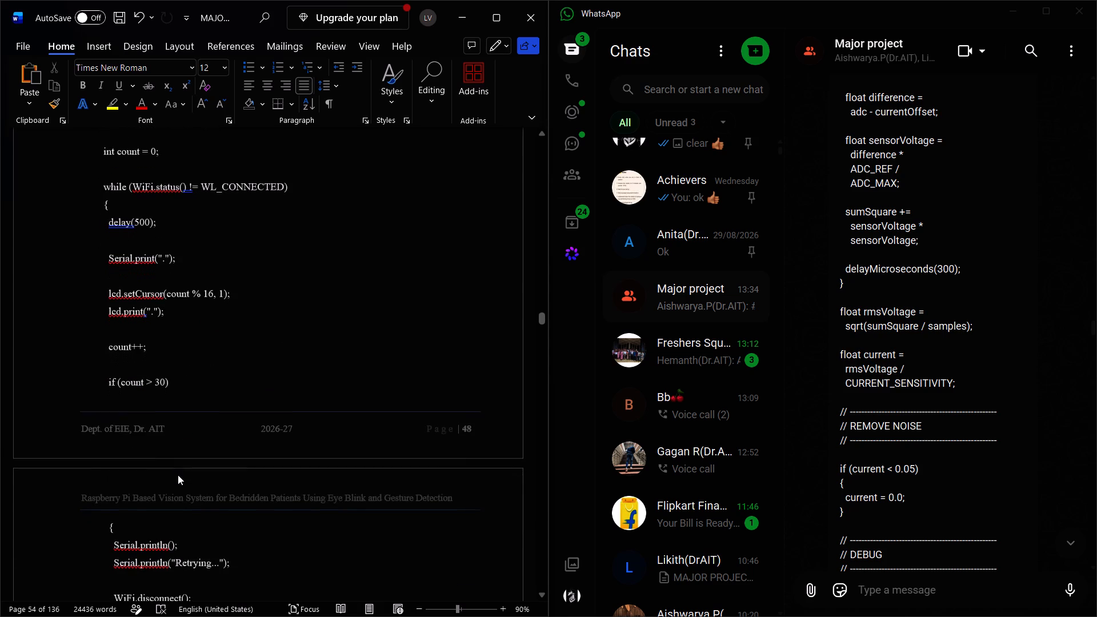
{"action": "scroll", "coordinate": [178, 475], "scroll_direction": "down", "scroll_amount": 3}
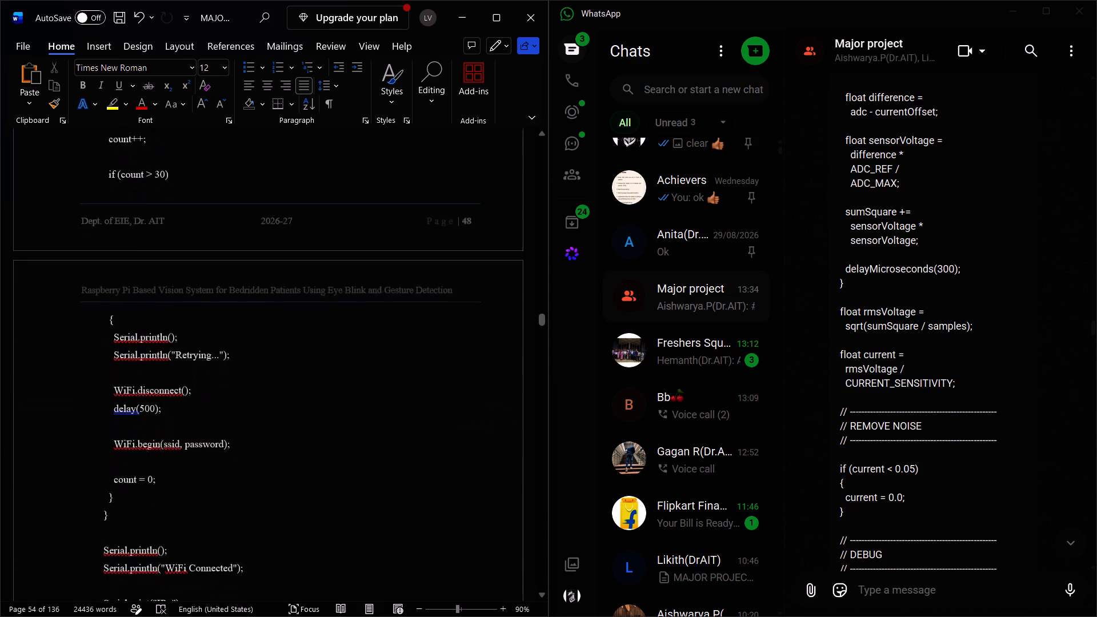
{"action": "scroll", "coordinate": [193, 480], "scroll_direction": "down", "scroll_amount": 2}
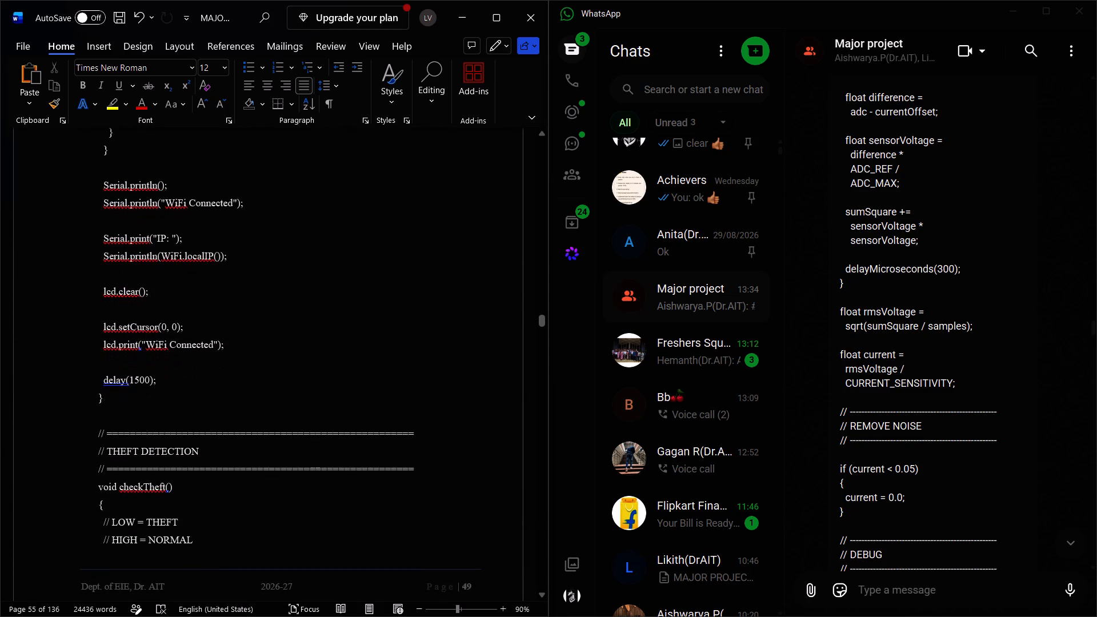
{"action": "triple_click", "coordinate": [216, 431]}
{"action": "key", "text": "BackSpace"}
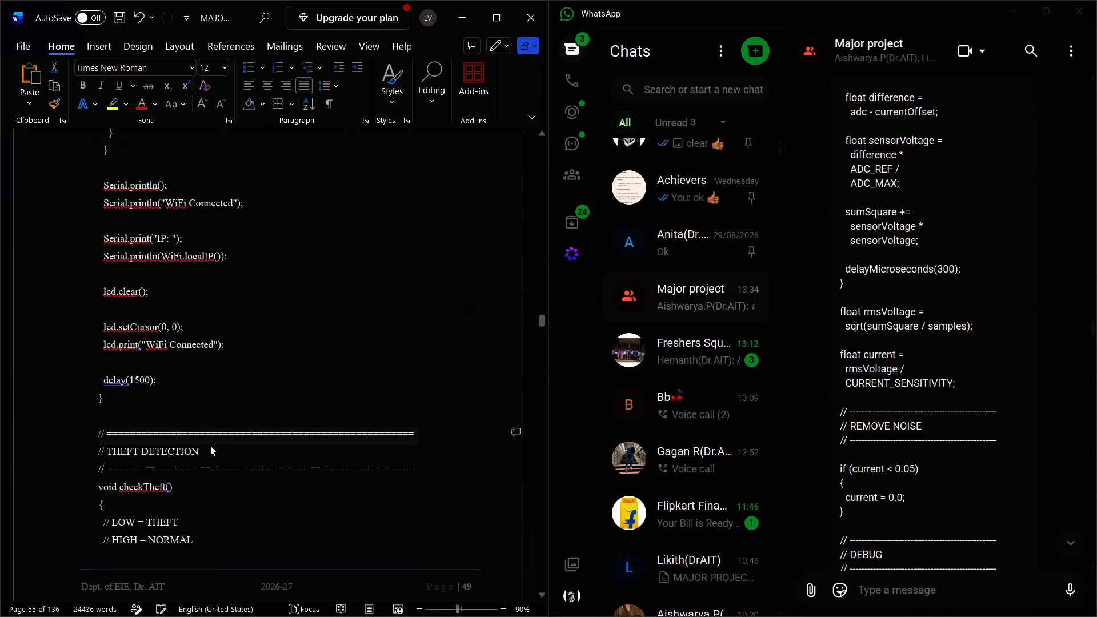
{"action": "triple_click", "coordinate": [210, 449]}
{"action": "key", "text": "BackSpace"}
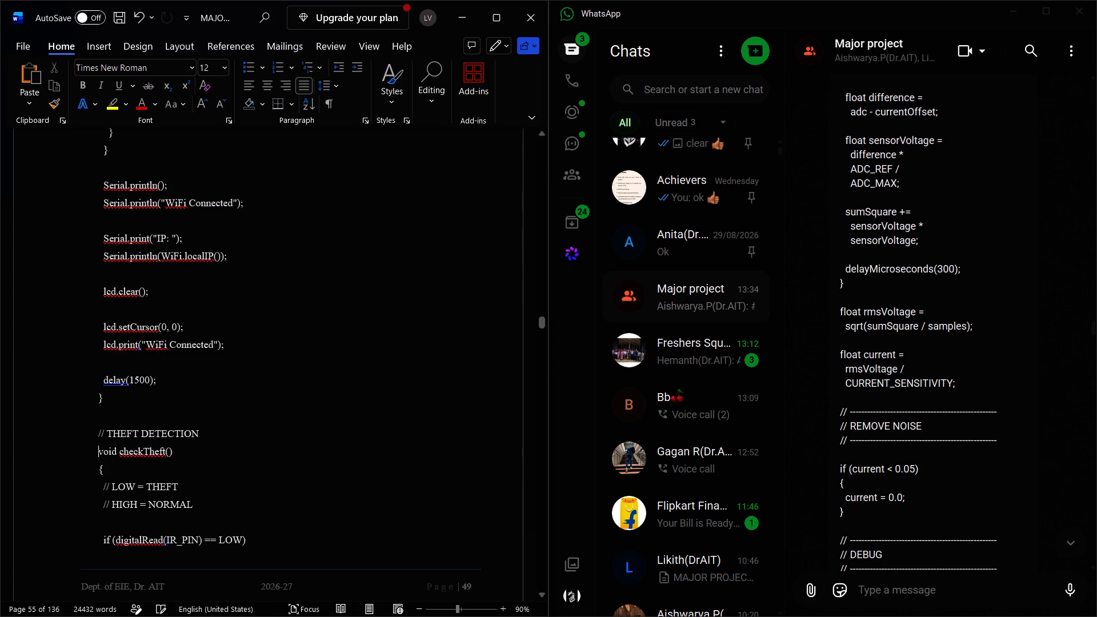
Delete the two equals-sign separator lines above and below the "// RELAYS ALWAYS ON" comment.
{"action": "scroll", "coordinate": [197, 480], "scroll_direction": "down", "scroll_amount": 3}
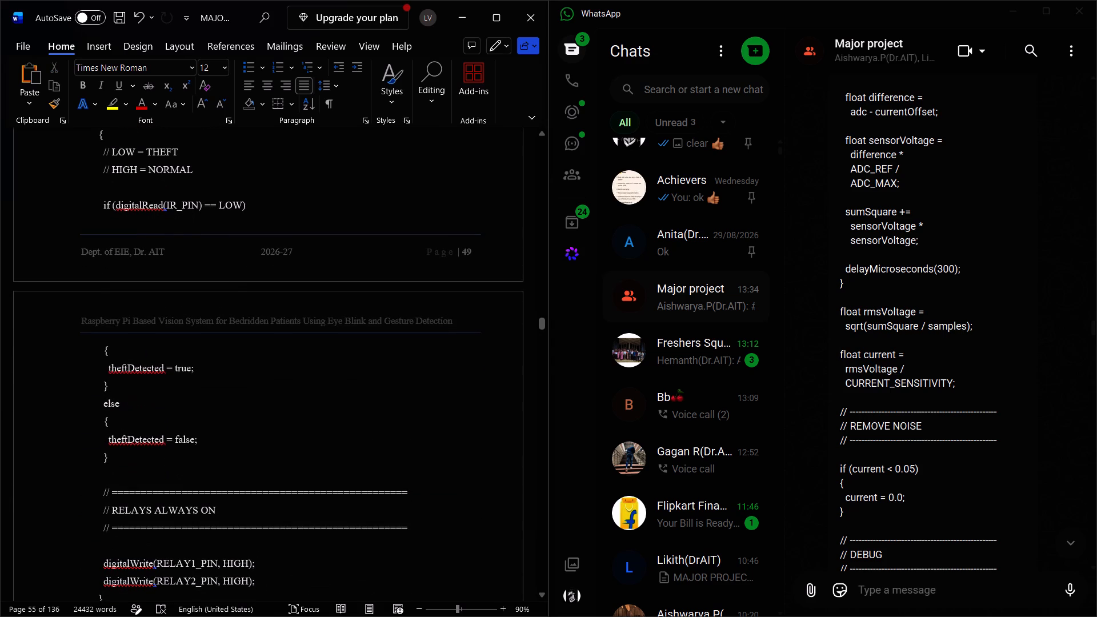
{"action": "triple_click", "coordinate": [190, 491]}
{"action": "key", "text": "BackSpace"}
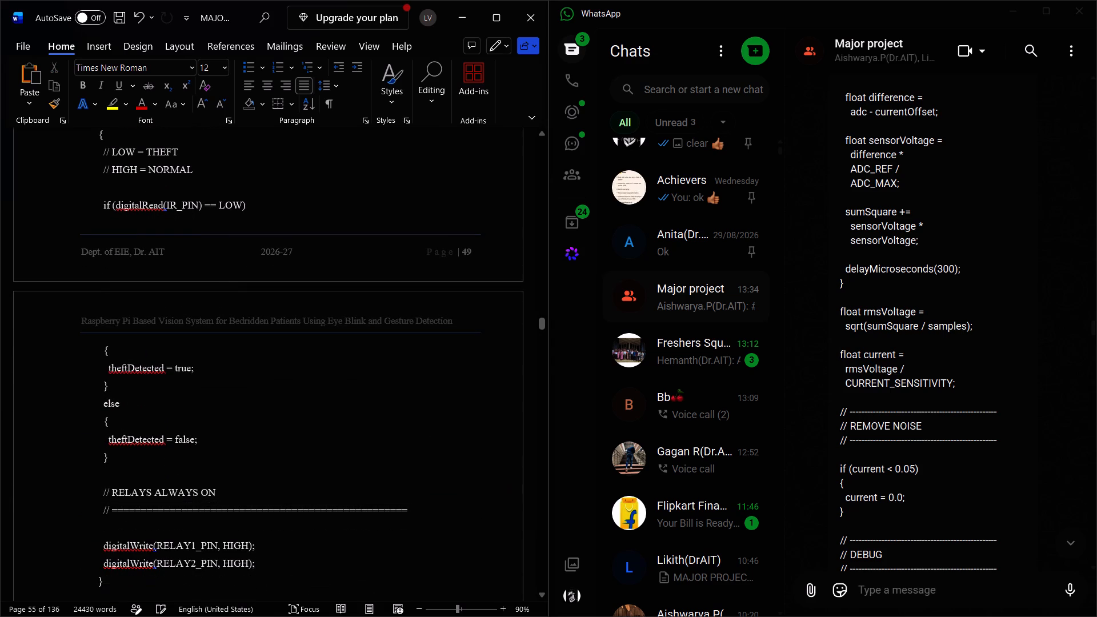
{"action": "triple_click", "coordinate": [191, 512]}
{"action": "key", "text": "BackSpace"}
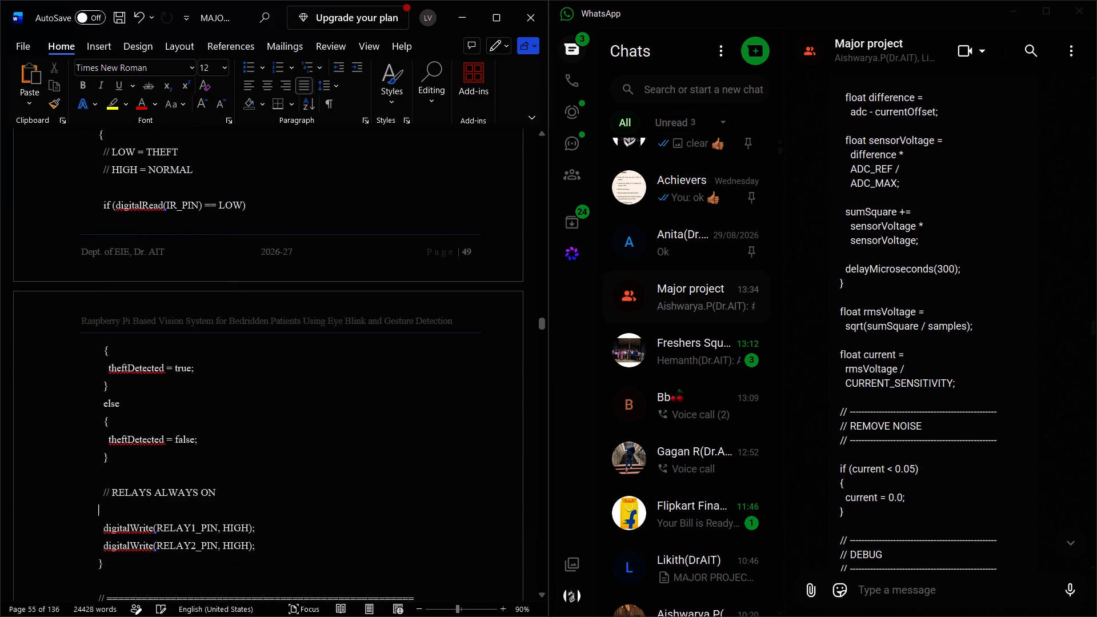
Delete the two equals-sign separator lines above and below the "// READ VOLTAGE ANALOG" comment.
{"action": "scroll", "coordinate": [179, 514], "scroll_direction": "down", "scroll_amount": 1}
{"action": "triple_click", "coordinate": [214, 400]}
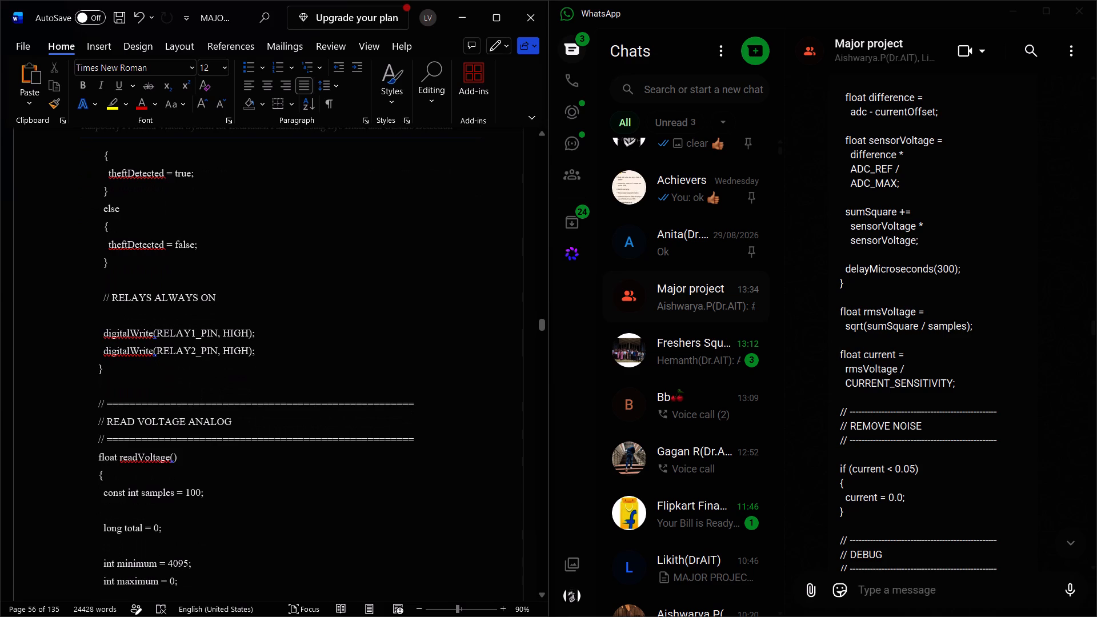
{"action": "key", "text": "BackSpace"}
{"action": "triple_click", "coordinate": [210, 424]}
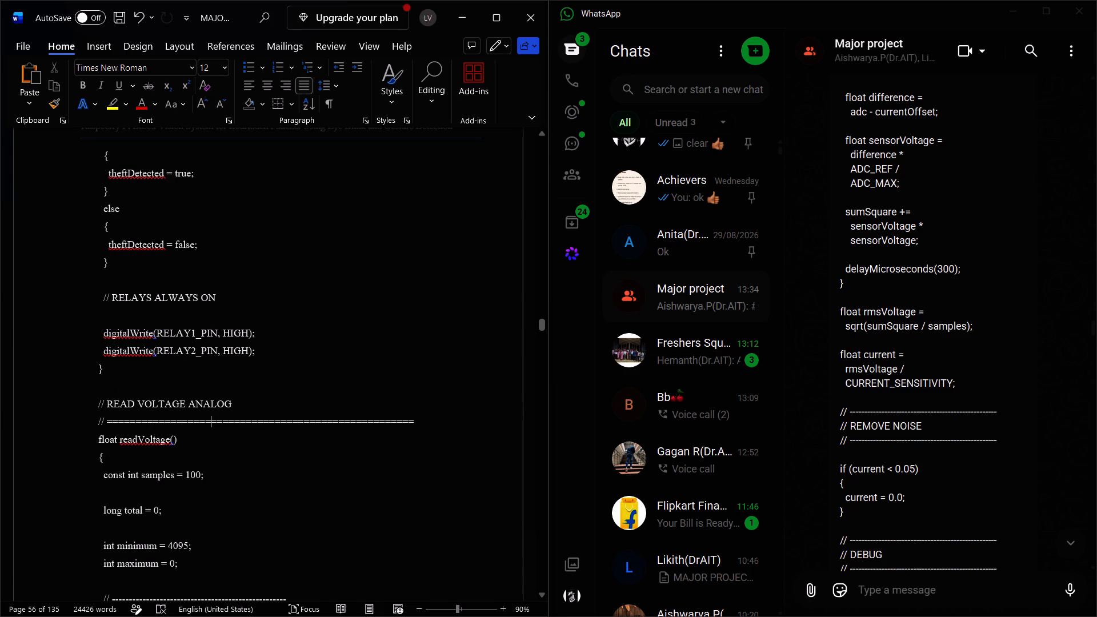
{"action": "key", "text": "BackSpace"}
Delete the dashed separator line above the "// READ ADC" comment in the readVoltage() function.
{"action": "scroll", "coordinate": [185, 461], "scroll_direction": "down", "scroll_amount": 1}
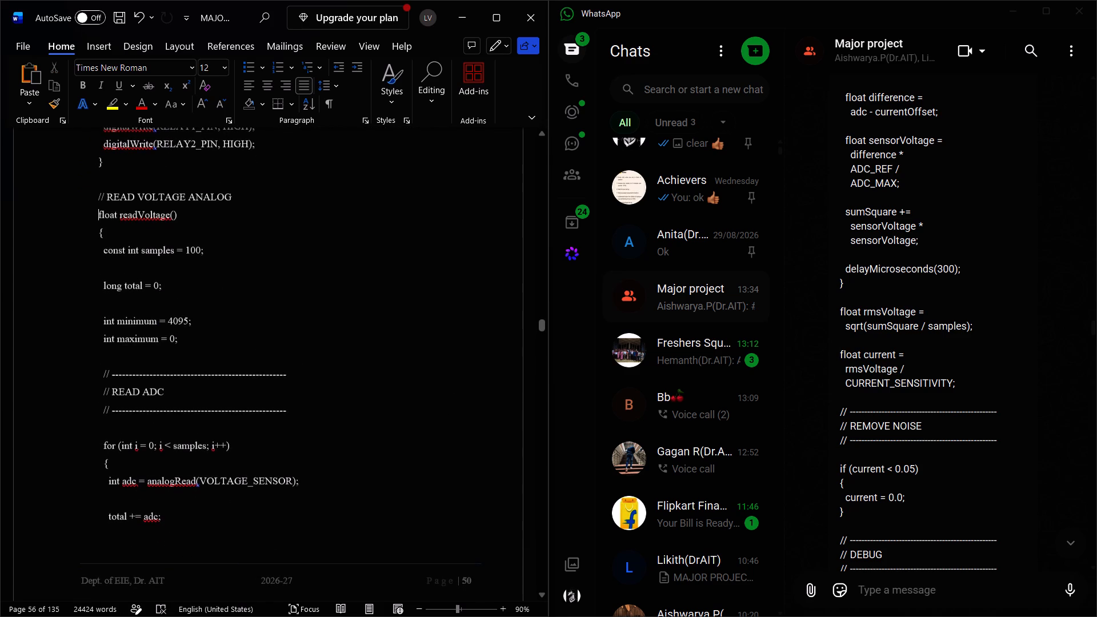
{"action": "double_click", "coordinate": [202, 371]}
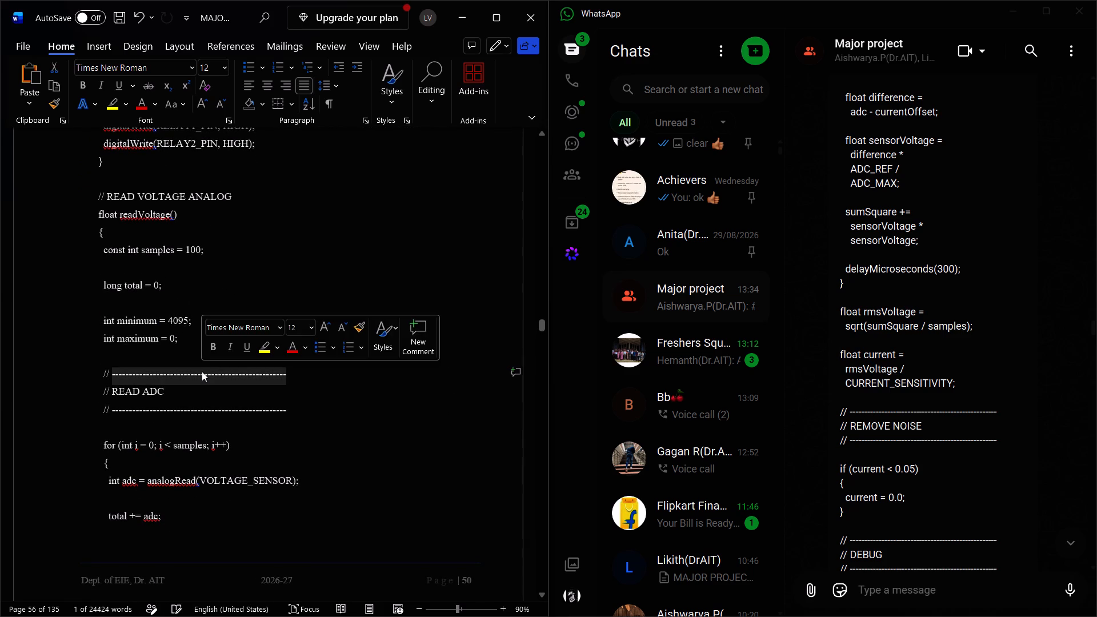
{"action": "triple_click", "coordinate": [202, 371]}
{"action": "key", "text": "BackSpace"}
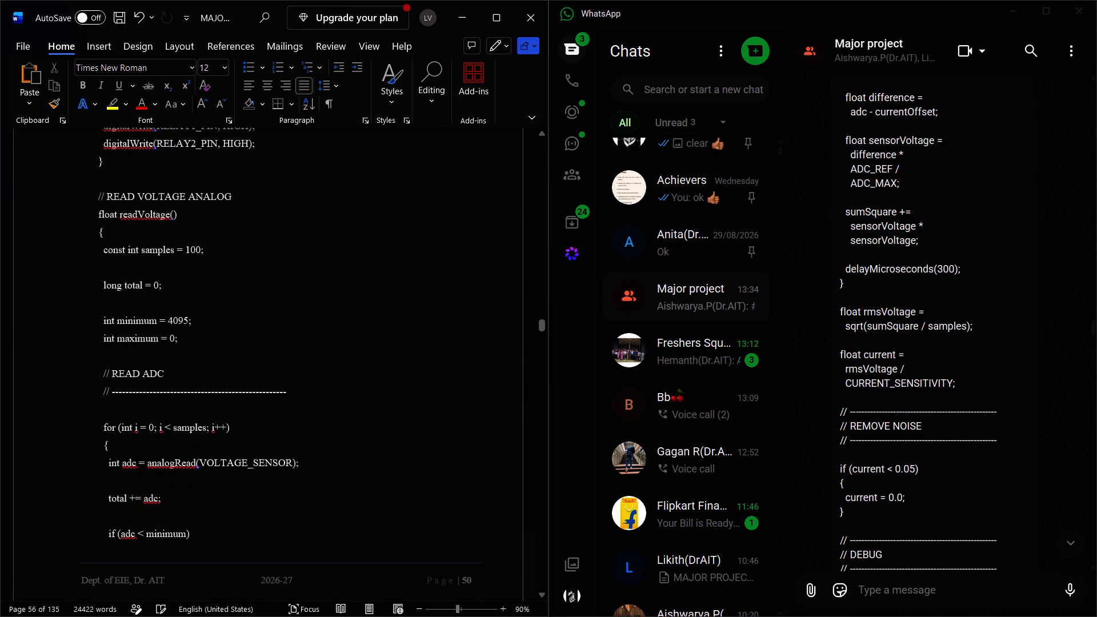
Delete the dashed separator line below the "// READ ADC" comment in the code listing.
{"action": "triple_click", "coordinate": [190, 390]}
{"action": "key", "text": "BackSpace"}
Delete the two dashed separator lines above and below the "// DEBUG ADC" comment.
{"action": "scroll", "coordinate": [169, 441], "scroll_direction": "down", "scroll_amount": 3}
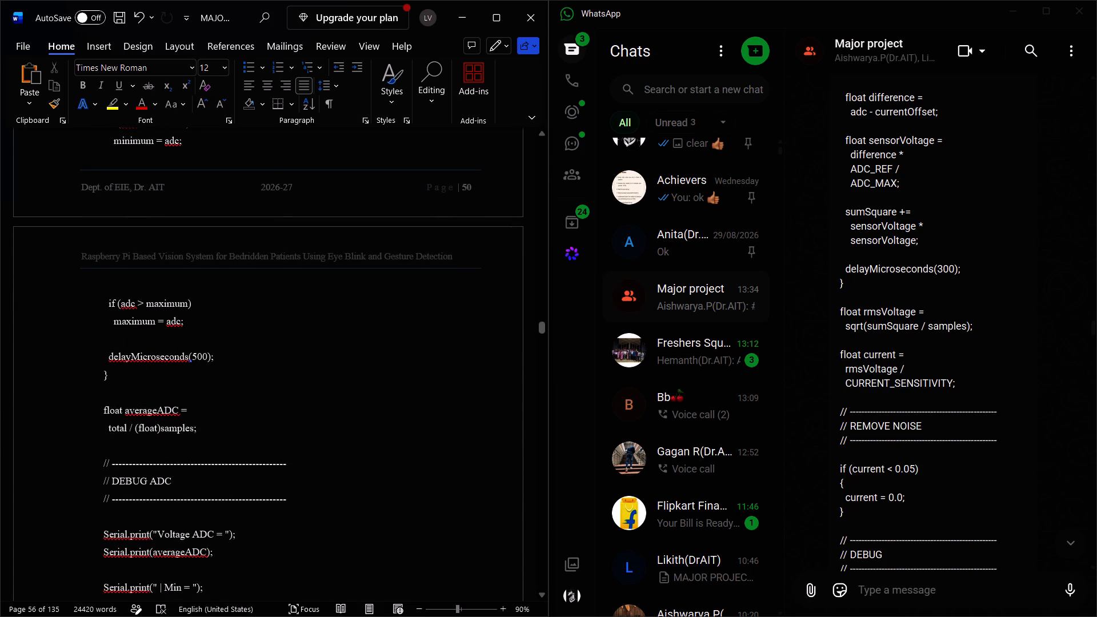
{"action": "triple_click", "coordinate": [159, 465]}
{"action": "key", "text": "BackSpace"}
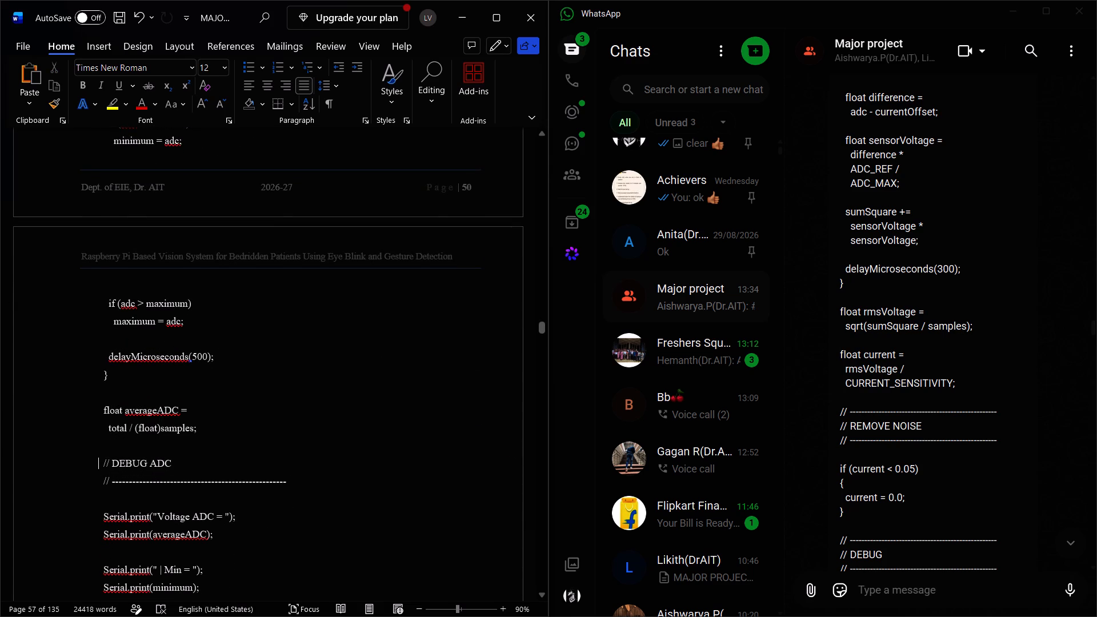
{"action": "triple_click", "coordinate": [157, 485]}
{"action": "left_click", "coordinate": [157, 485]}
{"action": "double_click", "coordinate": [157, 485]}
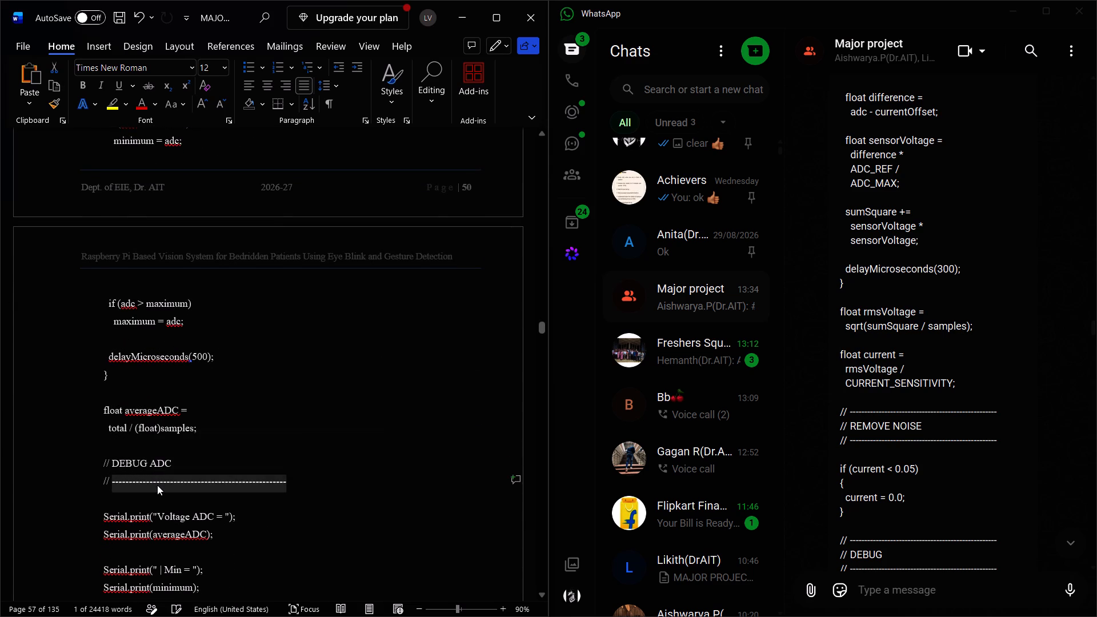
{"action": "double_click", "coordinate": [157, 485]}
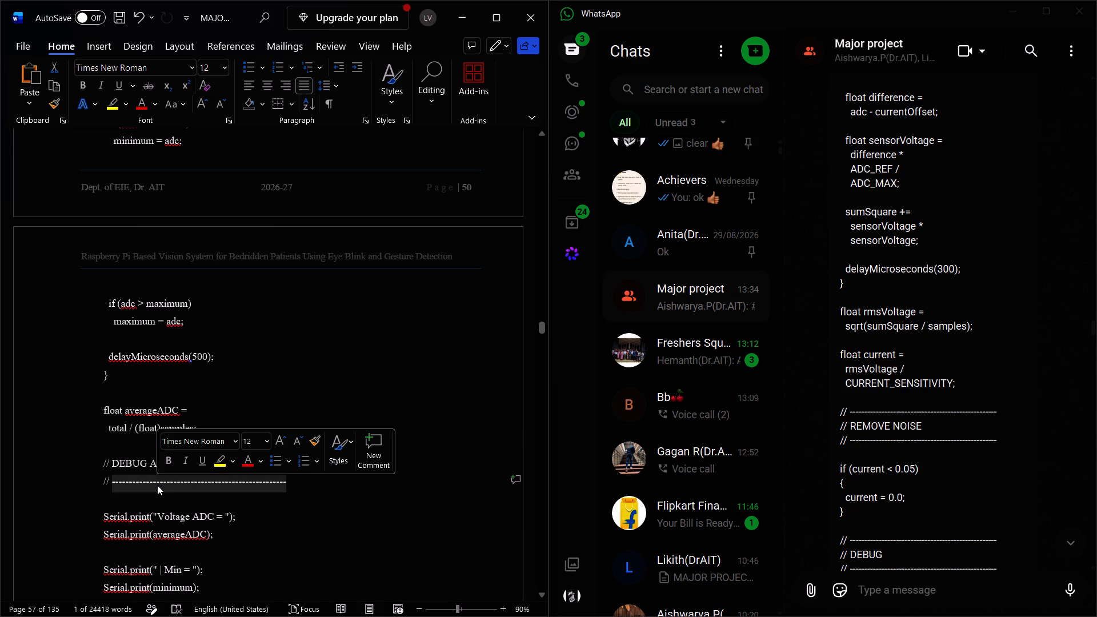
Delete the dashed separator line below the "// DEBUG ADC" comment in the code listing.
{"action": "triple_click", "coordinate": [147, 479]}
{"action": "key", "text": "BackSpace"}
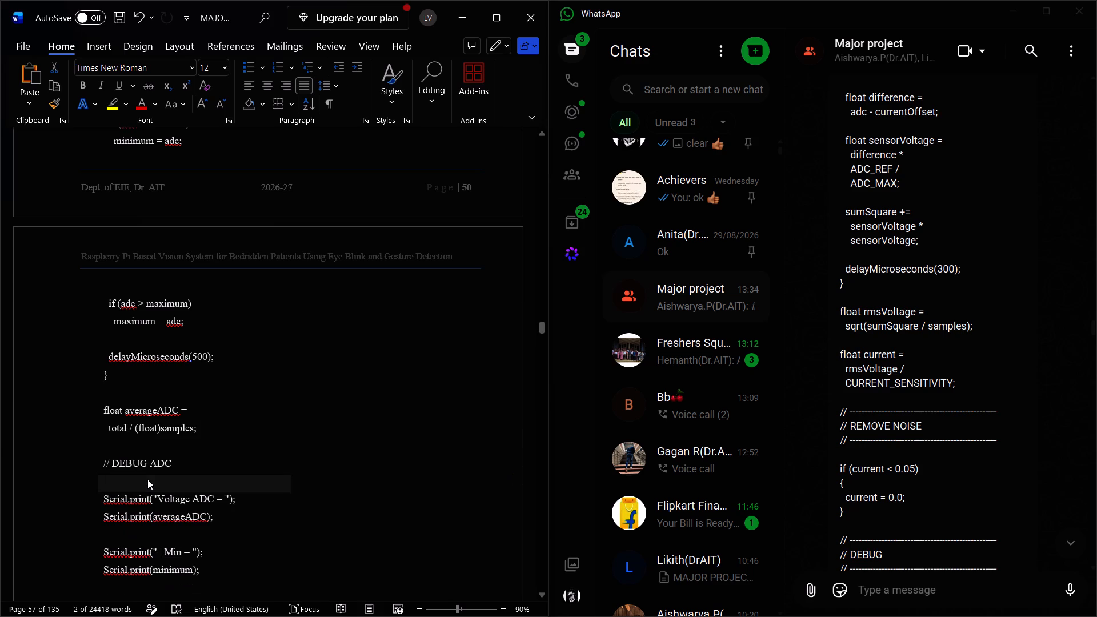
Delete the two dashed separator lines above and below the "// CONVERT ADC TO VOLTAGE" comment.
{"action": "scroll", "coordinate": [148, 500], "scroll_direction": "down", "scroll_amount": 1}
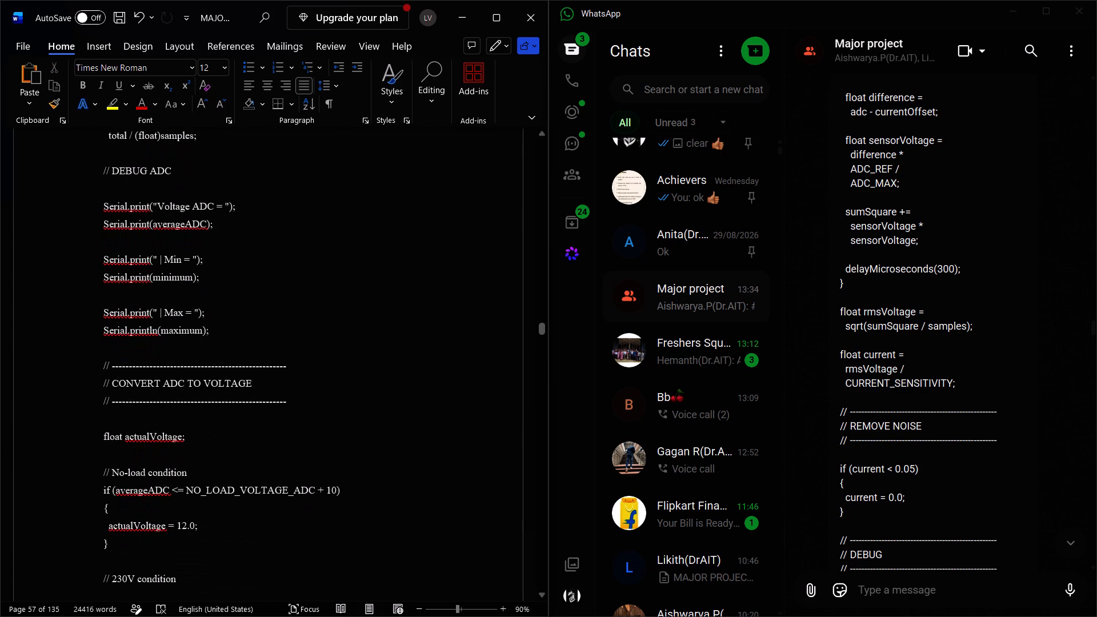
{"action": "triple_click", "coordinate": [191, 366]}
{"action": "key", "text": "BackSpace"}
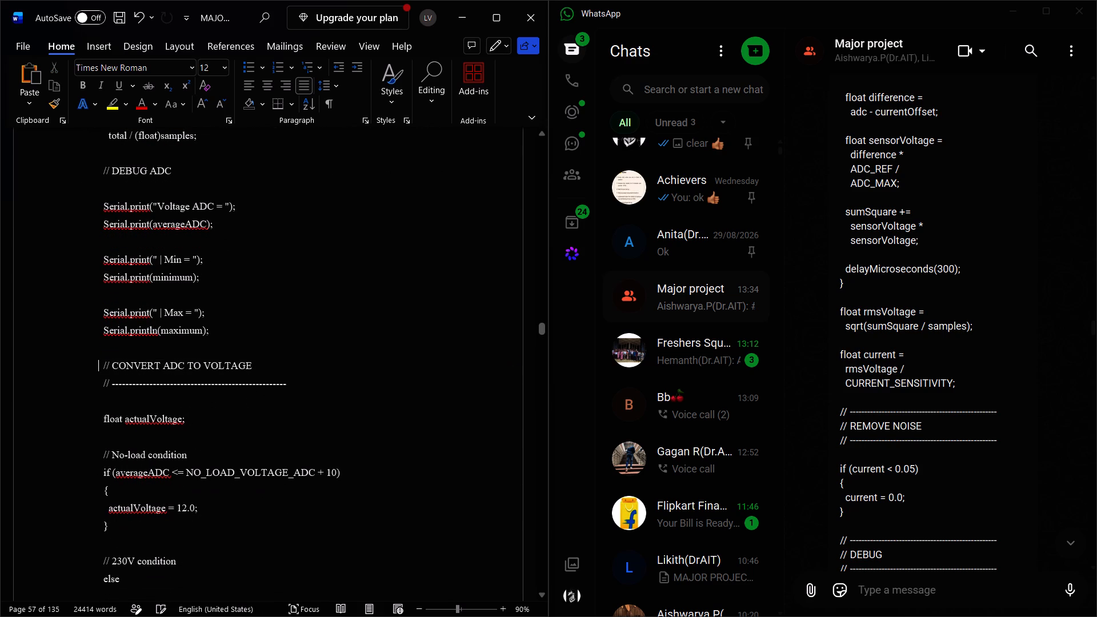
{"action": "double_click", "coordinate": [188, 384]}
{"action": "double_click", "coordinate": [188, 384]}
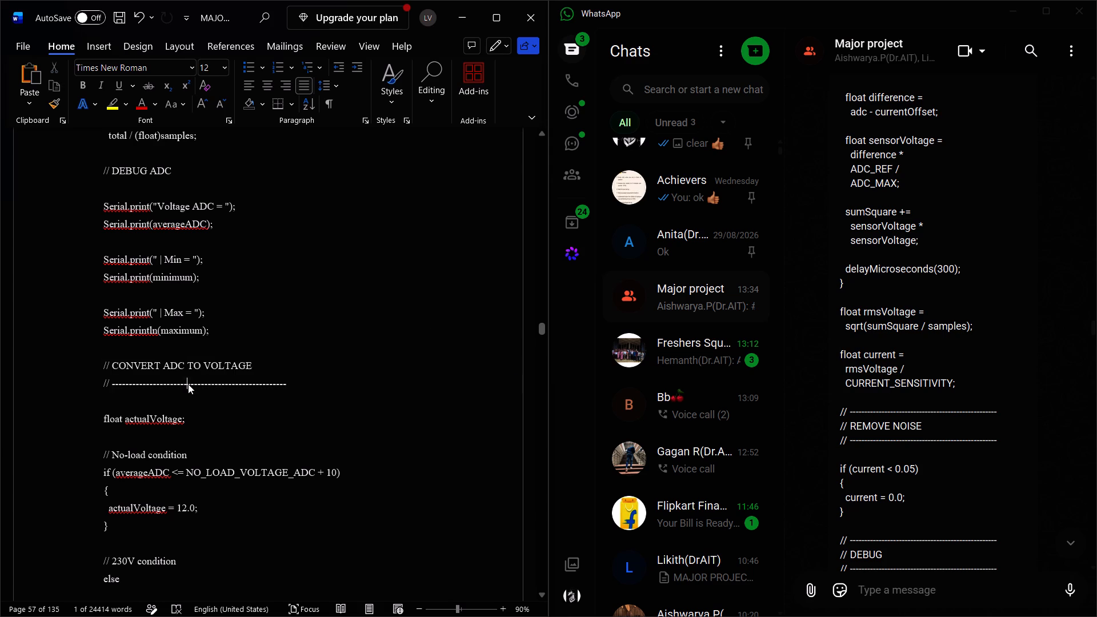
{"action": "triple_click", "coordinate": [188, 384]}
{"action": "key", "text": "BackSpace"}
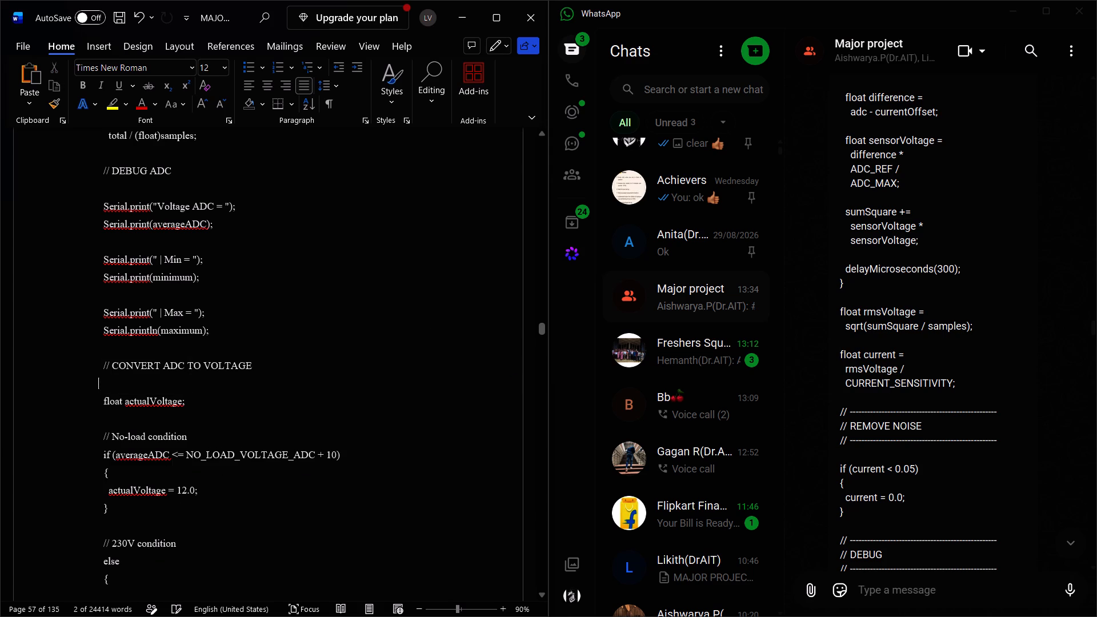
Delete the two dashed separator lines above and below the "// LIMIT" comment.
{"action": "scroll", "coordinate": [185, 409], "scroll_direction": "down", "scroll_amount": 4}
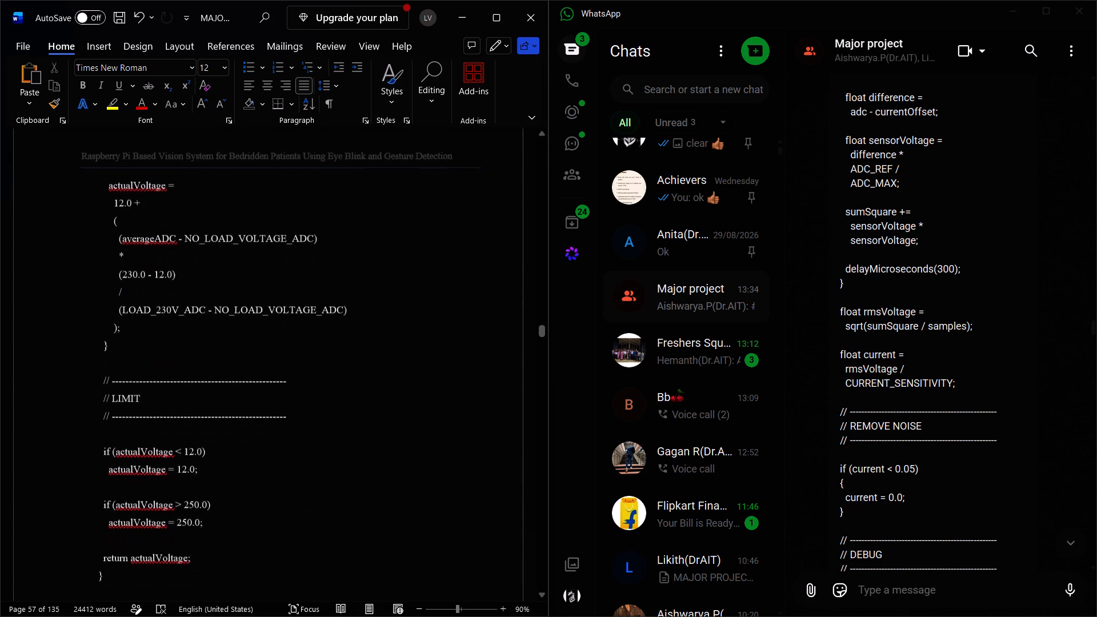
{"action": "triple_click", "coordinate": [185, 379]}
{"action": "key", "text": "BackSpace"}
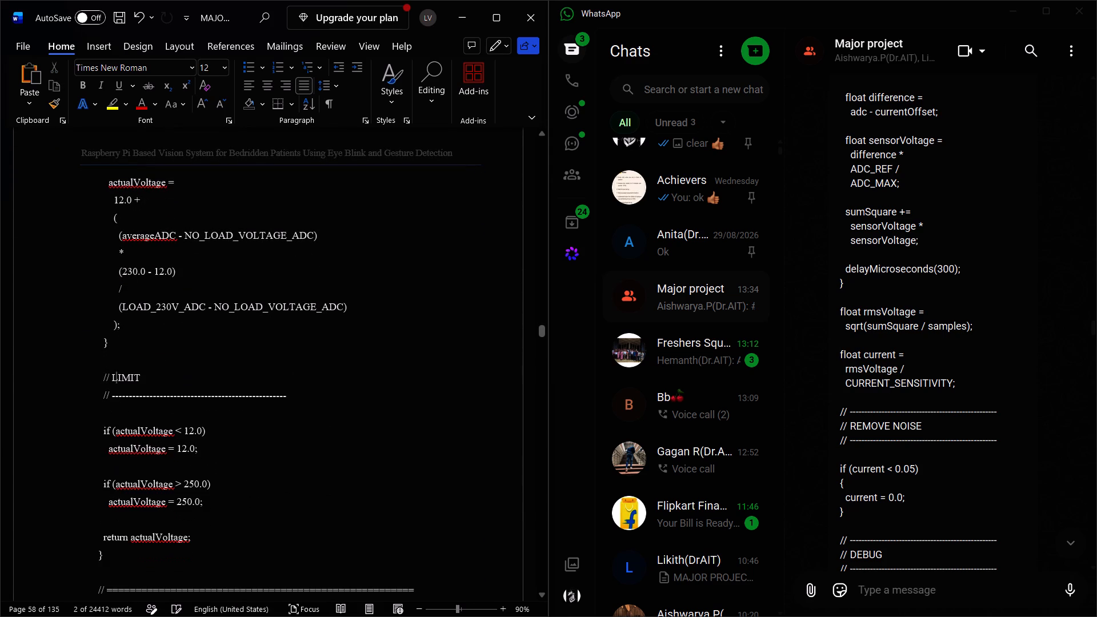
{"action": "triple_click", "coordinate": [183, 394]}
{"action": "key", "text": "BackSpace"}
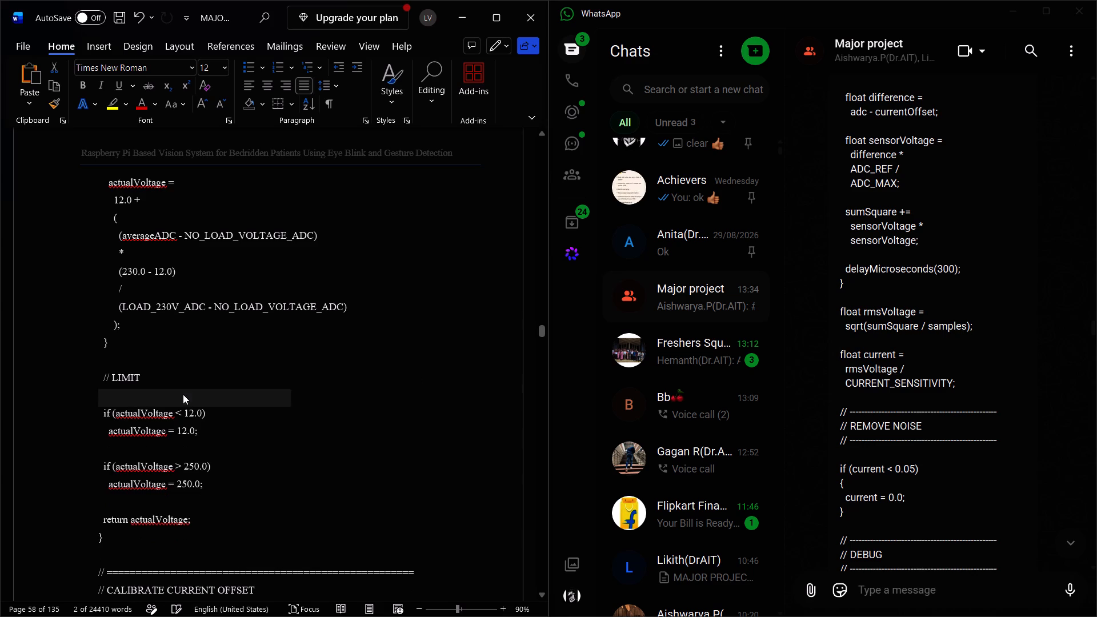
Delete the two equals-sign separator lines above and below the "// CALIBRATE CURRENT OFFSET" comment.
{"action": "scroll", "coordinate": [178, 420], "scroll_direction": "down", "scroll_amount": 1}
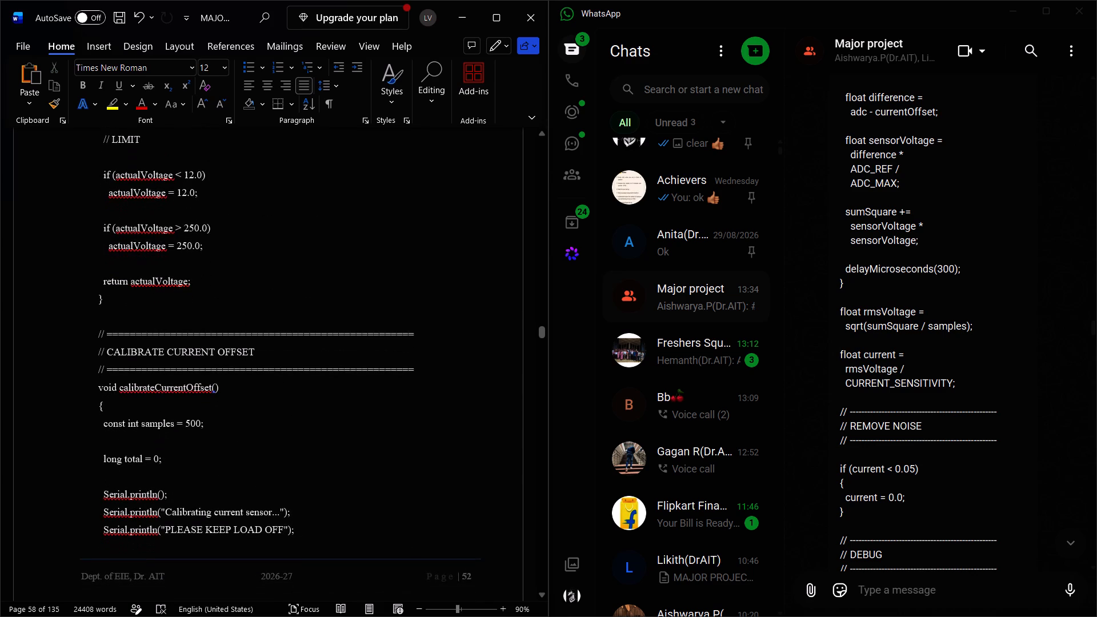
{"action": "triple_click", "coordinate": [184, 331]}
{"action": "key", "text": "BackSpace"}
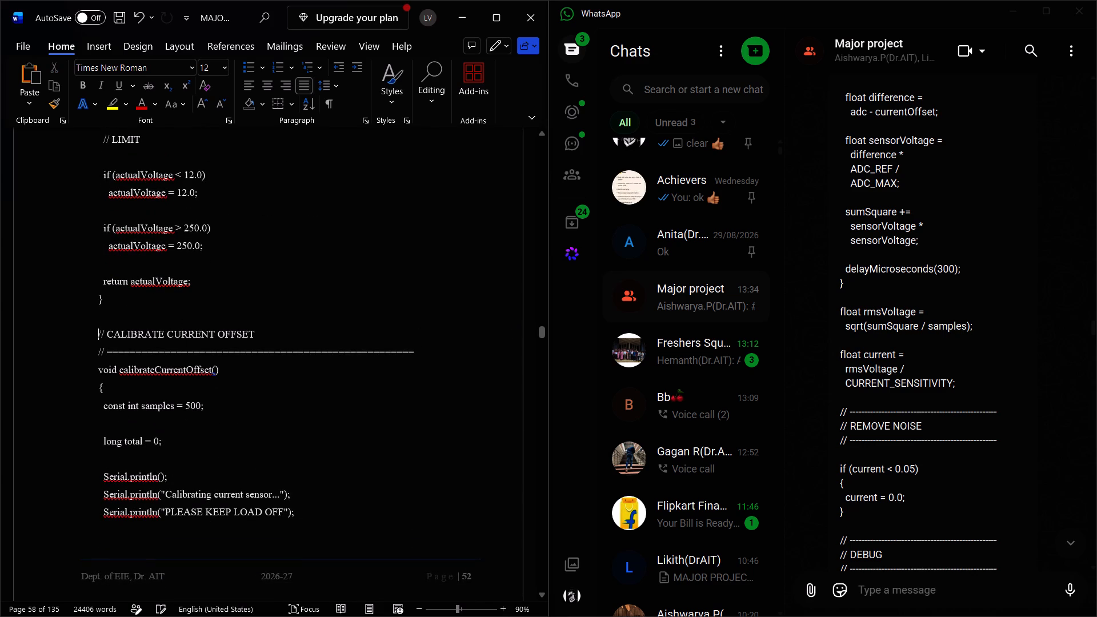
{"action": "triple_click", "coordinate": [184, 350]}
{"action": "key", "text": "BackSpace"}
Delete the two equals-sign separator lines above and below the "// READ CURRENT" comment.
{"action": "scroll", "coordinate": [174, 376], "scroll_direction": "down", "scroll_amount": 1}
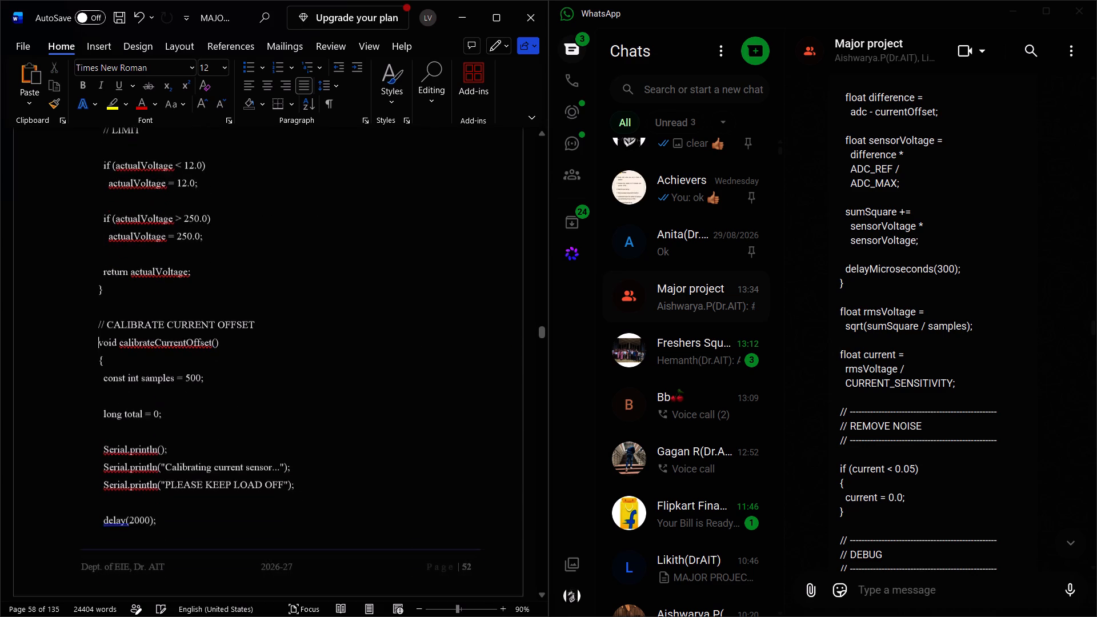
{"action": "scroll", "coordinate": [174, 376], "scroll_direction": "down", "scroll_amount": 2}
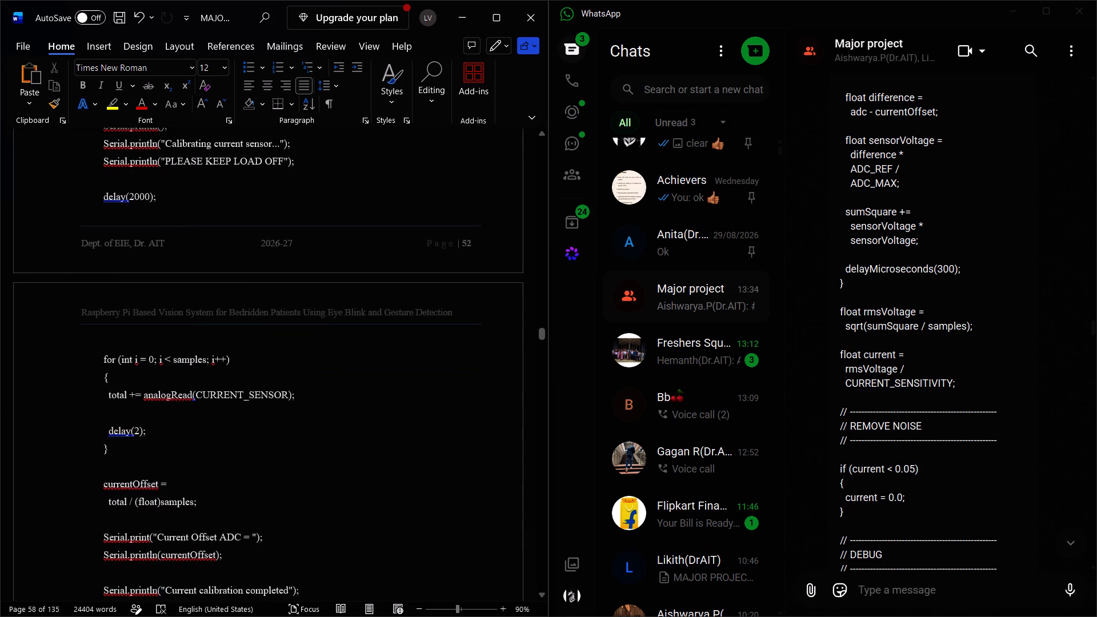
{"action": "scroll", "coordinate": [174, 376], "scroll_direction": "down", "scroll_amount": 1}
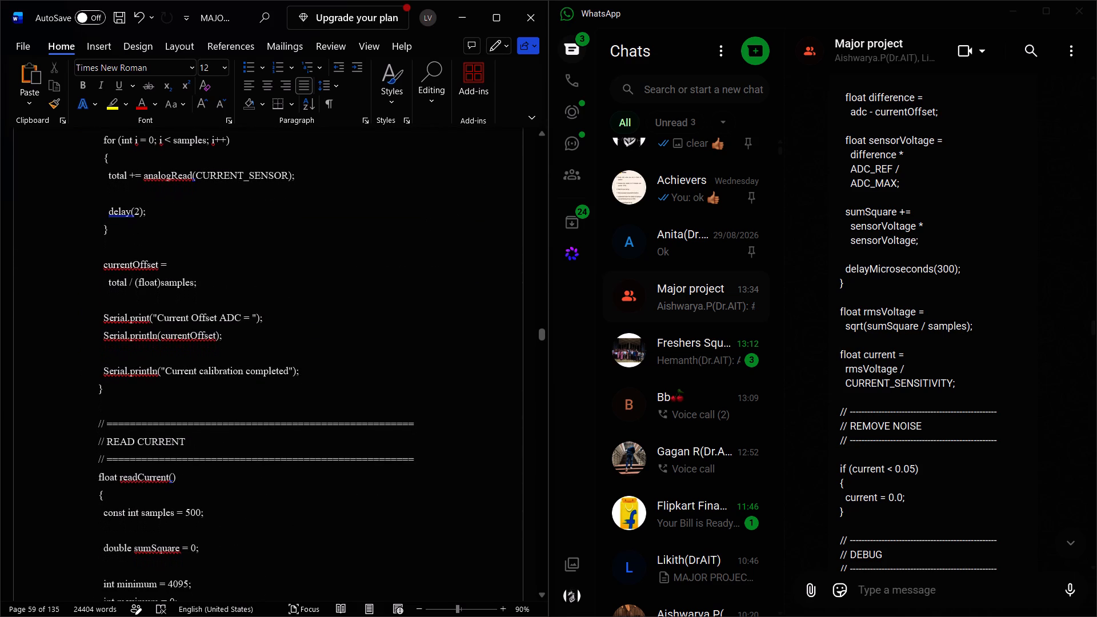
{"action": "triple_click", "coordinate": [186, 424]}
{"action": "key", "text": "BackSpace"}
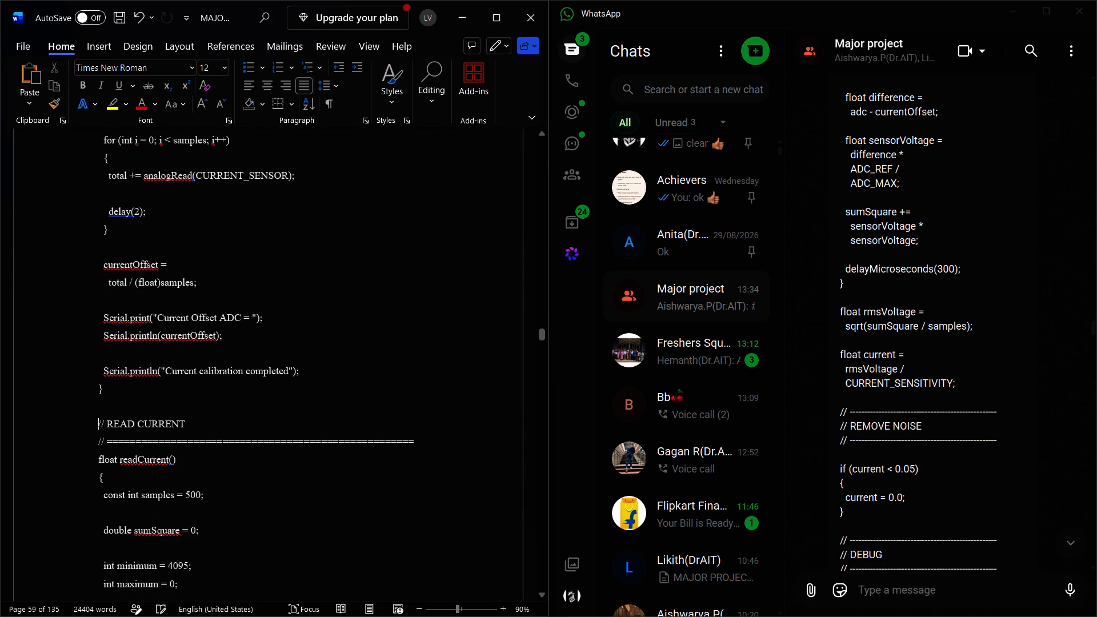
{"action": "triple_click", "coordinate": [189, 440]}
{"action": "key", "text": "BackSpace"}
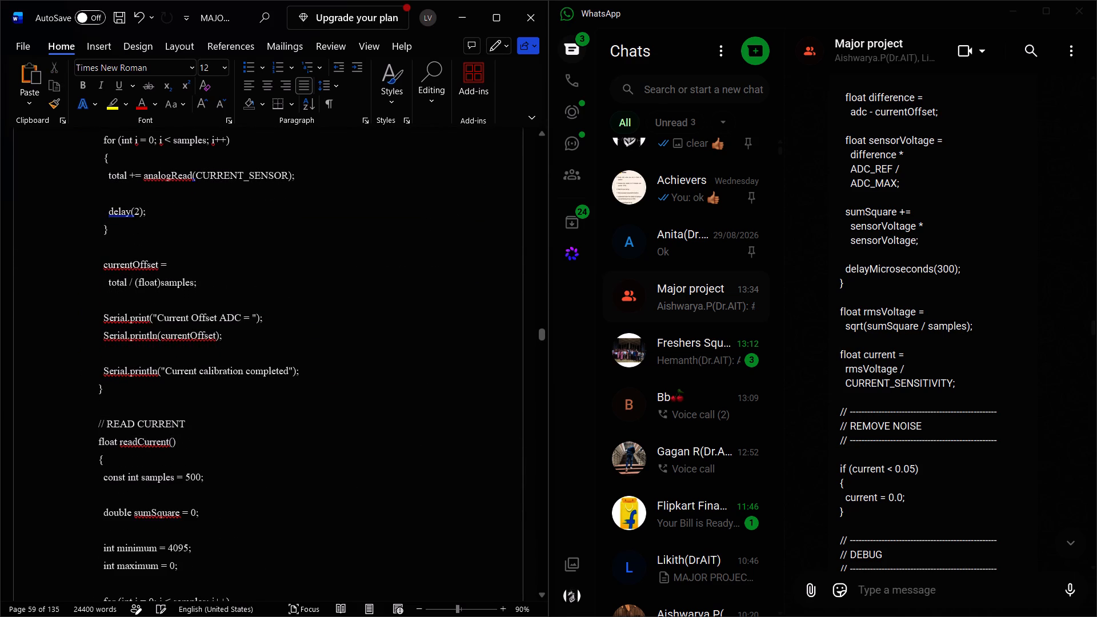
Delete the two dashed separator lines above and below the "// REMOVE NOISE" comment in the readCurrent() code.
{"action": "scroll", "coordinate": [185, 468], "scroll_direction": "down", "scroll_amount": 4}
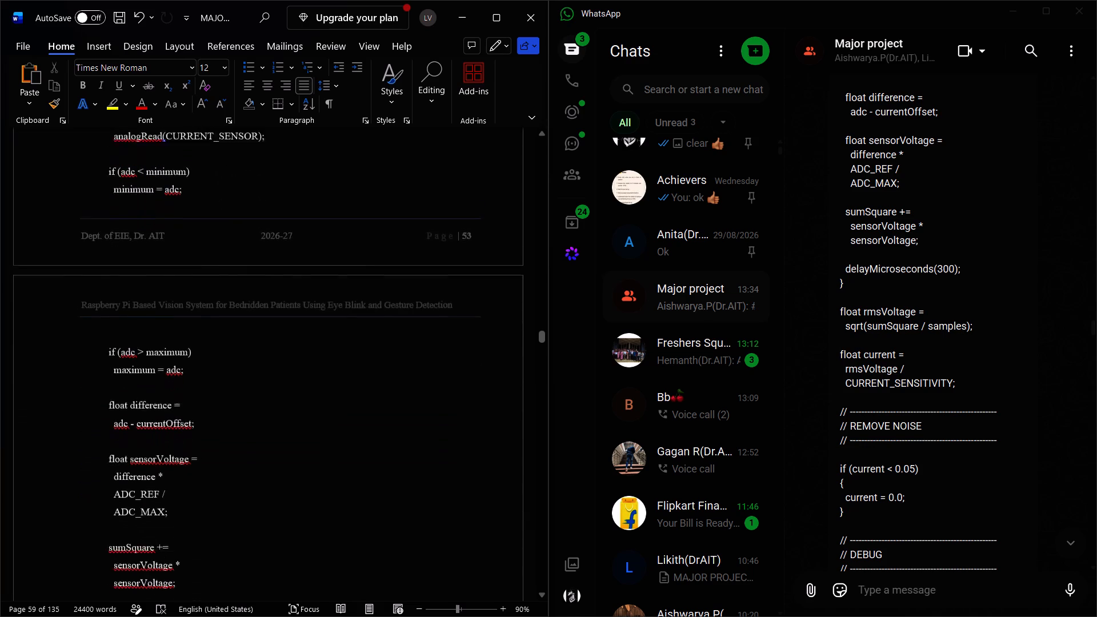
{"action": "scroll", "coordinate": [185, 468], "scroll_direction": "down", "scroll_amount": 2}
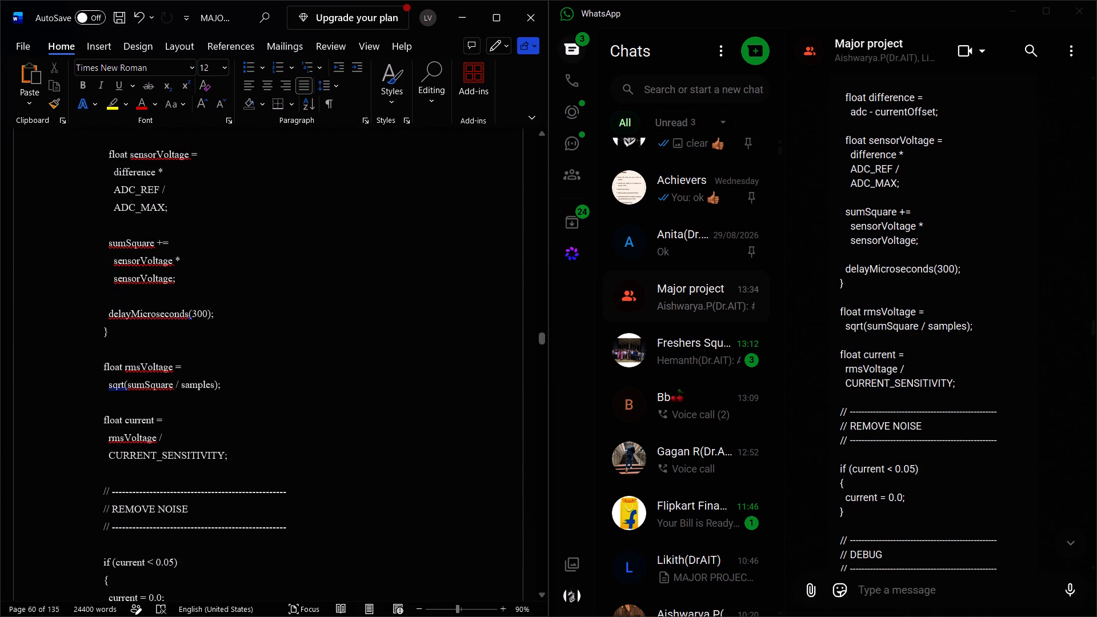
{"action": "triple_click", "coordinate": [181, 496]}
{"action": "key", "text": "BackSpace"}
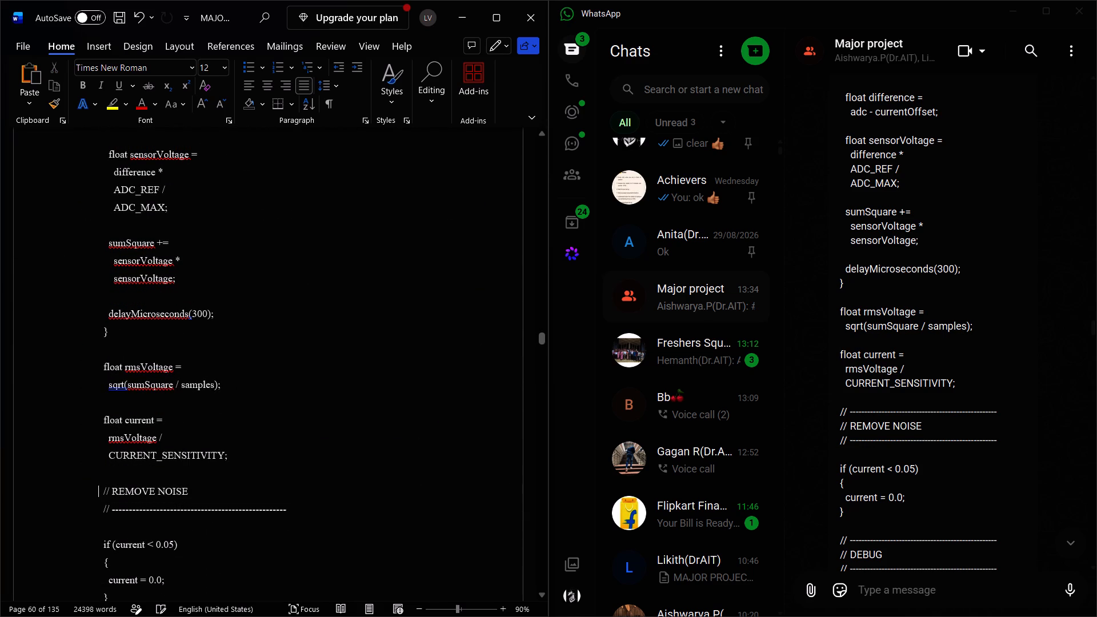
{"action": "triple_click", "coordinate": [181, 507]}
{"action": "key", "text": "BackSpace"}
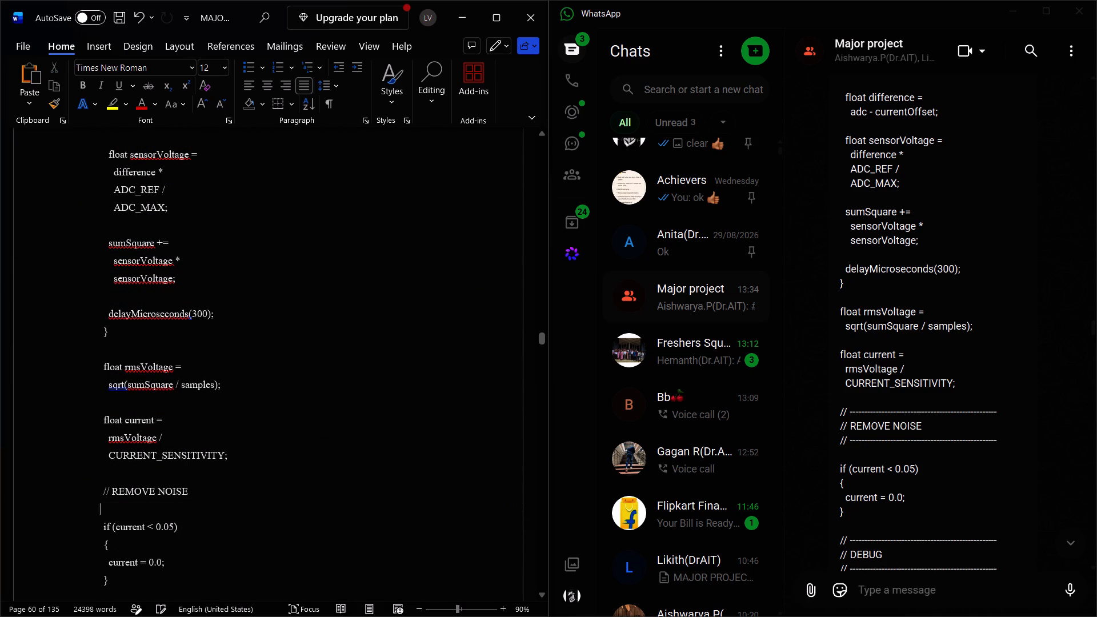
Delete the two dashed separator lines above and below the "// DEBUG" comment that follows the noise-removal block.
{"action": "scroll", "coordinate": [178, 526], "scroll_direction": "down", "scroll_amount": 1}
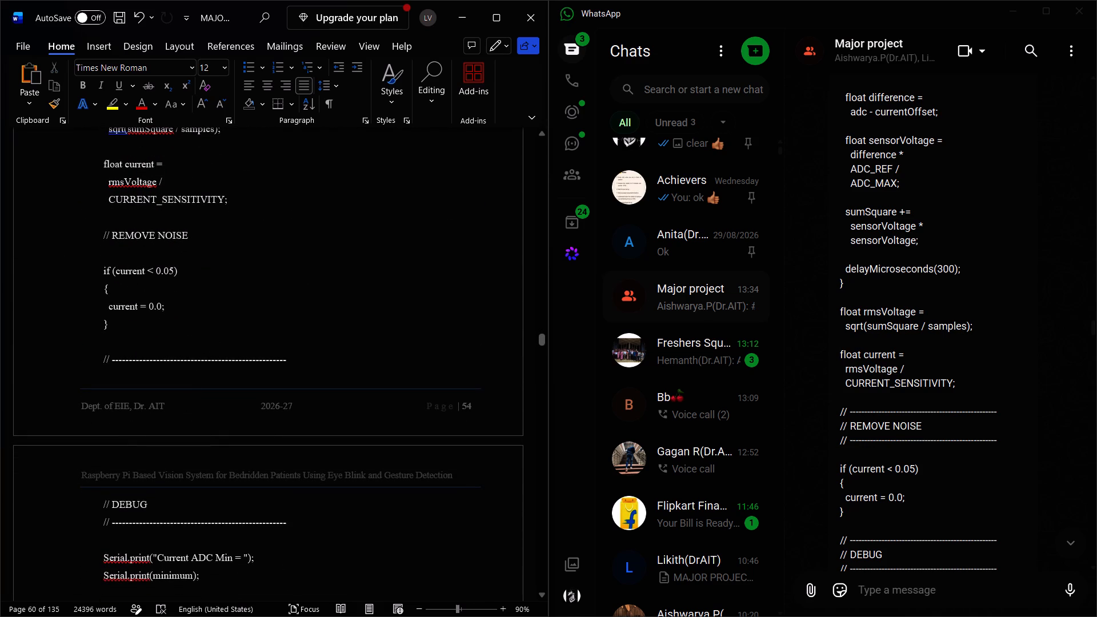
{"action": "triple_click", "coordinate": [186, 359]}
{"action": "left_click", "coordinate": [186, 359]}
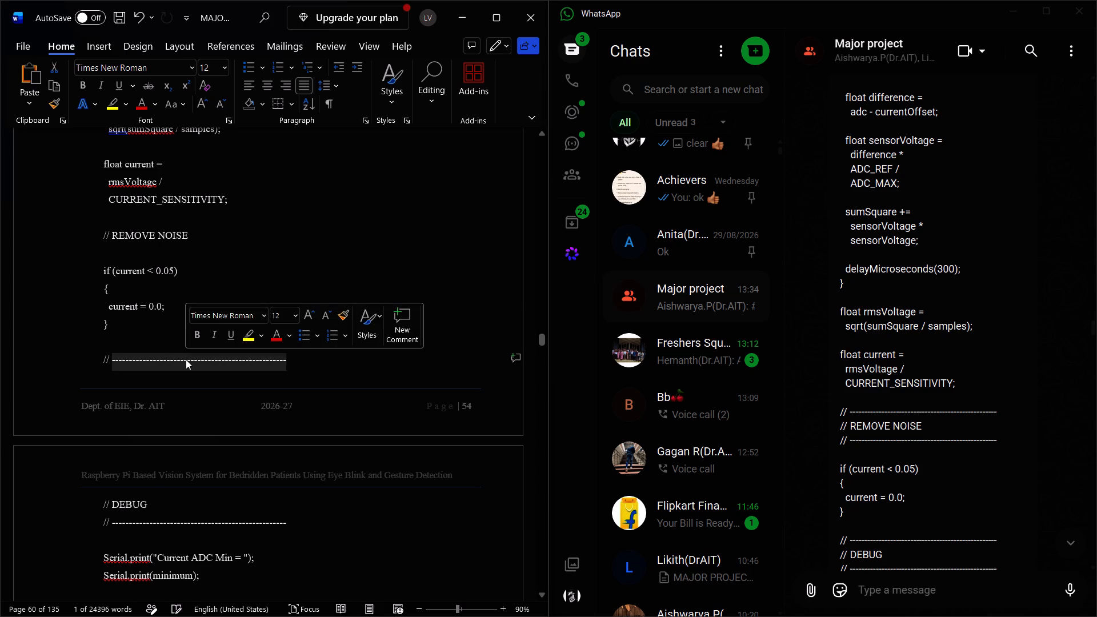
{"action": "double_click", "coordinate": [186, 359]}
{"action": "triple_click", "coordinate": [186, 359]}
{"action": "key", "text": "BackSpace"}
{"action": "triple_click", "coordinate": [182, 503]}
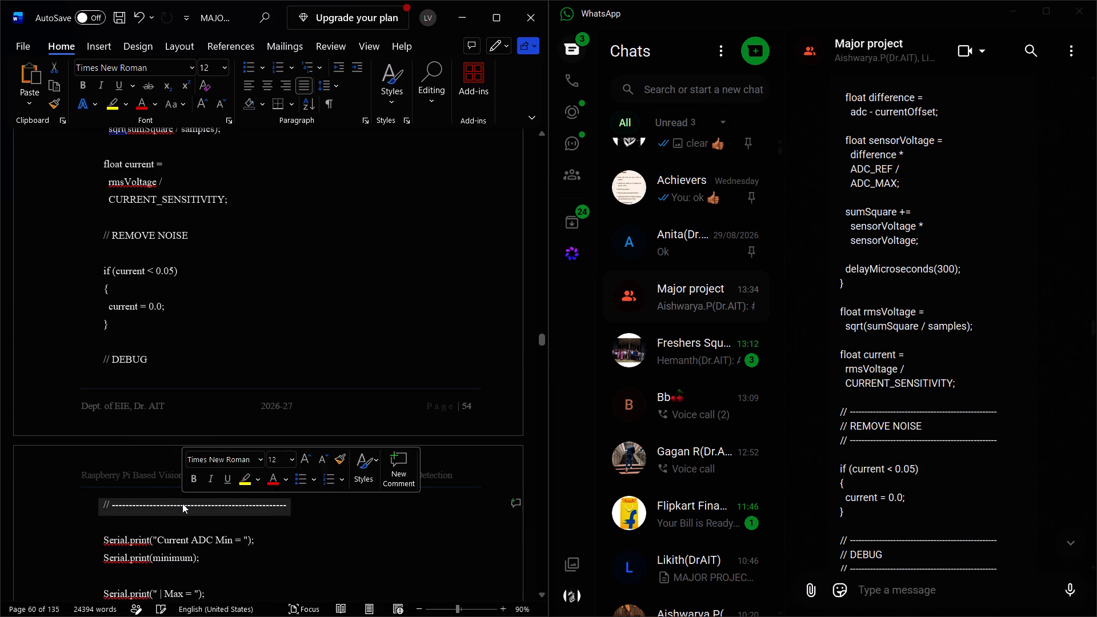
{"action": "key", "text": "BackSpace"}
Delete the two equals-sign separator lines above and below the "// POWER" comment.
{"action": "scroll", "coordinate": [181, 529], "scroll_direction": "down", "scroll_amount": 2}
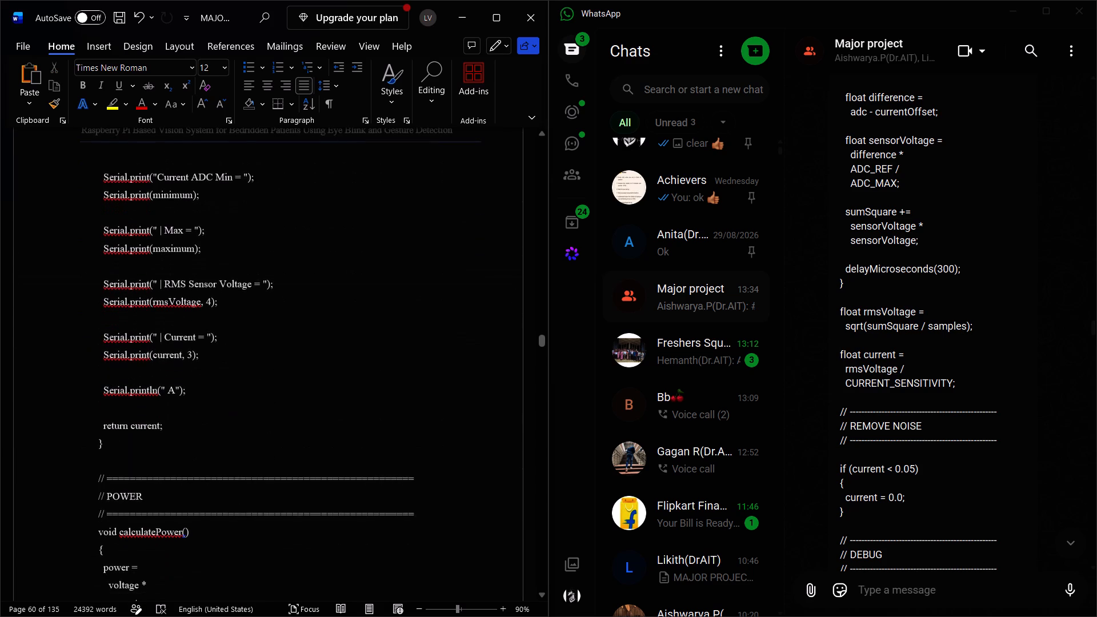
{"action": "triple_click", "coordinate": [184, 479]}
{"action": "key", "text": "BackSpace"}
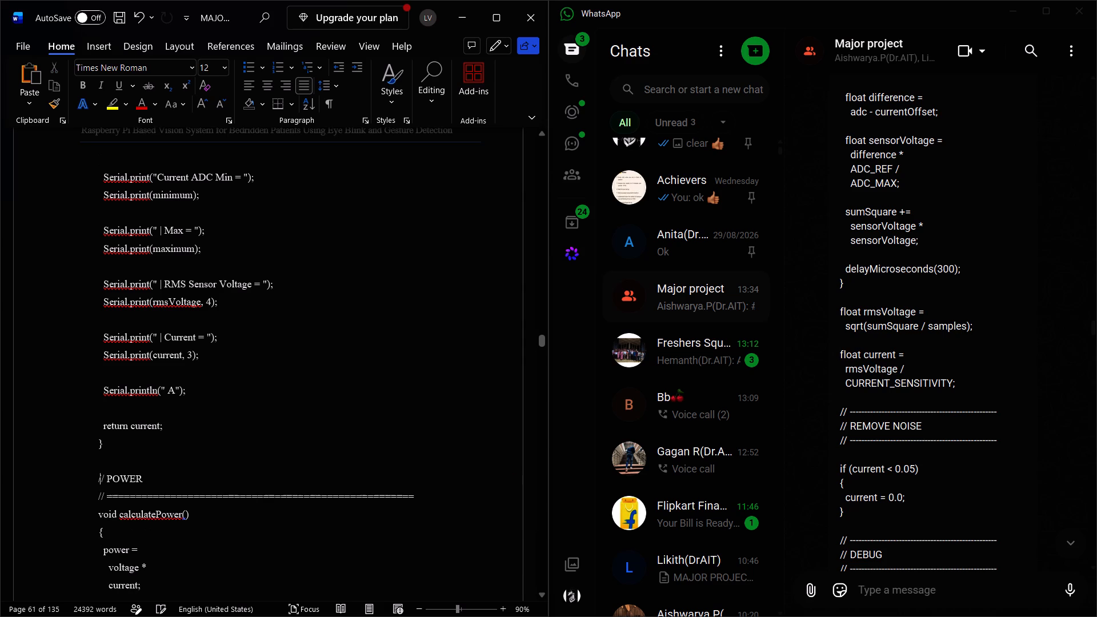
{"action": "triple_click", "coordinate": [186, 496]}
{"action": "key", "text": "BackSpace"}
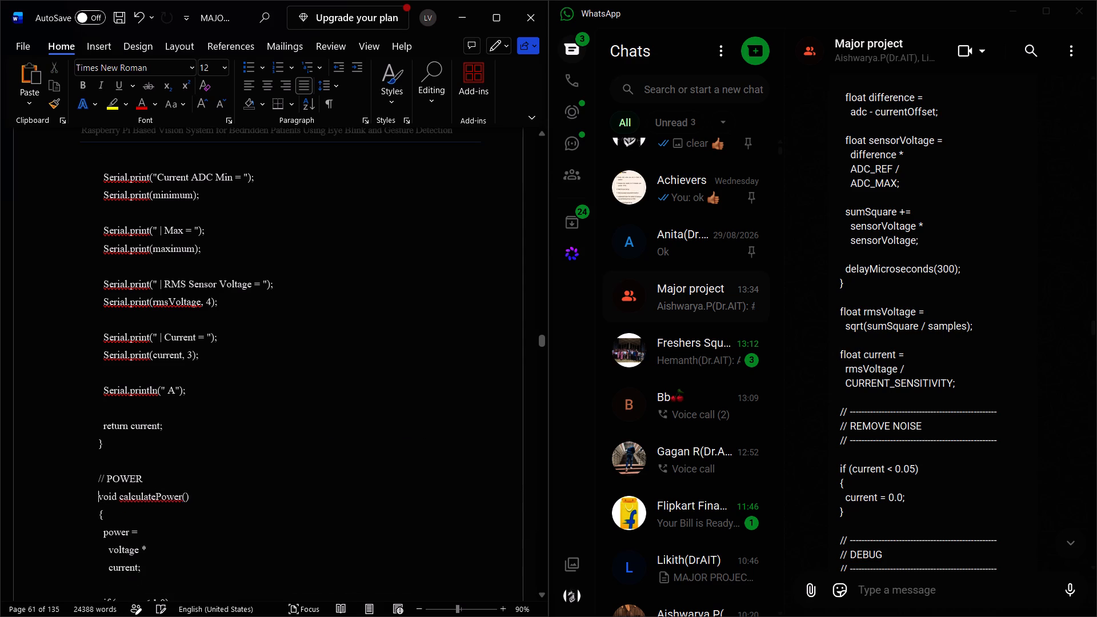
Delete the two equals-sign separator lines above and below the "// ENERGY" comment.
{"action": "scroll", "coordinate": [184, 526], "scroll_direction": "down", "scroll_amount": 1}
{"action": "triple_click", "coordinate": [185, 434]}
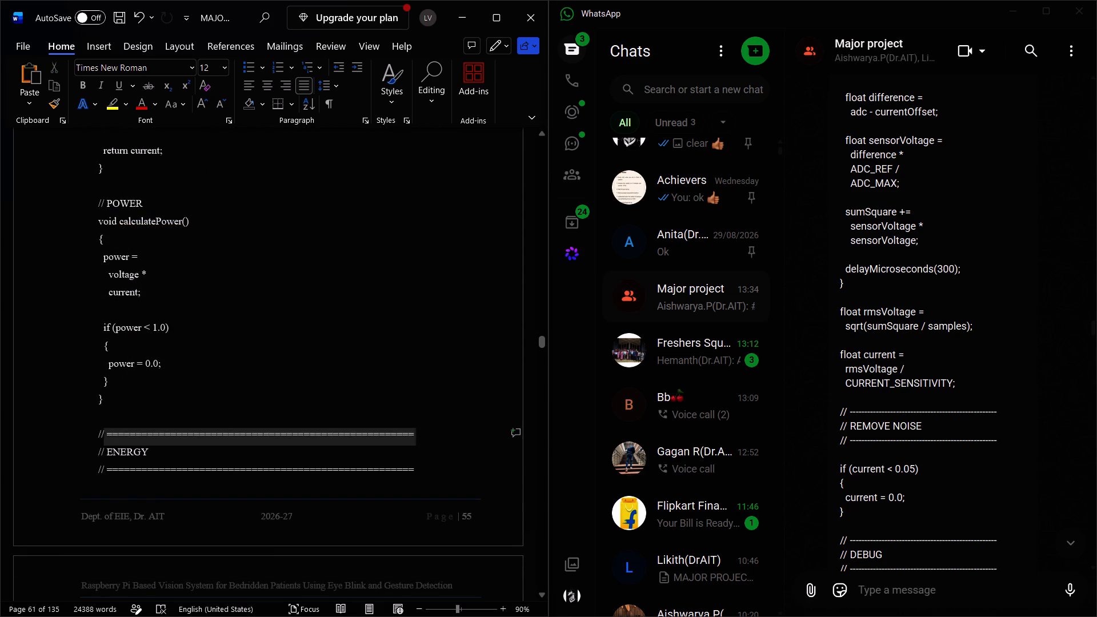
{"action": "key", "text": "BackSpace"}
{"action": "triple_click", "coordinate": [183, 451]}
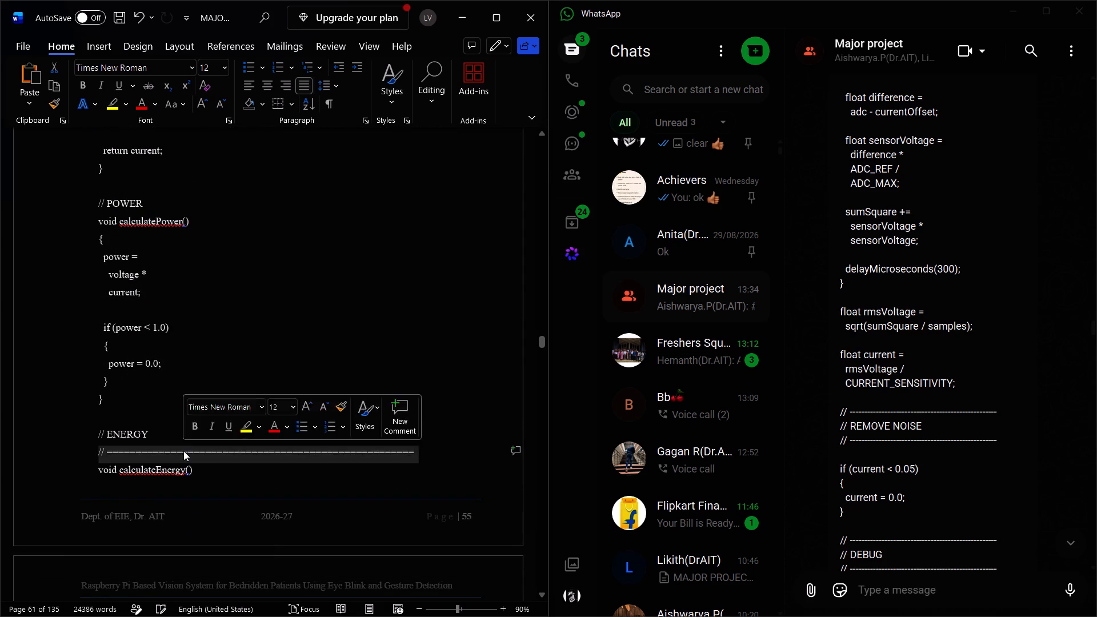
{"action": "key", "text": "BackSpace"}
Delete the equals-sign separator line above the "// LCD" comment that precedes updateLCD().
{"action": "scroll", "coordinate": [181, 477], "scroll_direction": "down", "scroll_amount": 2}
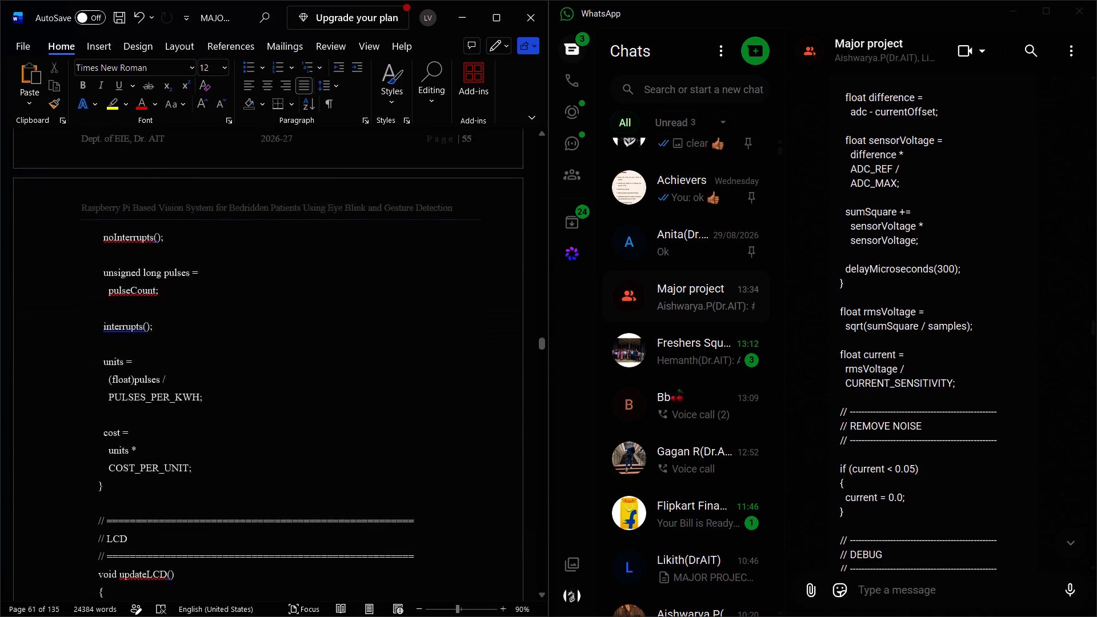
{"action": "scroll", "coordinate": [181, 477], "scroll_direction": "down", "scroll_amount": 1}
{"action": "triple_click", "coordinate": [181, 406]}
{"action": "key", "text": "BackSpace"}
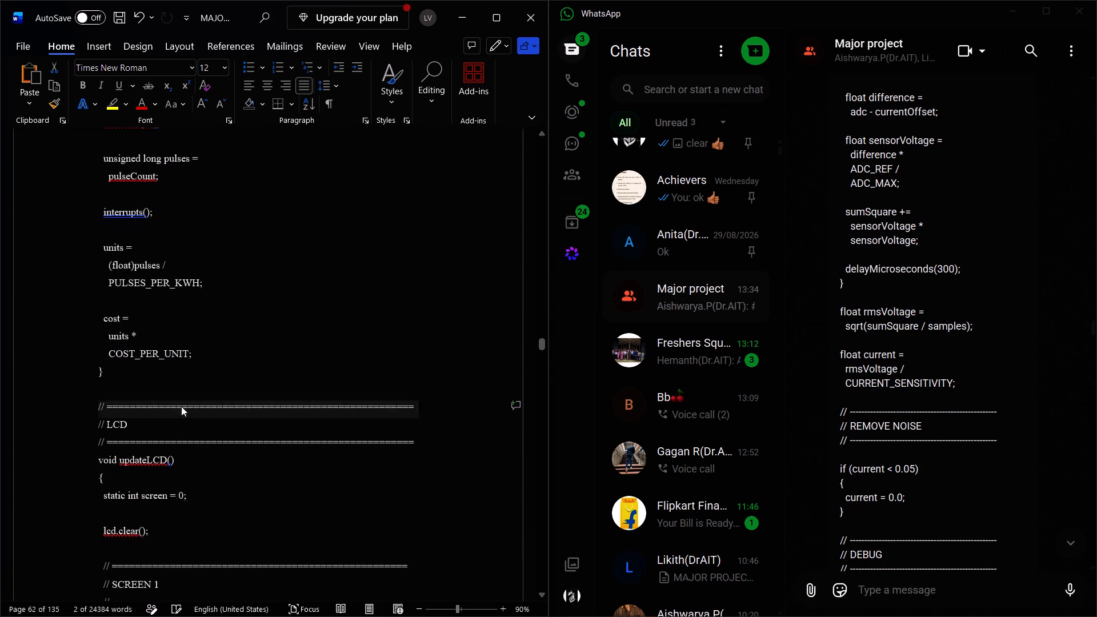
Delete the equals-sign separator line below the "// LCD" comment, directly above void updateLCD().
{"action": "triple_click", "coordinate": [179, 423]}
{"action": "key", "text": "BackSpace"}
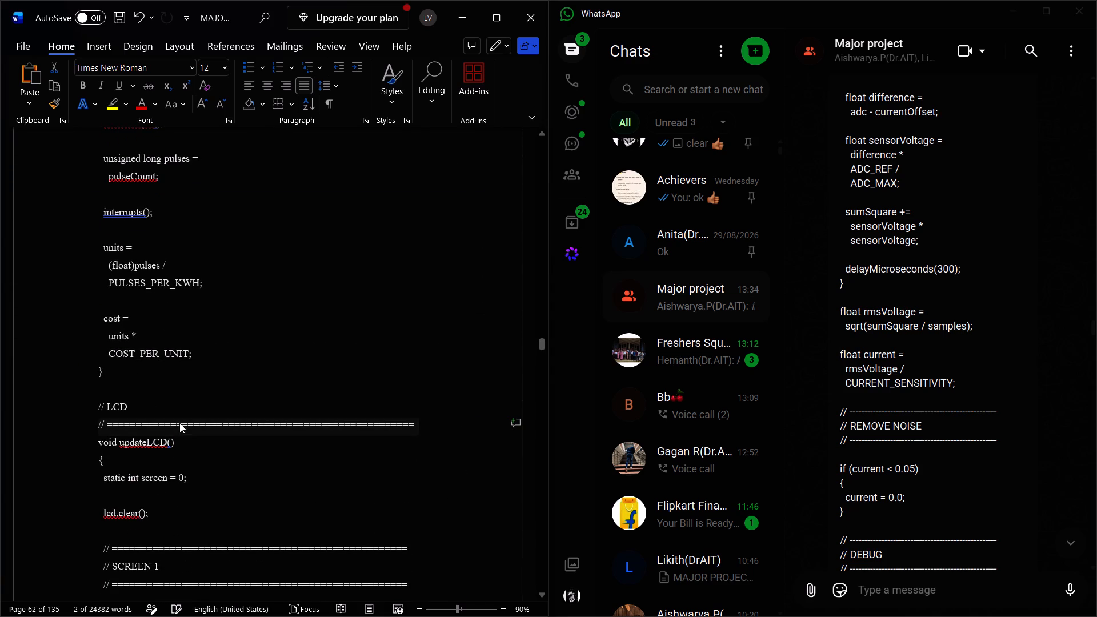
Delete the two equals-sign separator lines above and below the "// SCREEN 1" comment in updateLCD().
{"action": "triple_click", "coordinate": [174, 532]}
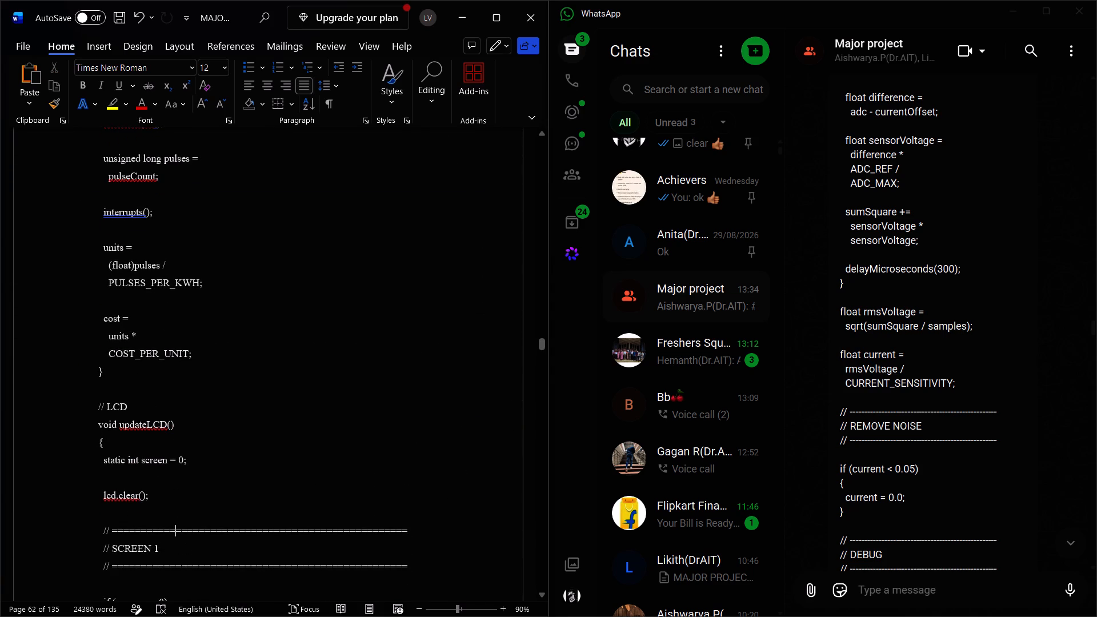
{"action": "left_click", "coordinate": [174, 532]}
{"action": "triple_click", "coordinate": [174, 532]}
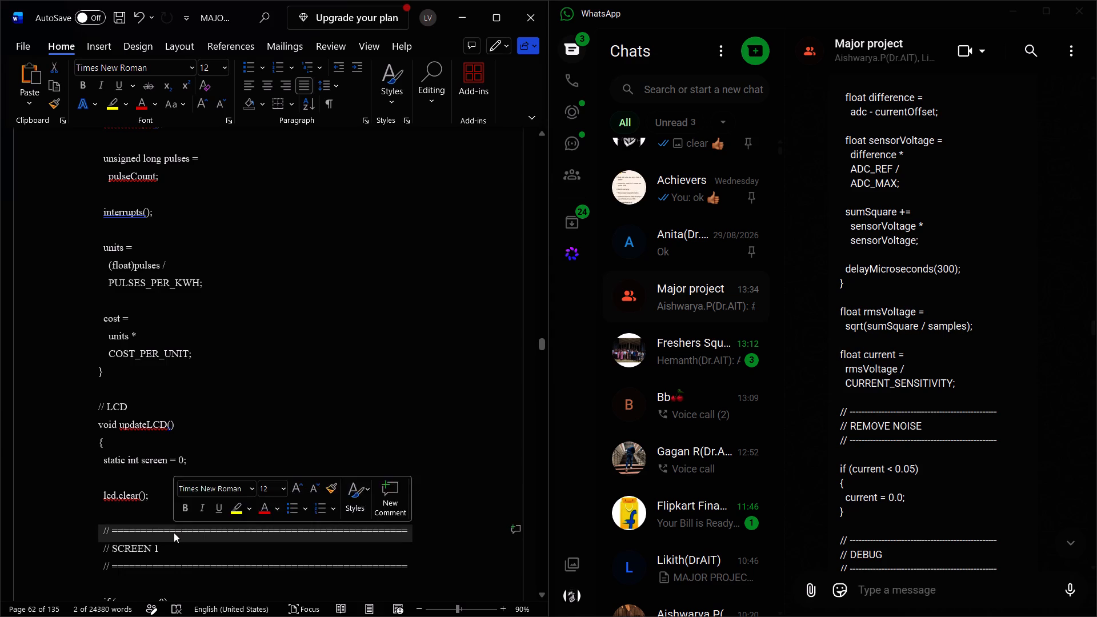
{"action": "key", "text": "BackSpace"}
{"action": "triple_click", "coordinate": [174, 547]}
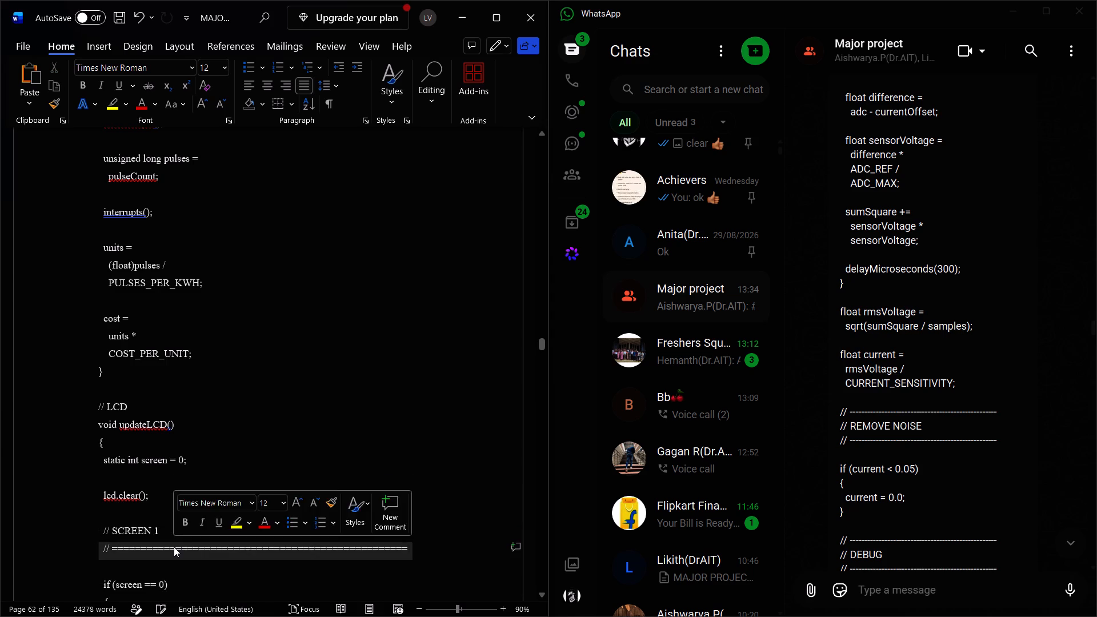
{"action": "key", "text": "BackSpace"}
Delete the two equals-sign separator lines above and below the "// SCREEN 2" comment in updateLCD().
{"action": "scroll", "coordinate": [172, 563], "scroll_direction": "down", "scroll_amount": 2}
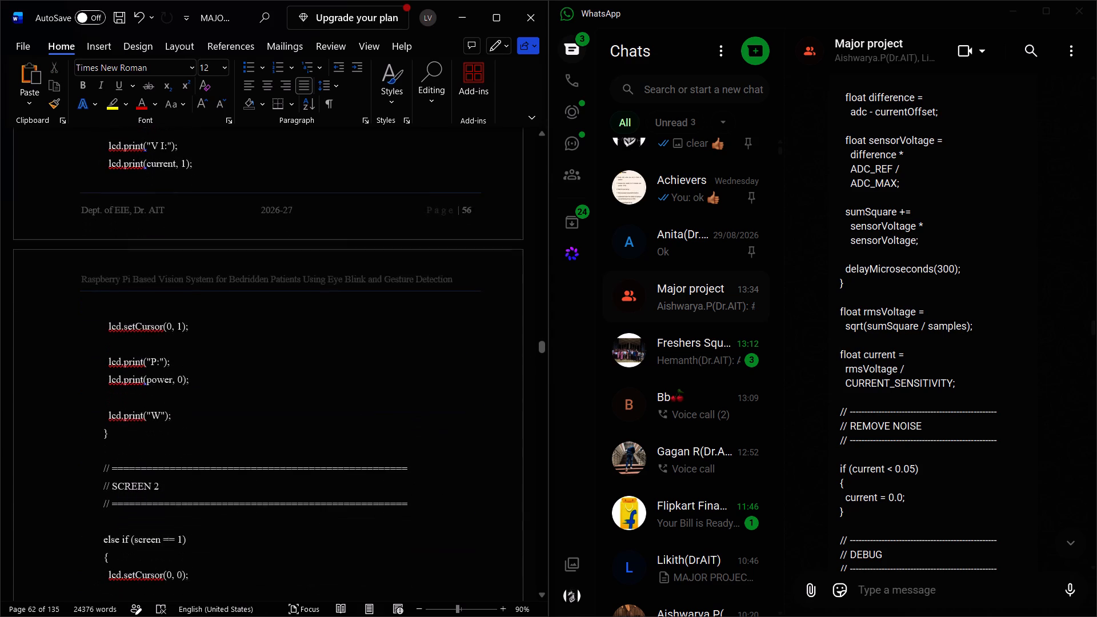
{"action": "scroll", "coordinate": [172, 563], "scroll_direction": "down", "scroll_amount": 1}
{"action": "triple_click", "coordinate": [210, 460]}
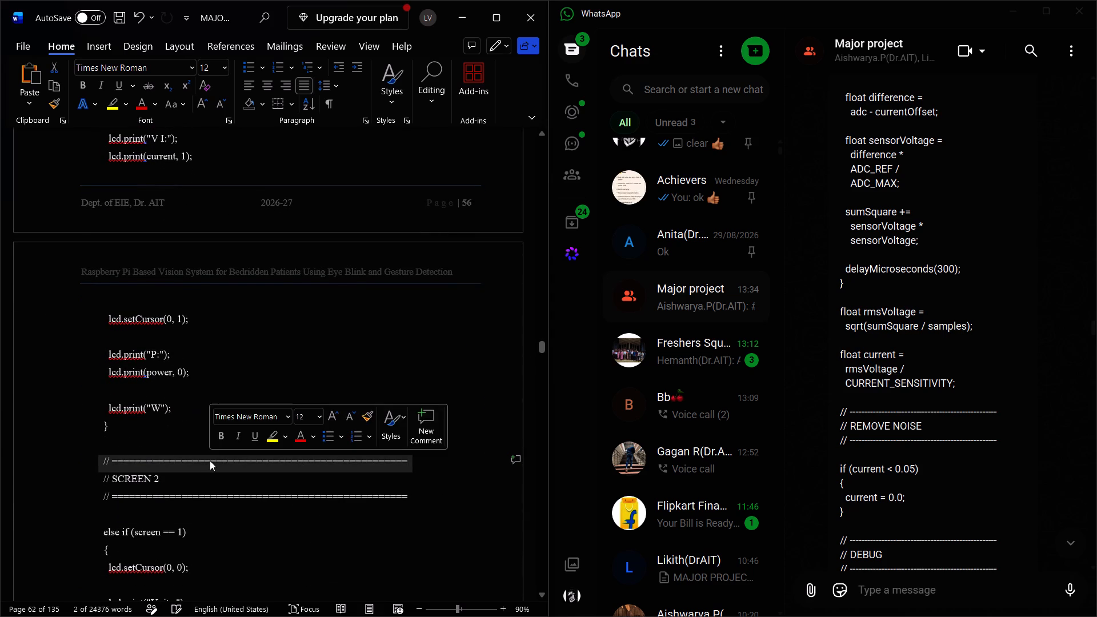
{"action": "key", "text": "BackSpace"}
{"action": "triple_click", "coordinate": [209, 476]}
{"action": "key", "text": "BackSpace"}
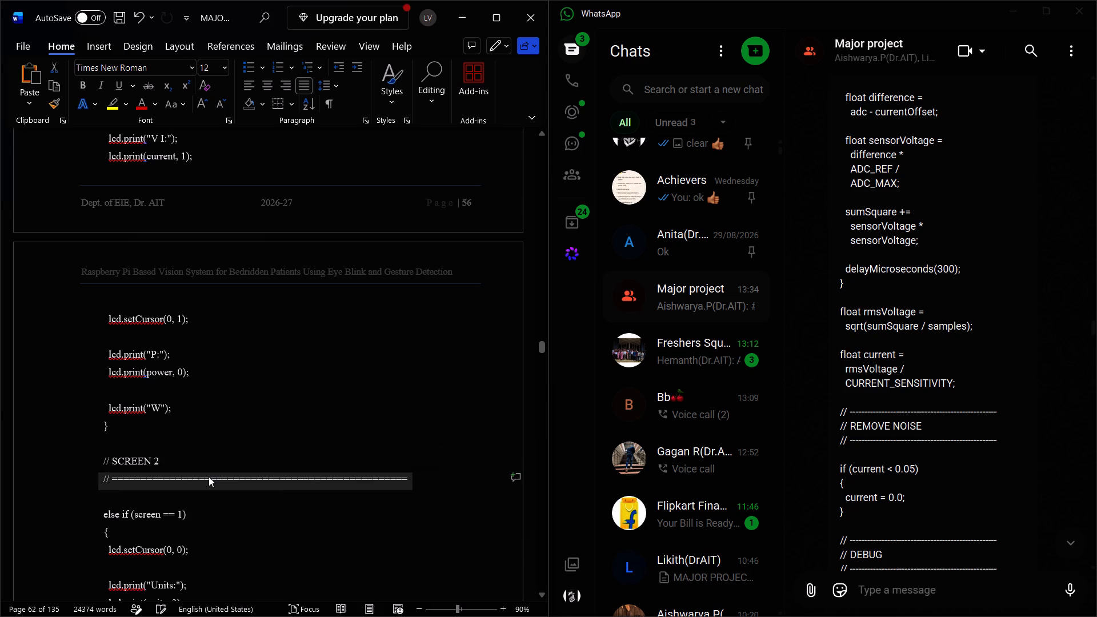
Delete the two equals-sign separator lines above and below the "// SCREEN 3" comment in updateLCD().
{"action": "scroll", "coordinate": [203, 494], "scroll_direction": "down", "scroll_amount": 1}
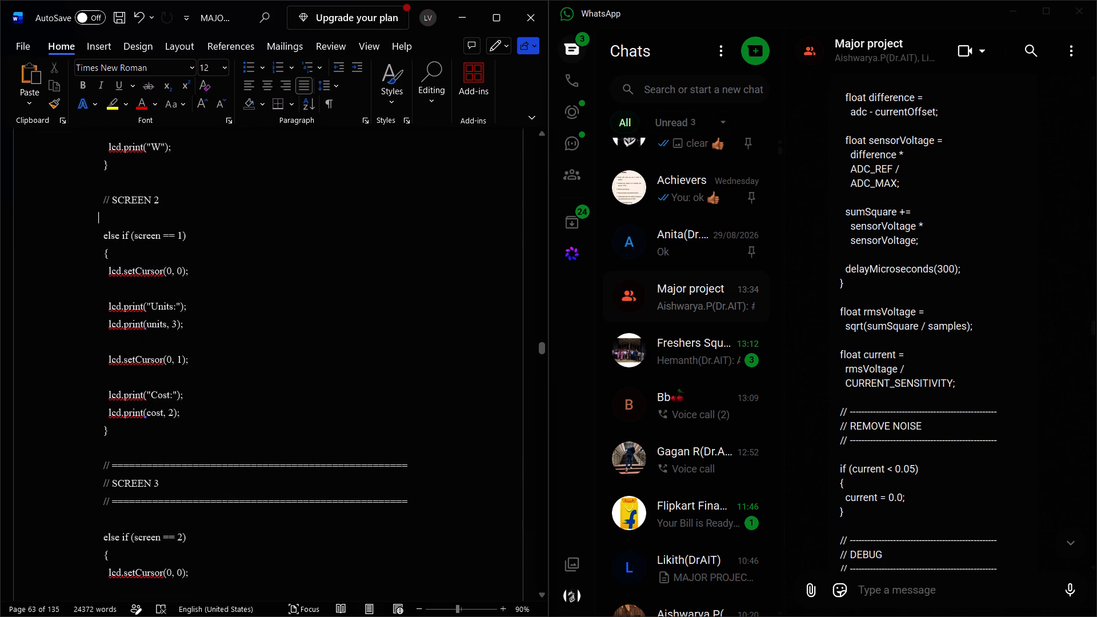
{"action": "triple_click", "coordinate": [213, 464]}
{"action": "key", "text": "BackSpace"}
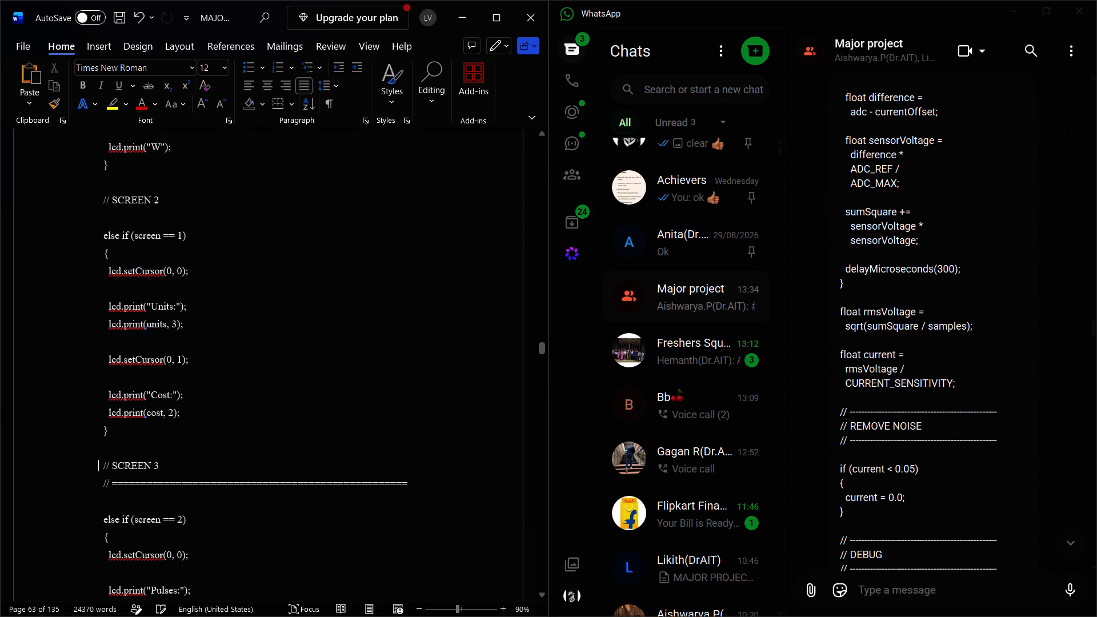
{"action": "triple_click", "coordinate": [210, 482]}
{"action": "key", "text": "BackSpace"}
Delete the two equals-sign separator lines above and below the "// SERIAL MONITOR" comment that precedes updateSerial().
{"action": "scroll", "coordinate": [195, 509], "scroll_direction": "down", "scroll_amount": 1}
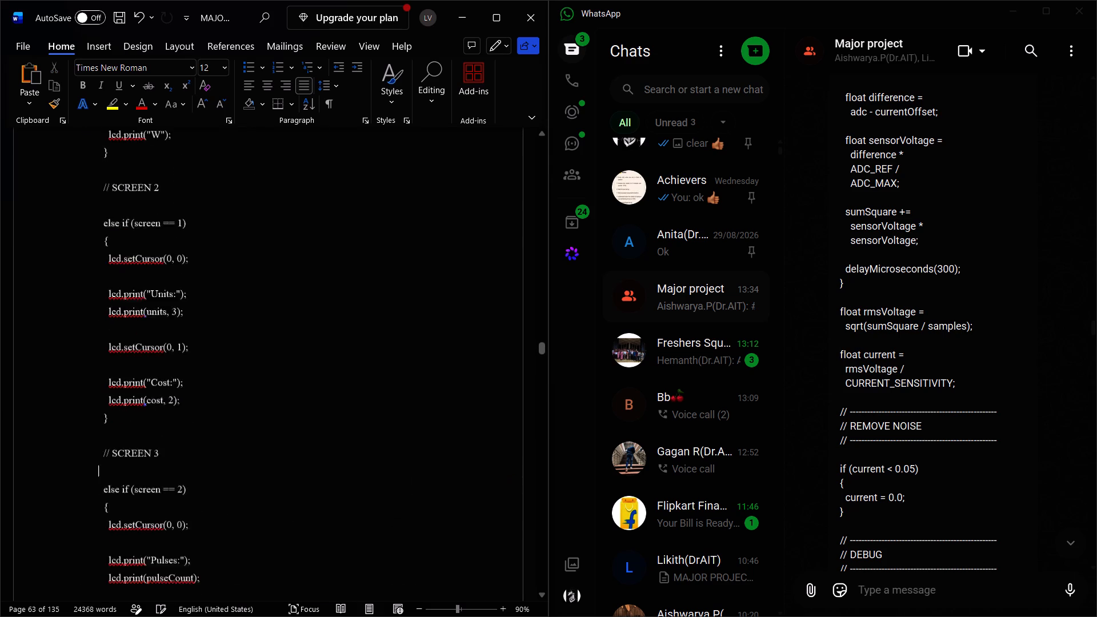
{"action": "scroll", "coordinate": [195, 509], "scroll_direction": "down", "scroll_amount": 2}
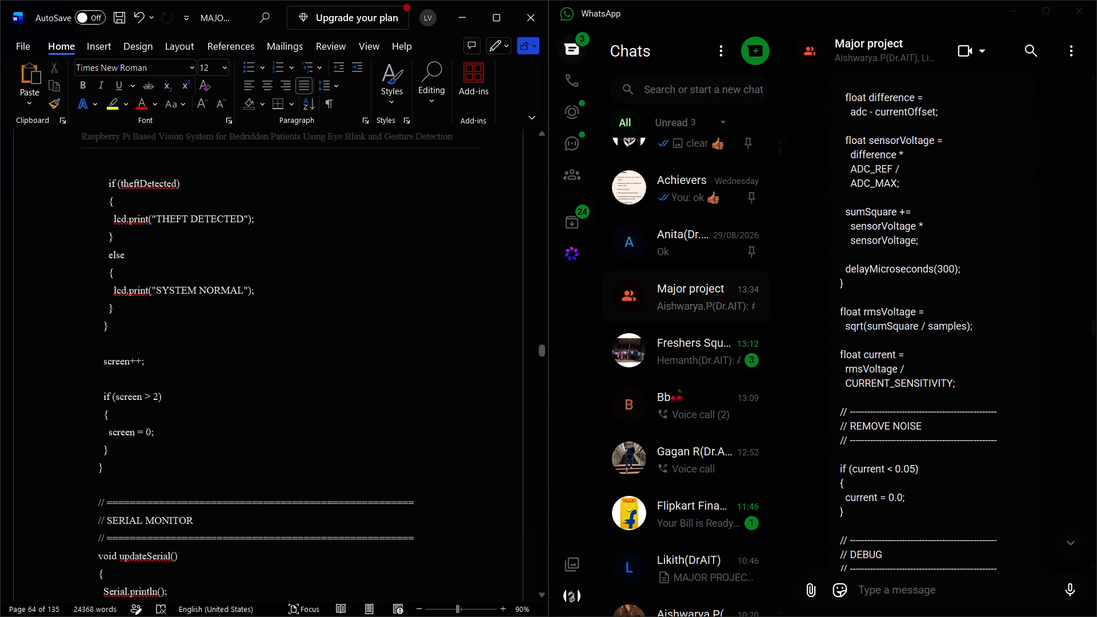
{"action": "triple_click", "coordinate": [195, 503]}
{"action": "key", "text": "BackSpace"}
{"action": "triple_click", "coordinate": [195, 523]}
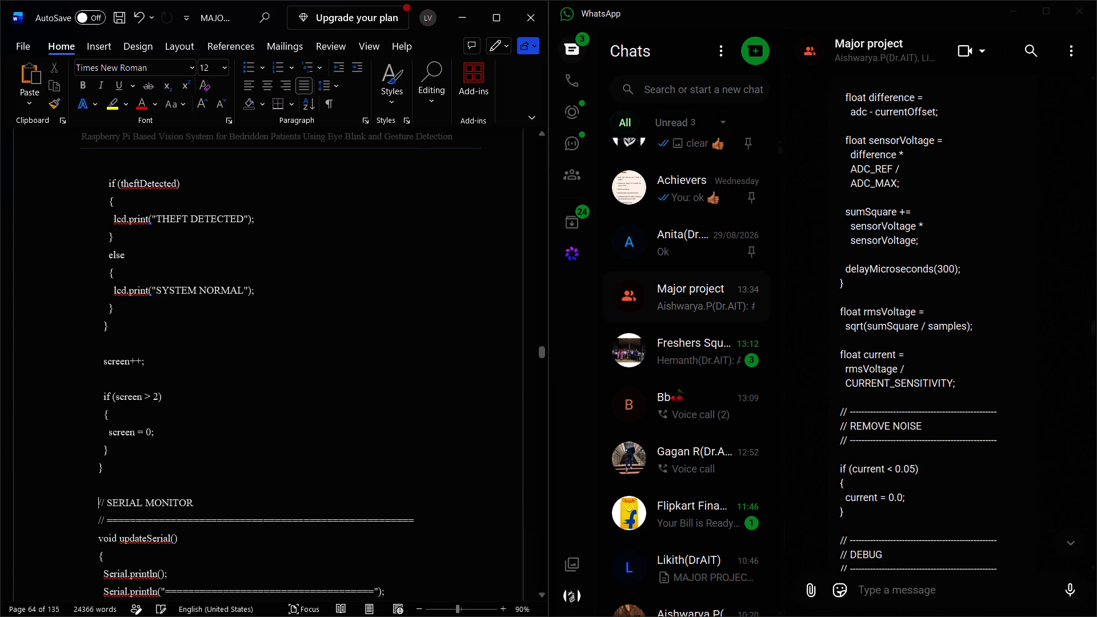
{"action": "left_click", "coordinate": [195, 523]}
{"action": "double_click", "coordinate": [195, 523]}
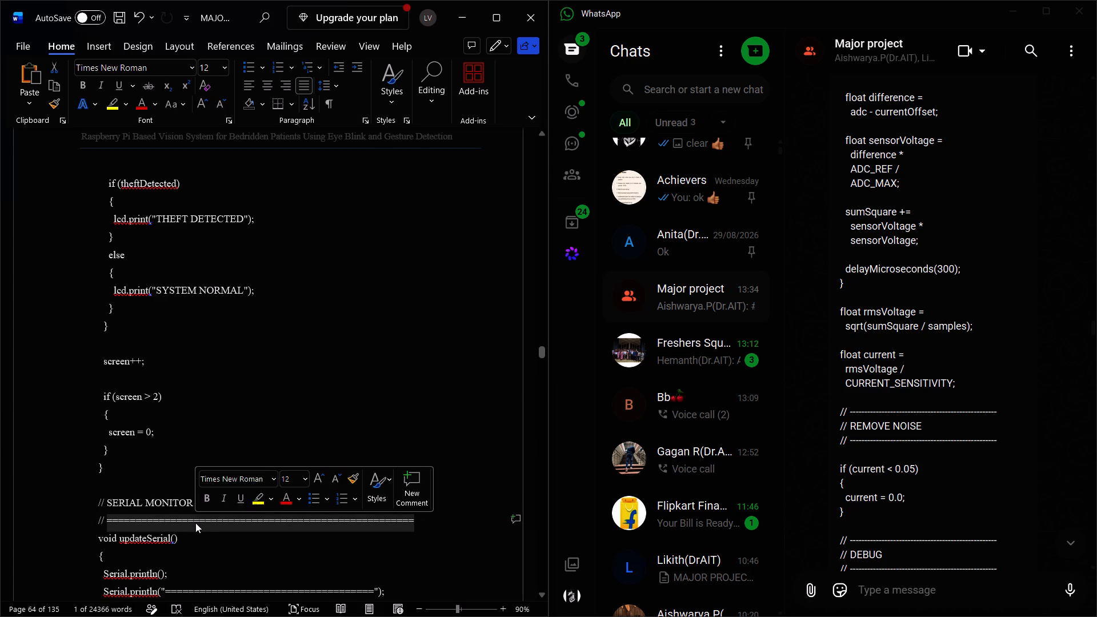
{"action": "triple_click", "coordinate": [195, 523]}
{"action": "key", "text": "BackSpace"}
Delete the equals-sign separator lines around the "// THINGSPEAK" comment that precedes updateThingSpeak().
{"action": "scroll", "coordinate": [186, 535], "scroll_direction": "down", "scroll_amount": 1}
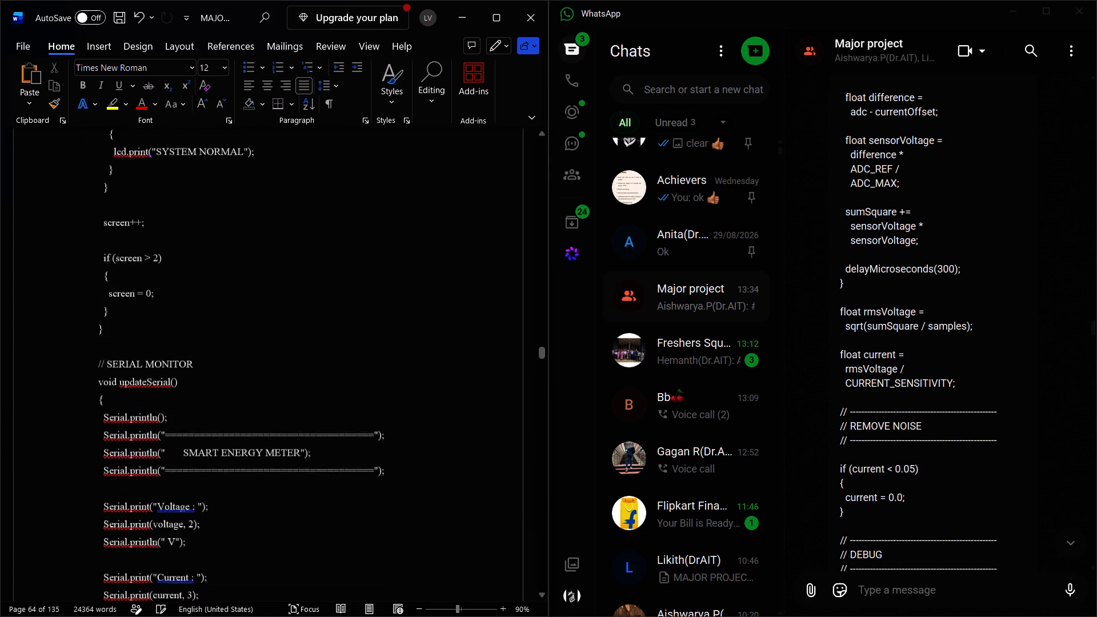
{"action": "scroll", "coordinate": [186, 535], "scroll_direction": "down", "scroll_amount": 3}
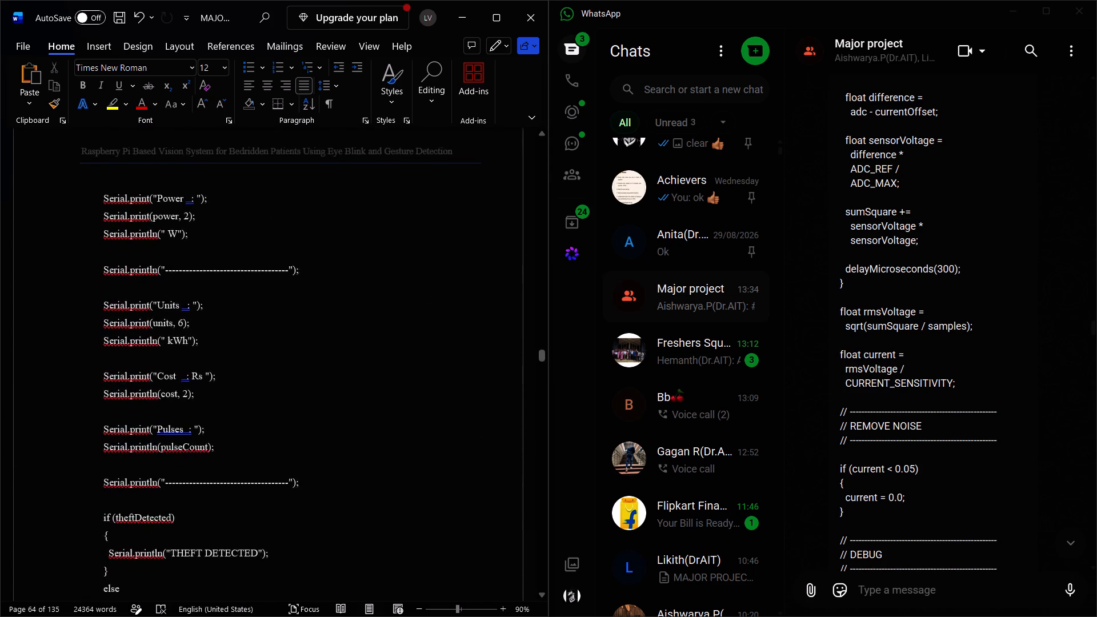
{"action": "scroll", "coordinate": [186, 535], "scroll_direction": "down", "scroll_amount": 2}
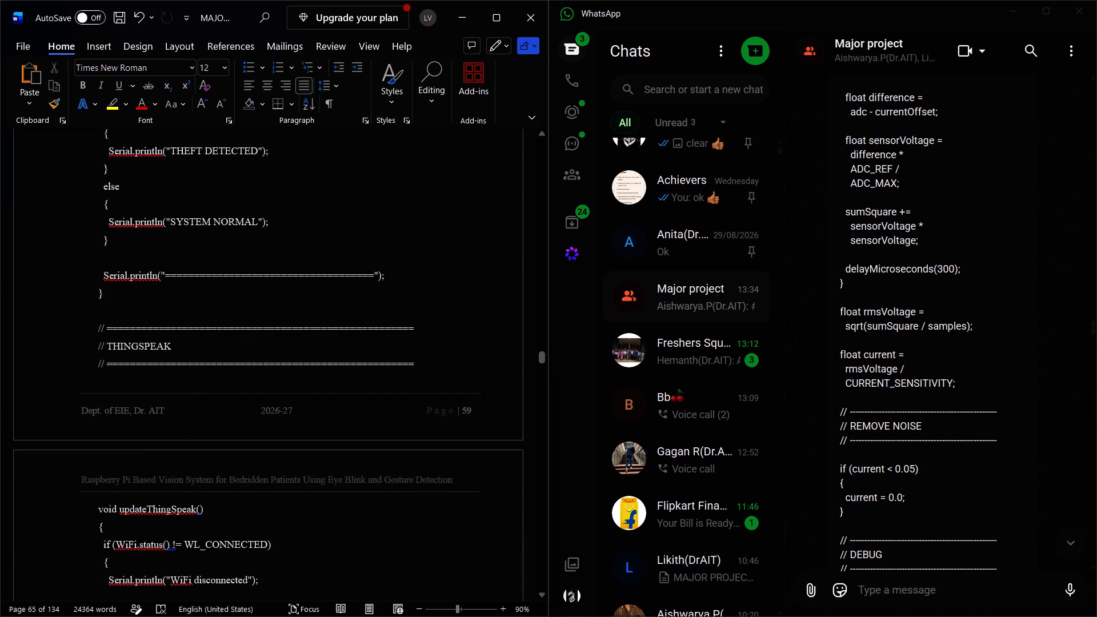
Delete the two equals-sign separator lines above and below the "// THINGSPEAK" comment.
{"action": "triple_click", "coordinate": [210, 331]}
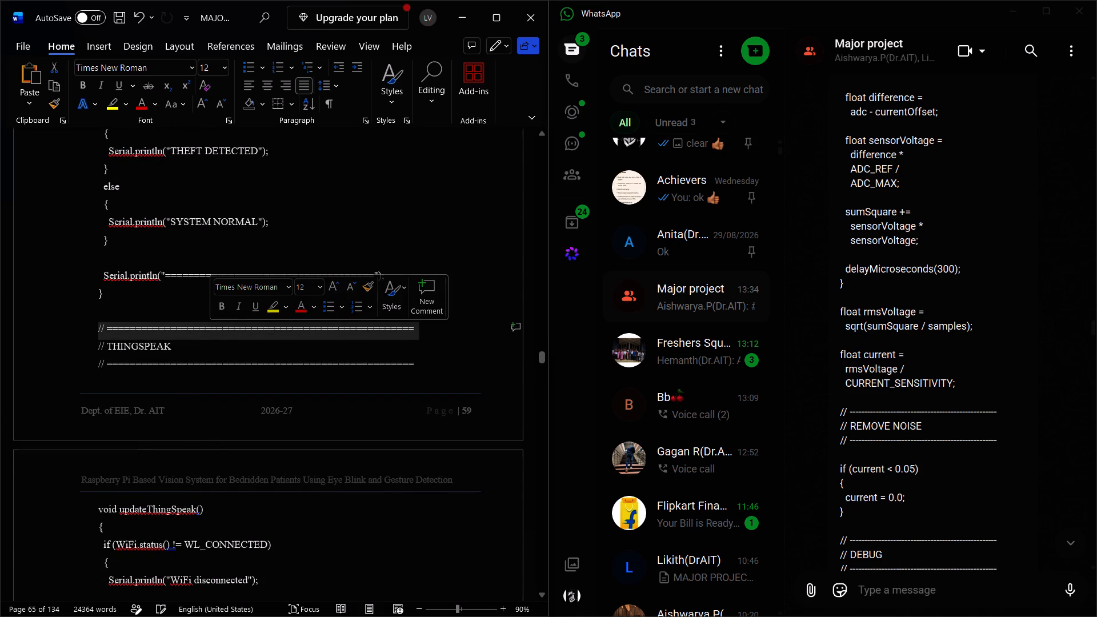
{"action": "key", "text": "BackSpace"}
{"action": "triple_click", "coordinate": [209, 346]}
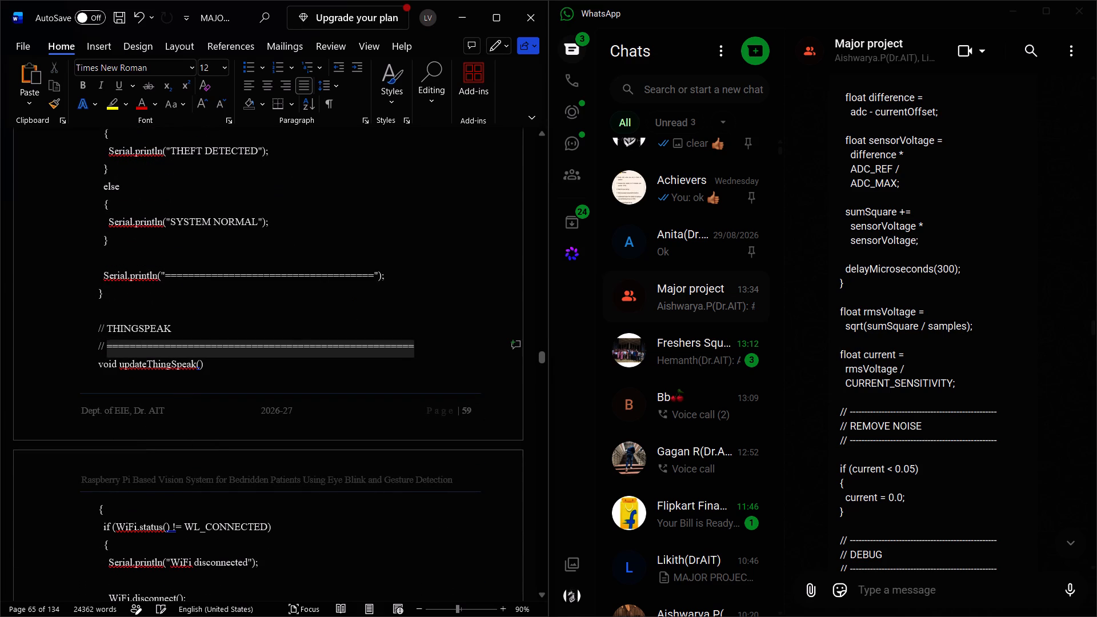
{"action": "key", "text": "BackSpace"}
Delete the two equals-sign separator lines above and below the "// SETUP" comment.
{"action": "scroll", "coordinate": [202, 370], "scroll_direction": "down", "scroll_amount": 2}
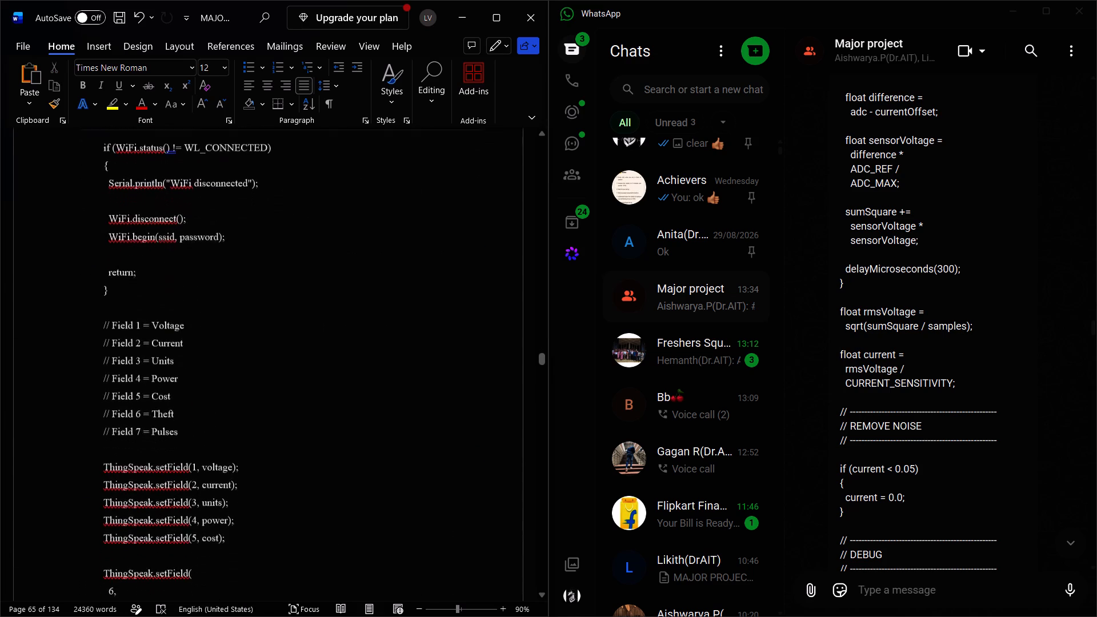
{"action": "scroll", "coordinate": [202, 370], "scroll_direction": "down", "scroll_amount": 4}
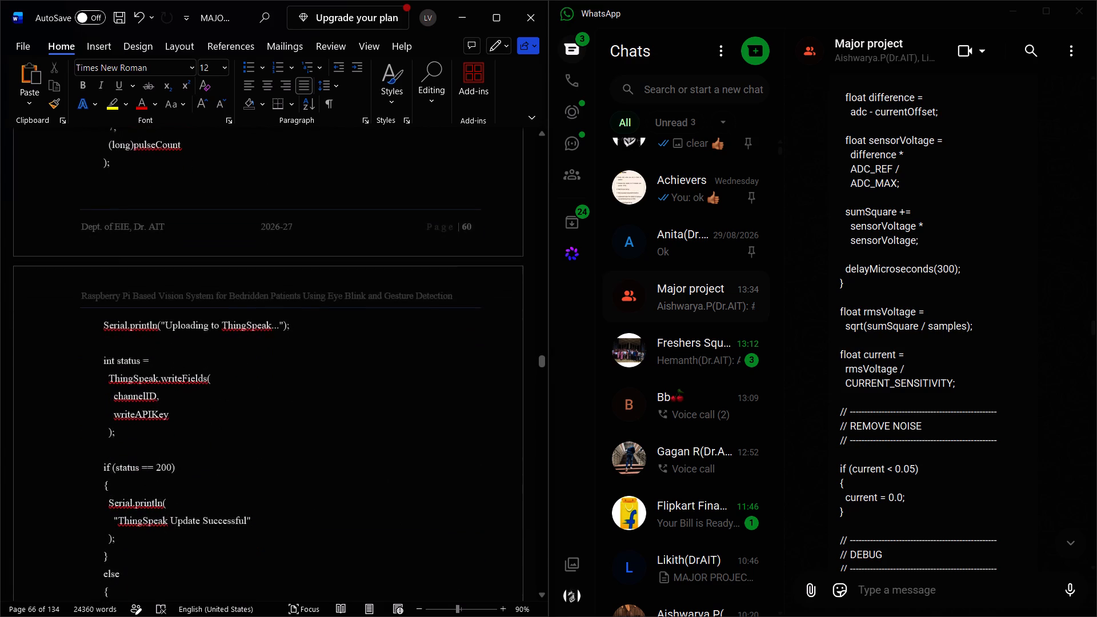
{"action": "scroll", "coordinate": [202, 370], "scroll_direction": "down", "scroll_amount": 2}
{"action": "triple_click", "coordinate": [180, 434]}
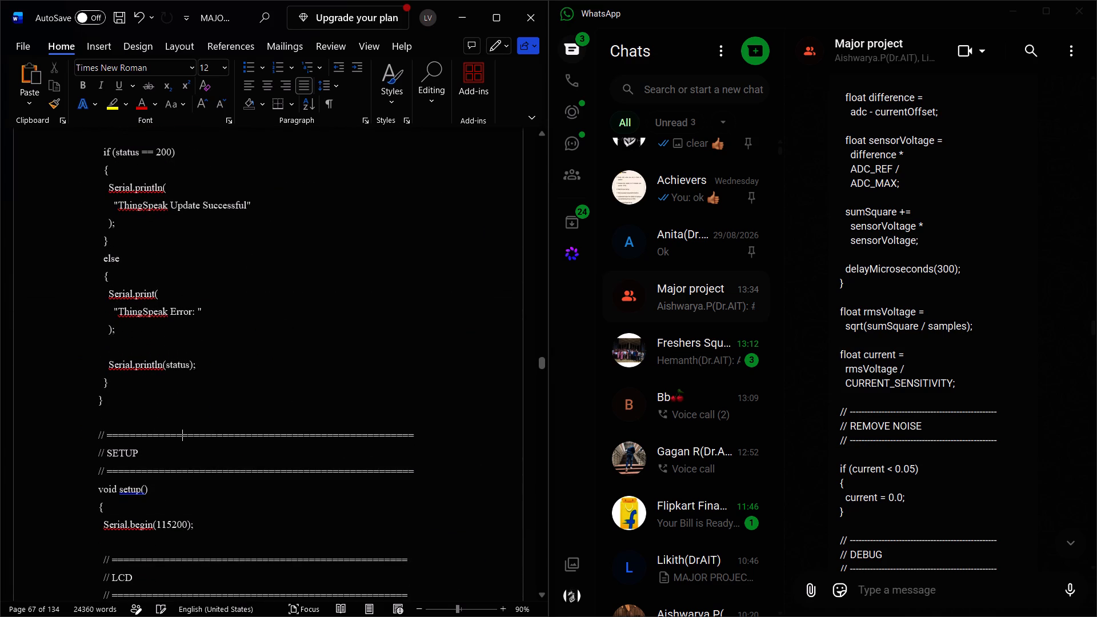
{"action": "key", "text": "BackSpace"}
{"action": "triple_click", "coordinate": [175, 451]}
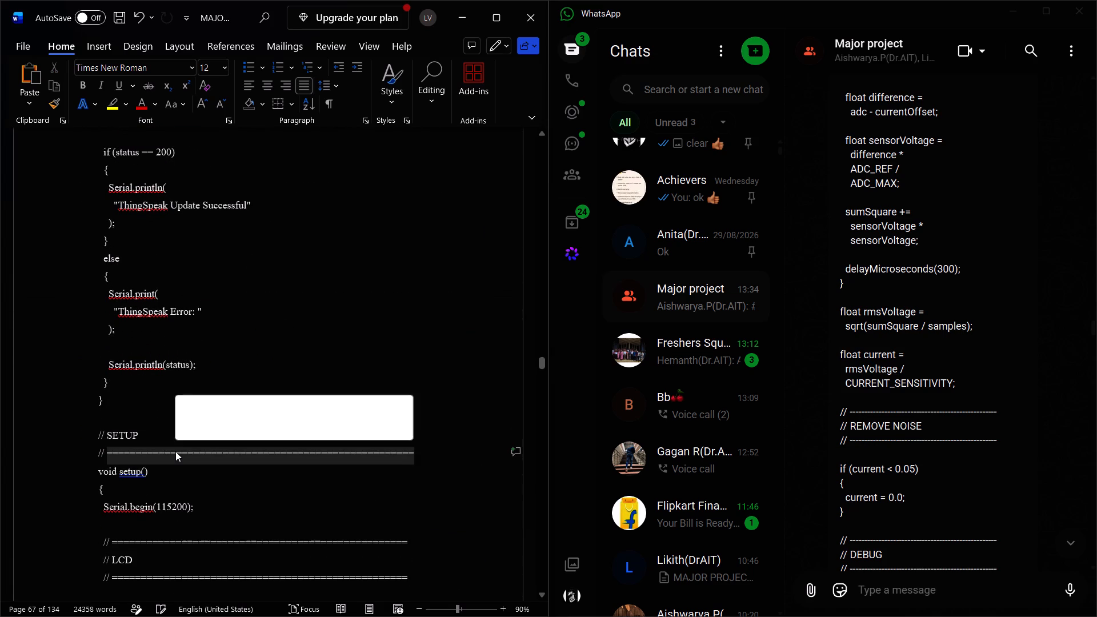
{"action": "key", "text": "BackSpace"}
Delete the two equals-sign separator lines above and below the "// LCD" comment inside setup().
{"action": "triple_click", "coordinate": [175, 528]}
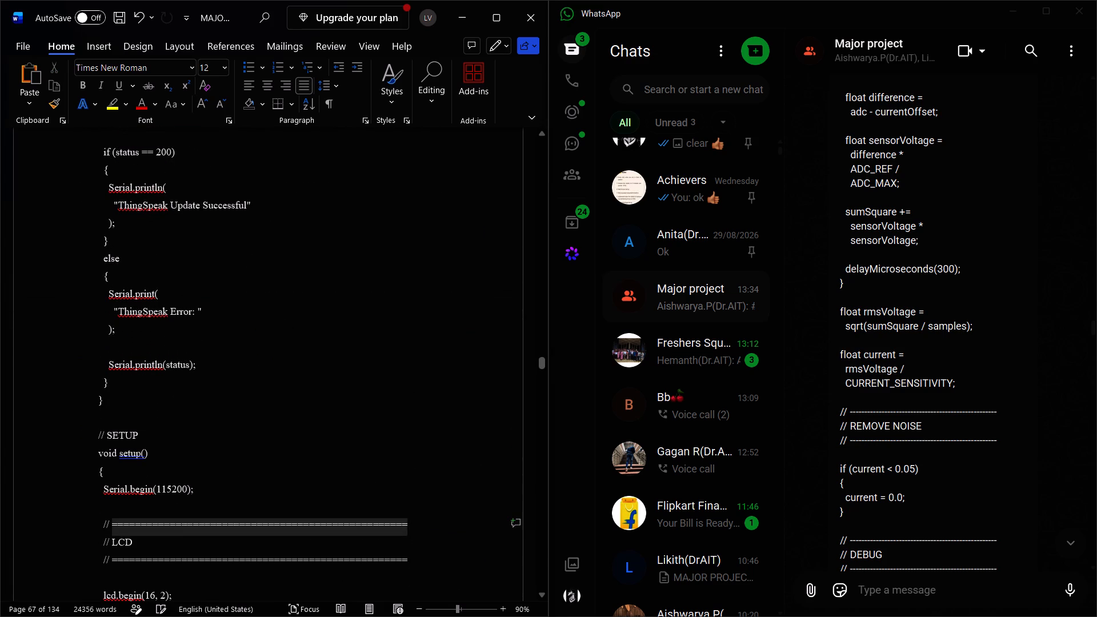
{"action": "key", "text": "BackSpace"}
{"action": "triple_click", "coordinate": [176, 543]}
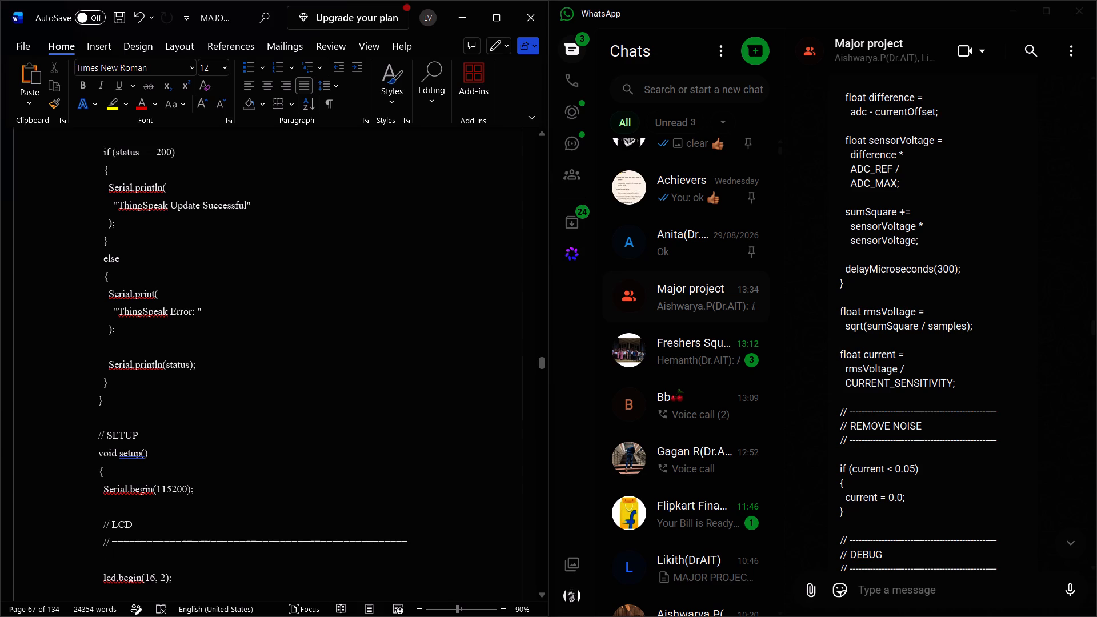
{"action": "key", "text": "BackSpace"}
Remove the equals-sign separator line above the "// PIN MODE" comment, including its slashes and the leftover empty line.
{"action": "scroll", "coordinate": [180, 512], "scroll_direction": "down", "scroll_amount": 1}
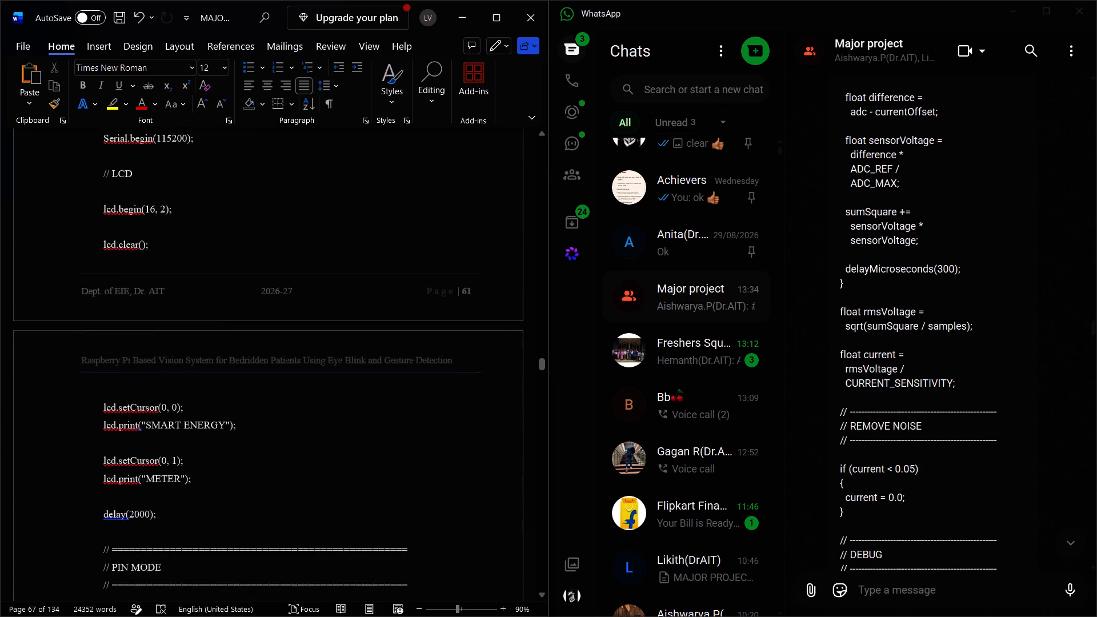
{"action": "scroll", "coordinate": [180, 512], "scroll_direction": "down", "scroll_amount": 2}
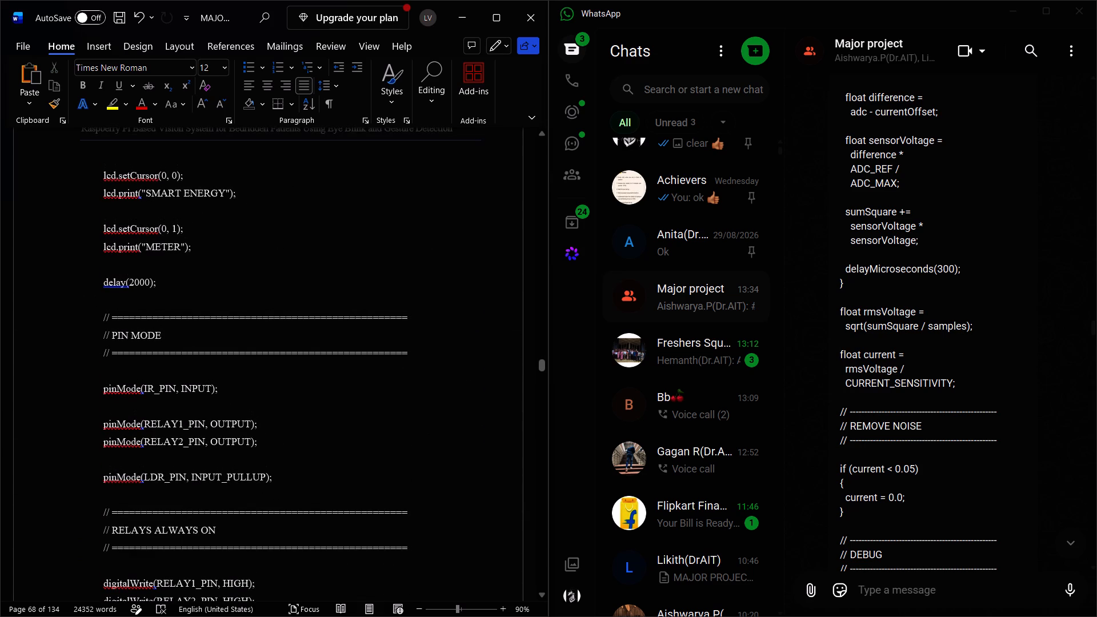
{"action": "triple_click", "coordinate": [206, 314]}
{"action": "left_click", "coordinate": [206, 314]}
{"action": "key", "text": "BackSpace"}
{"action": "key", "text": "BackSpace"}
{"action": "key", "text": "BackSpace"}
{"action": "key", "text": "BackSpace"}
{"action": "key", "text": "BackSpace"}
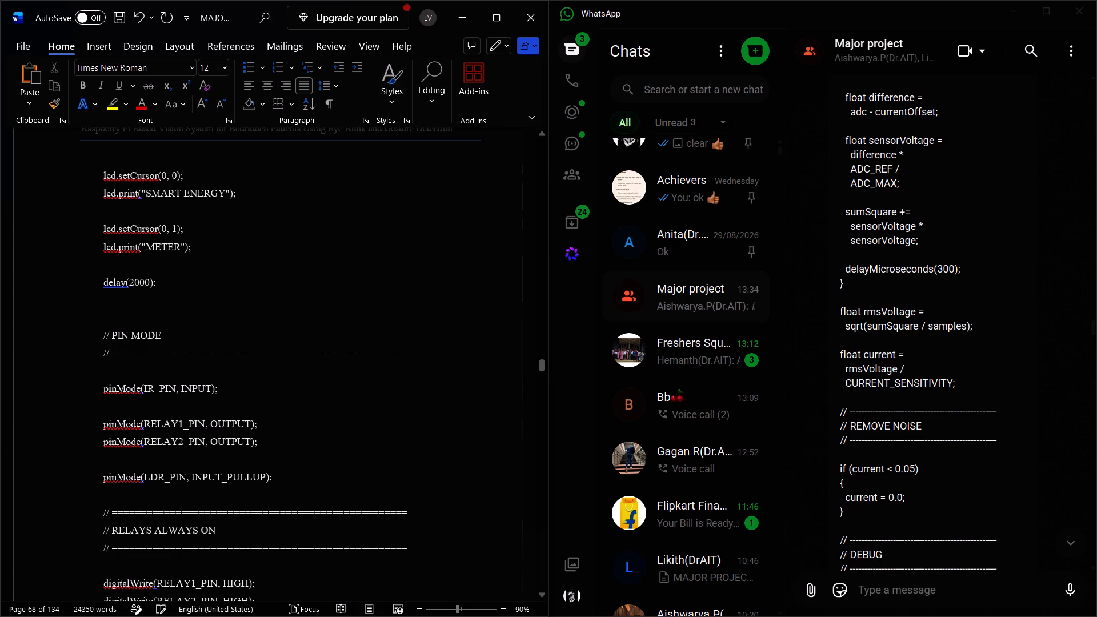
{"action": "key", "text": "BackSpace"}
{"action": "key", "text": "BackSpace"}
{"action": "key", "text": "BackSpace"}
{"action": "key", "text": "BackSpace"}
Remove the equals-sign separator line below the "// PIN MODE" comment, including its slashes and the leftover empty line.
{"action": "triple_click", "coordinate": [182, 335]}
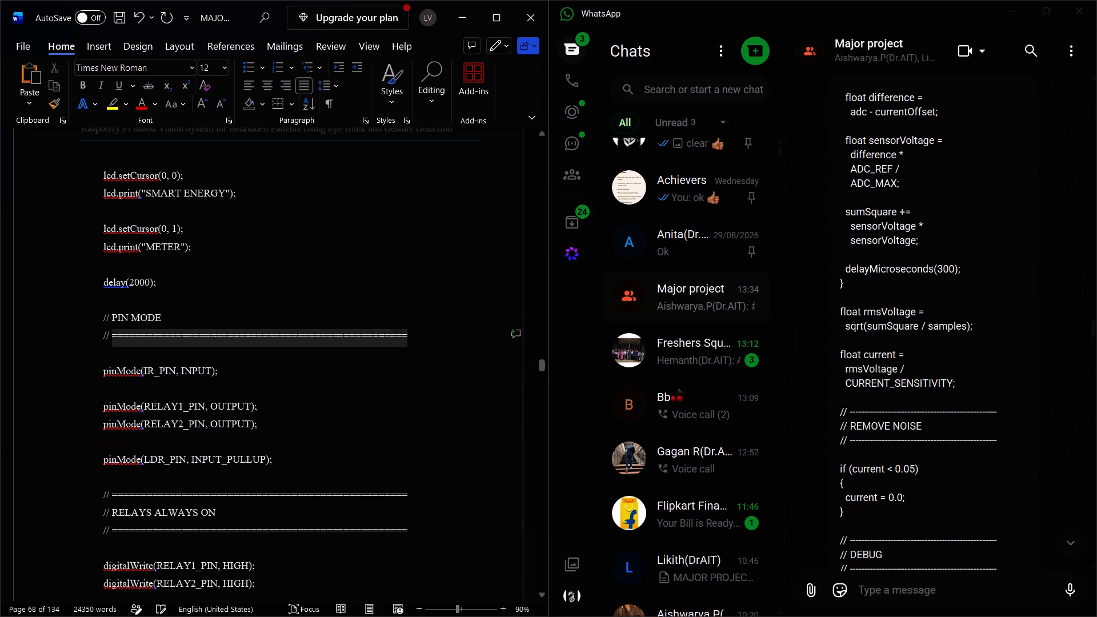
{"action": "left_click", "coordinate": [182, 335]}
{"action": "key", "text": "BackSpace"}
{"action": "key", "text": "BackSpace"}
{"action": "key", "text": "BackSpace"}
{"action": "key", "text": "BackSpace"}
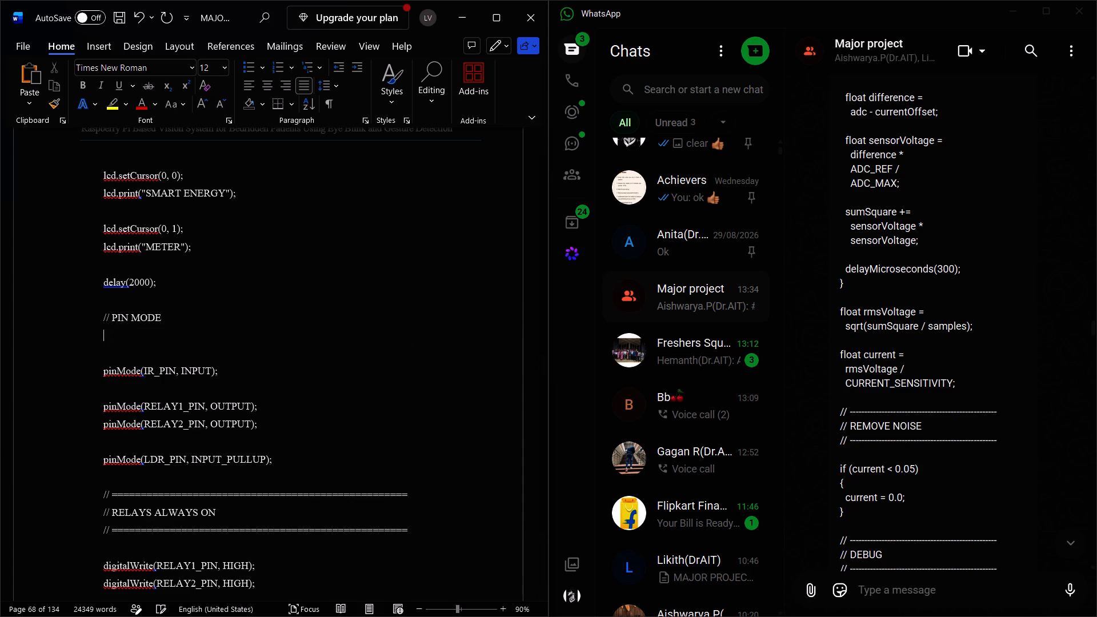
{"action": "key", "text": "BackSpace"}
{"action": "key", "text": "BackSpace"}
{"action": "key", "text": "BackSpace"}
{"action": "key", "text": "BackSpace"}
{"action": "key", "text": "BackSpace"}
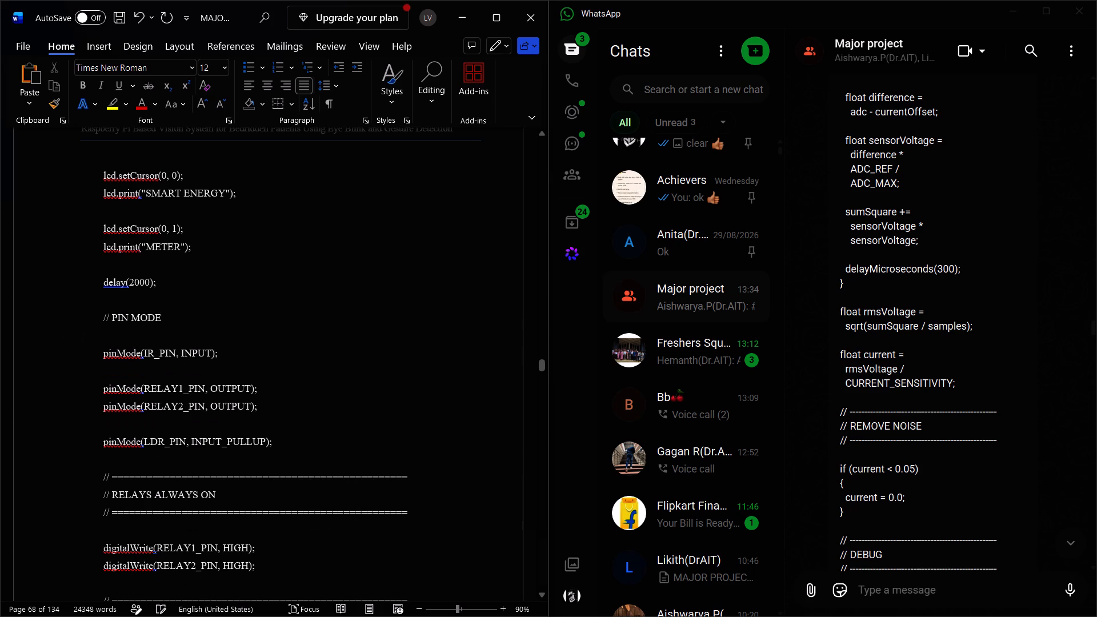
Delete the two equals-sign separator lines above and below the "// RELAYS ALWAYS ON" comment.
{"action": "triple_click", "coordinate": [180, 471]}
{"action": "left_click", "coordinate": [180, 471]}
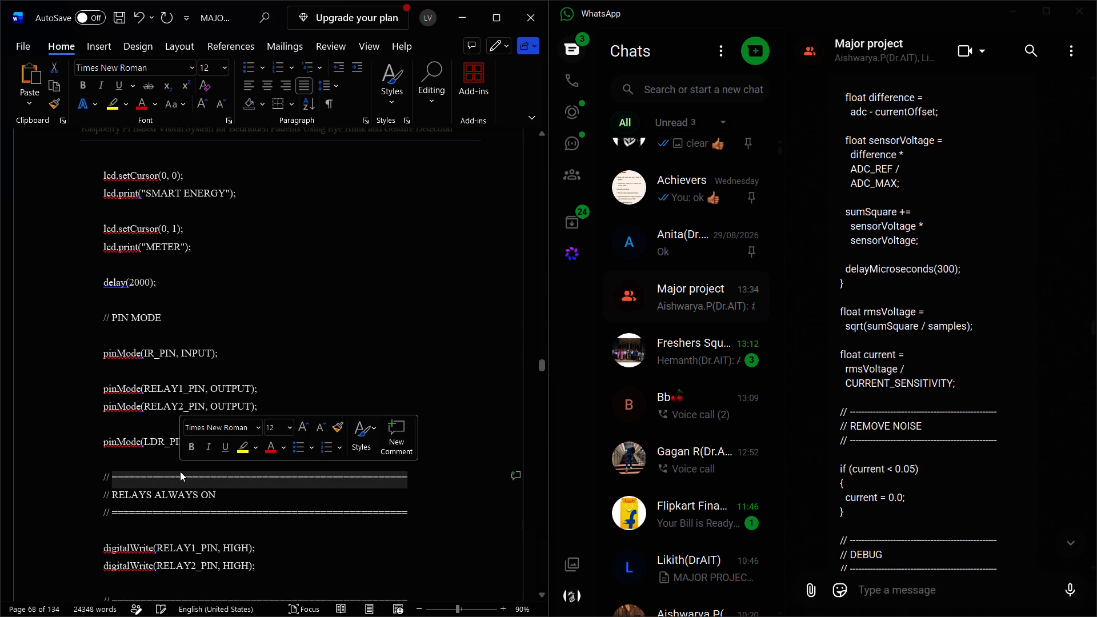
{"action": "triple_click", "coordinate": [180, 471]}
{"action": "key", "text": "BackSpace"}
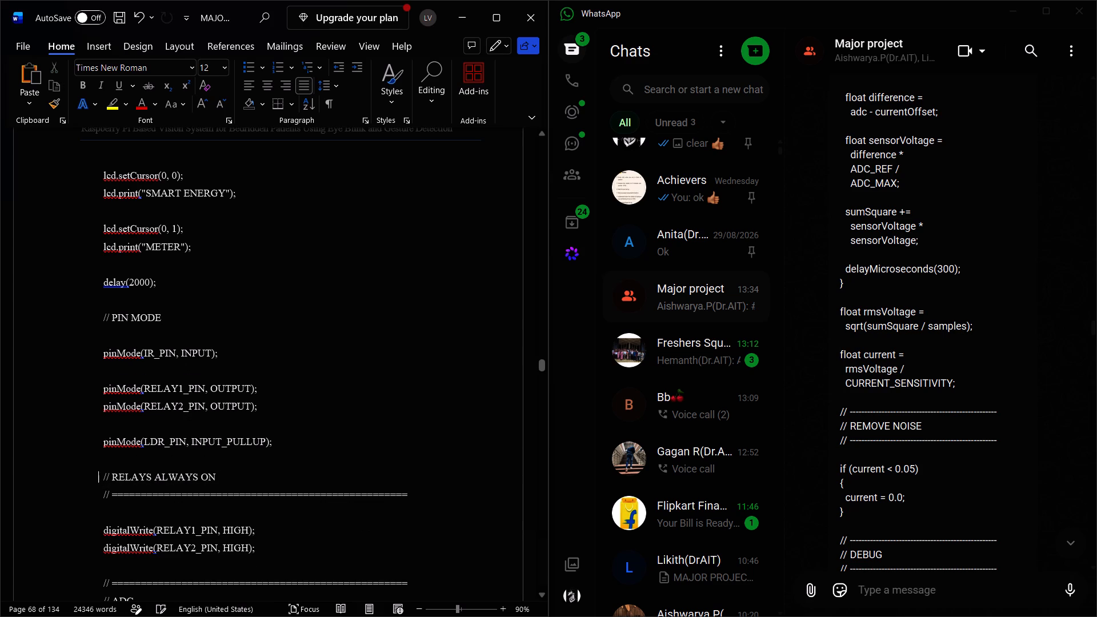
{"action": "triple_click", "coordinate": [178, 490]}
{"action": "key", "text": "BackSpace"}
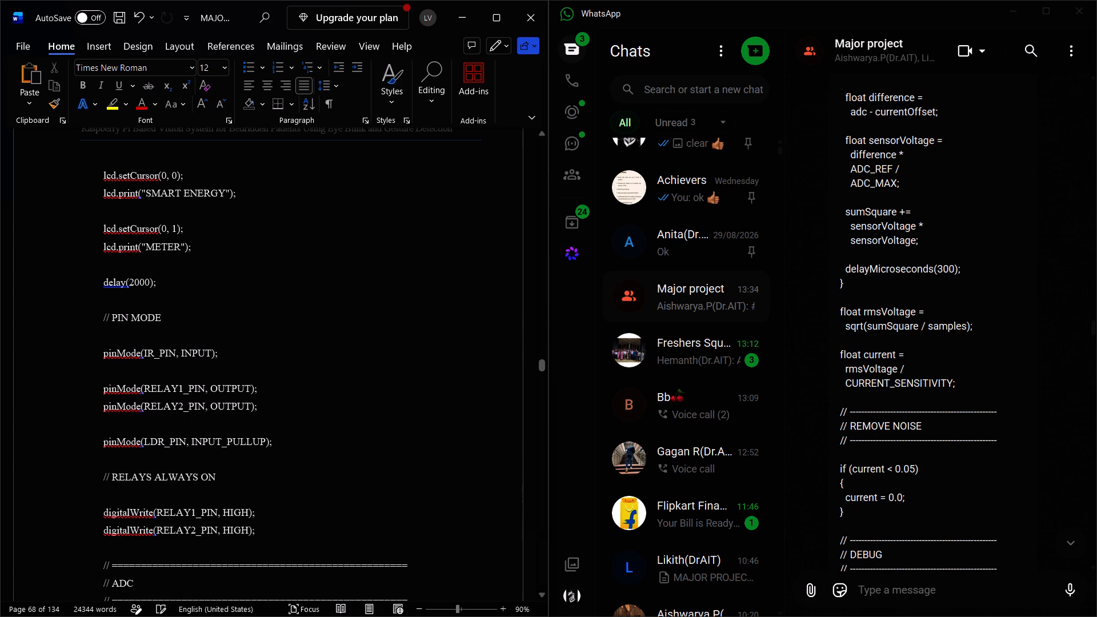
Delete the equals-sign separator line above the "// ADC" comment in the setup code.
{"action": "triple_click", "coordinate": [181, 570]}
{"action": "key", "text": "BackSpace"}
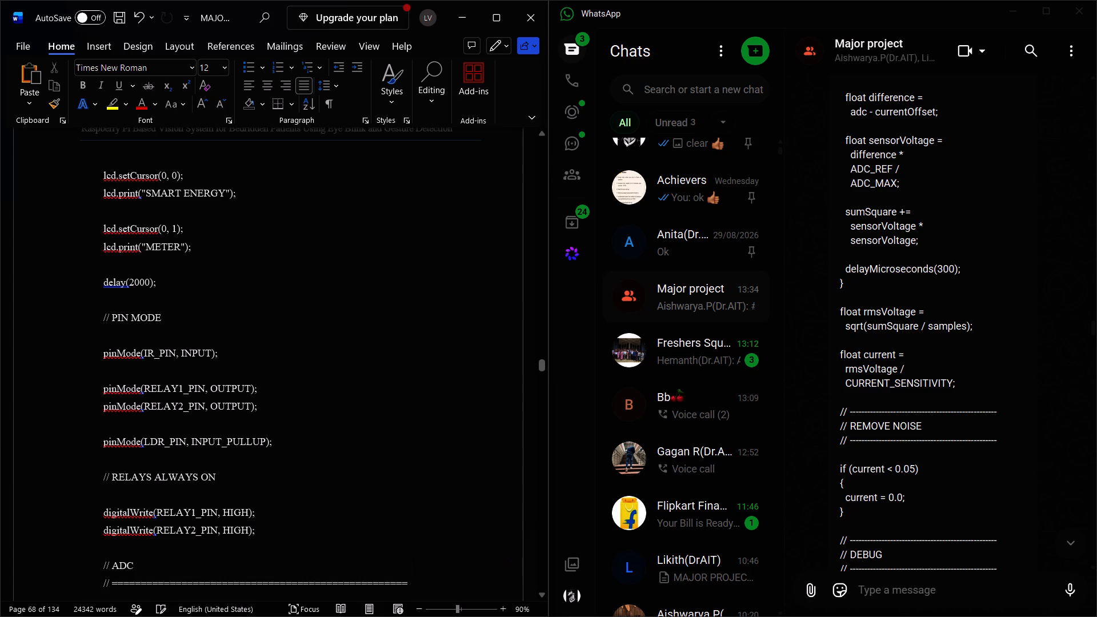
Delete the equals-sign separator line below the "// ADC" comment in the setup code.
{"action": "scroll", "coordinate": [184, 525], "scroll_direction": "down", "scroll_amount": 1}
{"action": "triple_click", "coordinate": [178, 436]}
{"action": "left_click", "coordinate": [178, 436]}
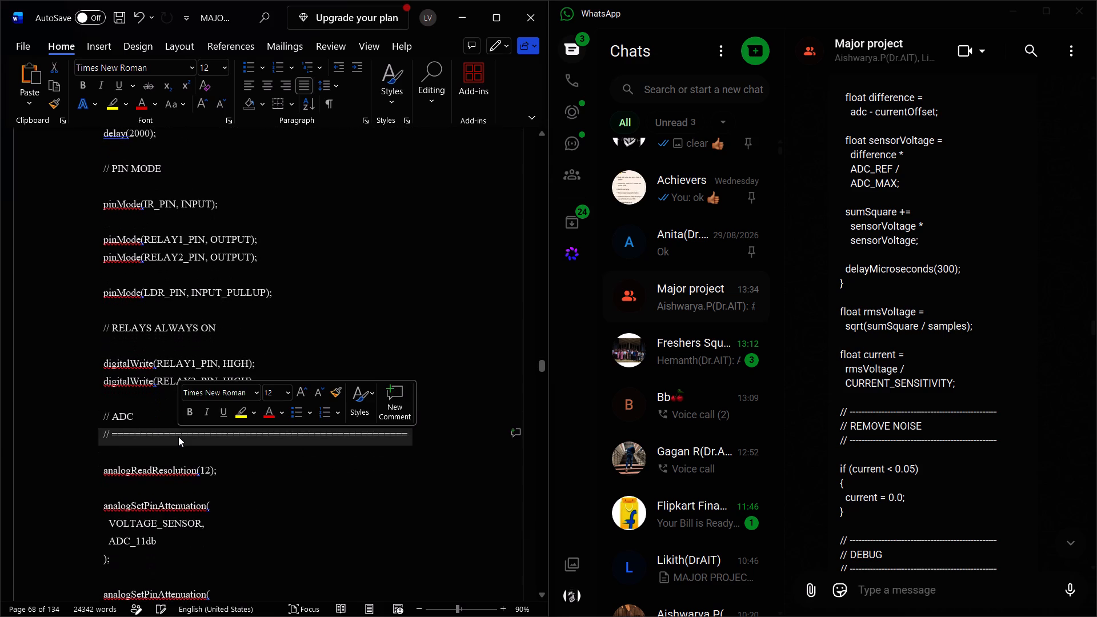
{"action": "double_click", "coordinate": [178, 436]}
{"action": "triple_click", "coordinate": [178, 436]}
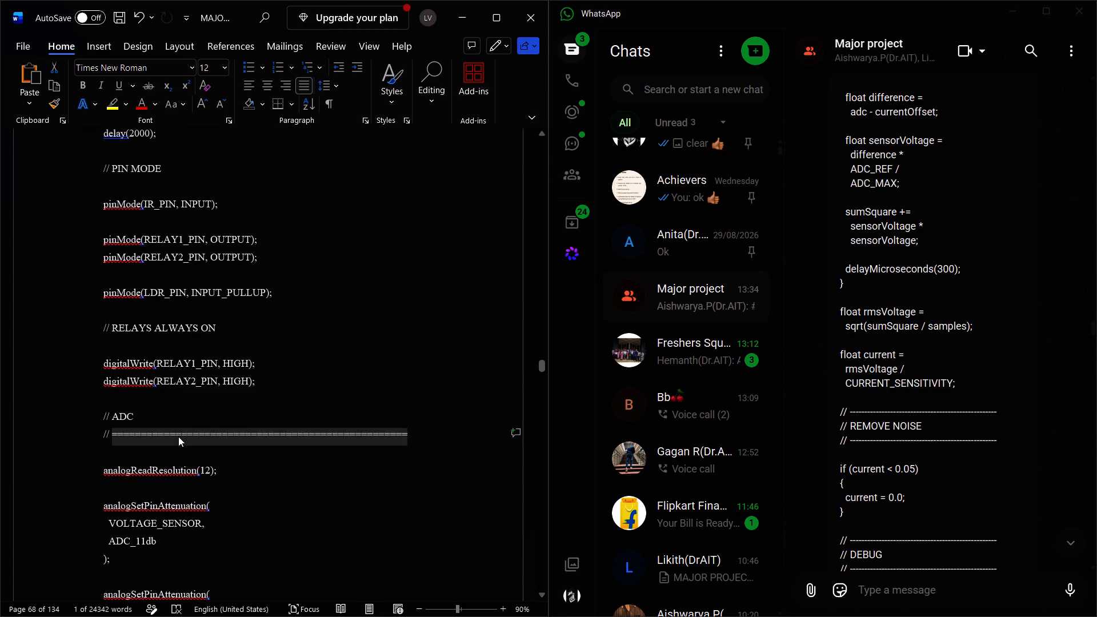
{"action": "key", "text": "BackSpace"}
Delete the two equals-sign separator lines above and below the "// CURRENT SENSOR CALIBRATION" comment.
{"action": "scroll", "coordinate": [170, 494], "scroll_direction": "down", "scroll_amount": 1}
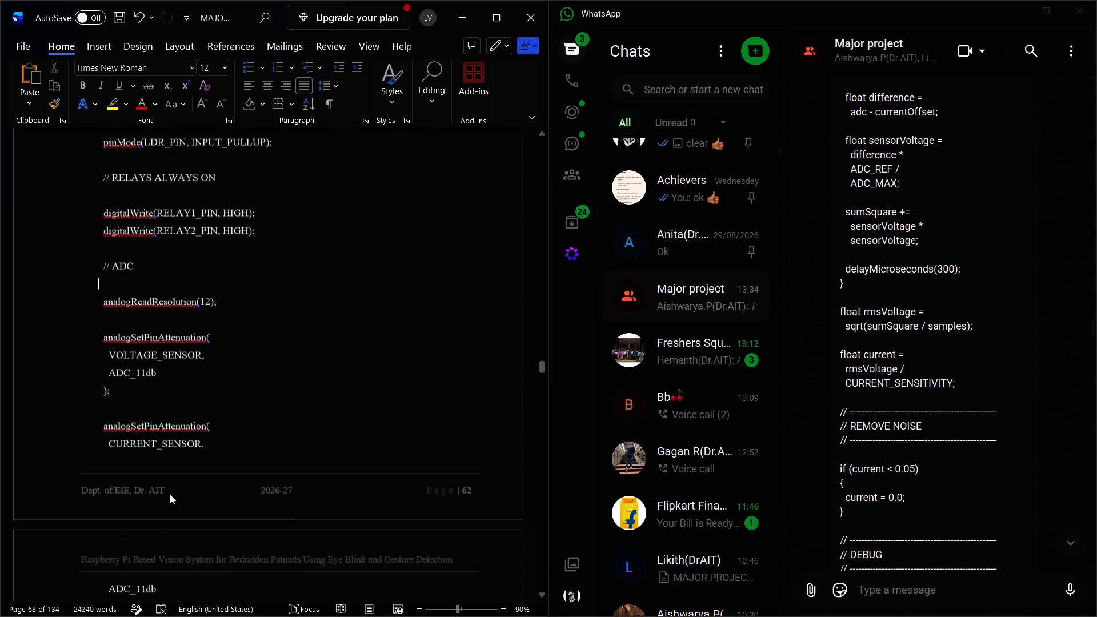
{"action": "scroll", "coordinate": [170, 494], "scroll_direction": "down", "scroll_amount": 2}
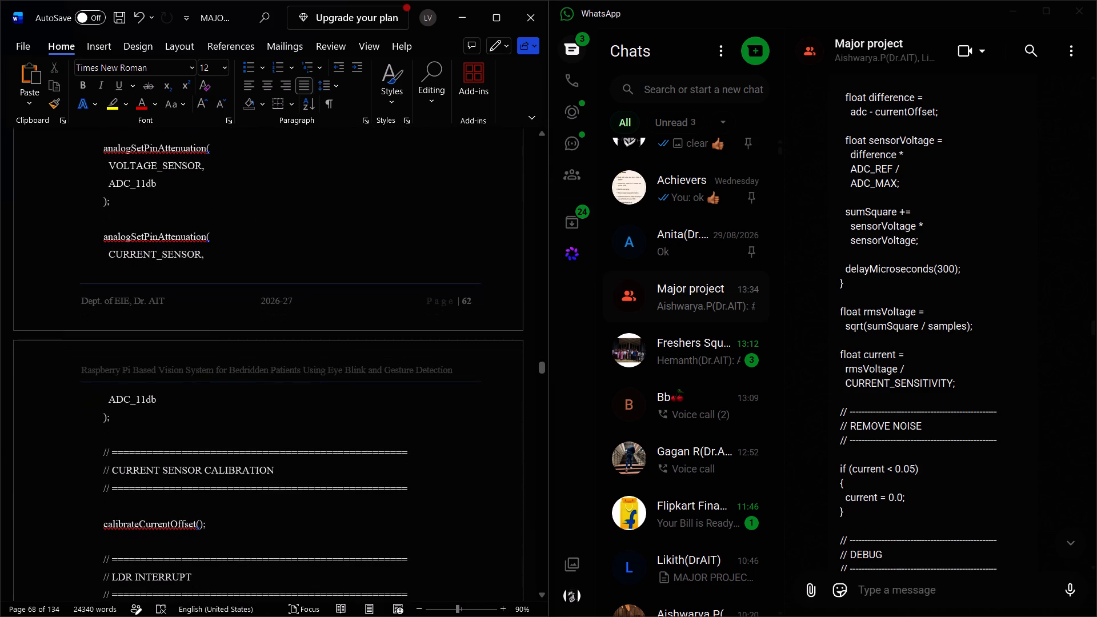
{"action": "triple_click", "coordinate": [177, 454]}
{"action": "key", "text": "BackSpace"}
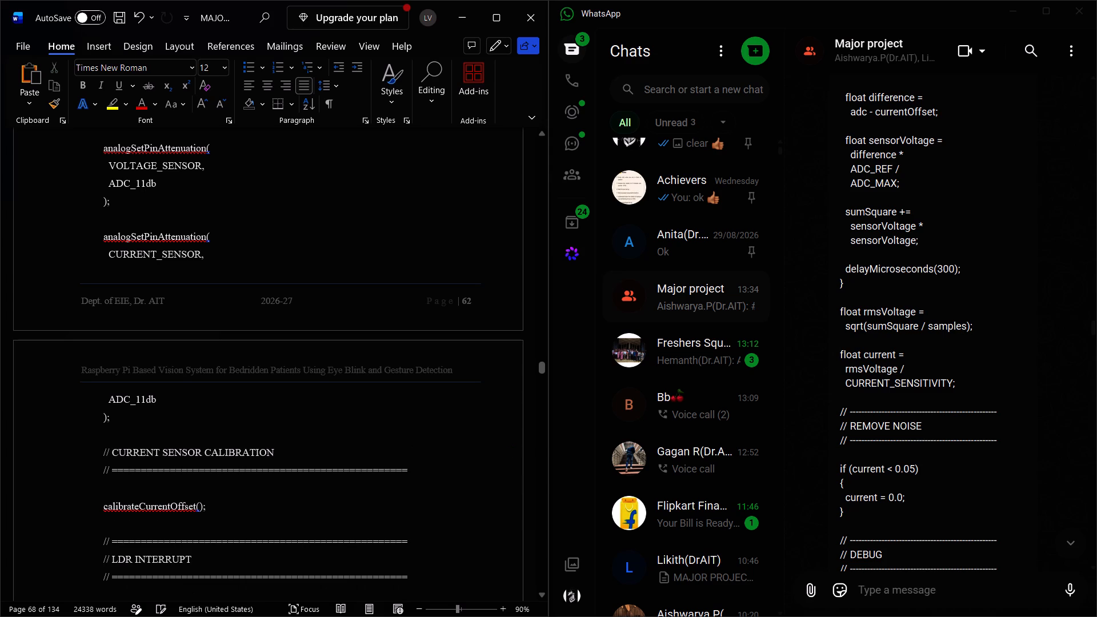
{"action": "triple_click", "coordinate": [178, 470]}
{"action": "key", "text": "BackSpace"}
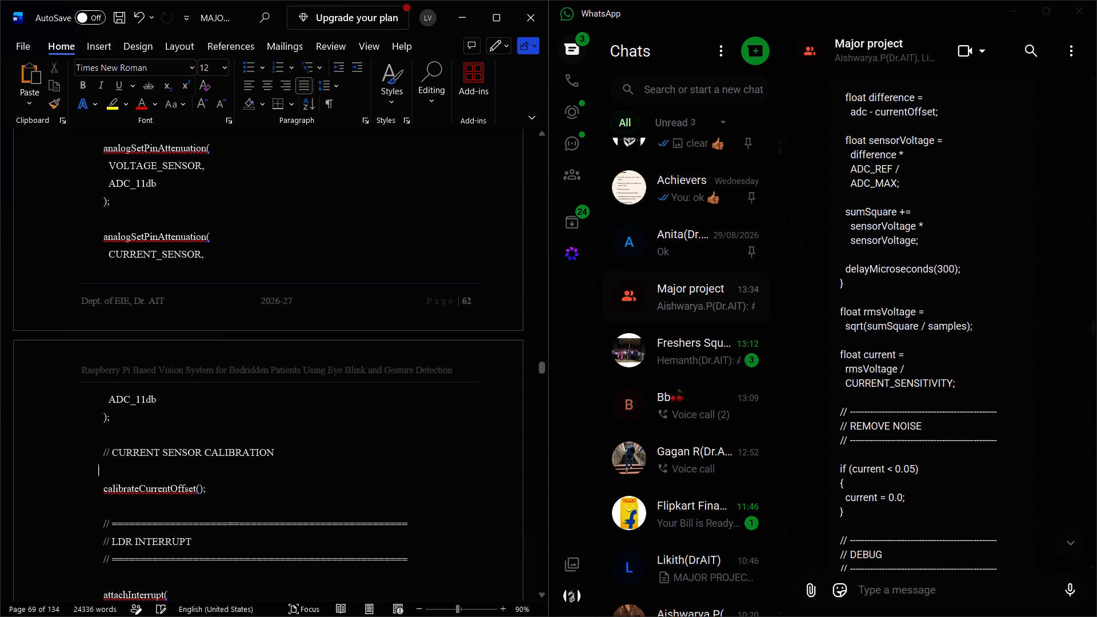
Delete the two equals-sign separator lines above and below the "// LDR INTERRUPT" comment.
{"action": "triple_click", "coordinate": [181, 524]}
{"action": "key", "text": "BackSpace"}
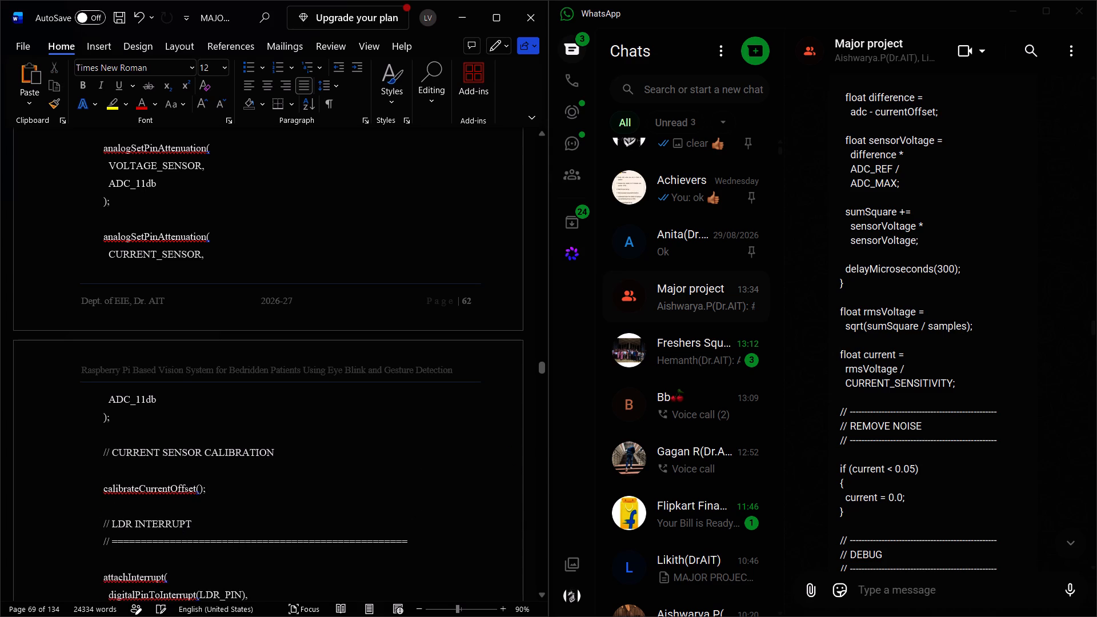
{"action": "triple_click", "coordinate": [181, 538]}
{"action": "key", "text": "BackSpace"}
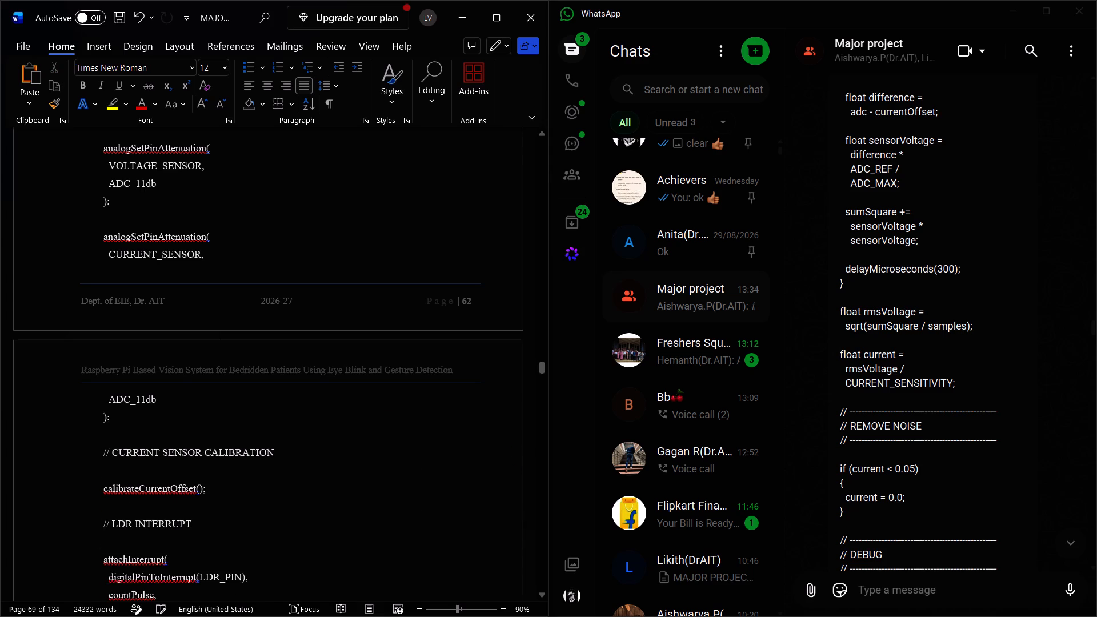
Delete the two equals-sign separator lines above and below the "// WIFI" comment before connectWiFi().
{"action": "scroll", "coordinate": [169, 557], "scroll_direction": "down", "scroll_amount": 1}
{"action": "triple_click", "coordinate": [183, 477]}
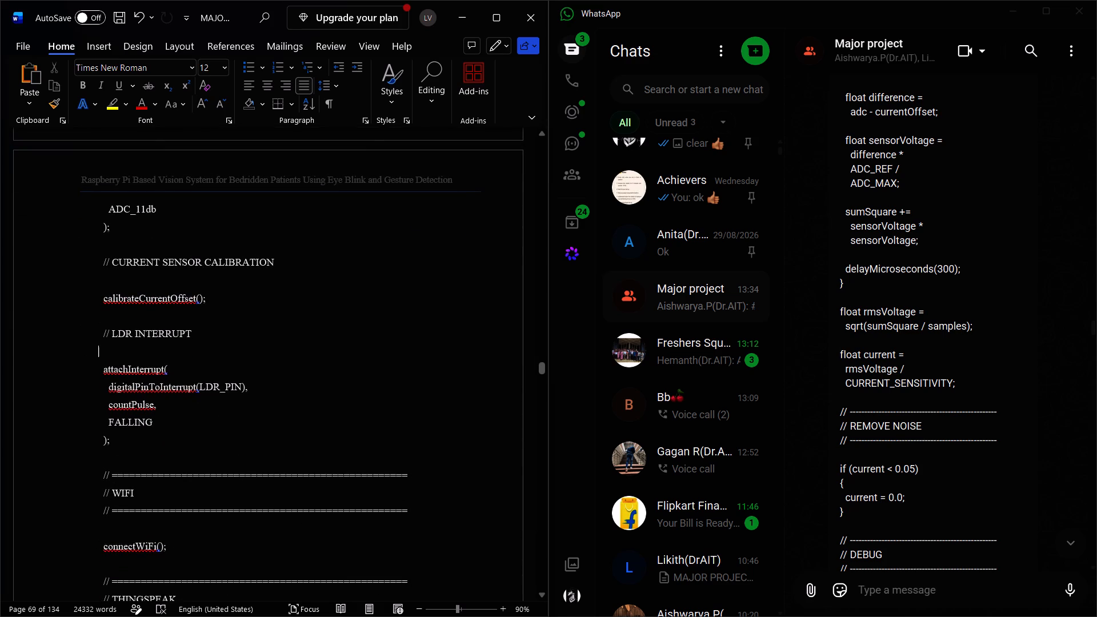
{"action": "key", "text": "BackSpace"}
{"action": "triple_click", "coordinate": [180, 493]}
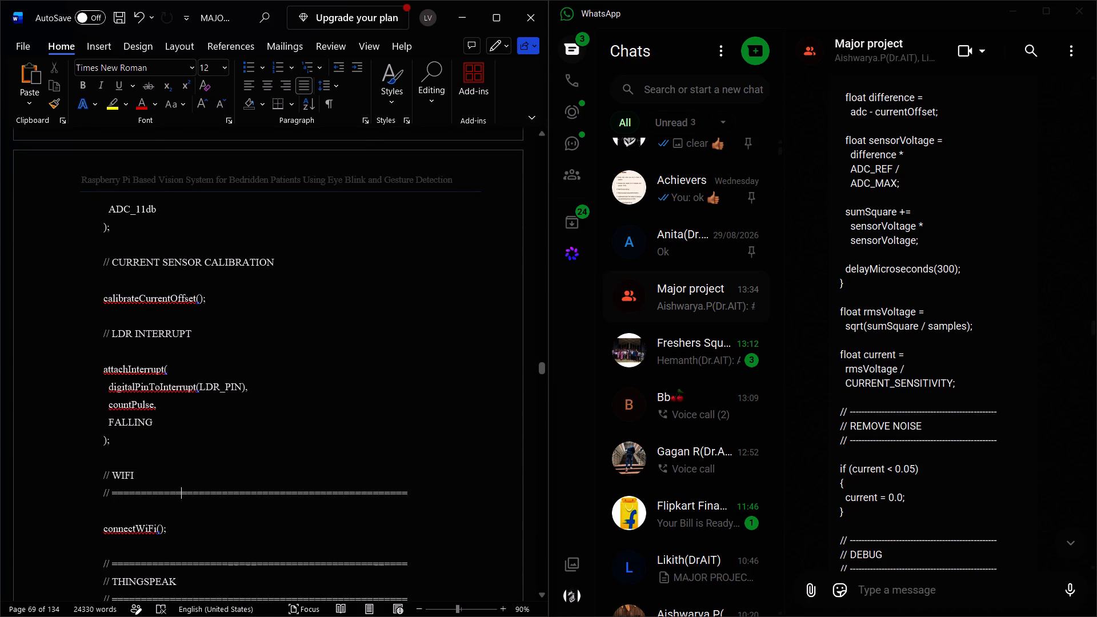
{"action": "key", "text": "BackSpace"}
Delete the two equals-sign separator lines above and below the "// THINGSPEAK" comment.
{"action": "triple_click", "coordinate": [179, 543]}
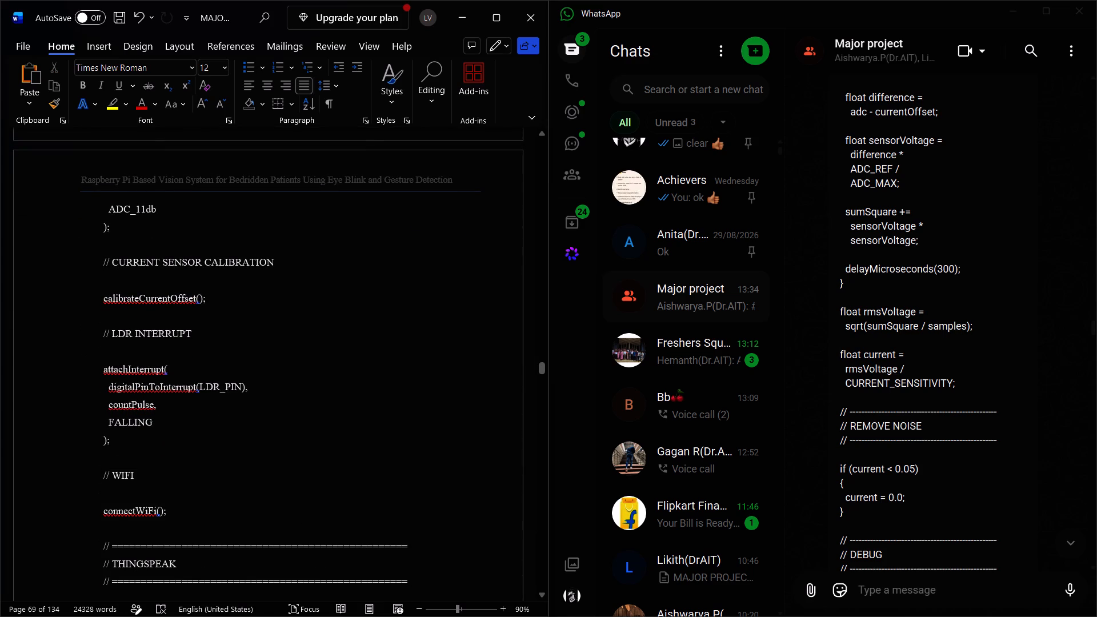
{"action": "key", "text": "BackSpace"}
{"action": "triple_click", "coordinate": [179, 566]}
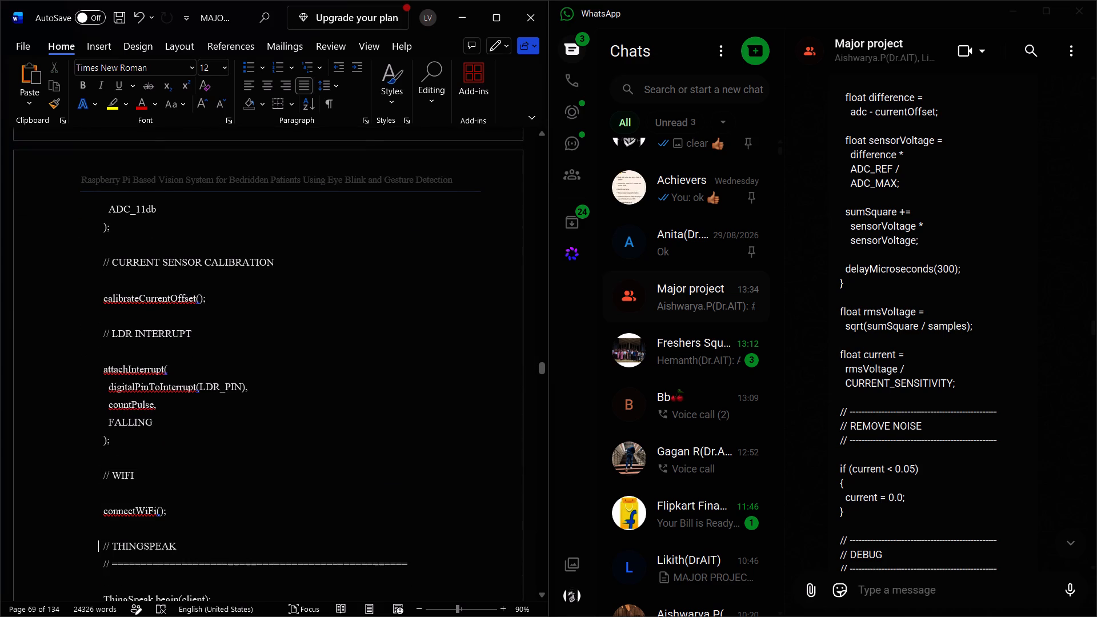
{"action": "key", "text": "BackSpace"}
Delete the equals-sign separator line above the "// LOOP" comment, just before void loop().
{"action": "scroll", "coordinate": [185, 507], "scroll_direction": "down", "scroll_amount": 1}
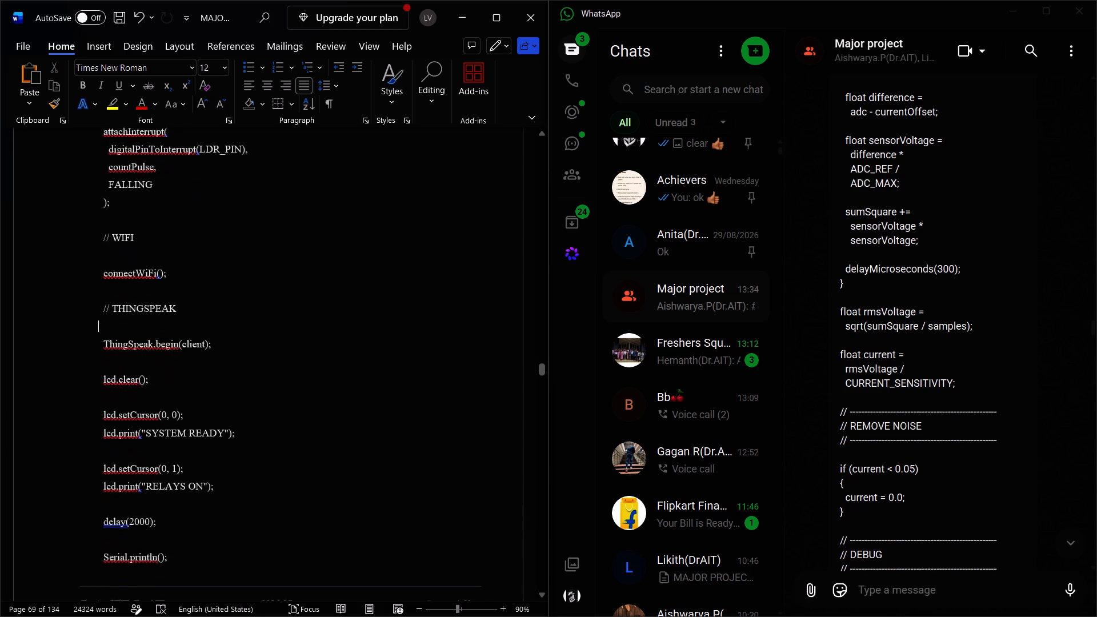
{"action": "scroll", "coordinate": [185, 507], "scroll_direction": "down", "scroll_amount": 3}
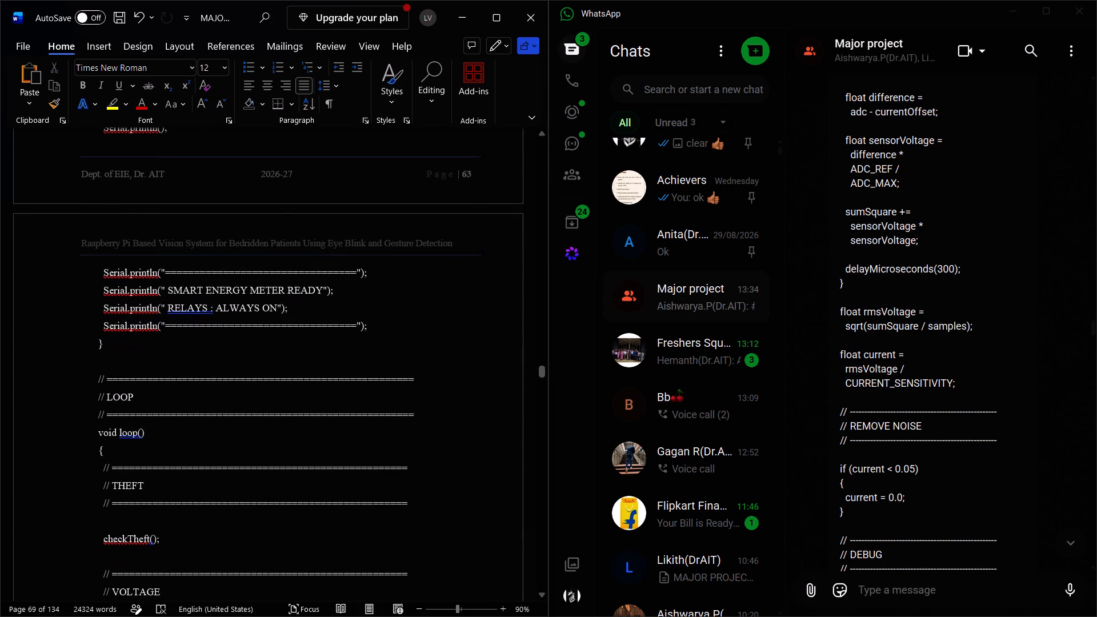
{"action": "triple_click", "coordinate": [189, 382]}
{"action": "key", "text": "BackSpace"}
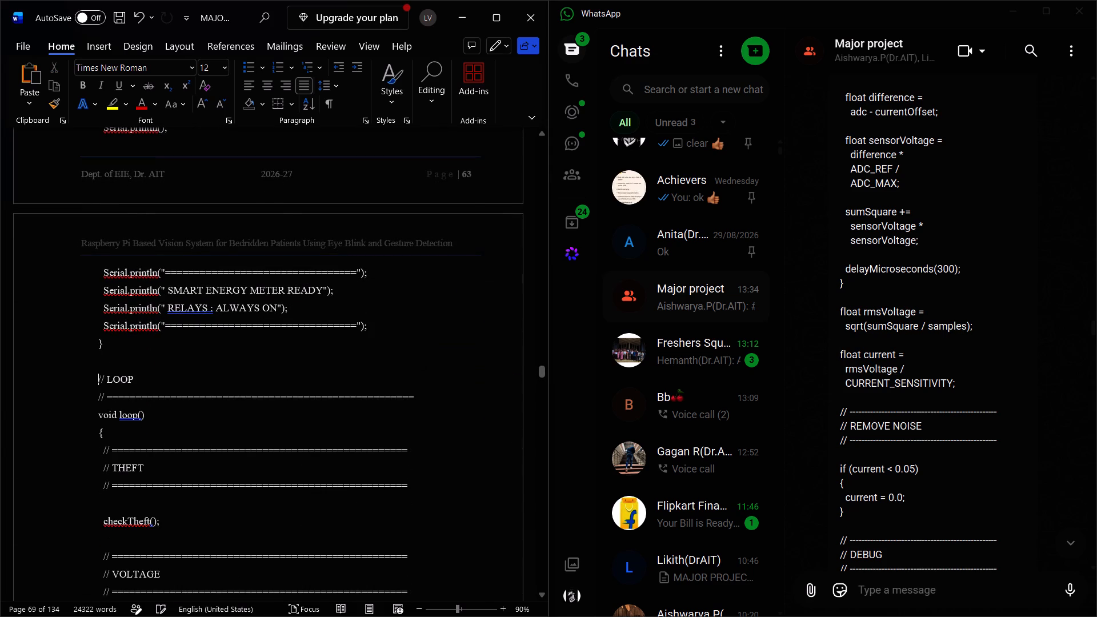
Delete the equals-sign separator line between the "// LOOP" comment and void loop().
{"action": "triple_click", "coordinate": [189, 398]}
{"action": "key", "text": "BackSpace"}
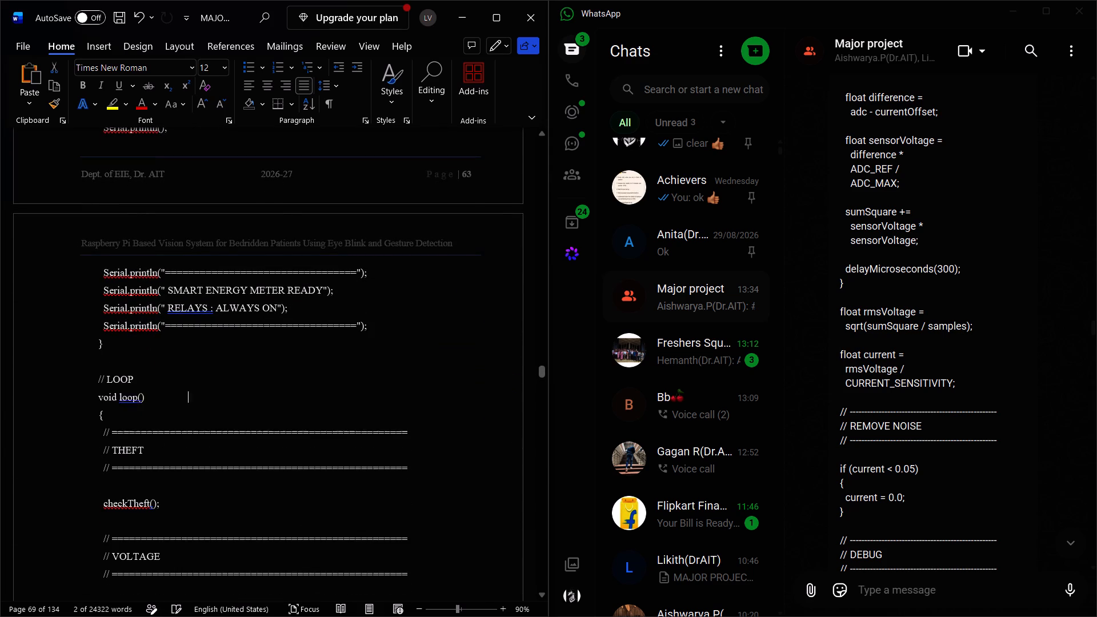
Delete the two equals-sign separator lines above and below the "// THEFT" comment inside loop().
{"action": "triple_click", "coordinate": [179, 431]}
{"action": "key", "text": "BackSpace"}
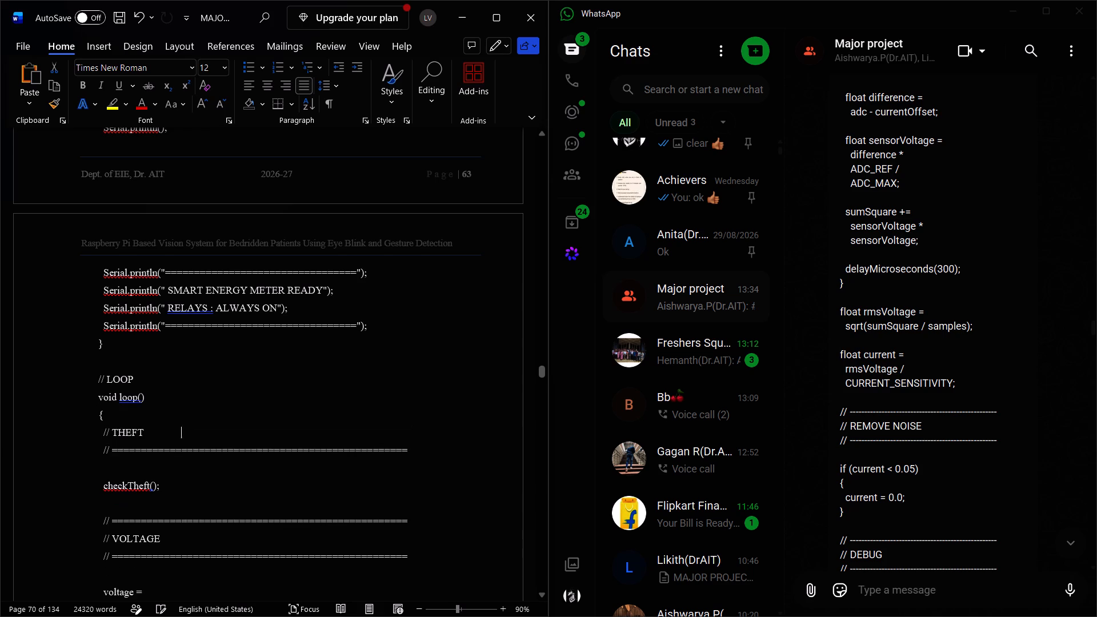
{"action": "triple_click", "coordinate": [179, 450]}
{"action": "key", "text": "BackSpace"}
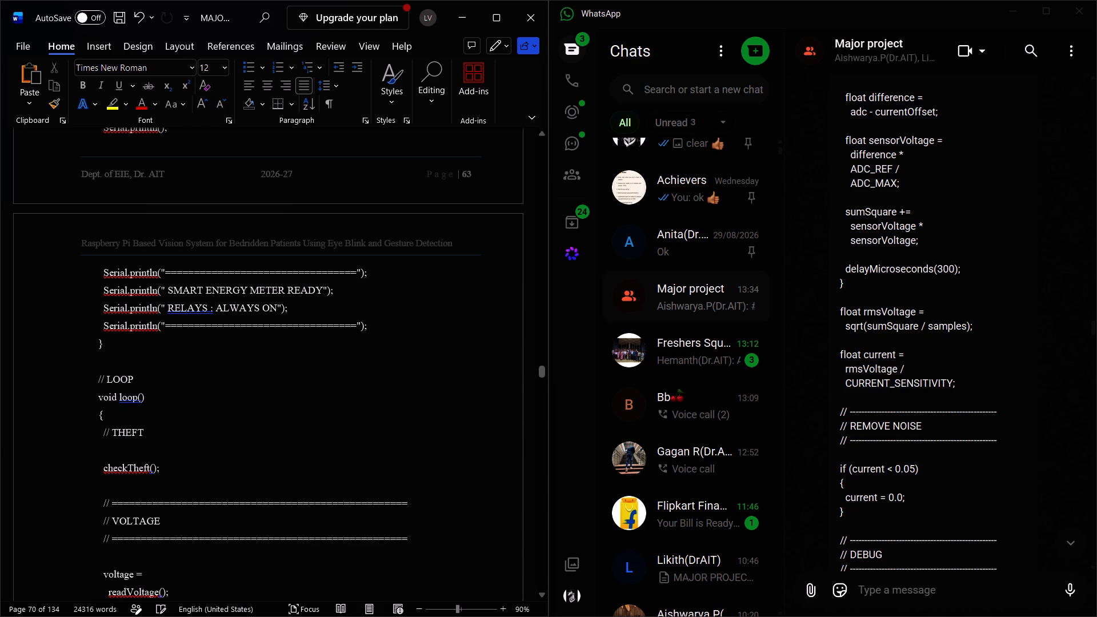
Delete the two equals-sign separator lines above and below the "// VOLTAGE" comment inside loop().
{"action": "triple_click", "coordinate": [177, 502]}
{"action": "key", "text": "BackSpace"}
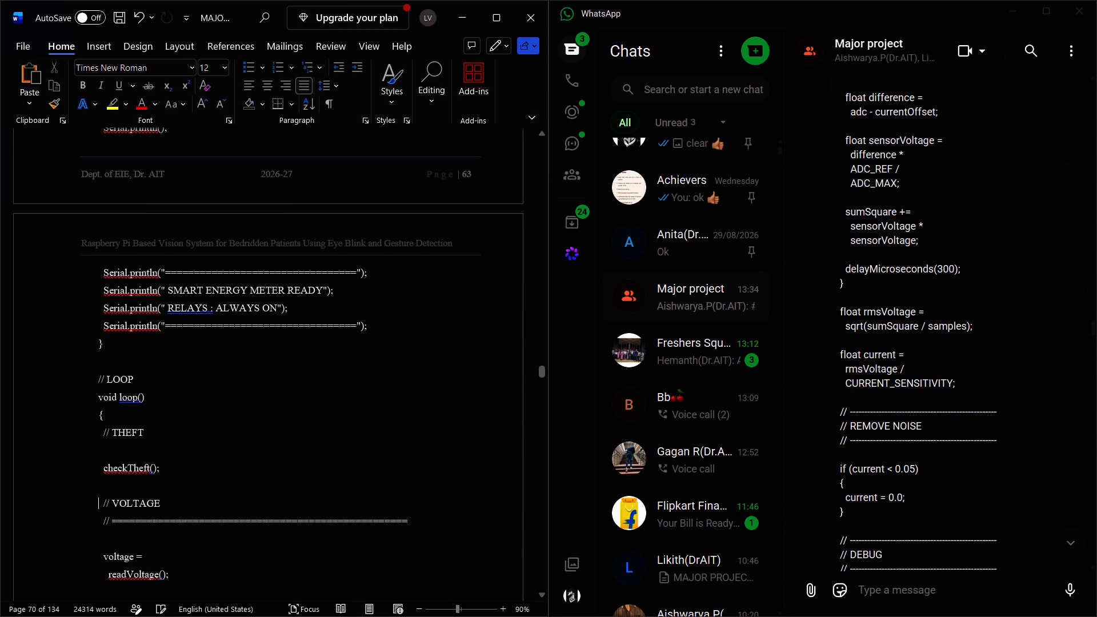
{"action": "triple_click", "coordinate": [174, 520]}
{"action": "key", "text": "BackSpace"}
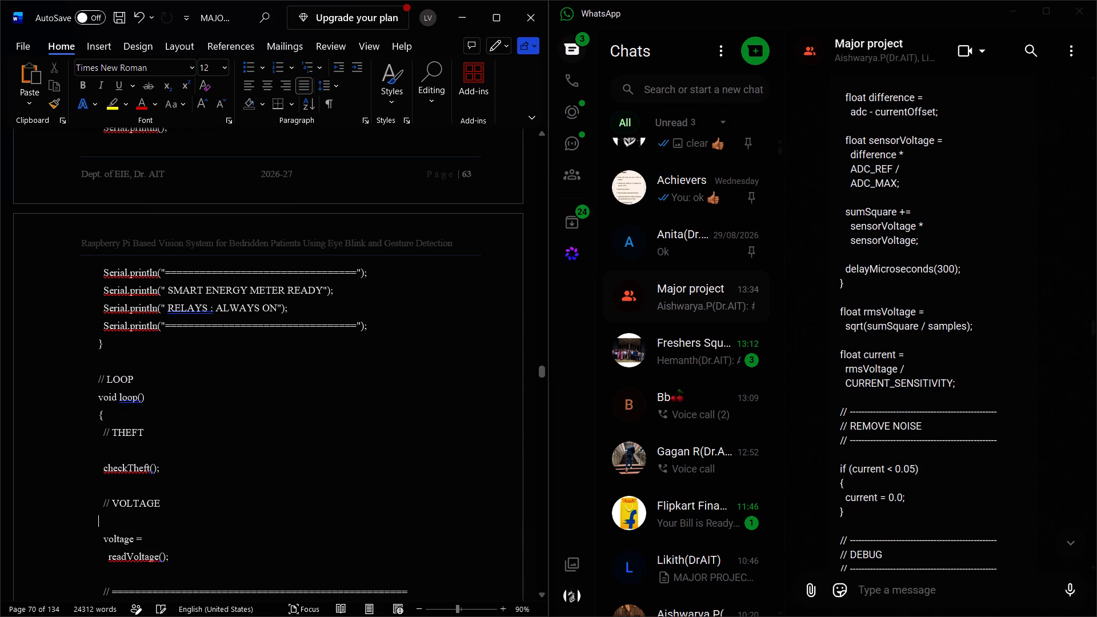
Delete the two equals-sign separator lines above and below the "// CURRENT" comment inside loop().
{"action": "scroll", "coordinate": [169, 572], "scroll_direction": "down", "scroll_amount": 1}
{"action": "triple_click", "coordinate": [191, 481]}
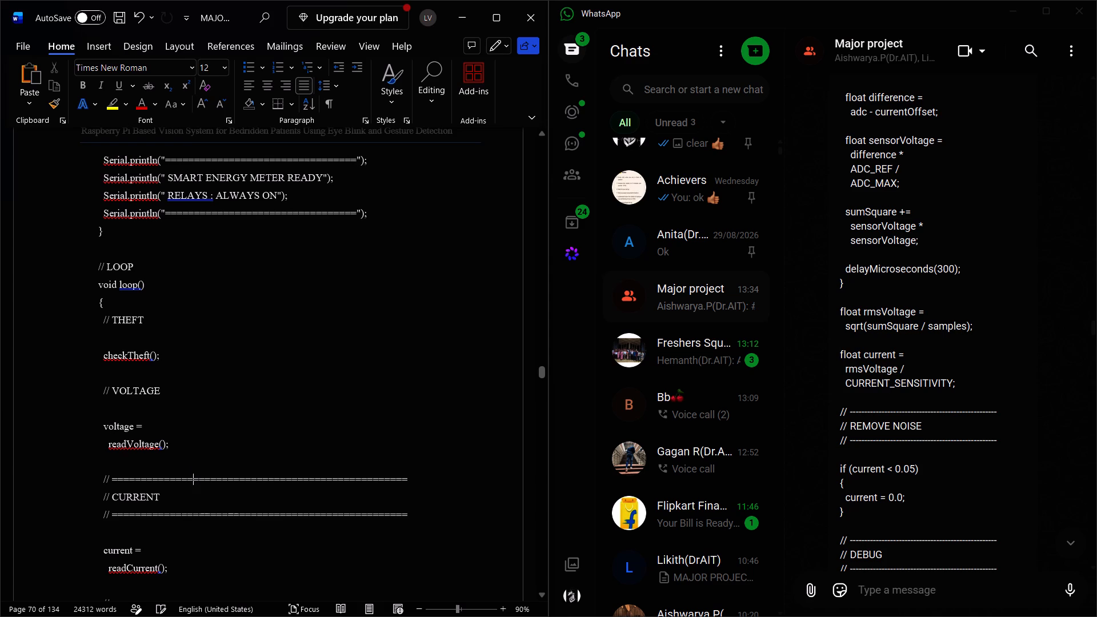
{"action": "key", "text": "BackSpace"}
{"action": "triple_click", "coordinate": [190, 498]}
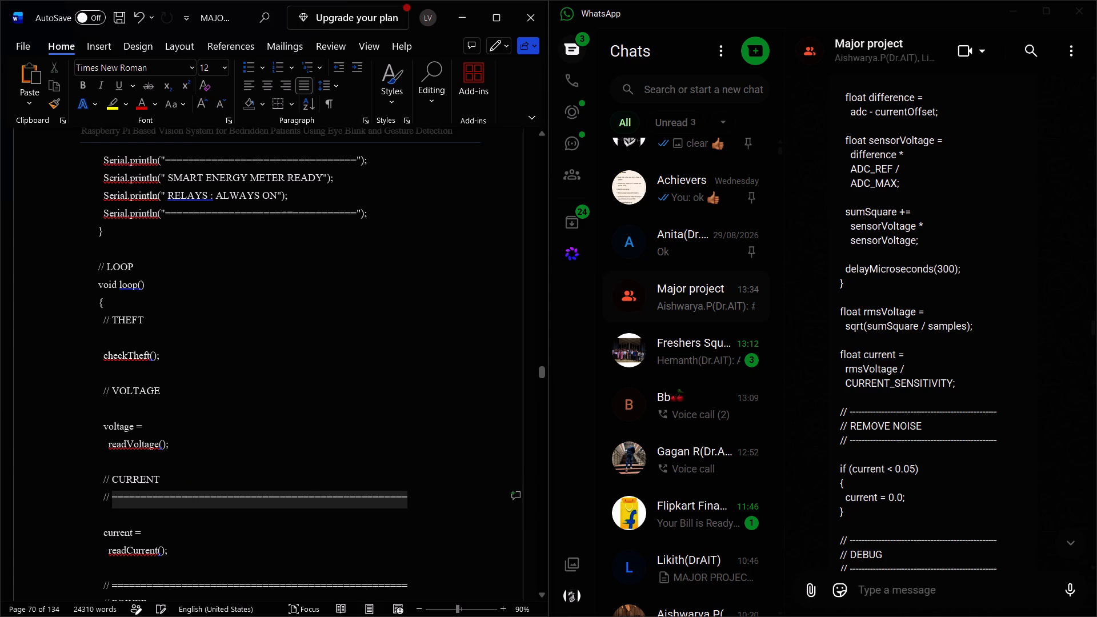
{"action": "key", "text": "BackSpace"}
Delete the two equals-sign separator lines above and below the "// POWER" comment inside loop().
{"action": "scroll", "coordinate": [180, 522], "scroll_direction": "down", "scroll_amount": 2}
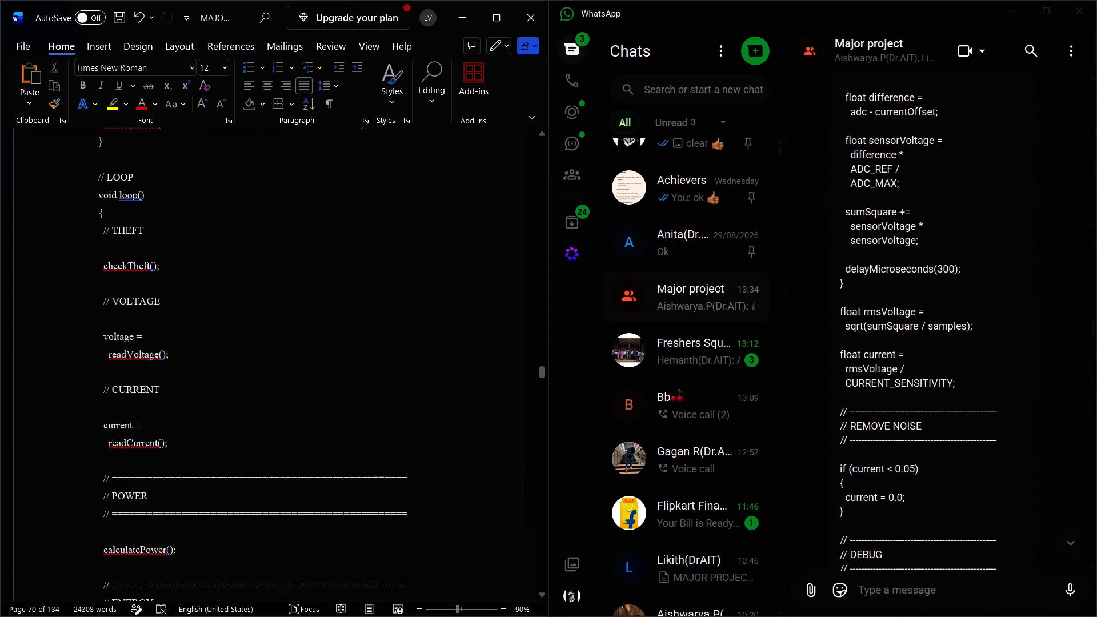
{"action": "triple_click", "coordinate": [182, 482]}
{"action": "key", "text": "BackSpace"}
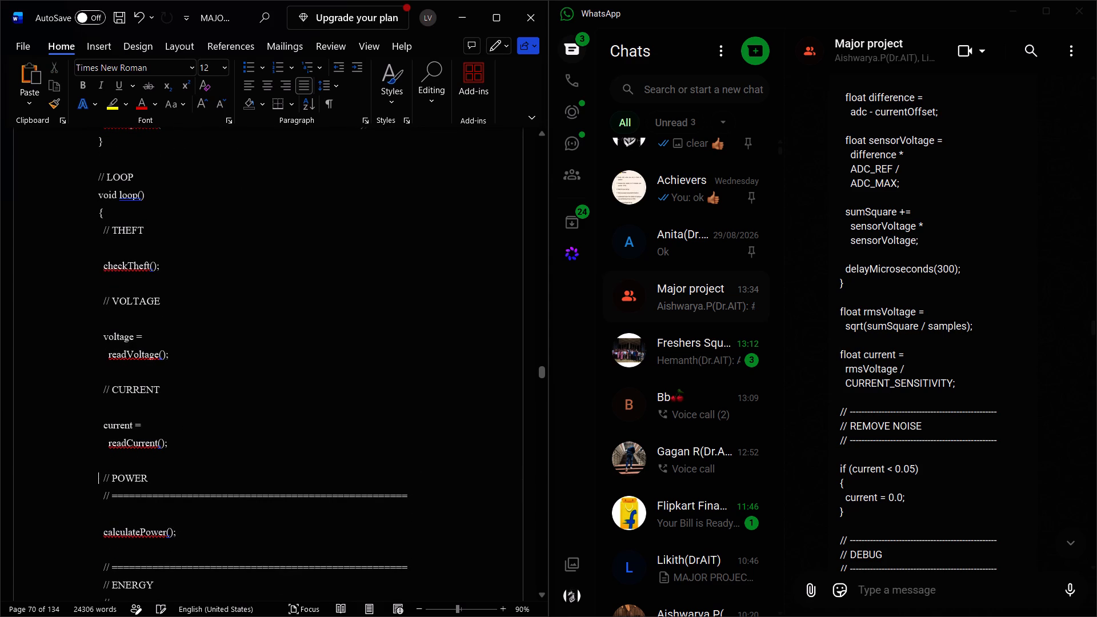
{"action": "triple_click", "coordinate": [182, 497]}
{"action": "key", "text": "BackSpace"}
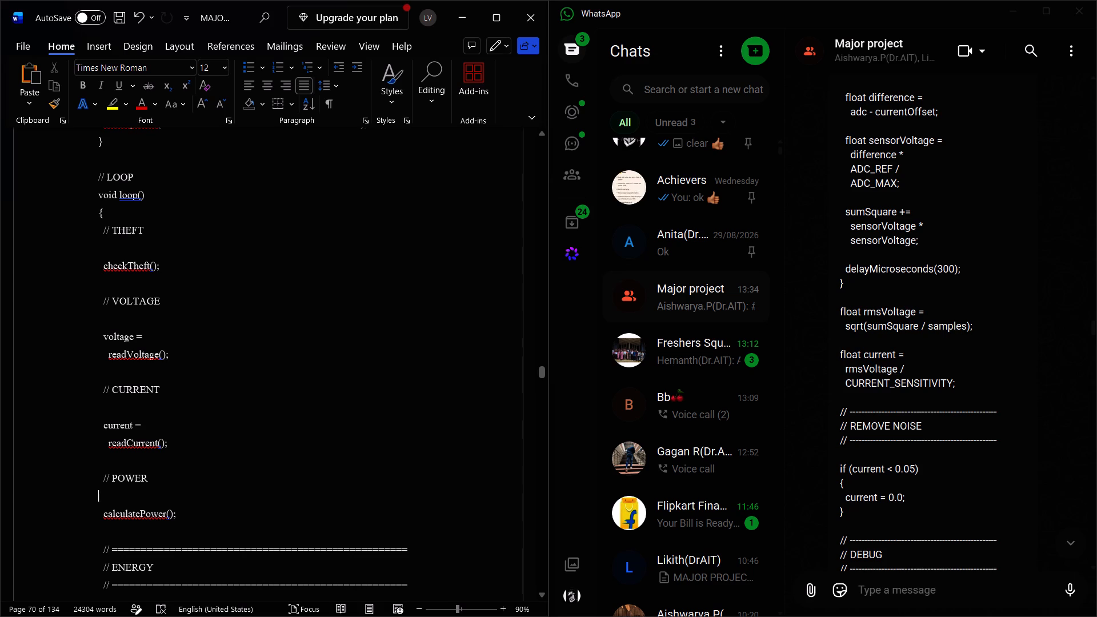
Delete the two equals-sign separator lines above and below the "// ENERGY" comment inside loop().
{"action": "left_click_drag", "start_coordinate": [179, 545], "coordinate": [171, 552]}
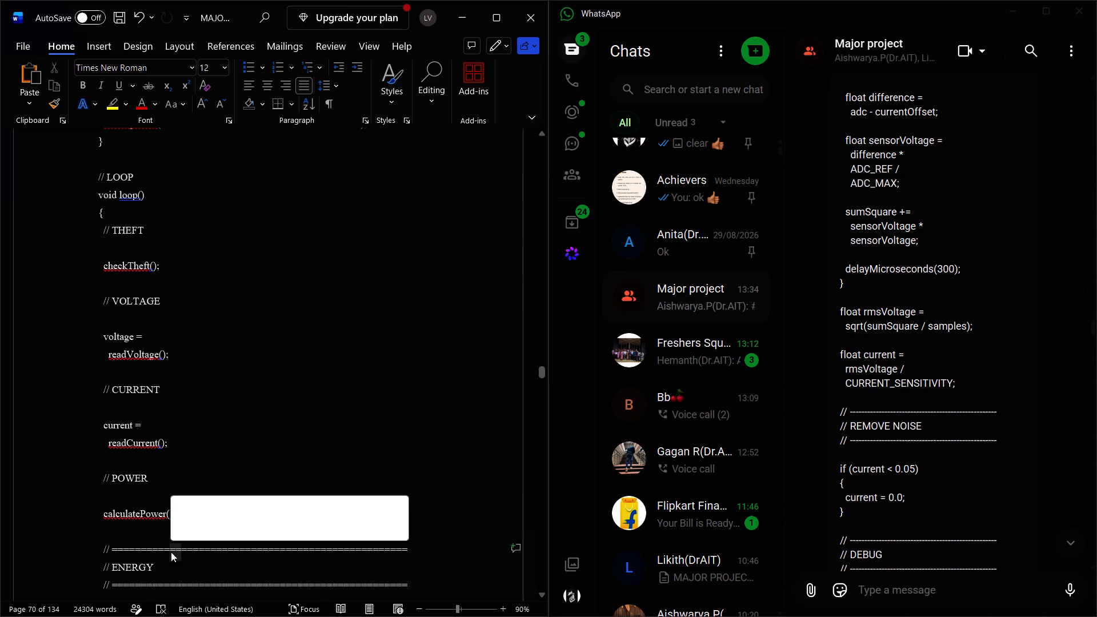
{"action": "triple_click", "coordinate": [171, 552]}
{"action": "key", "text": "BackSpace"}
{"action": "left_click_drag", "start_coordinate": [171, 552], "coordinate": [170, 569]}
{"action": "triple_click", "coordinate": [170, 569]}
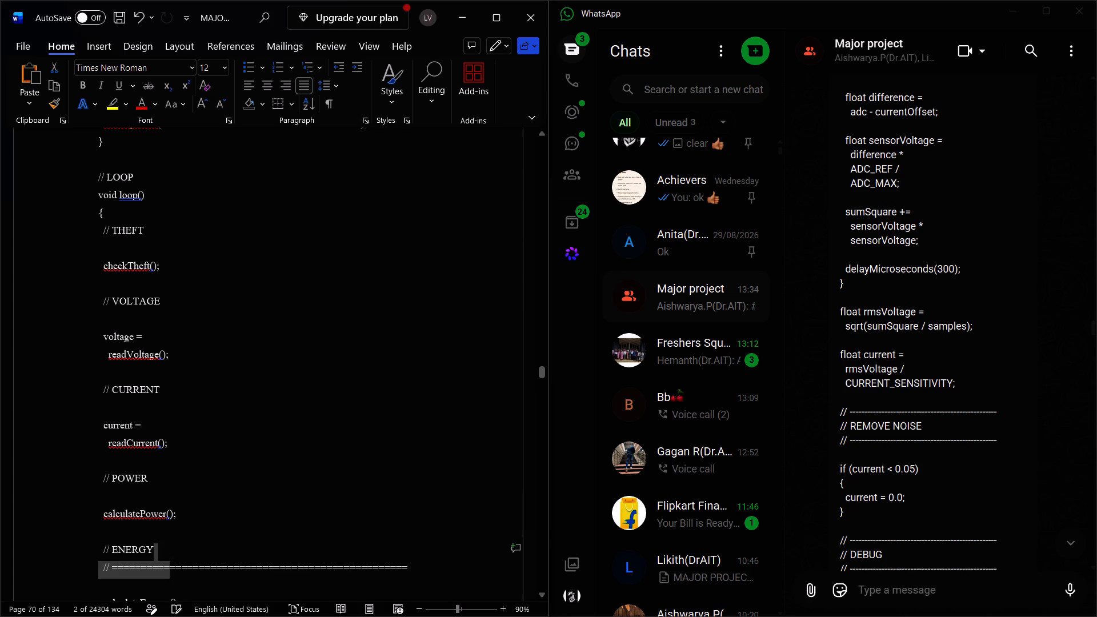
{"action": "key", "text": "BackSpace"}
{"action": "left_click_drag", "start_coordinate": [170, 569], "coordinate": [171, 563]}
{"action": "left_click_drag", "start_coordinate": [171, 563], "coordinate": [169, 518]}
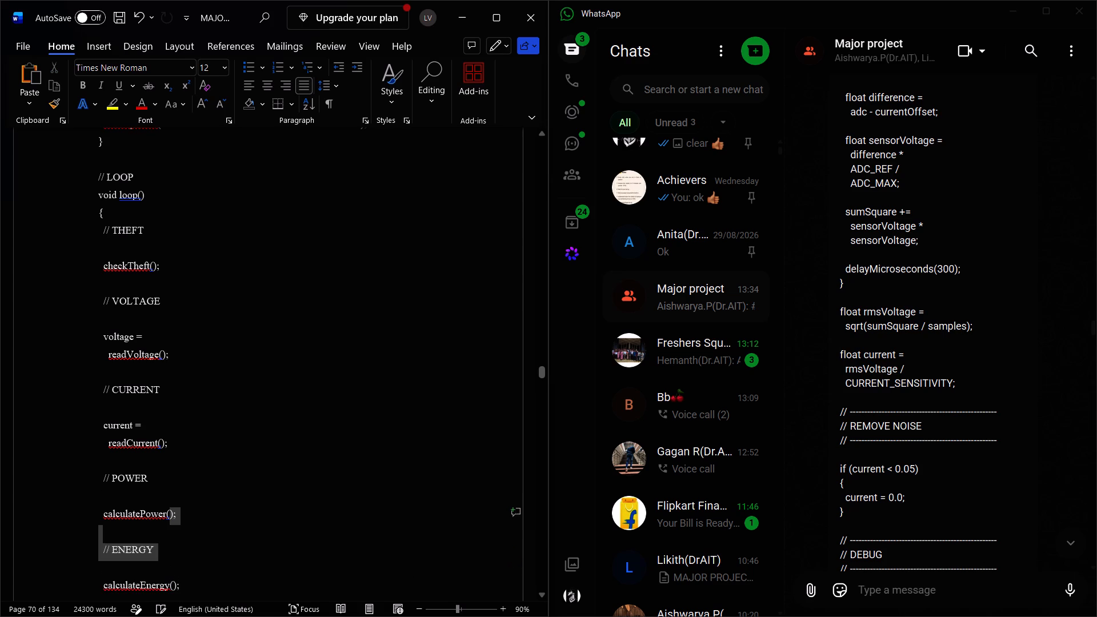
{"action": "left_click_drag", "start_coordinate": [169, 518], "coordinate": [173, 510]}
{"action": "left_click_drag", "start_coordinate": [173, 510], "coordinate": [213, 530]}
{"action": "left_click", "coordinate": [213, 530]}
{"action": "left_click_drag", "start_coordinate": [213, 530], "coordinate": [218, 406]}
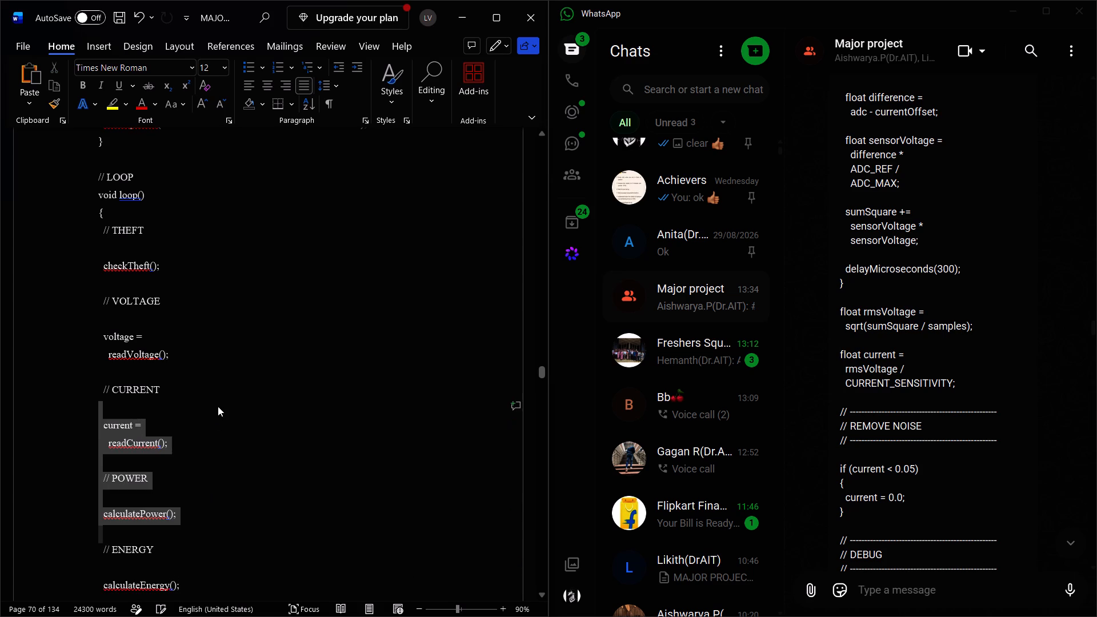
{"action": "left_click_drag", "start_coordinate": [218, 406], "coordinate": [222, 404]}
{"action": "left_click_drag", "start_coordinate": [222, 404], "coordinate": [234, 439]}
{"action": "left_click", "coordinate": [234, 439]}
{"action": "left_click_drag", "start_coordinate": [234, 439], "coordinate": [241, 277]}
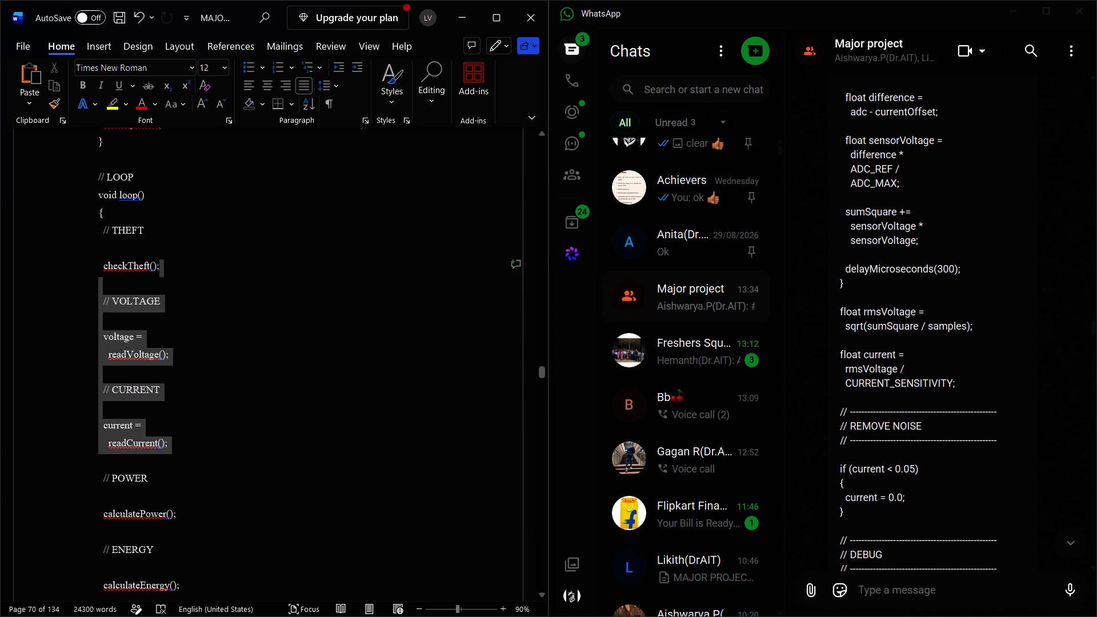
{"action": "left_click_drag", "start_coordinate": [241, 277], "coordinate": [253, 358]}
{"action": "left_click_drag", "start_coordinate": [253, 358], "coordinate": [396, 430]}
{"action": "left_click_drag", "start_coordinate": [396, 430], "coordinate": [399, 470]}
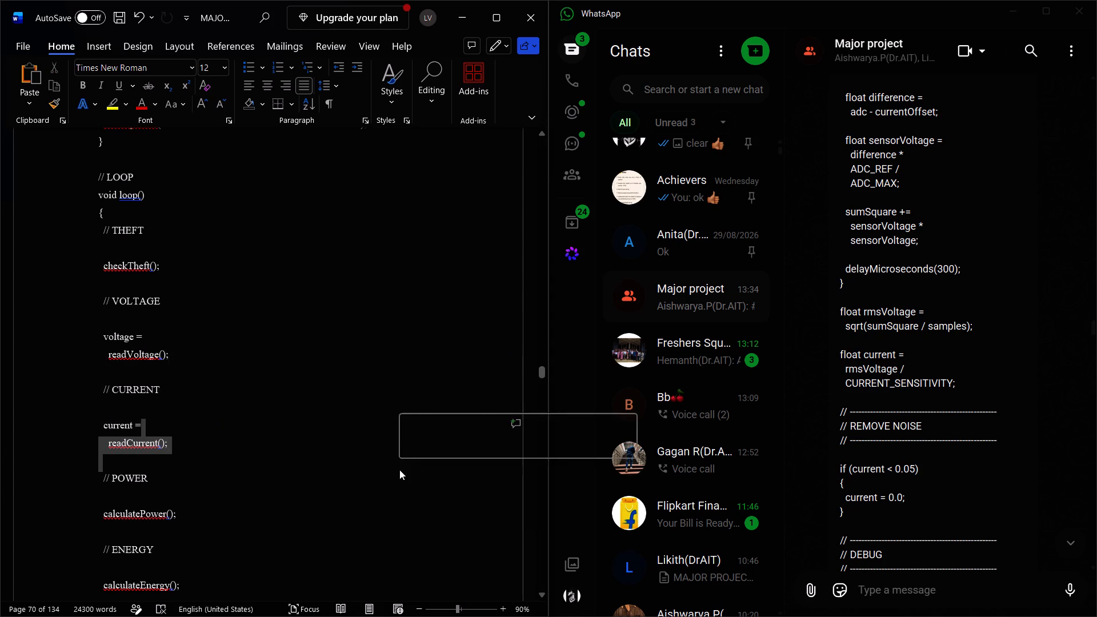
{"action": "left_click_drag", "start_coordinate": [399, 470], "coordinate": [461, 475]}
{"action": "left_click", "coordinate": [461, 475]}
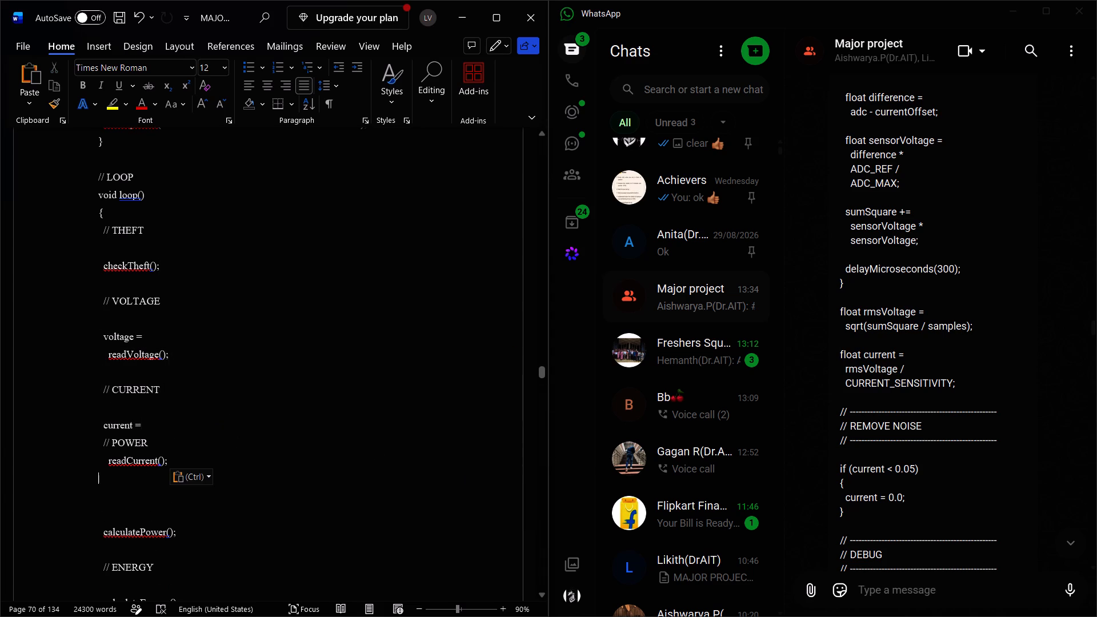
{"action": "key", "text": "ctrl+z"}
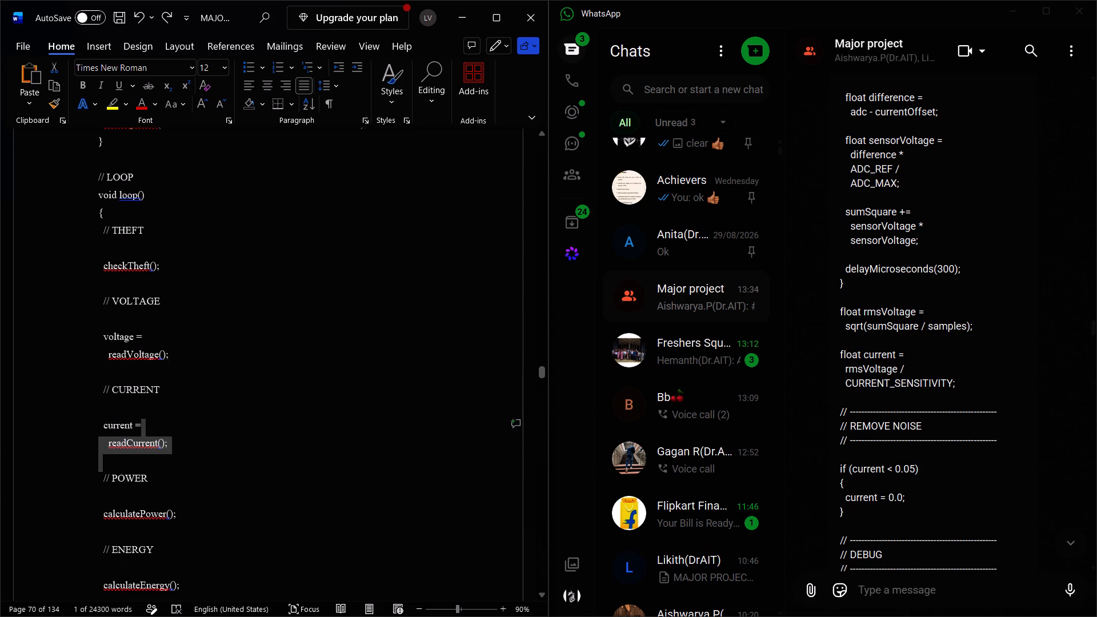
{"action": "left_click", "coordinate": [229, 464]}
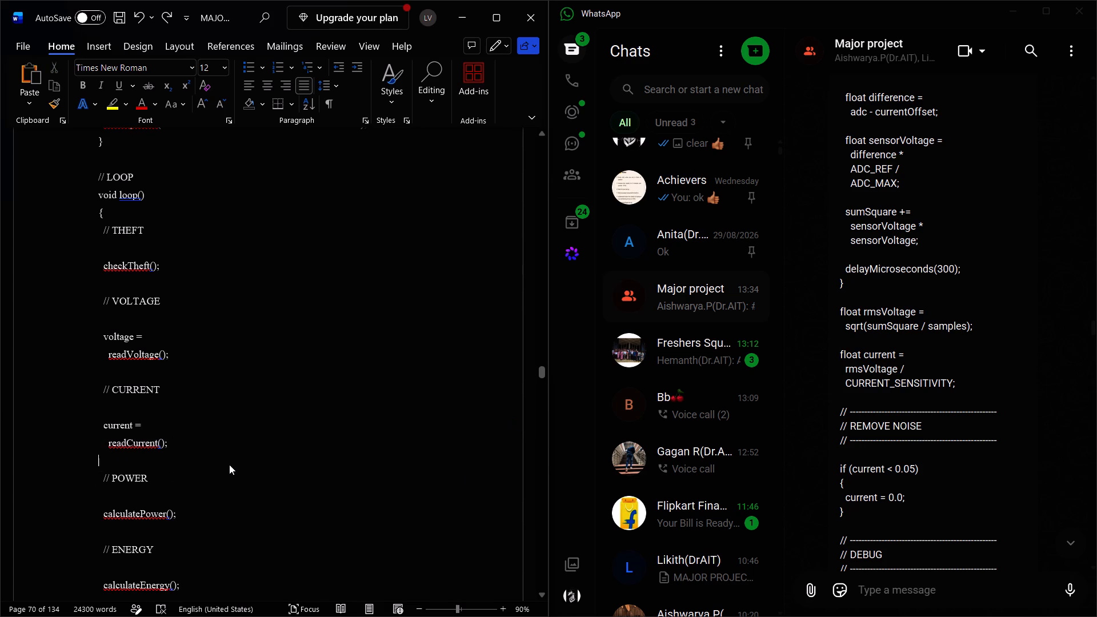
Delete the two equals-sign separator lines above and below the "// LCD" comment inside loop().
{"action": "key", "text": "Down"}
{"action": "key", "text": "Down"}
{"action": "key", "text": "Down"}
{"action": "key", "text": "Down"}
{"action": "key", "text": "Down"}
{"action": "key", "text": "Down"}
{"action": "key", "text": "Down"}
{"action": "key", "text": "Down"}
{"action": "key", "text": "Down"}
{"action": "key", "text": "Down"}
{"action": "key", "text": "Down"}
{"action": "key", "text": "Down"}
{"action": "key", "text": "Down"}
{"action": "key", "text": "Down"}
{"action": "key", "text": "Down"}
{"action": "key", "text": "Down"}
{"action": "key", "text": "Down"}
{"action": "key", "text": "Down"}
{"action": "key", "text": "Up"}
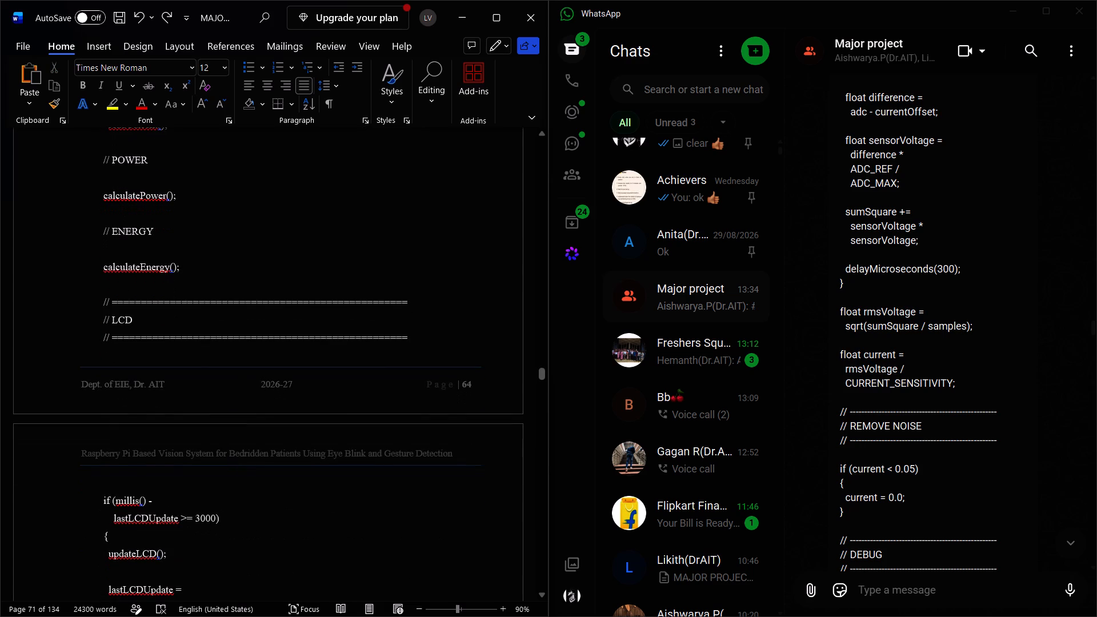
{"action": "double_click", "coordinate": [263, 302]}
{"action": "triple_click", "coordinate": [263, 302]}
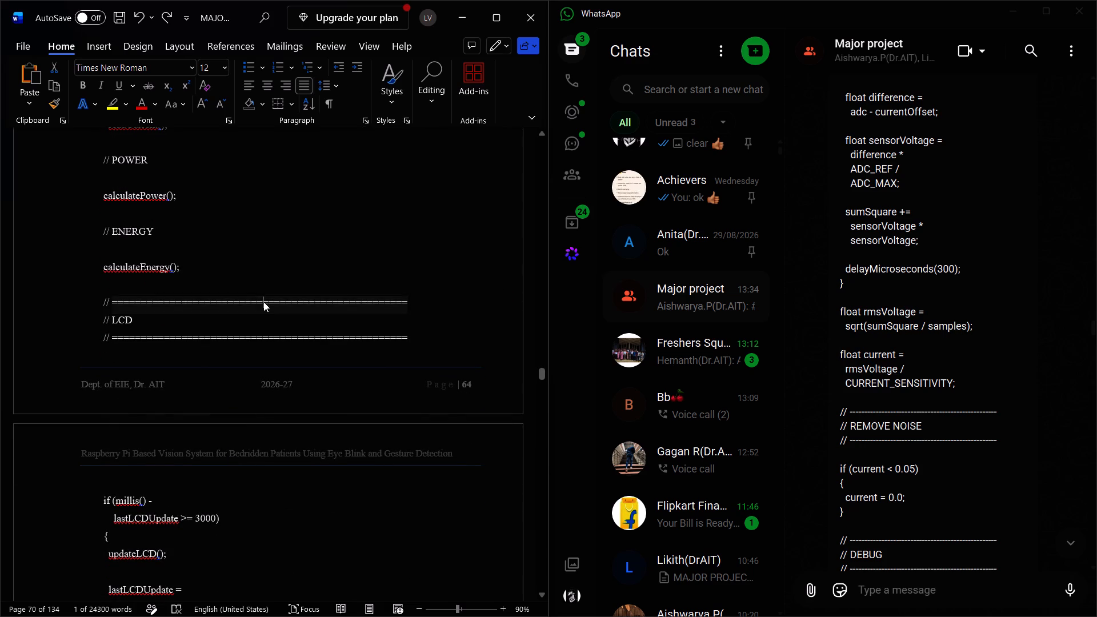
{"action": "key", "text": "BackSpace"}
{"action": "triple_click", "coordinate": [263, 323]}
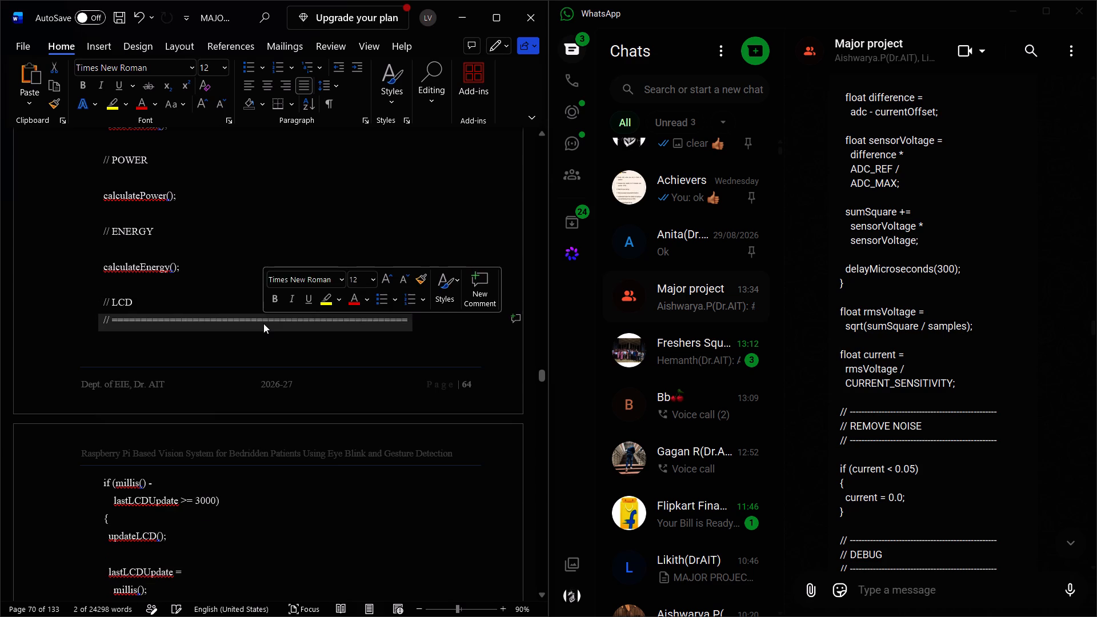
{"action": "key", "text": "BackSpace"}
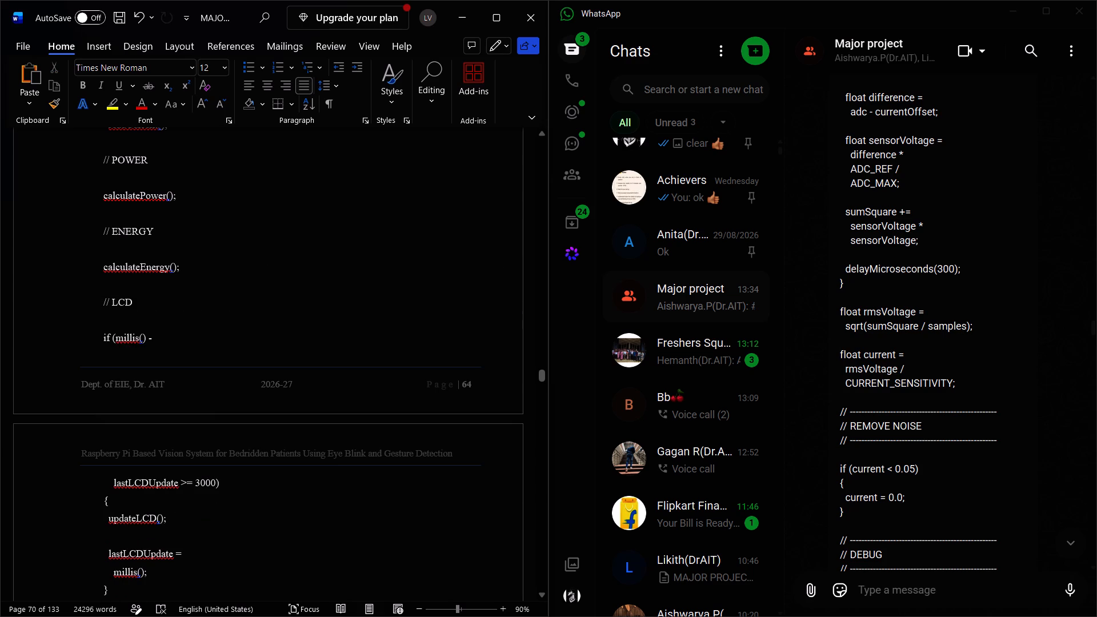
Delete the two equals-sign separator lines above and below the "// SERIAL" comment inside loop().
{"action": "key", "text": "Down"}
{"action": "key", "text": "Down"}
{"action": "key", "text": "Down"}
{"action": "key", "text": "Down"}
{"action": "key", "text": "Down"}
{"action": "key", "text": "Down"}
{"action": "key", "text": "Down"}
{"action": "key", "text": "Down"}
{"action": "key", "text": "Down"}
{"action": "key", "text": "Down"}
{"action": "key", "text": "Down"}
{"action": "key", "text": "Down"}
{"action": "key", "text": "Down"}
{"action": "key", "text": "Down"}
{"action": "key", "text": "Down"}
{"action": "key", "text": "Down"}
{"action": "key", "text": "Down"}
{"action": "key", "text": "Down"}
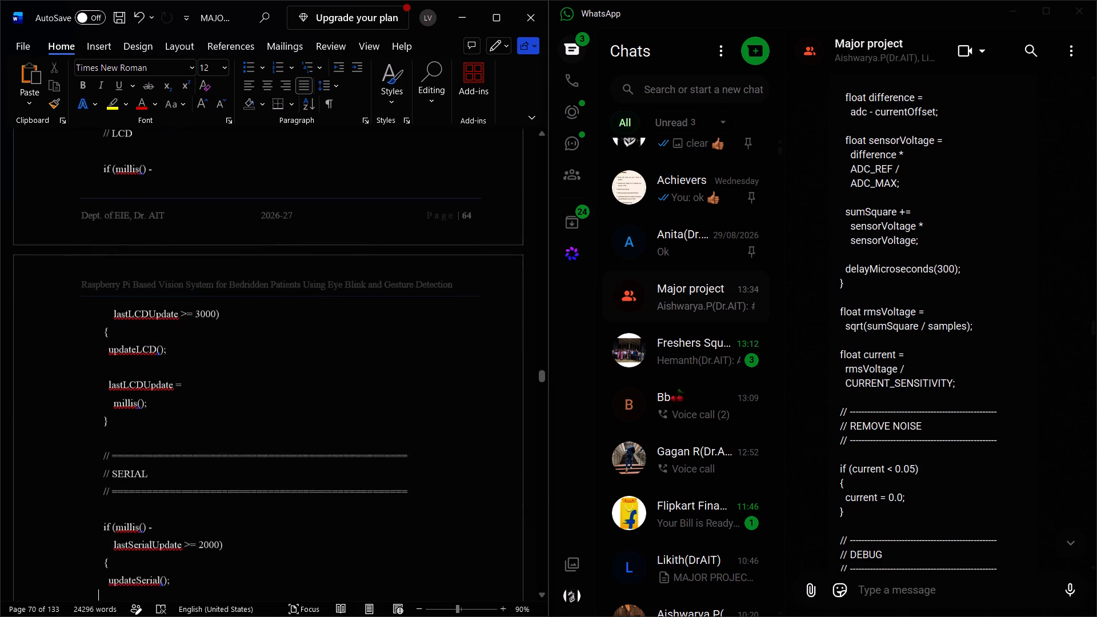
{"action": "triple_click", "coordinate": [279, 447]}
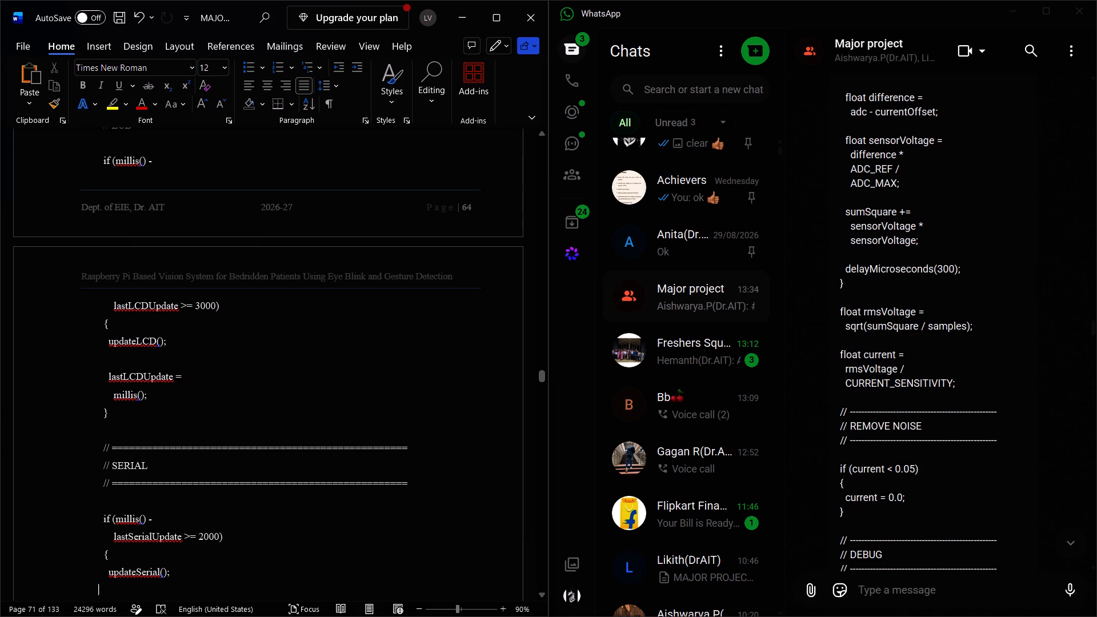
{"action": "key", "text": "BackSpace"}
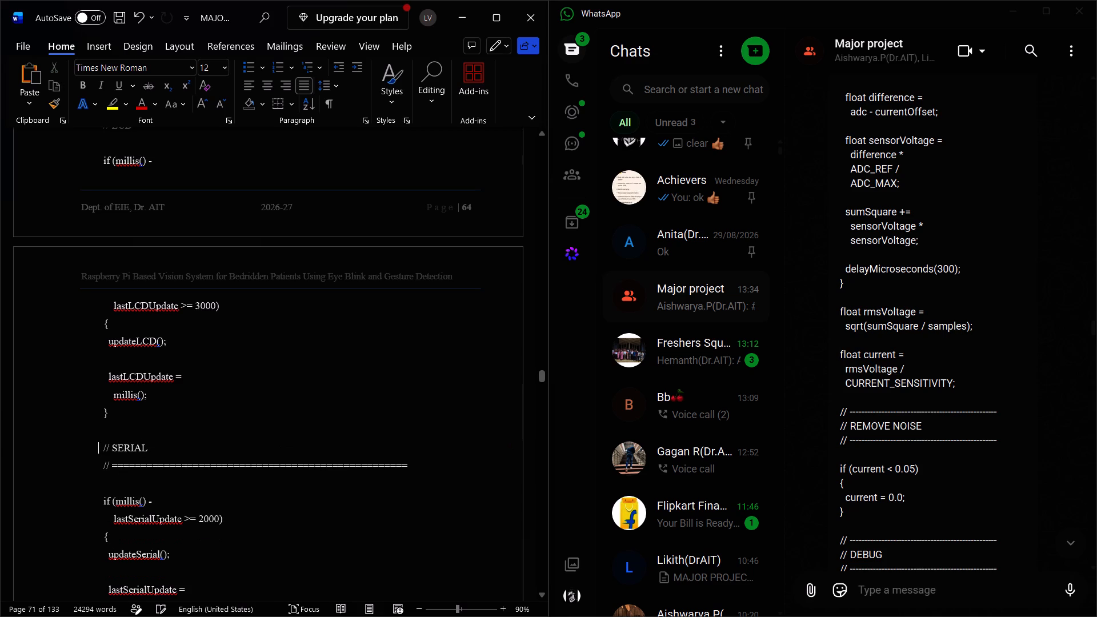
{"action": "triple_click", "coordinate": [279, 468]}
{"action": "key", "text": "BackSpace"}
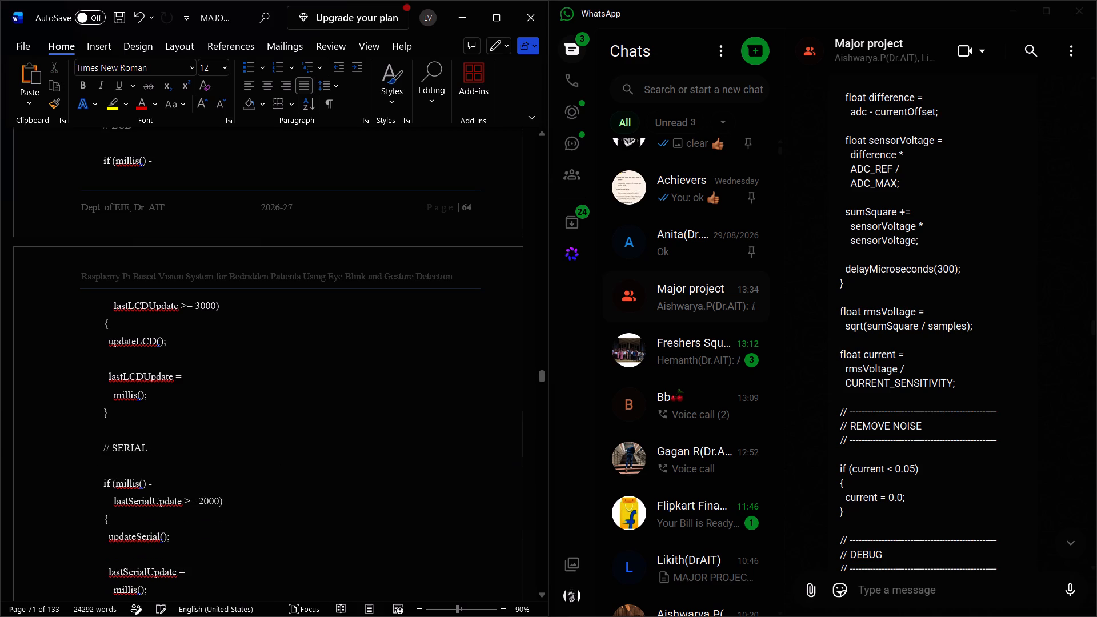
Delete the two equals-sign separator lines above and below the "// THINGSPEAK" comment inside loop().
{"action": "key", "text": "Down"}
{"action": "key", "text": "Down"}
{"action": "key", "text": "Down"}
{"action": "key", "text": "Down"}
{"action": "key", "text": "Down"}
{"action": "key", "text": "Down"}
{"action": "key", "text": "Down"}
{"action": "key", "text": "Down"}
{"action": "key", "text": "Down"}
{"action": "key", "text": "Down"}
{"action": "key", "text": "Down"}
{"action": "key", "text": "Down"}
{"action": "key", "text": "Down"}
{"action": "key", "text": "Down"}
{"action": "key", "text": "Down"}
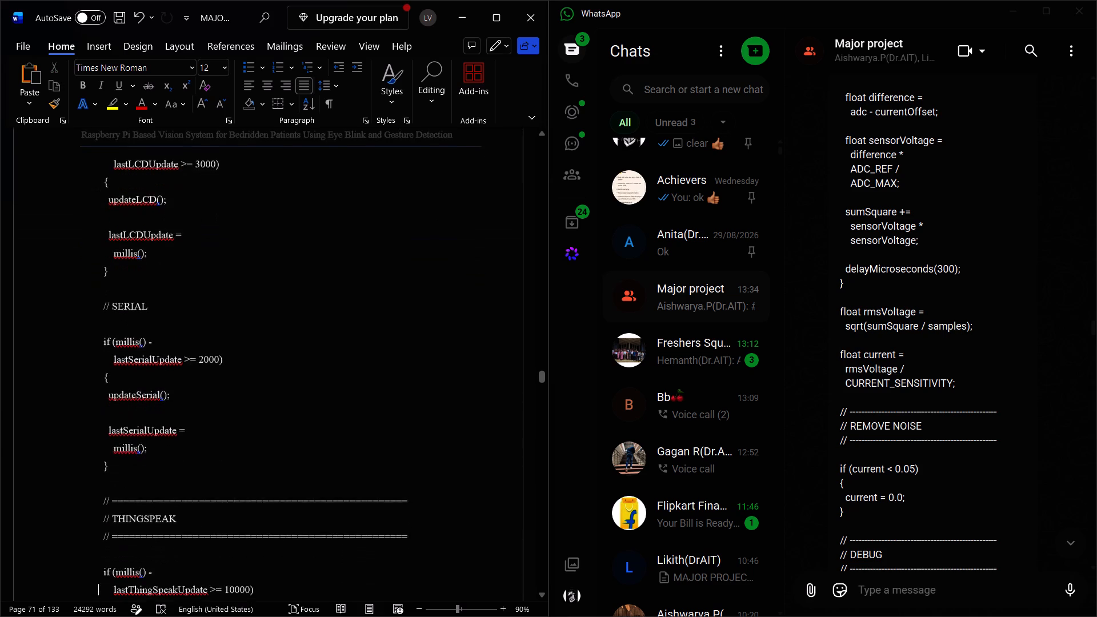
{"action": "key", "text": "Down"}
{"action": "key", "text": "Down"}
{"action": "triple_click", "coordinate": [269, 463]}
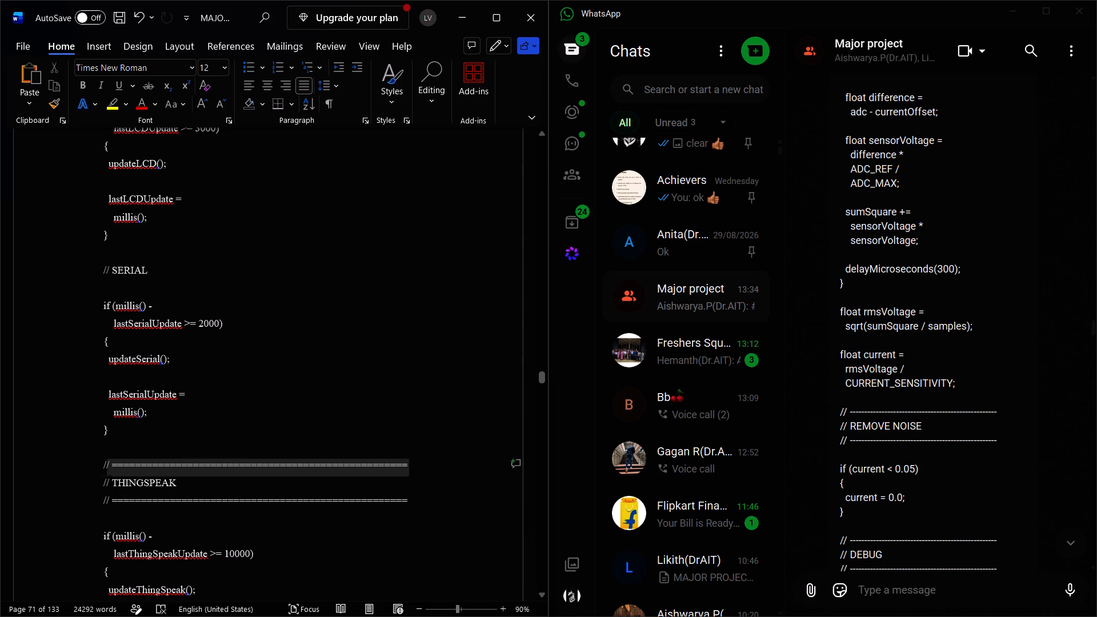
{"action": "key", "text": "BackSpace"}
{"action": "triple_click", "coordinate": [269, 480]}
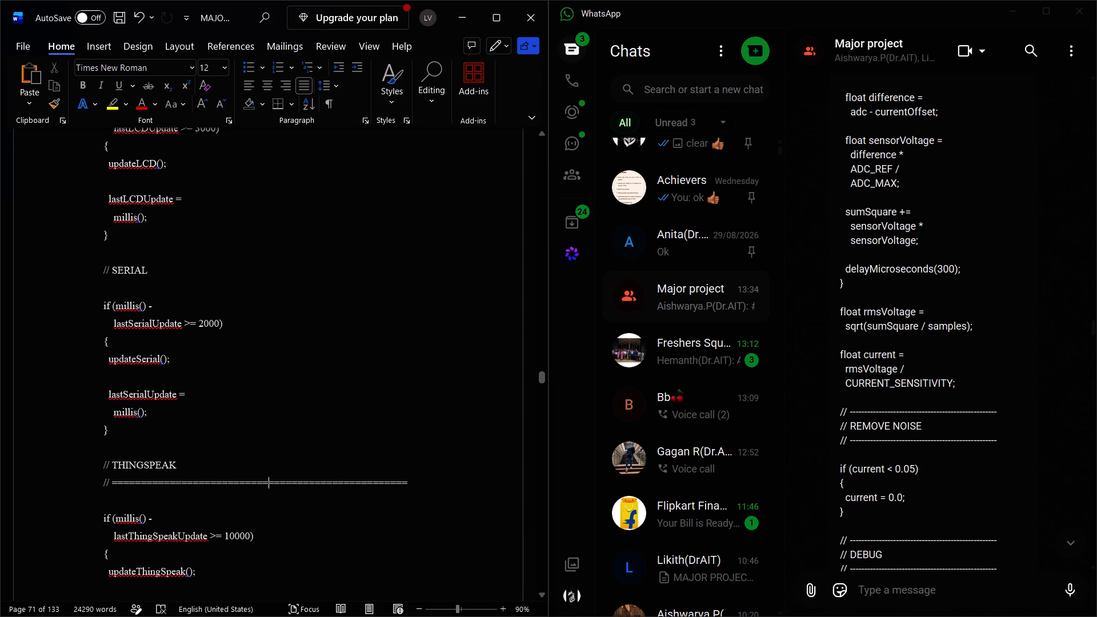
{"action": "key", "text": "BackSpace"}
Push the "11.2 APPENDIX B – SOFTWARE IMPLEMENTATION" heading onto the next page by adding two blank lines above it, and add one blank line below it.
{"action": "key", "text": "Down"}
{"action": "key", "text": "Down"}
{"action": "key", "text": "Down"}
{"action": "key", "text": "Down"}
{"action": "key", "text": "Down"}
{"action": "key", "text": "Down"}
{"action": "key", "text": "Down"}
{"action": "key", "text": "Down"}
{"action": "key", "text": "Down"}
{"action": "key", "text": "Down"}
{"action": "key", "text": "Down"}
{"action": "key", "text": "Down"}
{"action": "key", "text": "Down"}
{"action": "key", "text": "Down"}
{"action": "key", "text": "Down"}
{"action": "key", "text": "Down"}
{"action": "key", "text": "Down"}
{"action": "key", "text": "Down"}
{"action": "key", "text": "Down"}
{"action": "key", "text": "Down"}
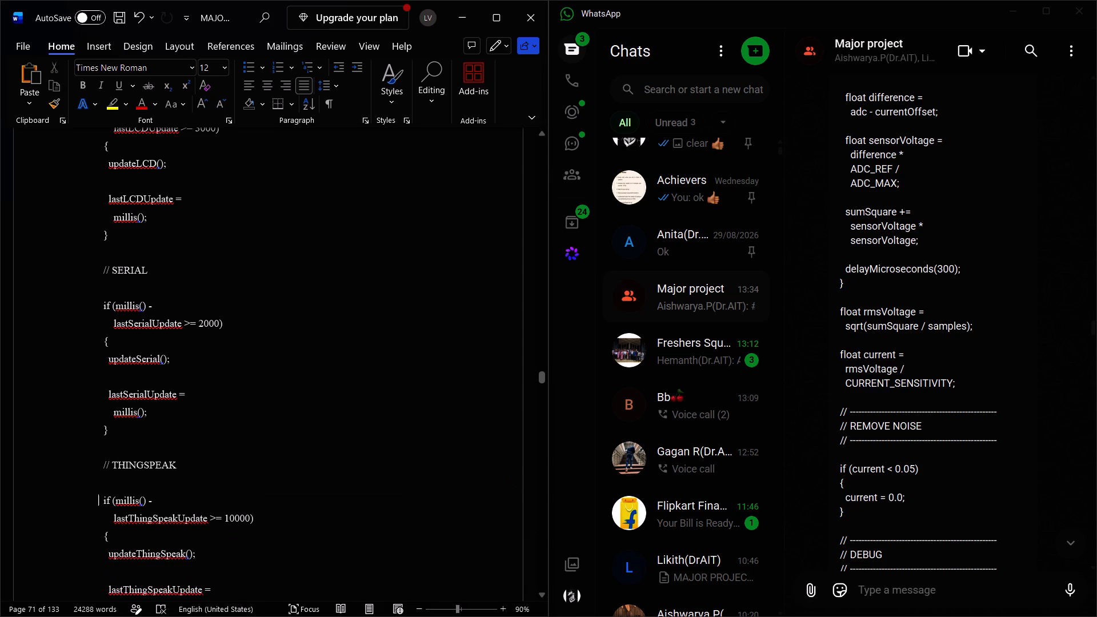
{"action": "key", "text": "Down"}
{"action": "key", "text": "Down"}
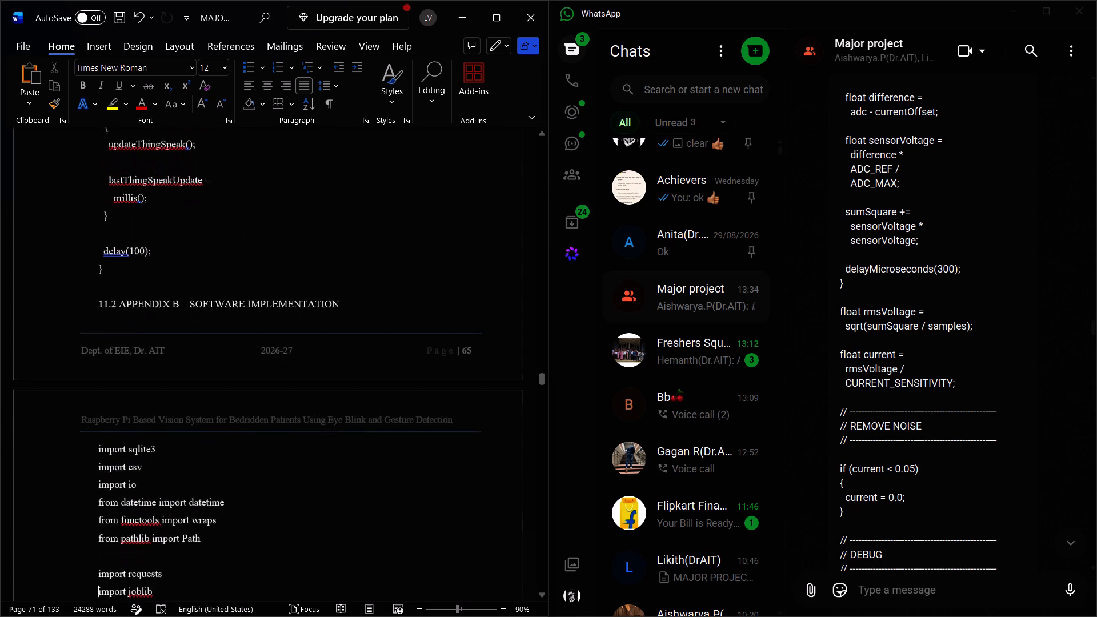
{"action": "key", "text": "Down"}
{"action": "key", "text": "Down"}
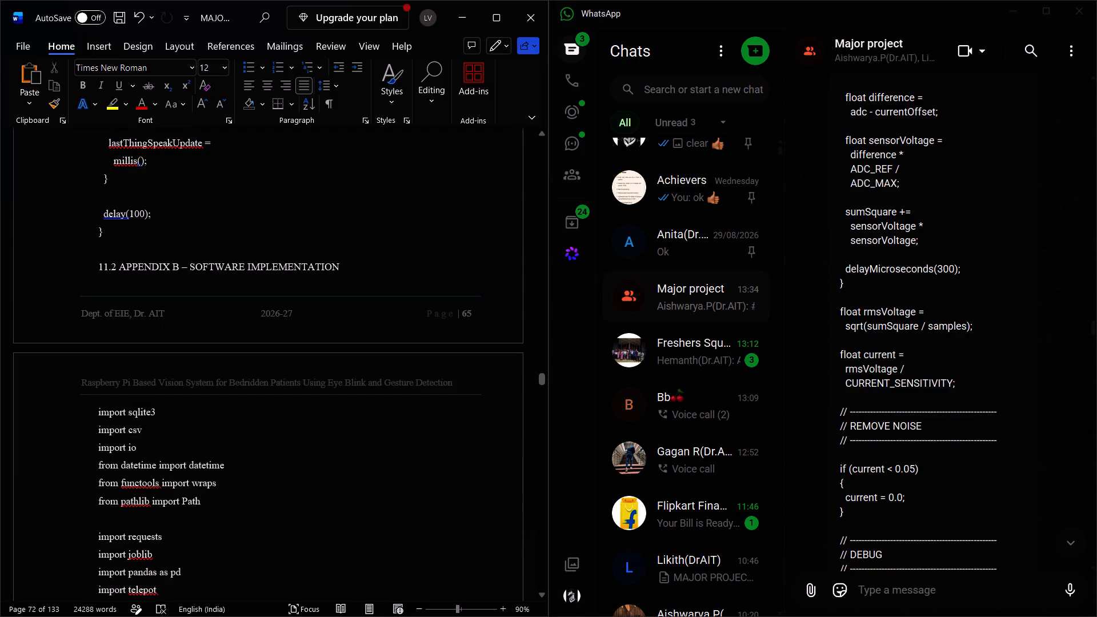
{"action": "left_click", "coordinate": [181, 234]}
{"action": "key", "text": "Return"}
{"action": "key", "text": "Return"}
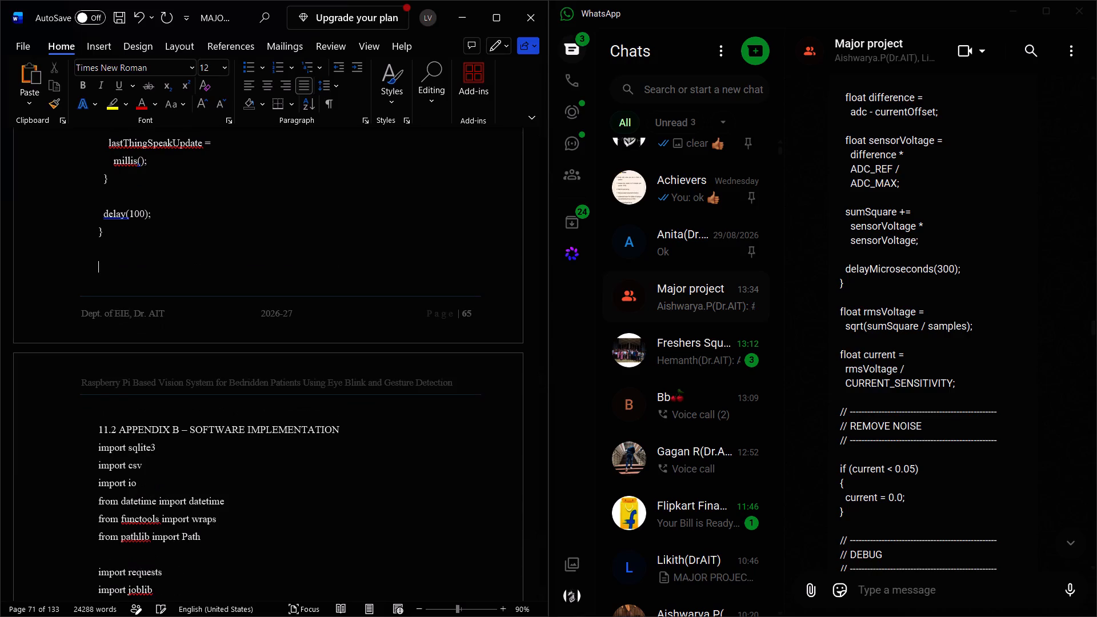
{"action": "left_click", "coordinate": [354, 436]}
{"action": "key", "text": "Return"}
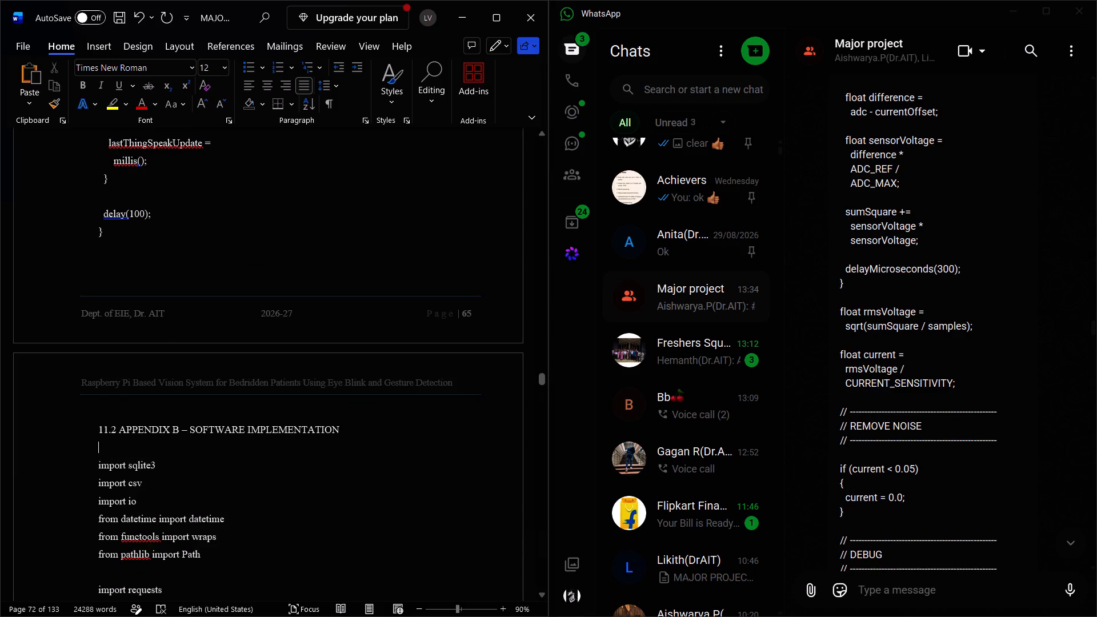
Delete the two equals-sign separator lines above and below the "# CONFIGURATION" comment in the Appendix B code.
{"action": "scroll", "coordinate": [297, 459], "scroll_direction": "down", "scroll_amount": 2}
{"action": "double_click", "coordinate": [226, 359]}
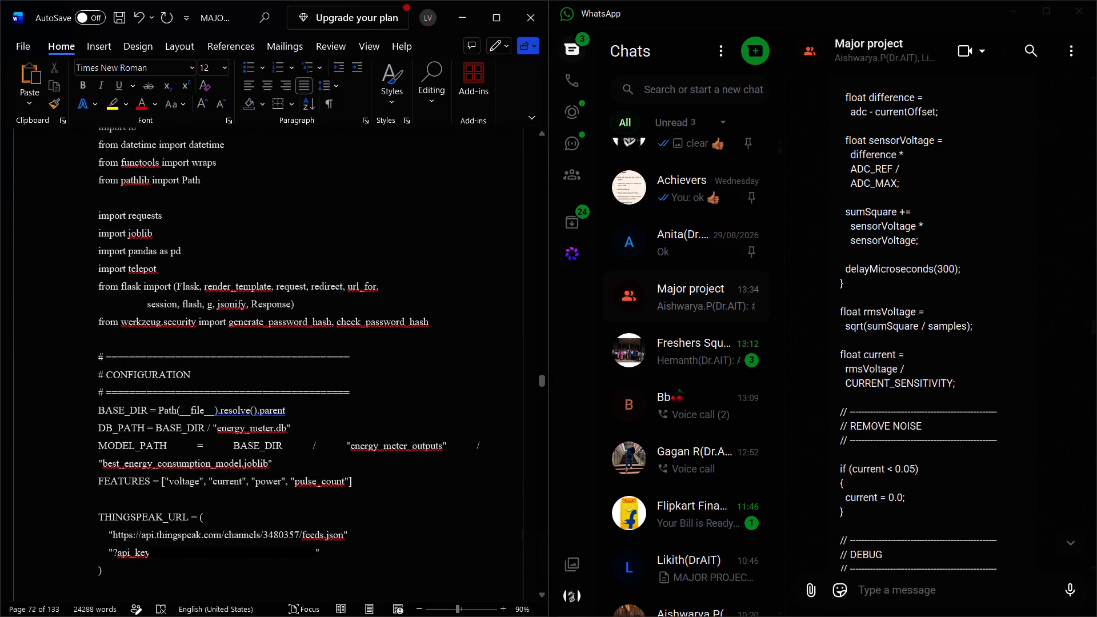
{"action": "left_click", "coordinate": [226, 359]}
{"action": "key", "text": "BackSpace"}
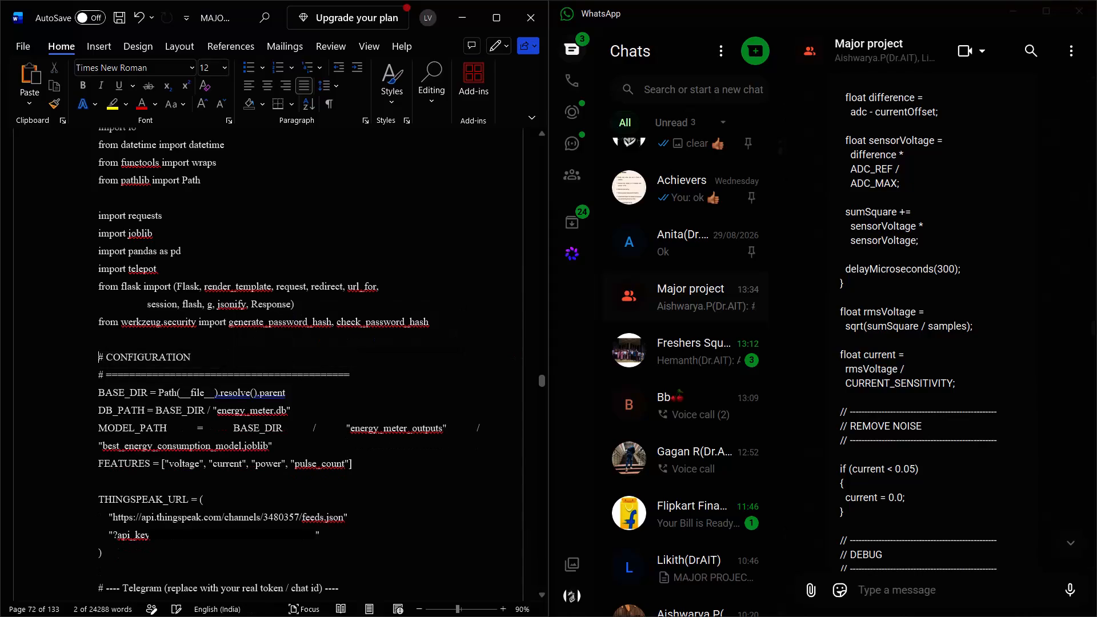
{"action": "triple_click", "coordinate": [221, 378]}
{"action": "key", "text": "BackSpace"}
Delete the two equals-sign separator lines above and below the "# DATABASE (sqlite3)" comment.
{"action": "scroll", "coordinate": [213, 431], "scroll_direction": "down", "scroll_amount": 2}
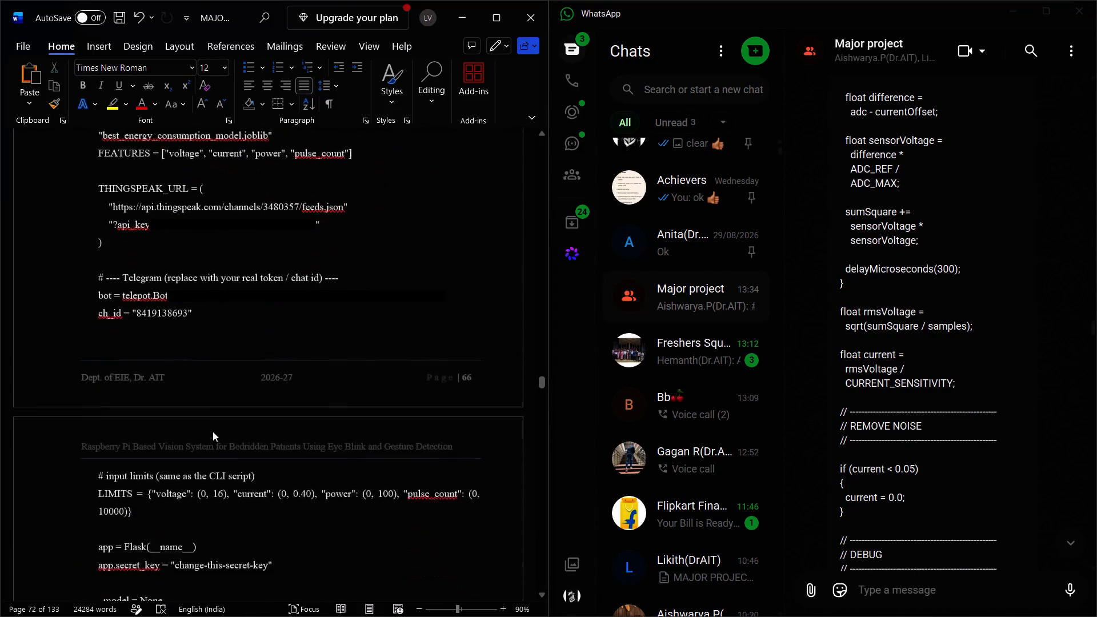
{"action": "scroll", "coordinate": [213, 431], "scroll_direction": "down", "scroll_amount": 2}
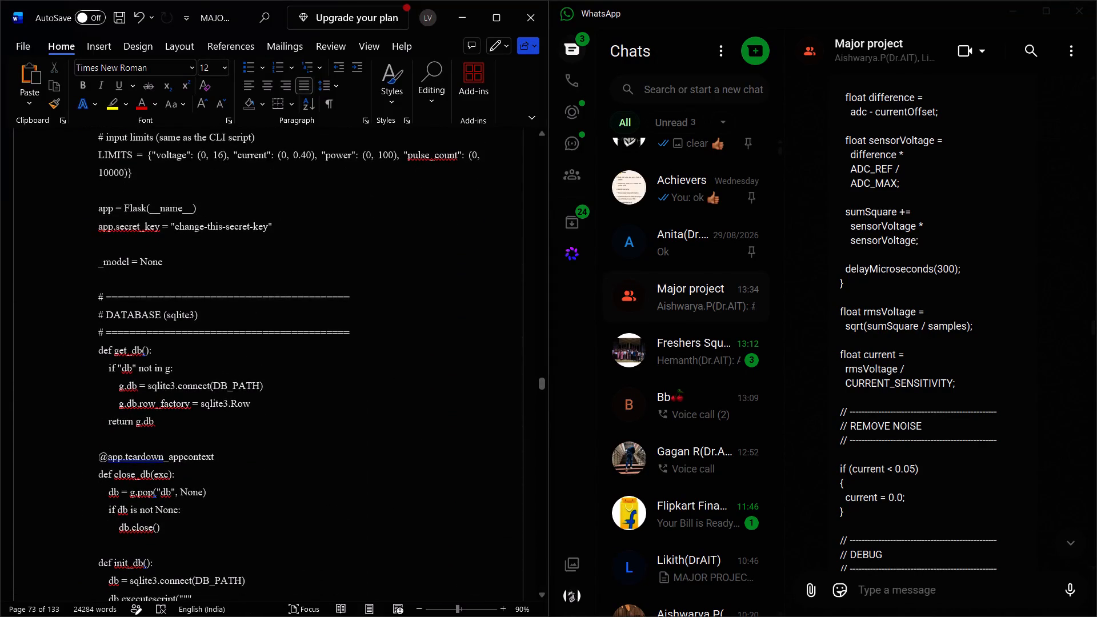
{"action": "triple_click", "coordinate": [180, 298]}
{"action": "key", "text": "BackSpace"}
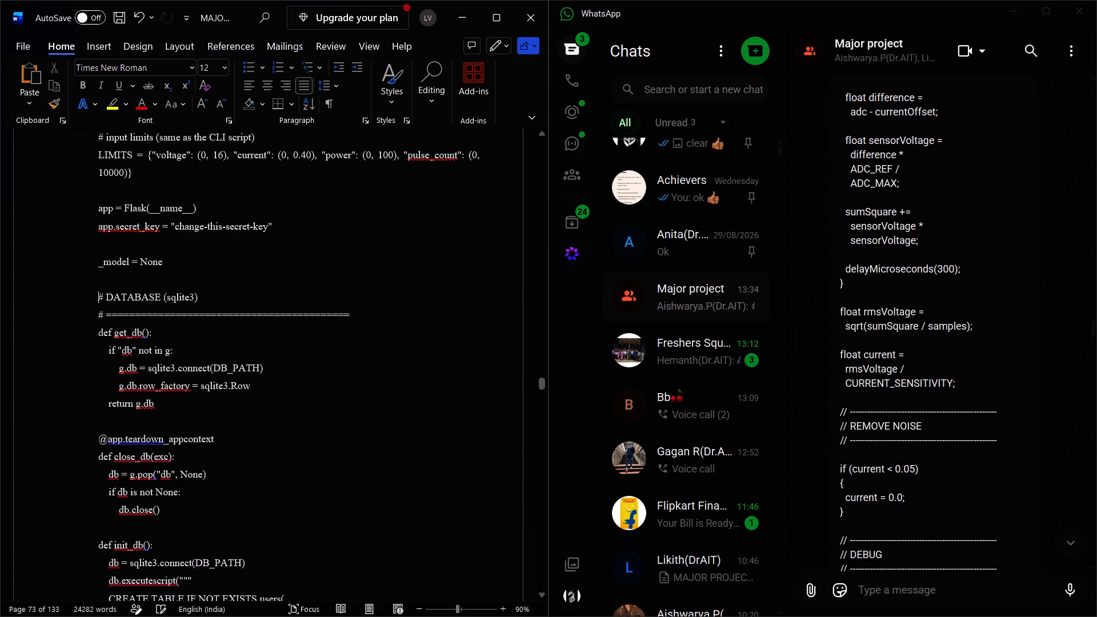
{"action": "triple_click", "coordinate": [190, 309]}
{"action": "key", "text": "BackSpace"}
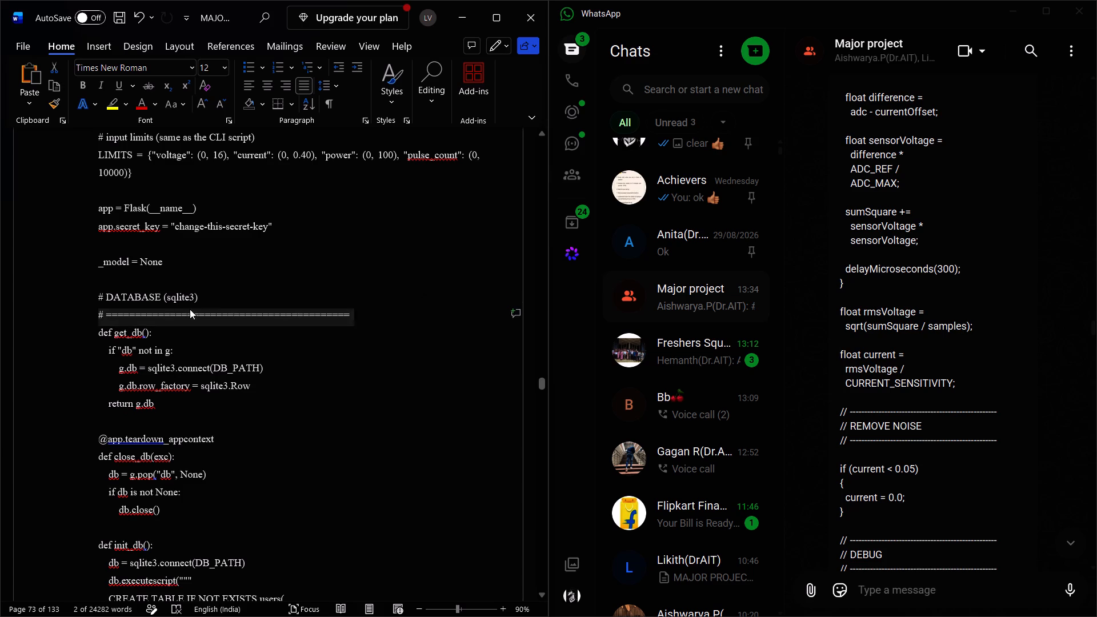
Delete the two equals-sign separator lines above and below the "# ML MODEL + THINGSPEAK" comment.
{"action": "scroll", "coordinate": [165, 382], "scroll_direction": "down", "scroll_amount": 2}
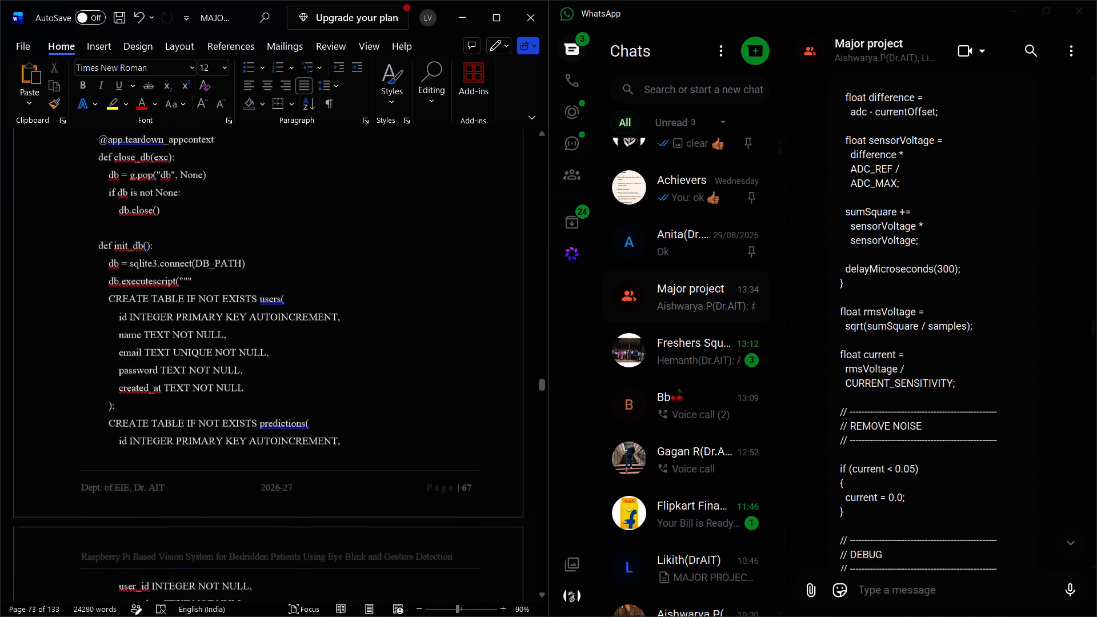
{"action": "scroll", "coordinate": [165, 382], "scroll_direction": "down", "scroll_amount": 2}
{"action": "scroll", "coordinate": [165, 382], "scroll_direction": "up", "scroll_amount": 3}
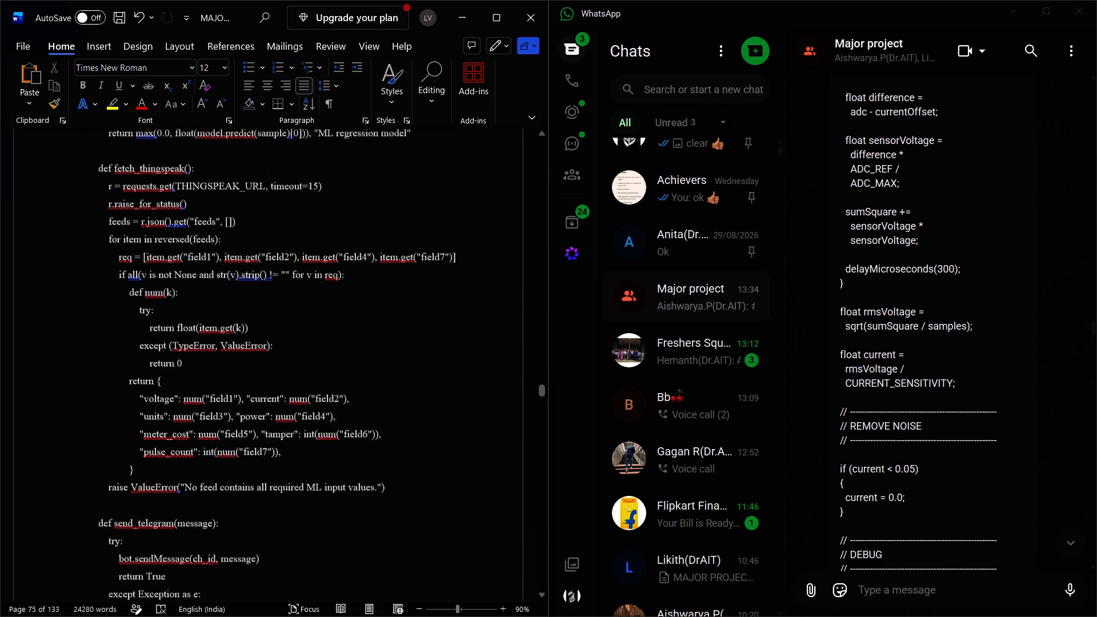
{"action": "scroll", "coordinate": [165, 382], "scroll_direction": "up", "scroll_amount": 3}
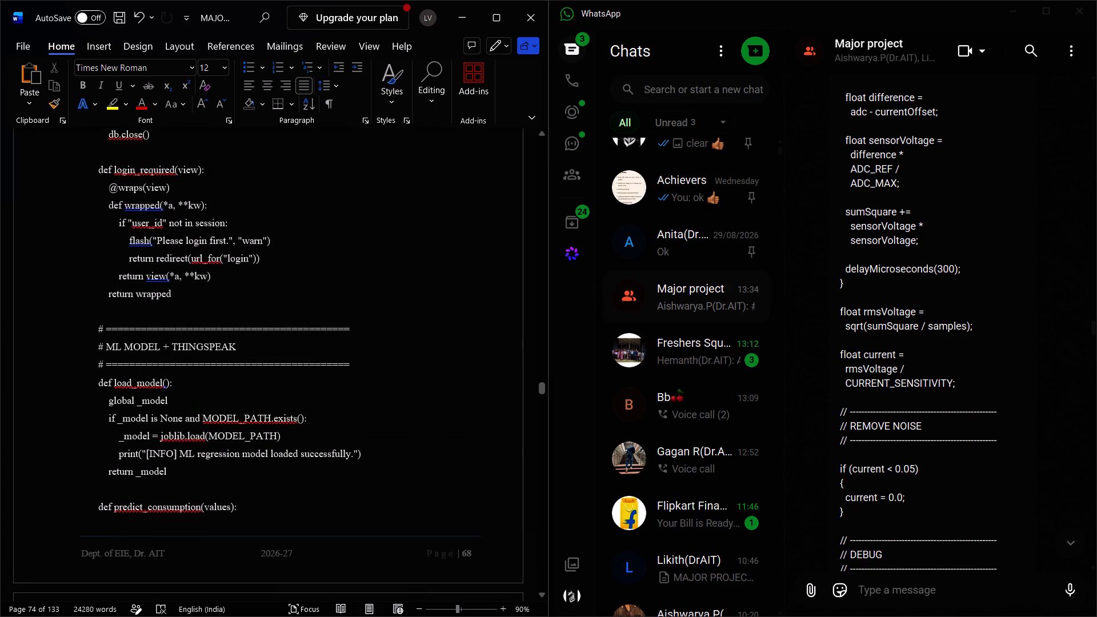
{"action": "triple_click", "coordinate": [186, 326]}
{"action": "key", "text": "BackSpace"}
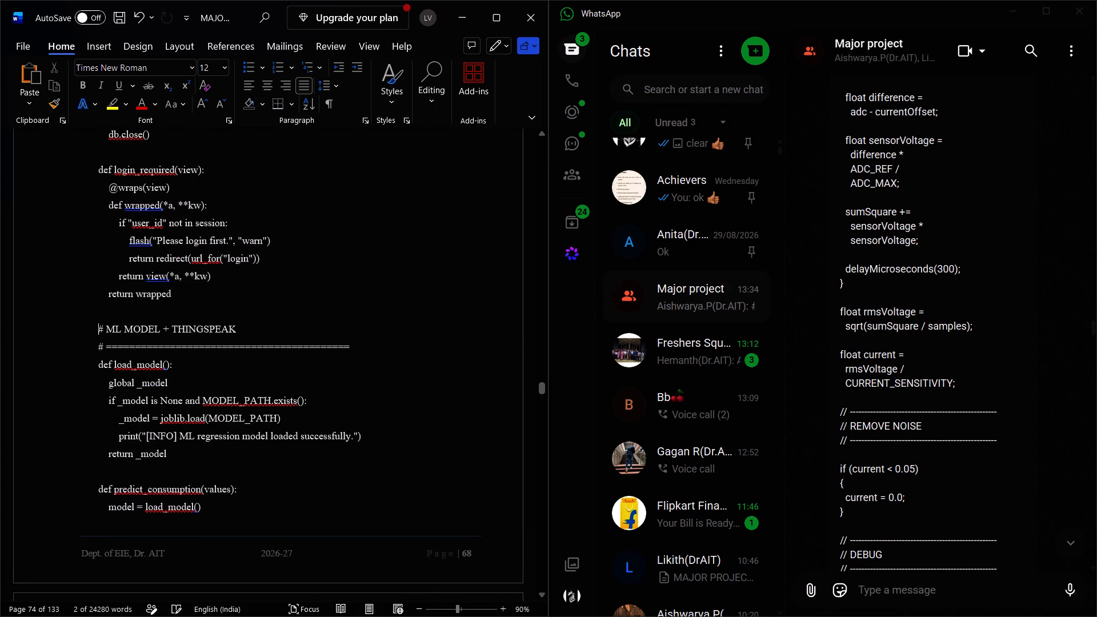
{"action": "triple_click", "coordinate": [184, 351]}
{"action": "key", "text": "BackSpace"}
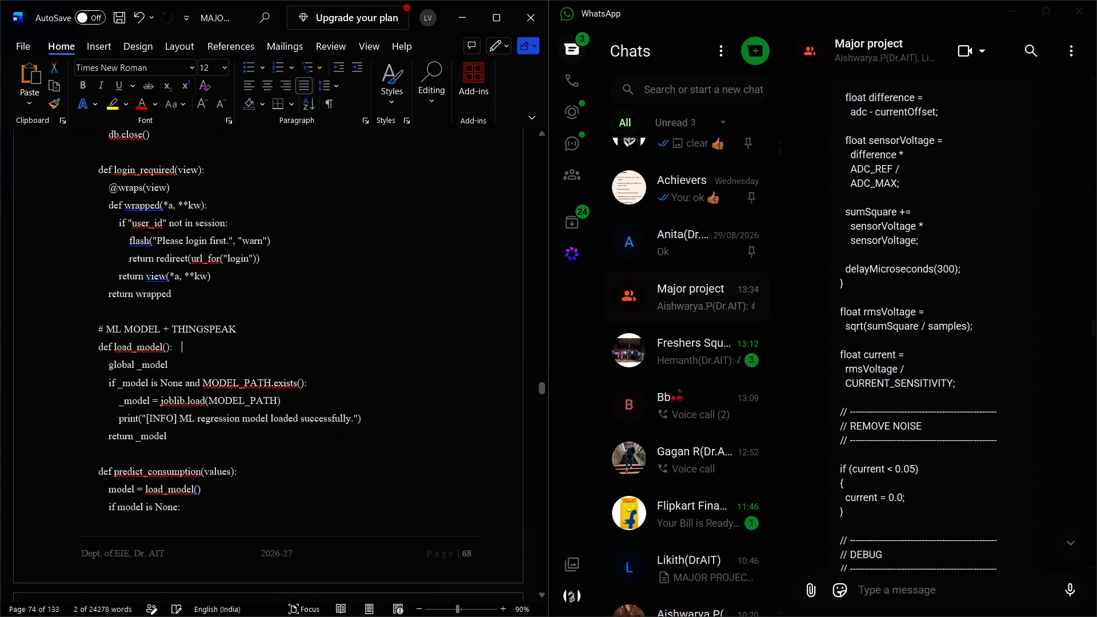
Delete the two equals-sign separator lines above and below the "# AUTH" comment.
{"action": "scroll", "coordinate": [193, 370], "scroll_direction": "down", "scroll_amount": 3}
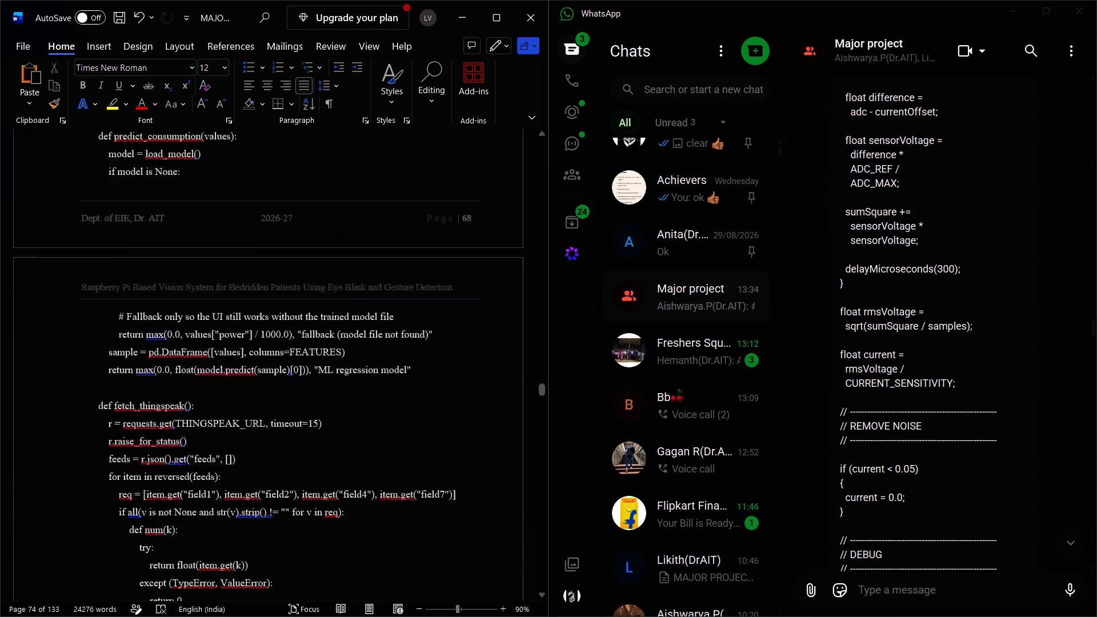
{"action": "scroll", "coordinate": [193, 370], "scroll_direction": "down", "scroll_amount": 3}
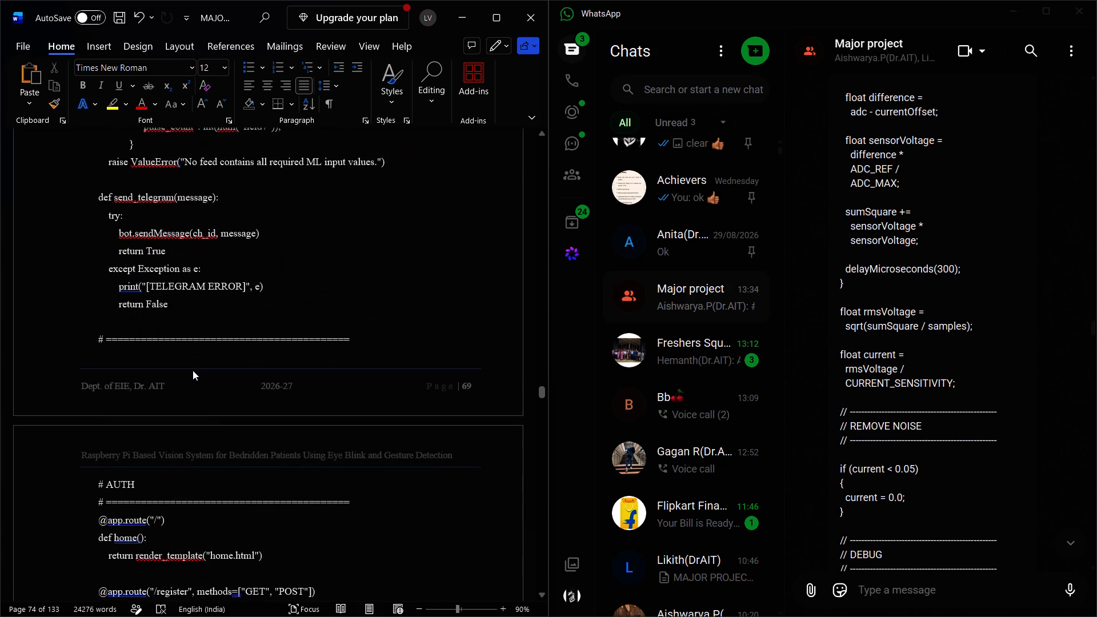
{"action": "triple_click", "coordinate": [184, 337]}
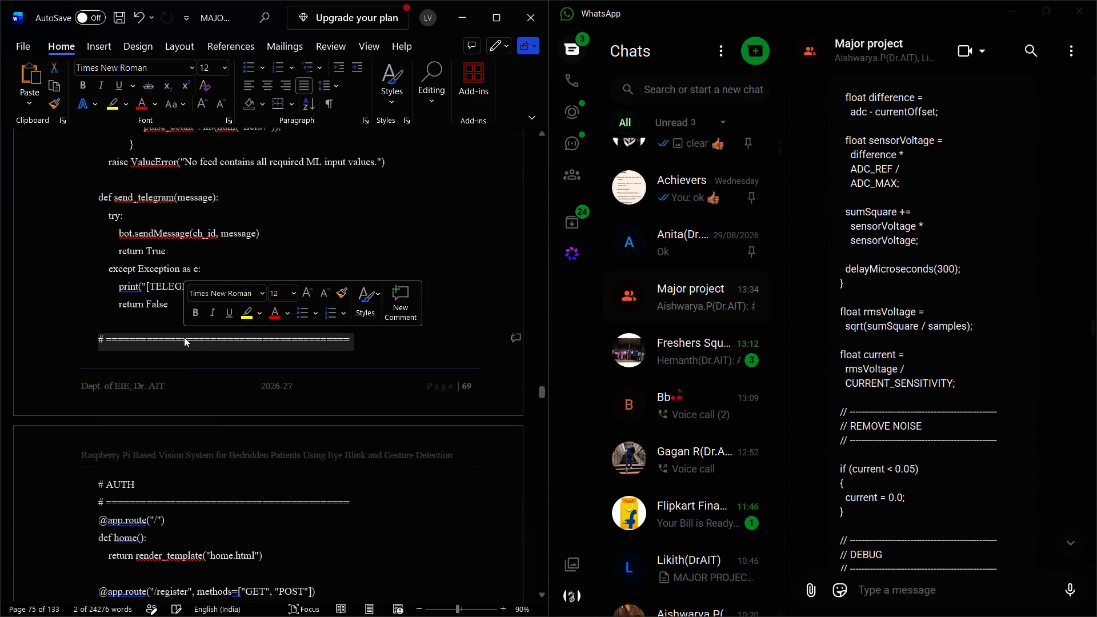
{"action": "key", "text": "BackSpace"}
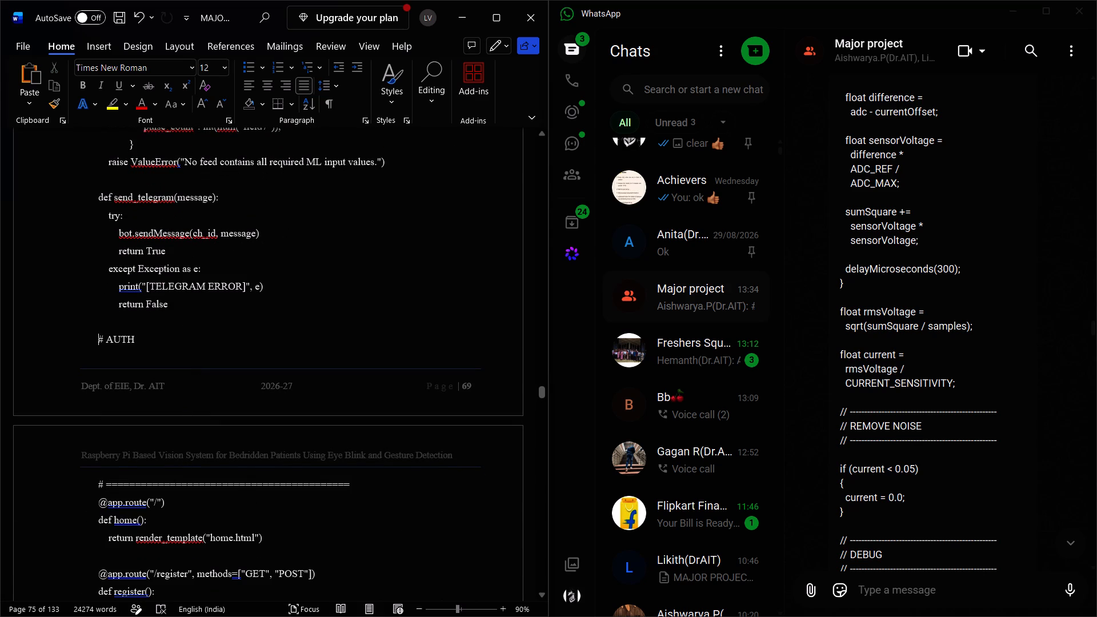
{"action": "triple_click", "coordinate": [171, 480]}
{"action": "key", "text": "BackSpace"}
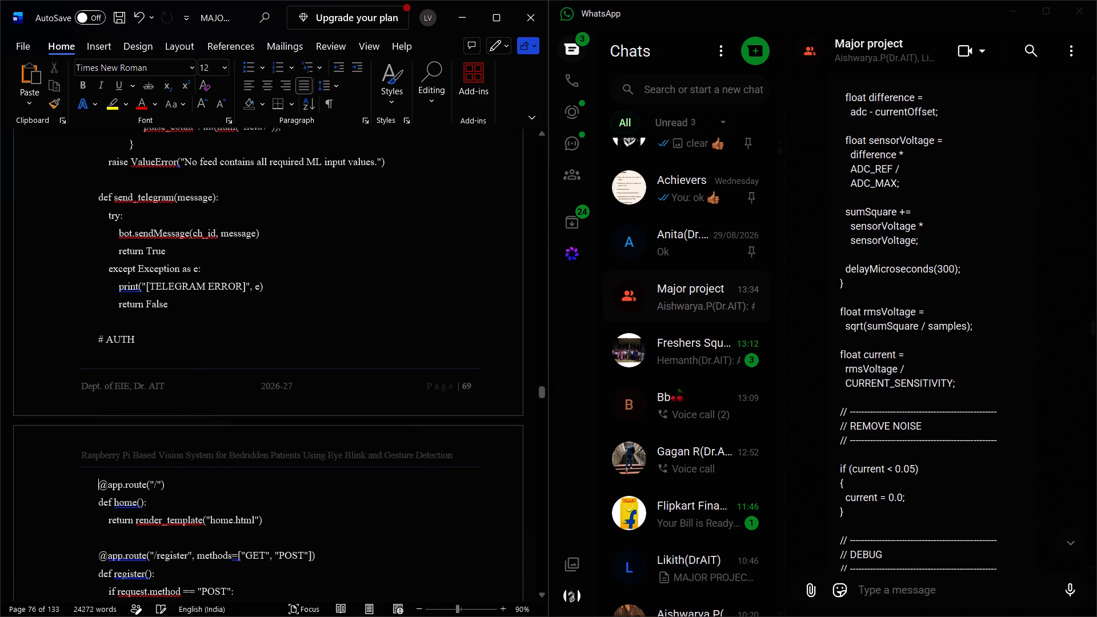
Remove the two equals-sign separator lines above and below the "# DASHBOARD" comment that follows the logout route.
{"action": "scroll", "coordinate": [127, 538], "scroll_direction": "down", "scroll_amount": 4}
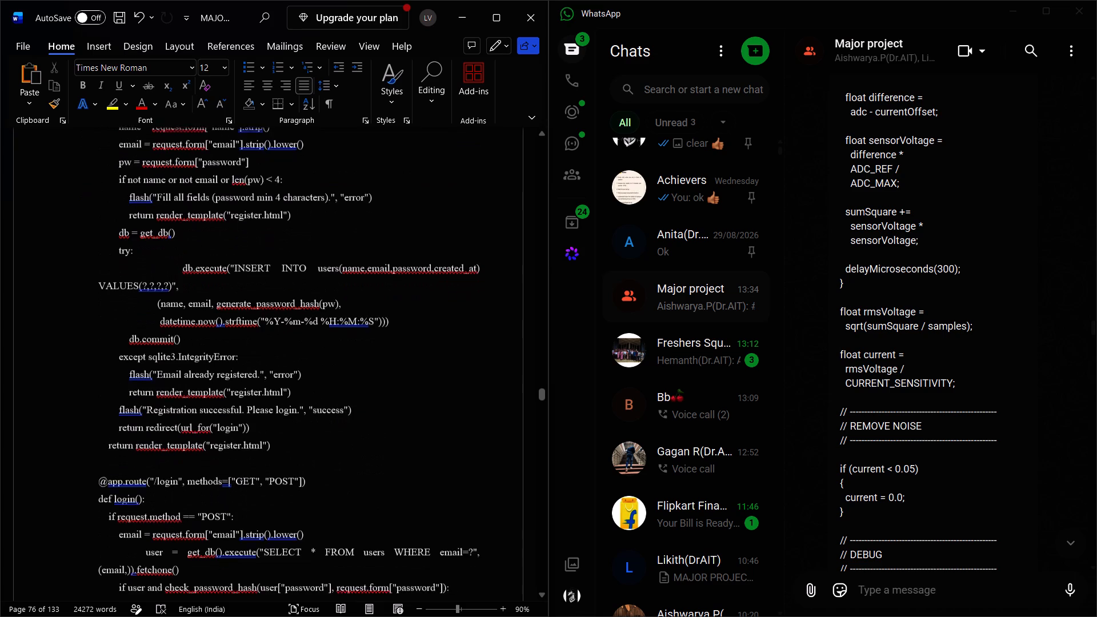
{"action": "scroll", "coordinate": [127, 538], "scroll_direction": "down", "scroll_amount": 3}
{"action": "scroll", "coordinate": [127, 538], "scroll_direction": "up", "scroll_amount": 1}
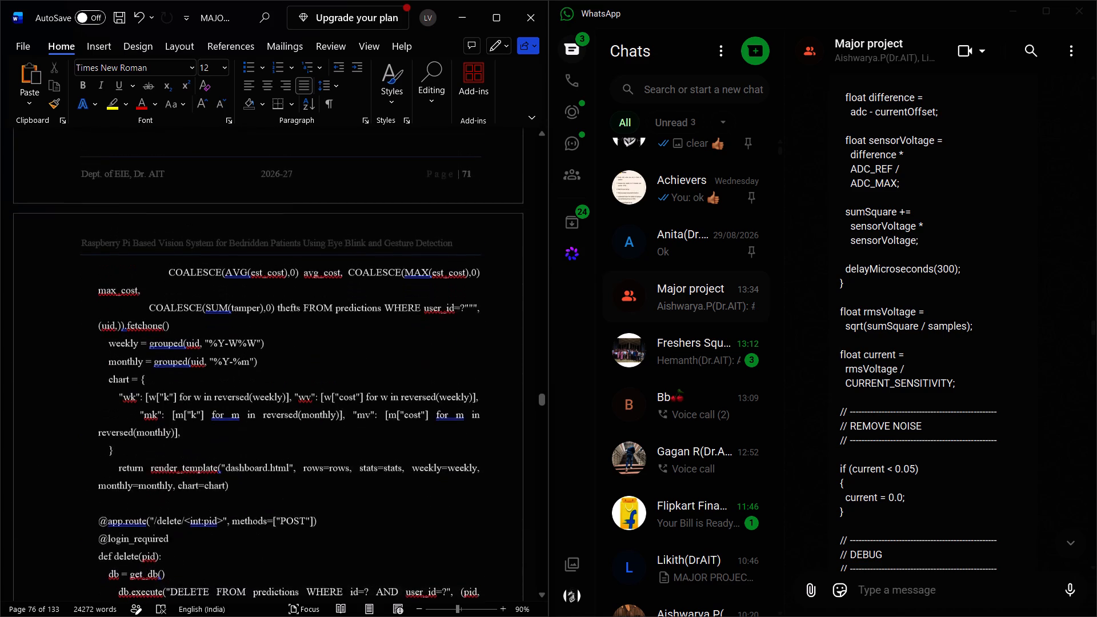
{"action": "scroll", "coordinate": [127, 538], "scroll_direction": "up", "scroll_amount": 3}
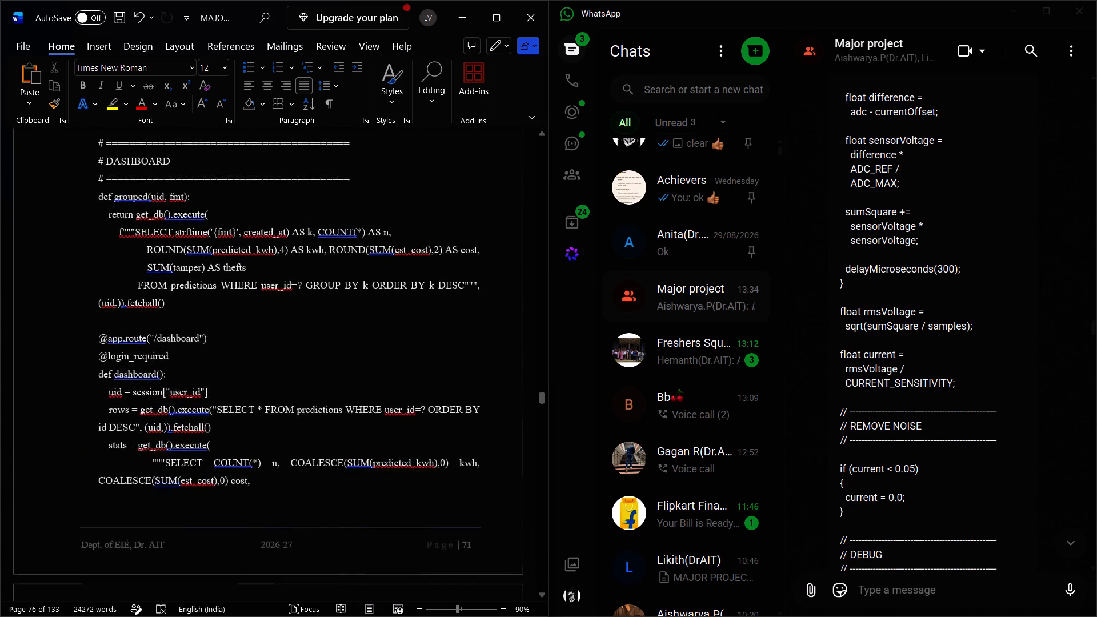
{"action": "scroll", "coordinate": [127, 538], "scroll_direction": "up", "scroll_amount": 1}
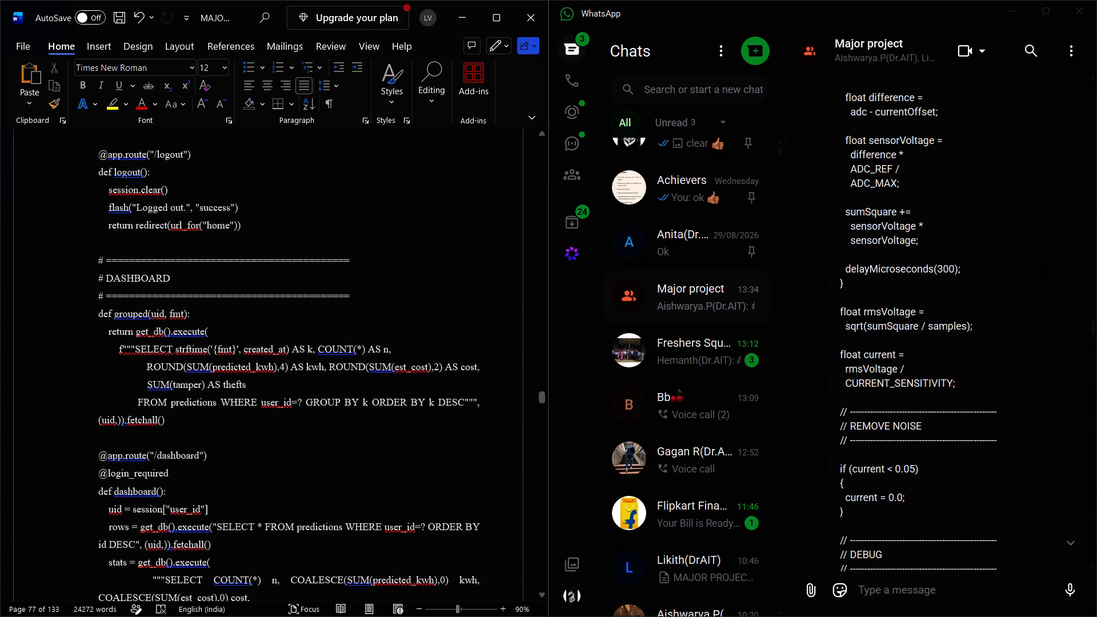
{"action": "triple_click", "coordinate": [121, 261]}
{"action": "left_click", "coordinate": [121, 261]}
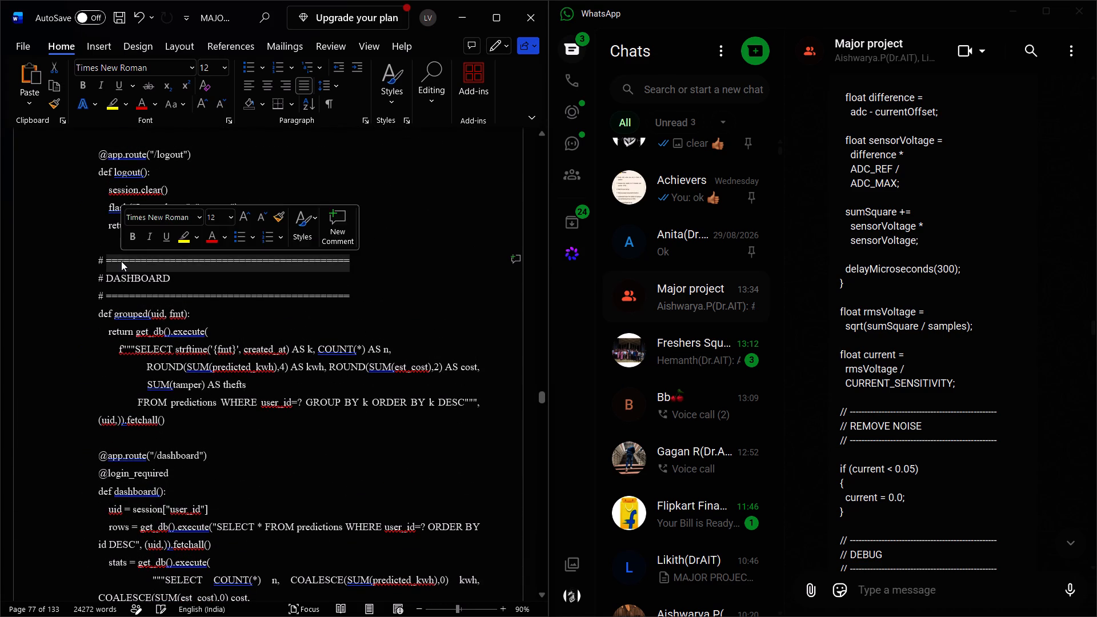
{"action": "key", "text": "BackSpace"}
{"action": "key", "text": "BackSpace"}
{"action": "key", "text": "BackSpace"}
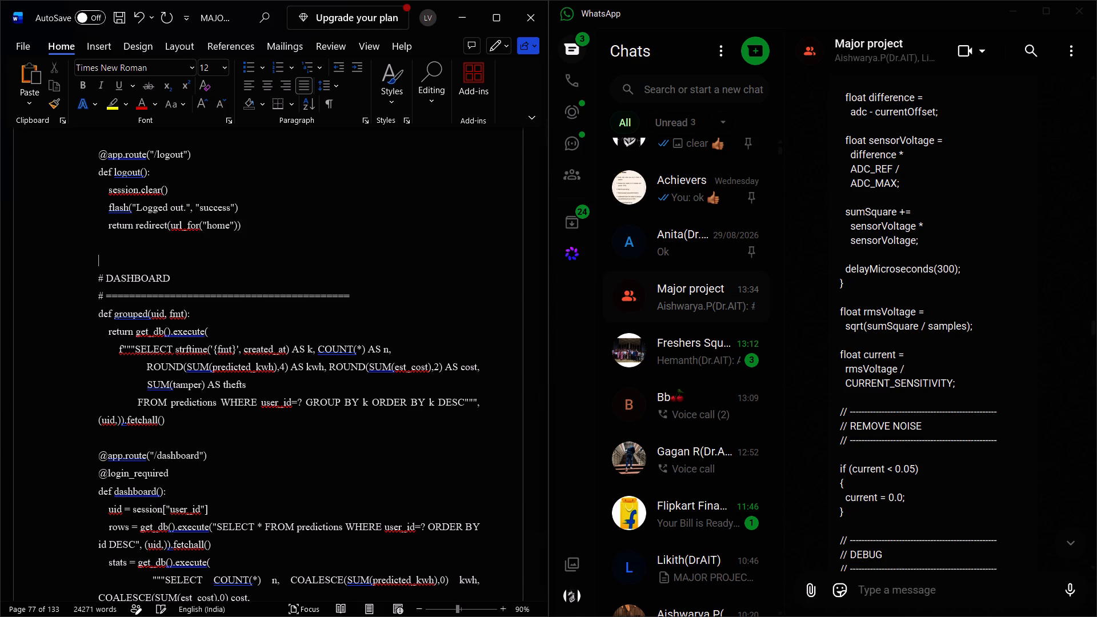
{"action": "key", "text": "Down"}
{"action": "key", "text": "Down"}
{"action": "triple_click", "coordinate": [198, 295]}
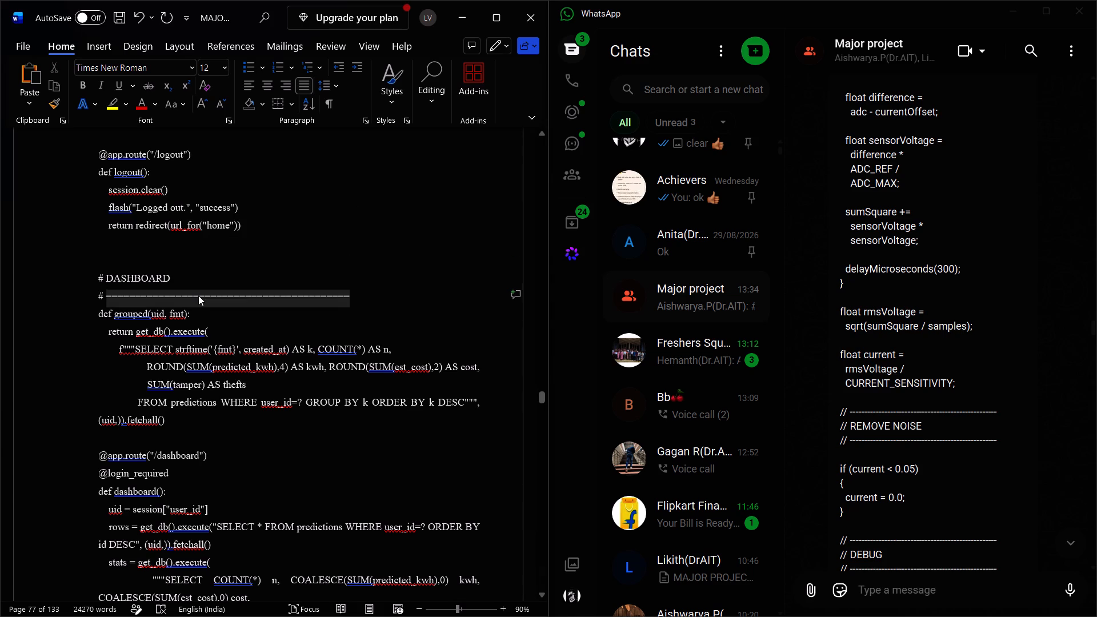
{"action": "left_click", "coordinate": [198, 295]}
{"action": "triple_click", "coordinate": [198, 295]}
{"action": "key", "text": "BackSpace"}
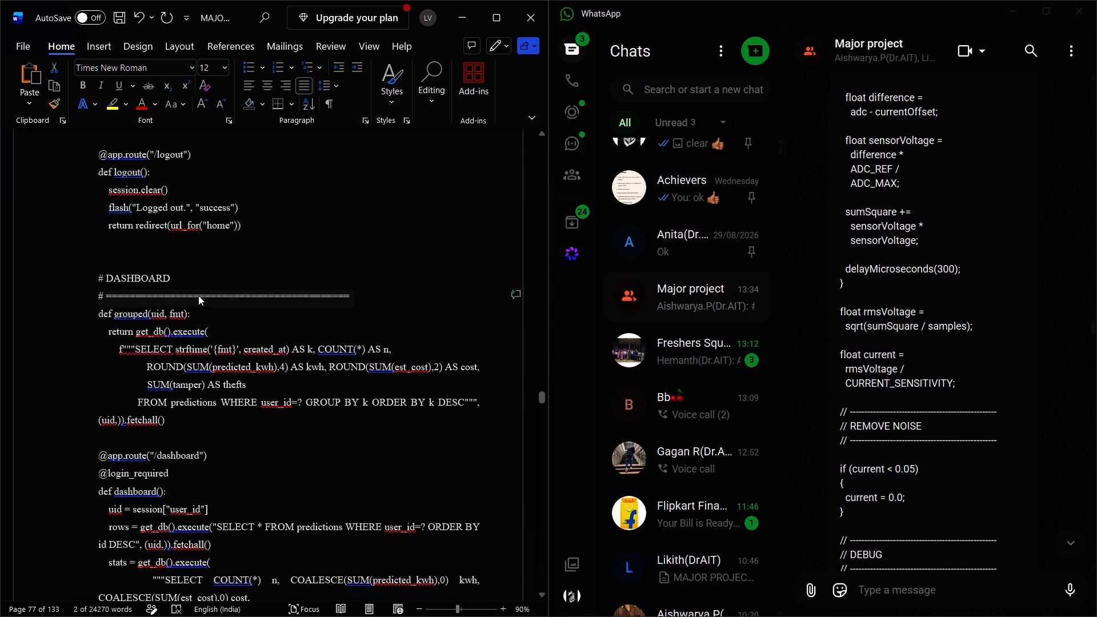
Delete the two equals-sign separator lines above and below the "# PREDICT + RESULT" comment.
{"action": "scroll", "coordinate": [170, 344], "scroll_direction": "down", "scroll_amount": 3}
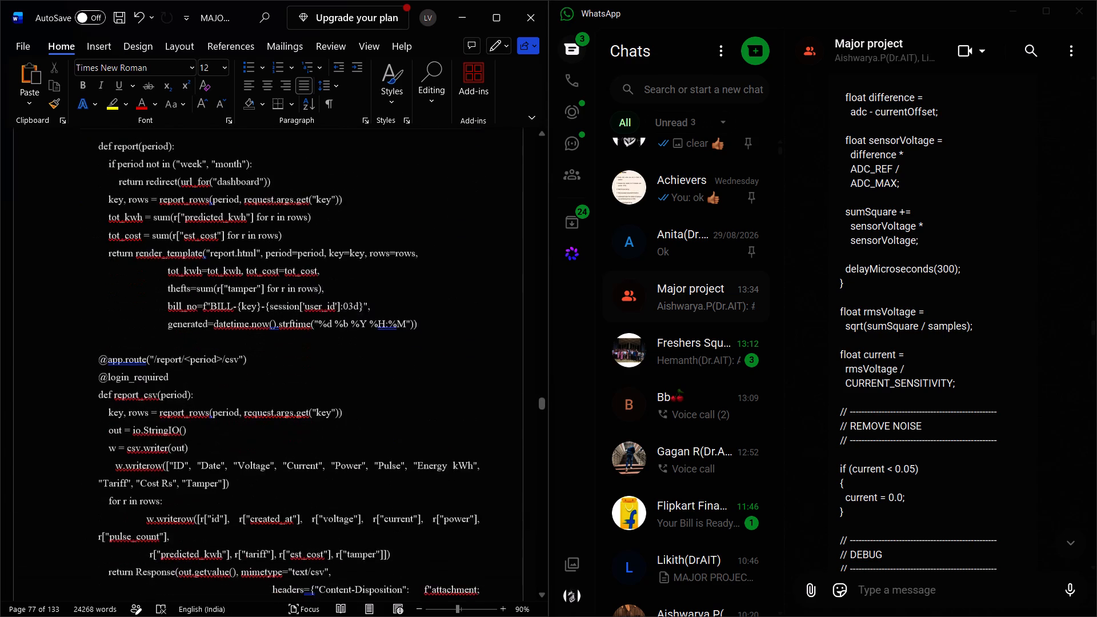
{"action": "scroll", "coordinate": [170, 344], "scroll_direction": "up", "scroll_amount": 4}
{"action": "scroll", "coordinate": [170, 344], "scroll_direction": "down", "scroll_amount": 1}
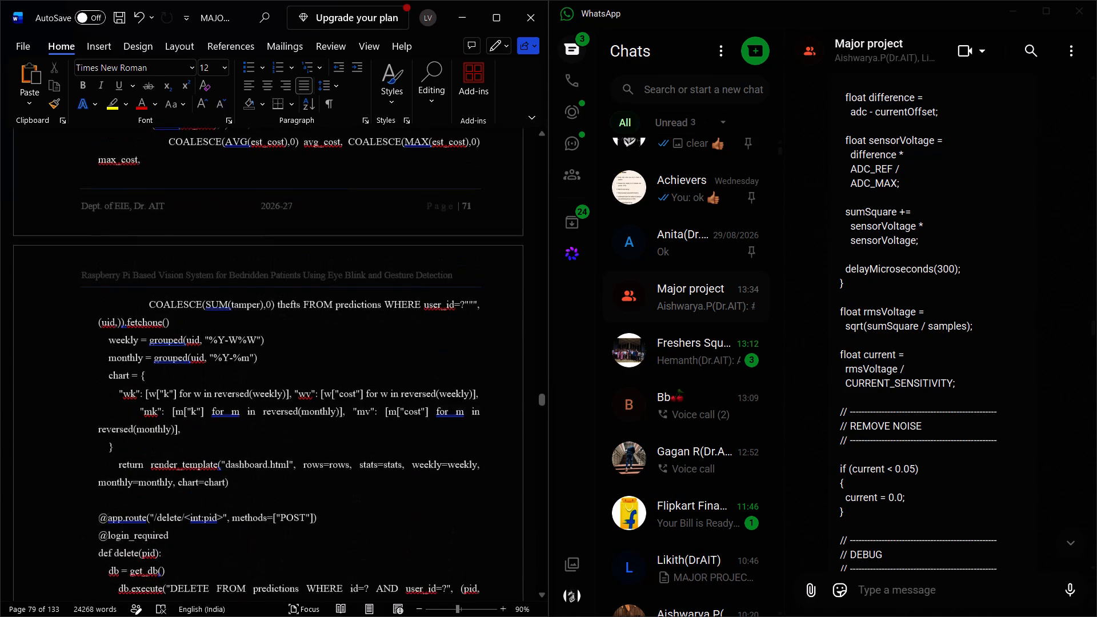
{"action": "scroll", "coordinate": [170, 344], "scroll_direction": "down", "scroll_amount": 2}
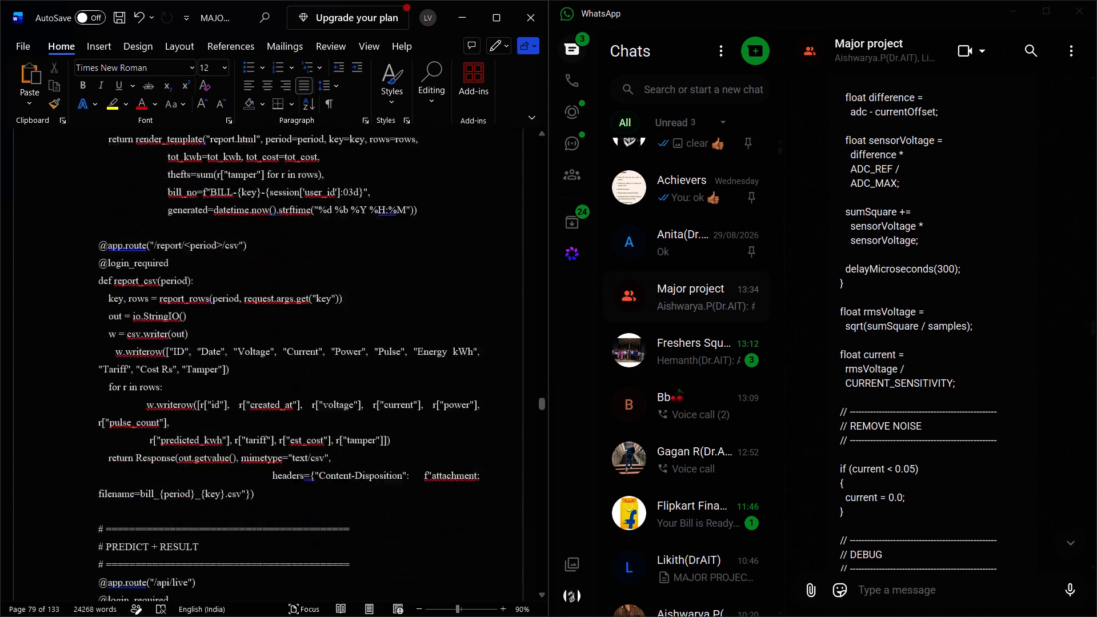
{"action": "scroll", "coordinate": [170, 344], "scroll_direction": "down", "scroll_amount": 1}
{"action": "triple_click", "coordinate": [177, 242]}
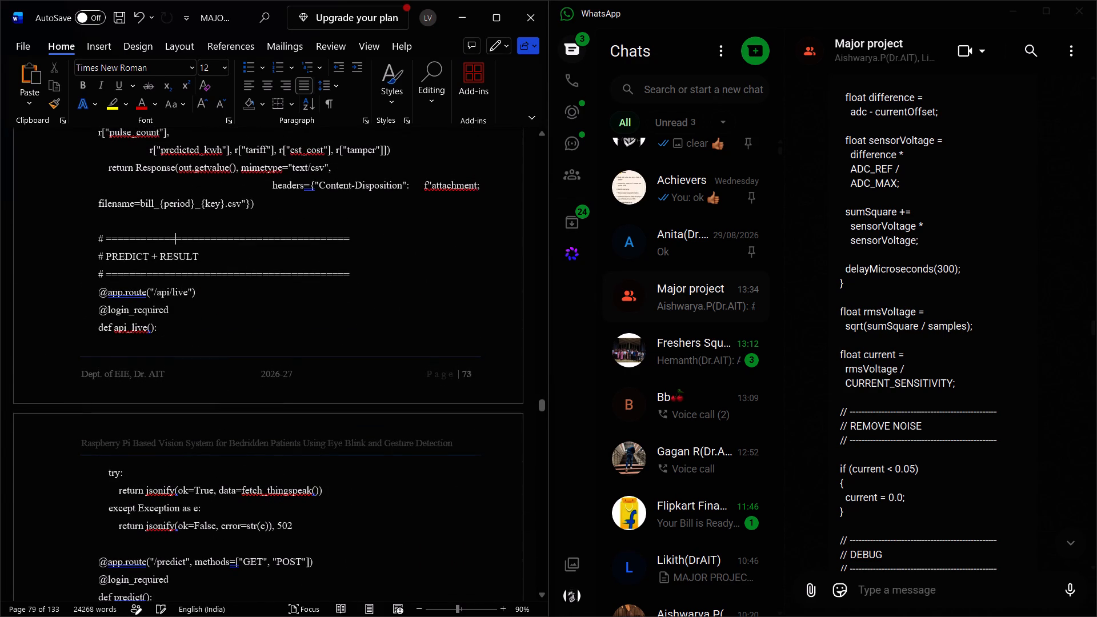
{"action": "key", "text": "BackSpace"}
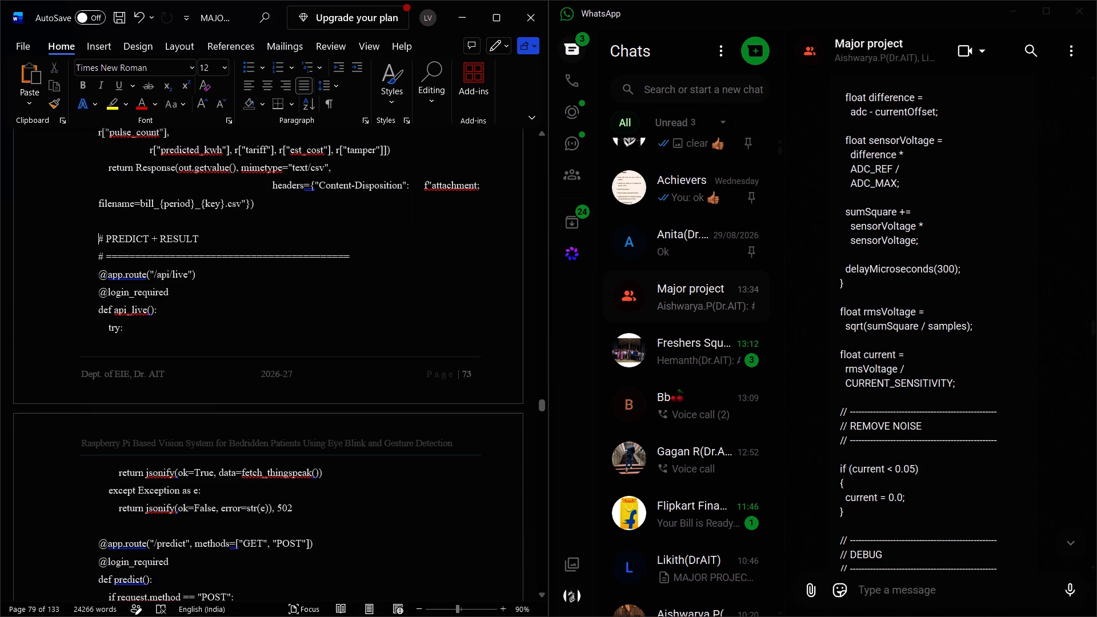
{"action": "triple_click", "coordinate": [177, 253]}
{"action": "key", "text": "BackSpace"}
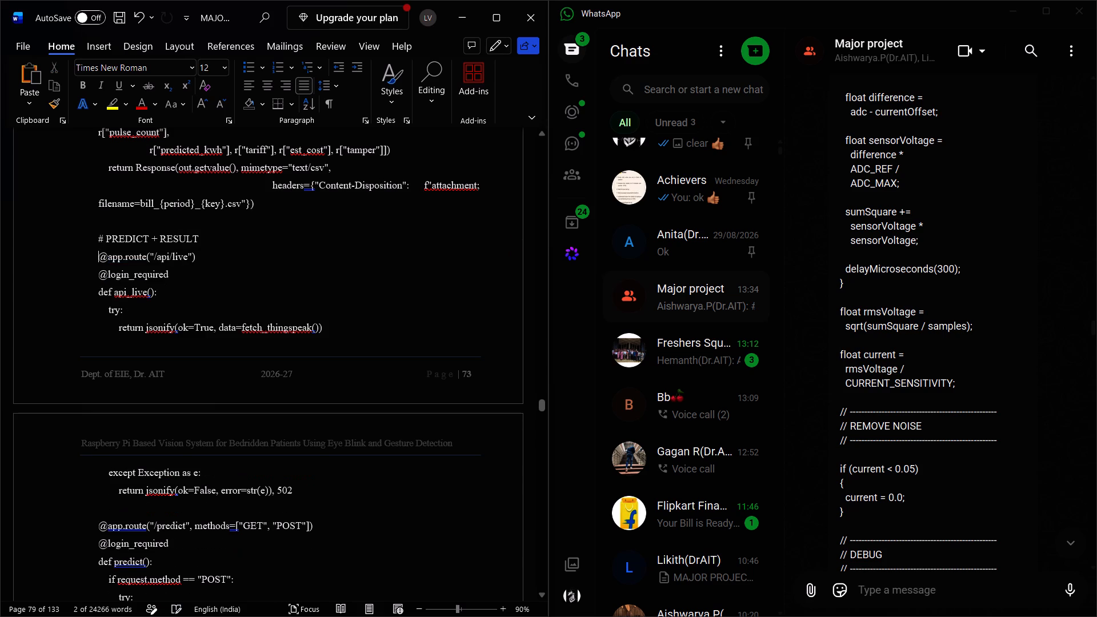
Review the rest of the Python source code listing after the "# PREDICT + RESULT" comment for remaining separator lines.
{"action": "scroll", "coordinate": [183, 319], "scroll_direction": "down", "scroll_amount": 4}
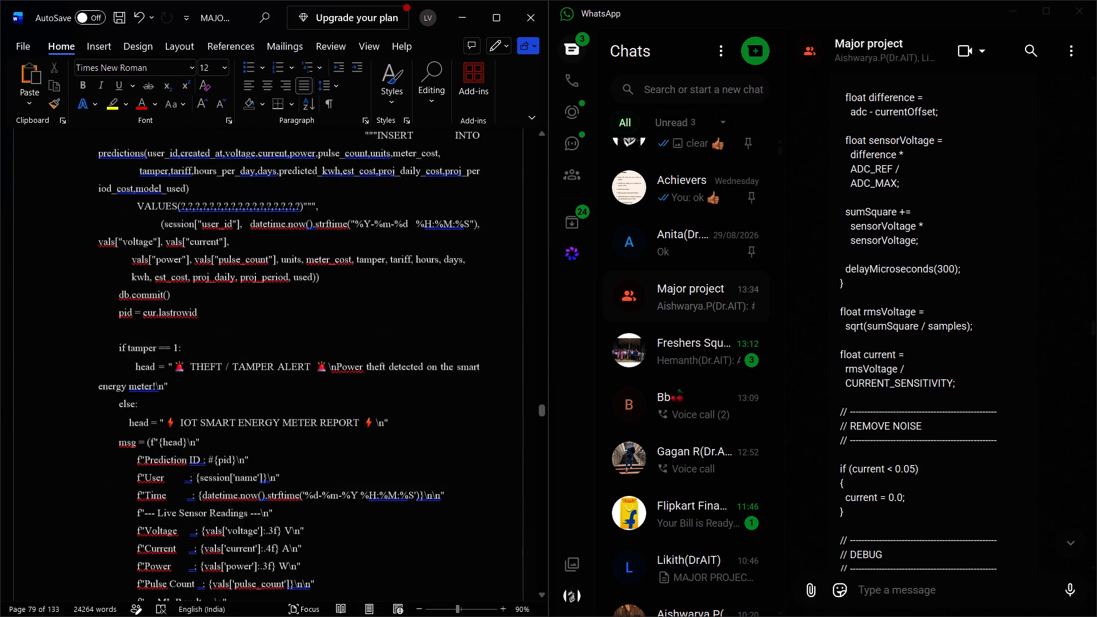
{"action": "scroll", "coordinate": [183, 319], "scroll_direction": "up", "scroll_amount": 3}
{"action": "scroll", "coordinate": [183, 319], "scroll_direction": "down", "scroll_amount": 1}
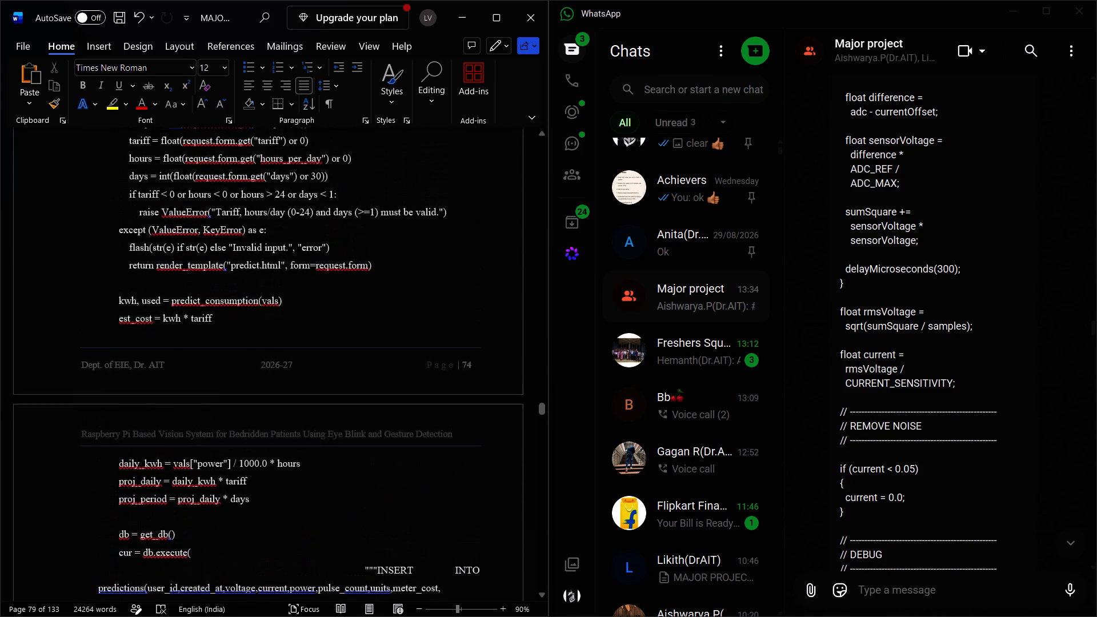
{"action": "scroll", "coordinate": [183, 319], "scroll_direction": "down", "scroll_amount": 1}
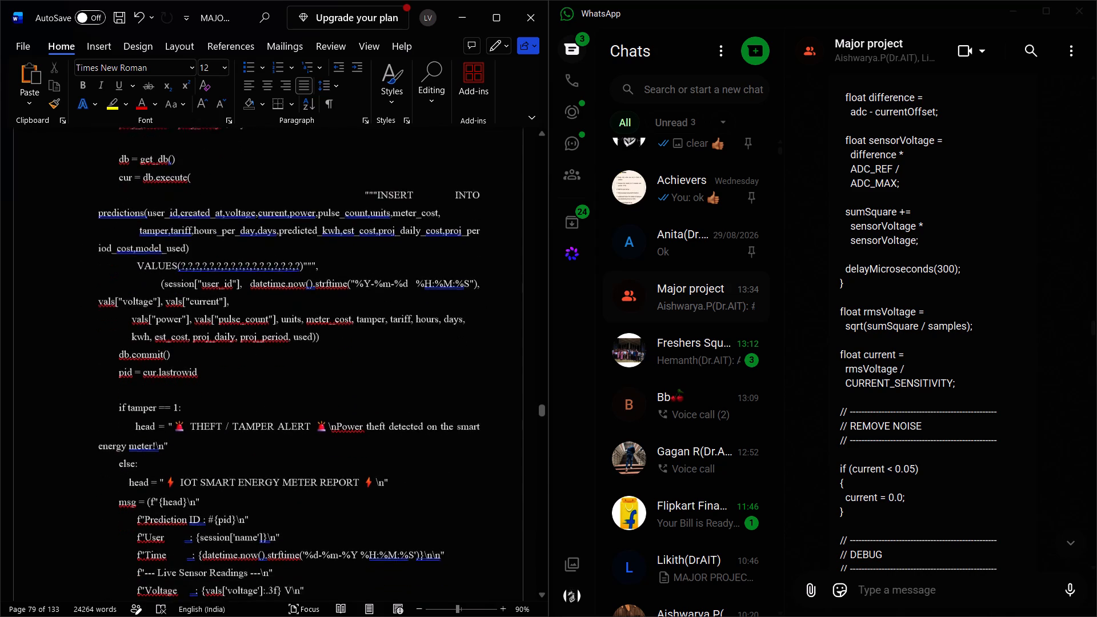
{"action": "scroll", "coordinate": [183, 319], "scroll_direction": "down", "scroll_amount": 2}
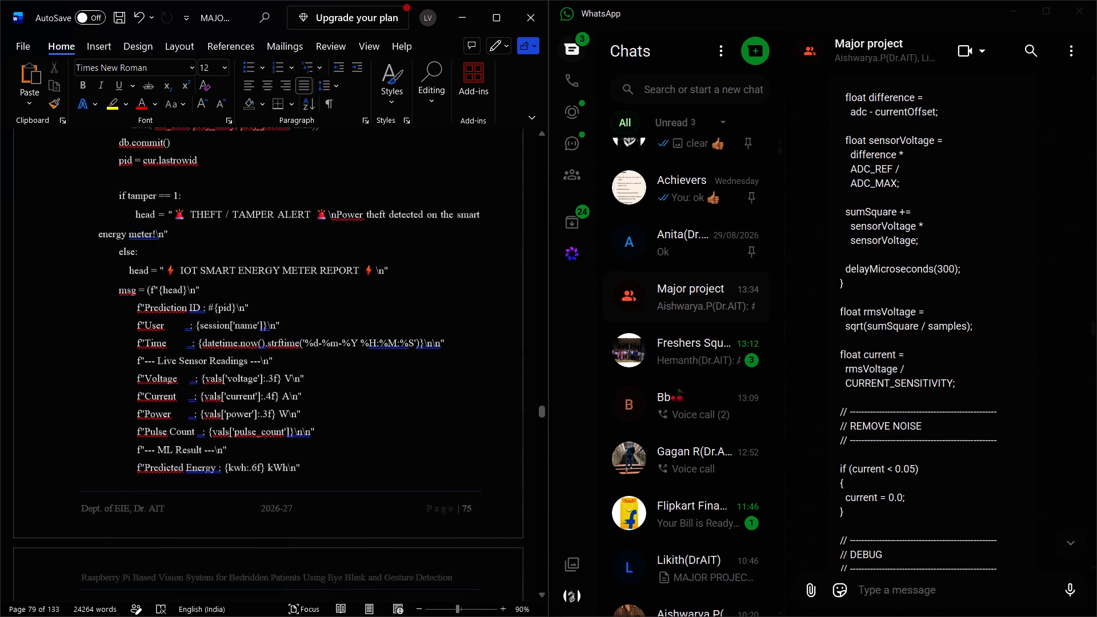
{"action": "scroll", "coordinate": [183, 319], "scroll_direction": "down", "scroll_amount": 2}
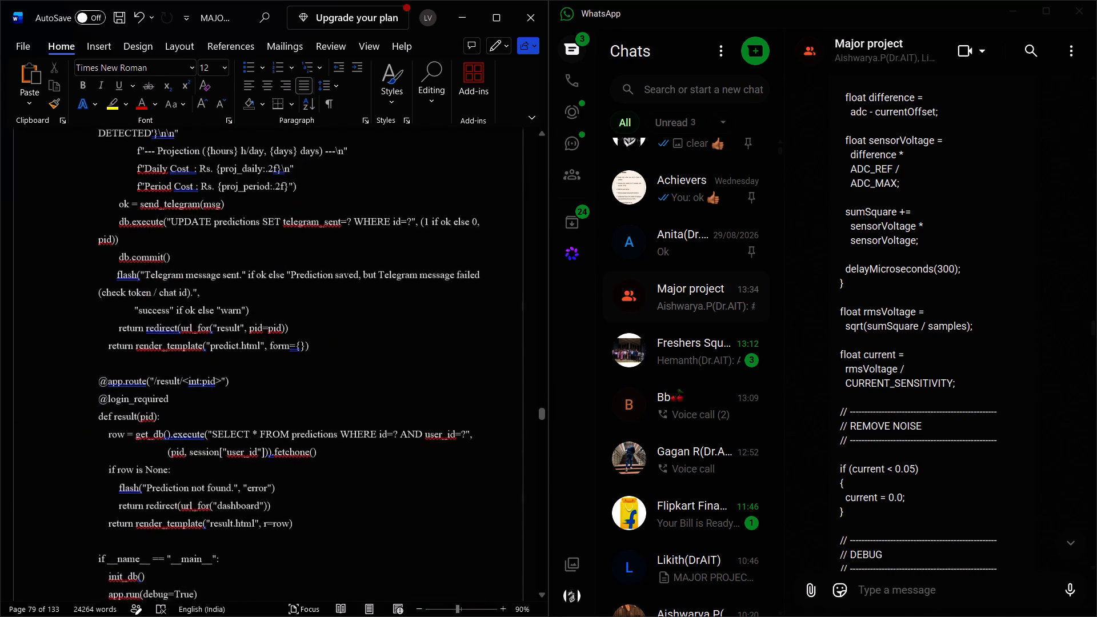
Delete the old bedridden-patient report content after the code listing, from "In many existing care environments" through the image above the Fig 5.5 caption.
{"action": "scroll", "coordinate": [183, 319], "scroll_direction": "down", "scroll_amount": 2}
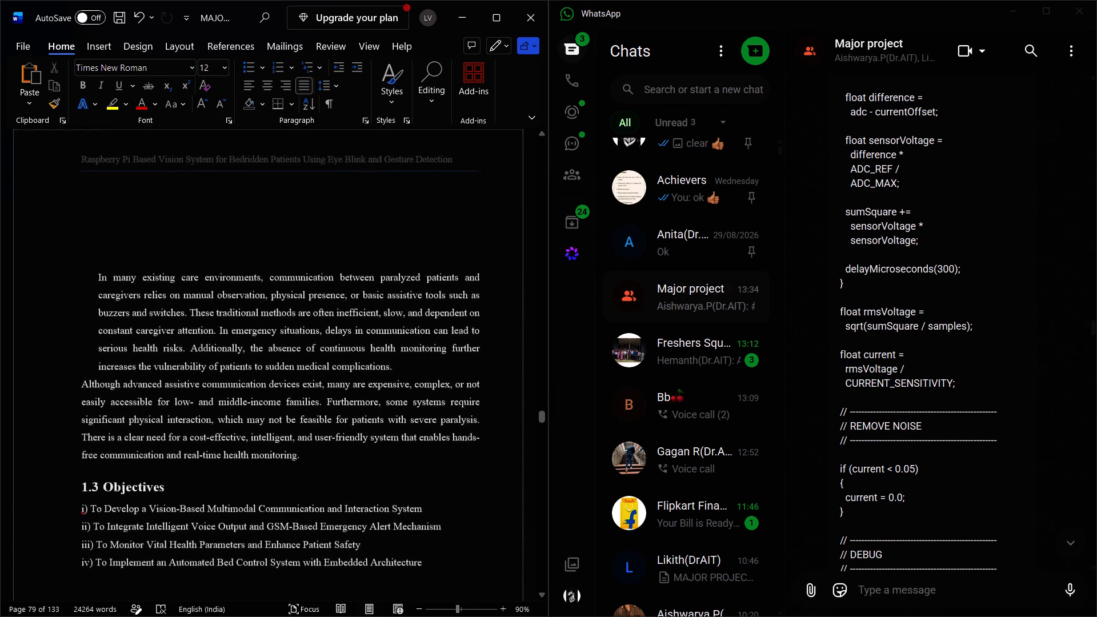
{"action": "scroll", "coordinate": [183, 319], "scroll_direction": "down", "scroll_amount": 1}
{"action": "left_click_drag", "start_coordinate": [88, 227], "coordinate": [233, 365]}
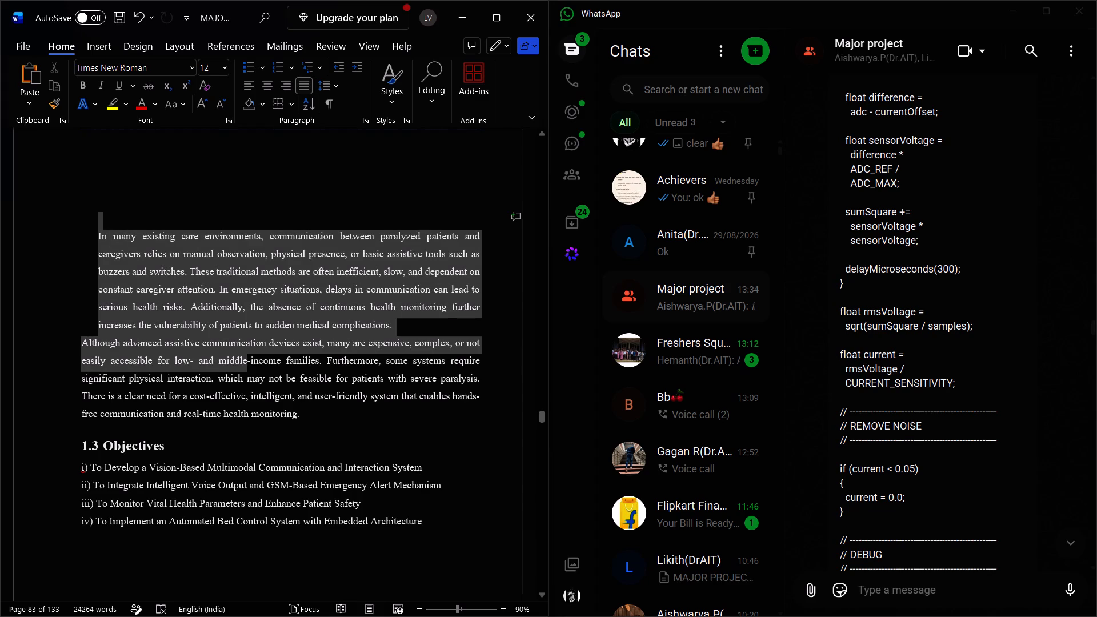
{"action": "left_click_drag", "start_coordinate": [233, 365], "coordinate": [466, 616]}
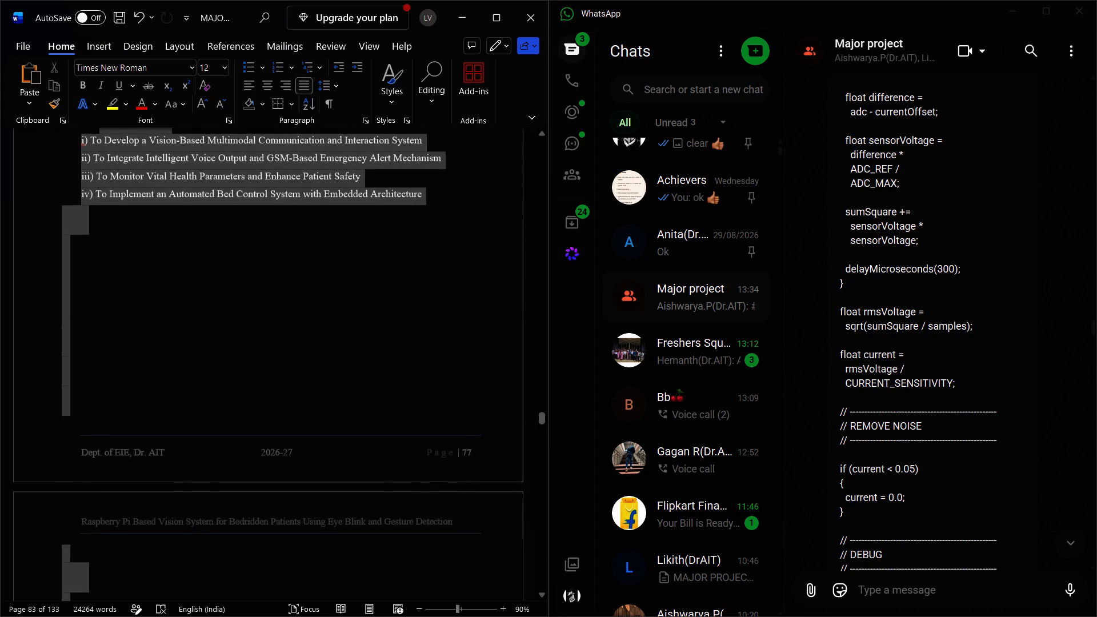
{"action": "left_click_drag", "start_coordinate": [466, 616], "coordinate": [574, 616]}
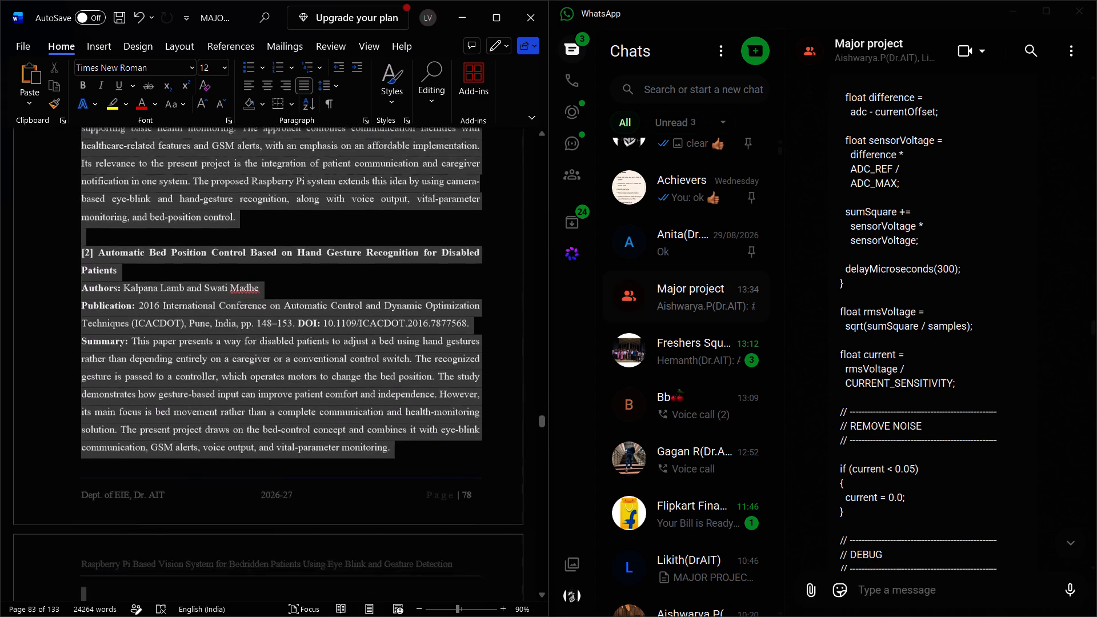
{"action": "left_click_drag", "start_coordinate": [574, 616], "coordinate": [880, 616]}
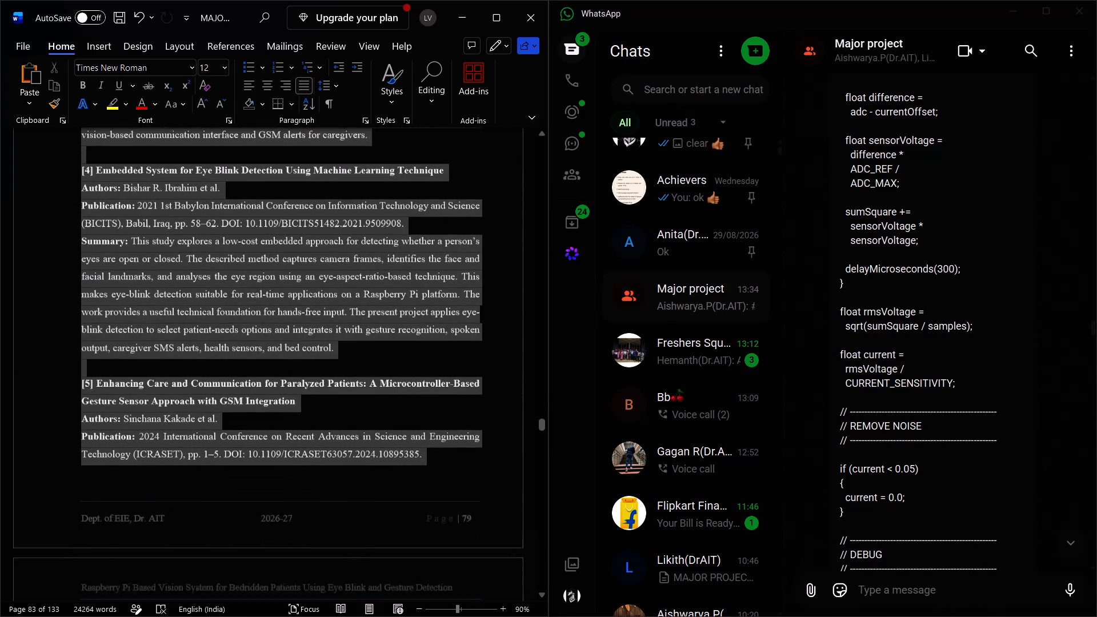
{"action": "left_click_drag", "start_coordinate": [880, 616], "coordinate": [1096, 616]}
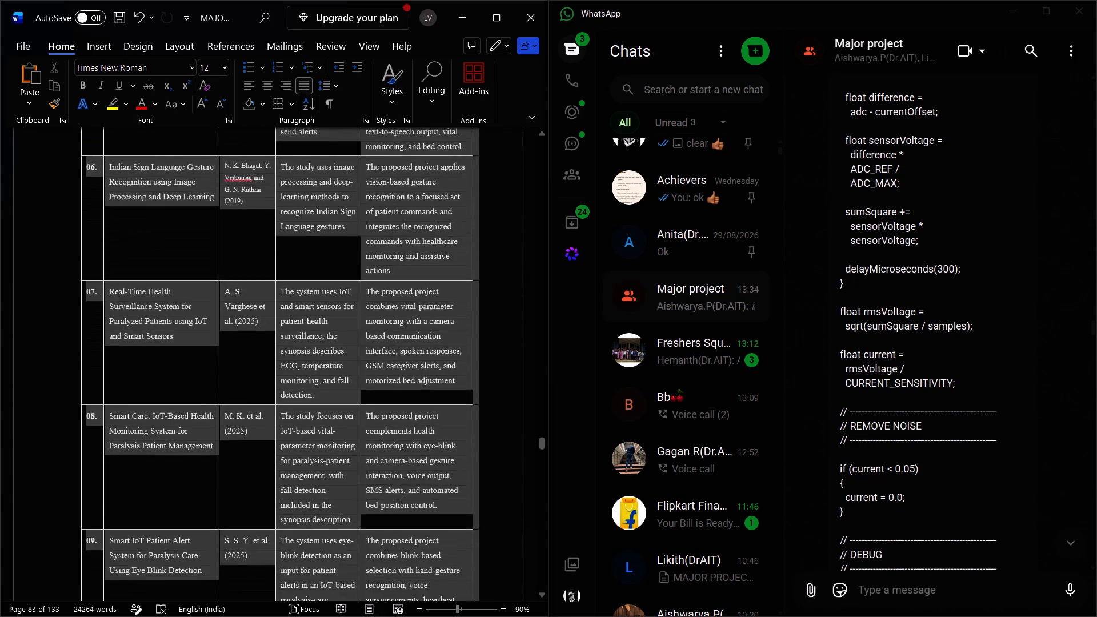
{"action": "left_click_drag", "start_coordinate": [1096, 616], "coordinate": [1096, 616]}
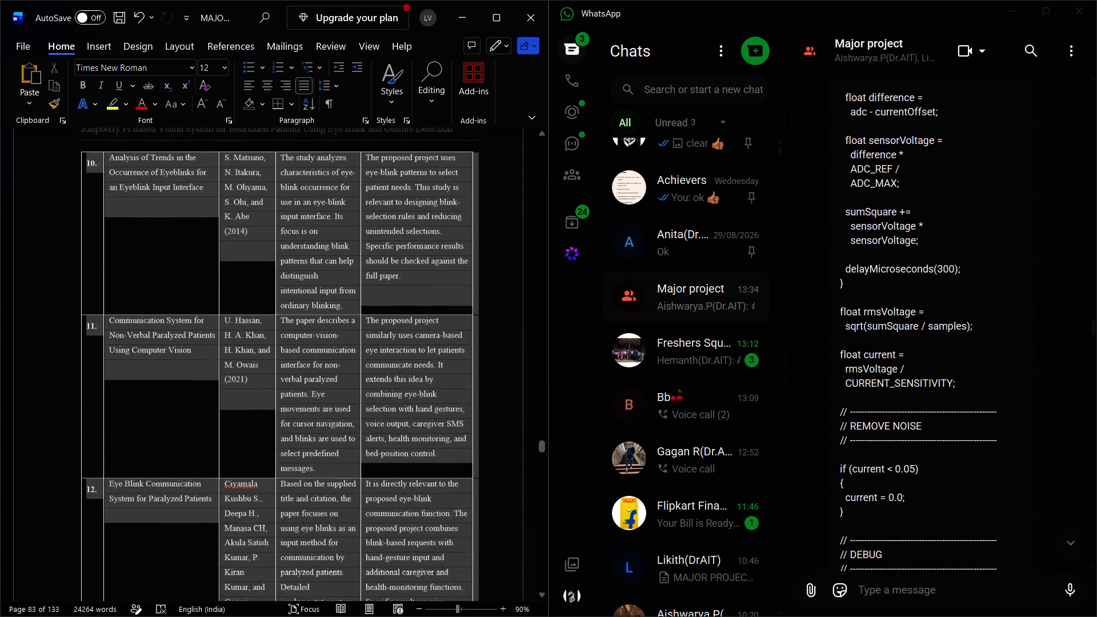
{"action": "left_click_drag", "start_coordinate": [1096, 616], "coordinate": [1096, 616]}
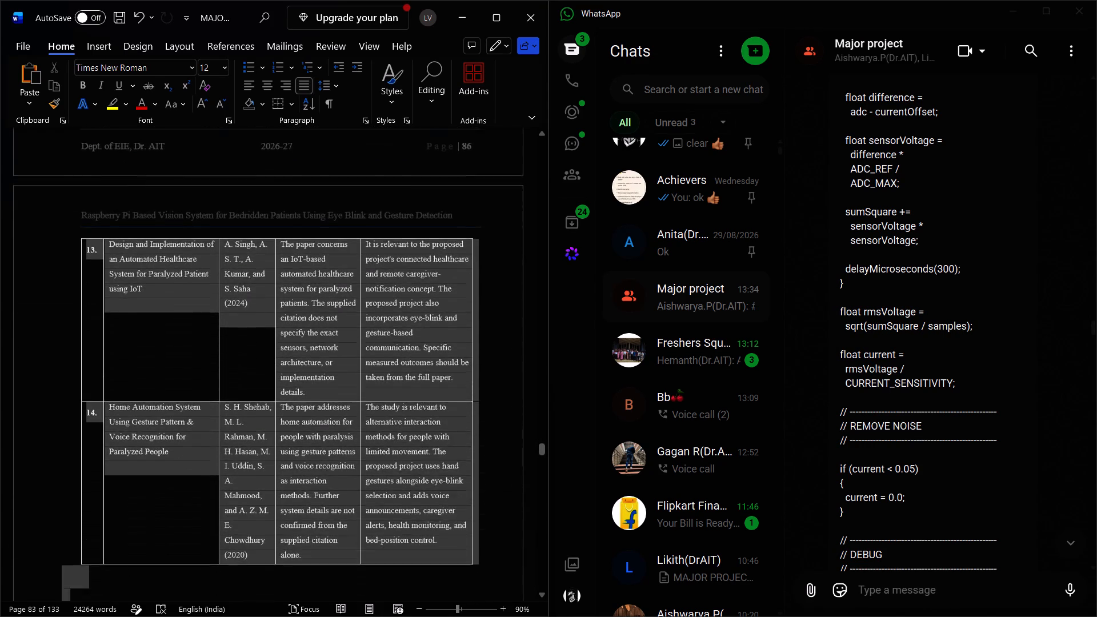
{"action": "left_click_drag", "start_coordinate": [1096, 616], "coordinate": [1096, 616]}
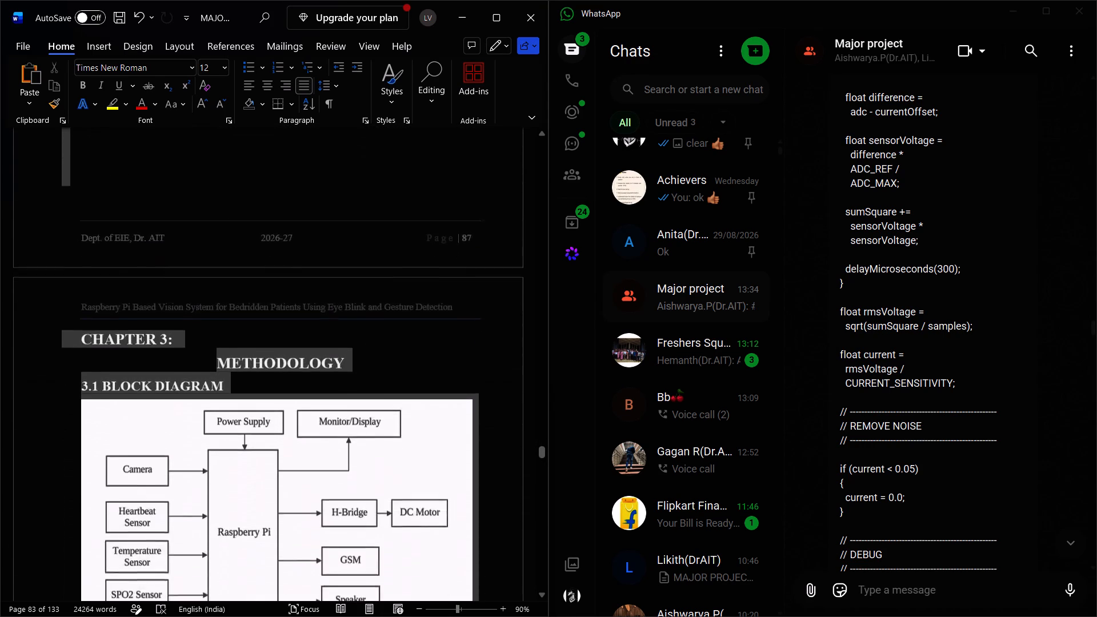
{"action": "left_click_drag", "start_coordinate": [1096, 616], "coordinate": [1096, 616]}
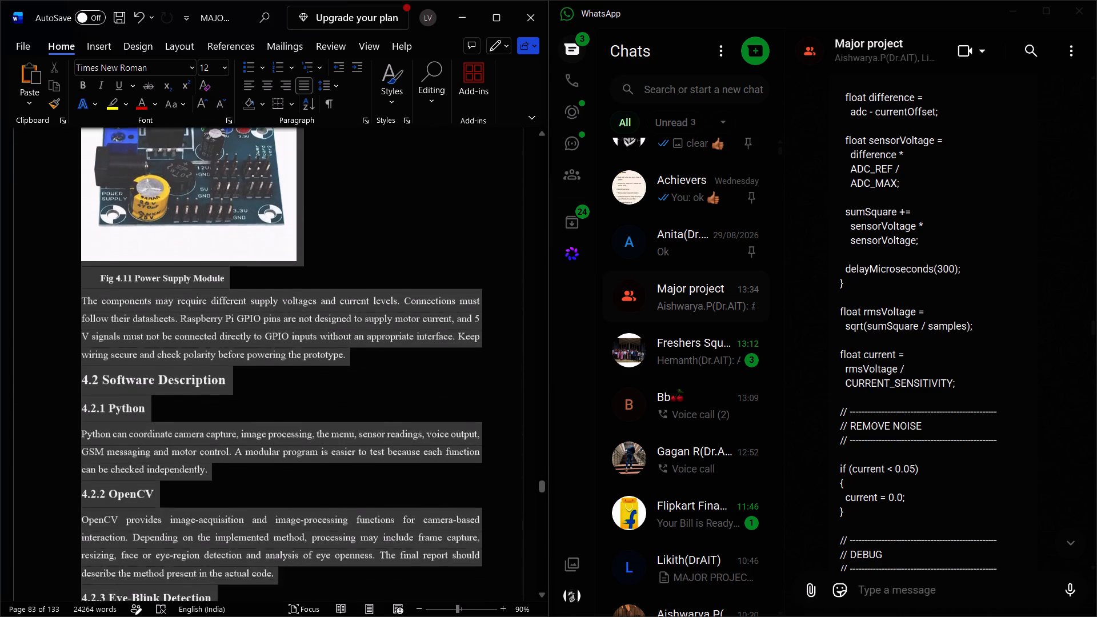
{"action": "left_click_drag", "start_coordinate": [1096, 616], "coordinate": [1096, 616]}
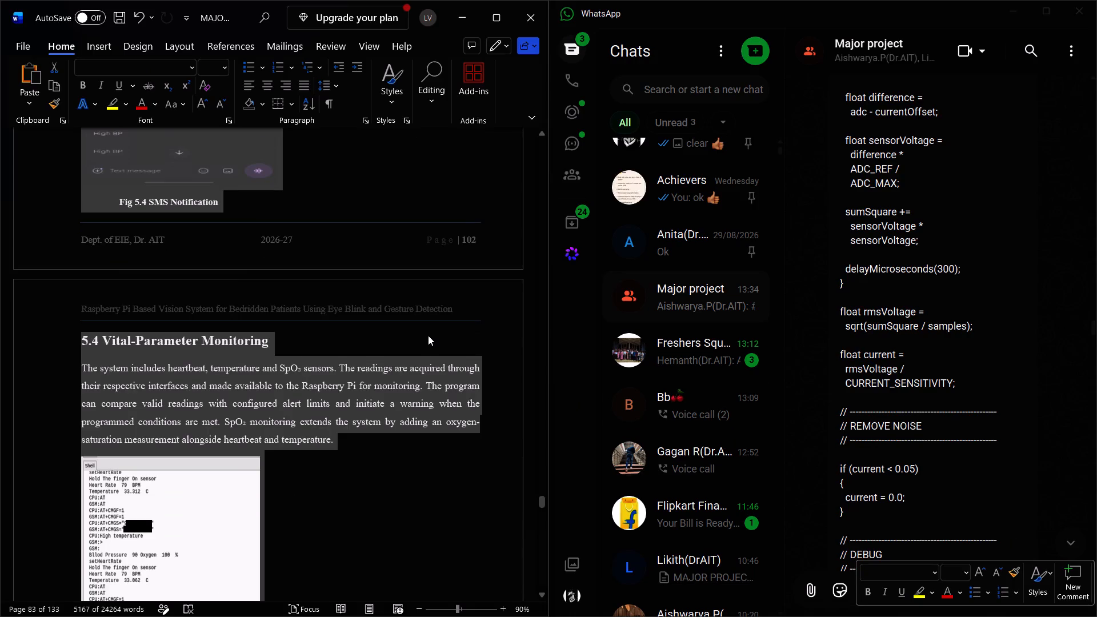
{"action": "scroll", "coordinate": [428, 335], "scroll_direction": "up", "scroll_amount": 1}
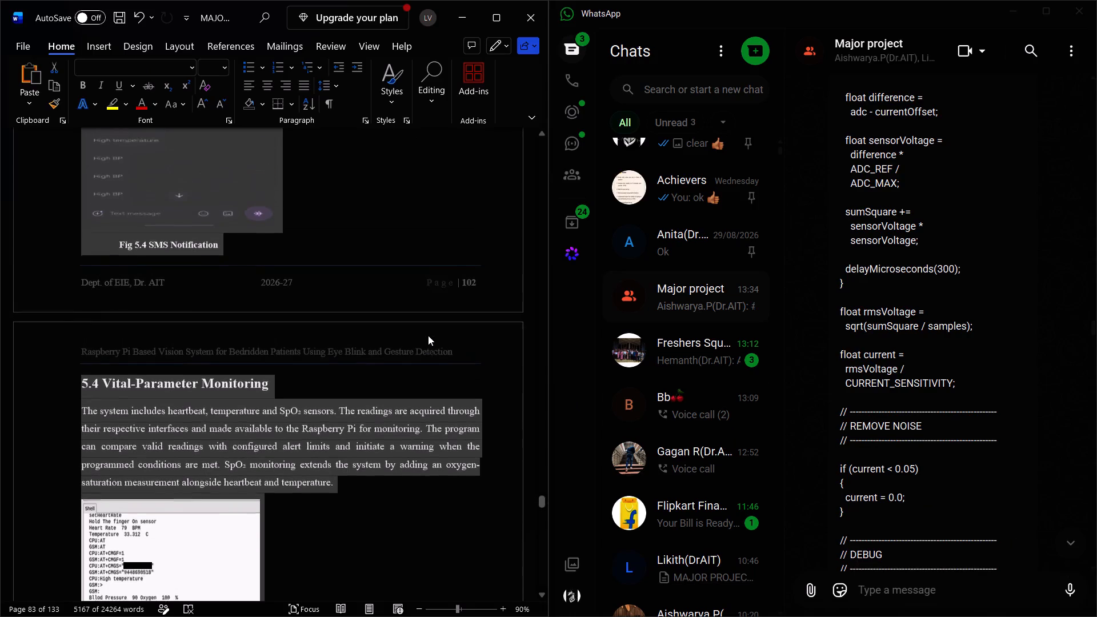
{"action": "scroll", "coordinate": [428, 335], "scroll_direction": "up", "scroll_amount": 4}
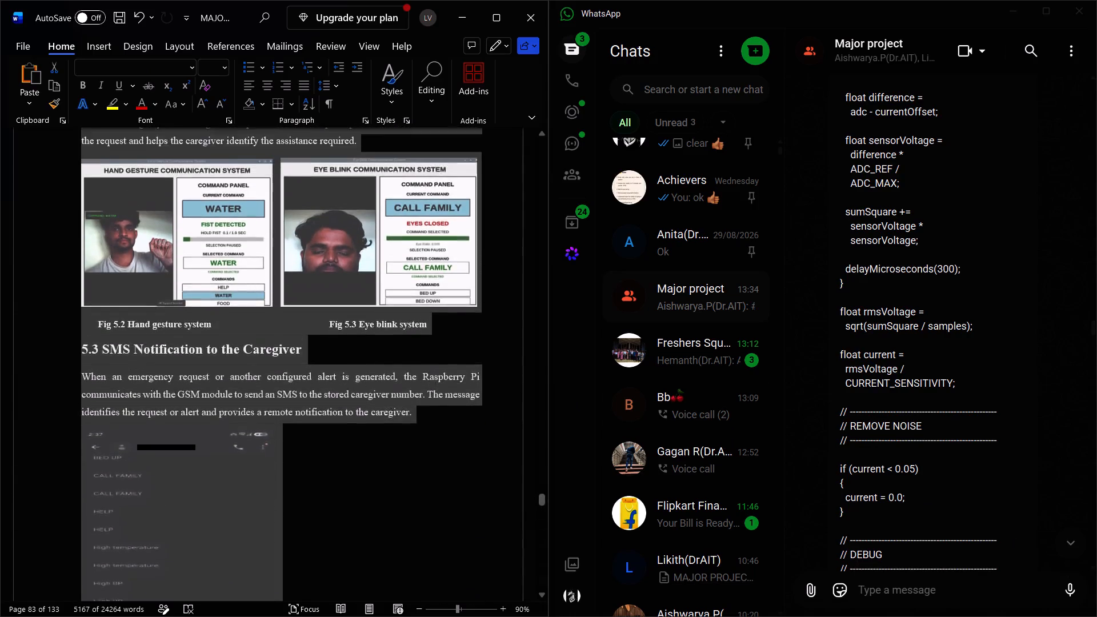
{"action": "scroll", "coordinate": [428, 335], "scroll_direction": "up", "scroll_amount": 3}
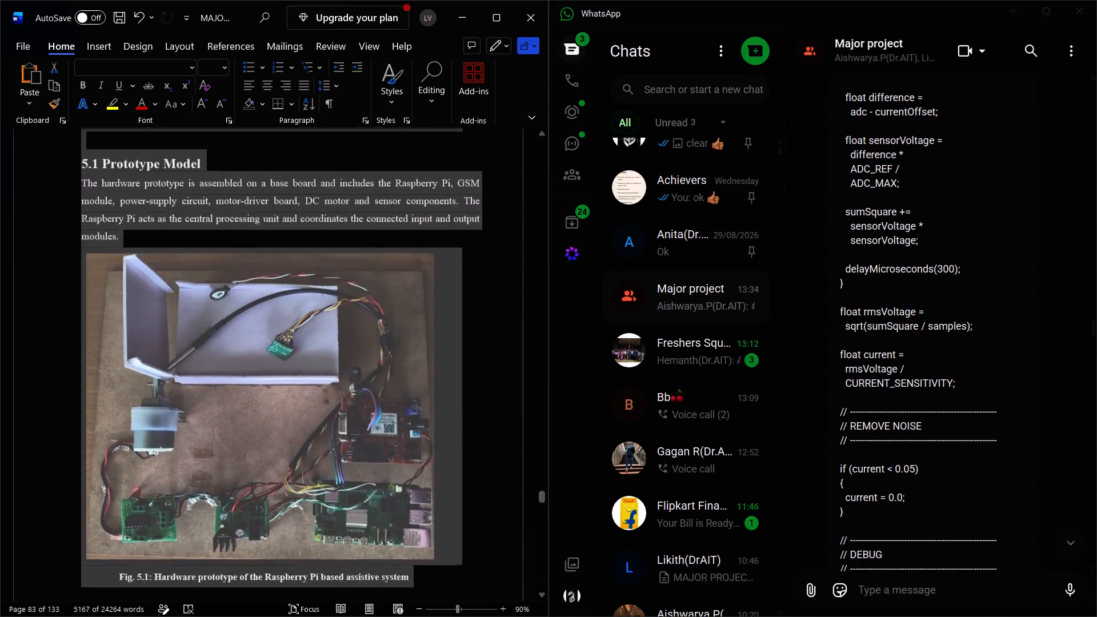
{"action": "scroll", "coordinate": [428, 335], "scroll_direction": "up", "scroll_amount": 2}
{"action": "scroll", "coordinate": [428, 335], "scroll_direction": "down", "scroll_amount": 1}
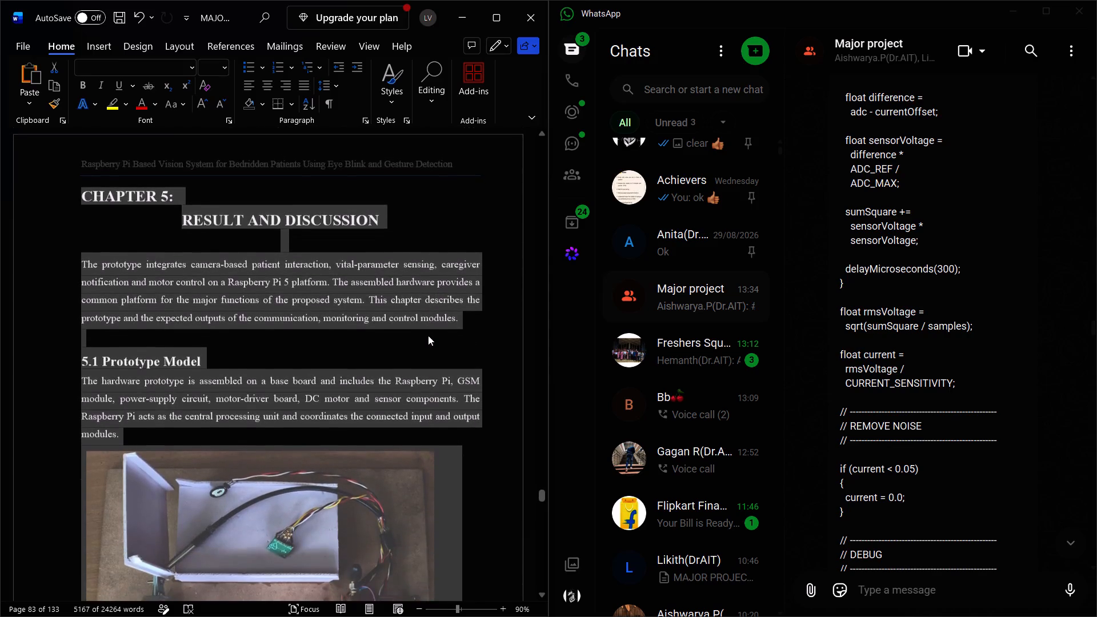
{"action": "scroll", "coordinate": [428, 335], "scroll_direction": "down", "scroll_amount": 1}
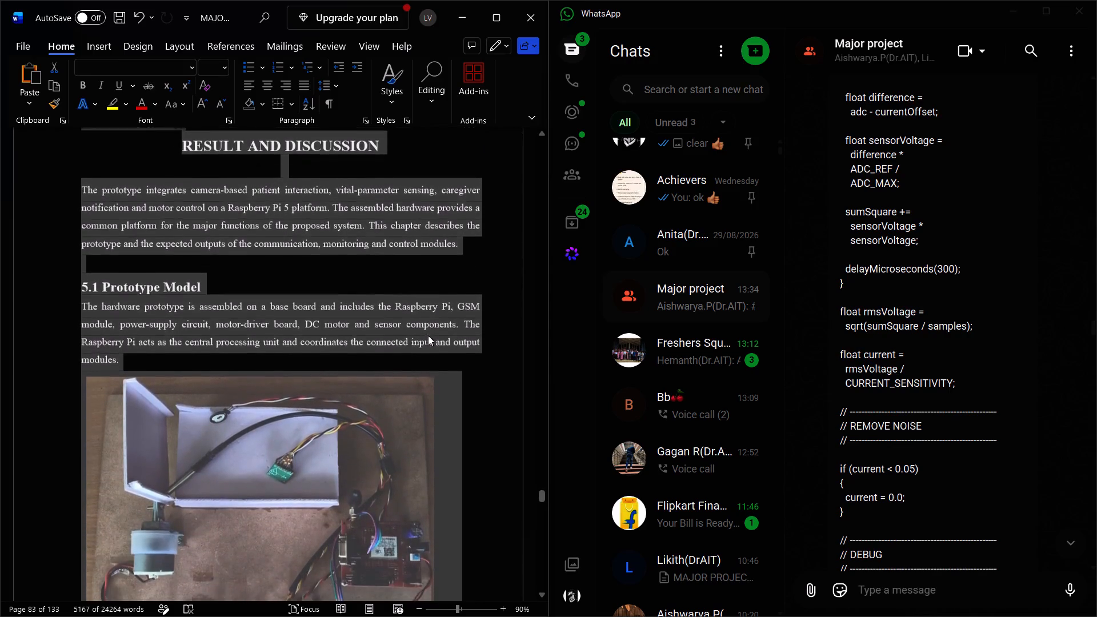
{"action": "scroll", "coordinate": [428, 335], "scroll_direction": "down", "scroll_amount": 5}
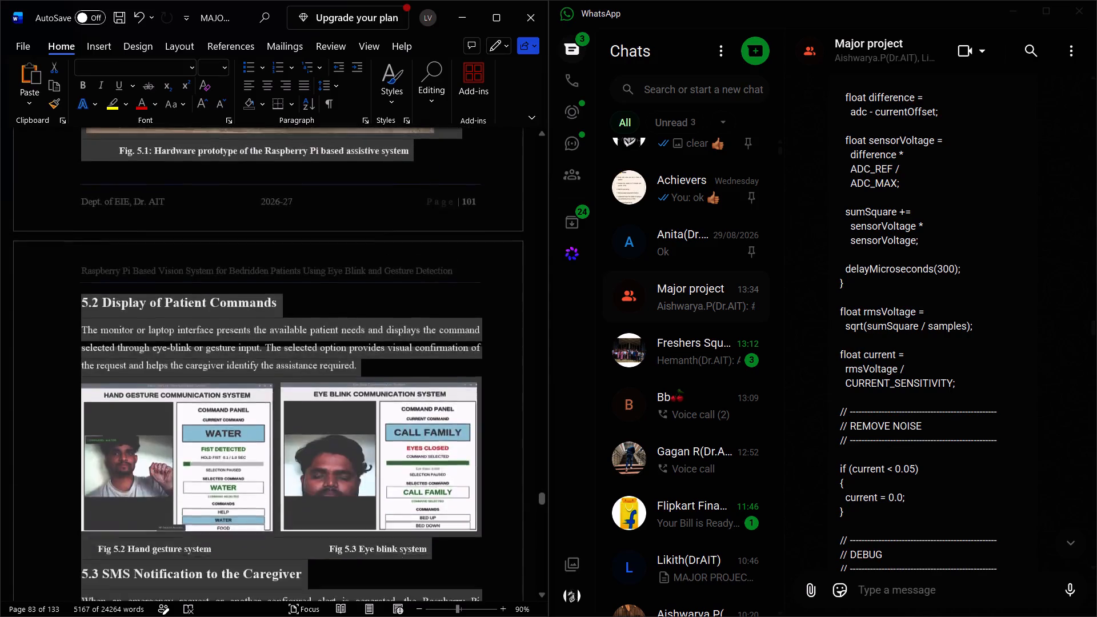
{"action": "scroll", "coordinate": [428, 335], "scroll_direction": "down", "scroll_amount": 1}
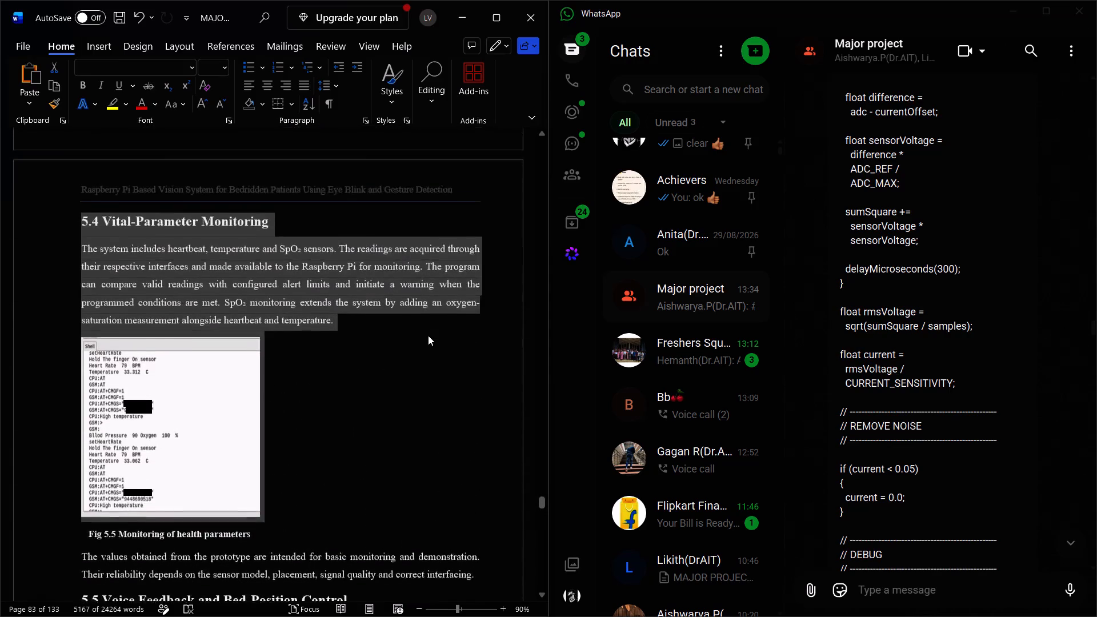
{"action": "key", "text": "BackSpace"}
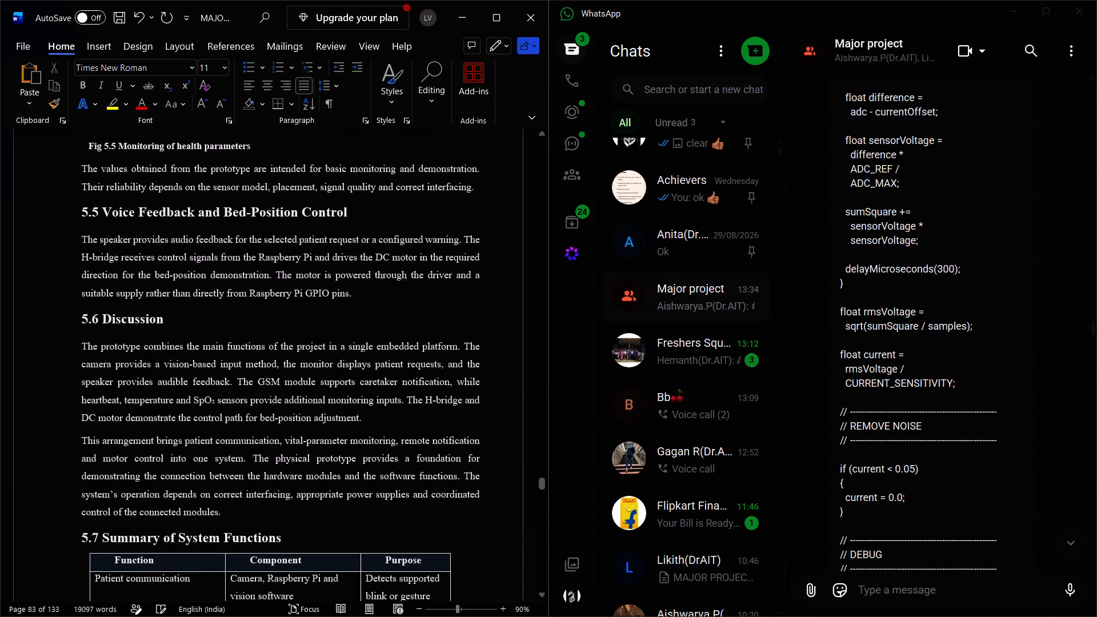
Delete the remaining old report content from the "Fig 5.5 Monitoring of health parameters" caption to the document's end.
{"action": "scroll", "coordinate": [308, 319], "scroll_direction": "up", "scroll_amount": 2}
{"action": "scroll", "coordinate": [308, 319], "scroll_direction": "down", "scroll_amount": 1}
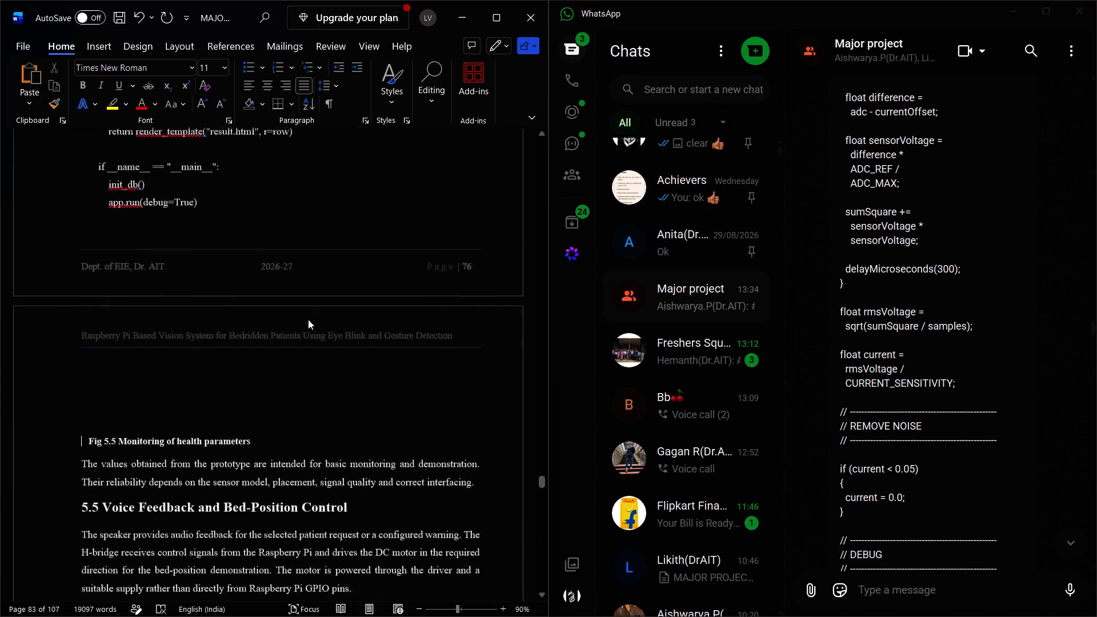
{"action": "scroll", "coordinate": [308, 319], "scroll_direction": "down", "scroll_amount": 1}
{"action": "left_click_drag", "start_coordinate": [75, 395], "coordinate": [173, 467]}
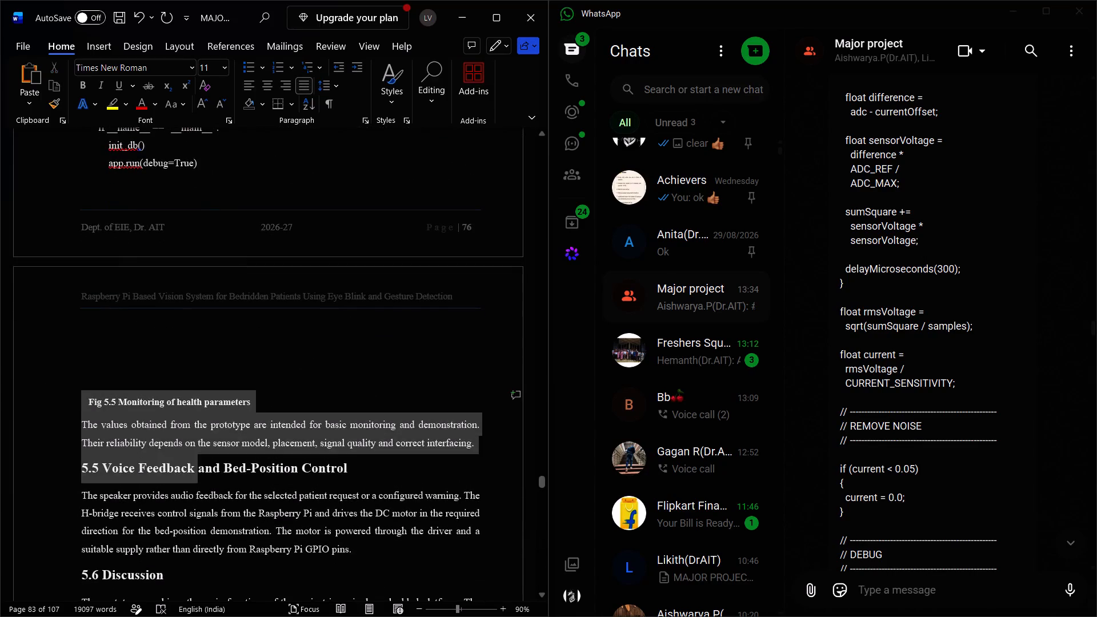
Delete all remaining old report content from the "Fig 5.5 Monitoring of health parameters" caption through the eye-blink code at the document's end.
{"action": "left_click_drag", "start_coordinate": [173, 467], "coordinate": [415, 616]}
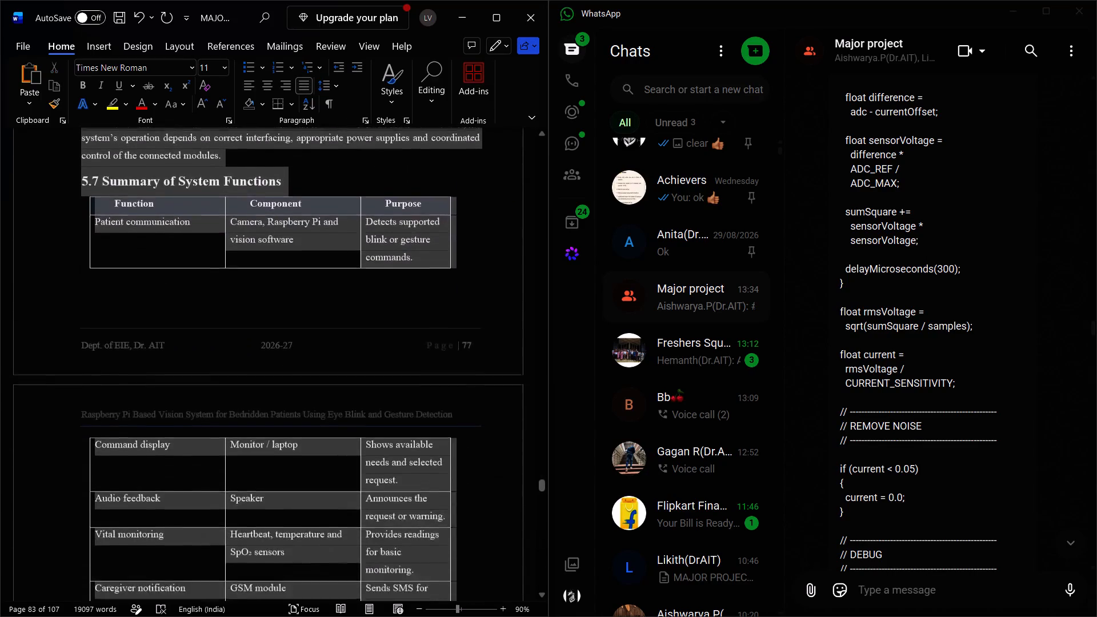
{"action": "left_click_drag", "start_coordinate": [415, 616], "coordinate": [673, 616]}
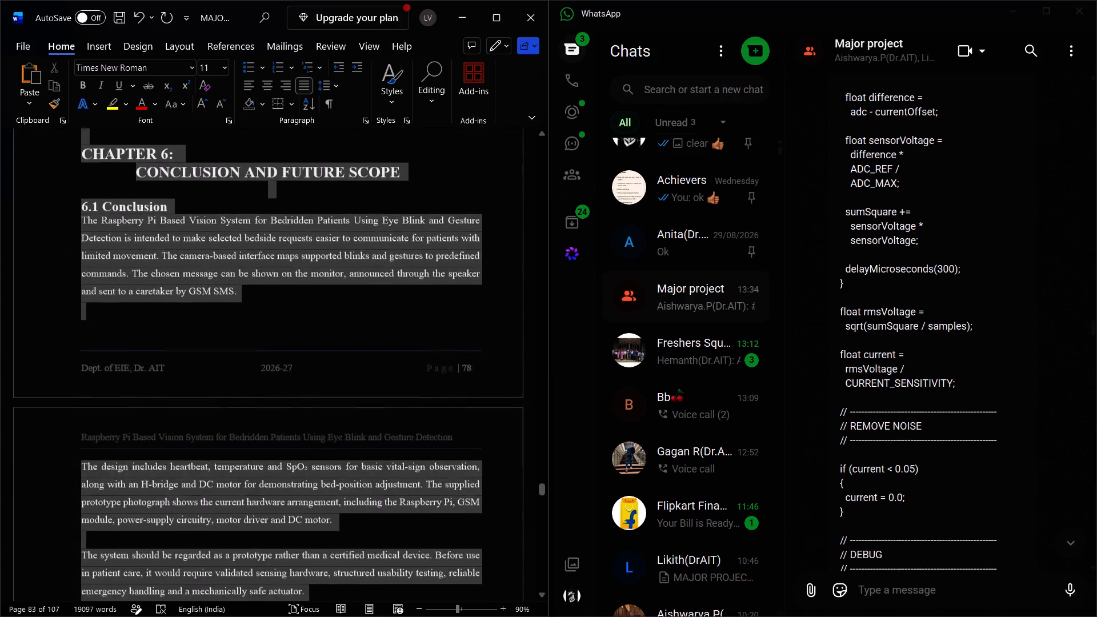
{"action": "left_click_drag", "start_coordinate": [673, 616], "coordinate": [863, 616]}
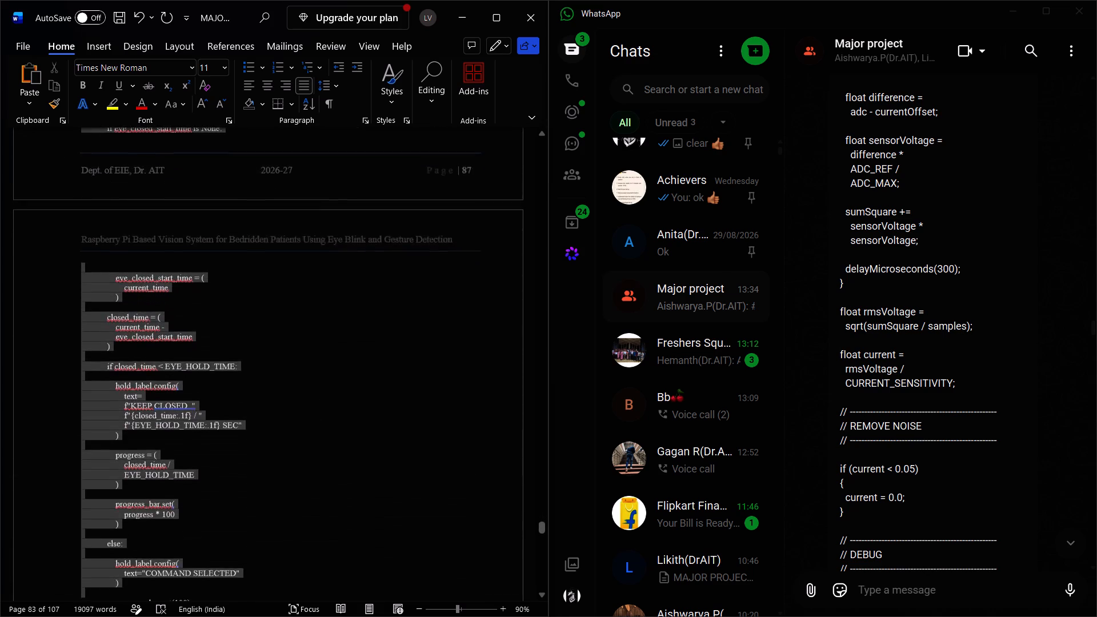
{"action": "left_click_drag", "start_coordinate": [863, 616], "coordinate": [863, 615]}
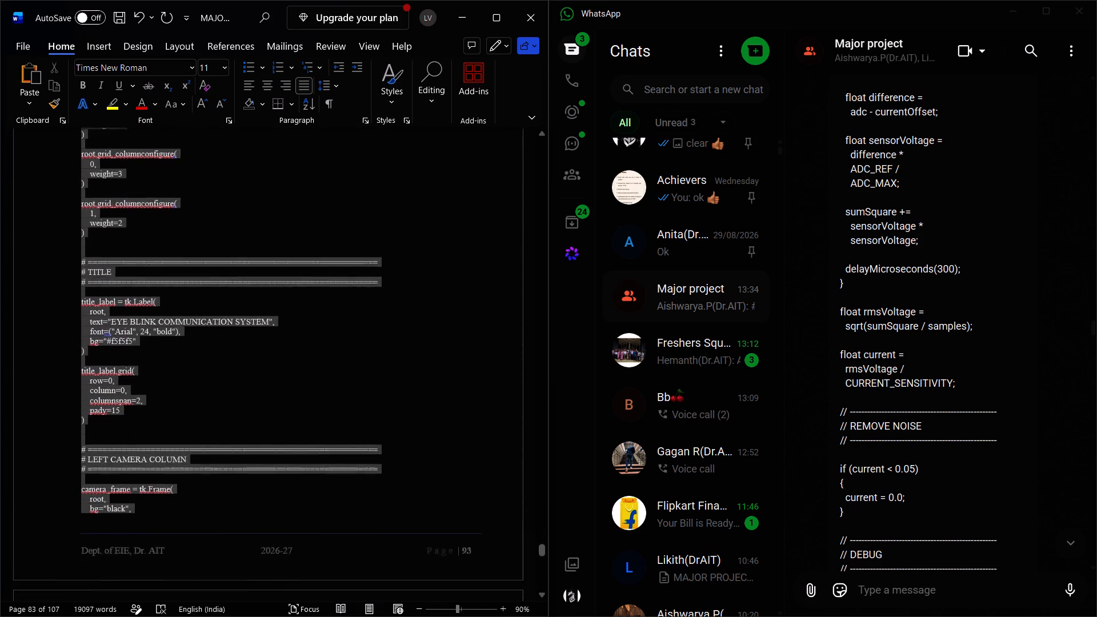
{"action": "left_click_drag", "start_coordinate": [863, 615], "coordinate": [862, 615]}
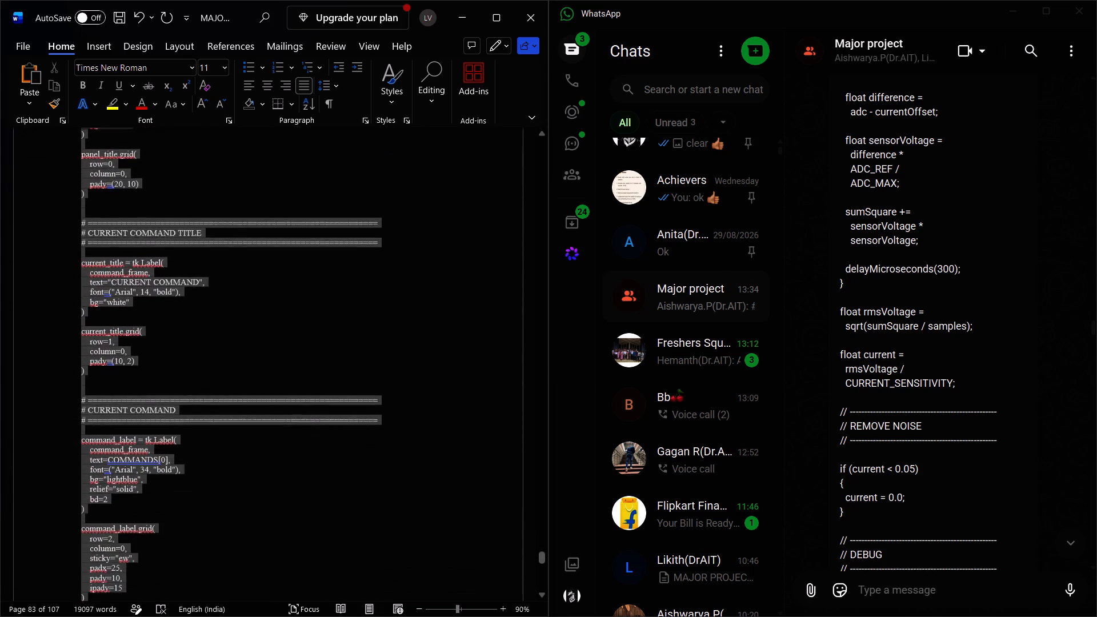
{"action": "left_click_drag", "start_coordinate": [862, 615], "coordinate": [862, 616]}
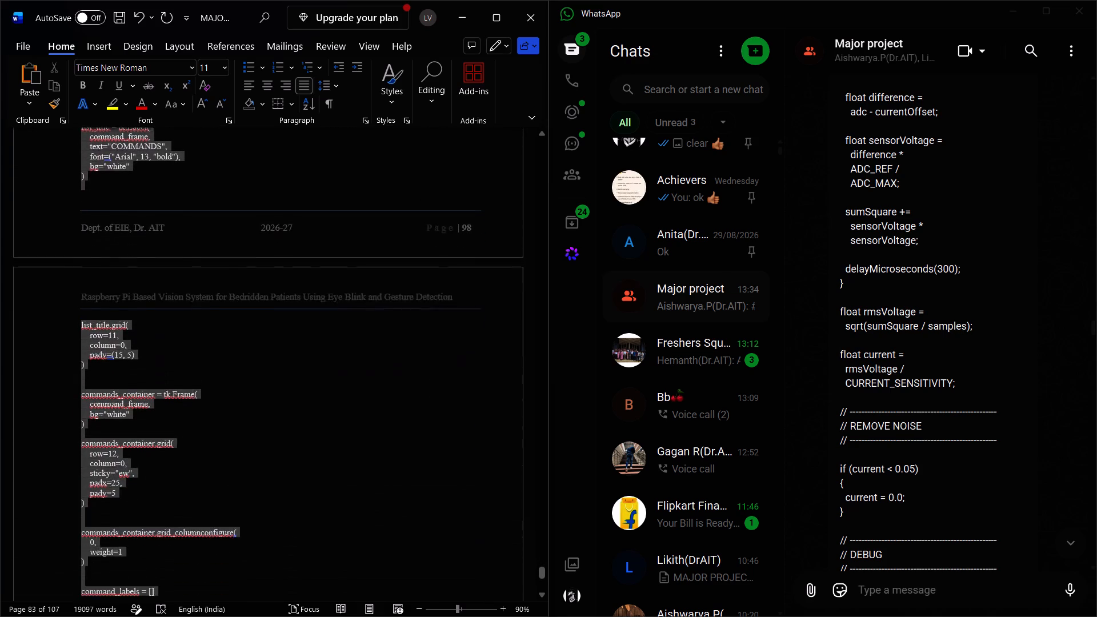
{"action": "left_click_drag", "start_coordinate": [862, 616], "coordinate": [861, 616]}
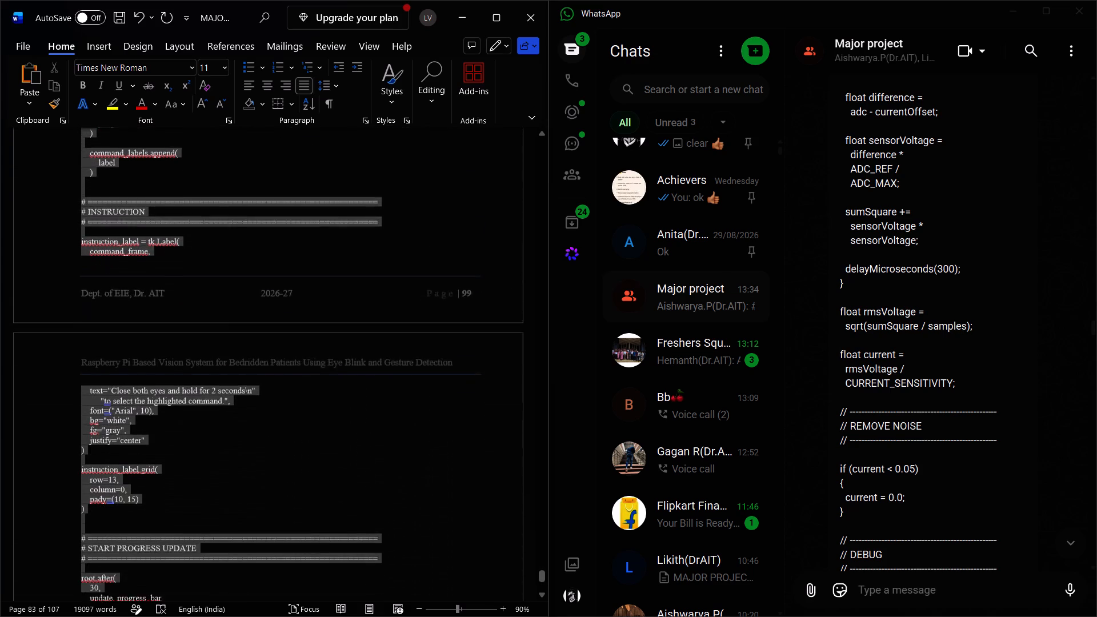
{"action": "left_click_drag", "start_coordinate": [861, 616], "coordinate": [862, 616]}
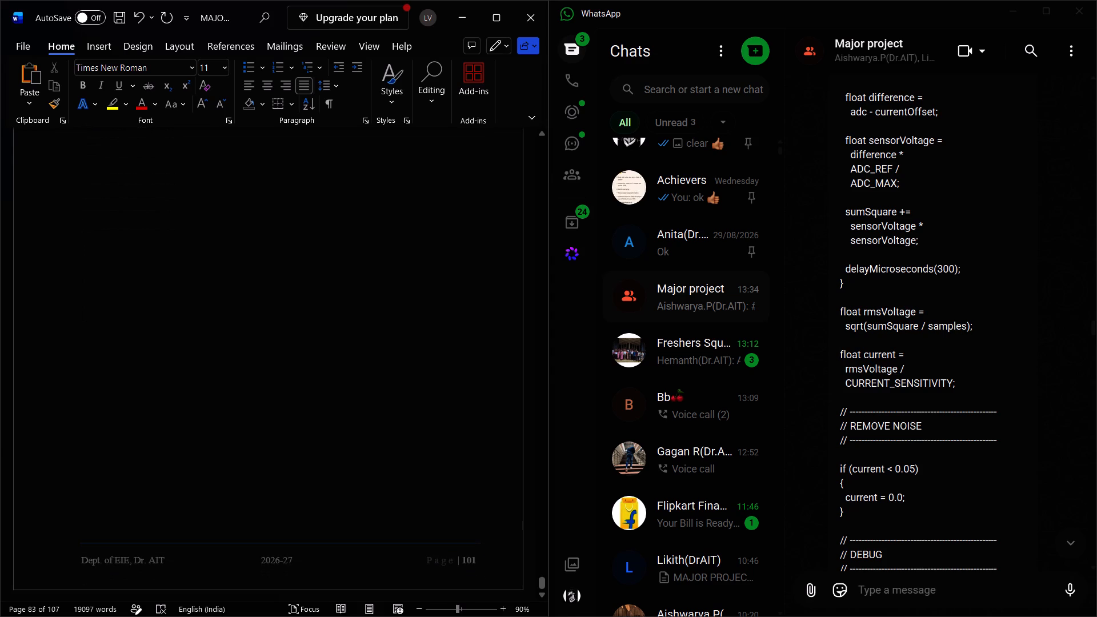
{"action": "left_click_drag", "start_coordinate": [862, 616], "coordinate": [863, 616]}
{"action": "key", "text": "BackSpace"}
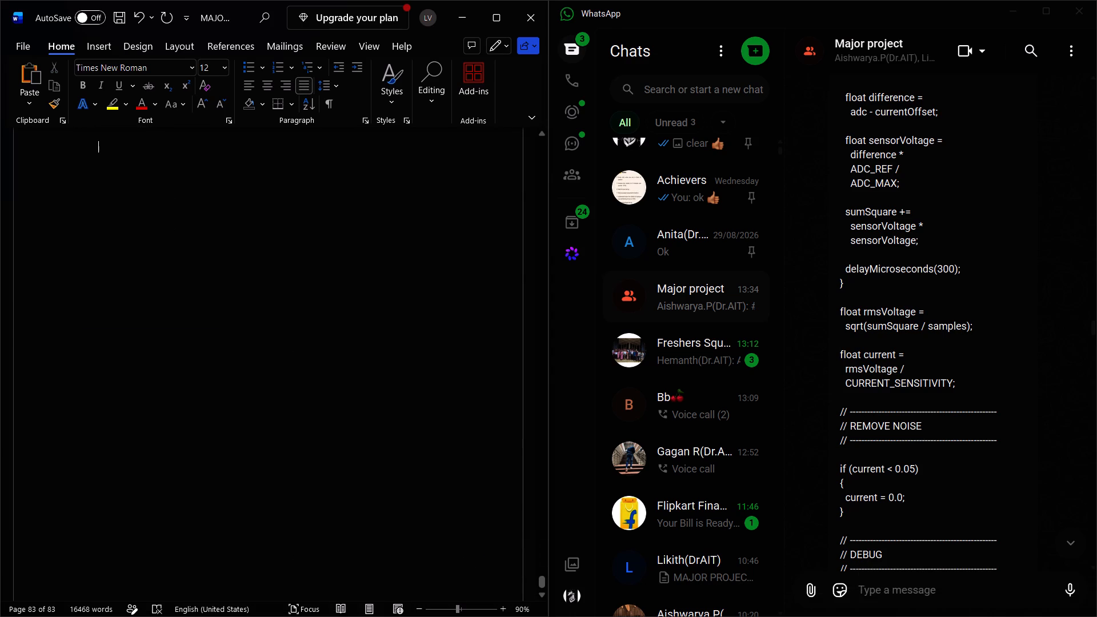
Remove the empty paragraphs and the blank last page after the app.run(debug=True) line.
{"action": "scroll", "coordinate": [423, 478], "scroll_direction": "up", "scroll_amount": 3}
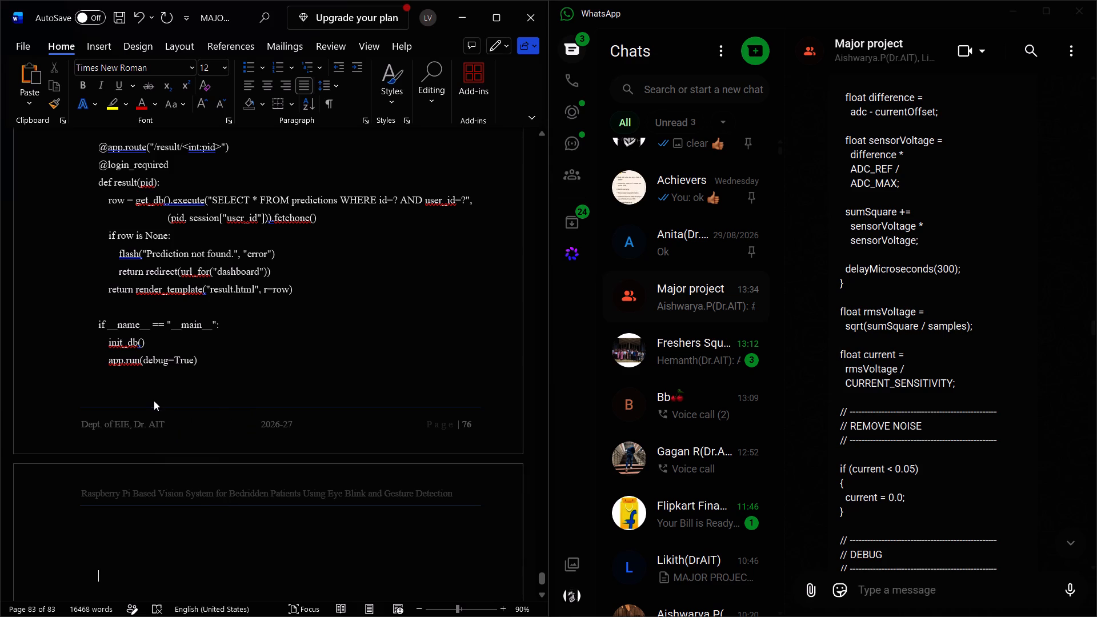
{"action": "key", "text": "BackSpace"}
{"action": "key", "text": "BackSpace"}
{"action": "key", "text": "BackSpace"}
{"action": "key", "text": "BackSpace"}
{"action": "key", "text": "BackSpace"}
{"action": "key", "text": "BackSpace"}
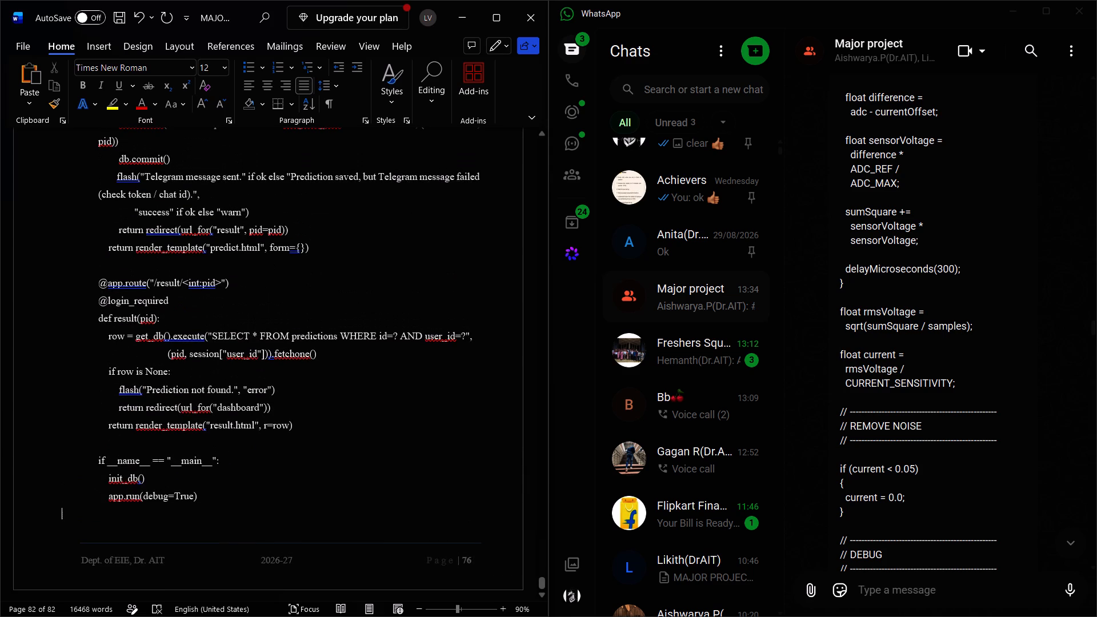
Review the report from the appendix code back to the cover page and the Contents pages.
{"action": "scroll", "coordinate": [175, 285], "scroll_direction": "up", "scroll_amount": 11}
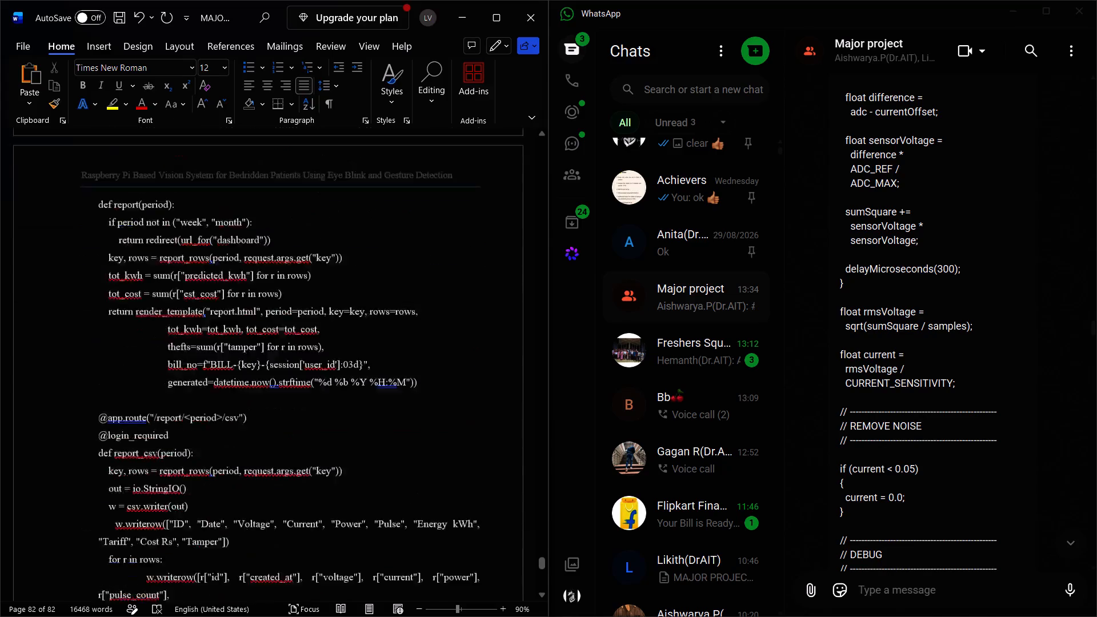
{"action": "scroll", "coordinate": [175, 285], "scroll_direction": "up", "scroll_amount": 15}
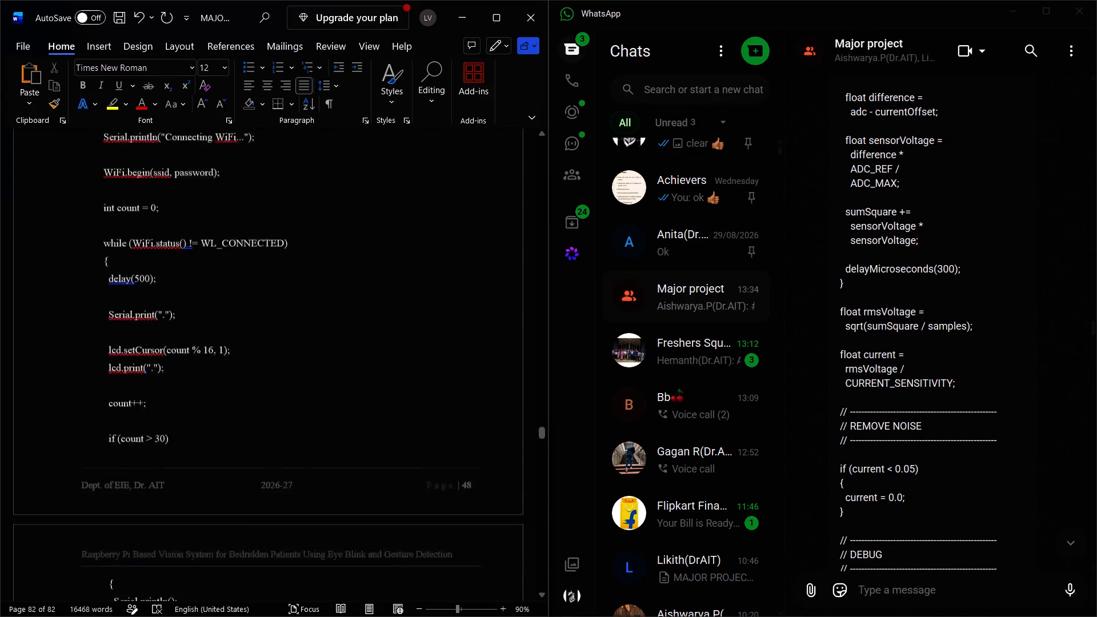
{"action": "scroll", "coordinate": [175, 285], "scroll_direction": "up", "scroll_amount": 14}
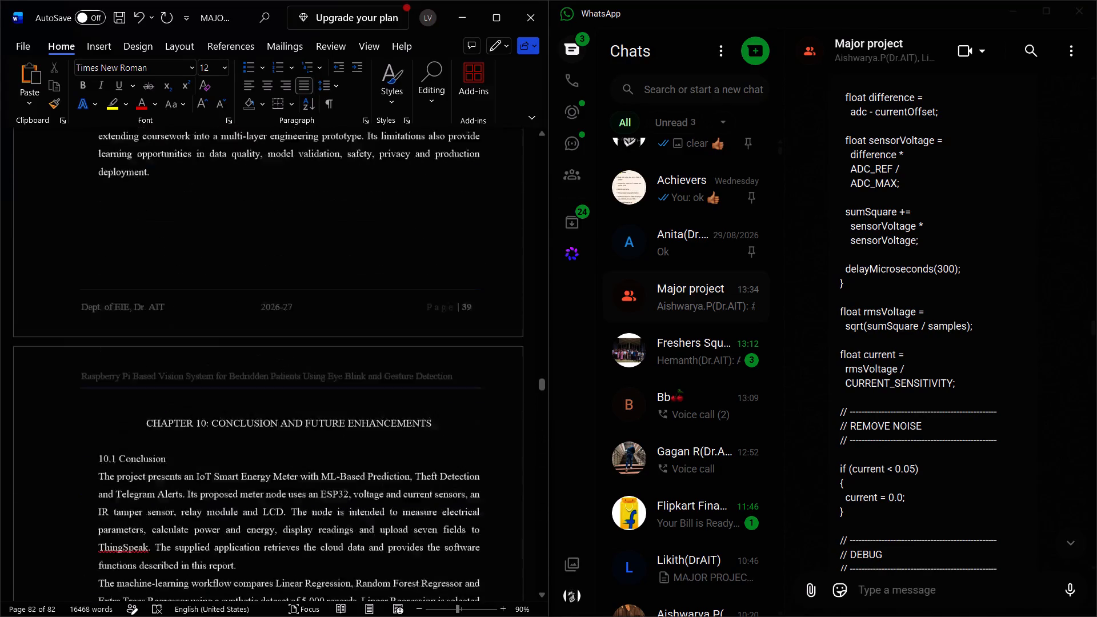
{"action": "scroll", "coordinate": [175, 285], "scroll_direction": "up", "scroll_amount": 15}
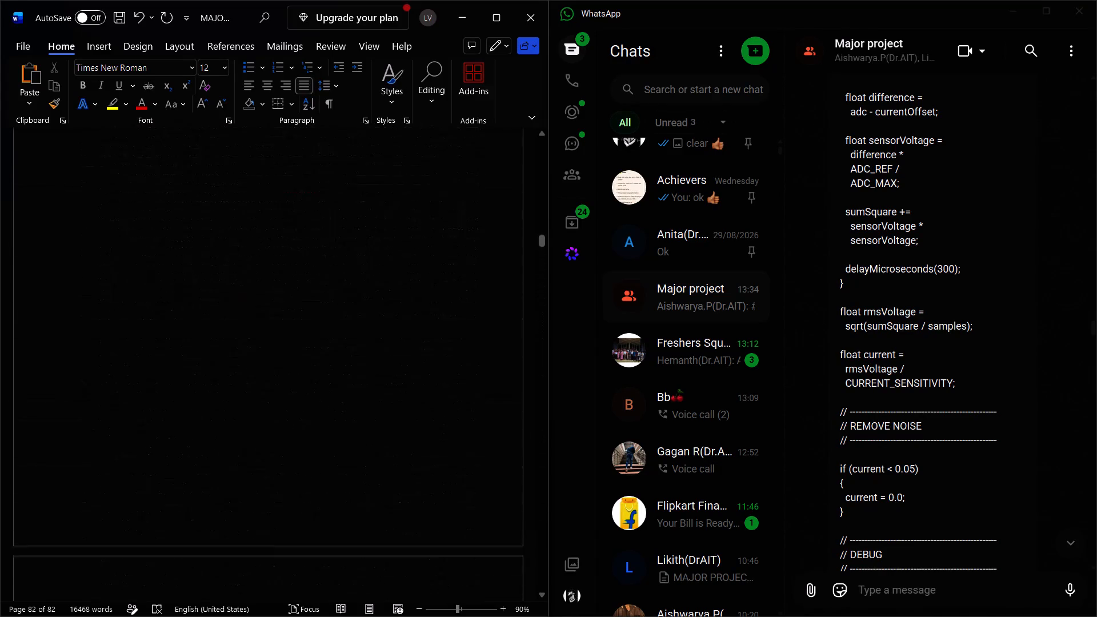
{"action": "scroll", "coordinate": [175, 285], "scroll_direction": "up", "scroll_amount": 18}
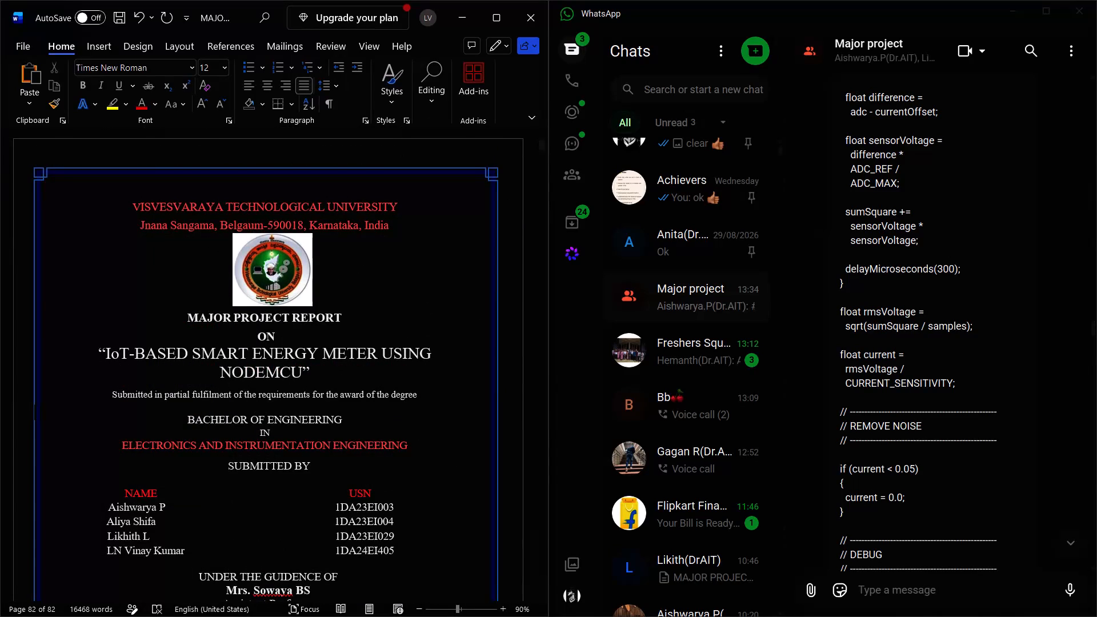
{"action": "scroll", "coordinate": [231, 314], "scroll_direction": "right", "scroll_amount": 1}
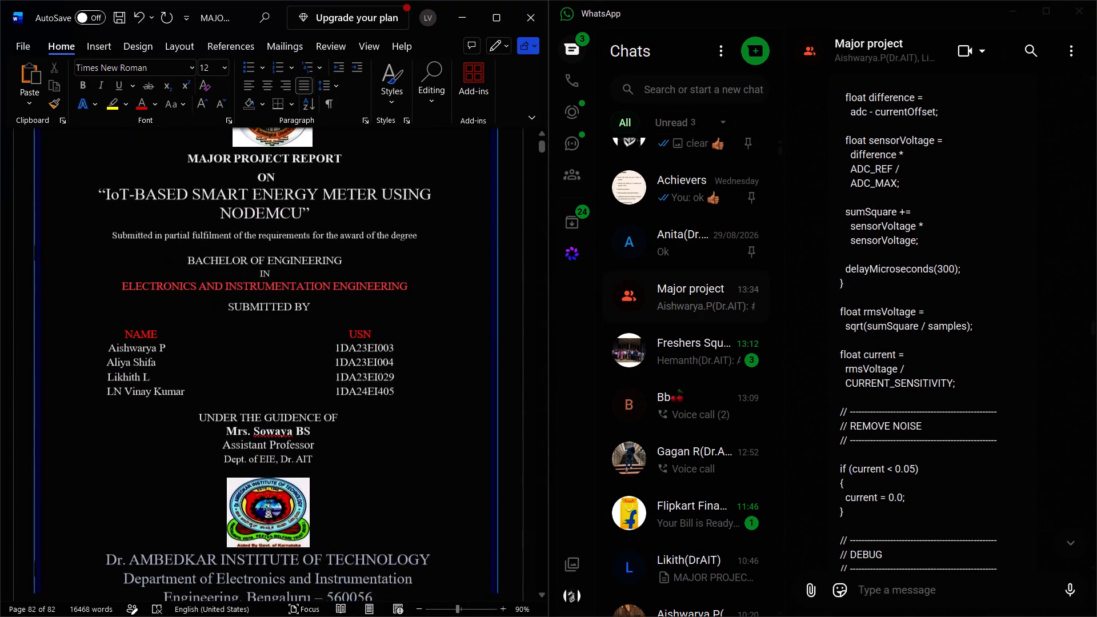
{"action": "scroll", "coordinate": [231, 314], "scroll_direction": "right", "scroll_amount": 1}
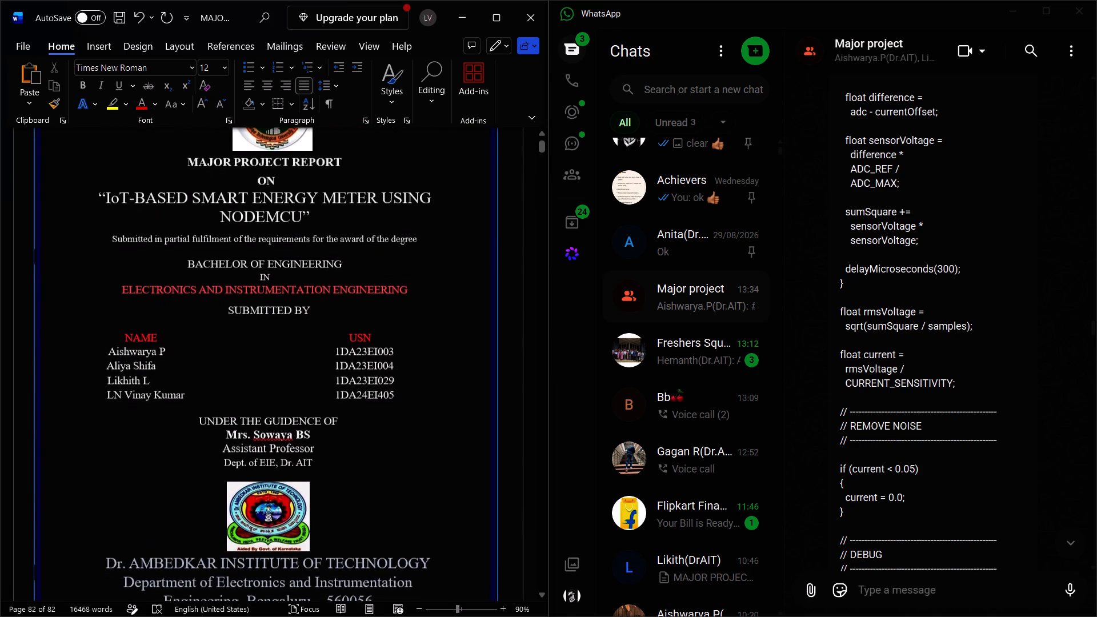
{"action": "scroll", "coordinate": [231, 314], "scroll_direction": "right", "scroll_amount": 1}
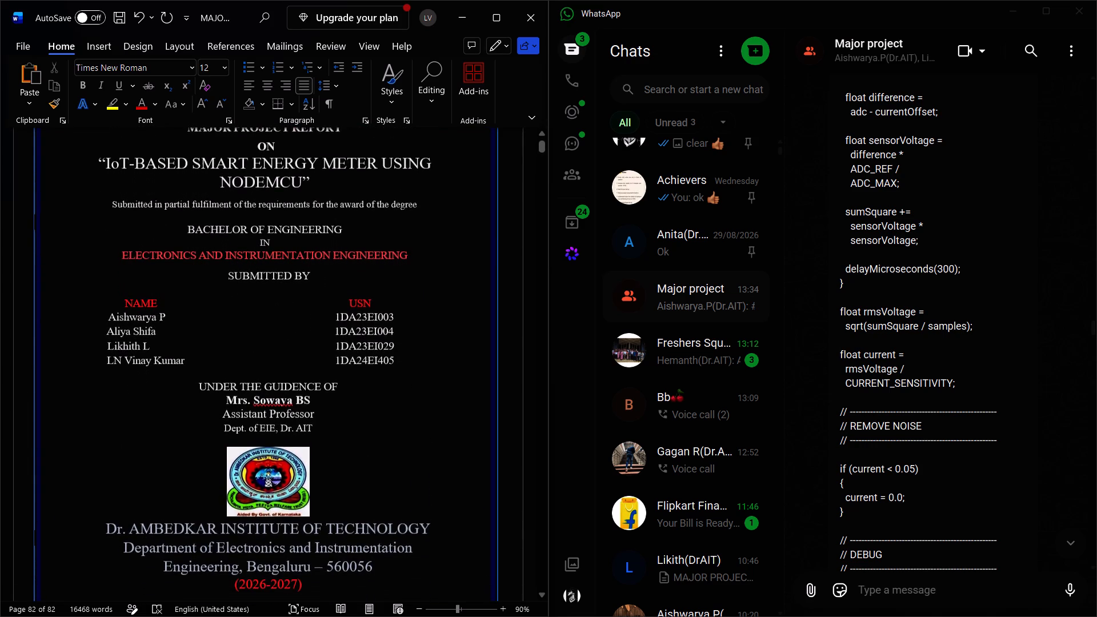
{"action": "scroll", "coordinate": [231, 314], "scroll_direction": "right", "scroll_amount": 1}
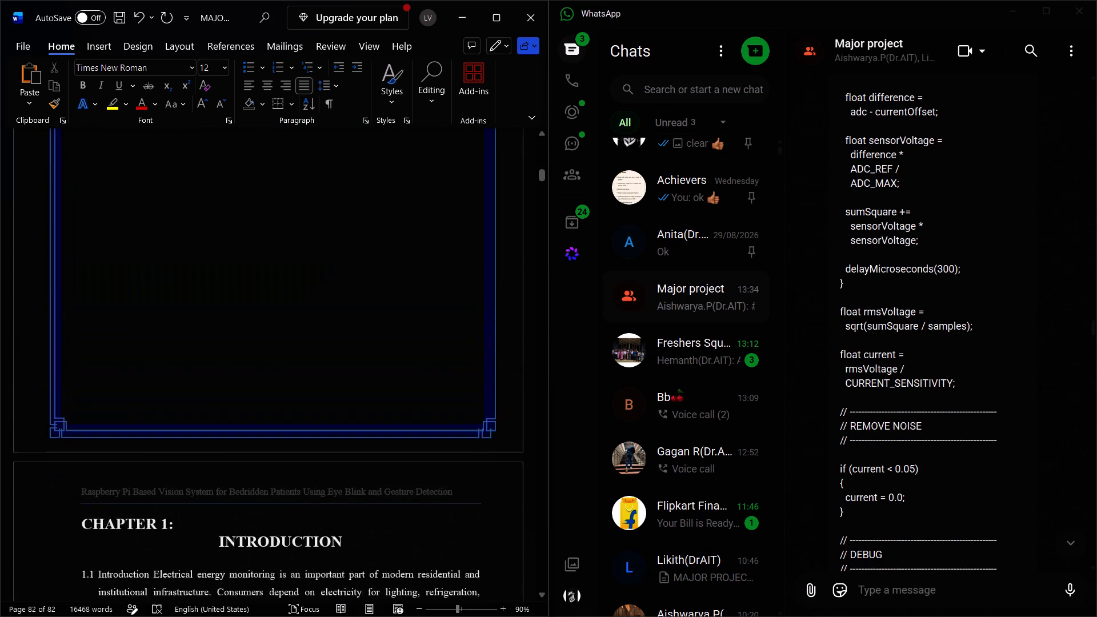
{"action": "scroll", "coordinate": [231, 314], "scroll_direction": "right", "scroll_amount": 1}
{"action": "scroll", "coordinate": [231, 314], "scroll_direction": "up", "scroll_amount": 4}
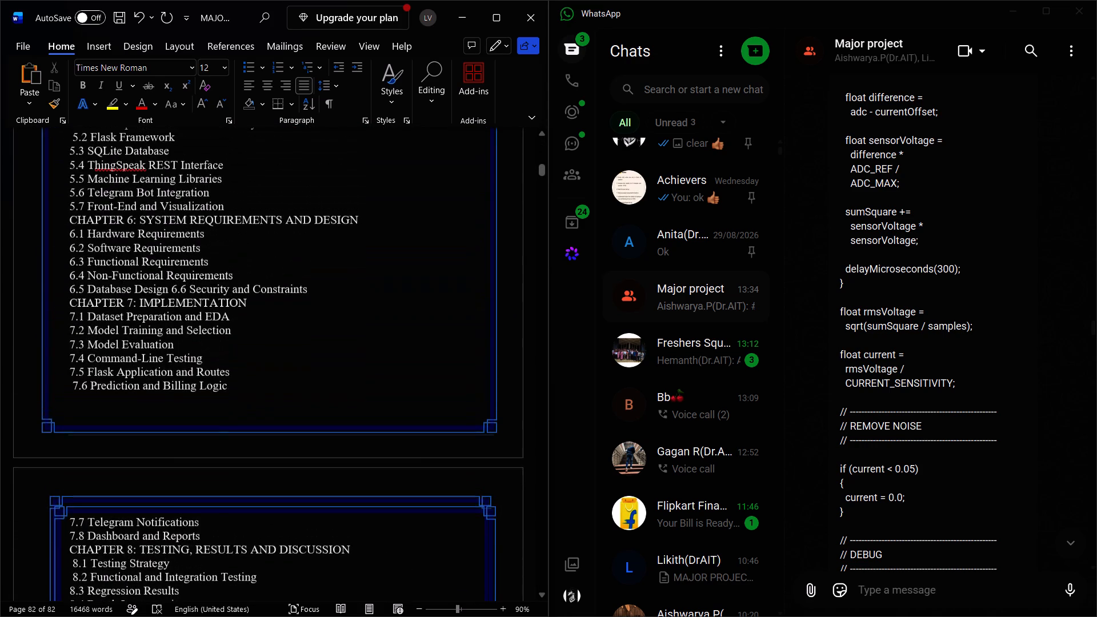
{"action": "scroll", "coordinate": [231, 314], "scroll_direction": "up", "scroll_amount": 3}
{"action": "scroll", "coordinate": [231, 314], "scroll_direction": "right", "scroll_amount": 1}
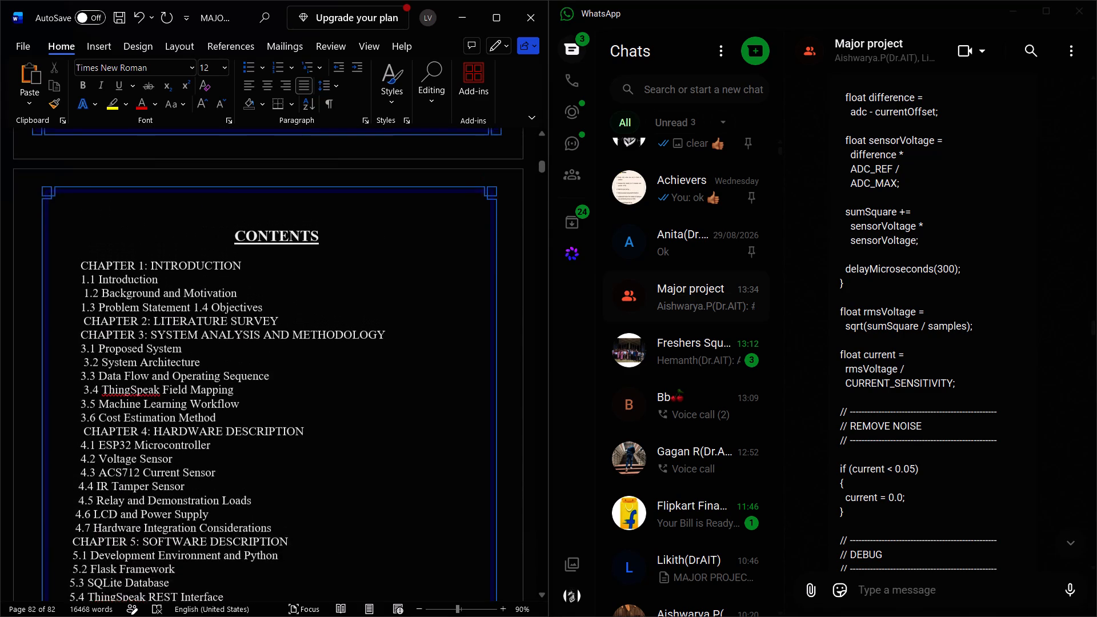
{"action": "scroll", "coordinate": [231, 314], "scroll_direction": "right", "scroll_amount": 1}
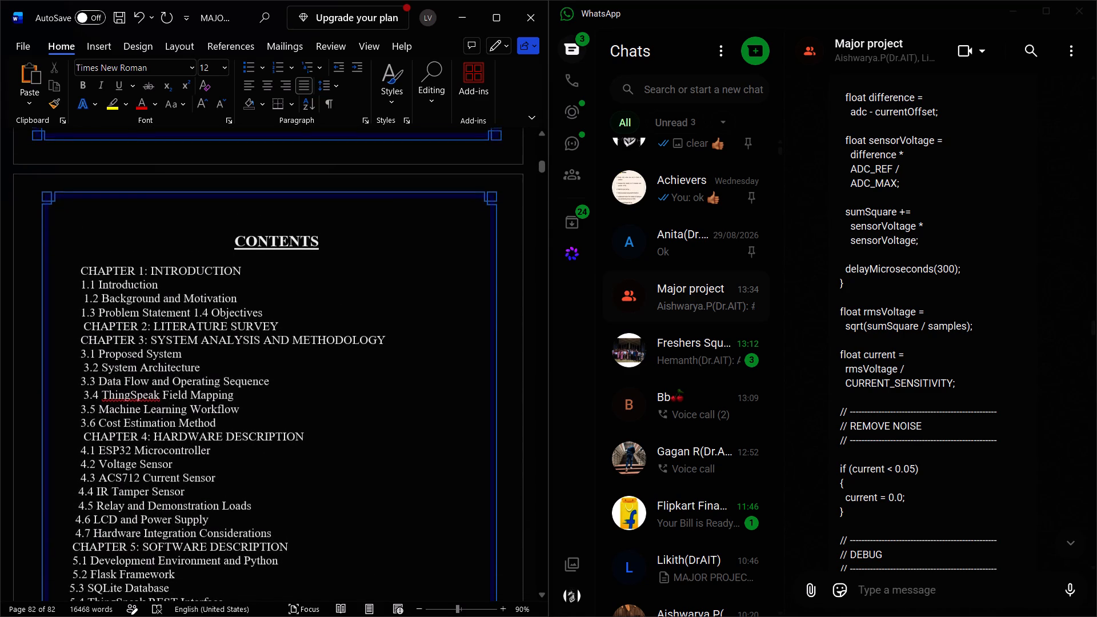
{"action": "scroll", "coordinate": [231, 314], "scroll_direction": "right", "scroll_amount": 1}
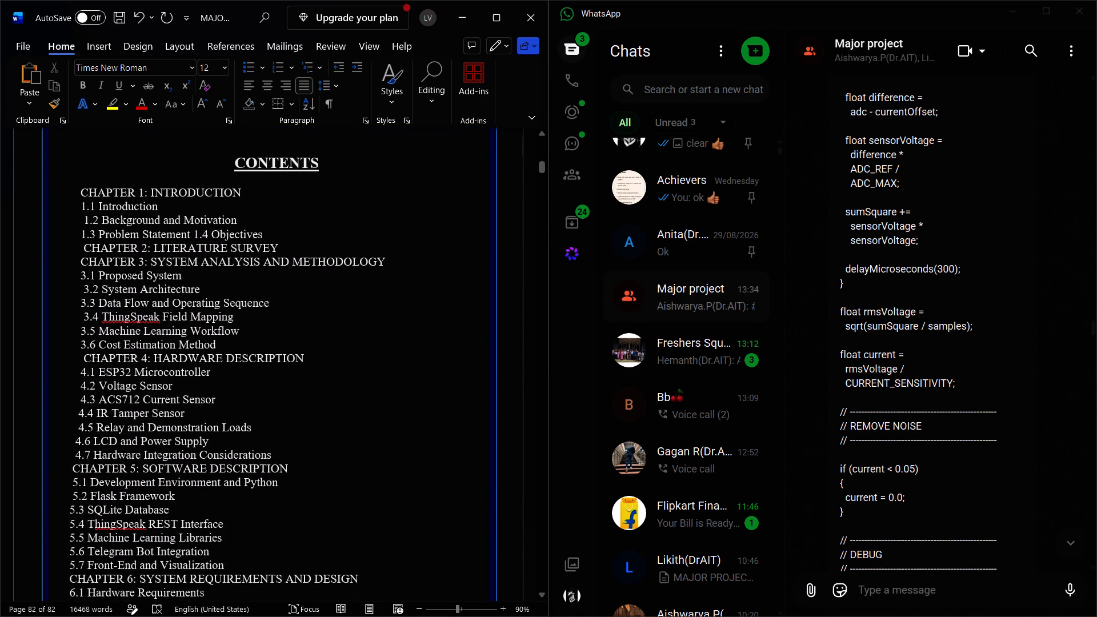
{"action": "scroll", "coordinate": [231, 314], "scroll_direction": "right", "scroll_amount": 1}
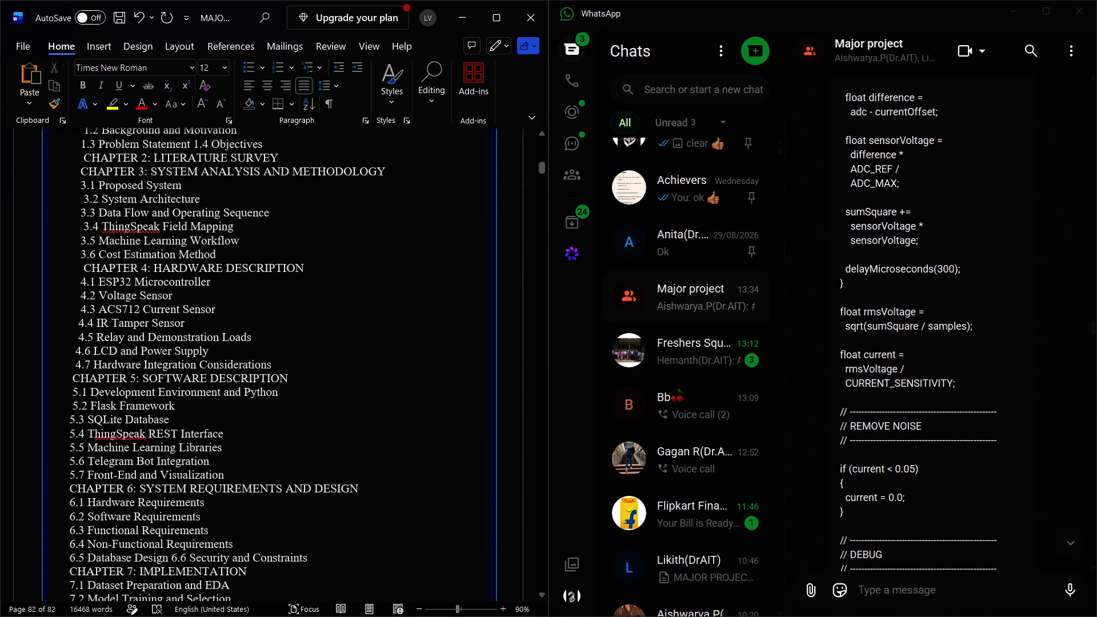
Replace the Contents entry text after 11.1 under Chapter 11 with "Appendix A : Hardware Implementation.".
{"action": "scroll", "coordinate": [231, 314], "scroll_direction": "down", "scroll_amount": 4}
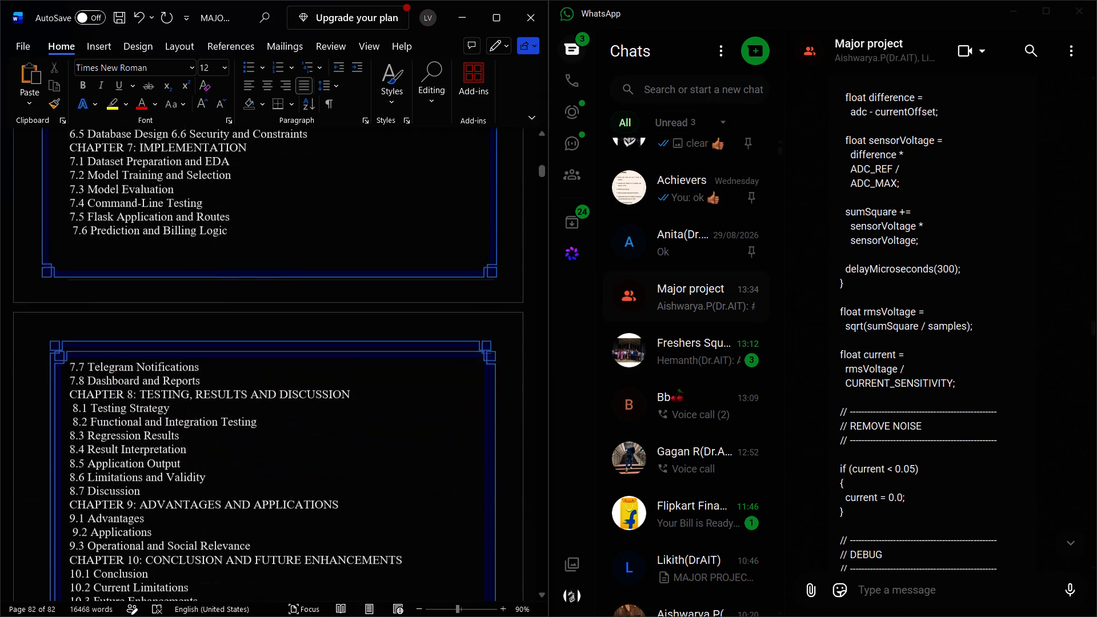
{"action": "scroll", "coordinate": [231, 314], "scroll_direction": "down", "scroll_amount": 2}
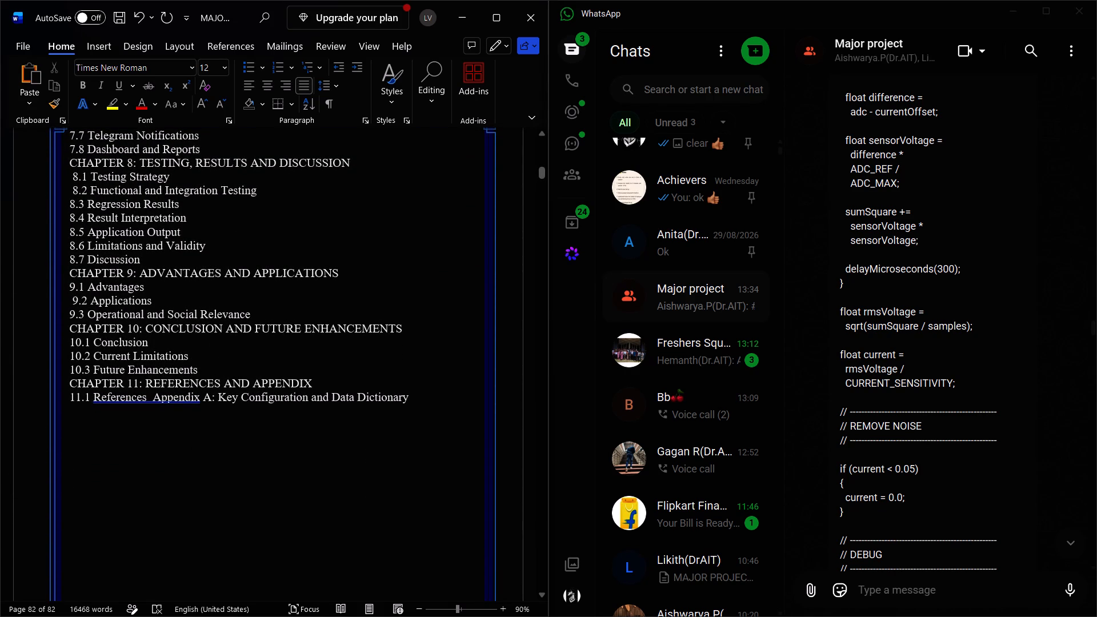
{"action": "left_click_drag", "start_coordinate": [93, 398], "coordinate": [132, 402]}
{"action": "left_click_drag", "start_coordinate": [132, 402], "coordinate": [393, 398]}
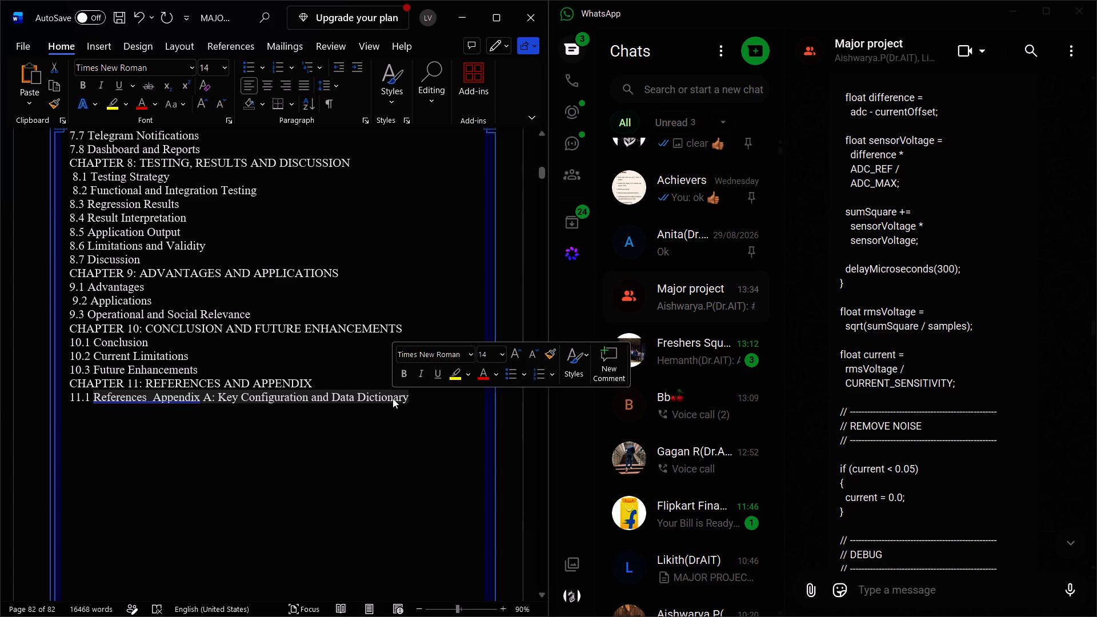
{"action": "key", "text": "BackSpace"}
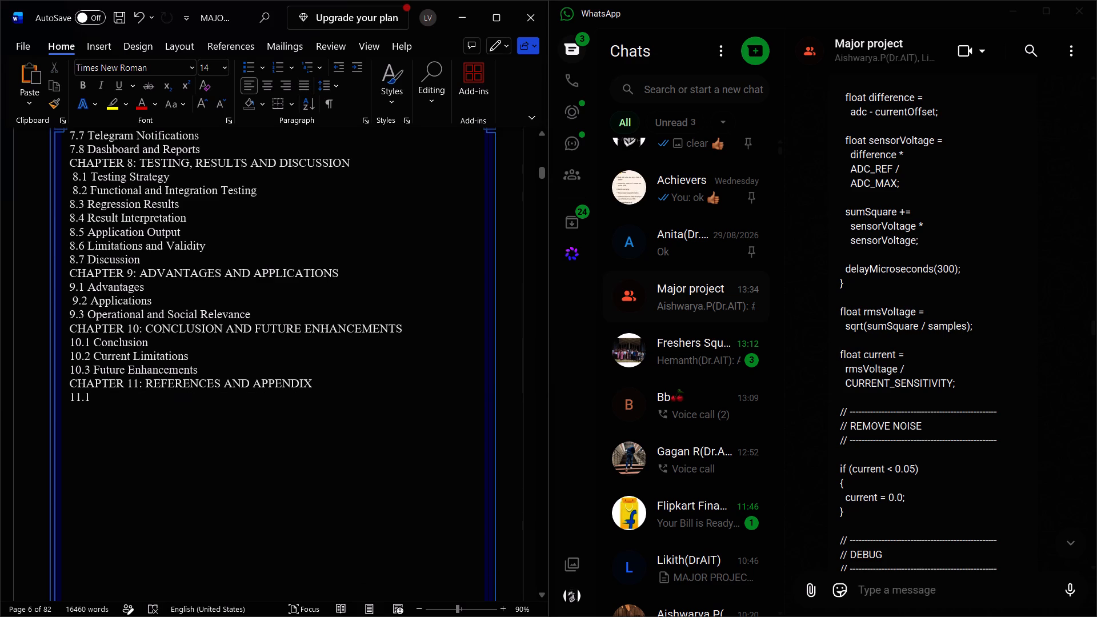
{"action": "key", "text": "space"}
{"action": "type", "text": "Appendix"}
{"action": "key", "text": "space"}
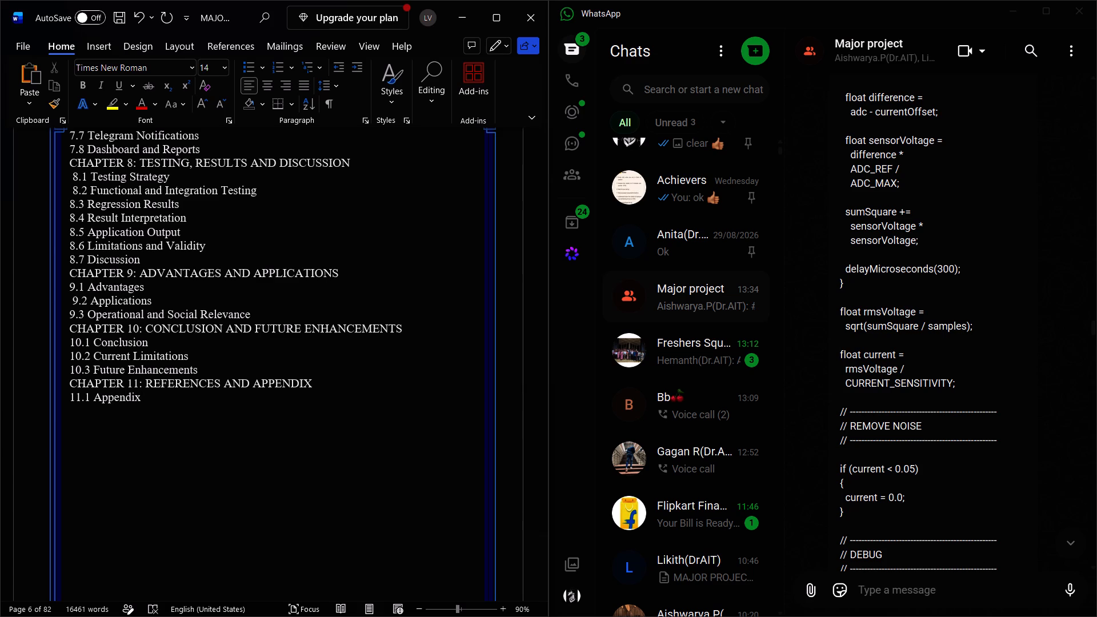
{"action": "key", "text": "shift+a"}
{"action": "key", "text": "space"}
{"action": "type", "text": ":"}
{"action": "key", "text": "space"}
{"action": "type", "text": "Hardware"}
{"action": "key", "text": "space"}
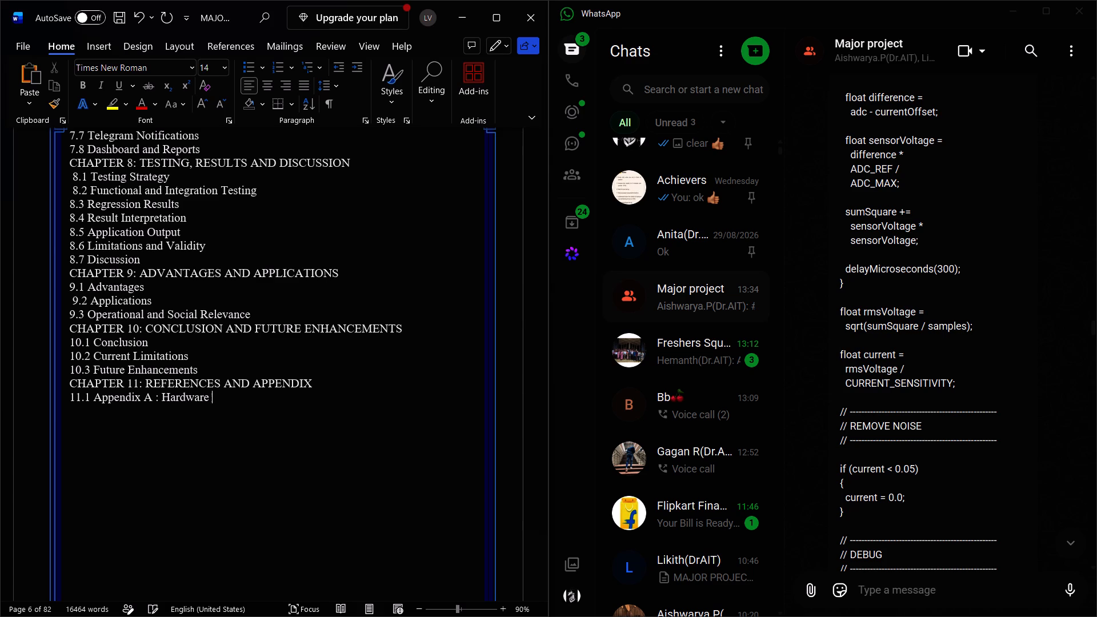
{"action": "type", "text": "Implementation"}
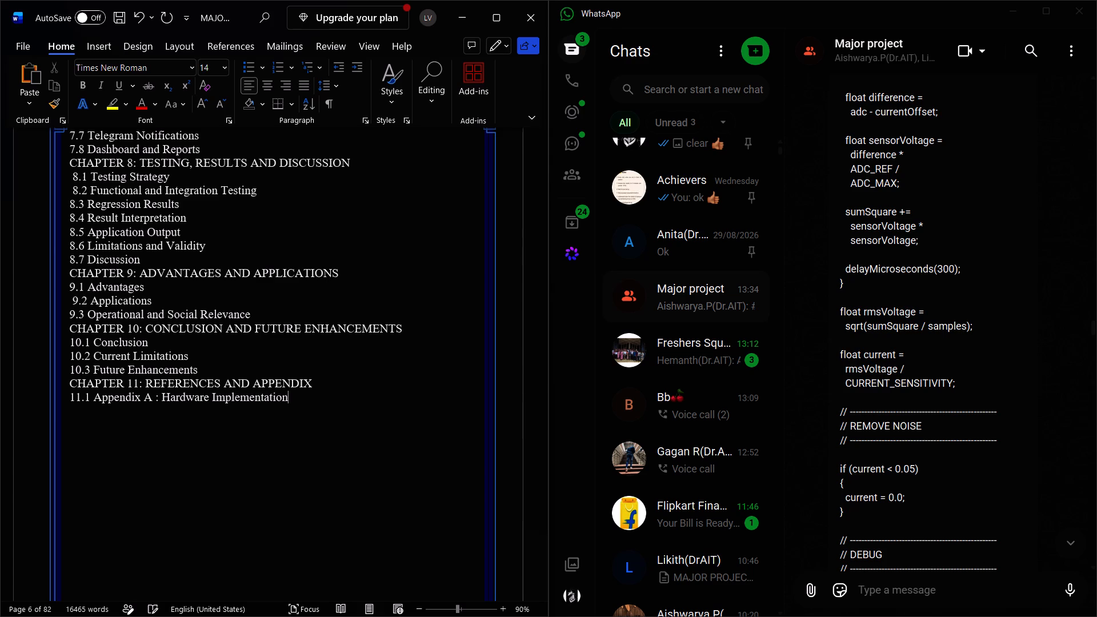
{"action": "key", "text": "period"}
Add the Contents entry "11.2 Appendix B : Software Implementation" on a new line below entry 11.1.
{"action": "key", "text": "Return"}
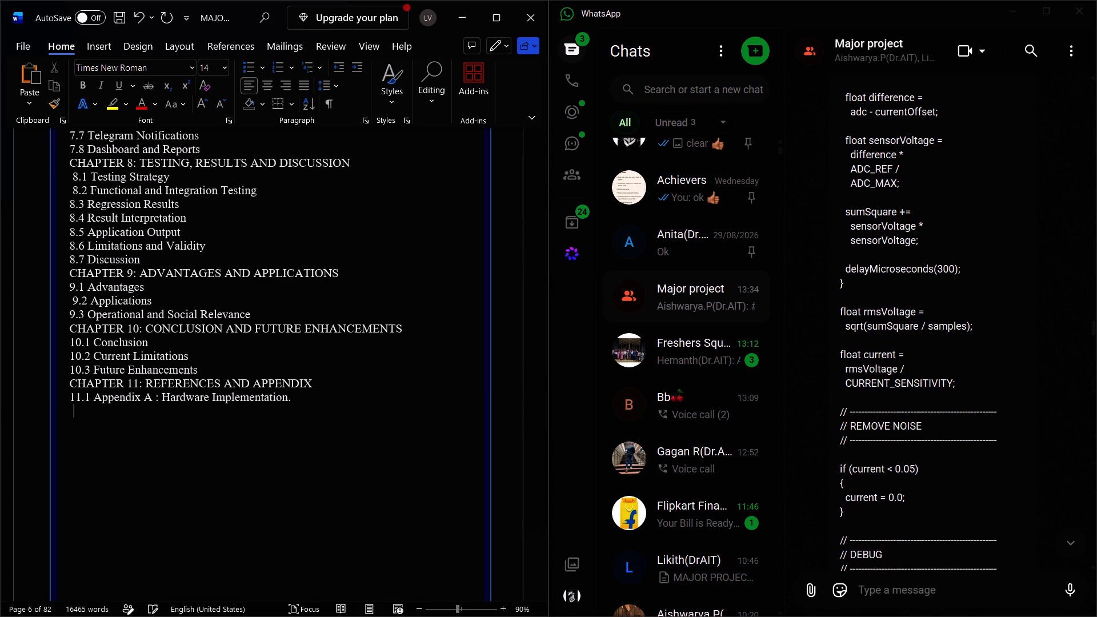
{"action": "type", "text": "11.2"}
{"action": "key", "text": "space"}
{"action": "type", "text": "Appendix"}
{"action": "key", "text": "space"}
{"action": "type", "text": "B"}
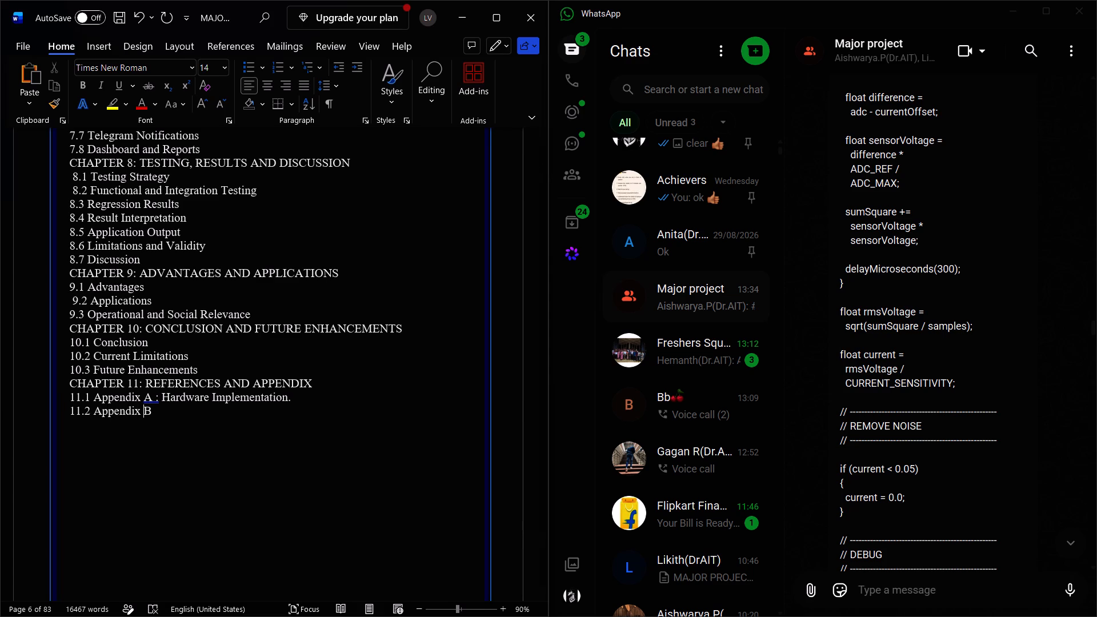
{"action": "key", "text": "space"}
{"action": "type", "text": ":"}
{"action": "key", "text": "space"}
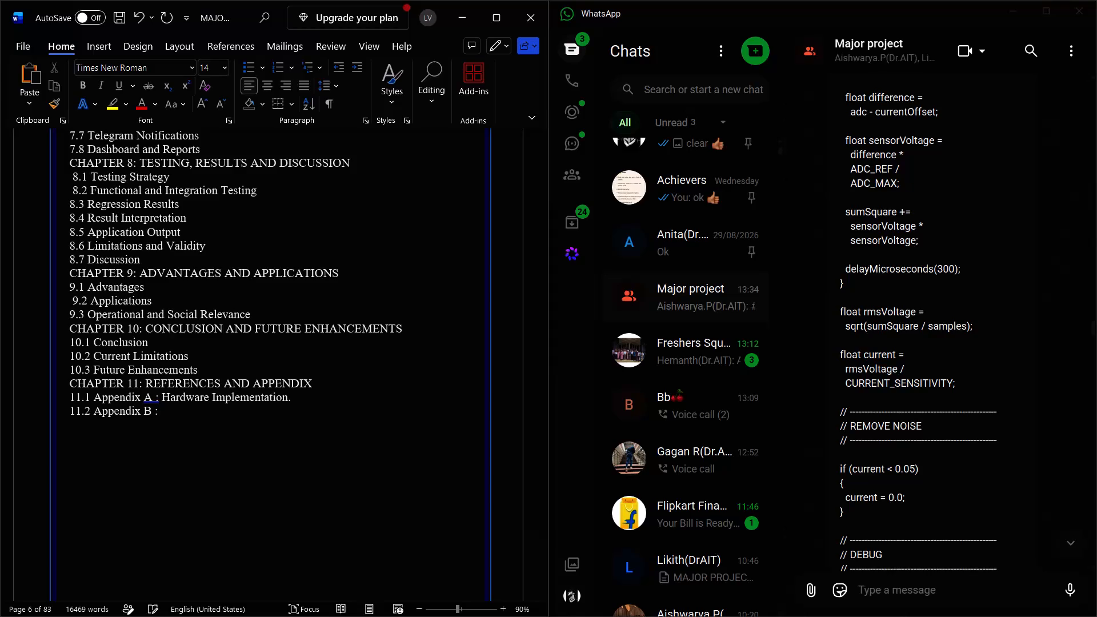
{"action": "type", "text": "So"}
{"action": "type", "text": "ftware Implementation"}
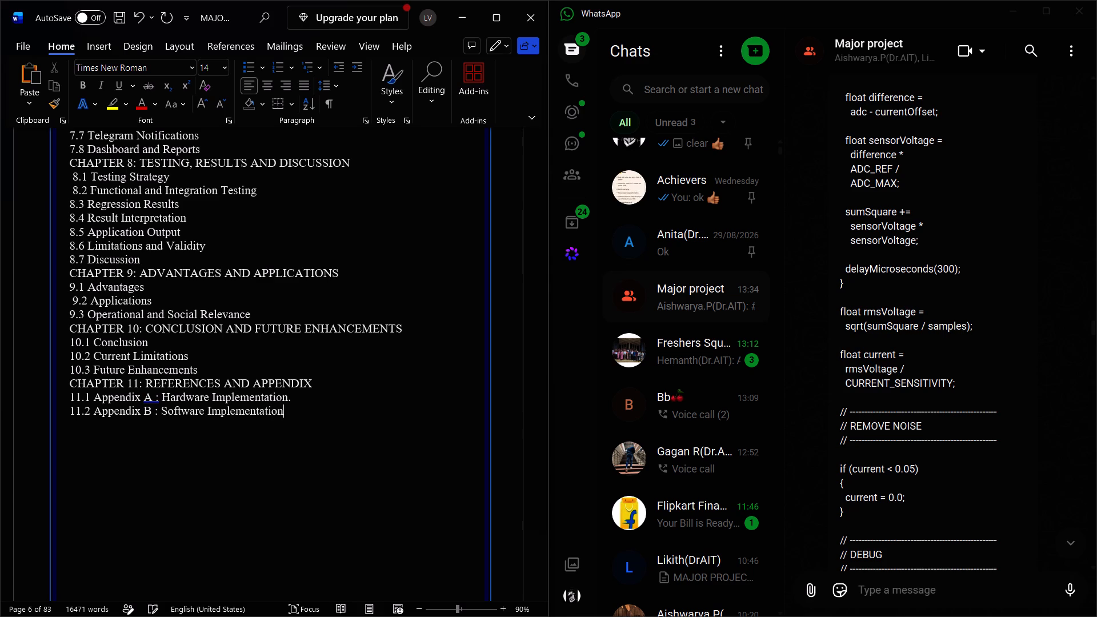
Review the pages around the Contents, from the blank page and Chapter 1 text back to the Abstract and chapter listing.
{"action": "scroll", "coordinate": [159, 327], "scroll_direction": "down", "scroll_amount": 1}
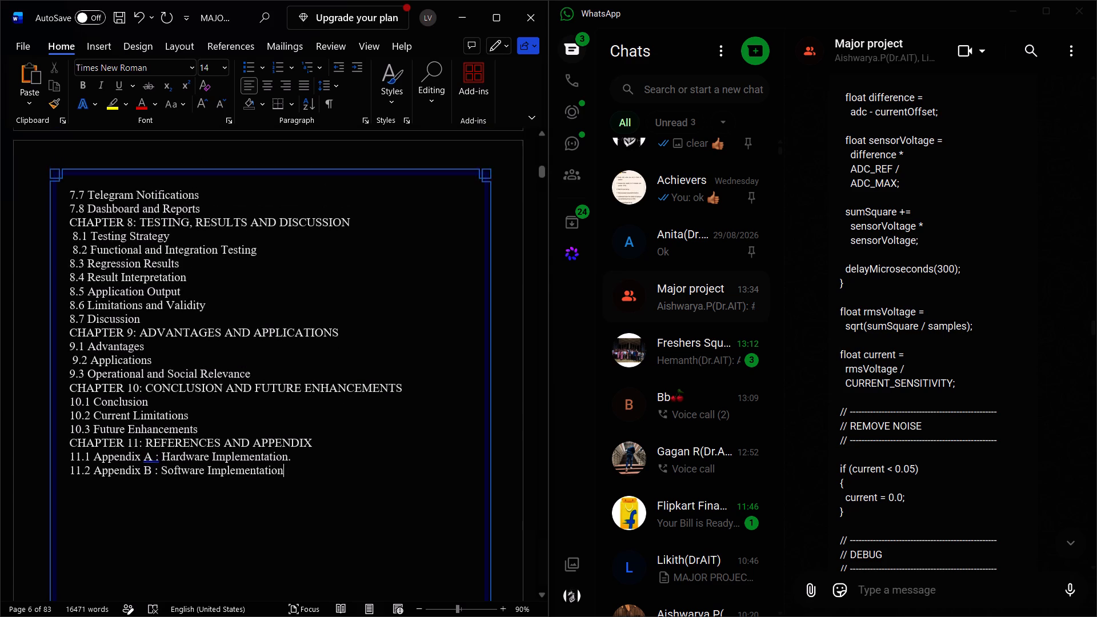
{"action": "scroll", "coordinate": [159, 327], "scroll_direction": "down", "scroll_amount": 2}
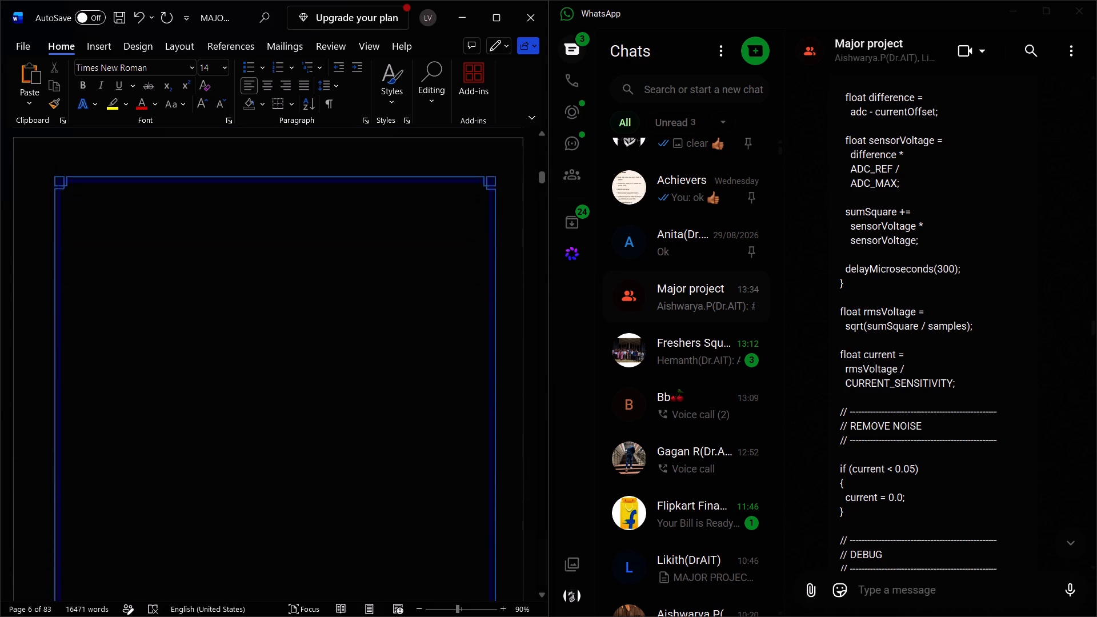
{"action": "scroll", "coordinate": [159, 327], "scroll_direction": "down", "scroll_amount": 1}
{"action": "scroll", "coordinate": [159, 327], "scroll_direction": "up", "scroll_amount": 1}
{"action": "scroll", "coordinate": [159, 327], "scroll_direction": "down", "scroll_amount": 1}
{"action": "scroll", "coordinate": [159, 327], "scroll_direction": "up", "scroll_amount": 2}
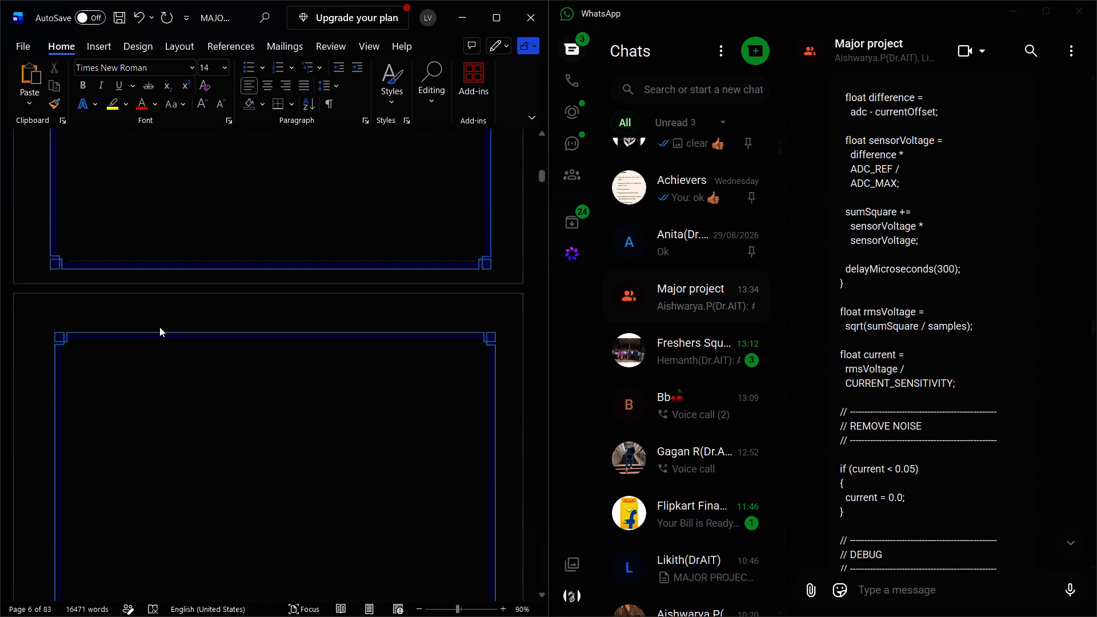
{"action": "scroll", "coordinate": [159, 327], "scroll_direction": "up", "scroll_amount": 2}
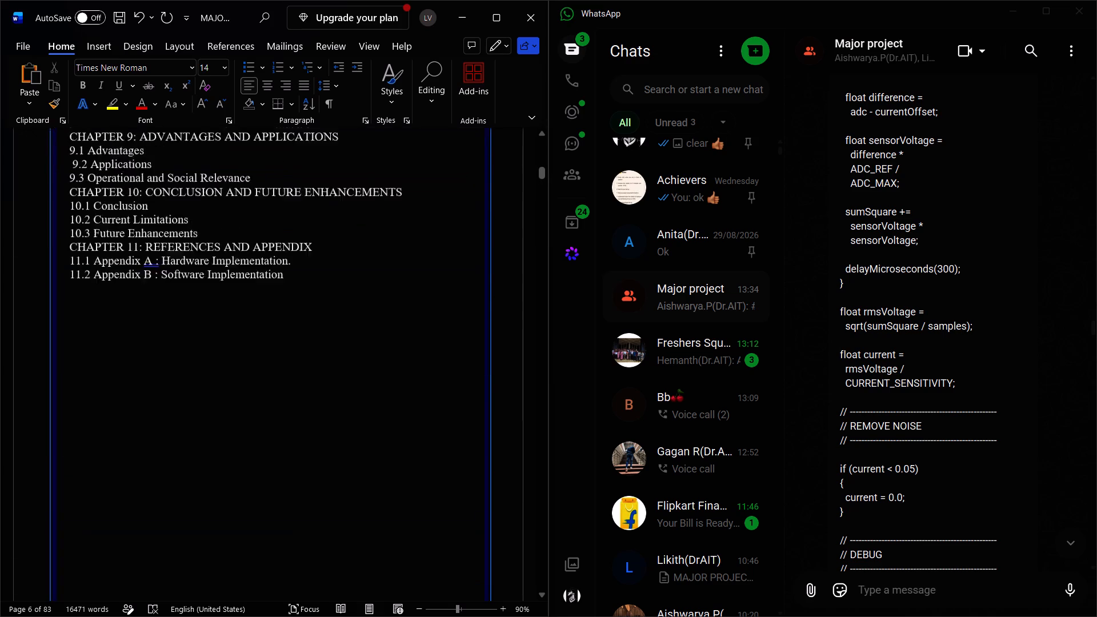
{"action": "scroll", "coordinate": [159, 327], "scroll_direction": "up", "scroll_amount": 1}
{"action": "scroll", "coordinate": [159, 327], "scroll_direction": "down", "scroll_amount": 4}
{"action": "scroll", "coordinate": [159, 327], "scroll_direction": "up", "scroll_amount": 2}
{"action": "scroll", "coordinate": [159, 327], "scroll_direction": "down", "scroll_amount": 3}
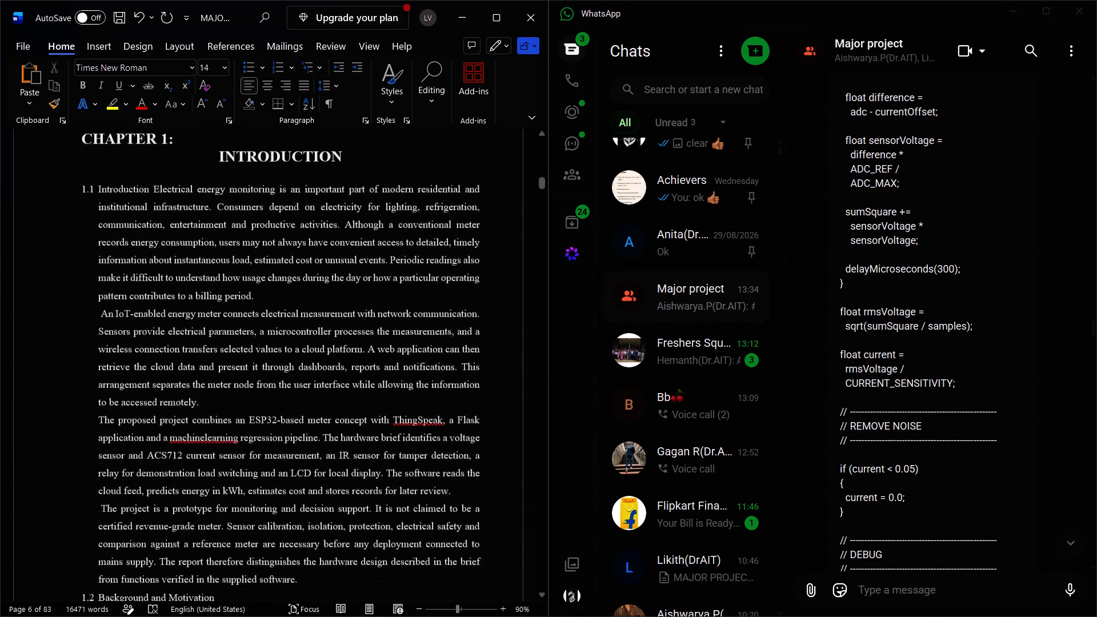
{"action": "scroll", "coordinate": [159, 327], "scroll_direction": "down", "scroll_amount": 4}
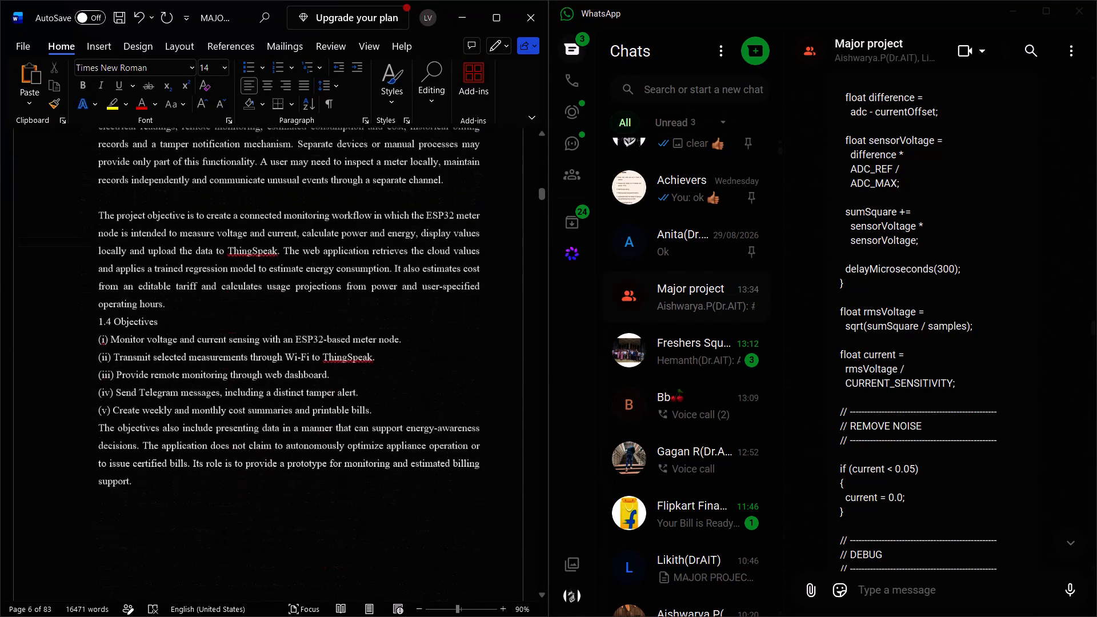
{"action": "scroll", "coordinate": [159, 327], "scroll_direction": "down", "scroll_amount": 3}
{"action": "scroll", "coordinate": [159, 327], "scroll_direction": "up", "scroll_amount": 2}
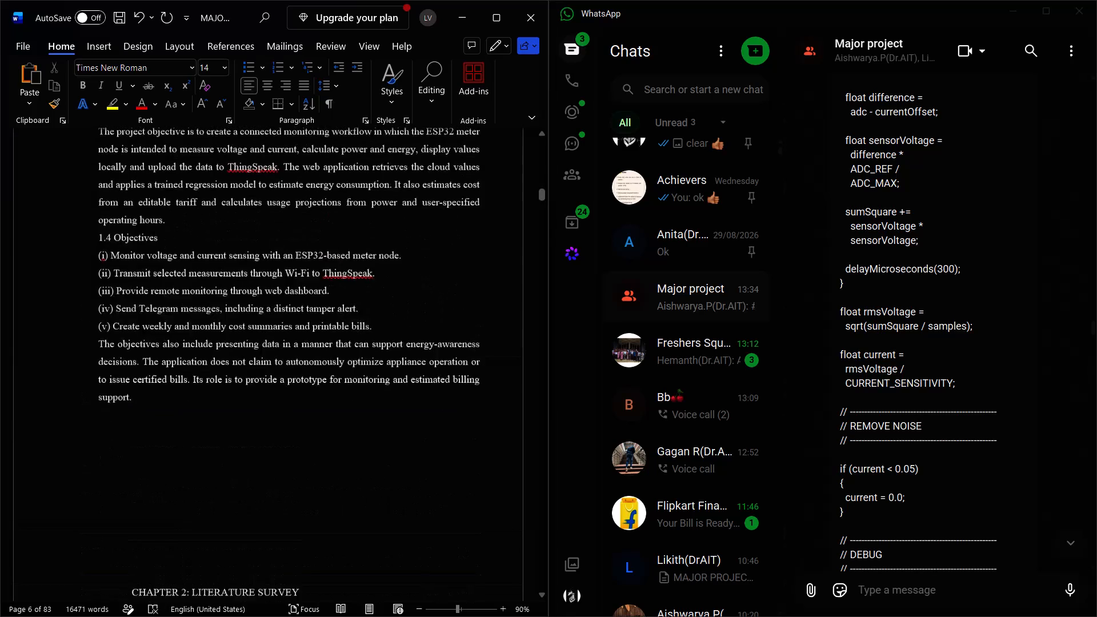
{"action": "scroll", "coordinate": [159, 327], "scroll_direction": "up", "scroll_amount": 12}
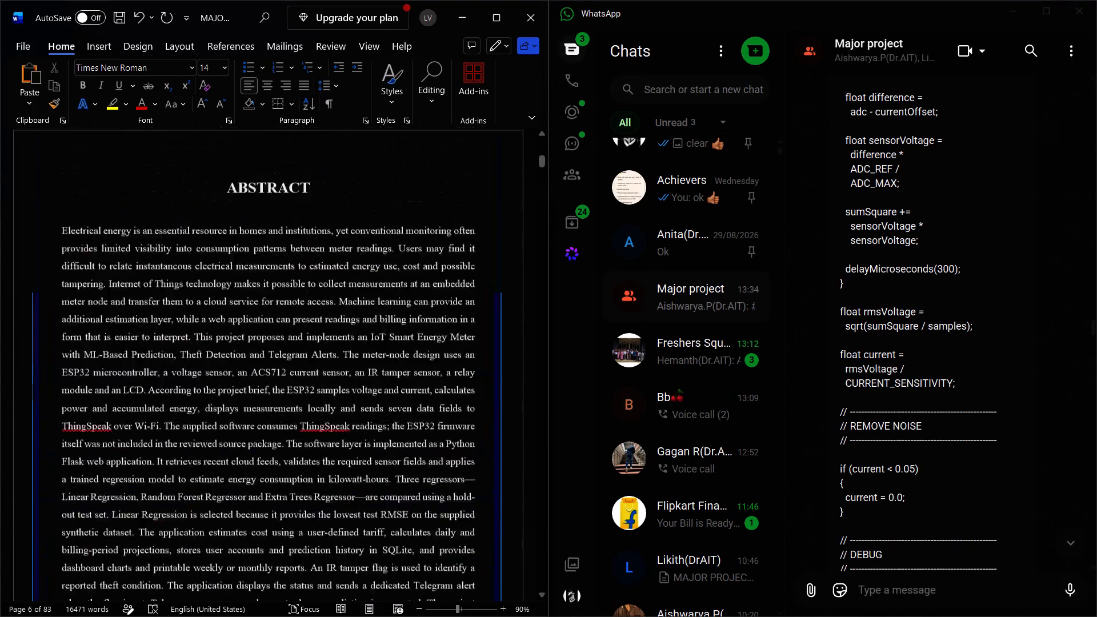
{"action": "scroll", "coordinate": [159, 327], "scroll_direction": "down", "scroll_amount": 6}
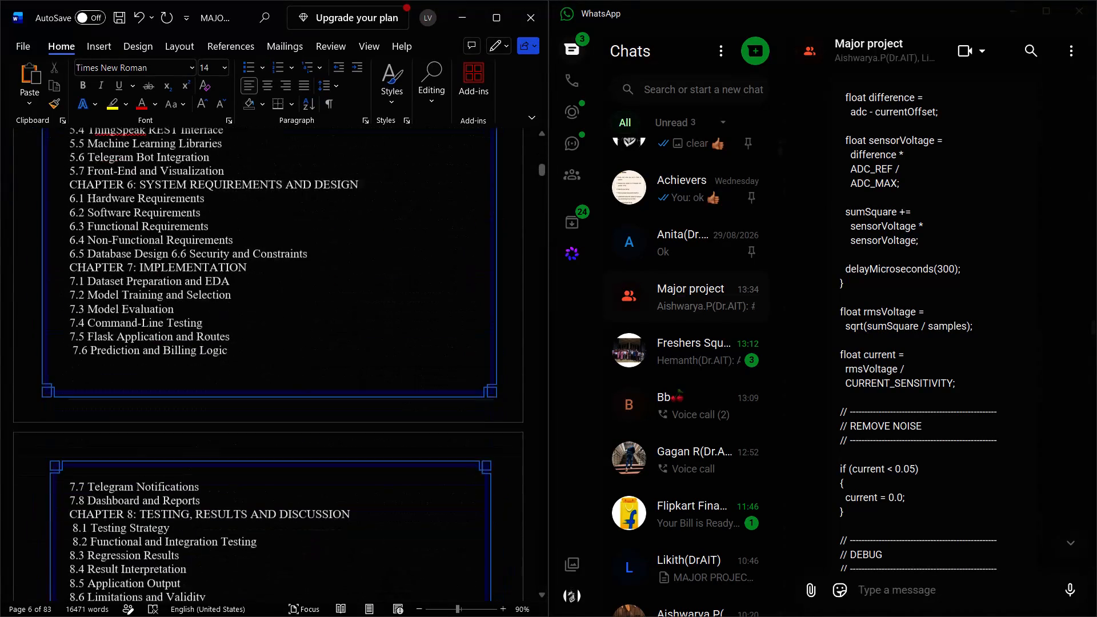
Delete the blank page between the end of the Contents and the Chapter 1 introduction page.
{"action": "scroll", "coordinate": [172, 270], "scroll_direction": "down", "scroll_amount": 3}
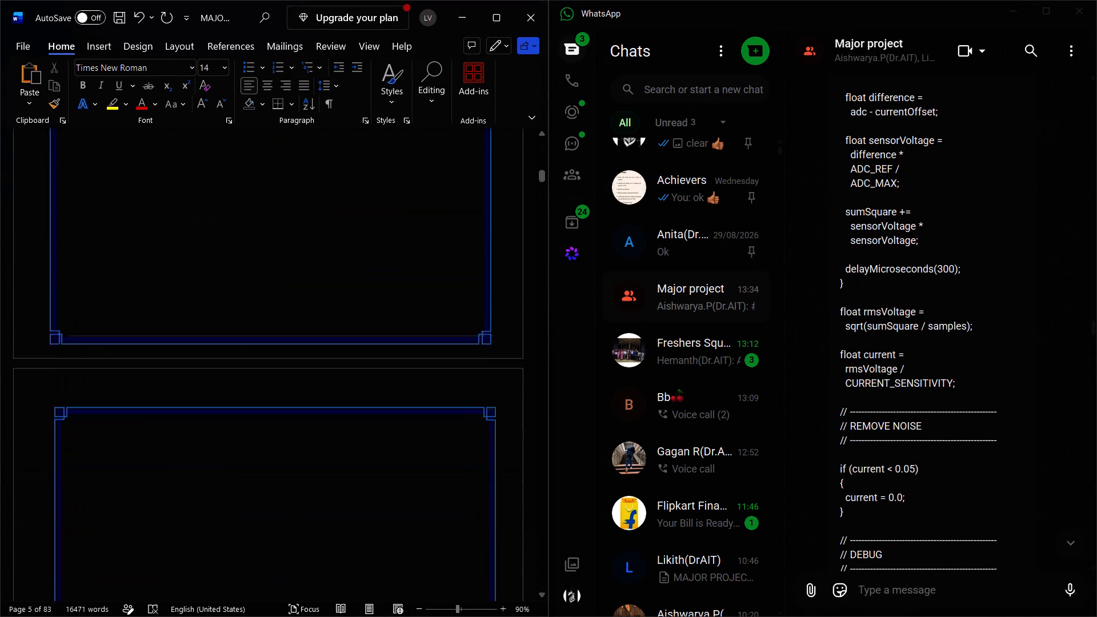
{"action": "scroll", "coordinate": [172, 270], "scroll_direction": "down", "scroll_amount": 1}
{"action": "triple_click", "coordinate": [171, 254]}
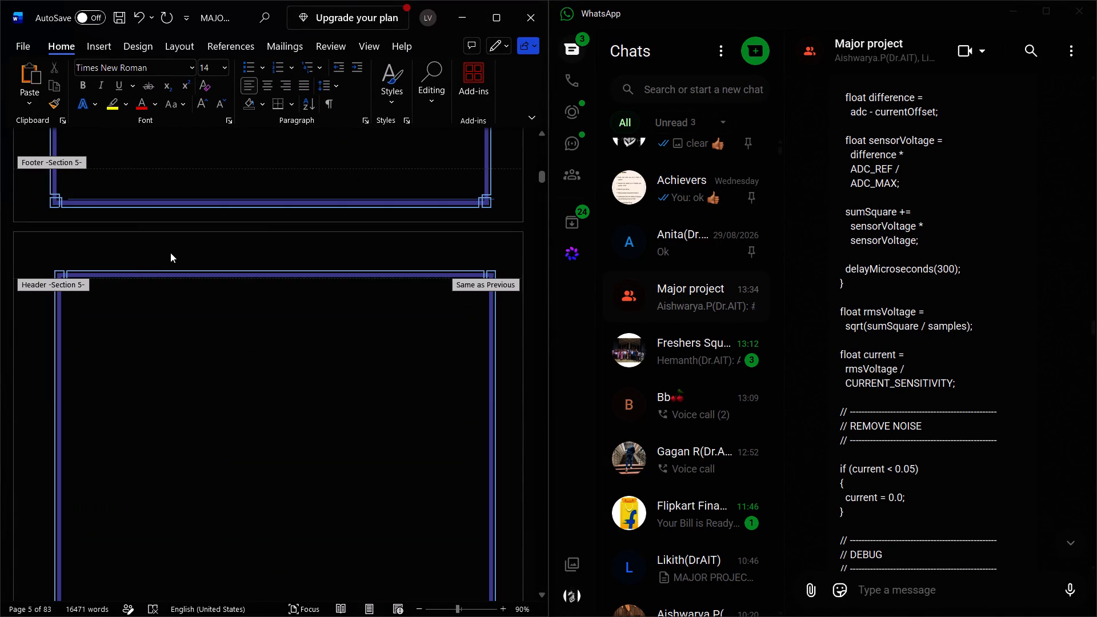
{"action": "triple_click", "coordinate": [134, 313]}
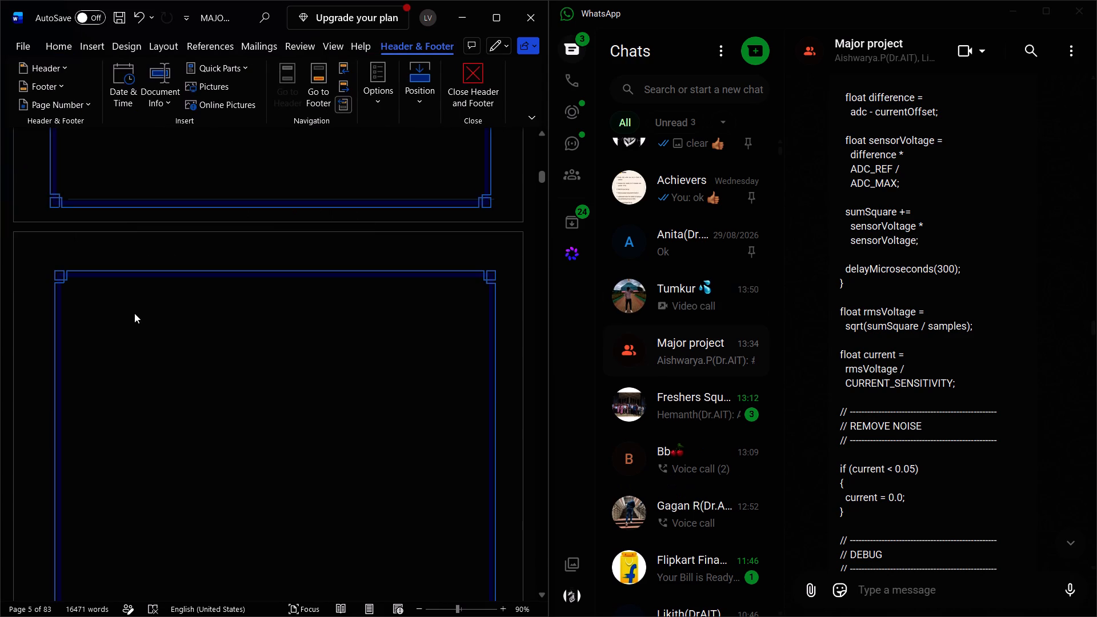
{"action": "triple_click", "coordinate": [134, 313]}
{"action": "left_click", "coordinate": [134, 313]}
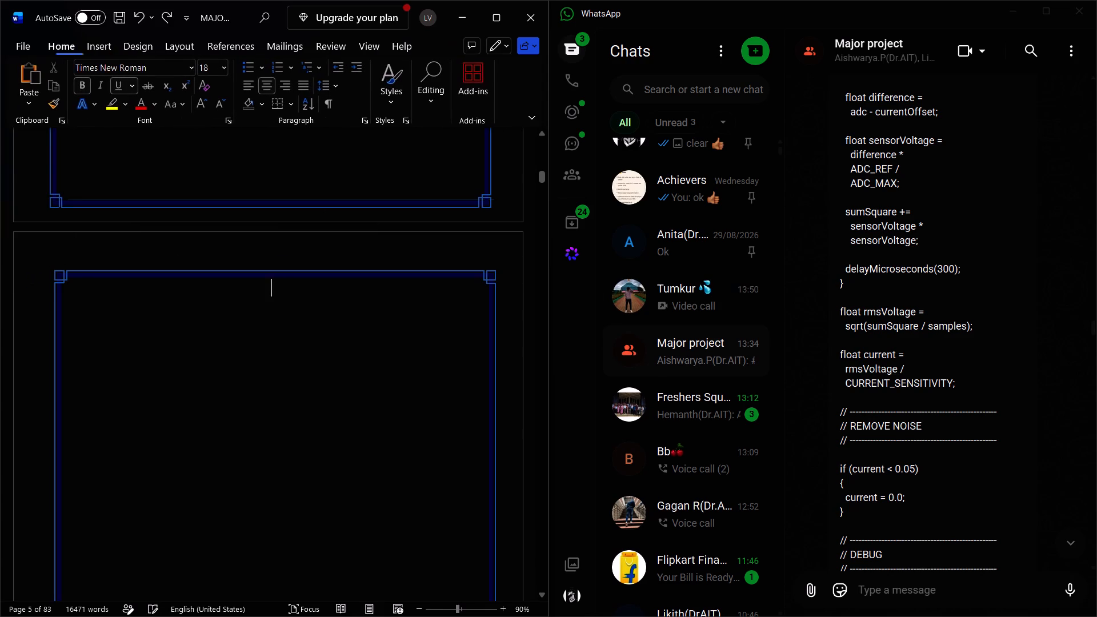
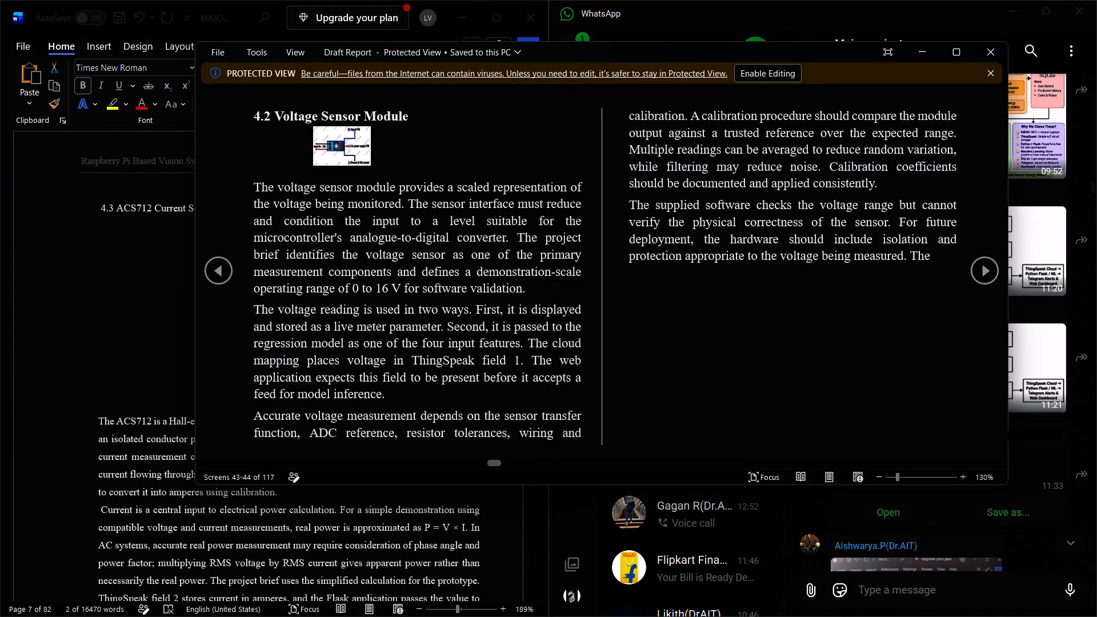
Copy the ACS712 current sensor picture from section 4.3 of the Draft Report into the blank space below the same heading in the main report.
{"action": "scroll", "coordinate": [608, 291], "scroll_direction": "left", "scroll_amount": 1}
{"action": "scroll", "coordinate": [608, 291], "scroll_direction": "right", "scroll_amount": 2}
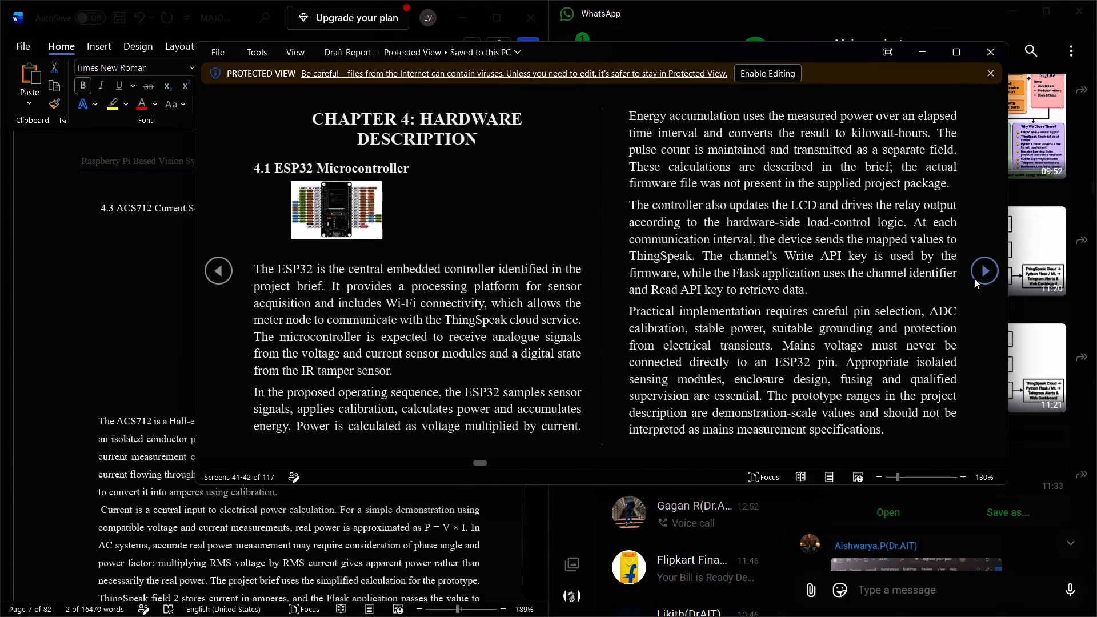
{"action": "left_click", "coordinate": [974, 278]}
{"action": "left_click", "coordinate": [1000, 270]}
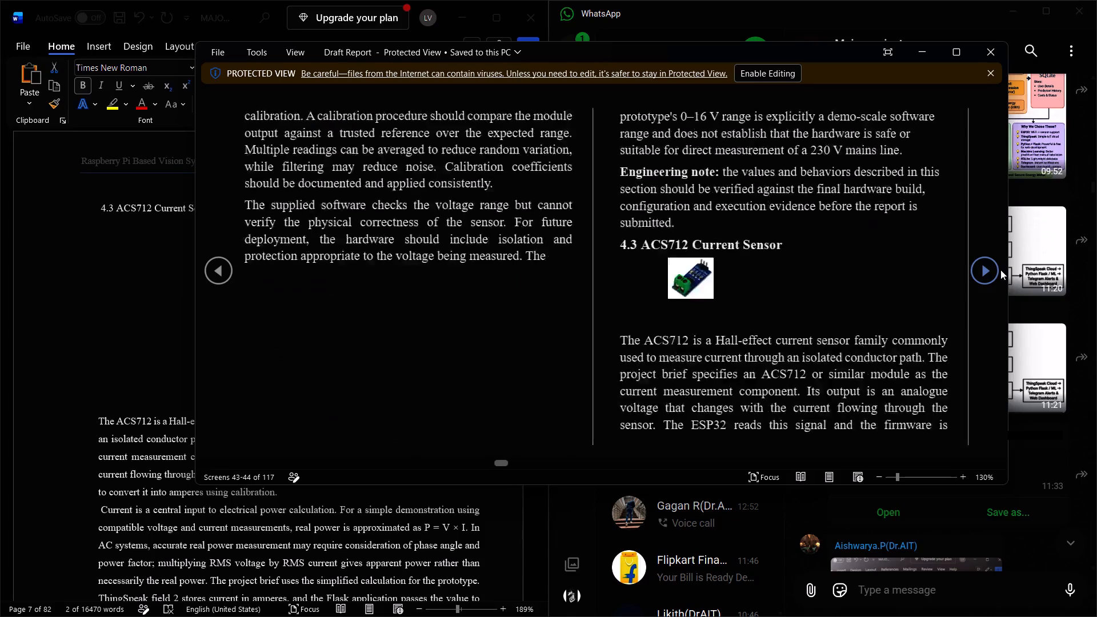
{"action": "left_click", "coordinate": [322, 263]}
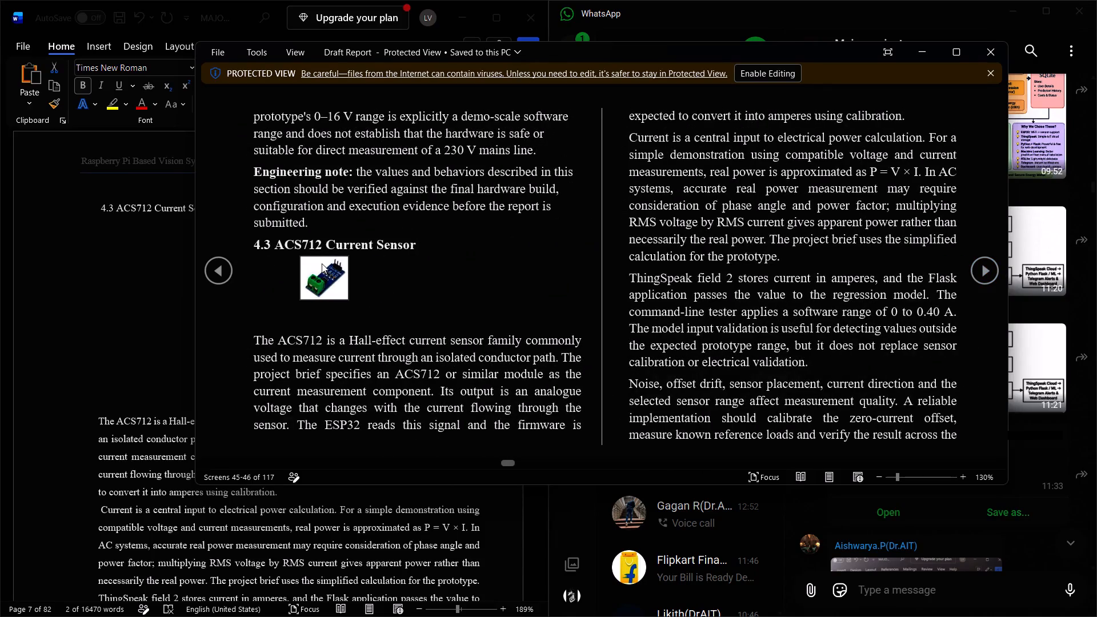
{"action": "right_click", "coordinate": [322, 263]}
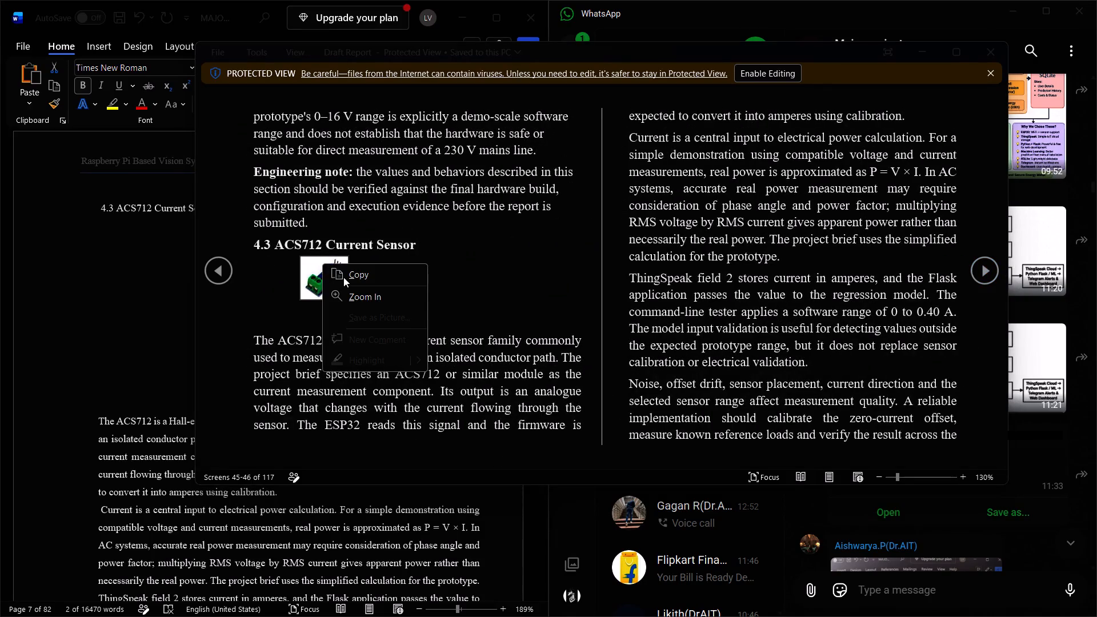
{"action": "left_click", "coordinate": [343, 277]}
{"action": "left_click", "coordinate": [151, 283]}
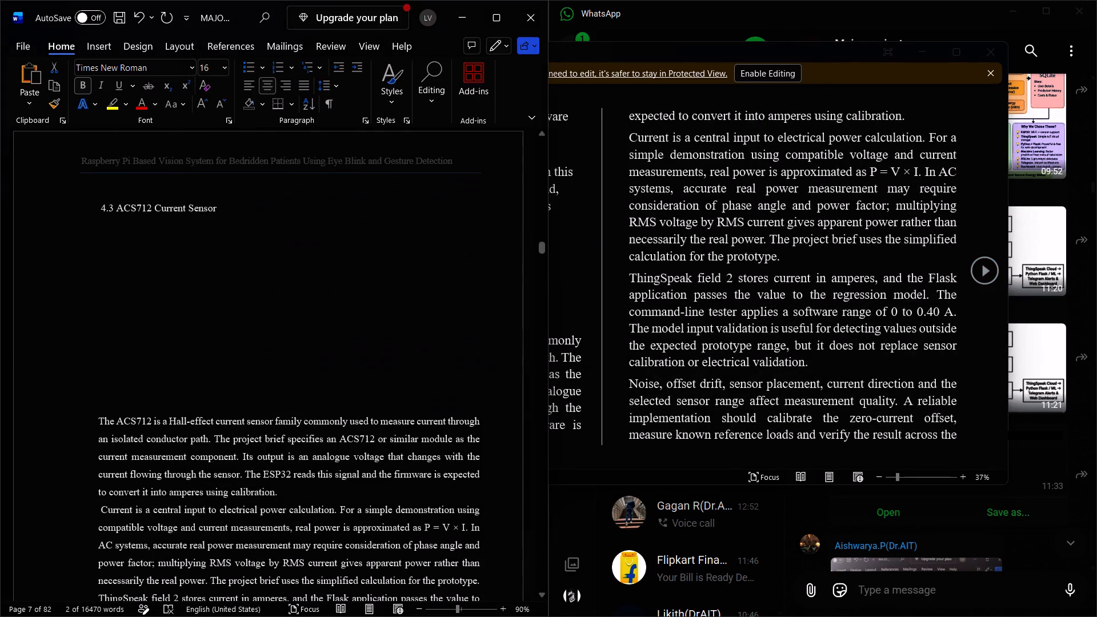
{"action": "left_click", "coordinate": [215, 247]}
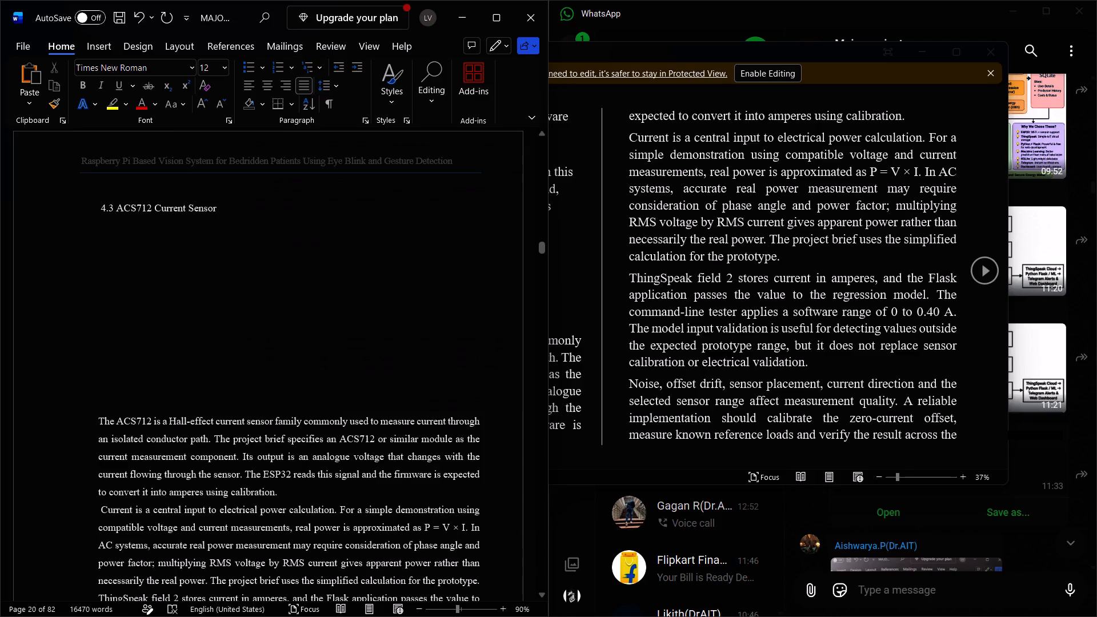
{"action": "key", "text": "ctrl+v"}
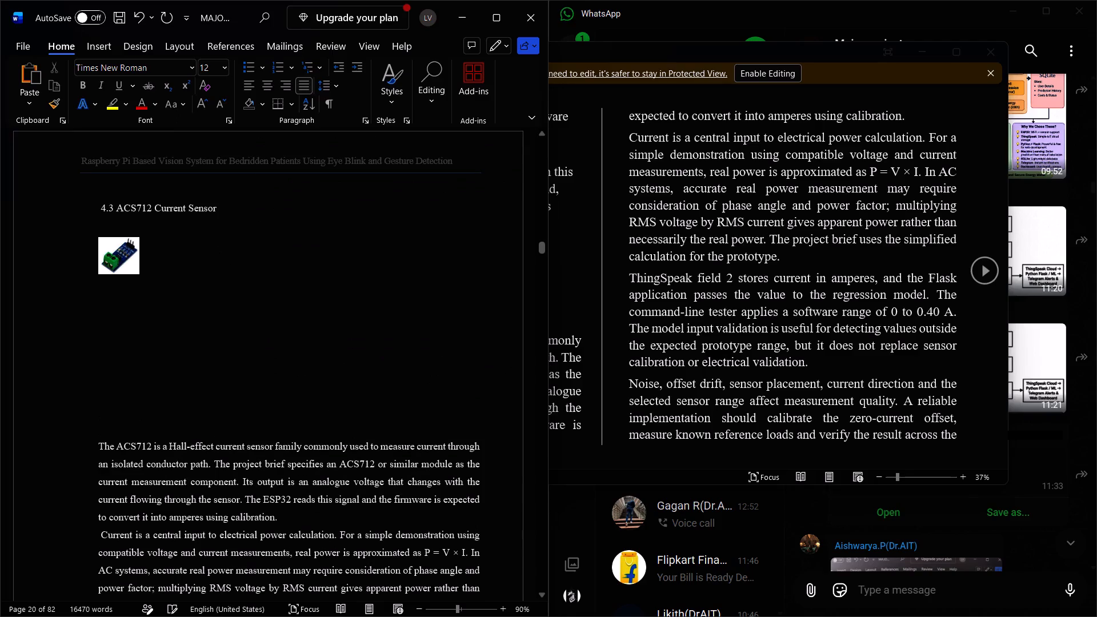
Centre the ACS712 sensor picture and enlarge it to roughly a third of the page width, stretching its height as well.
{"action": "left_click", "coordinate": [119, 253]}
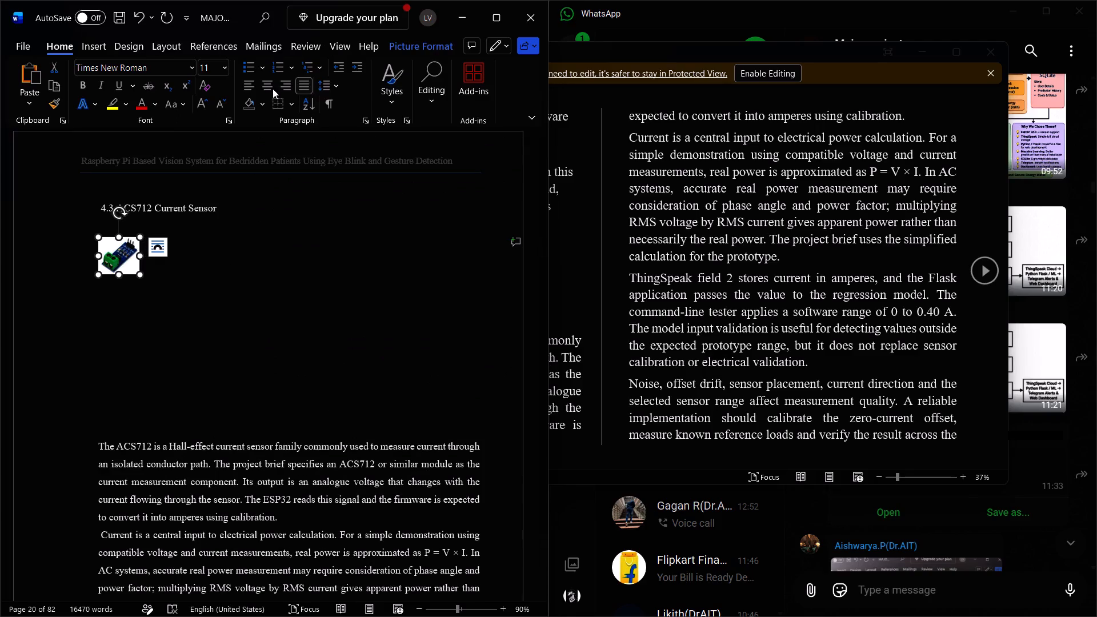
{"action": "left_click", "coordinate": [273, 89]}
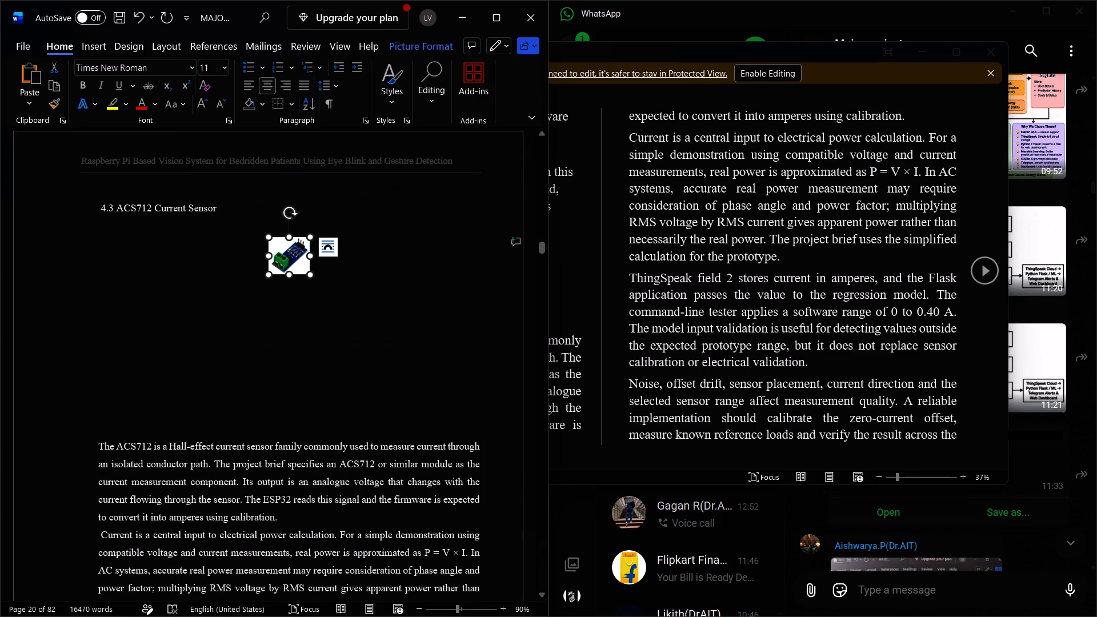
{"action": "left_click_drag", "start_coordinate": [269, 275], "coordinate": [161, 328]}
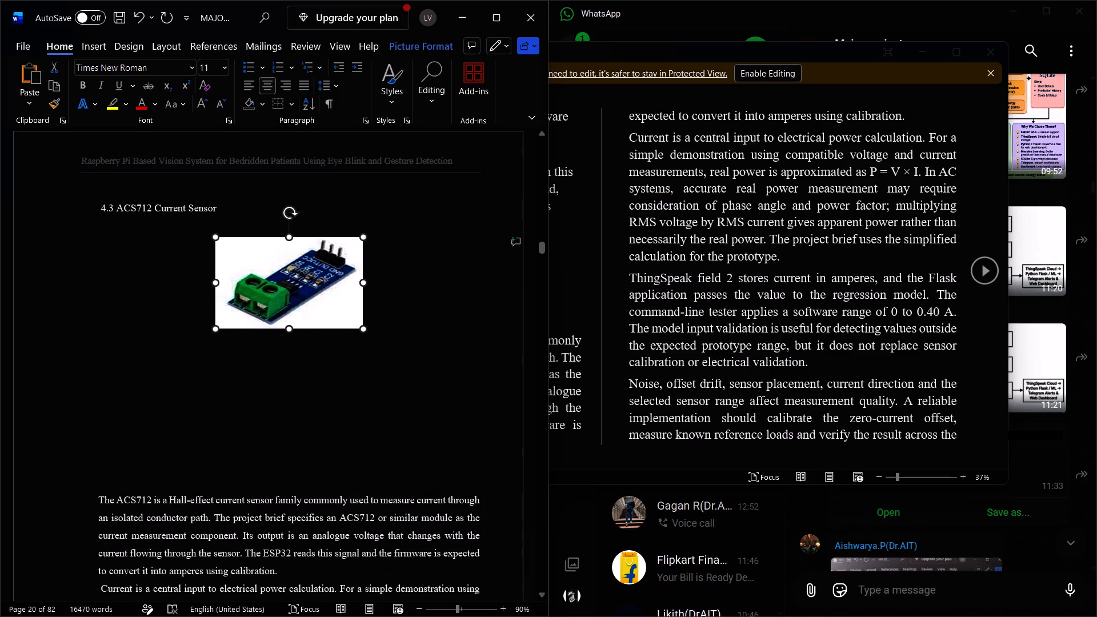
{"action": "left_click_drag", "start_coordinate": [161, 328], "coordinate": [159, 368]}
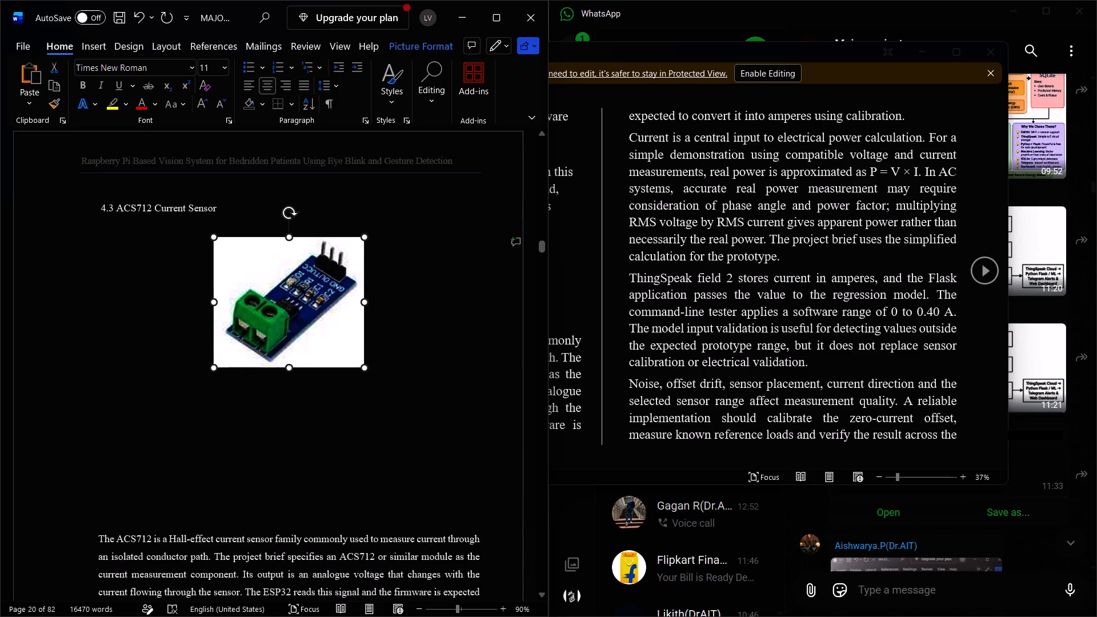
Delete the extra blank lines between the ACS712 picture and the paragraph that begins "The ACS712 is a Hall-effect current sensor.".
{"action": "left_click", "coordinate": [179, 489]}
{"action": "key", "text": "Down"}
{"action": "key", "text": "Down"}
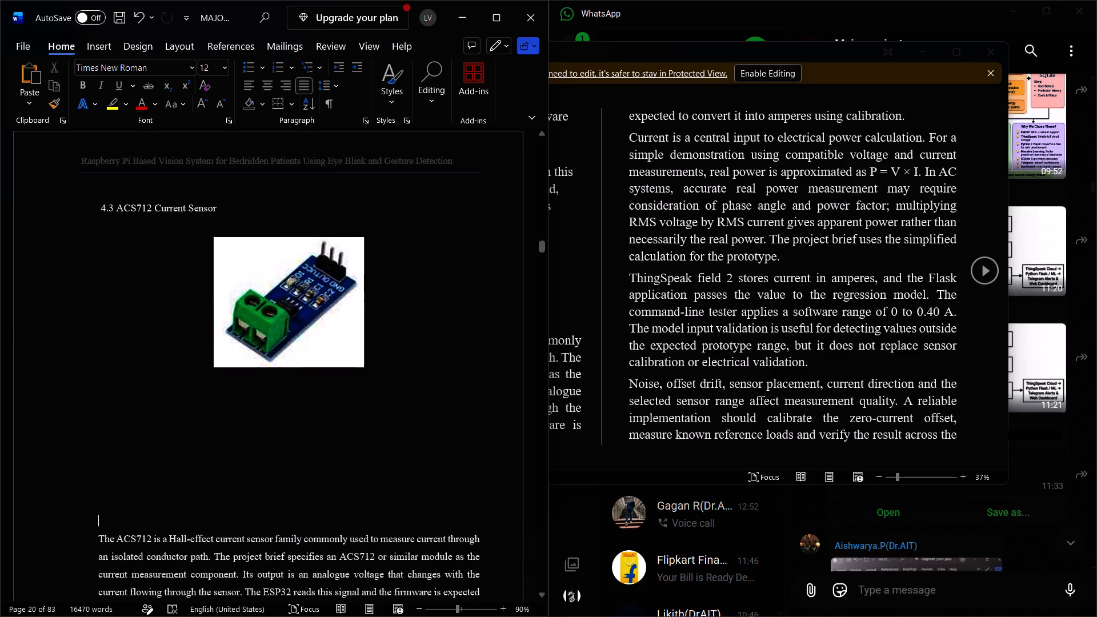
{"action": "key", "text": "BackSpace"}
{"action": "key", "text": "BackSpace"}
{"action": "key", "text": "BackSpace"}
{"action": "key", "text": "BackSpace"}
{"action": "key", "text": "BackSpace"}
{"action": "key", "text": "BackSpace"}
{"action": "key", "text": "BackSpace"}
{"action": "key", "text": "BackSpace"}
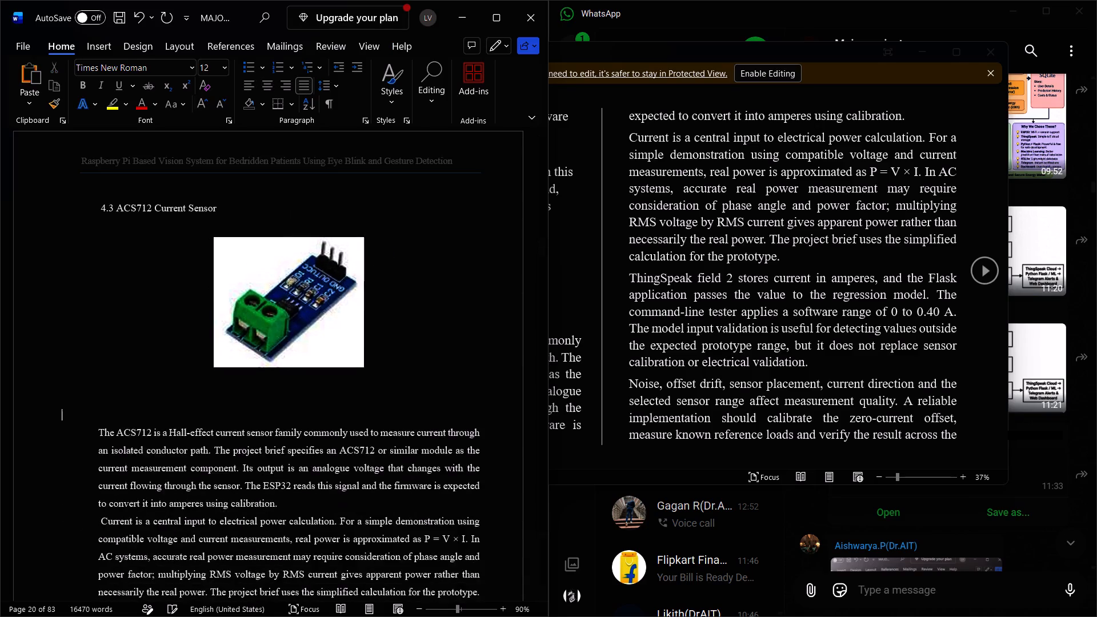
{"action": "key", "text": "BackSpace"}
{"action": "key", "text": "BackSpace"}
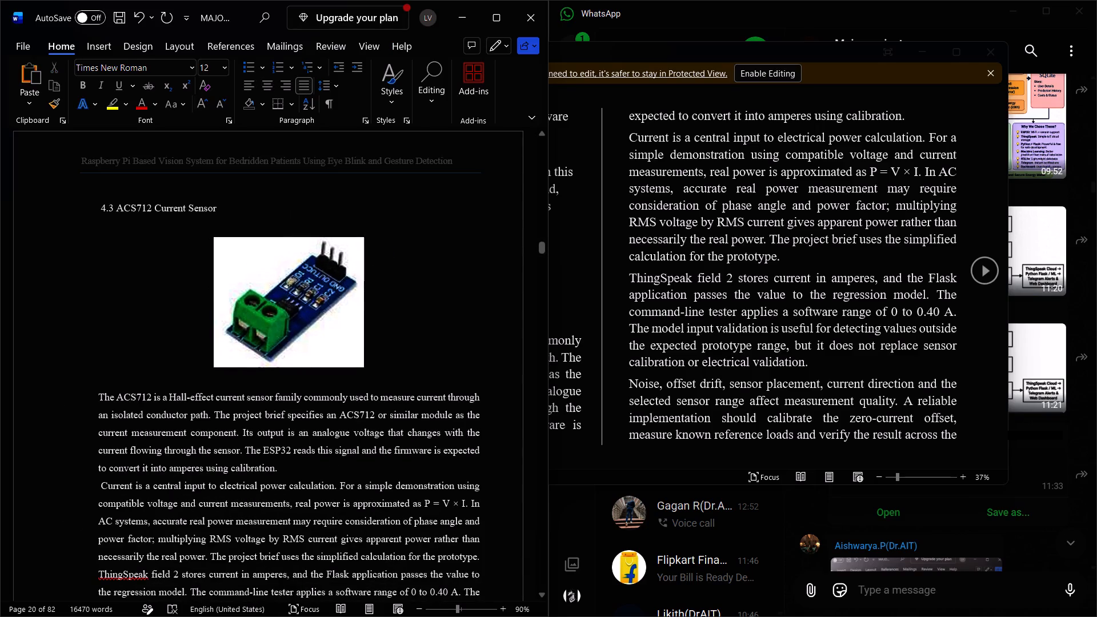
Copy the IR sensor picture from section 4.4 IR Tamper Sensor of the Draft Report.
{"action": "left_click", "coordinate": [606, 351]}
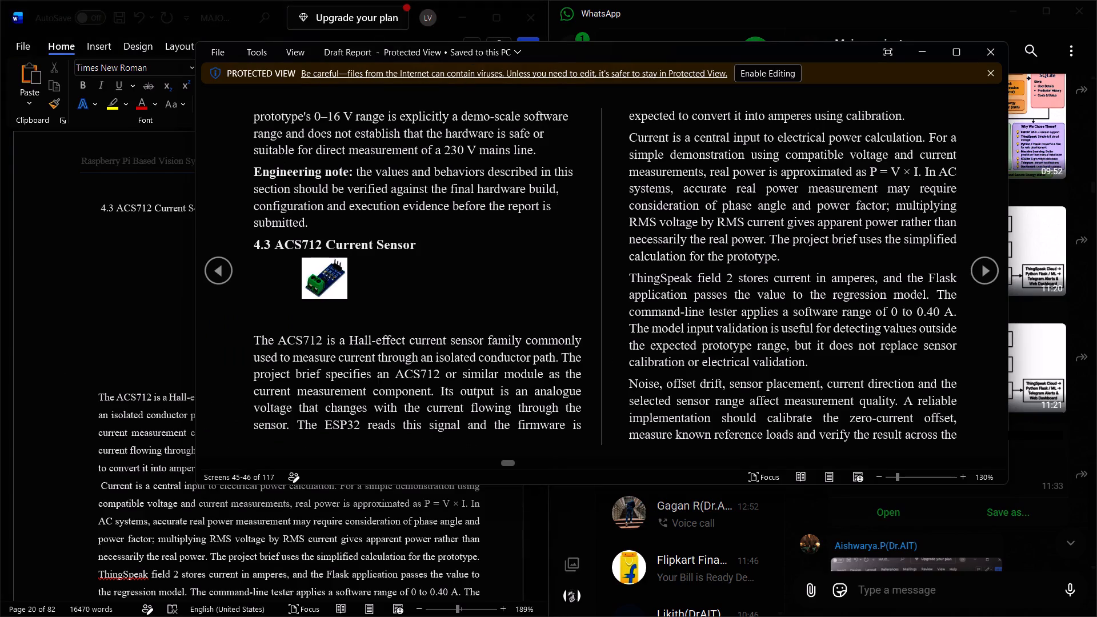
{"action": "left_click", "coordinate": [986, 270]}
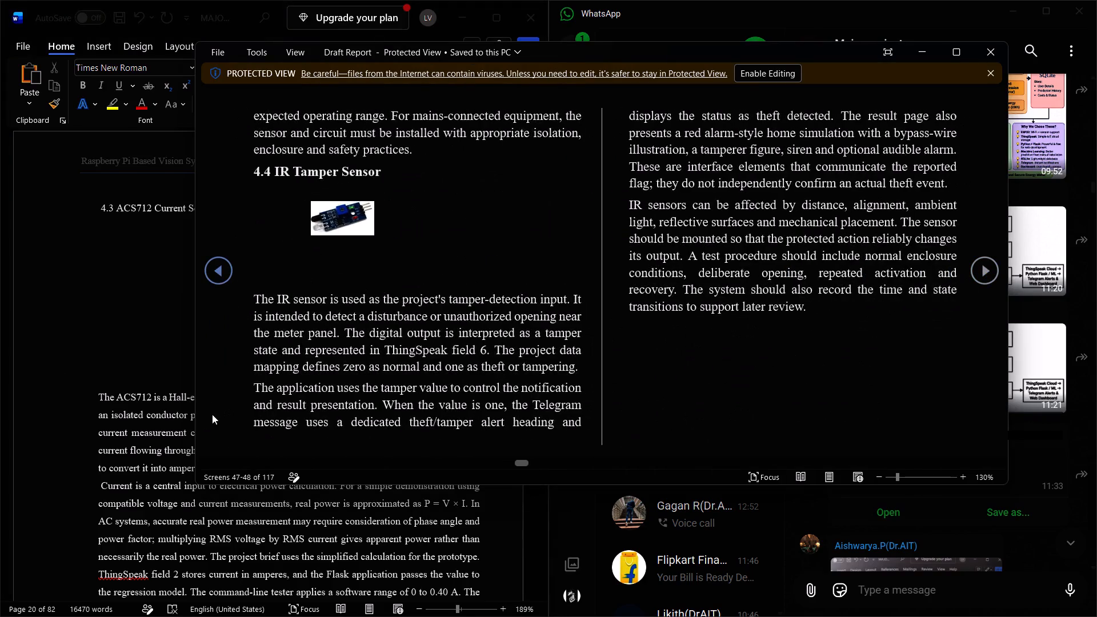
{"action": "left_click", "coordinate": [338, 210]}
{"action": "right_click", "coordinate": [338, 210]}
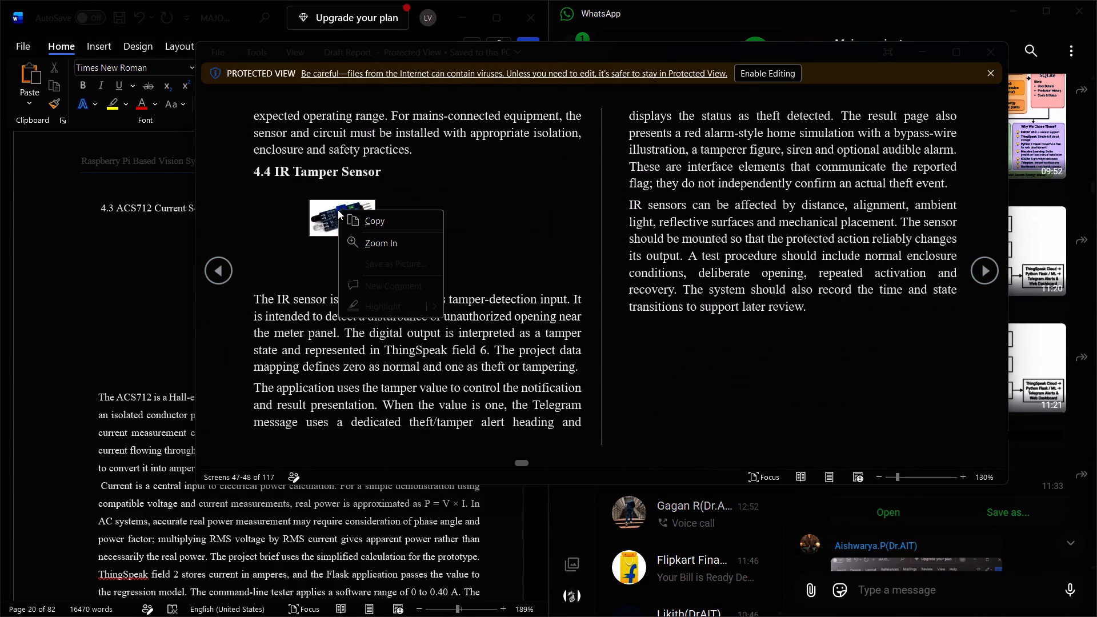
{"action": "left_click", "coordinate": [365, 225]}
In the main report, remove the stray period before the "4.4 IR Tamper Sensor" heading and end the section 4.3 text with a period.
{"action": "left_click", "coordinate": [89, 319]}
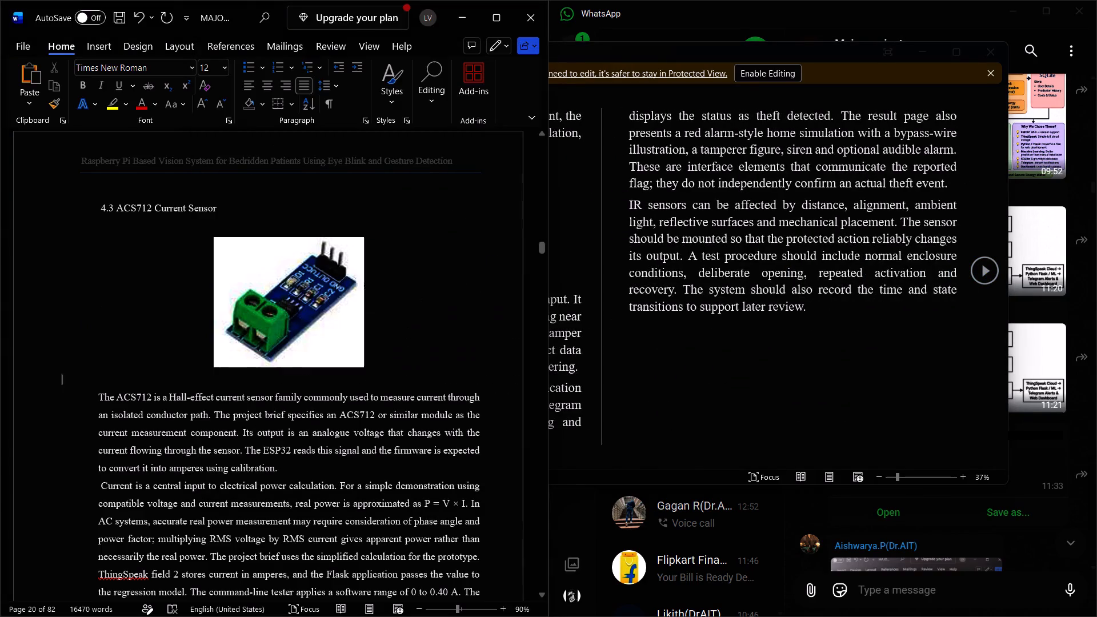
{"action": "scroll", "coordinate": [241, 327], "scroll_direction": "down", "scroll_amount": 3}
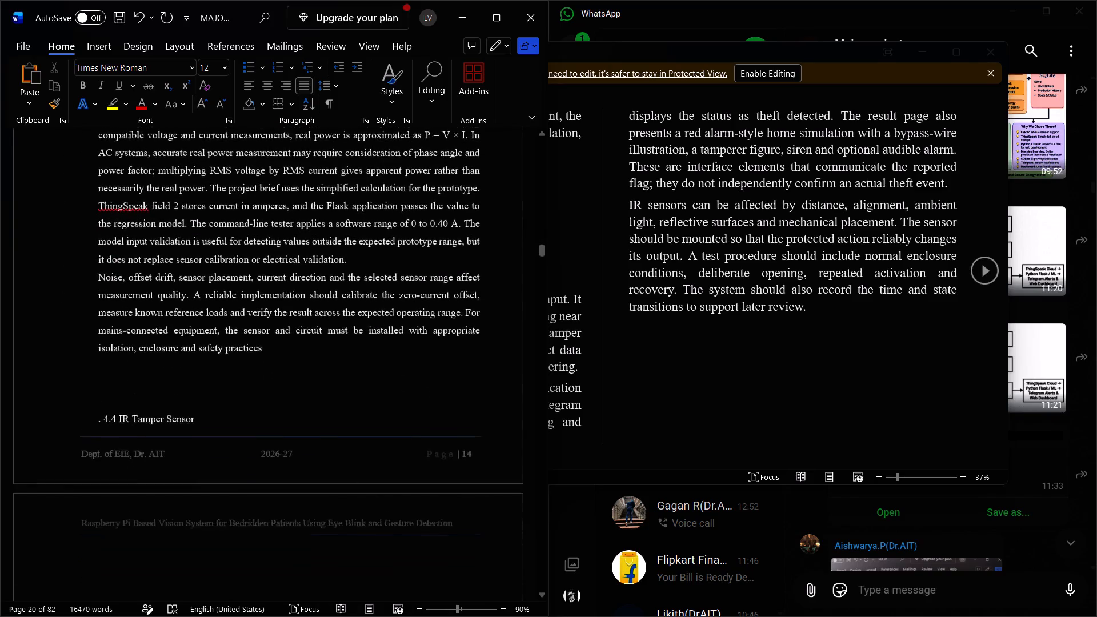
{"action": "scroll", "coordinate": [241, 327], "scroll_direction": "down", "scroll_amount": 1}
{"action": "left_click", "coordinate": [171, 372]}
{"action": "key", "text": "Return"}
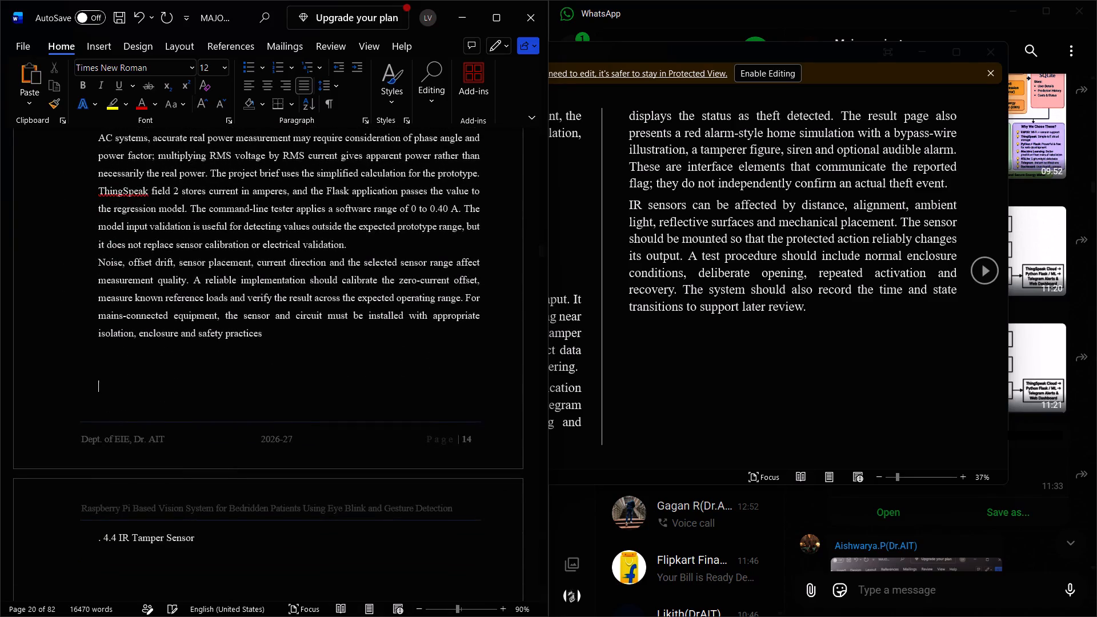
{"action": "left_click", "coordinate": [102, 538]}
{"action": "key", "text": "BackSpace"}
{"action": "key", "text": "BackSpace"}
{"action": "key", "text": "BackSpace"}
{"action": "key", "text": "BackSpace"}
{"action": "key", "text": "BackSpace"}
{"action": "key", "text": "BackSpace"}
{"action": "key", "text": "BackSpace"}
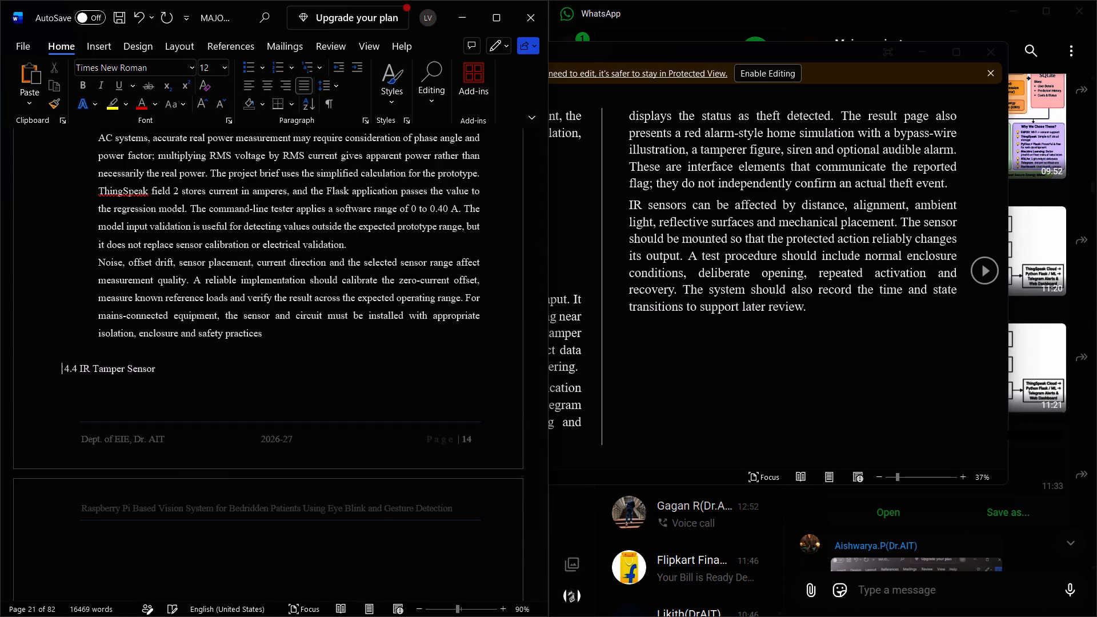
{"action": "key", "text": "BackSpace"}
{"action": "key", "text": "period"}
Insert blank lines before the "4.4 IR Tamper Sensor" heading to push it to the top of the next page.
{"action": "key", "text": "Return"}
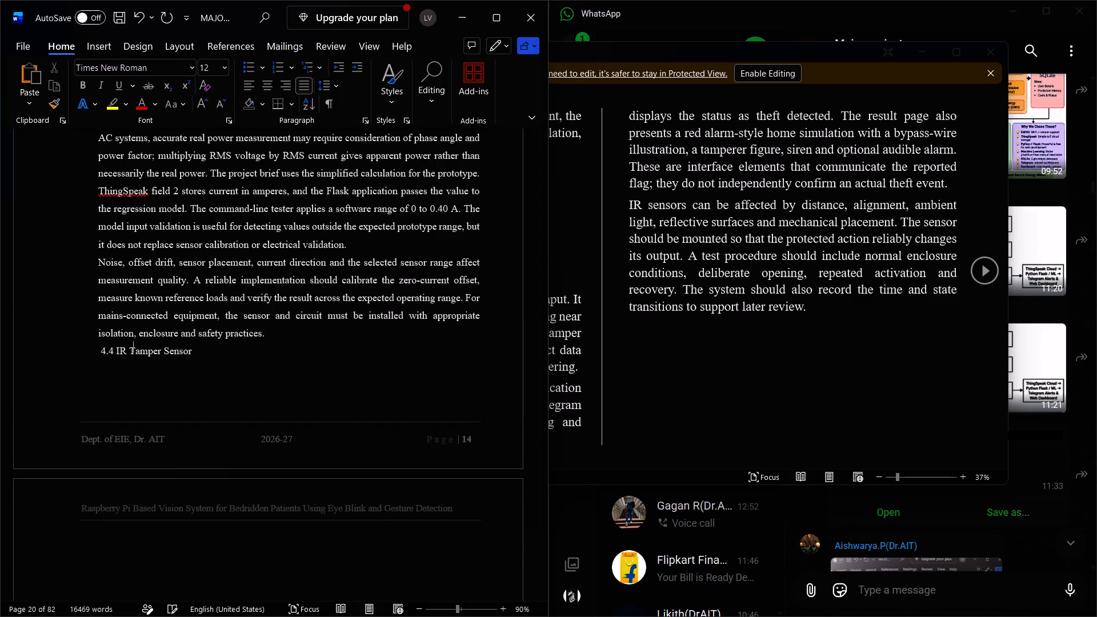
{"action": "key", "text": "Return"}
{"action": "key", "text": "Return"}
{"action": "key", "text": "Return"}
{"action": "key", "text": "Return"}
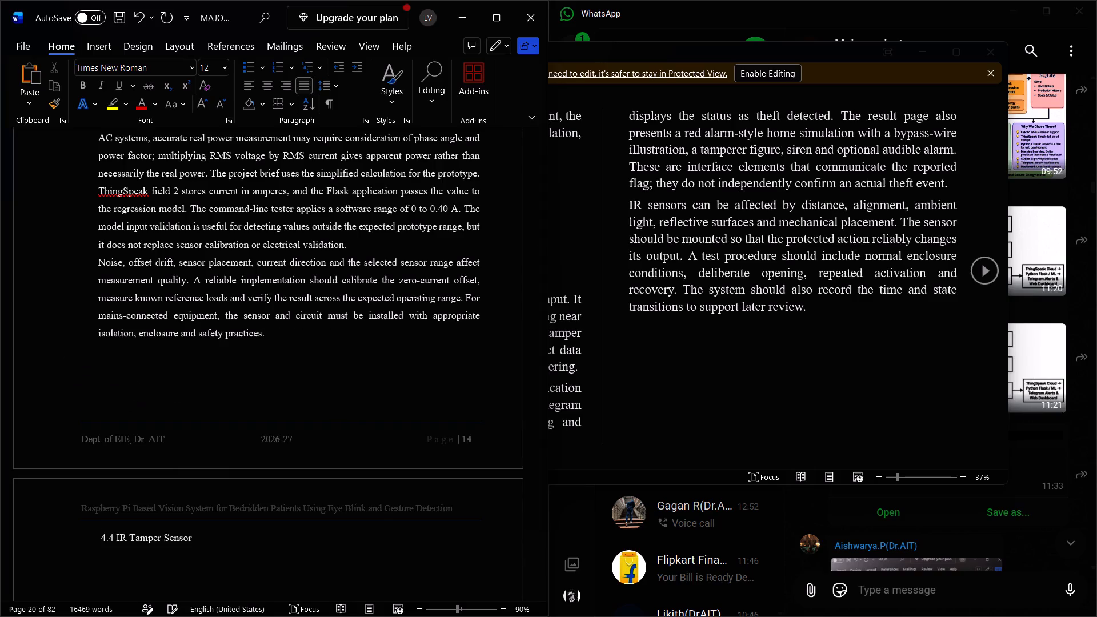
{"action": "key", "text": "Return"}
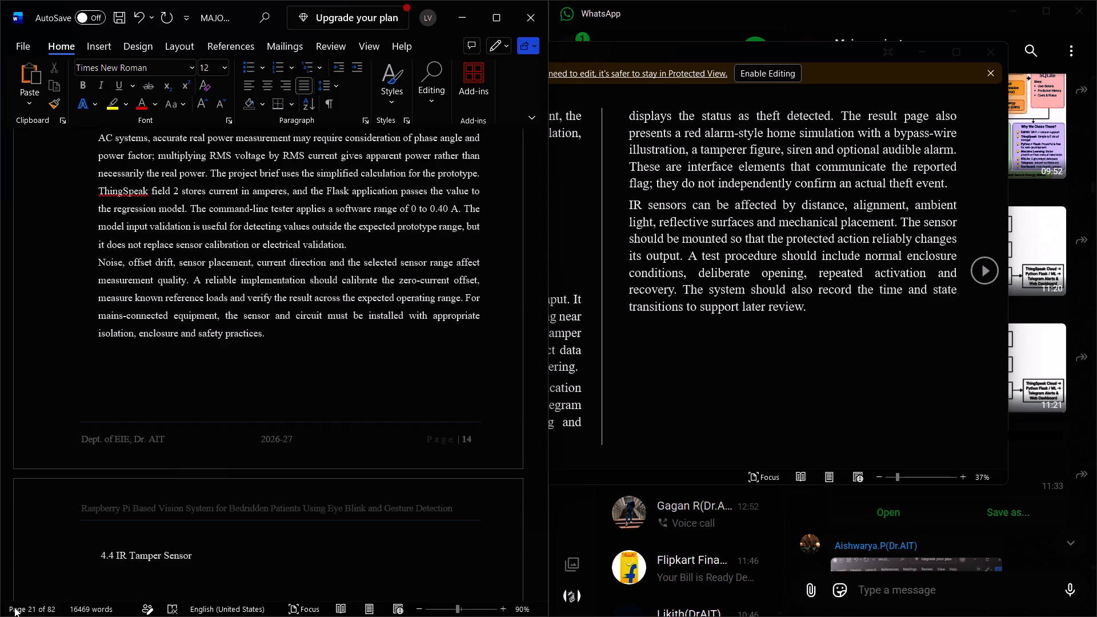
Paste the copied IR sensor picture centred below the "4.4 IR Tamper Sensor" heading and enlarge it to nearly half the text width.
{"action": "scroll", "coordinate": [103, 490], "scroll_direction": "down", "scroll_amount": 1}
{"action": "left_click", "coordinate": [177, 402]}
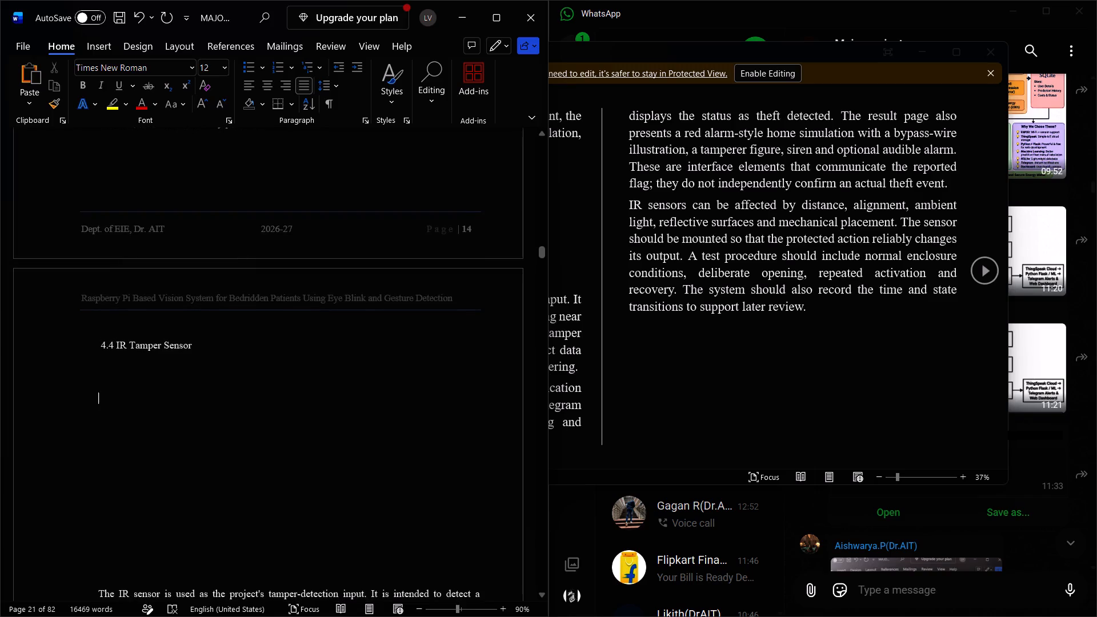
{"action": "left_click", "coordinate": [269, 90]}
{"action": "key", "text": "ctrl+v"}
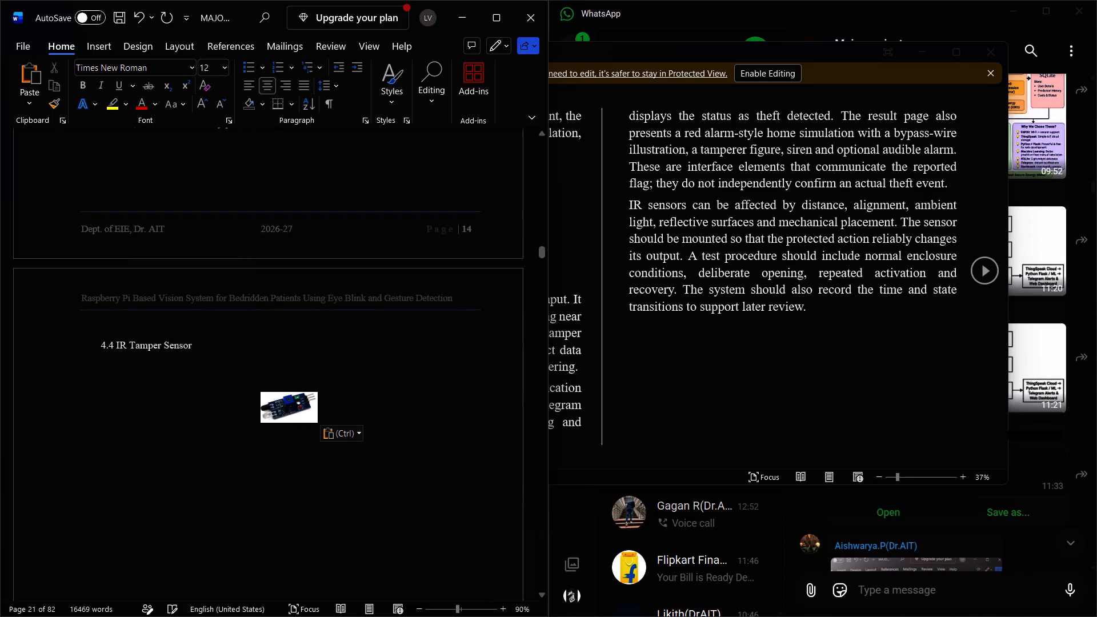
{"action": "left_click", "coordinate": [285, 403]}
{"action": "left_click_drag", "start_coordinate": [261, 422], "coordinate": [139, 493]}
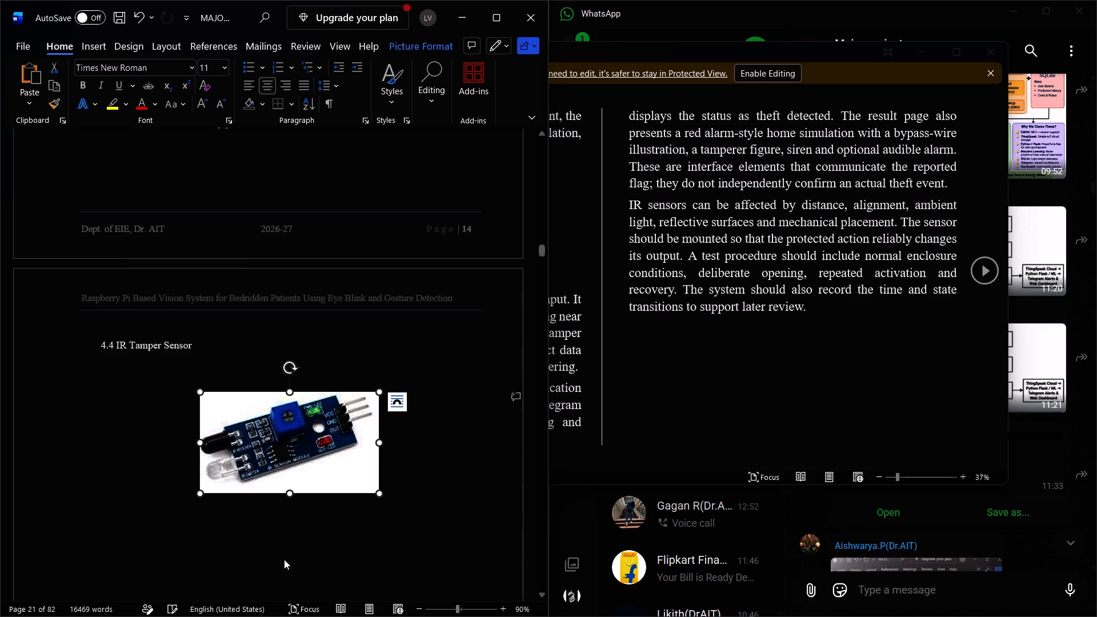
Delete the extra blank lines below the IR sensor picture so the section 4.4 paragraph starts on the line directly beneath it.
{"action": "left_click", "coordinate": [284, 559]}
{"action": "key", "text": "Up"}
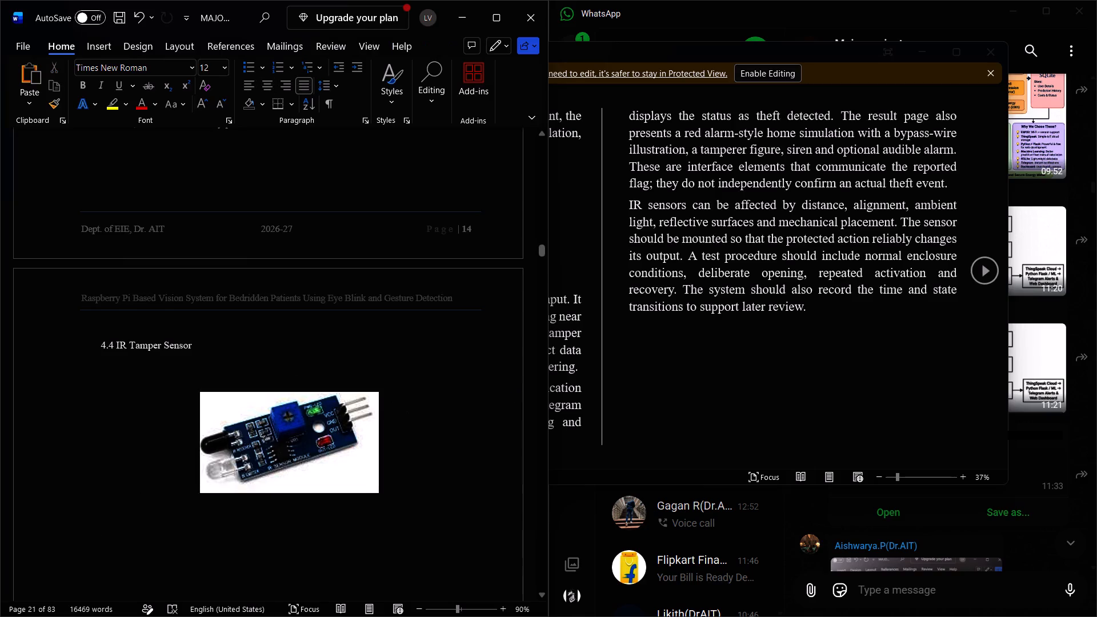
{"action": "key", "text": "Down"}
{"action": "key", "text": "Down"}
{"action": "key", "text": "Down"}
{"action": "key", "text": "Down"}
{"action": "key", "text": "Down"}
{"action": "key", "text": "Down"}
{"action": "key", "text": "Down"}
{"action": "key", "text": "Down"}
{"action": "key", "text": "Down"}
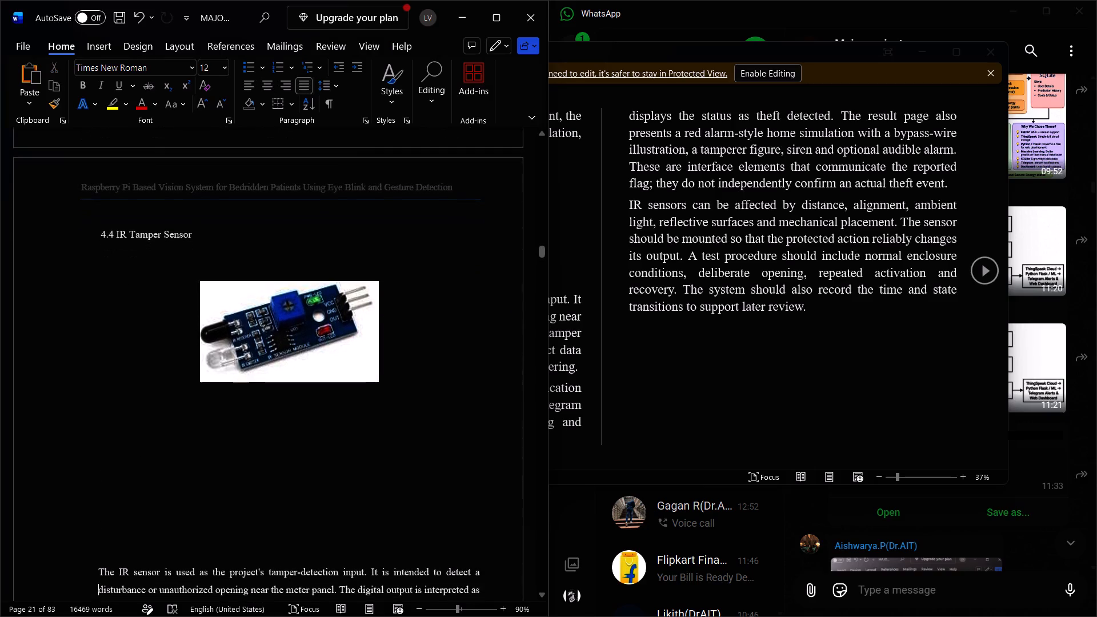
{"action": "key", "text": "Up"}
{"action": "key", "text": "BackSpace"}
{"action": "key", "text": "BackSpace"}
{"action": "key", "text": "BackSpace"}
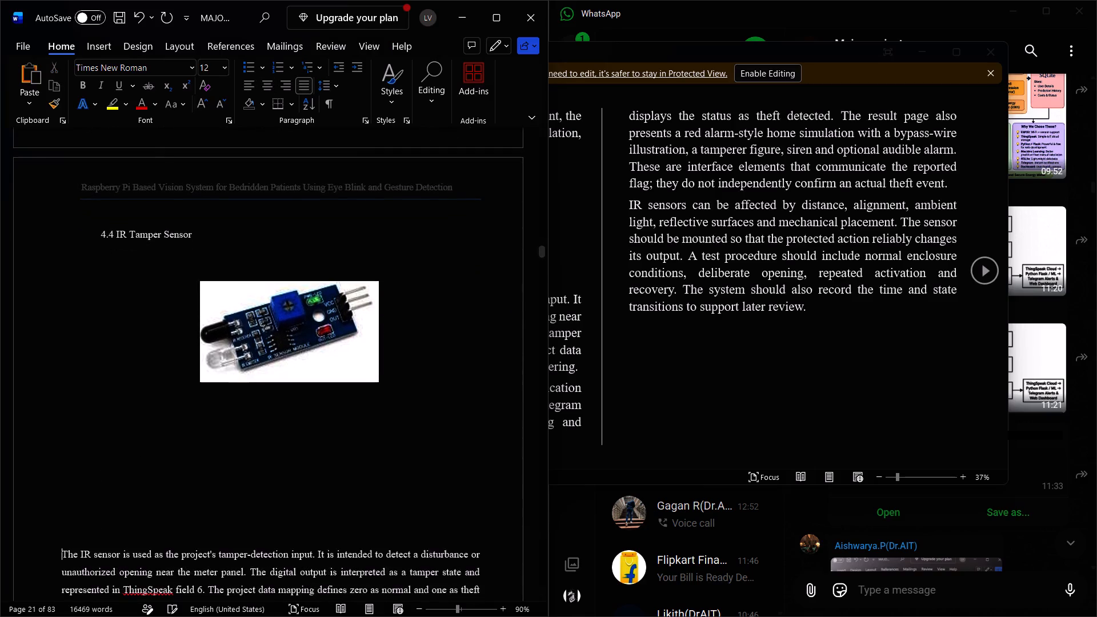
{"action": "key", "text": "BackSpace"}
{"action": "key", "text": "BackSpace"}
{"action": "key", "text": "BackSpace"}
{"action": "key", "text": "BackSpace"}
{"action": "key", "text": "BackSpace"}
{"action": "key", "text": "BackSpace"}
{"action": "key", "text": "BackSpace"}
{"action": "key", "text": "BackSpace"}
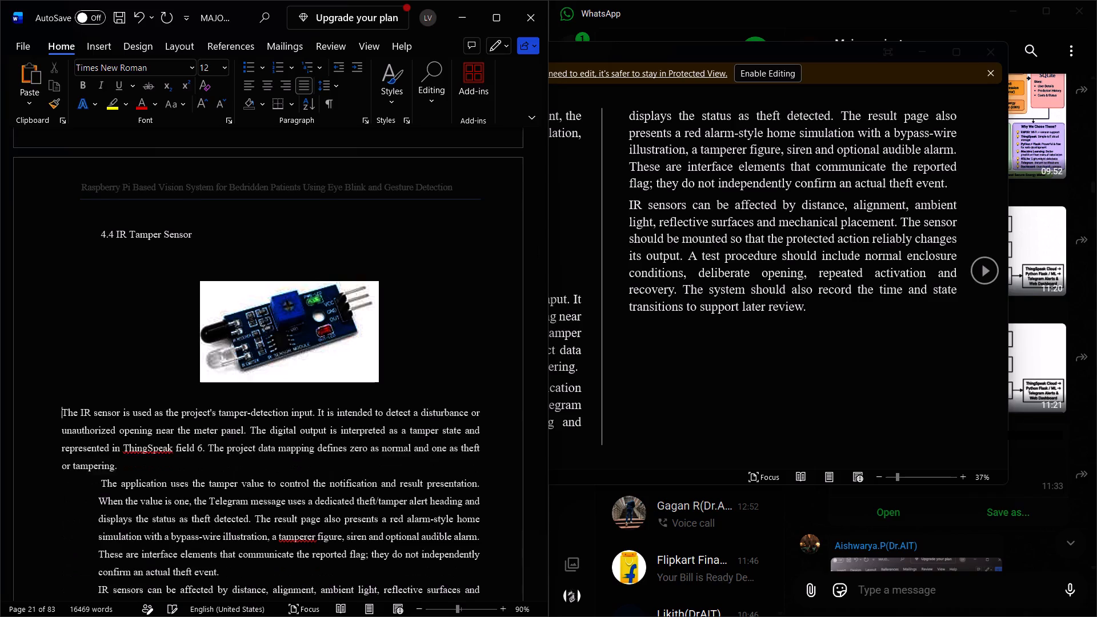
{"action": "key", "text": "BackSpace"}
{"action": "key", "text": "BackSpace"}
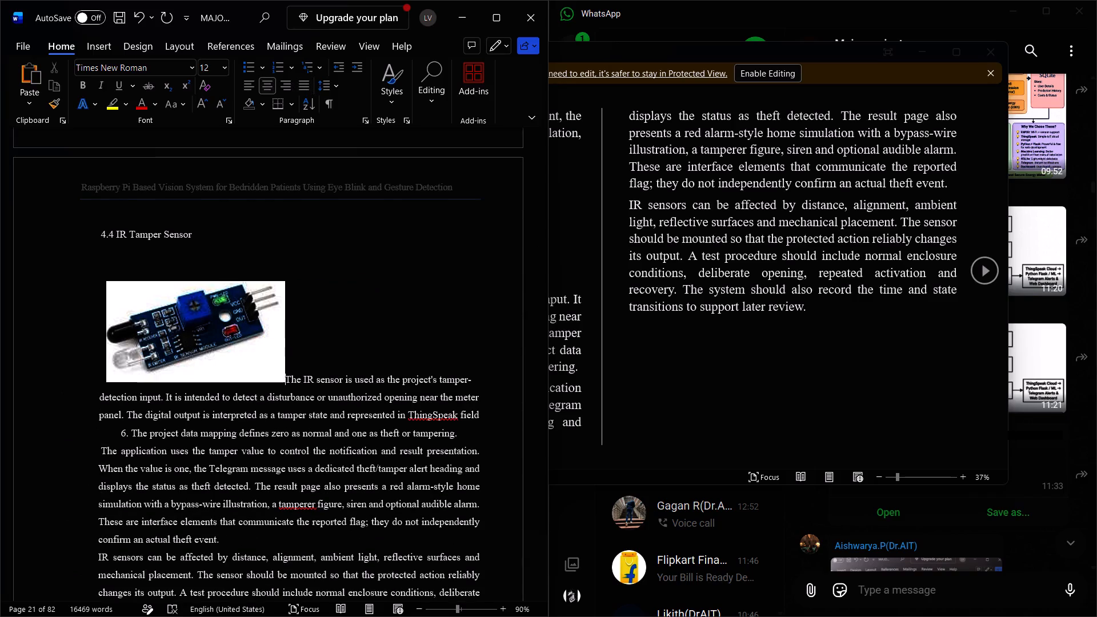
{"action": "key", "text": "Return"}
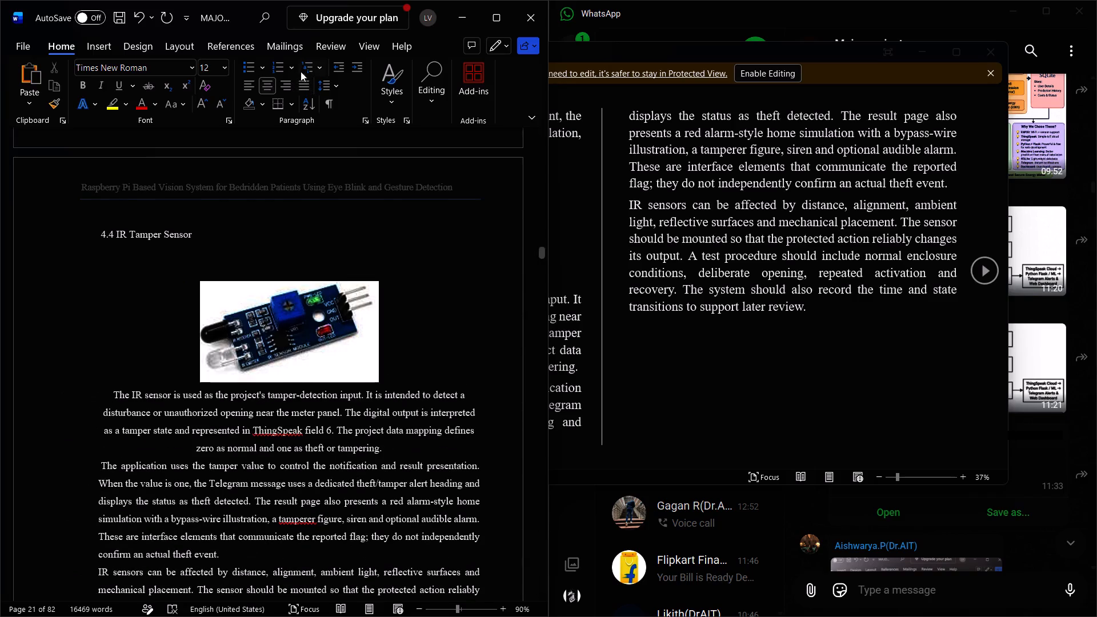
Justify the first section 4.4 paragraph and insert one blank line between it and the IR sensor picture.
{"action": "left_click", "coordinate": [306, 85]}
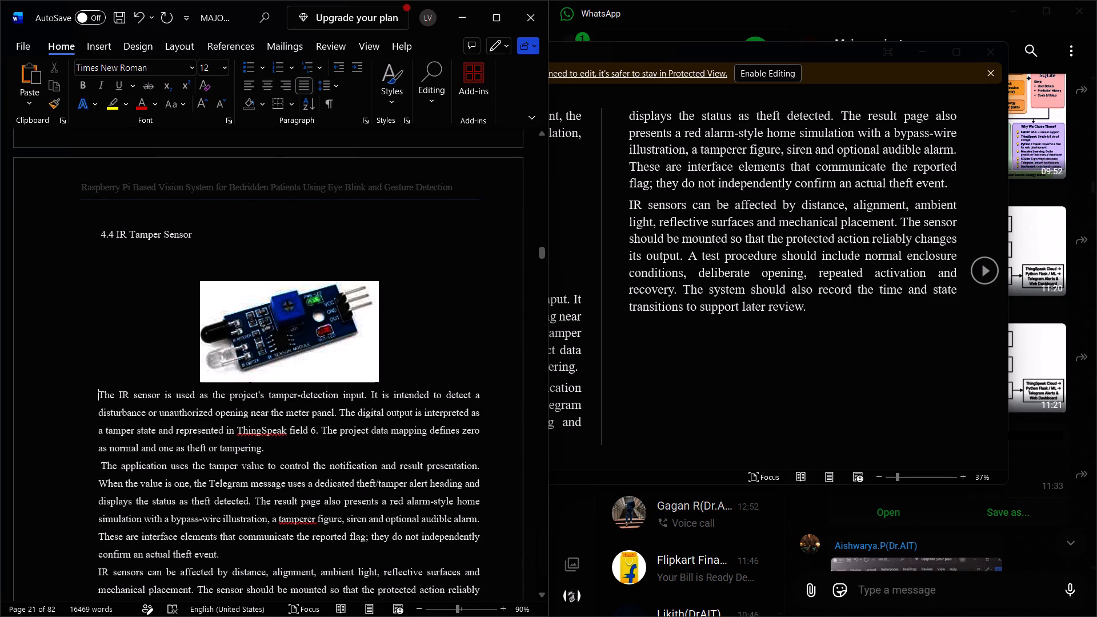
{"action": "key", "text": "Return"}
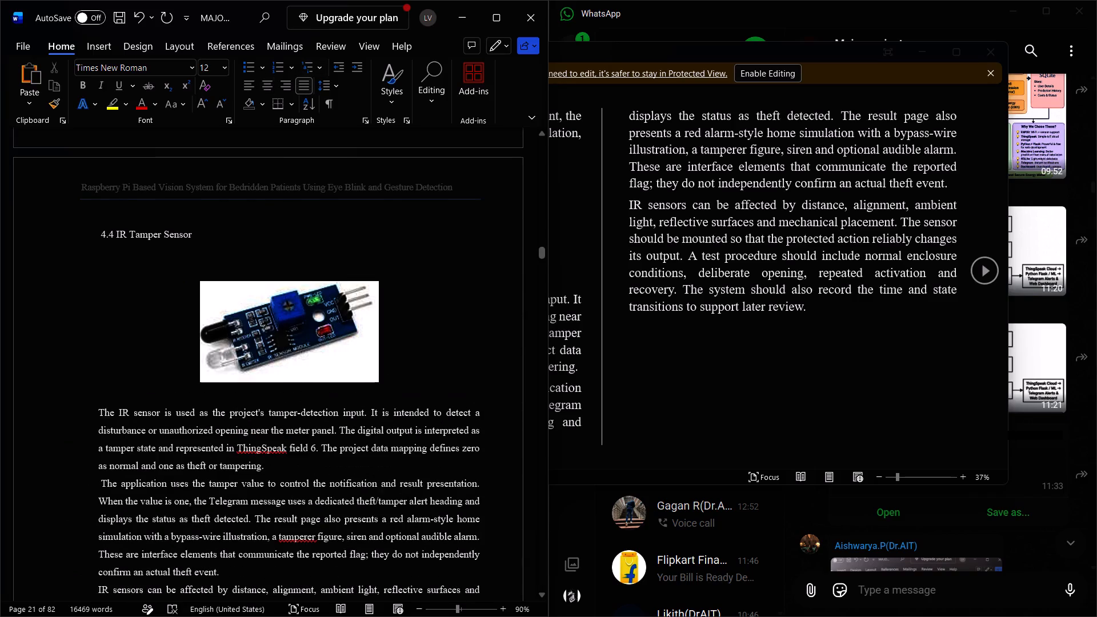
Insert four blank lines before the "4.5 Relay Module and Demonstration Loads" heading to push it onto the next page.
{"action": "scroll", "coordinate": [265, 448], "scroll_direction": "down", "scroll_amount": 1}
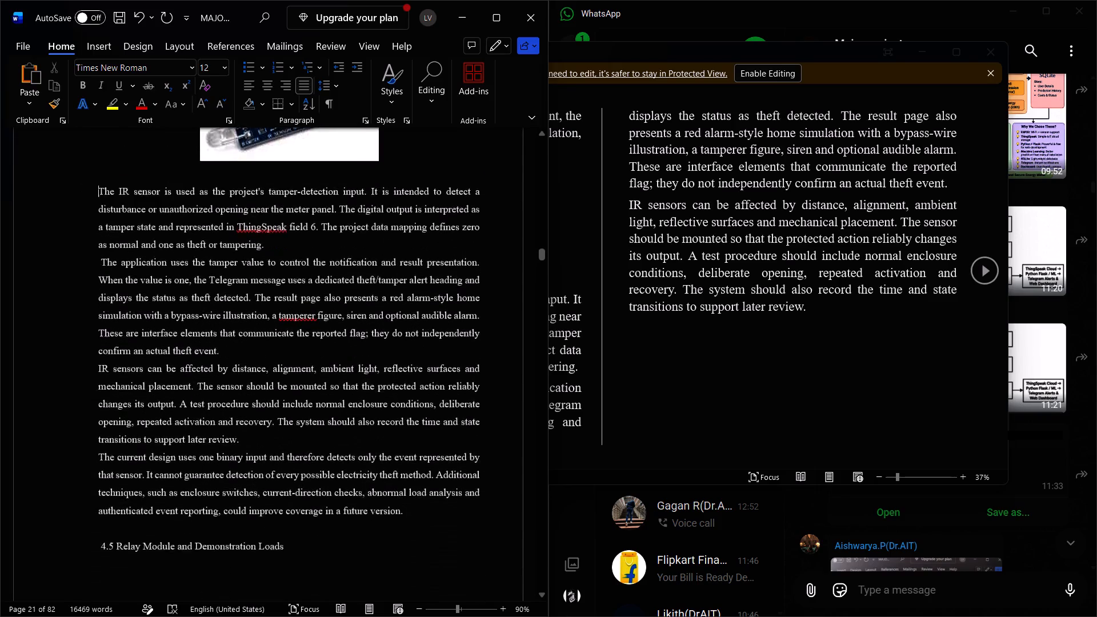
{"action": "scroll", "coordinate": [265, 448], "scroll_direction": "down", "scroll_amount": 1}
{"action": "left_click", "coordinate": [278, 527]}
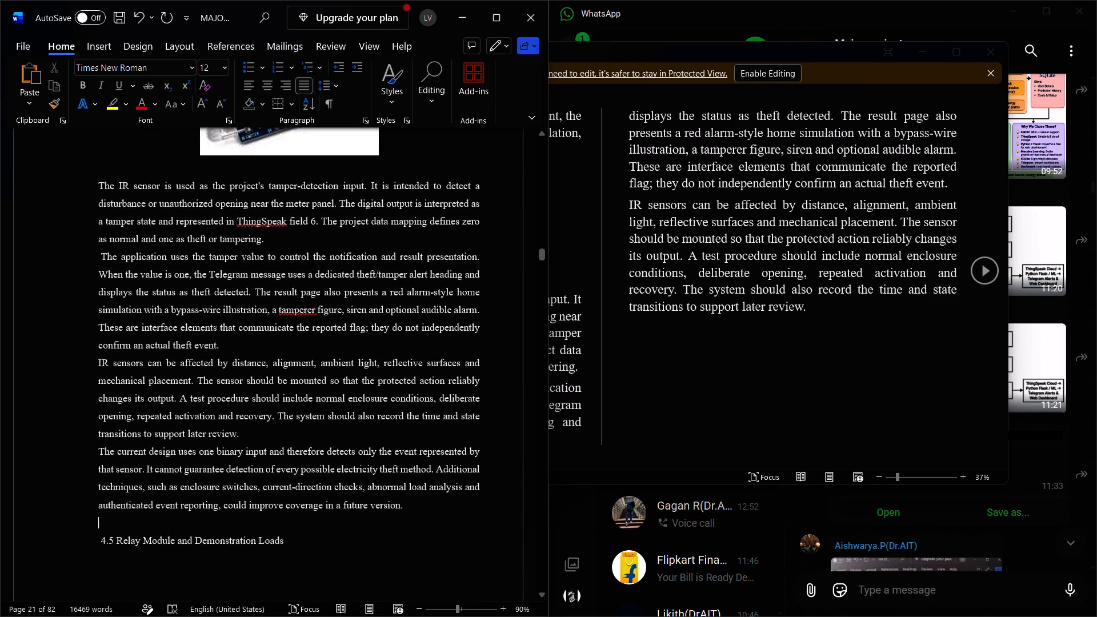
{"action": "key", "text": "Return"}
{"action": "key", "text": "Return"}
{"action": "key", "text": "Return"}
{"action": "key", "text": "Return"}
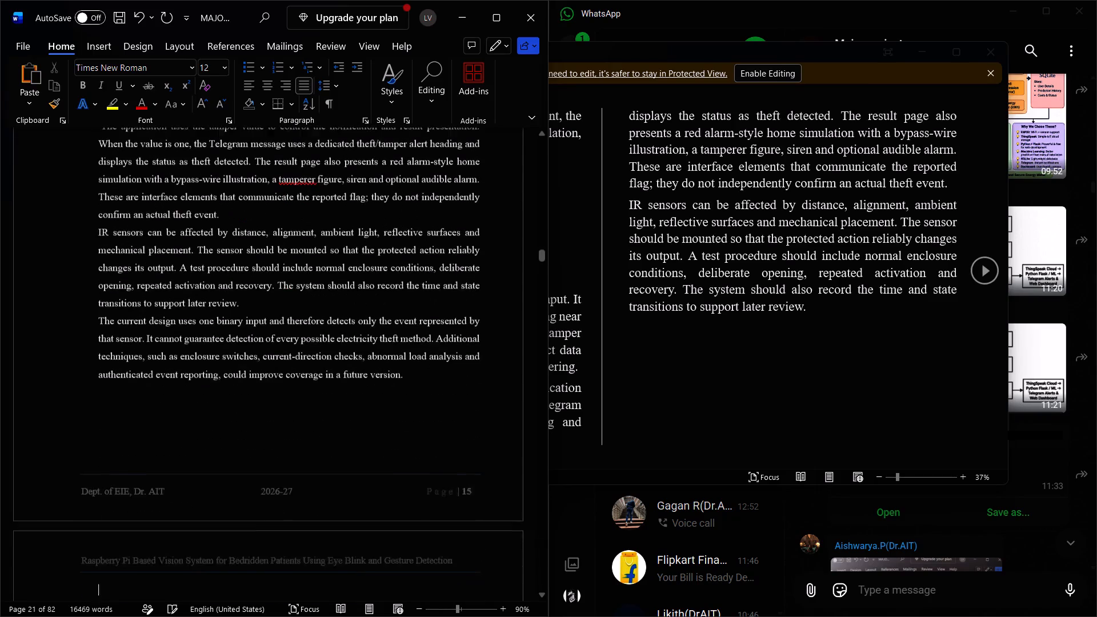
In the Draft Report document, go forward to section 4.5 and copy the relay module picture.
{"action": "left_click", "coordinate": [715, 297]}
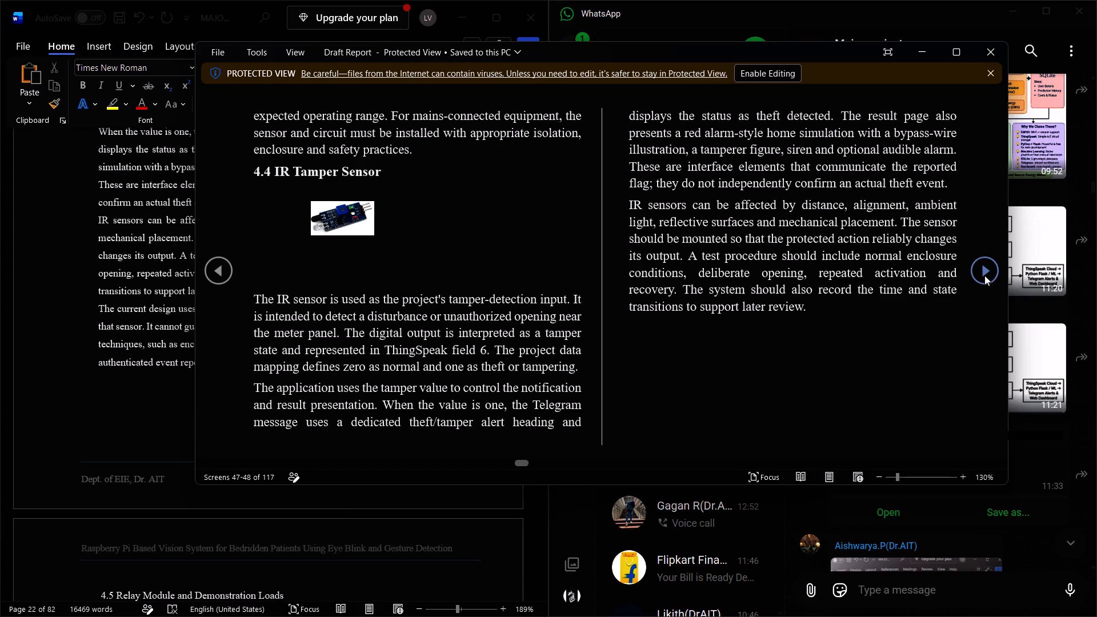
{"action": "left_click", "coordinate": [984, 275]}
{"action": "left_click", "coordinate": [355, 247]}
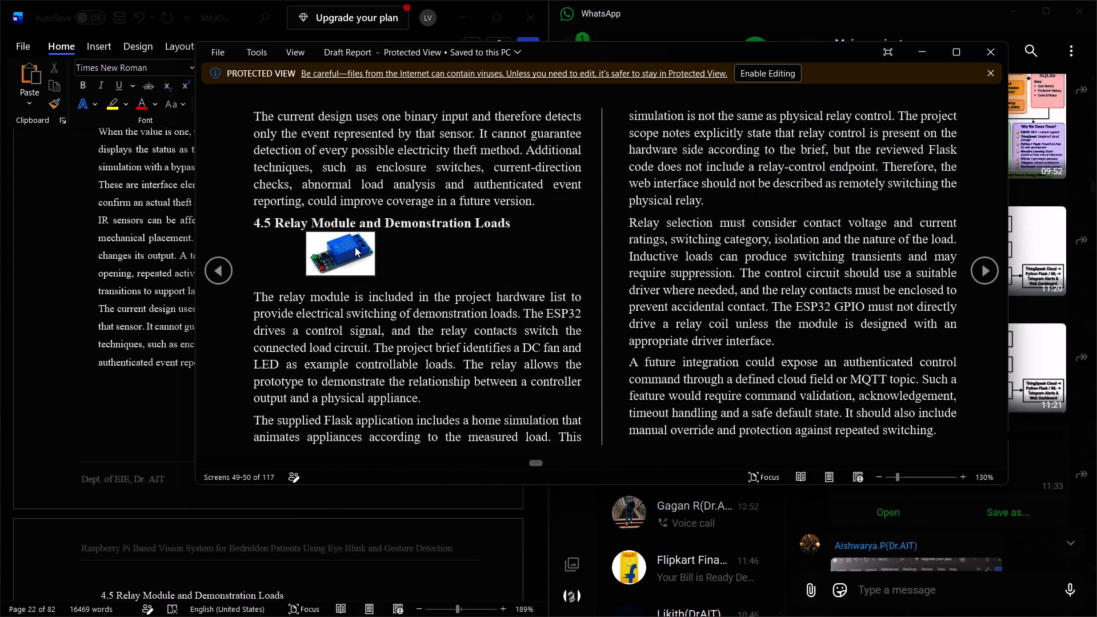
{"action": "left_click", "coordinate": [355, 247]}
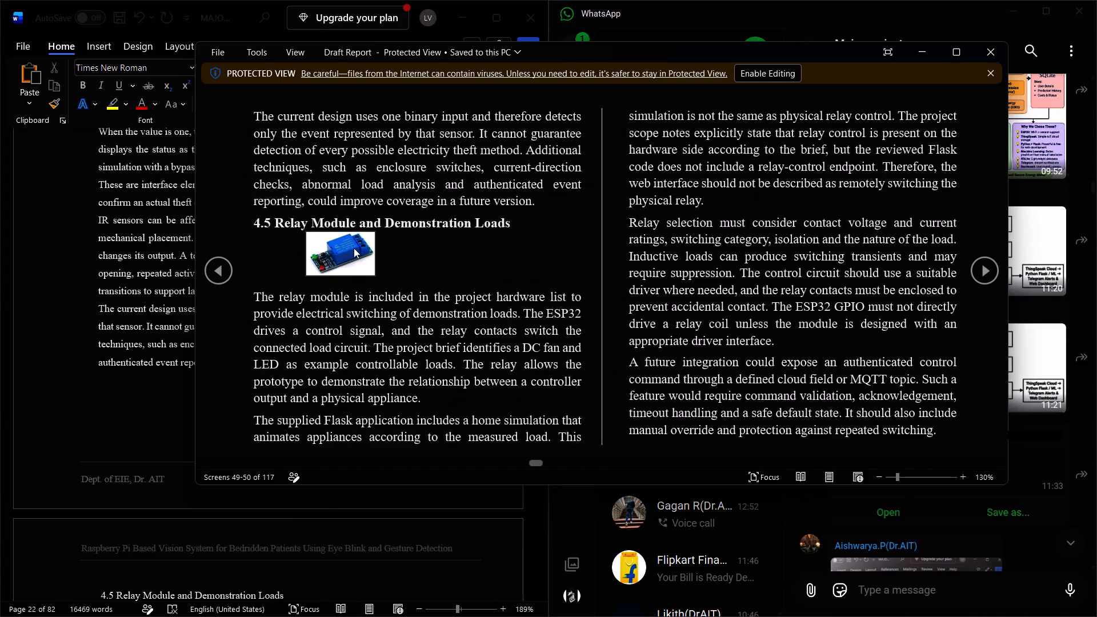
{"action": "left_click", "coordinate": [353, 253]}
{"action": "right_click", "coordinate": [353, 253]}
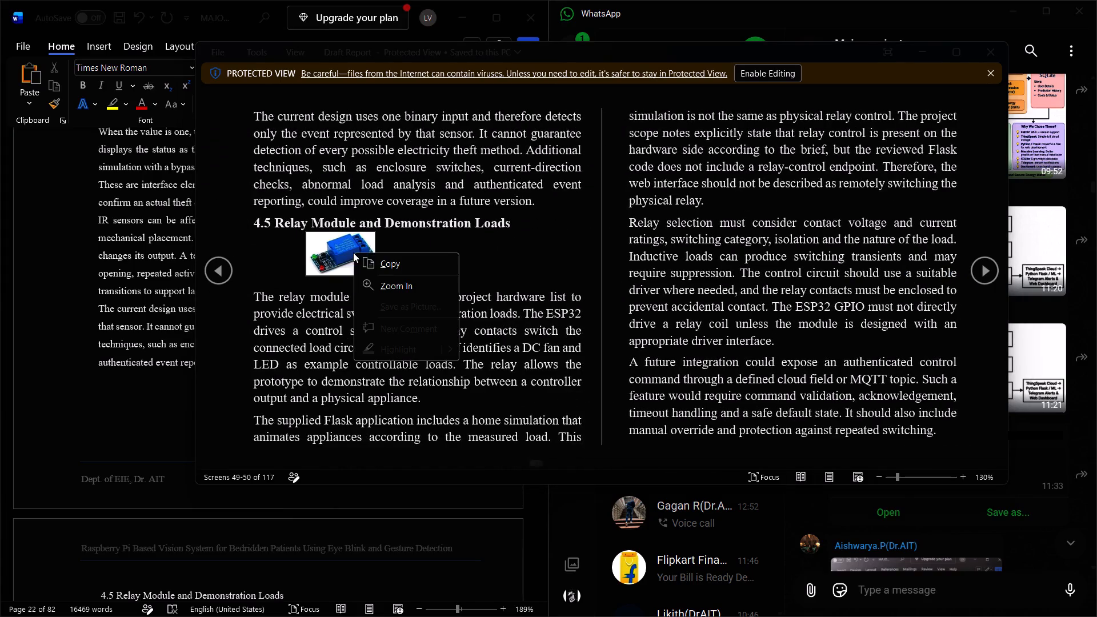
{"action": "left_click", "coordinate": [393, 254]}
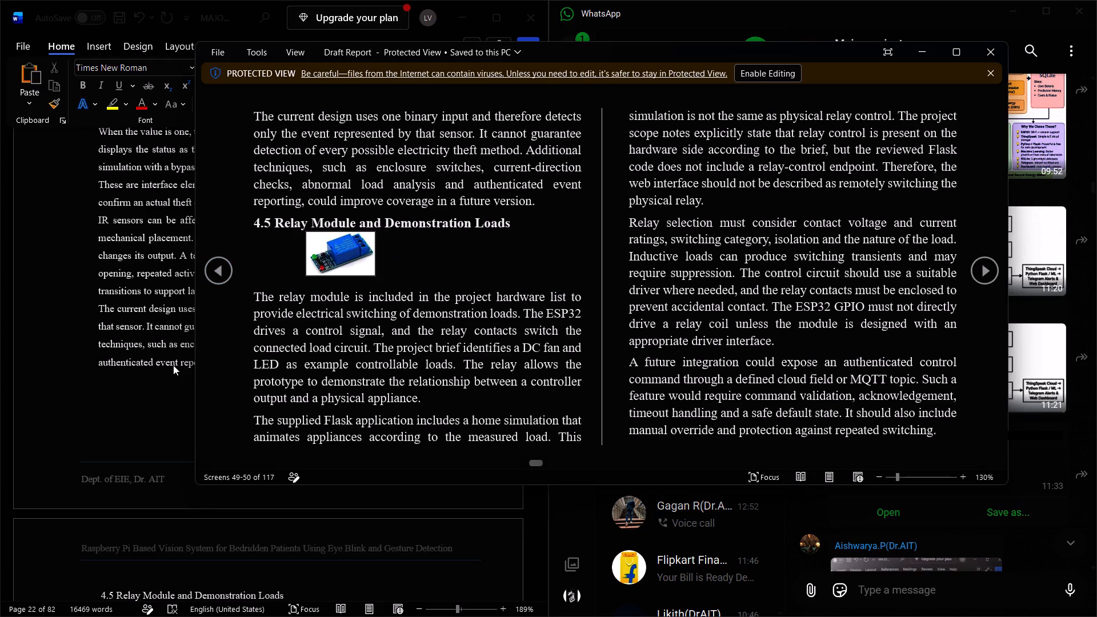
Paste the relay picture below the main report's 4.5 heading, centre it, and enlarge it to nearly half the text width, stretching it slightly taller.
{"action": "left_click", "coordinate": [167, 370]}
{"action": "scroll", "coordinate": [212, 425], "scroll_direction": "down", "scroll_amount": 2}
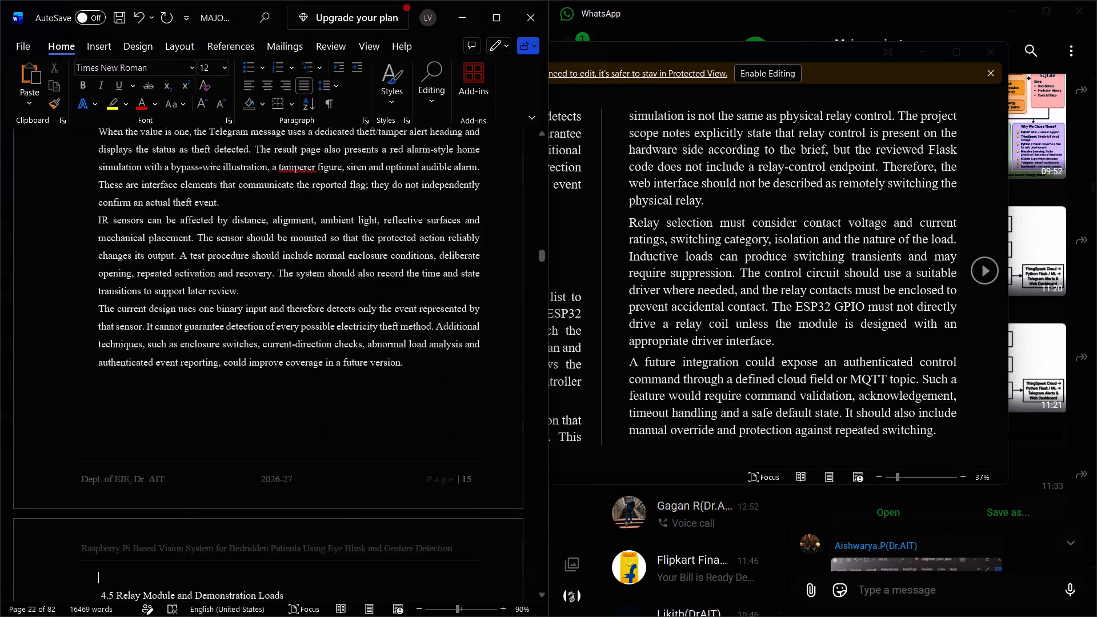
{"action": "scroll", "coordinate": [298, 405], "scroll_direction": "down", "scroll_amount": 1}
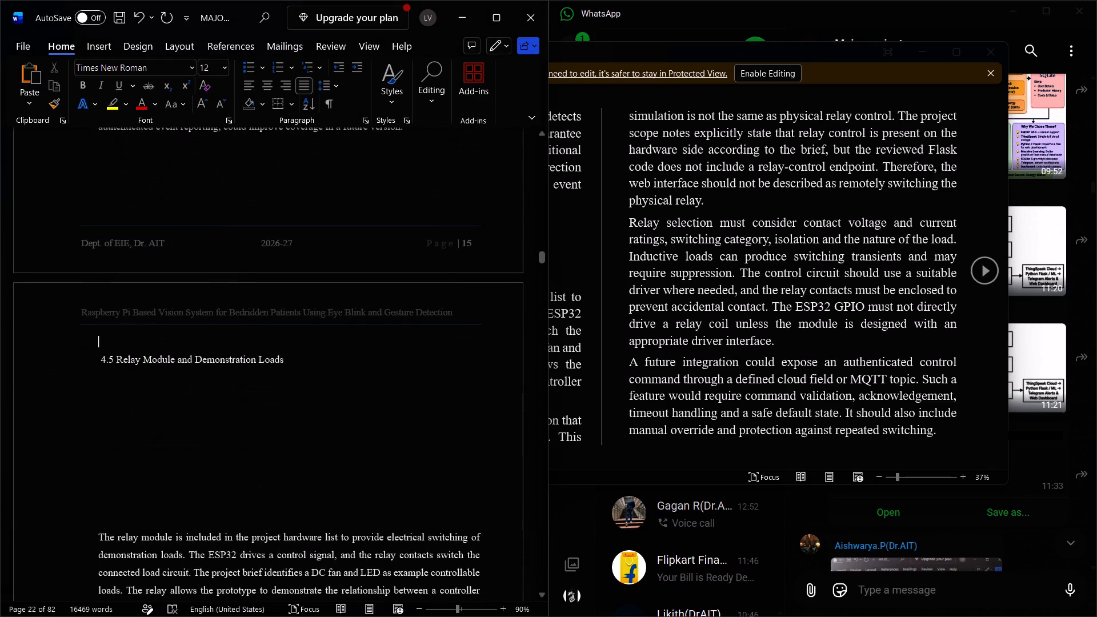
{"action": "left_click", "coordinate": [210, 398]}
{"action": "key", "text": "ctrl+v"}
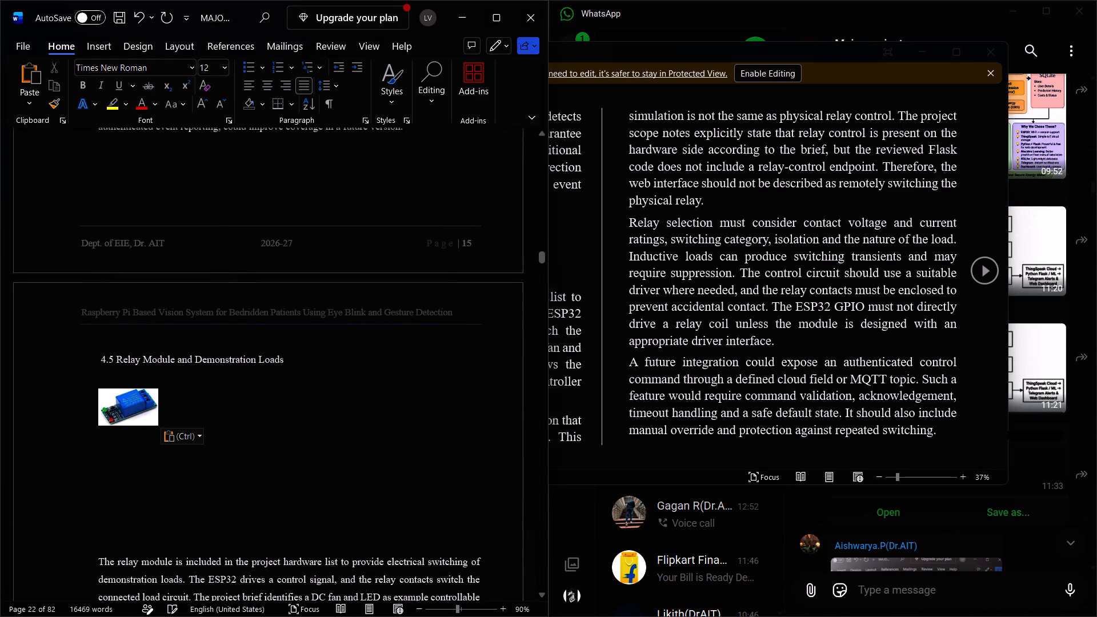
{"action": "left_click", "coordinate": [114, 415]}
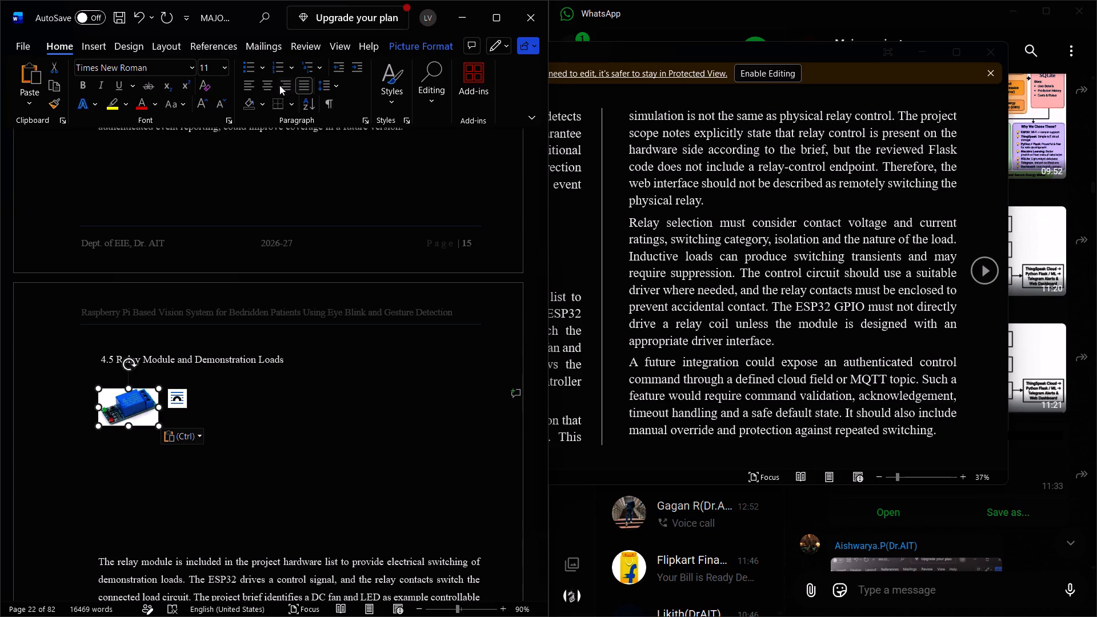
{"action": "left_click", "coordinate": [262, 87]}
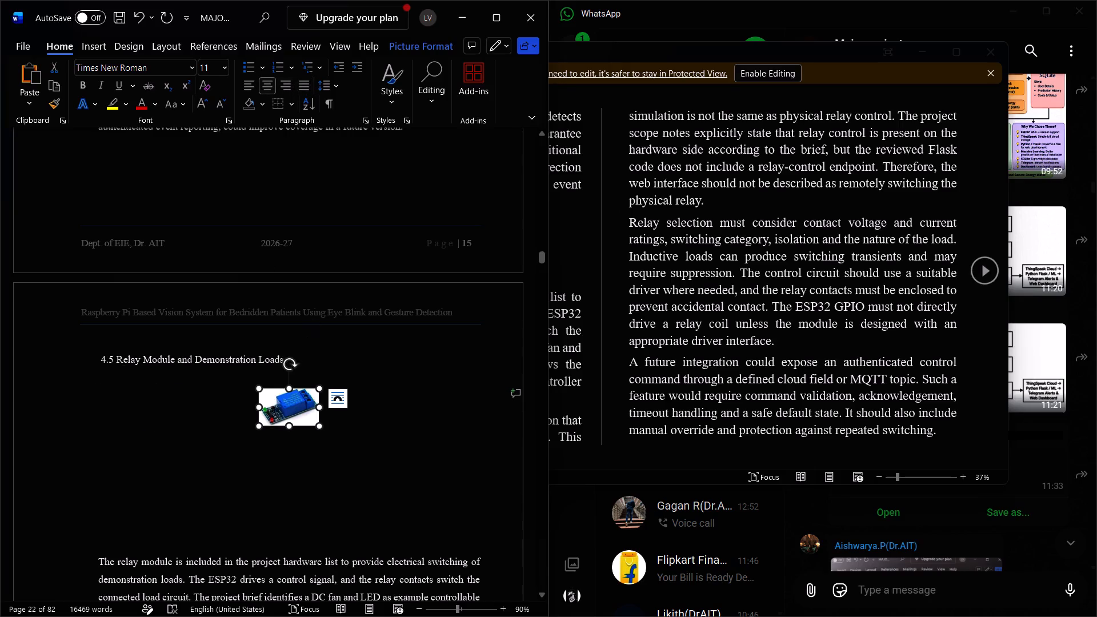
{"action": "left_click_drag", "start_coordinate": [259, 425], "coordinate": [139, 481]}
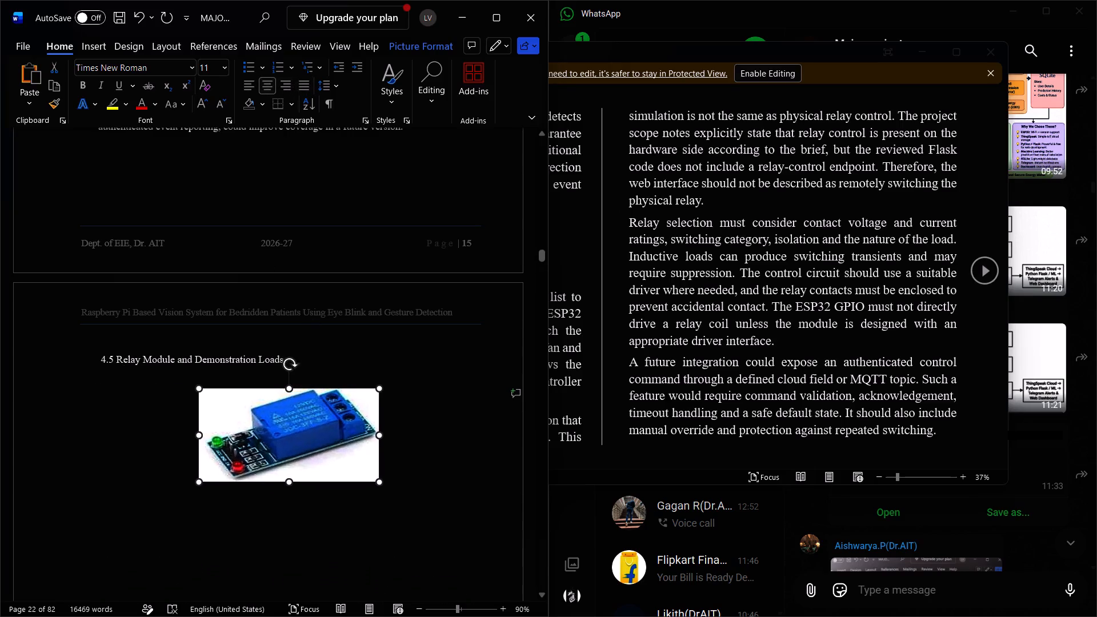
{"action": "left_click_drag", "start_coordinate": [139, 481], "coordinate": [139, 497]}
Delete the extra blank lines below the relay picture, leaving one before the section 4.5 opening paragraph.
{"action": "scroll", "coordinate": [234, 566], "scroll_direction": "down", "scroll_amount": 1}
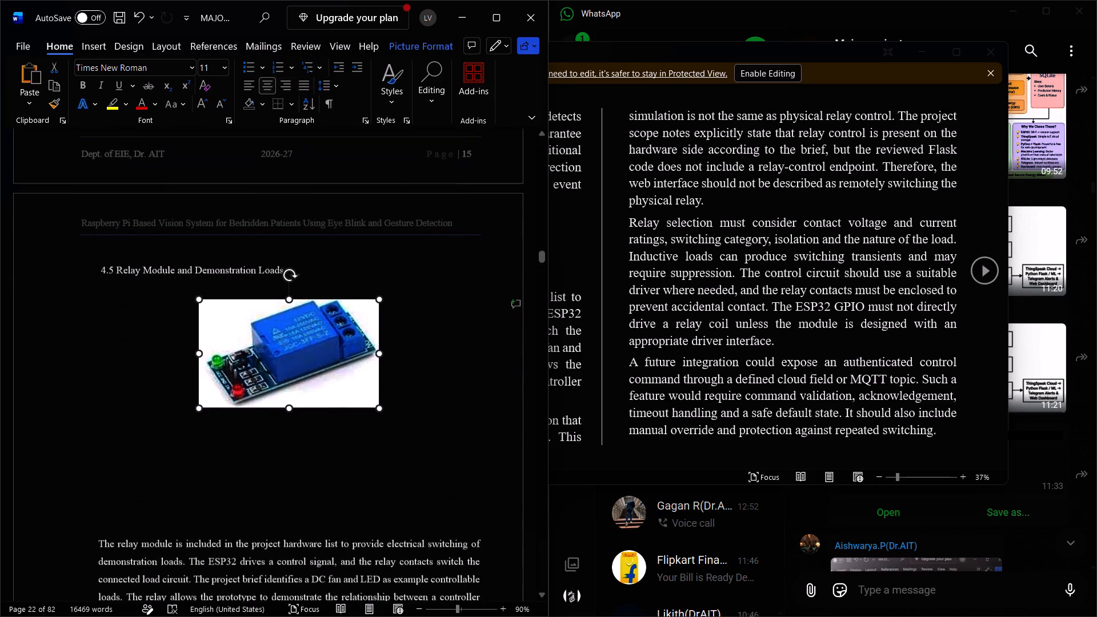
{"action": "scroll", "coordinate": [234, 566], "scroll_direction": "down", "scroll_amount": 1}
{"action": "left_click", "coordinate": [219, 508]}
{"action": "key", "text": "BackSpace"}
{"action": "key", "text": "BackSpace"}
{"action": "key", "text": "BackSpace"}
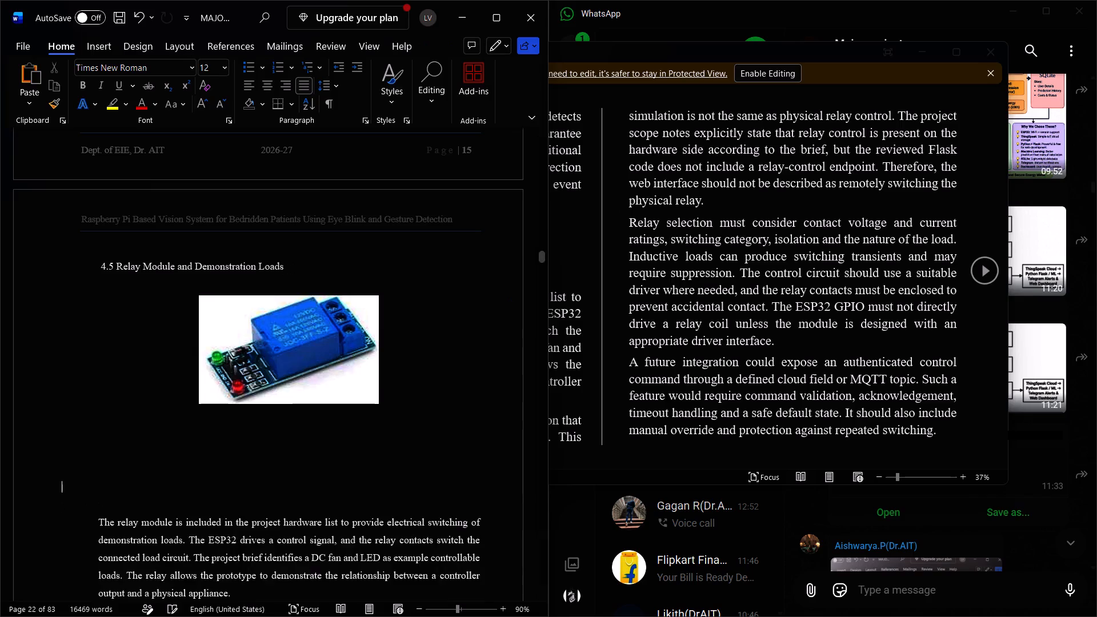
{"action": "key", "text": "BackSpace"}
{"action": "key", "text": "BackSpace"}
{"action": "key", "text": "BackSpace"}
{"action": "key", "text": "BackSpace"}
{"action": "key", "text": "BackSpace"}
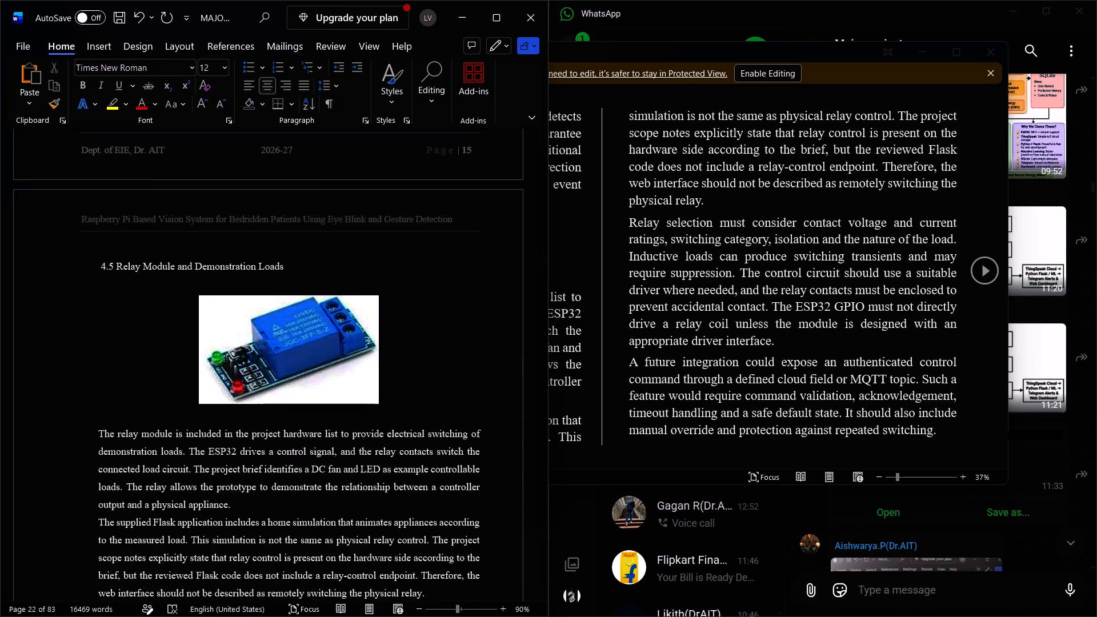
Remove the remaining gap below the relay picture, justify the section 4.5 opening paragraph, and insert two blank lines above it.
{"action": "key", "text": "Down"}
{"action": "key", "text": "Down"}
{"action": "key", "text": "Left"}
{"action": "key", "text": "Up"}
{"action": "key", "text": "Down"}
{"action": "key", "text": "Up"}
{"action": "left_click", "coordinate": [101, 433]}
{"action": "key", "text": "BackSpace"}
{"action": "key", "text": "BackSpace"}
{"action": "key", "text": "BackSpace"}
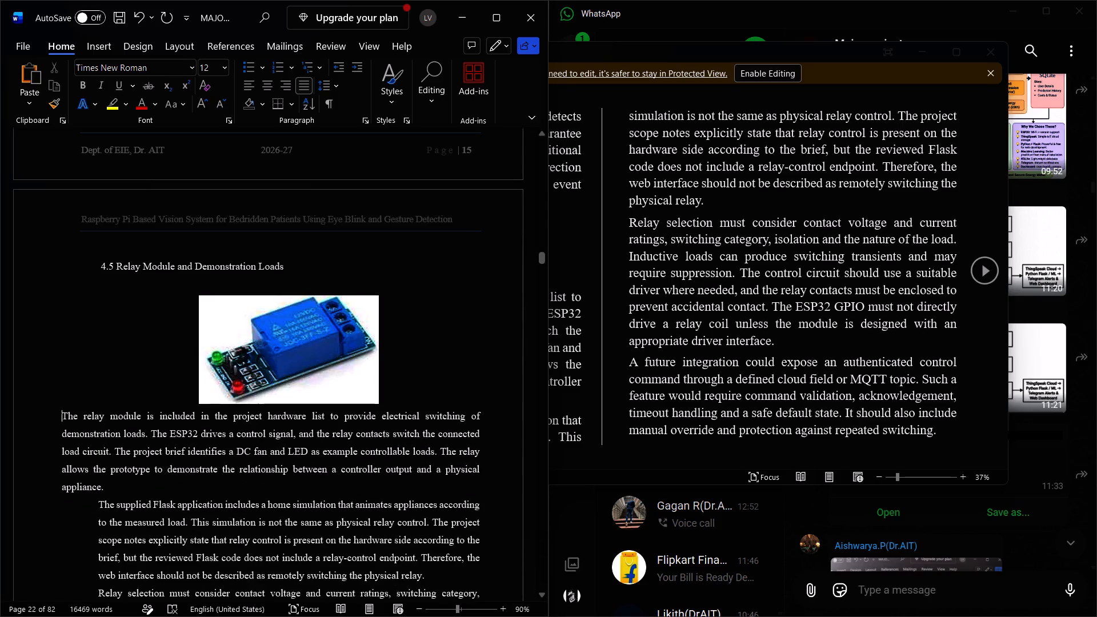
{"action": "key", "text": "Return"}
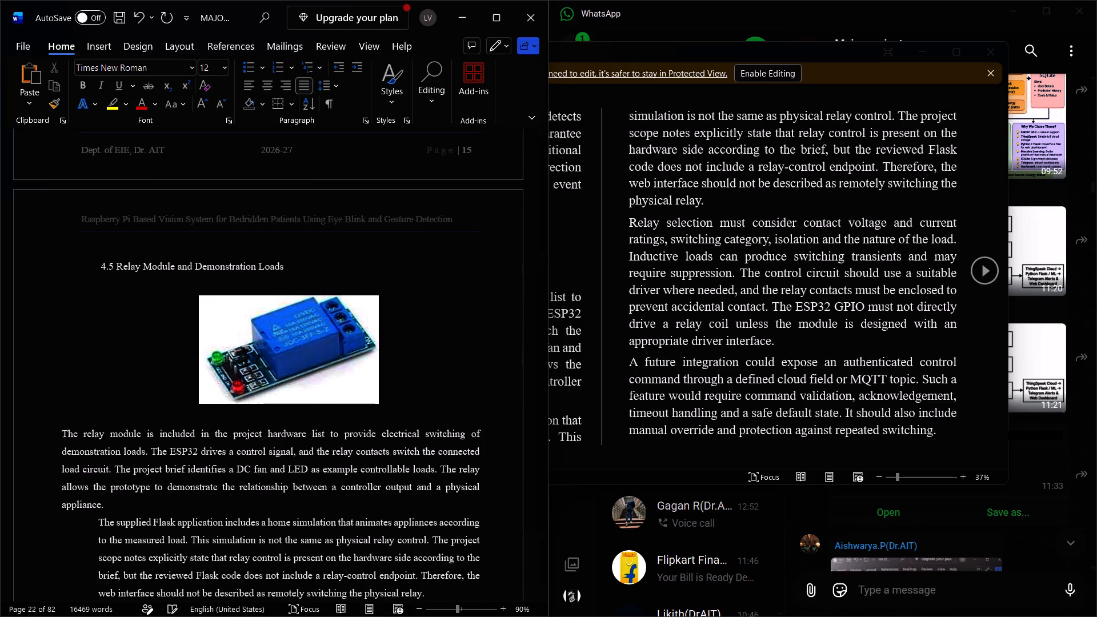
{"action": "key", "text": "BackSpace"}
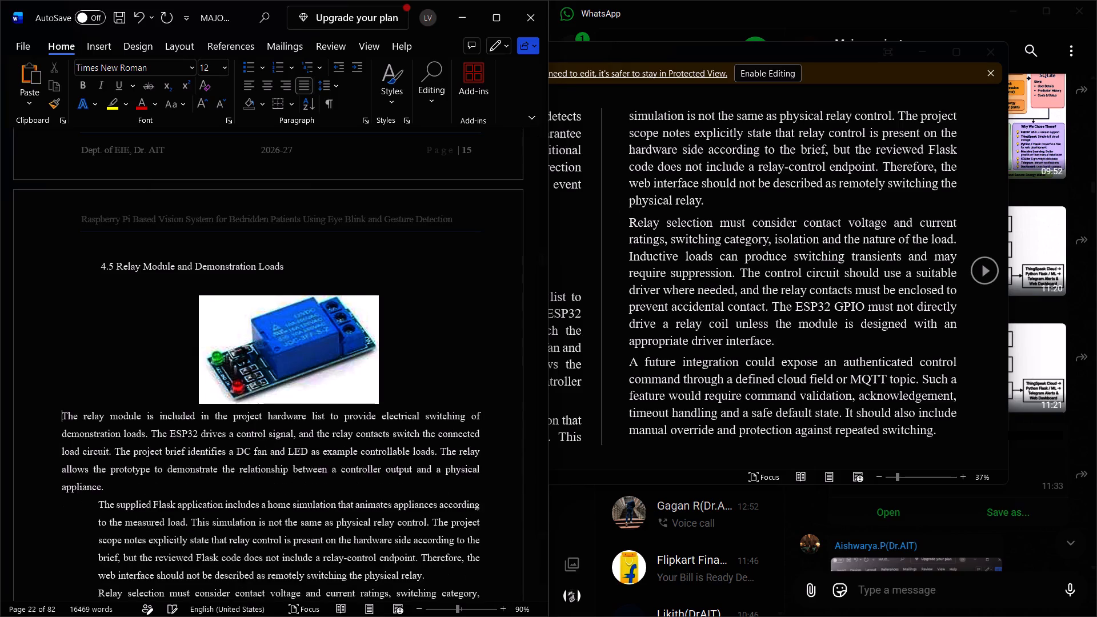
{"action": "key", "text": "BackSpace"}
{"action": "key", "text": "Return"}
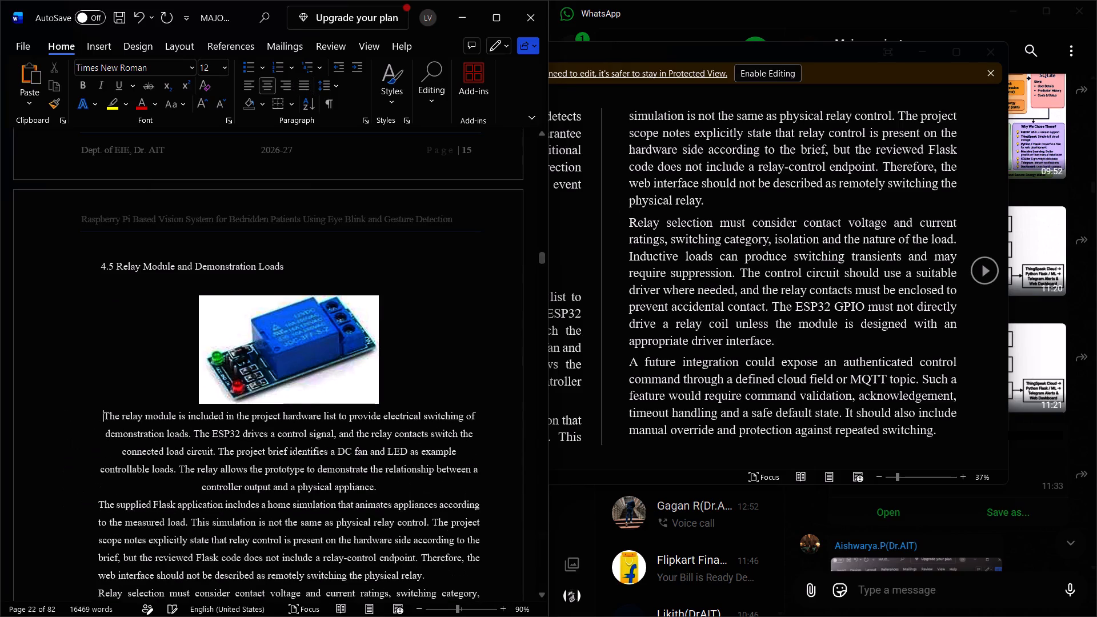
{"action": "left_click", "coordinate": [295, 87]}
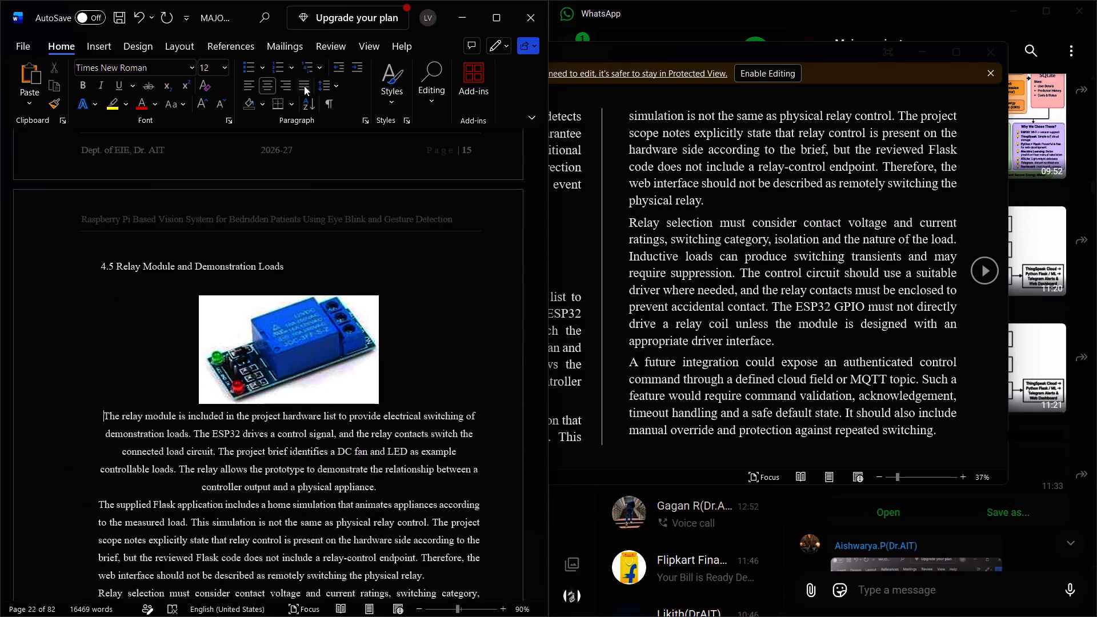
{"action": "left_click", "coordinate": [304, 86]}
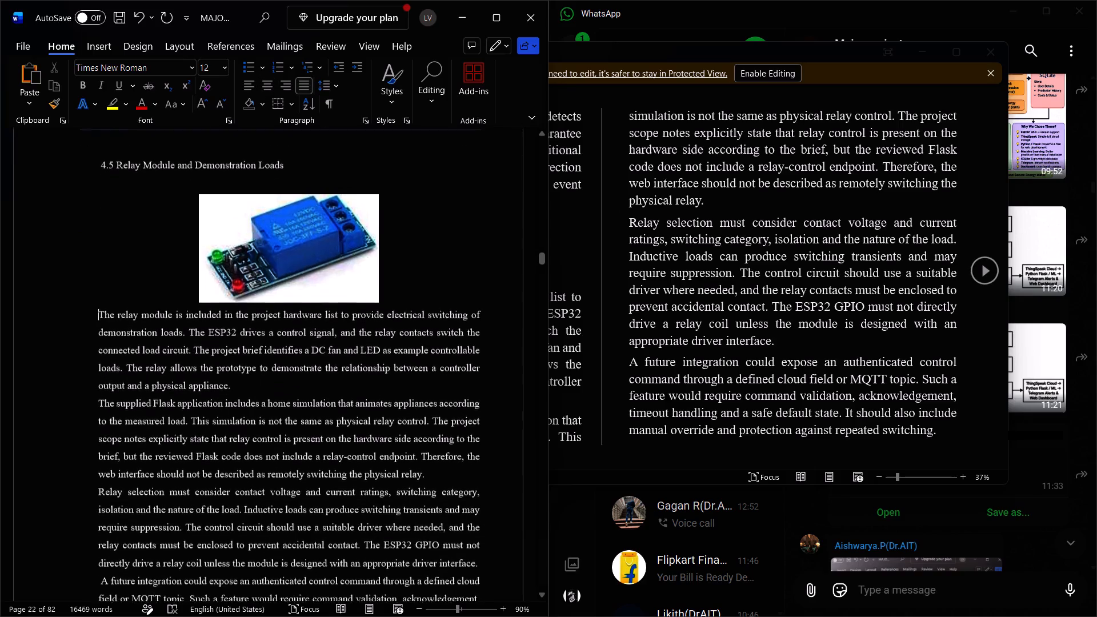
{"action": "key", "text": "Return"}
{"action": "key", "text": "Return"}
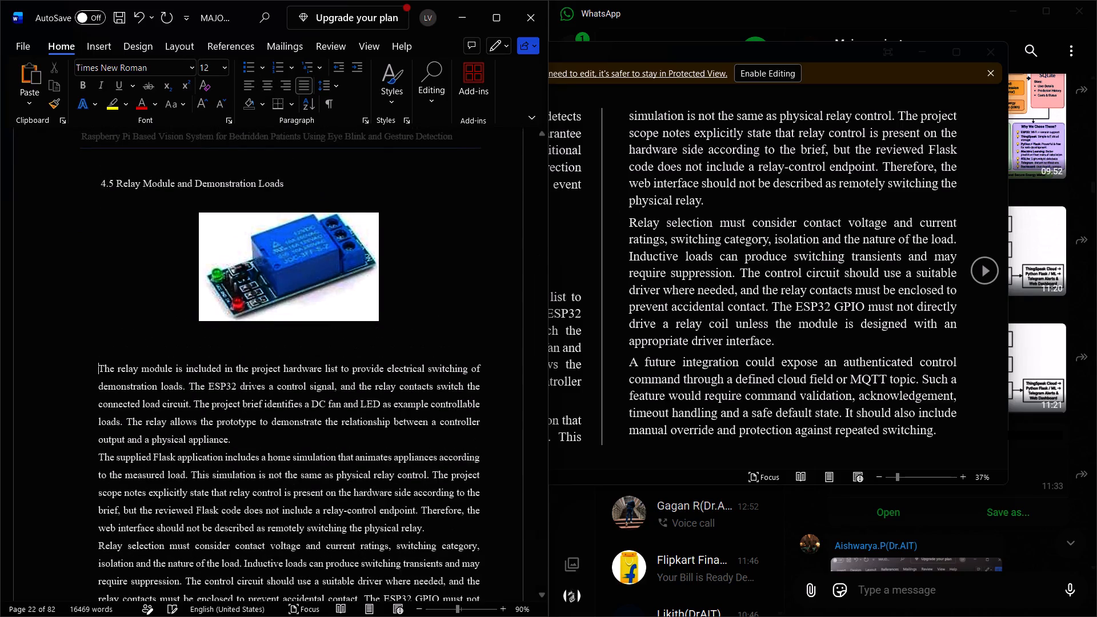
Insert a blank line before the "4.6 LCD Display and Regulated Power Supply" heading to lower it on its page.
{"action": "scroll", "coordinate": [466, 418], "scroll_direction": "down", "scroll_amount": 1}
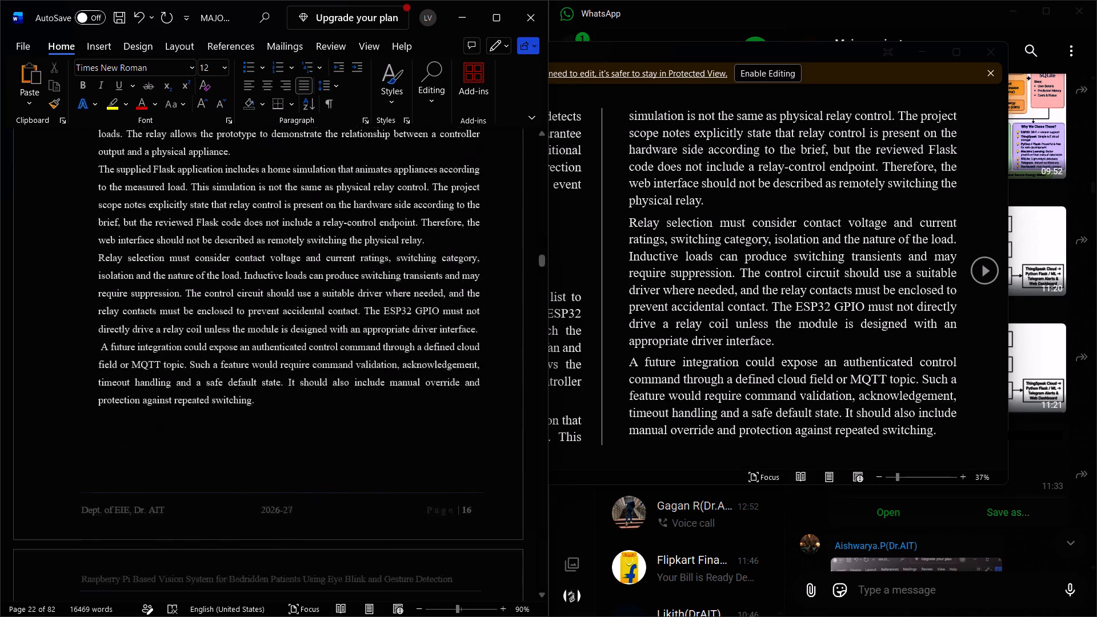
{"action": "scroll", "coordinate": [466, 418], "scroll_direction": "down", "scroll_amount": 1}
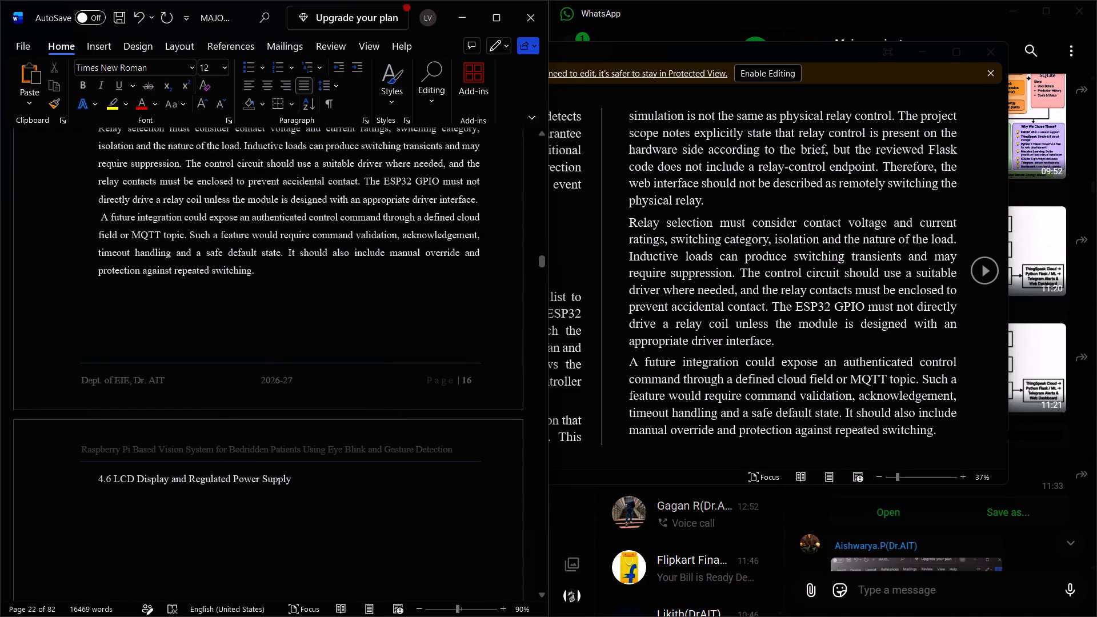
{"action": "left_click", "coordinate": [278, 329]}
{"action": "key", "text": "Return"}
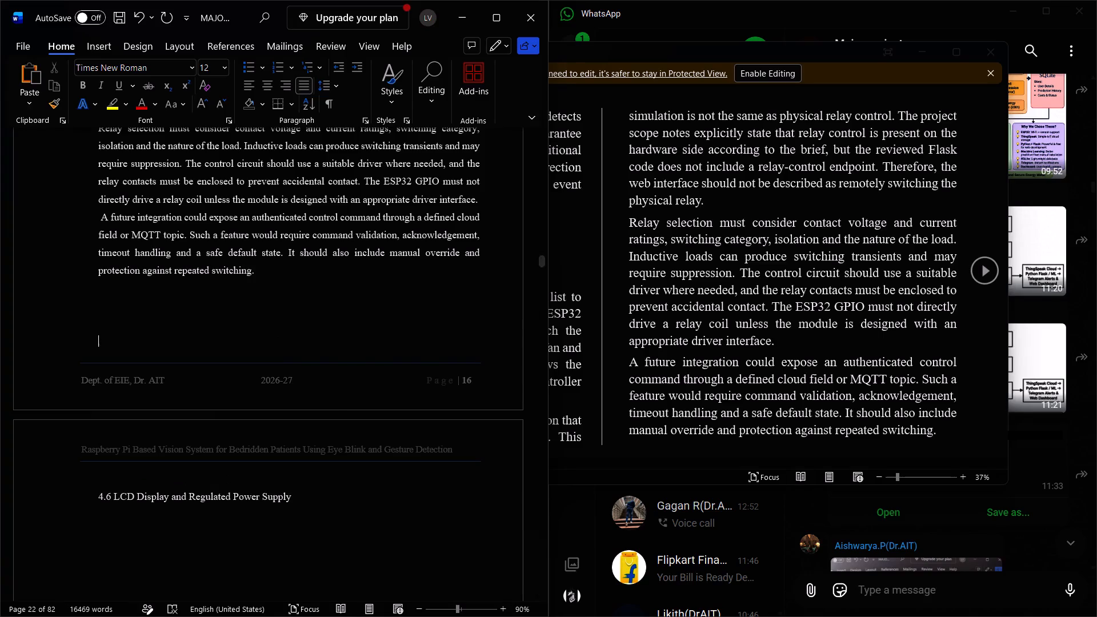
In the Draft Report document, go forward to section 4.6 and copy the LCD display picture.
{"action": "left_click", "coordinate": [689, 327]}
{"action": "left_click", "coordinate": [988, 262]}
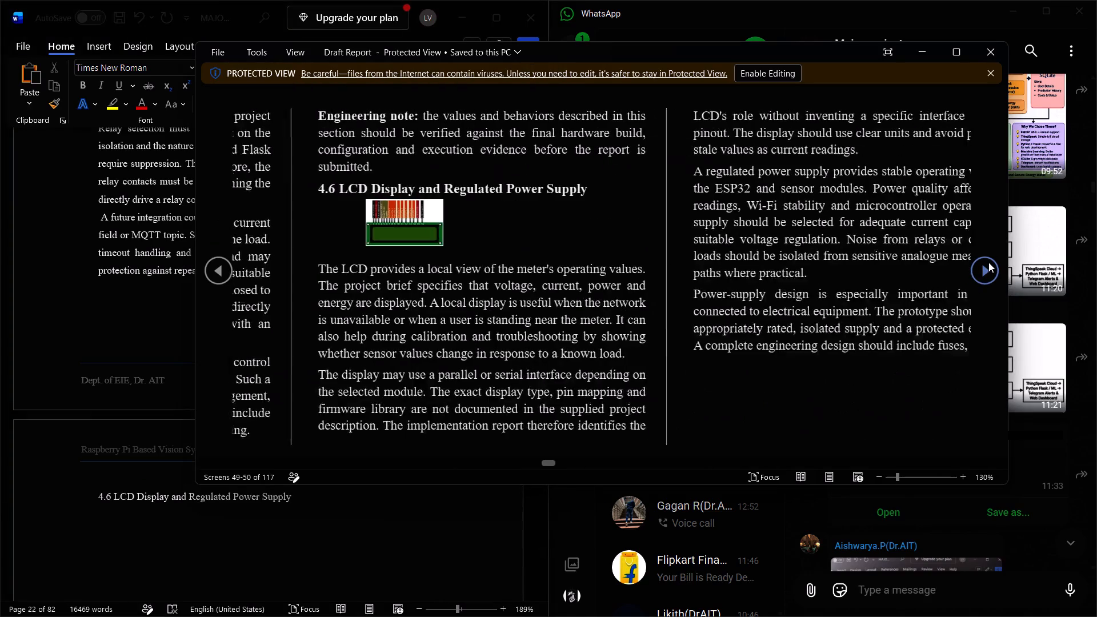
{"action": "left_click", "coordinate": [317, 229]}
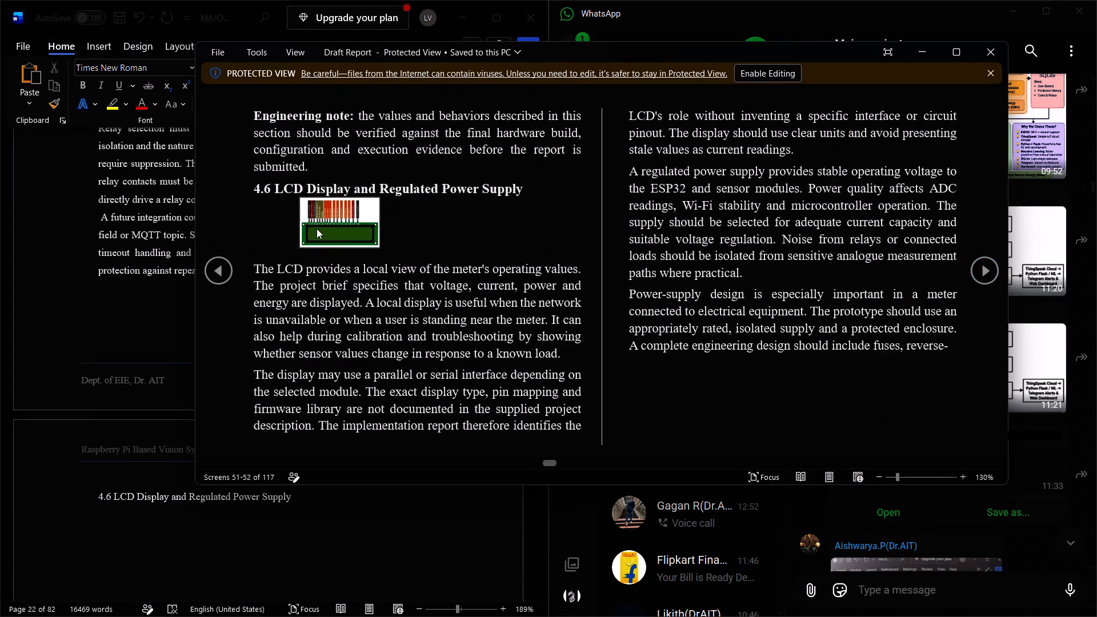
{"action": "right_click", "coordinate": [317, 229]}
{"action": "left_click", "coordinate": [345, 235]}
Back in the main report, paste the copied LCD display picture centred in the gap below the "4.6 LCD Display and Regulated Power Supply" heading.
{"action": "left_click", "coordinate": [118, 324]}
{"action": "scroll", "coordinate": [198, 435], "scroll_direction": "down", "scroll_amount": 1}
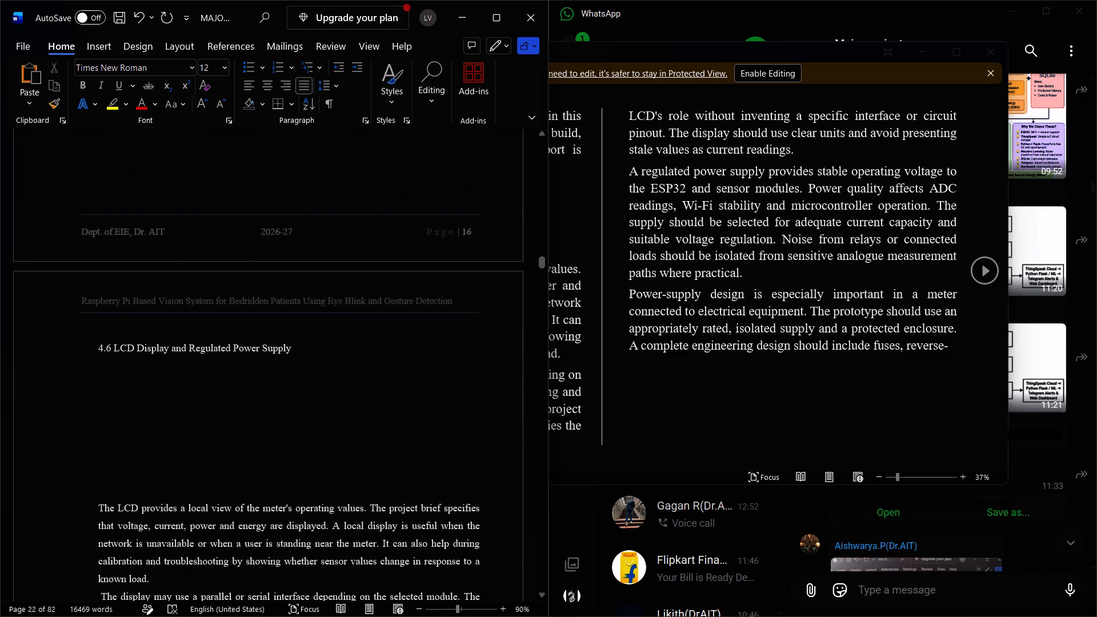
{"action": "left_click", "coordinate": [215, 400]}
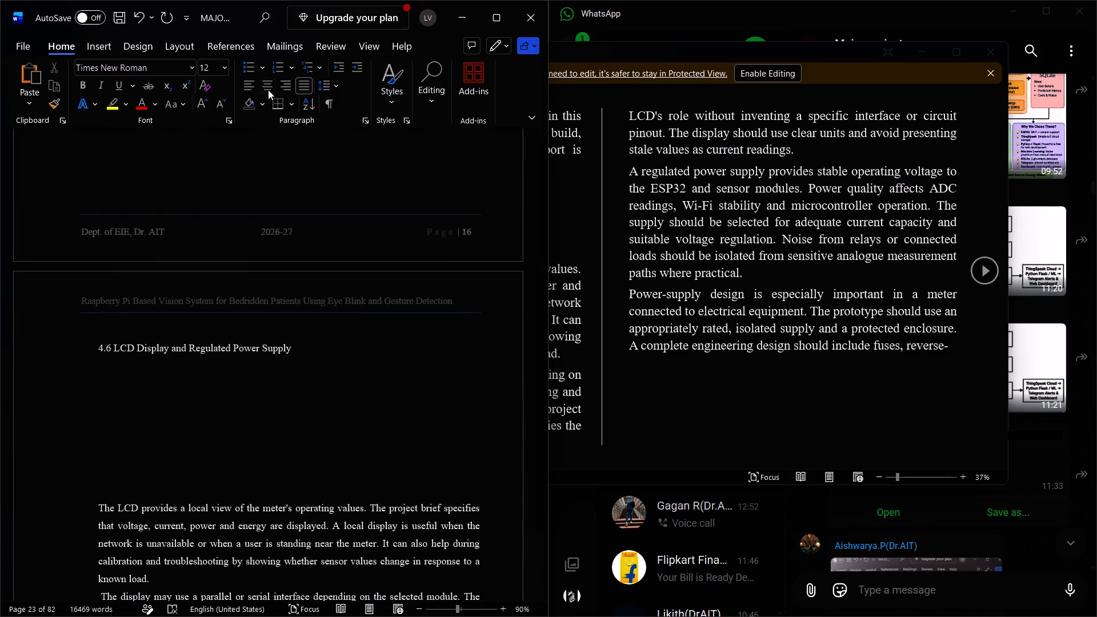
{"action": "left_click", "coordinate": [268, 90]}
{"action": "key", "text": "ctrl+v"}
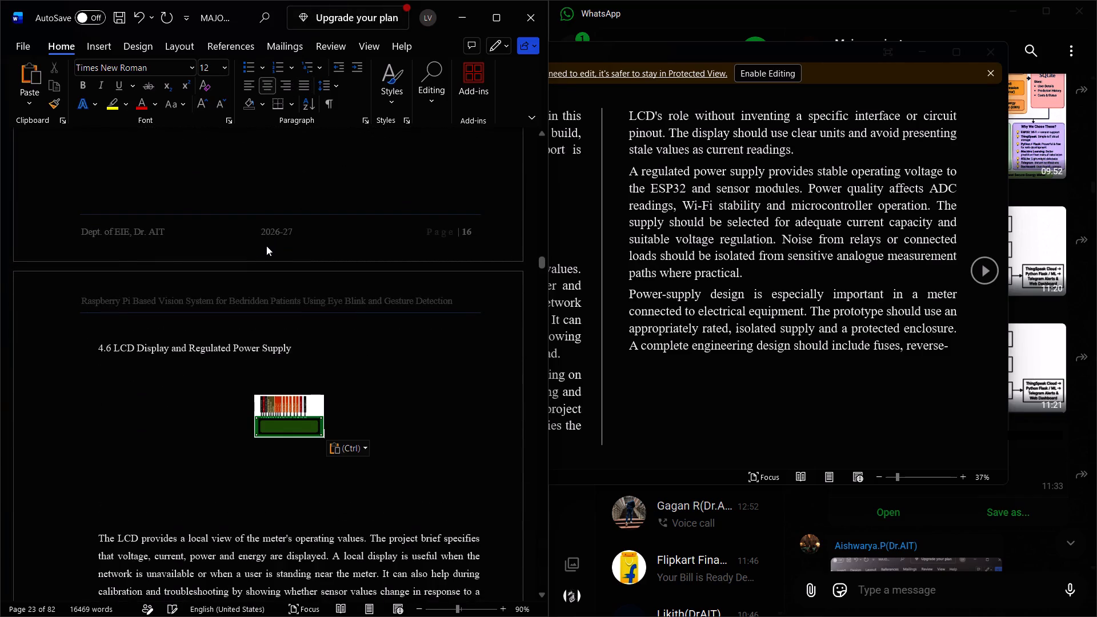
Enlarge the LCD display picture to about two and a half times its pasted width.
{"action": "left_click", "coordinate": [259, 426]}
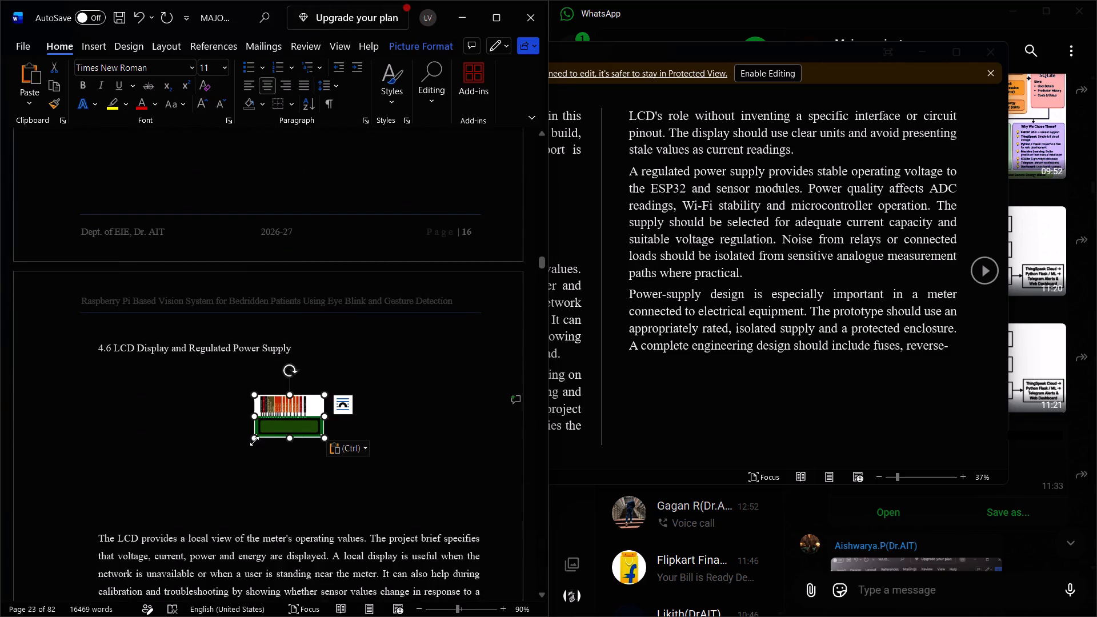
{"action": "left_click_drag", "start_coordinate": [256, 435], "coordinate": [175, 490]}
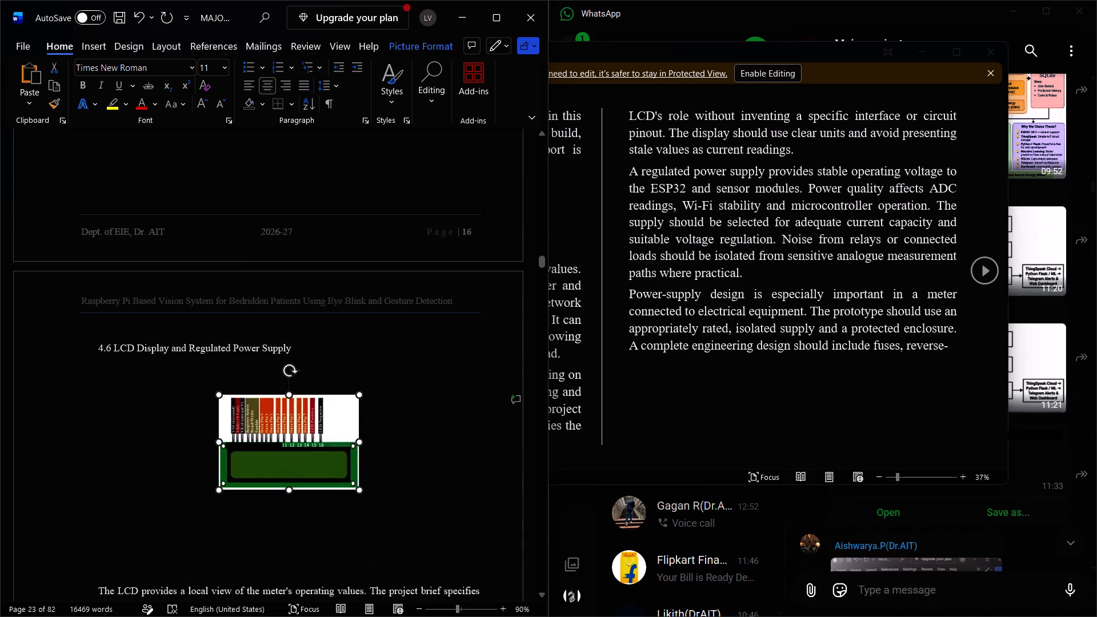
{"action": "left_click_drag", "start_coordinate": [175, 490], "coordinate": [153, 491]}
Delete all the blank lines between the LCD display picture and the section 4.6 opening paragraph, keeping the paragraph on its own line.
{"action": "left_click", "coordinate": [198, 575]}
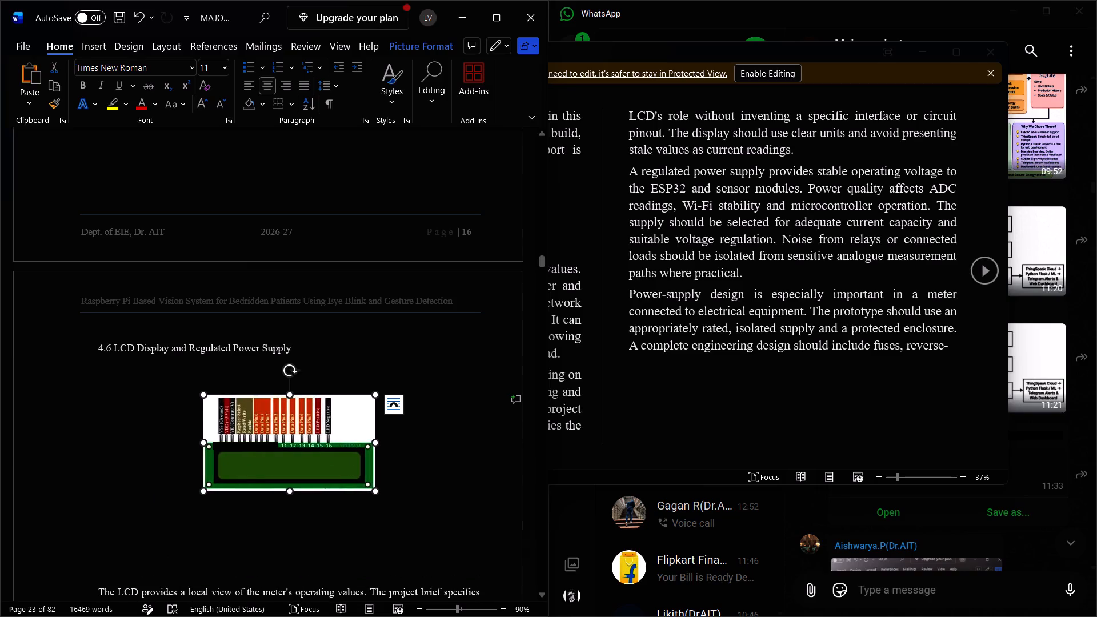
{"action": "key", "text": "BackSpace"}
{"action": "key", "text": "Down"}
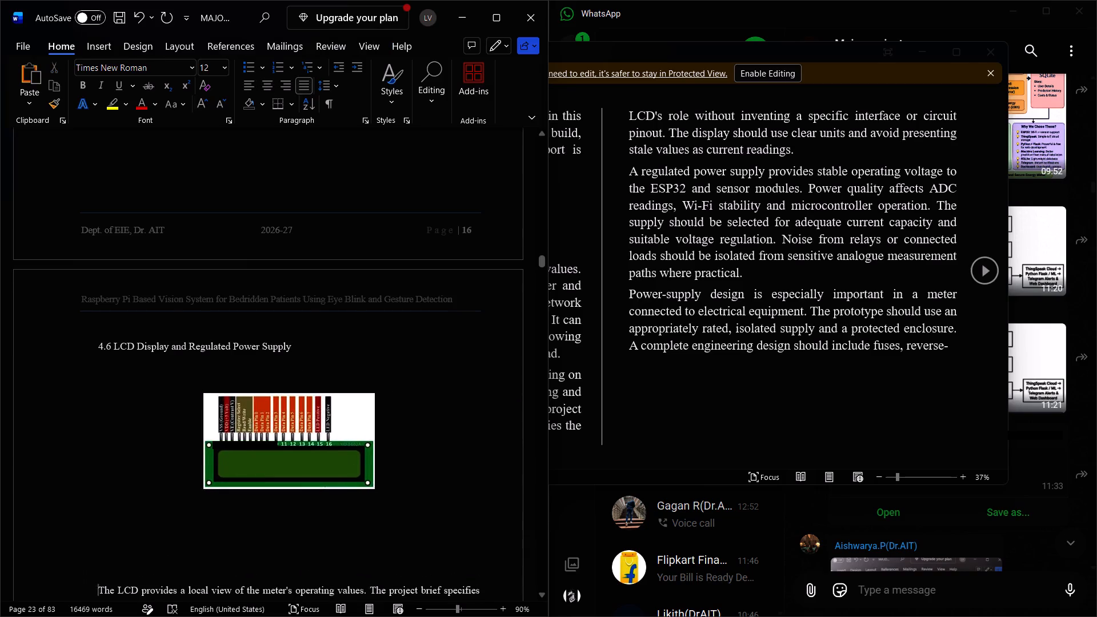
{"action": "key", "text": "BackSpace"}
{"action": "key", "text": "BackSpace"}
{"action": "key", "text": "BackSpace"}
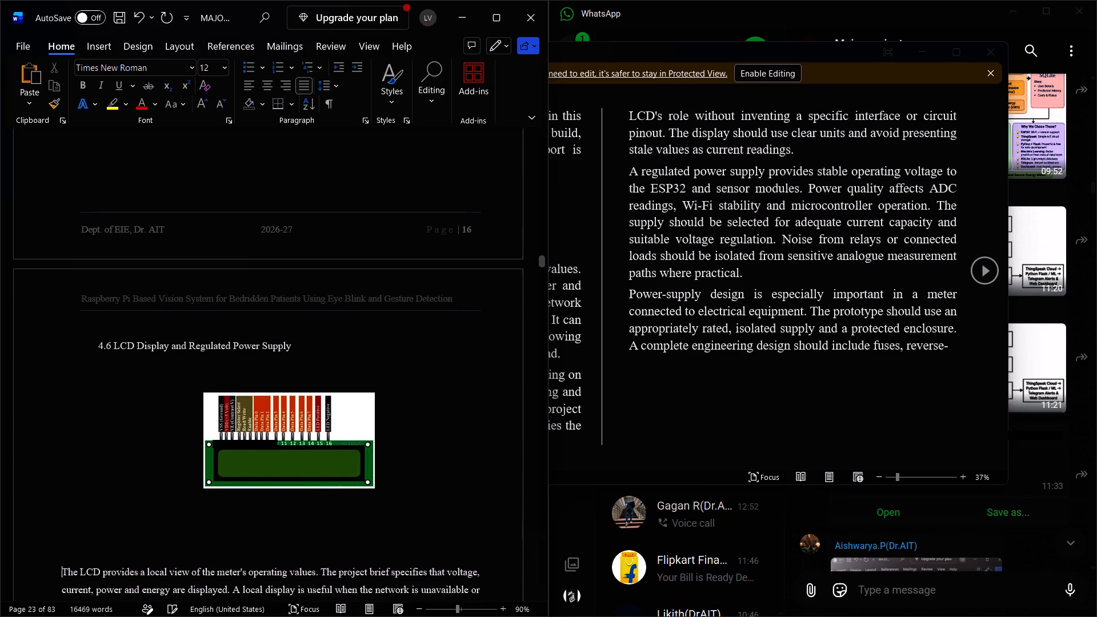
{"action": "key", "text": "BackSpace"}
{"action": "key", "text": "BackSpace"}
{"action": "key", "text": "BackSpace"}
{"action": "key", "text": "BackSpace"}
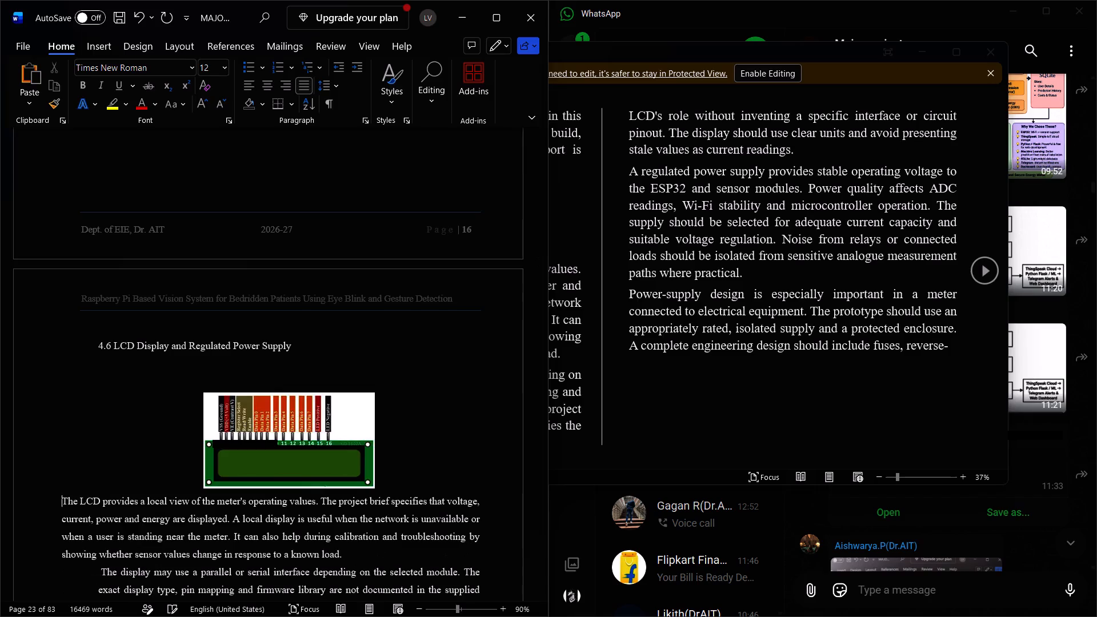
{"action": "key", "text": "BackSpace"}
{"action": "key", "text": "Return"}
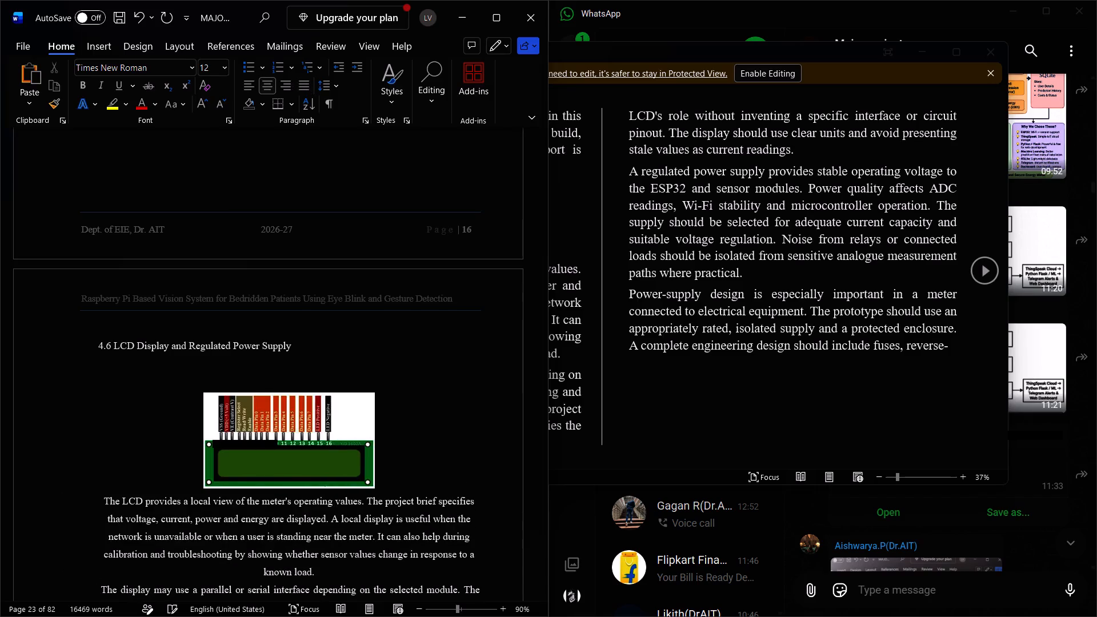
Justify the section 4.6 opening paragraph and insert two blank lines above it.
{"action": "left_click", "coordinate": [304, 94]}
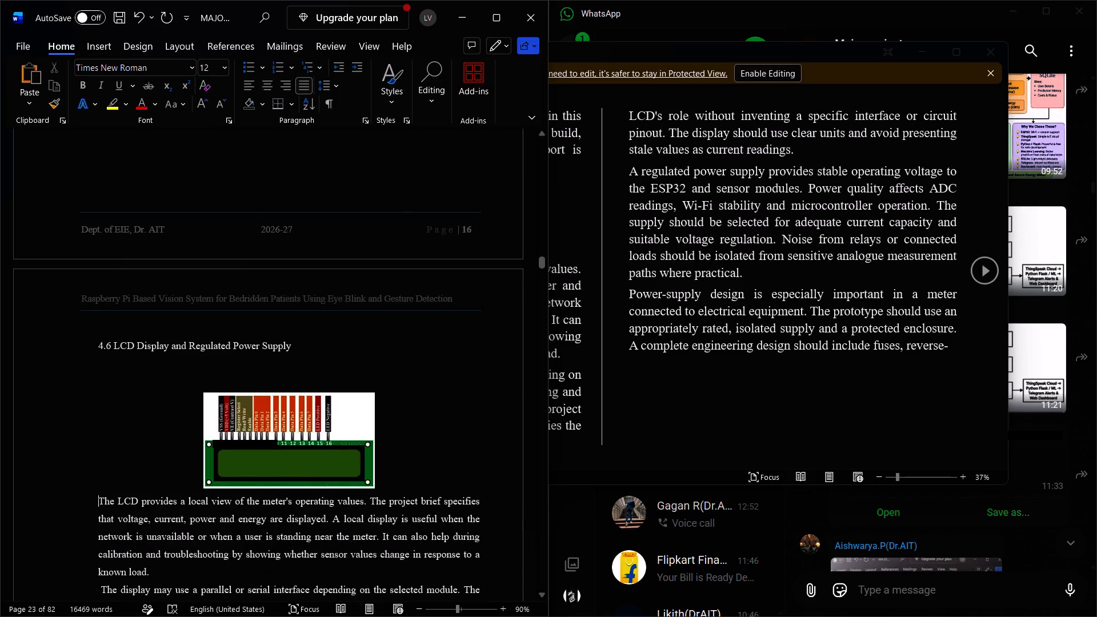
{"action": "key", "text": "Return"}
{"action": "key", "text": "Return"}
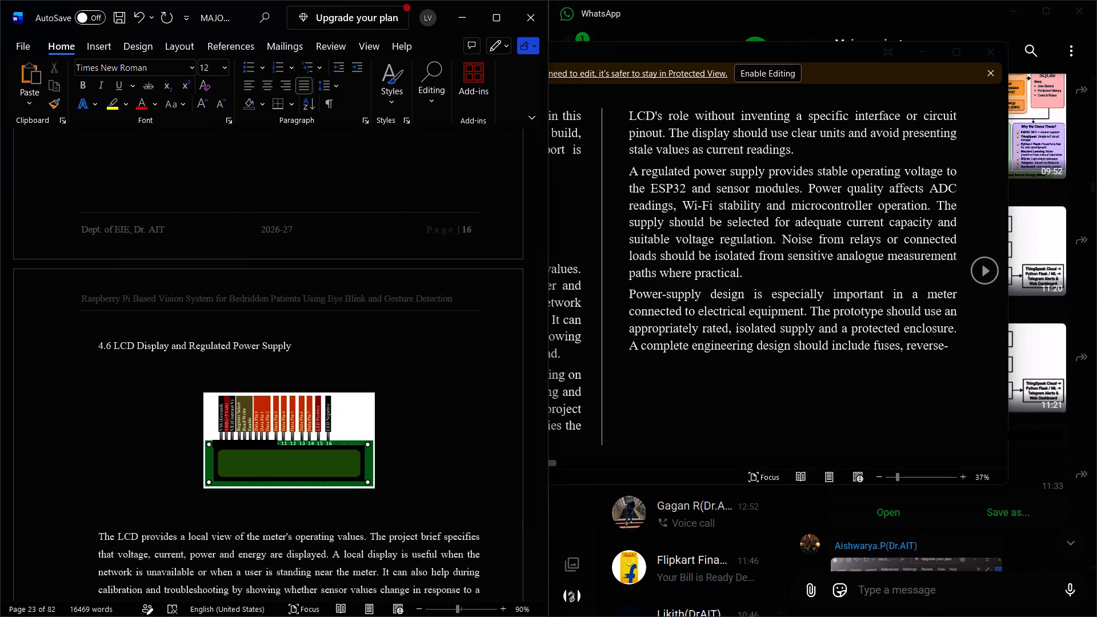
In the Draft Report document, look through the pages from section 4.7 onward to section 7.3 for further pictures.
{"action": "left_click", "coordinate": [715, 400]}
{"action": "left_click", "coordinate": [987, 271]}
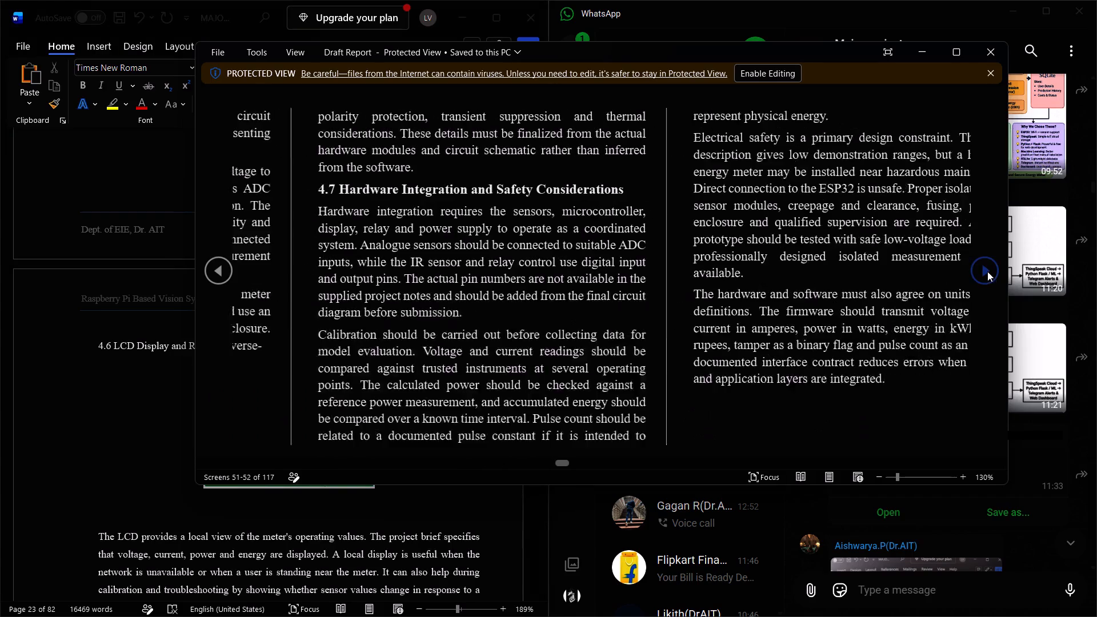
{"action": "left_click", "coordinate": [979, 262]}
{"action": "left_click", "coordinate": [979, 262]}
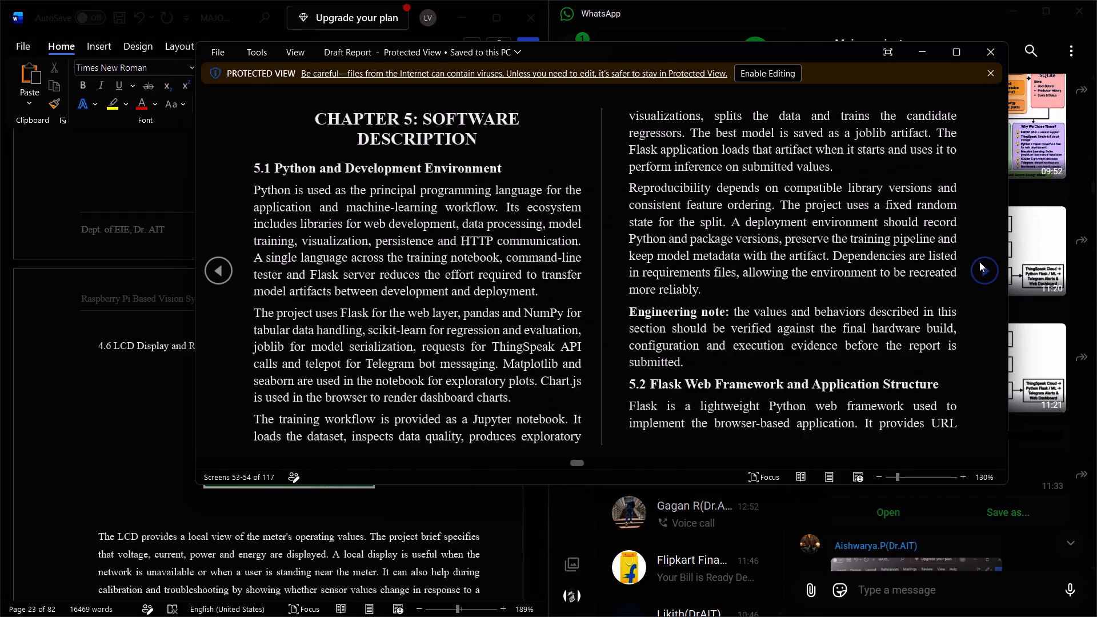
{"action": "left_click", "coordinate": [979, 262]}
{"action": "left_click", "coordinate": [979, 262]}
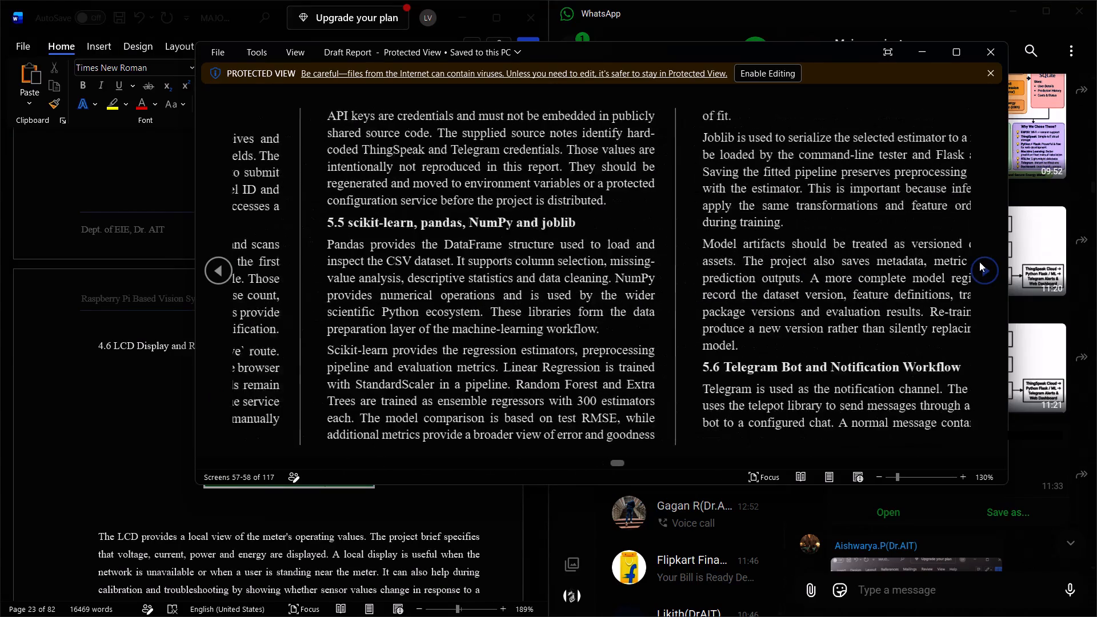
{"action": "left_click", "coordinate": [979, 262]}
{"action": "left_click", "coordinate": [979, 262]}
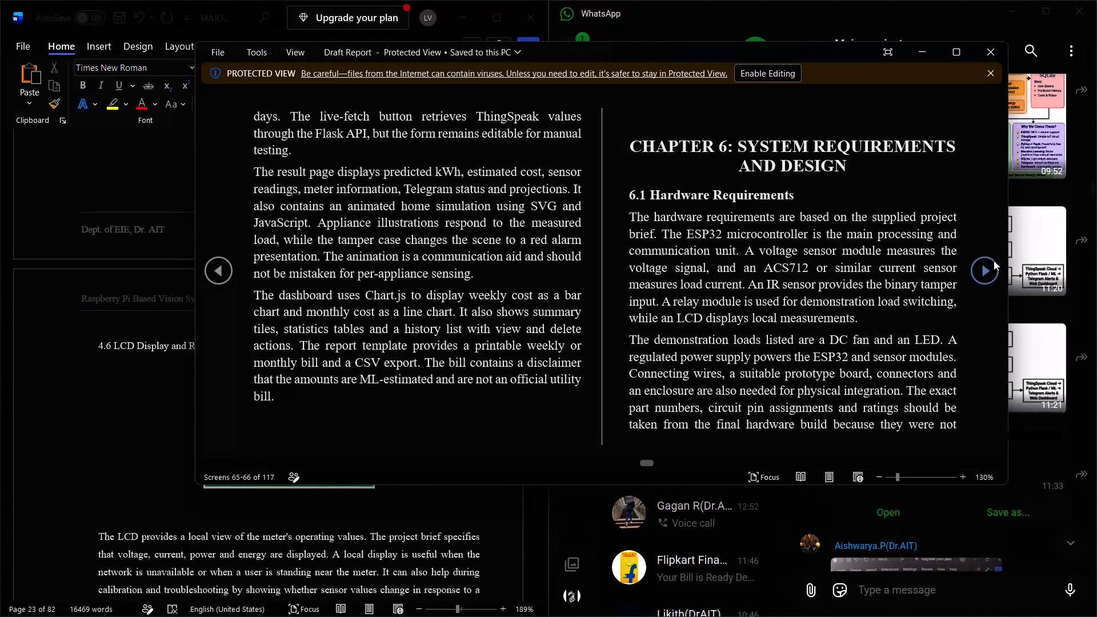
{"action": "left_click", "coordinate": [991, 263]}
{"action": "left_click", "coordinate": [991, 263]}
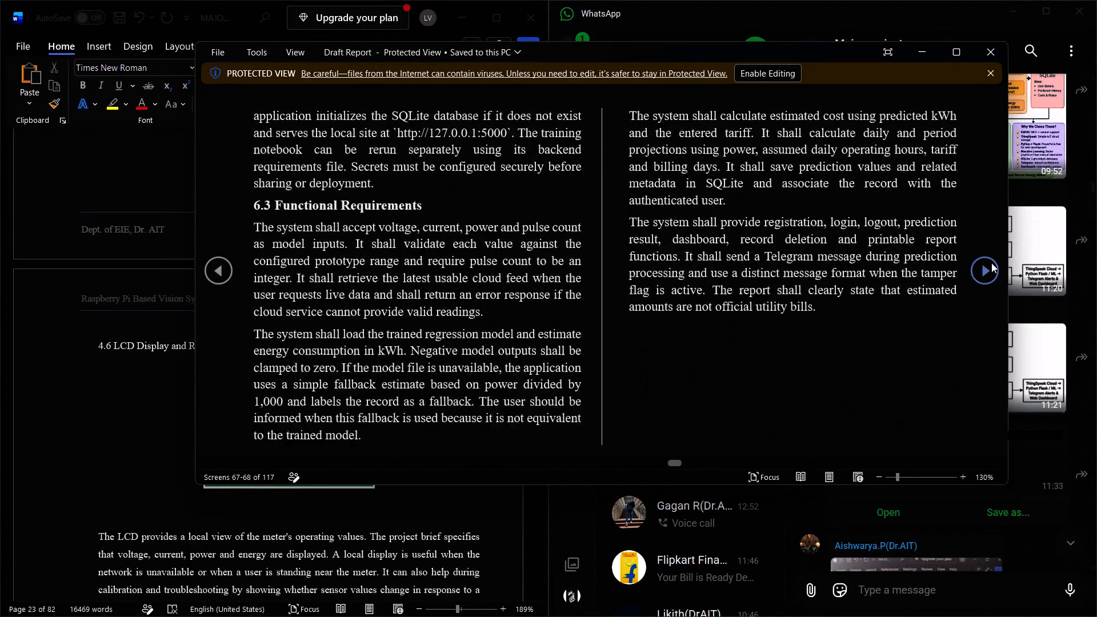
{"action": "left_click", "coordinate": [991, 263]}
{"action": "left_click", "coordinate": [991, 263]}
{"action": "left_click", "coordinate": [991, 263]}
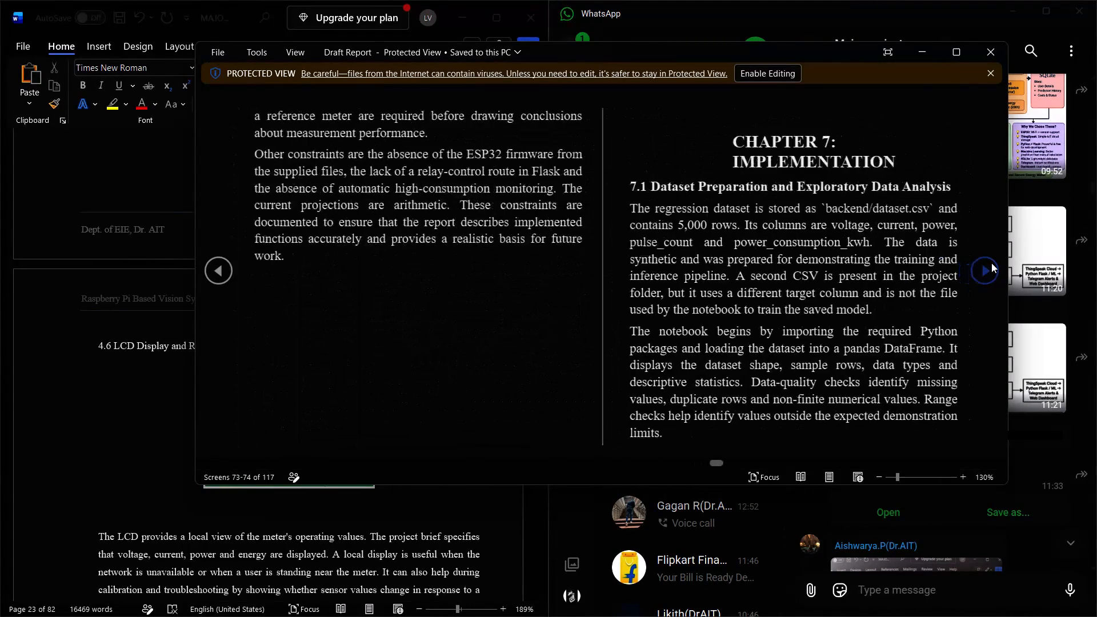
{"action": "left_click", "coordinate": [991, 263]}
{"action": "left_click", "coordinate": [991, 263]}
{"action": "left_click", "coordinate": [991, 263]}
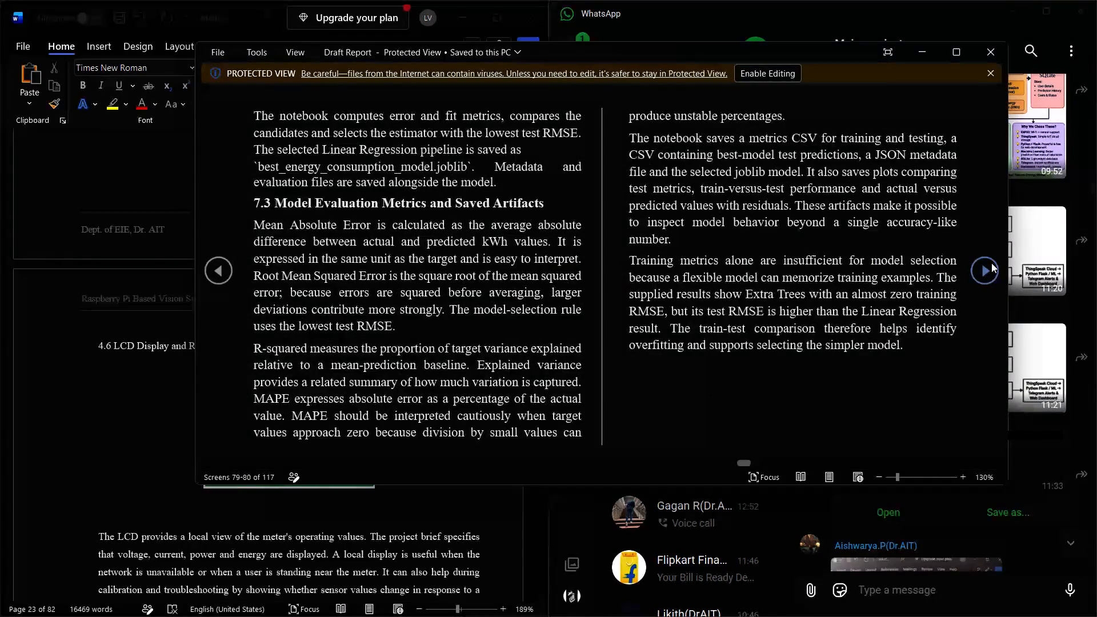
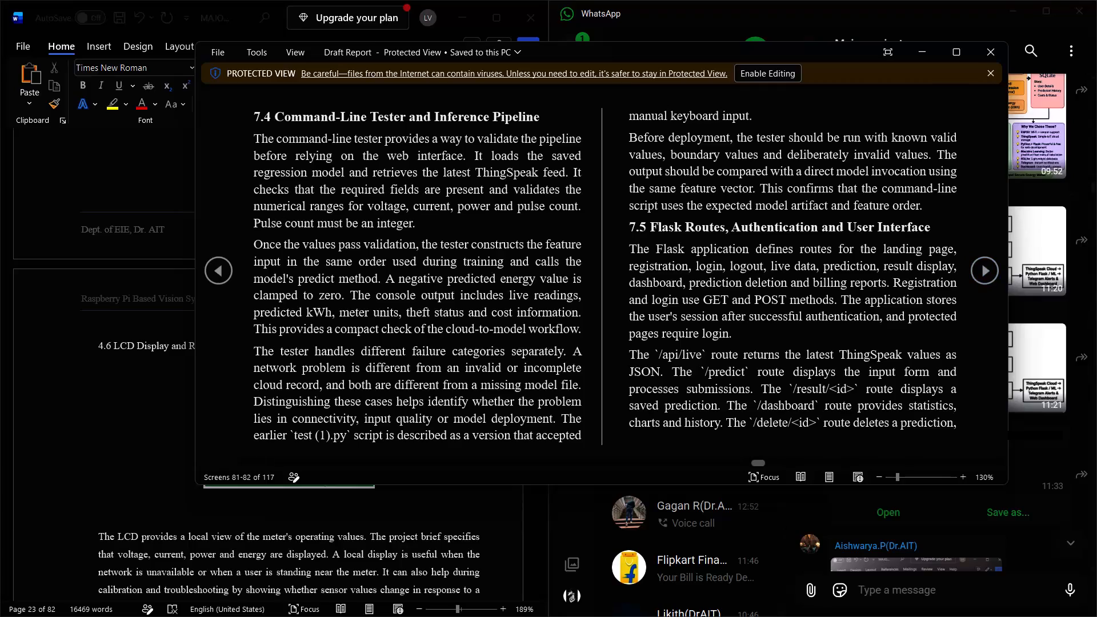
Close the Draft Report document and look back through the major project report from section 4.6 to the front pages around the Acknowledgement.
{"action": "left_click", "coordinate": [1000, 48]}
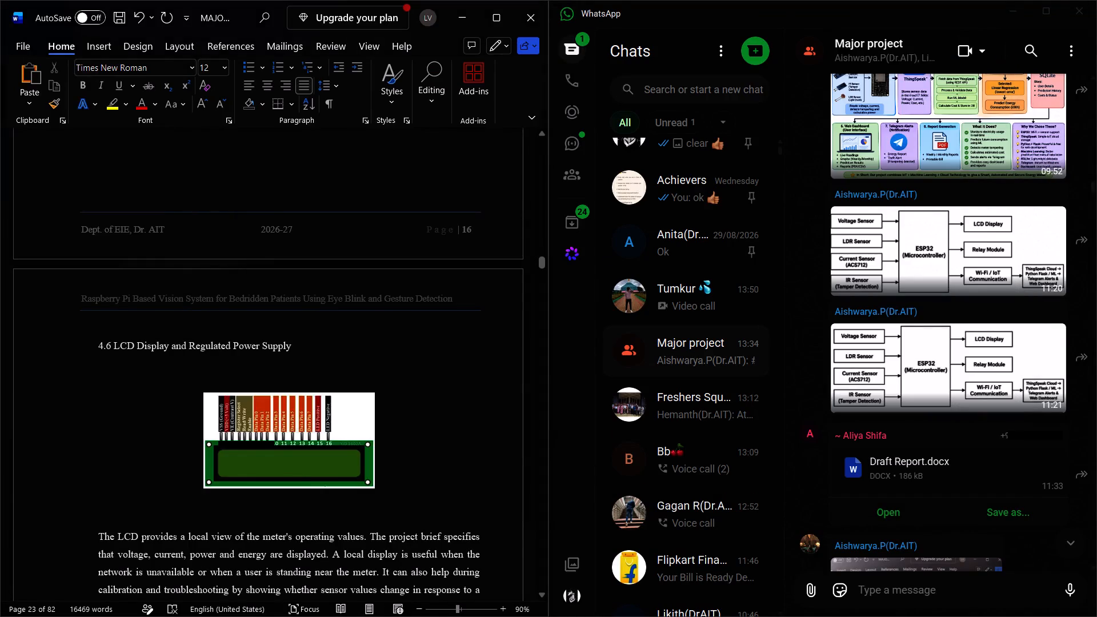
{"action": "scroll", "coordinate": [332, 359], "scroll_direction": "up", "scroll_amount": 9}
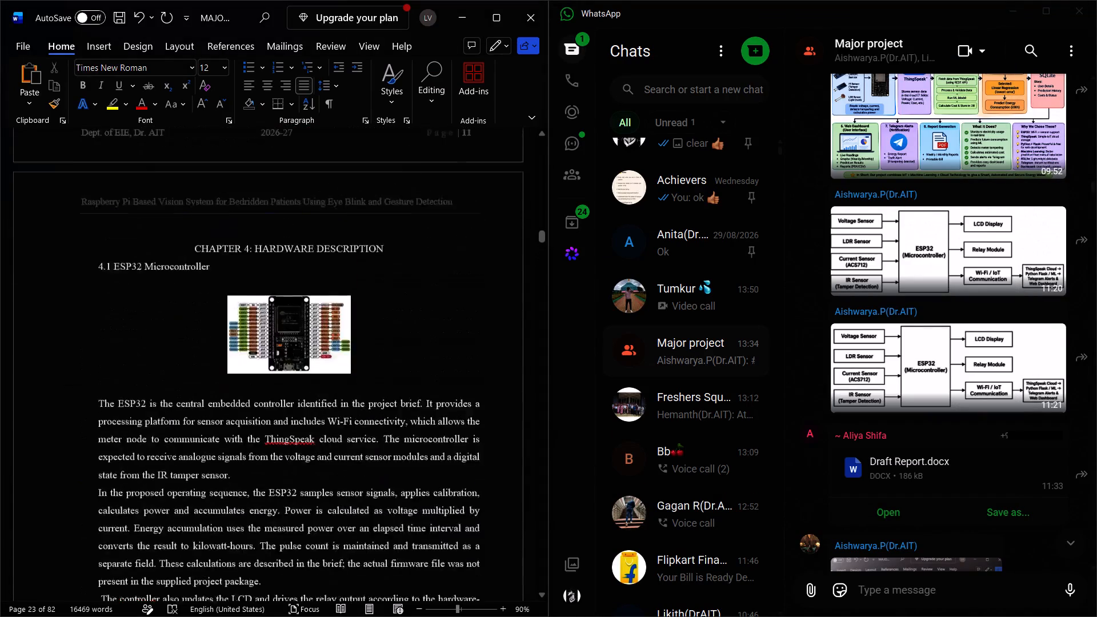
{"action": "scroll", "coordinate": [332, 359], "scroll_direction": "up", "scroll_amount": 10}
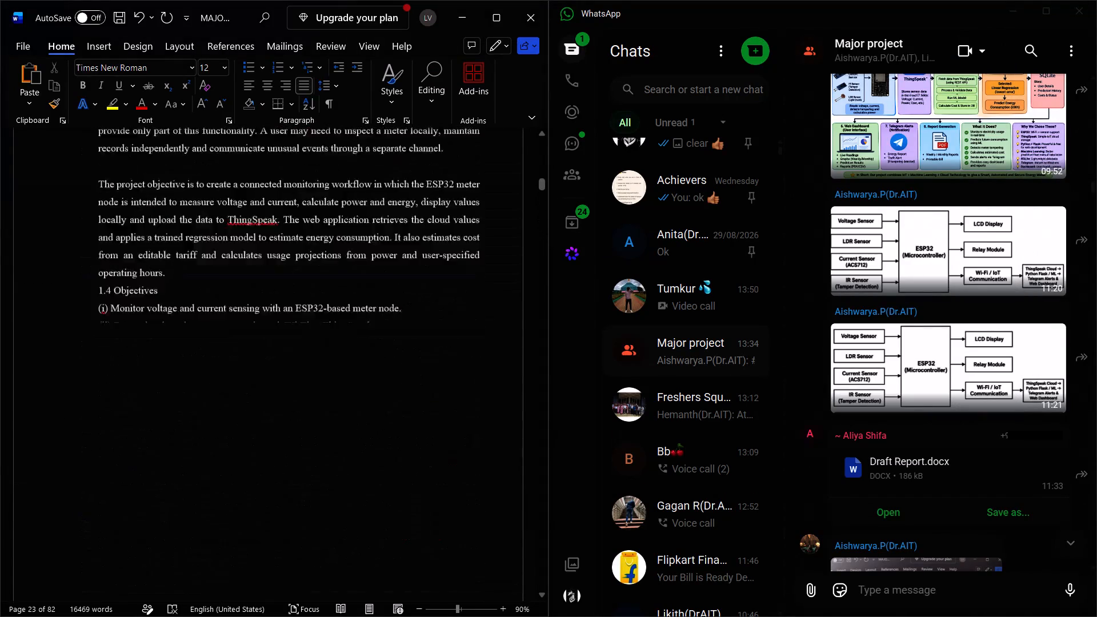
{"action": "scroll", "coordinate": [332, 359], "scroll_direction": "up", "scroll_amount": 4}
{"action": "scroll", "coordinate": [332, 359], "scroll_direction": "down", "scroll_amount": 1}
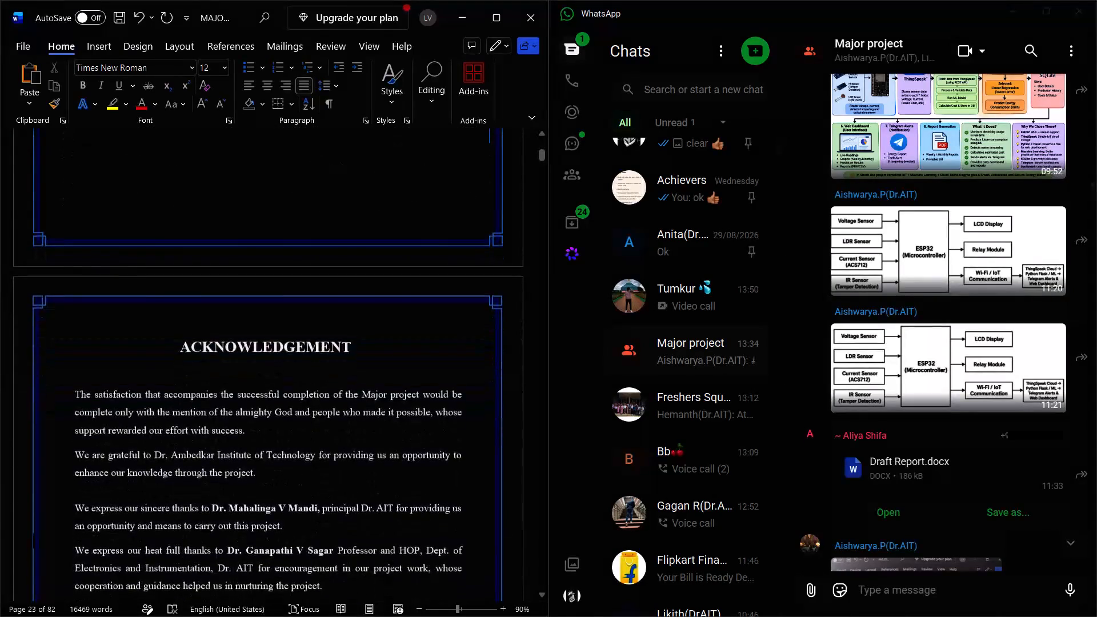
Look through the report from the Acknowledgement to Chapter 1, checking the text formatting of the ABSTRACT and CHAPTER 1:INTRODUCTION headings.
{"action": "scroll", "coordinate": [332, 359], "scroll_direction": "down", "scroll_amount": 1}
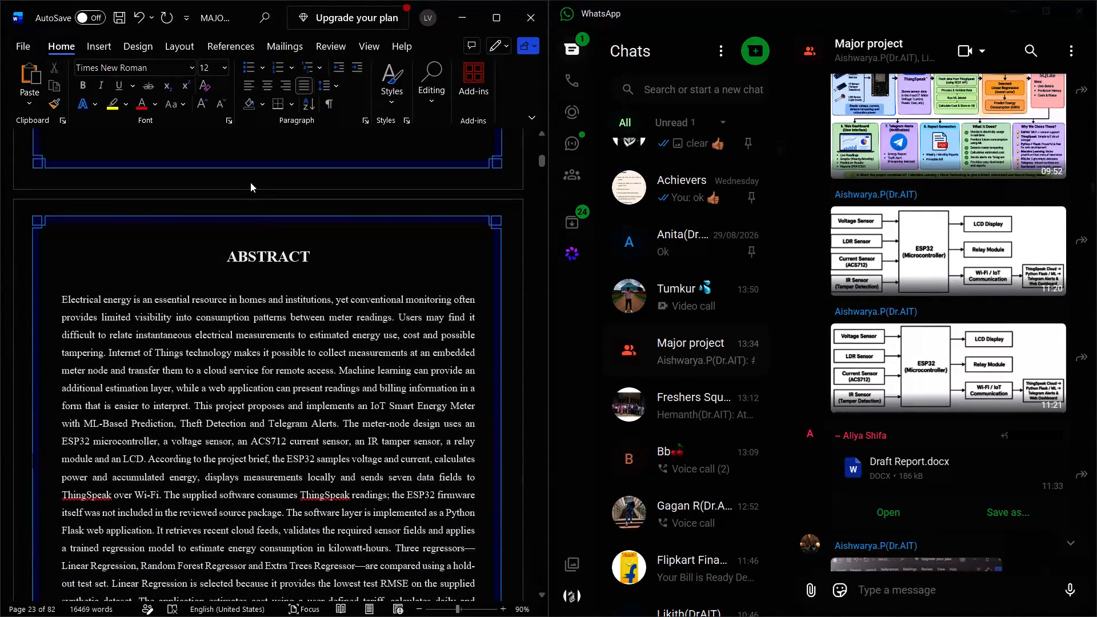
{"action": "left_click", "coordinate": [269, 259]}
{"action": "scroll", "coordinate": [226, 315], "scroll_direction": "down", "scroll_amount": 5}
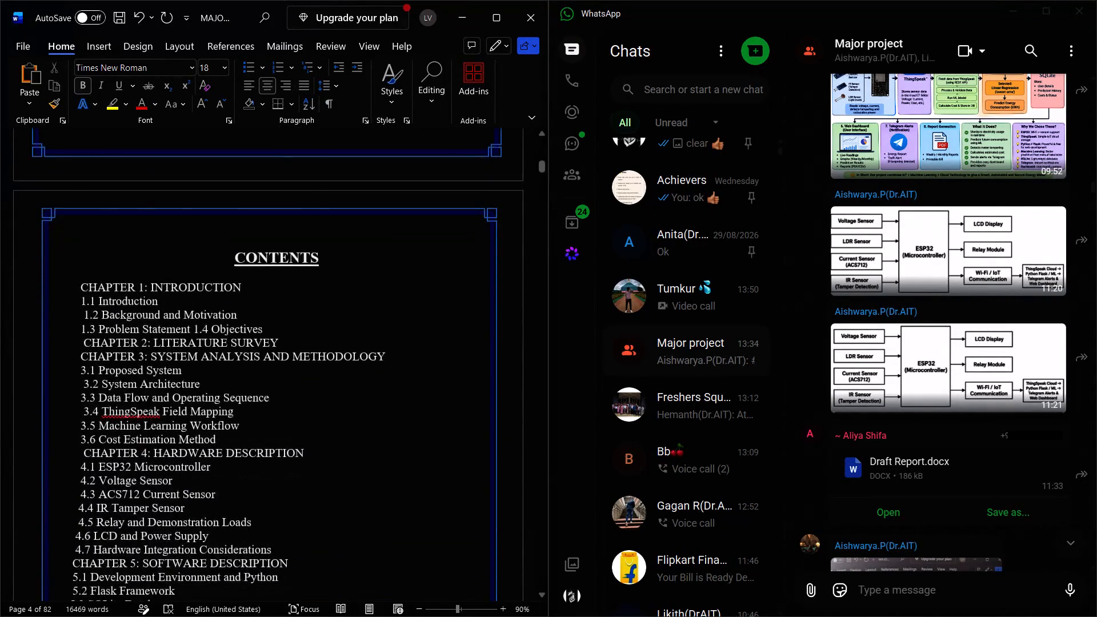
{"action": "scroll", "coordinate": [226, 315], "scroll_direction": "down", "scroll_amount": 5}
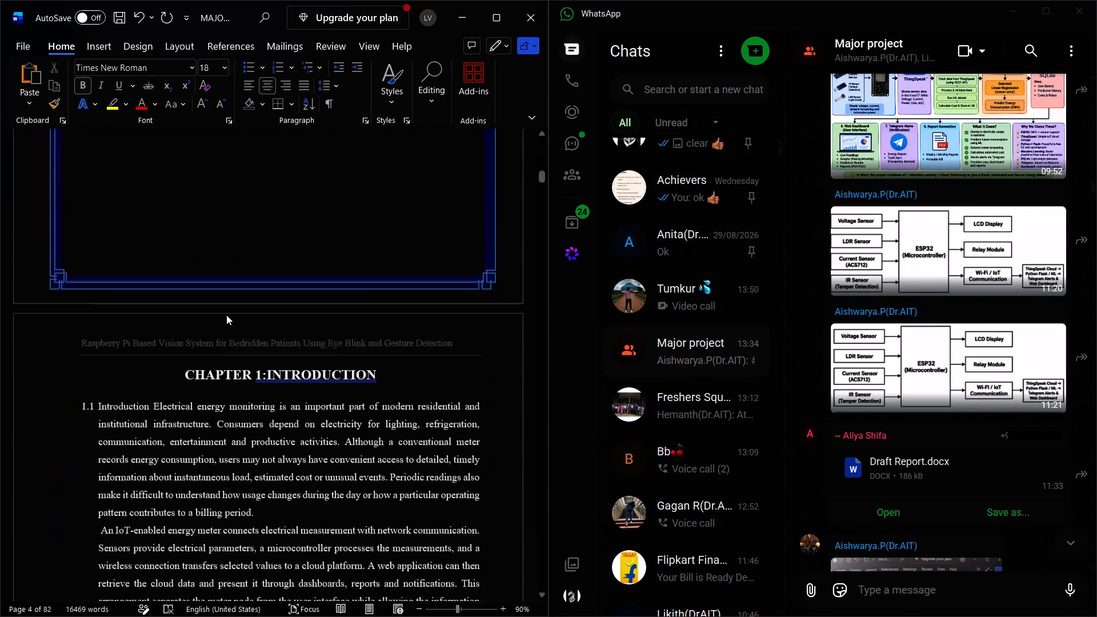
{"action": "scroll", "coordinate": [226, 315], "scroll_direction": "down", "scroll_amount": 2}
{"action": "left_click", "coordinate": [222, 263]}
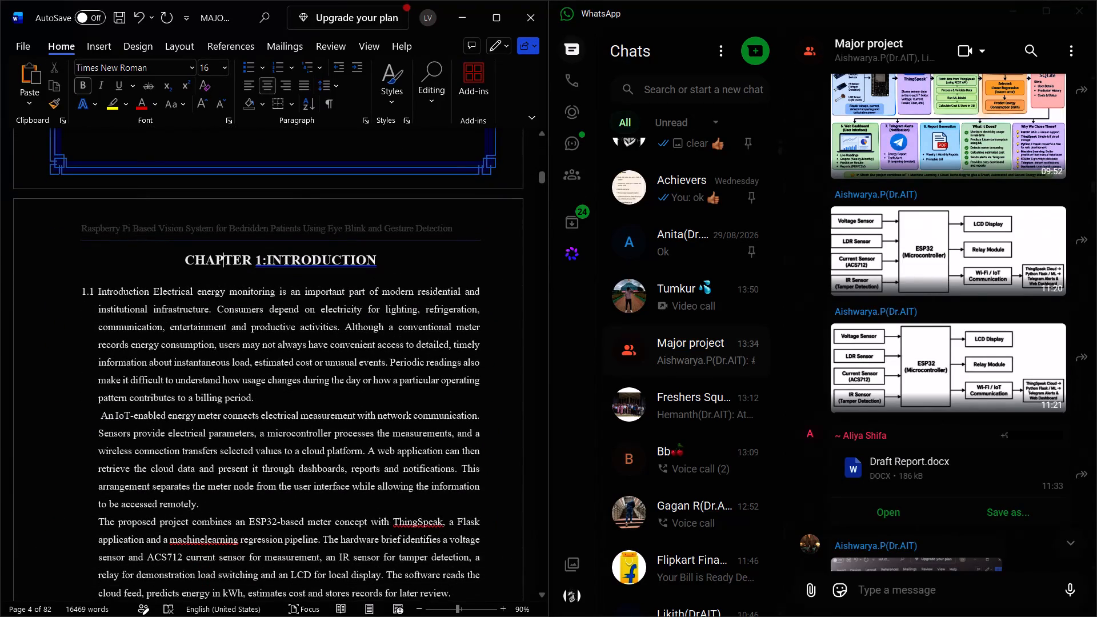
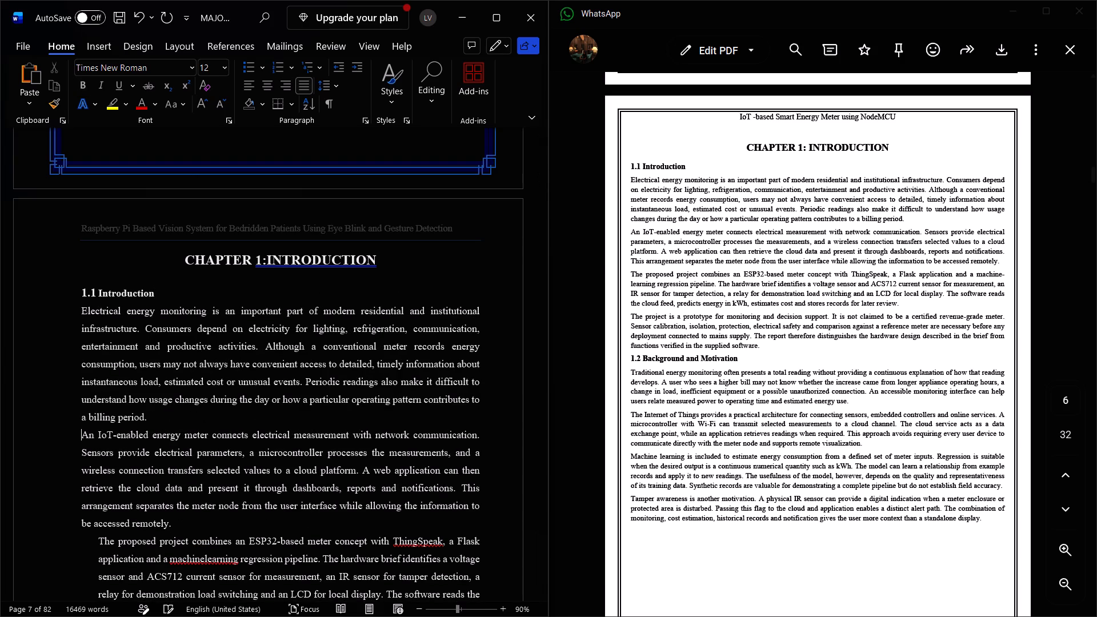
{"action": "scroll", "coordinate": [207, 422], "scroll_direction": "down", "scroll_amount": 1}
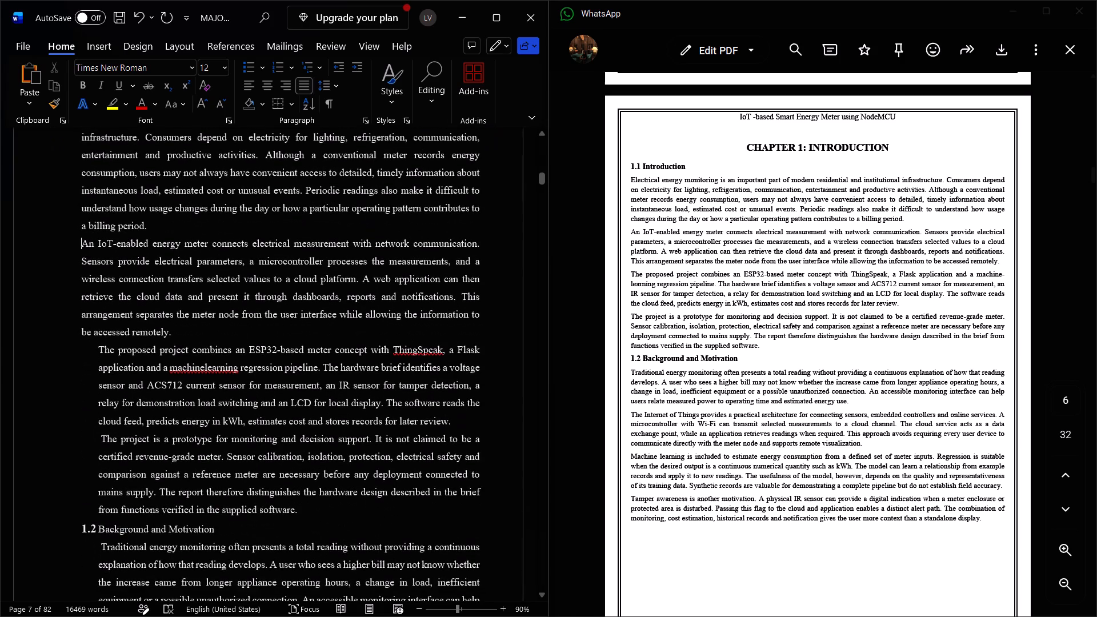
{"action": "left_click", "coordinate": [99, 351]}
{"action": "key", "text": "BackSpace"}
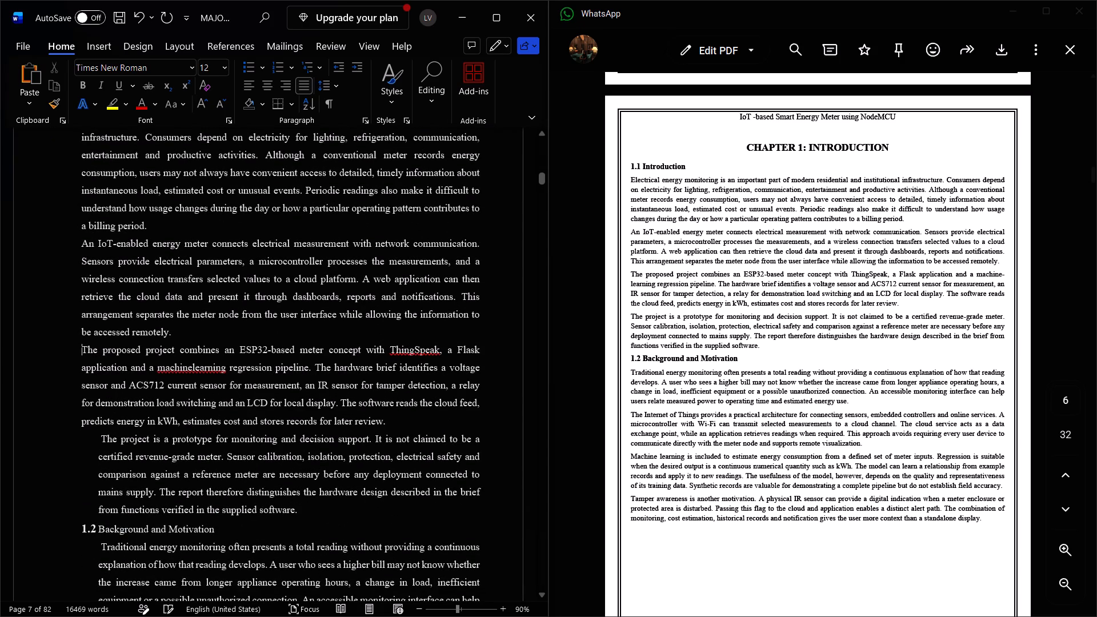
{"action": "left_click", "coordinate": [98, 441]}
{"action": "key", "text": "BackSpace"}
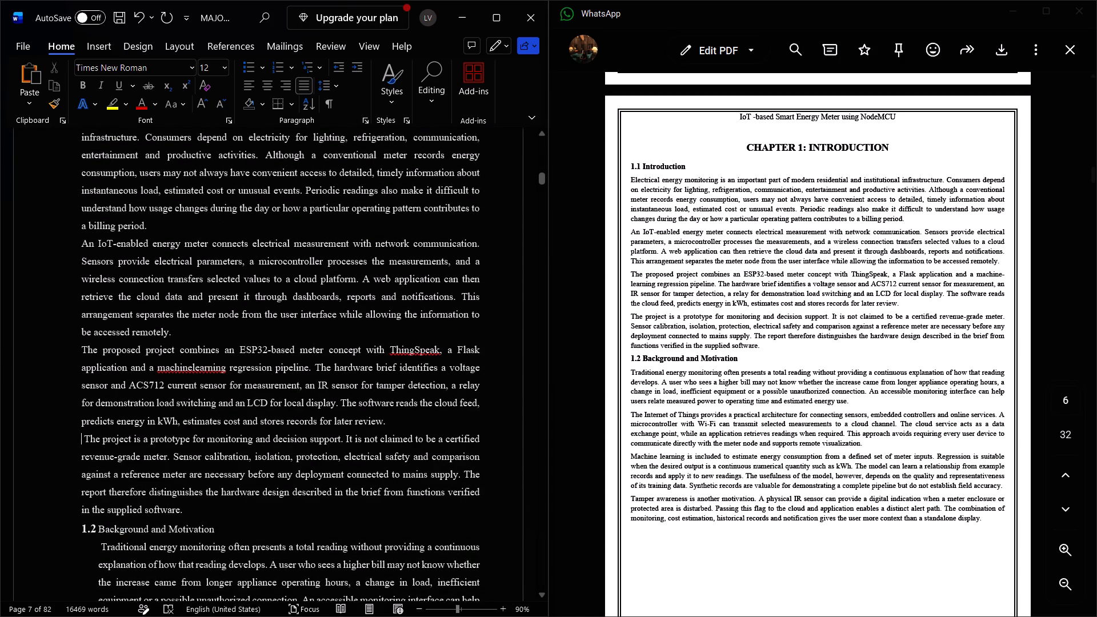
Insert a blank line above the 1.2 Background and Motivation heading and make the heading text bold 14 pt.
{"action": "left_click", "coordinate": [194, 510]}
{"action": "key", "text": "Return"}
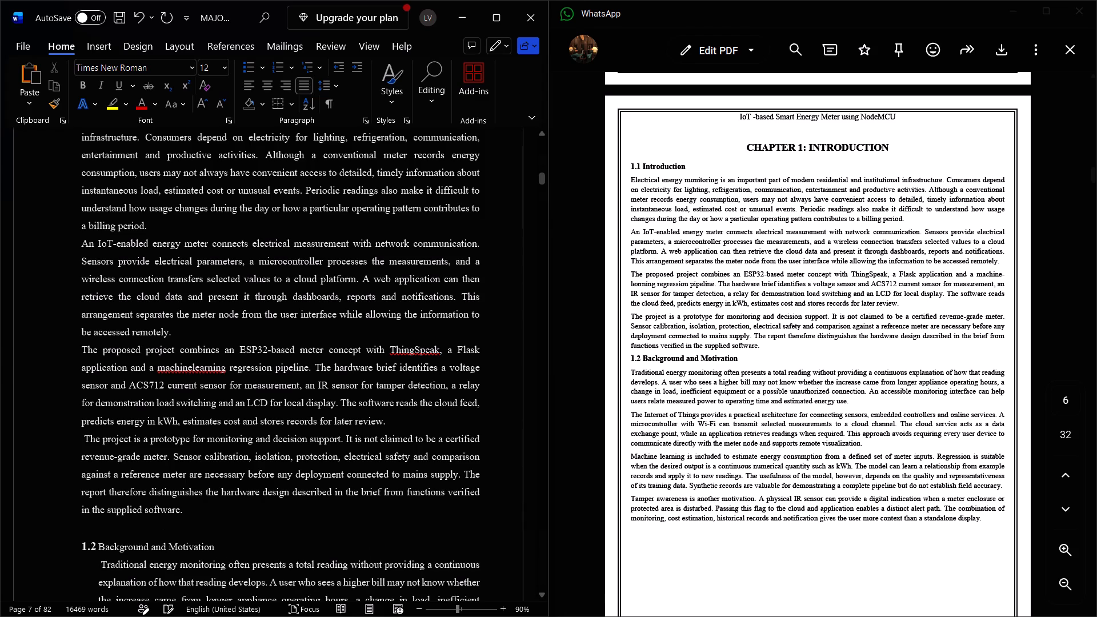
{"action": "left_click_drag", "start_coordinate": [100, 546], "coordinate": [185, 546]}
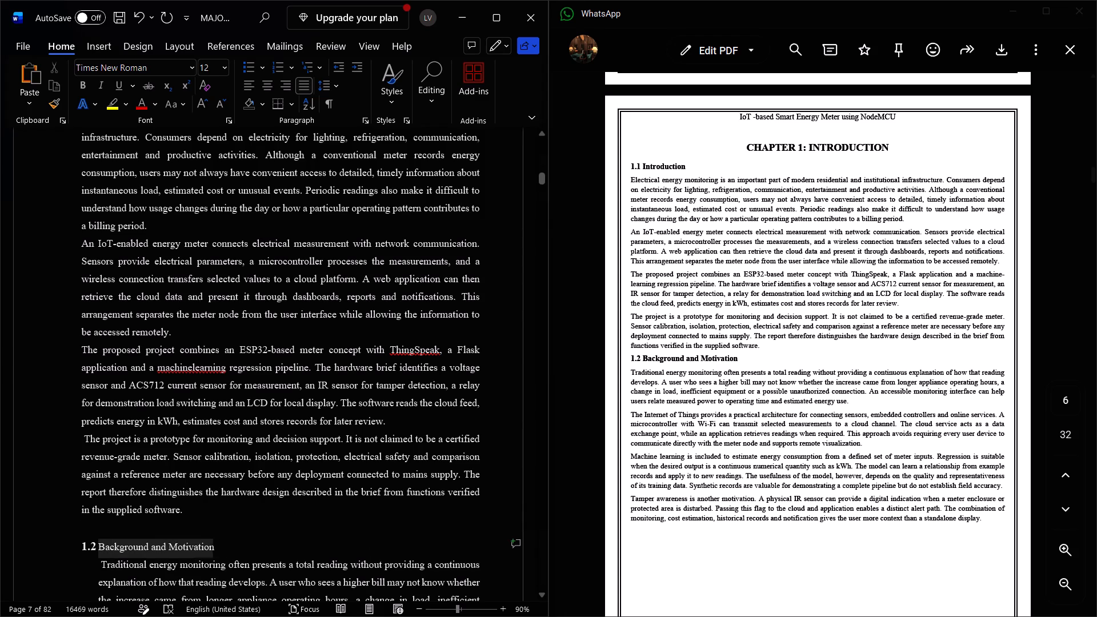
{"action": "left_click_drag", "start_coordinate": [185, 546], "coordinate": [210, 550]}
{"action": "left_click", "coordinate": [224, 522]}
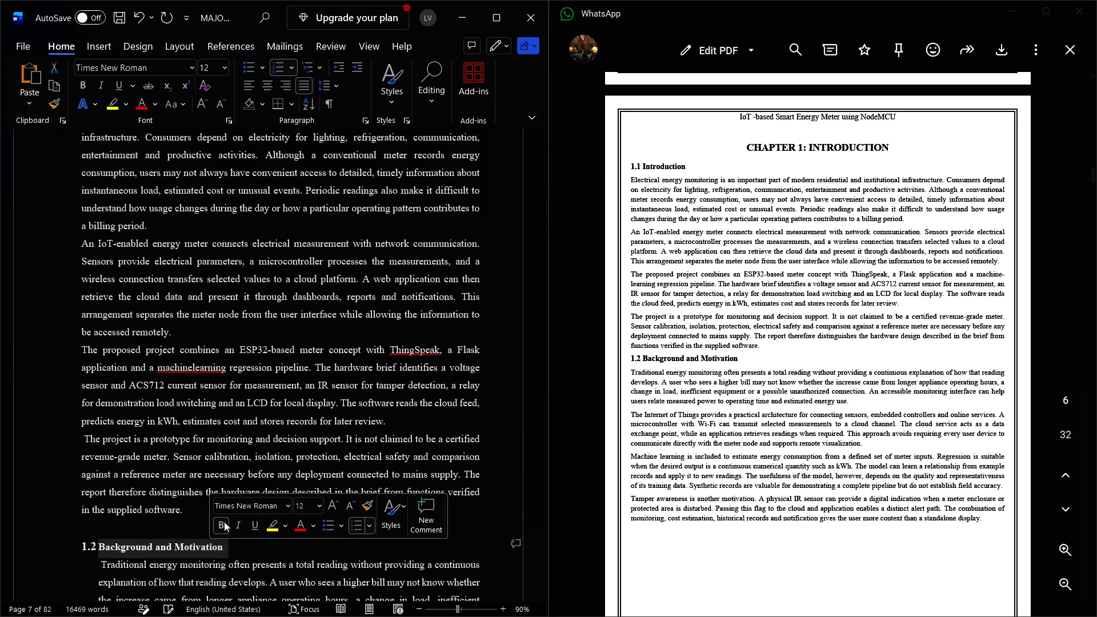
{"action": "left_click", "coordinate": [318, 506]}
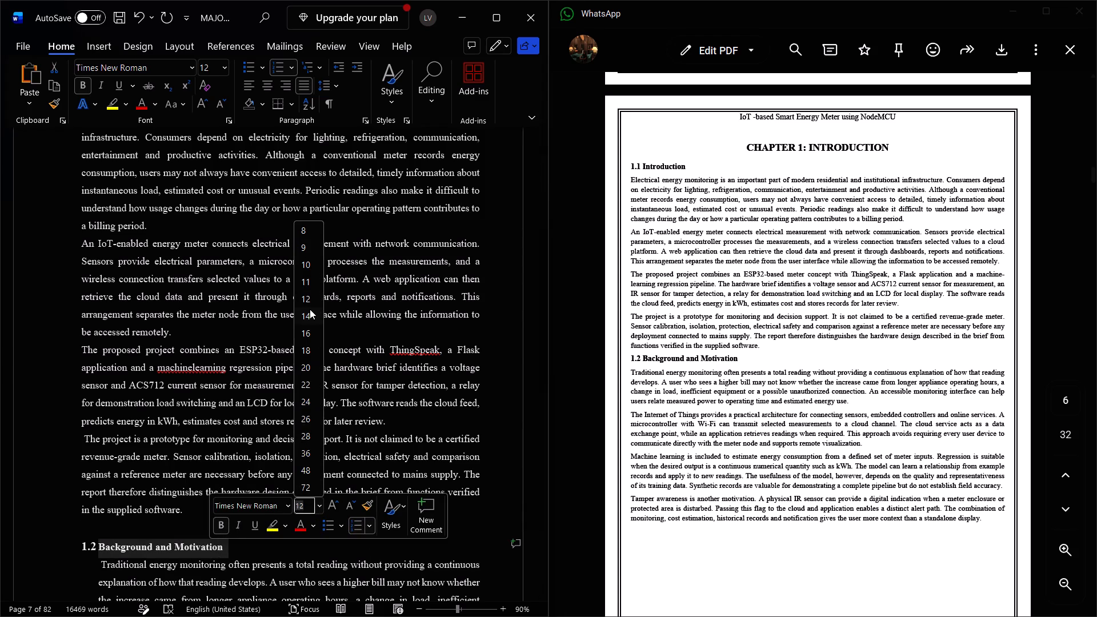
{"action": "left_click", "coordinate": [310, 309]}
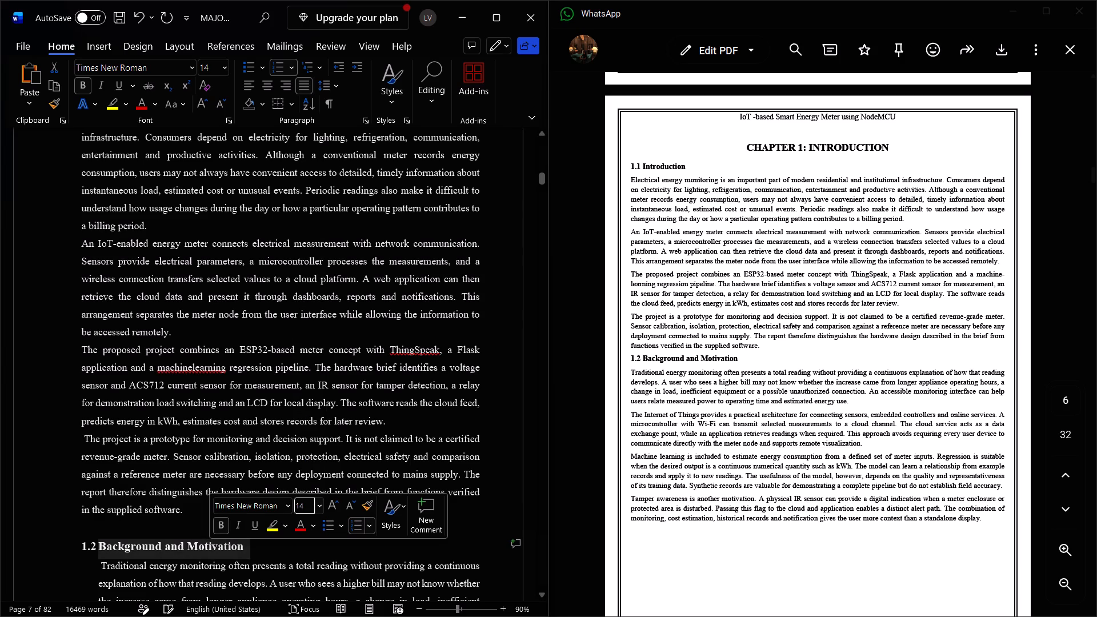
{"action": "double_click", "coordinate": [94, 543]}
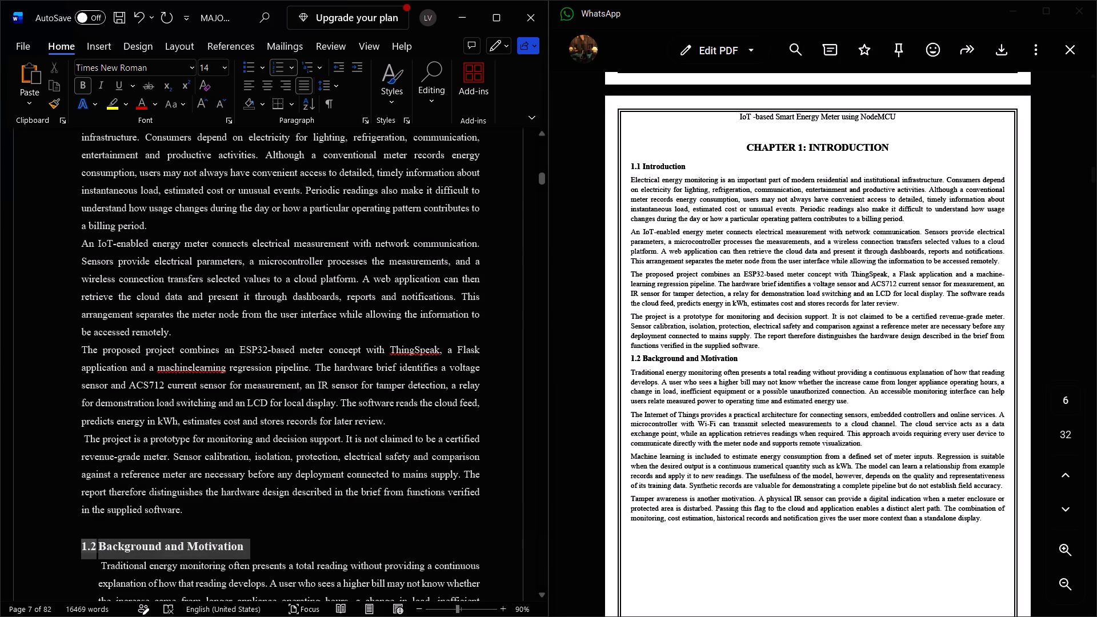
Remove the left indent from the first section 1.2 paragraph, starting "Traditional energy monitoring".
{"action": "scroll", "coordinate": [187, 532], "scroll_direction": "down", "scroll_amount": 1}
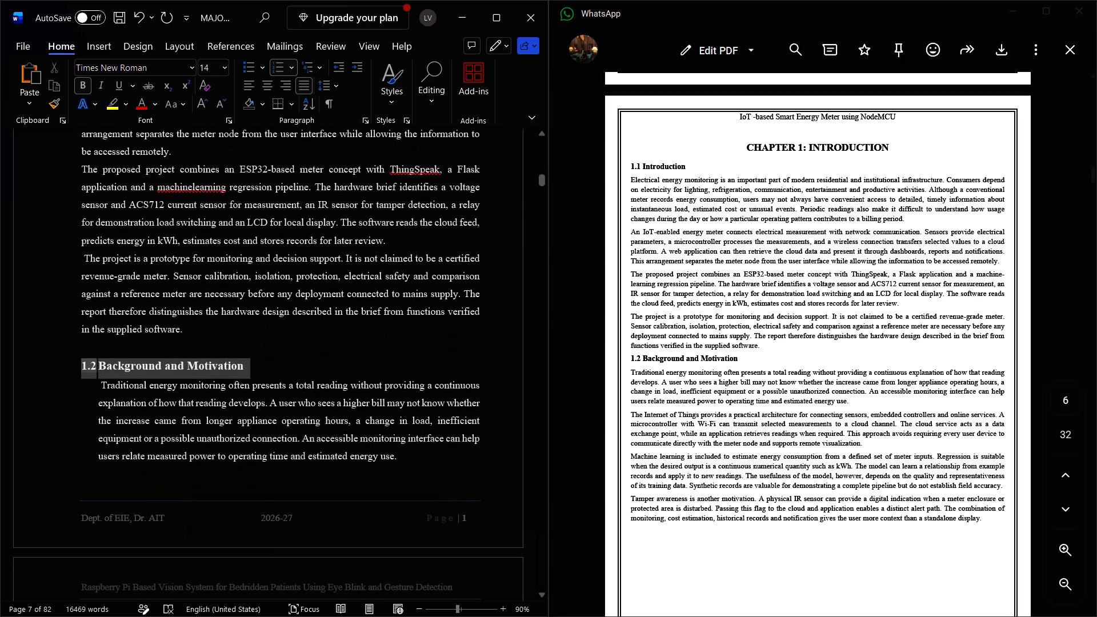
{"action": "left_click", "coordinate": [98, 384]}
{"action": "key", "text": "BackSpace"}
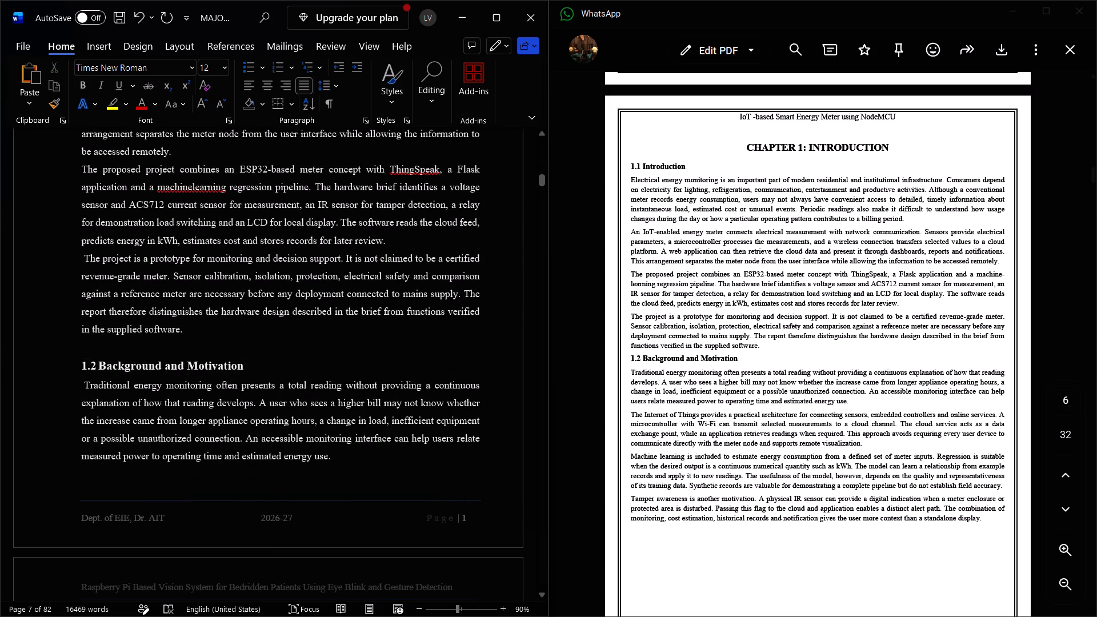
Align section 1.2's Internet of Things, Machine learning and Tamper awareness paragraphs with the body margin, removing the blank line between the first two.
{"action": "scroll", "coordinate": [179, 373], "scroll_direction": "down", "scroll_amount": 1}
{"action": "scroll", "coordinate": [251, 412], "scroll_direction": "down", "scroll_amount": 1}
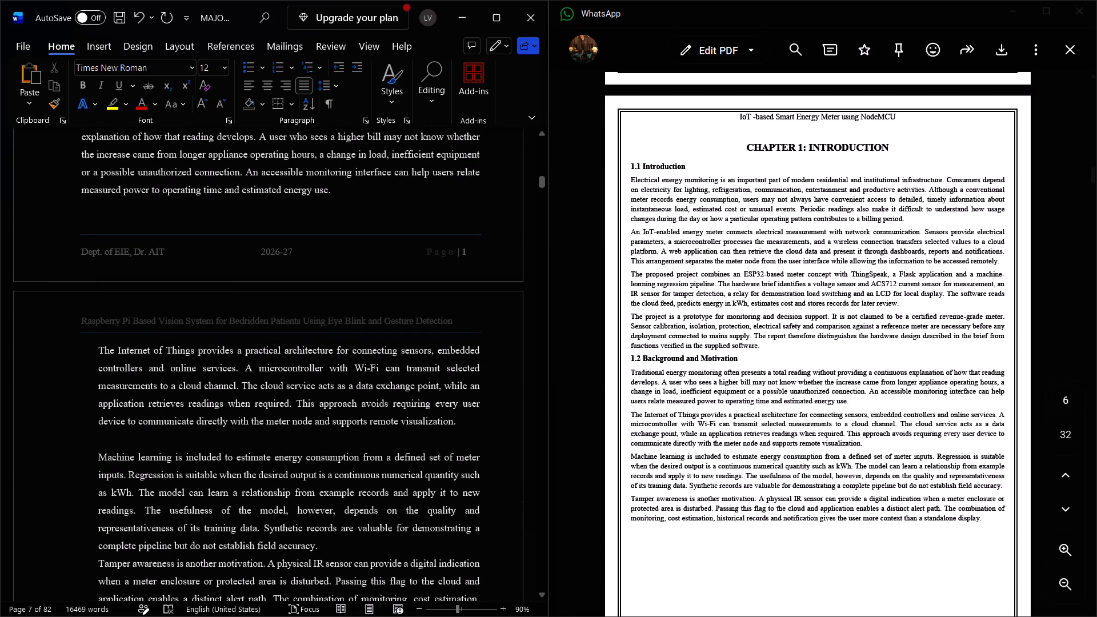
{"action": "left_click", "coordinate": [98, 346]}
{"action": "key", "text": "BackSpace"}
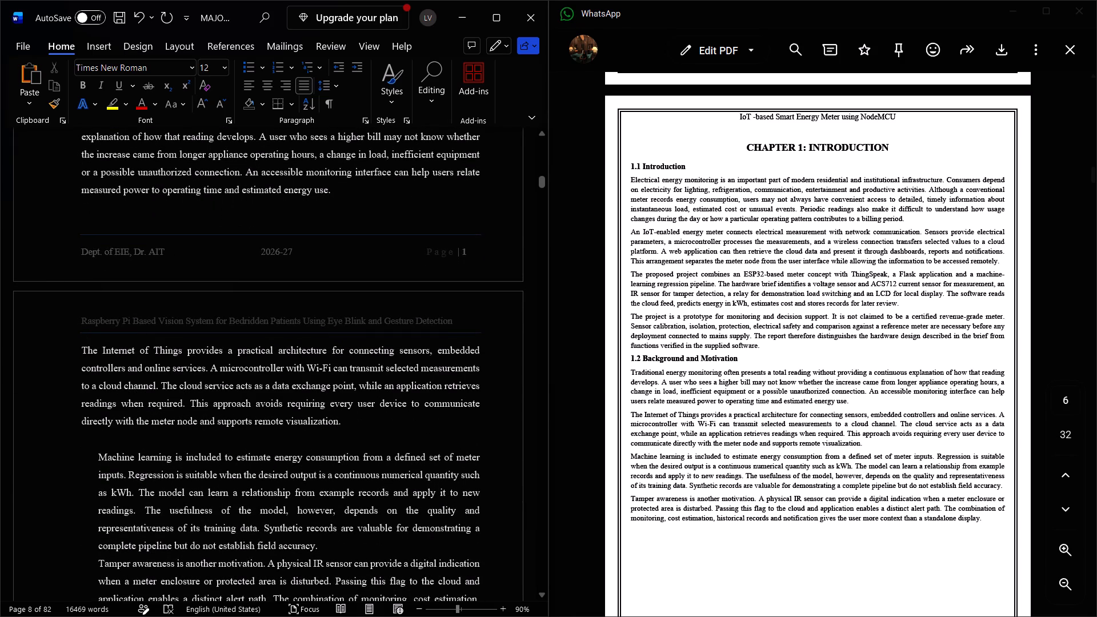
{"action": "left_click", "coordinate": [95, 455]}
{"action": "key", "text": "BackSpace"}
{"action": "key", "text": "BackSpace"}
{"action": "key", "text": "BackSpace"}
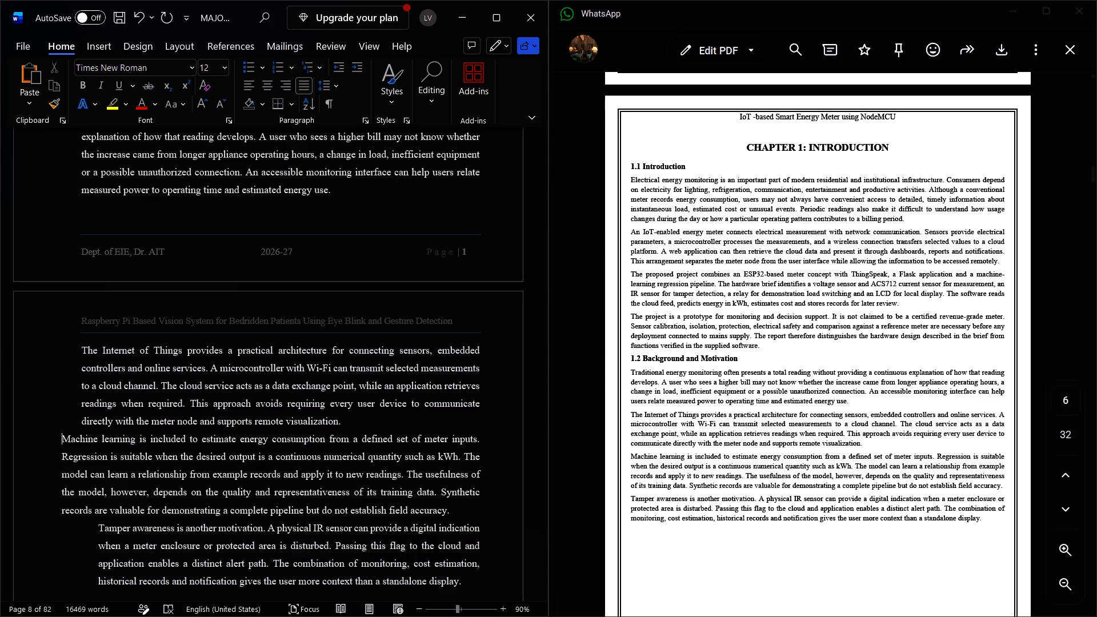
{"action": "key", "text": "BackSpace"}
{"action": "key", "text": "Return"}
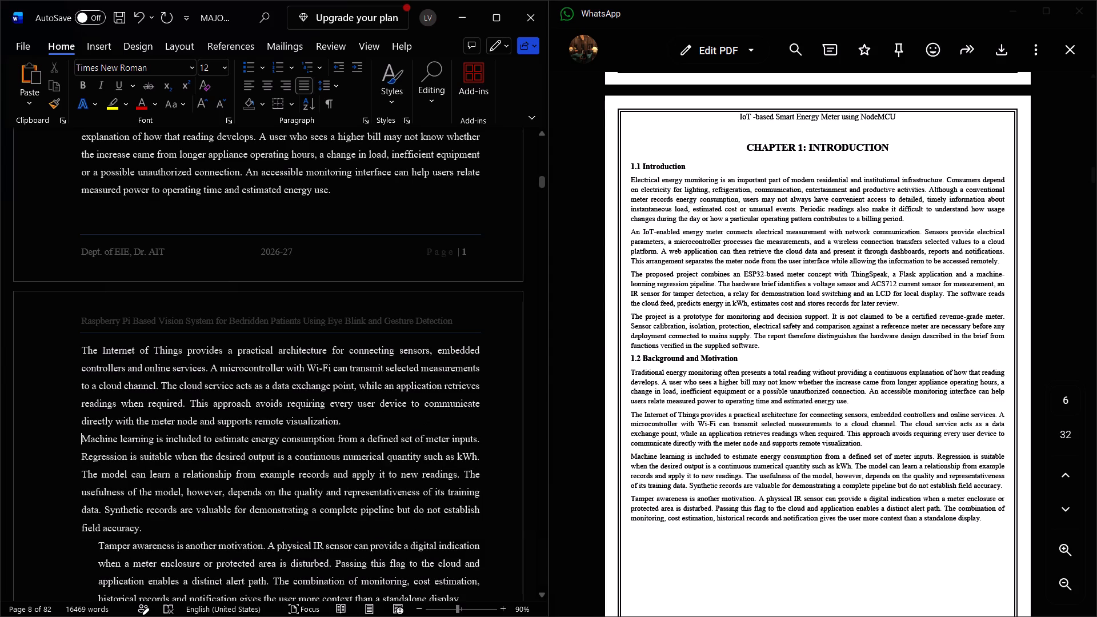
{"action": "scroll", "coordinate": [145, 470], "scroll_direction": "down", "scroll_amount": 1}
{"action": "left_click", "coordinate": [99, 444]}
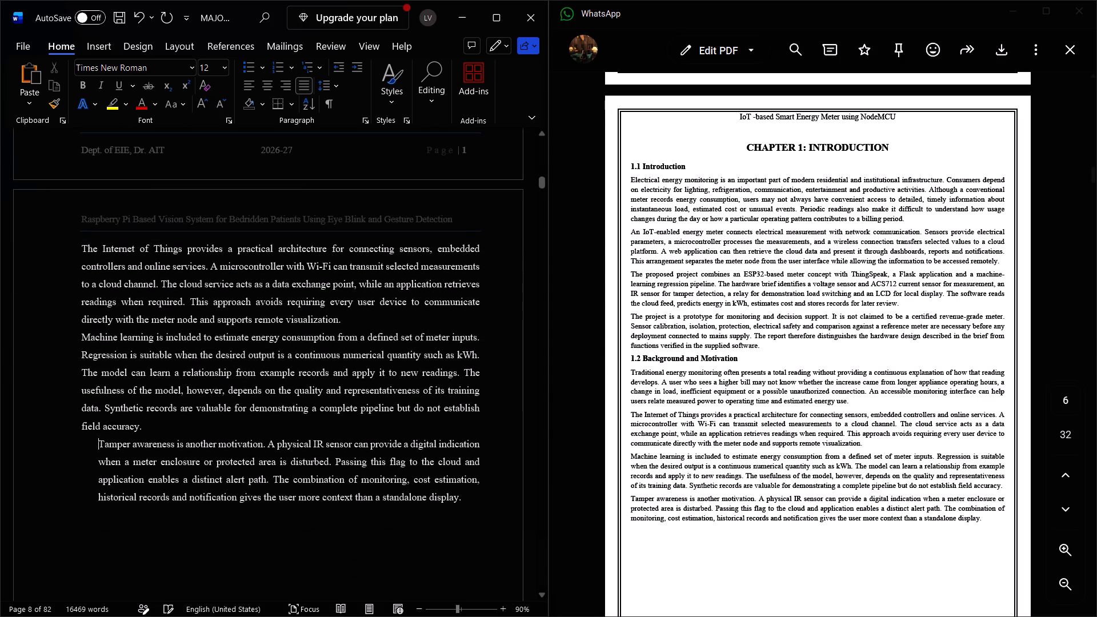
{"action": "key", "text": "BackSpace"}
{"action": "scroll", "coordinate": [159, 482], "scroll_direction": "down", "scroll_amount": 1}
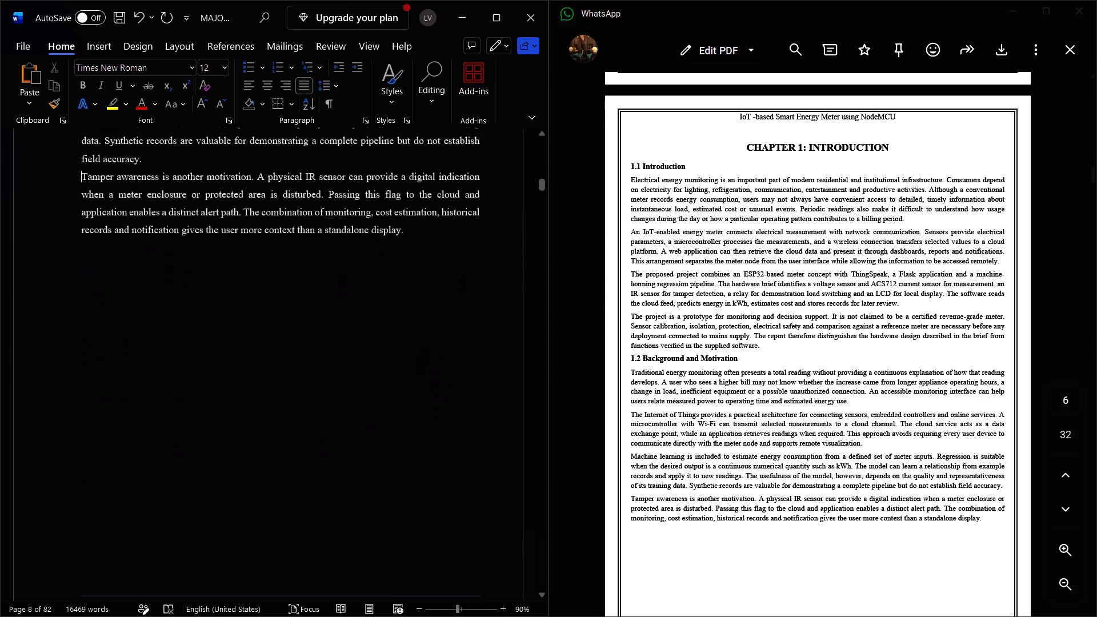
Delete the empty lines above the 1.3 Problem Statement heading, leaving one blank line after section 1.2's Tamper awareness paragraph.
{"action": "scroll", "coordinate": [159, 482], "scroll_direction": "down", "scroll_amount": 2}
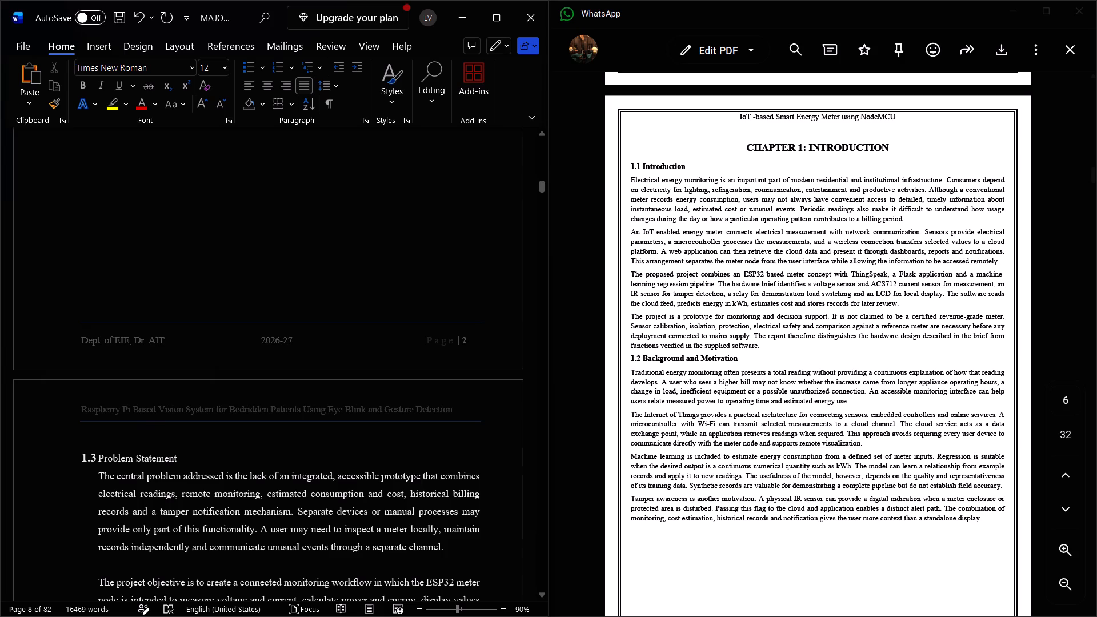
{"action": "scroll", "coordinate": [667, 394], "scroll_direction": "down", "scroll_amount": 1}
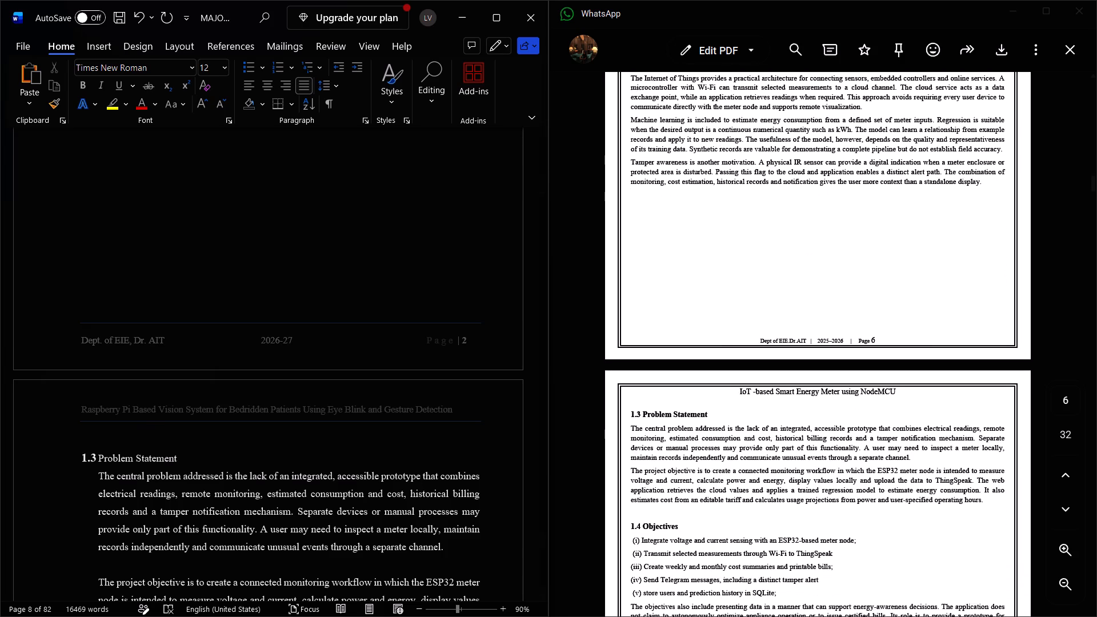
{"action": "scroll", "coordinate": [667, 394], "scroll_direction": "down", "scroll_amount": 1}
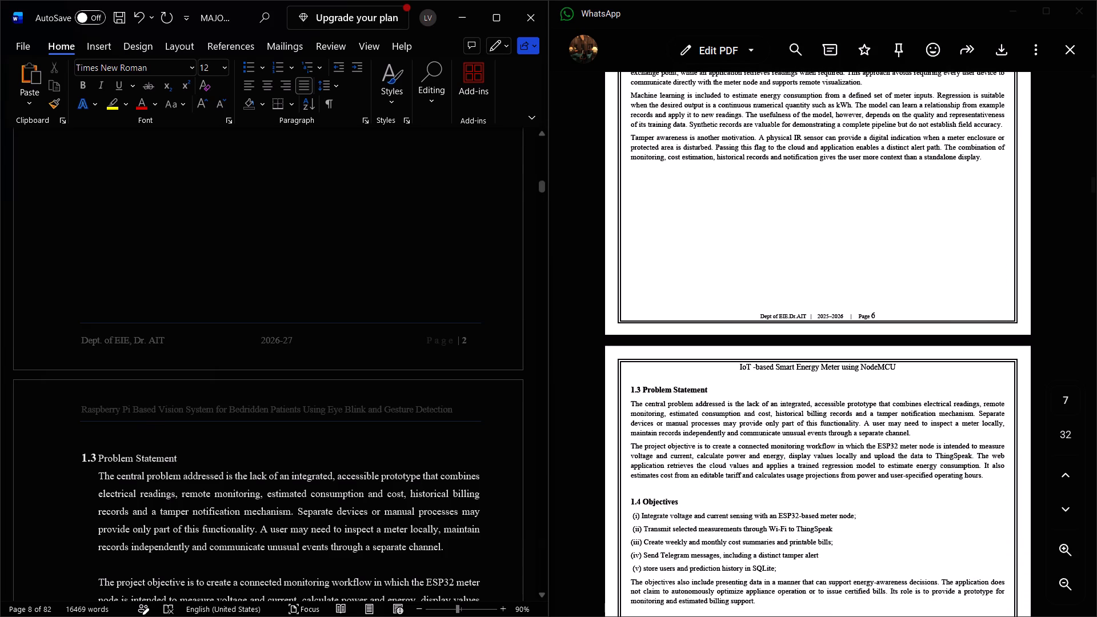
{"action": "left_click", "coordinate": [82, 456]}
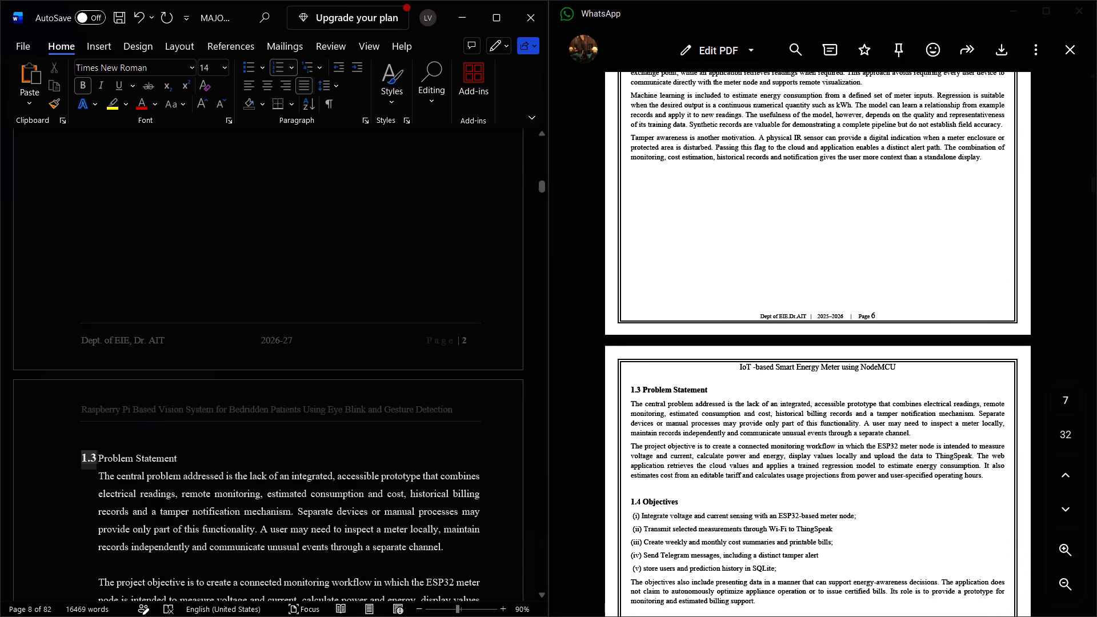
{"action": "left_click", "coordinate": [82, 456]}
{"action": "double_click", "coordinate": [82, 456]}
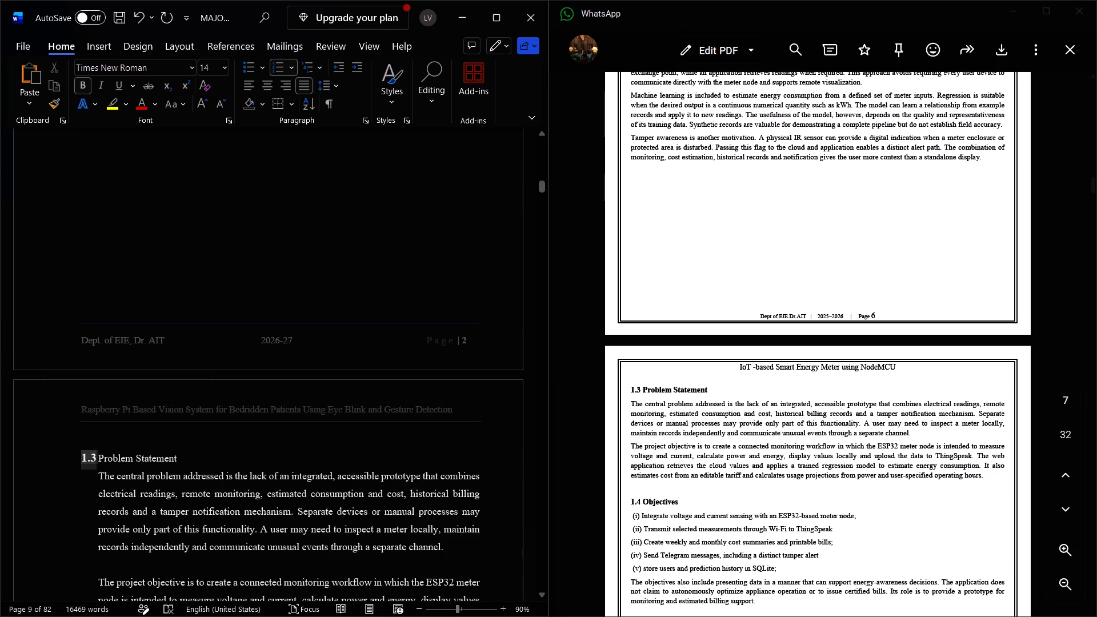
{"action": "left_click", "coordinate": [78, 456]}
{"action": "key", "text": "Left"}
{"action": "key", "text": "Left"}
{"action": "key", "text": "Left"}
{"action": "key", "text": "Down"}
{"action": "key", "text": "BackSpace"}
{"action": "key", "text": "BackSpace"}
{"action": "key", "text": "BackSpace"}
{"action": "key", "text": "BackSpace"}
{"action": "key", "text": "BackSpace"}
{"action": "key", "text": "BackSpace"}
{"action": "key", "text": "BackSpace"}
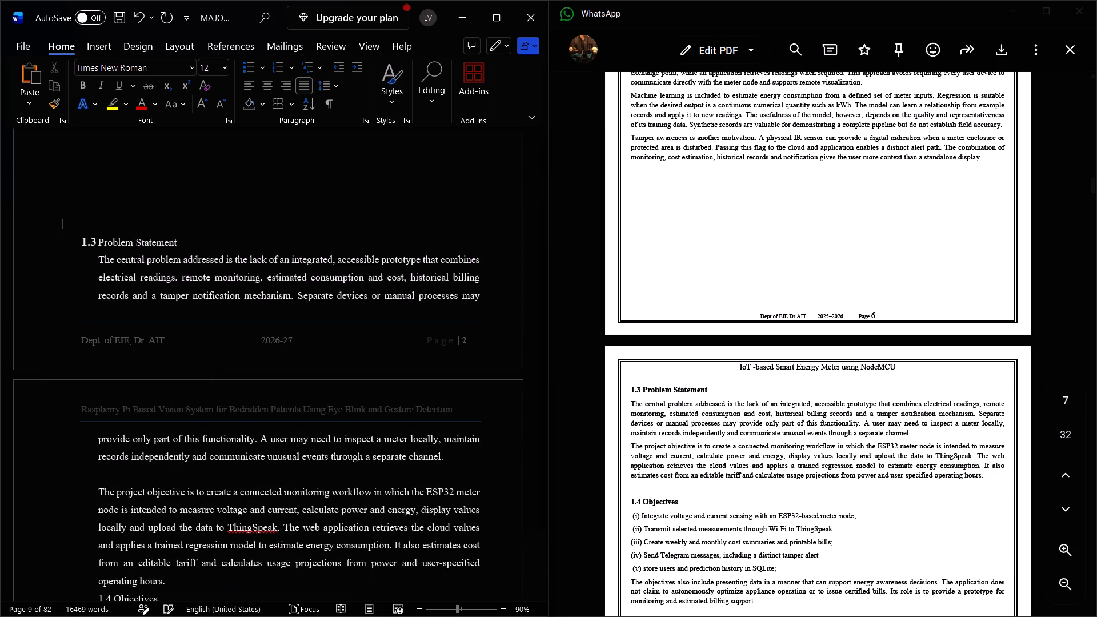
{"action": "key", "text": "BackSpace"}
{"action": "key", "text": "BackSpace"}
{"action": "key", "text": "BackSpace"}
{"action": "key", "text": "BackSpace"}
{"action": "key", "text": "BackSpace"}
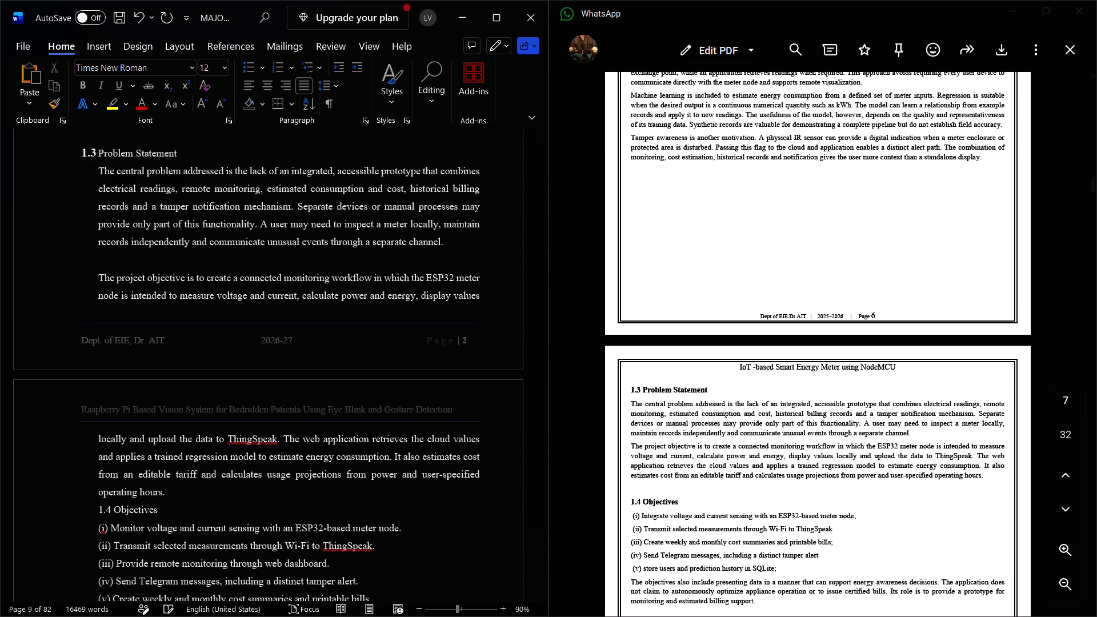
{"action": "key", "text": "BackSpace"}
{"action": "scroll", "coordinate": [78, 456], "scroll_direction": "up", "scroll_amount": 1}
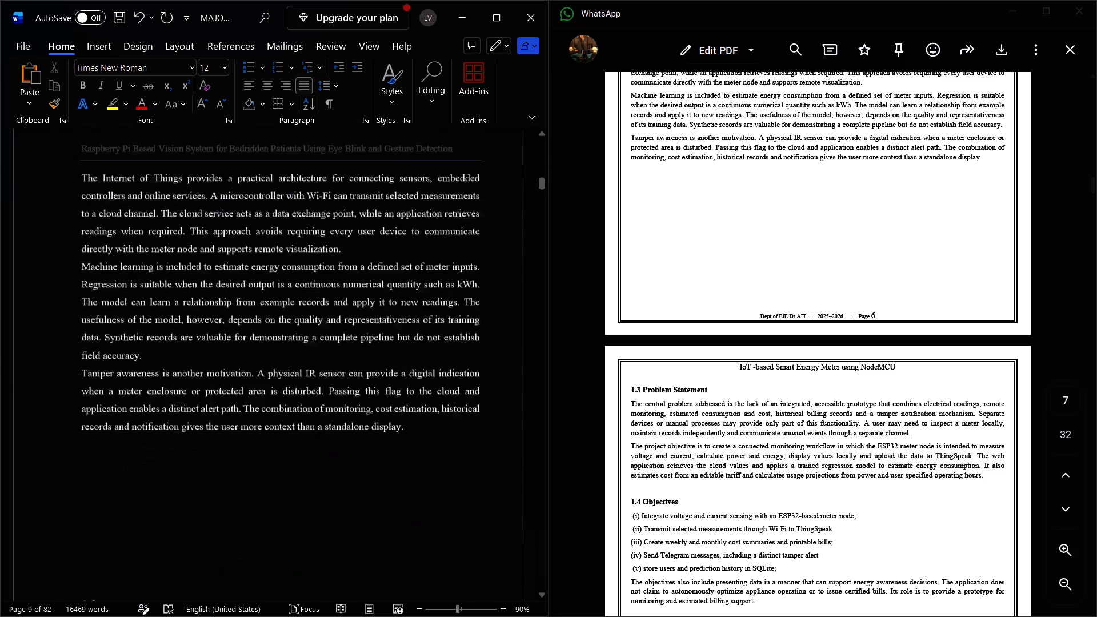
{"action": "scroll", "coordinate": [78, 456], "scroll_direction": "up", "scroll_amount": 1}
{"action": "key", "text": "BackSpace"}
{"action": "key", "text": "BackSpace"}
{"action": "key", "text": "BackSpace"}
{"action": "key", "text": "BackSpace"}
{"action": "key", "text": "BackSpace"}
{"action": "key", "text": "BackSpace"}
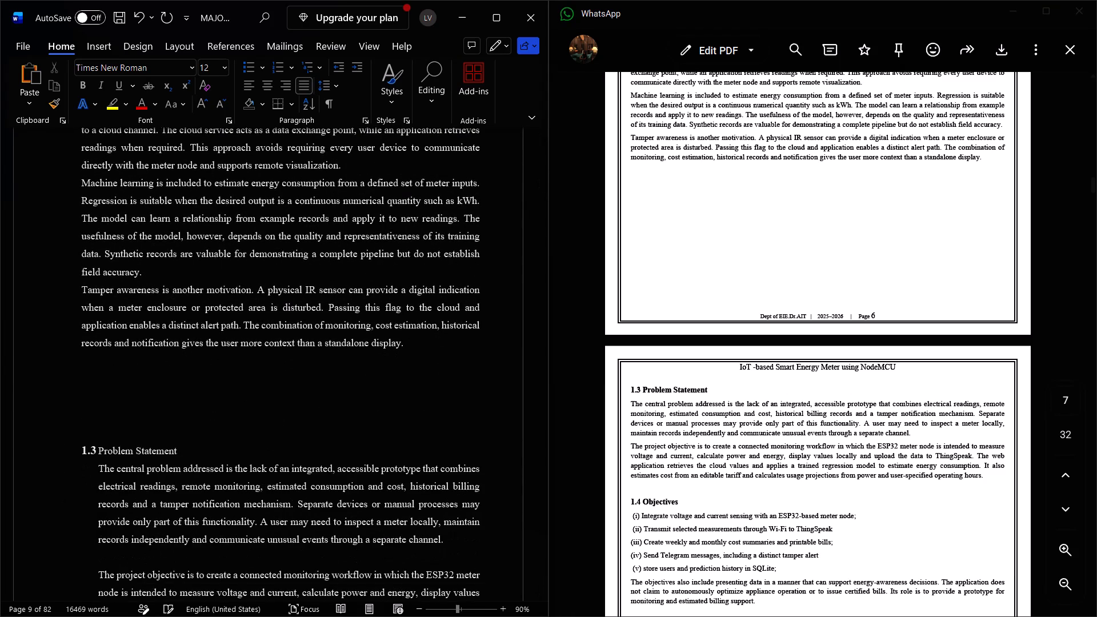
{"action": "key", "text": "BackSpace"}
{"action": "key", "text": "BackSpace"}
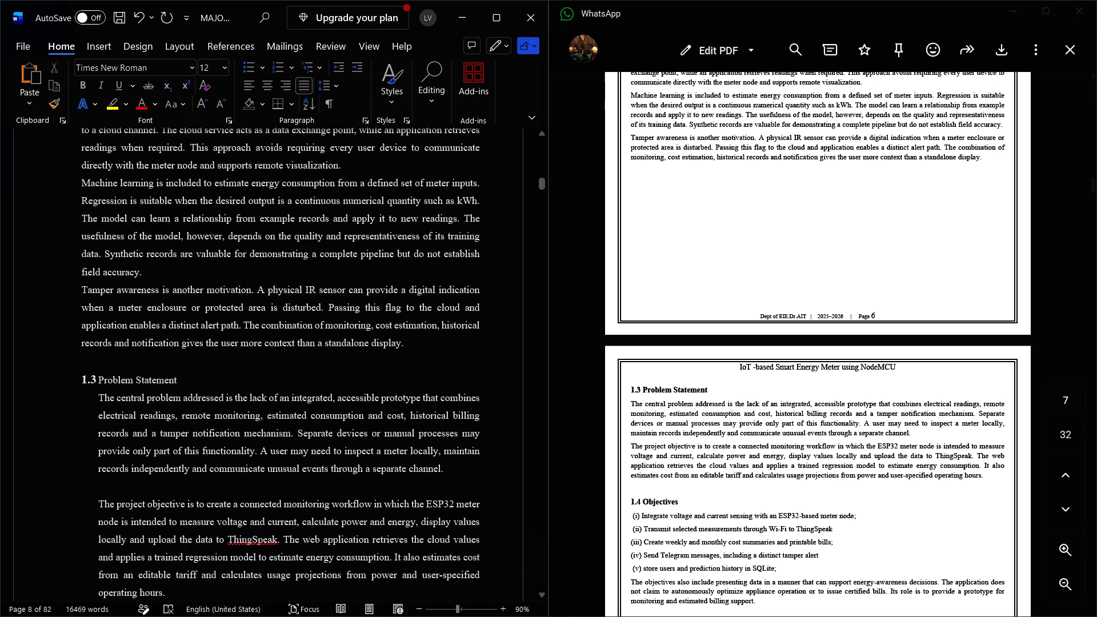
Format the Problem Statement heading text of section 1.3 as 14 pt bold.
{"action": "left_click_drag", "start_coordinate": [98, 378], "coordinate": [178, 381]}
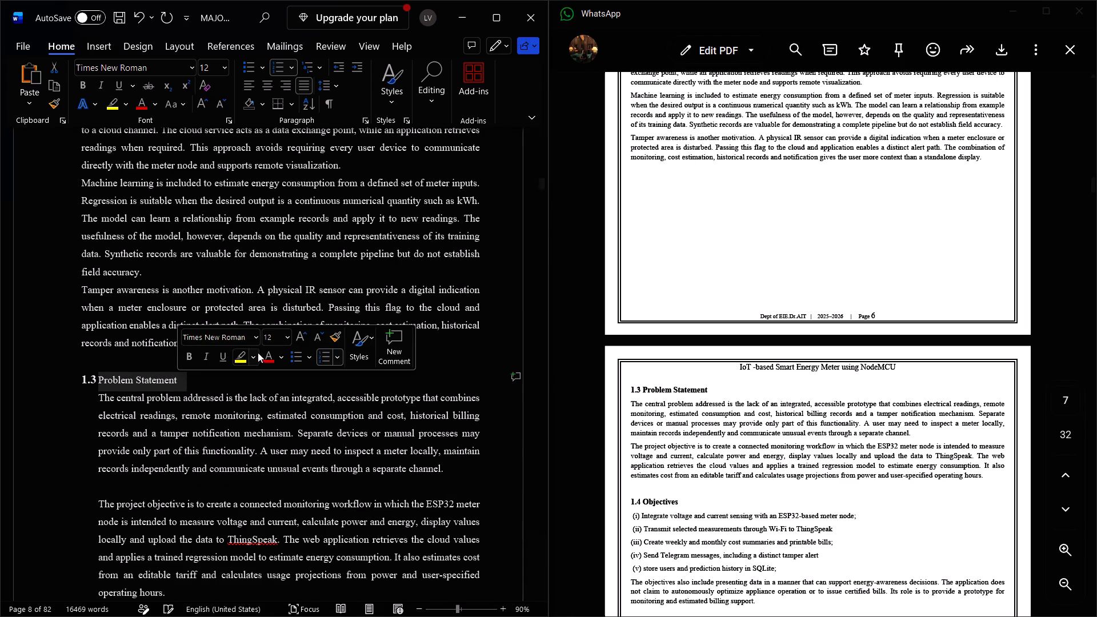
{"action": "left_click", "coordinate": [284, 343]}
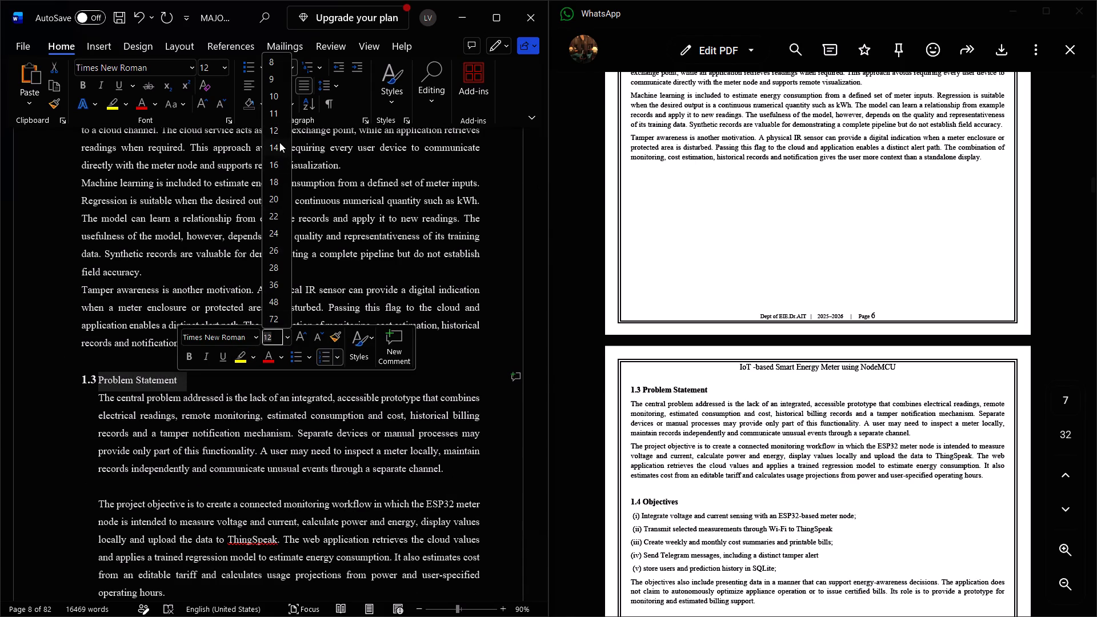
{"action": "left_click", "coordinate": [279, 142]}
{"action": "left_click", "coordinate": [191, 355]}
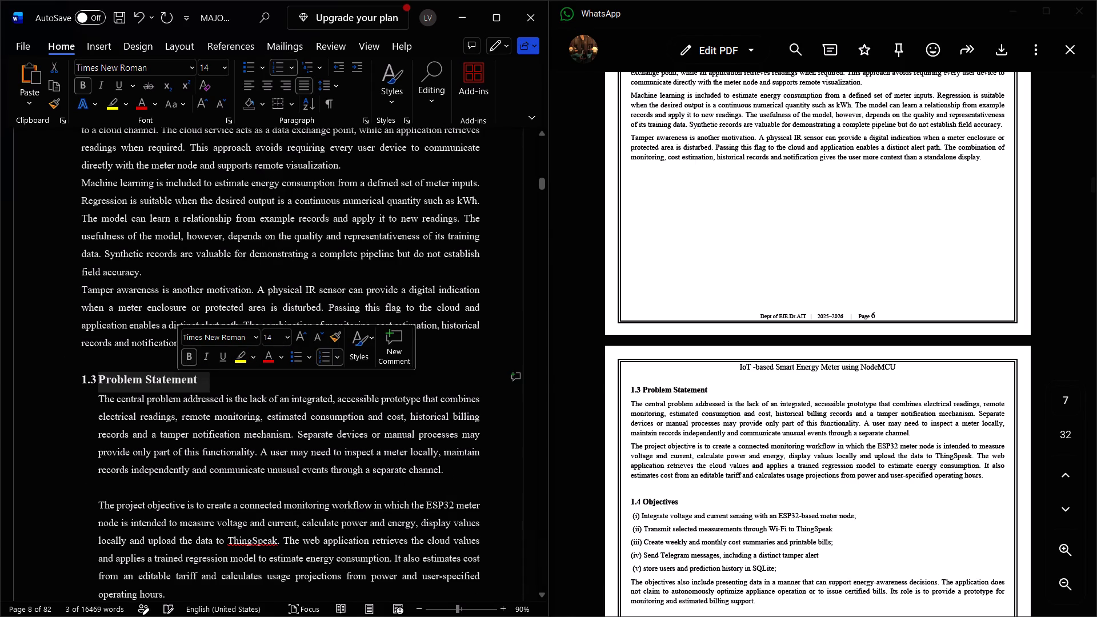
Remove the indent of section 1.3's first paragraph so it aligns with the body margin.
{"action": "left_click", "coordinate": [99, 396]}
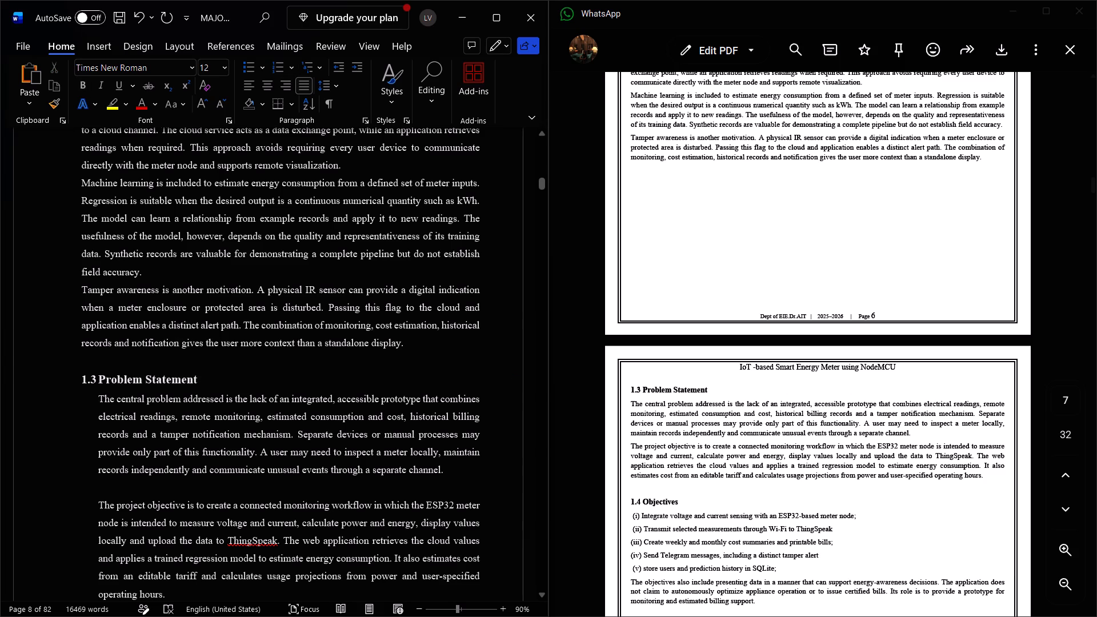
{"action": "key", "text": "BackSpace"}
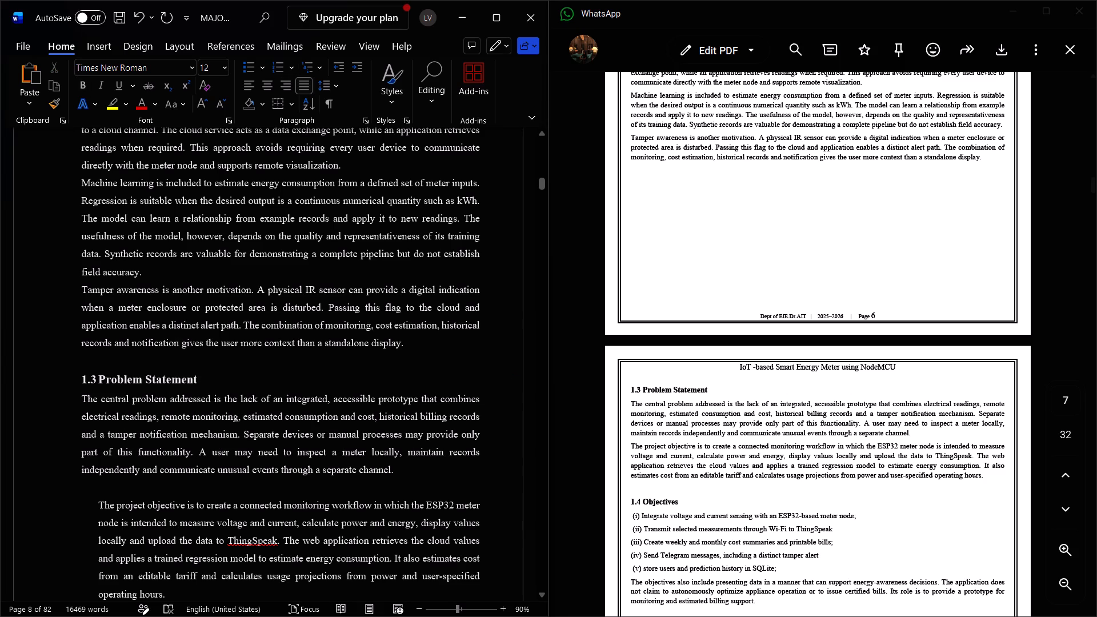
Insert a space before the title text in the 1.3 Problem Statement and 1.2 Background and Motivation headings.
{"action": "left_click", "coordinate": [97, 374]}
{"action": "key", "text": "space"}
{"action": "scroll", "coordinate": [221, 339], "scroll_direction": "up", "scroll_amount": 1}
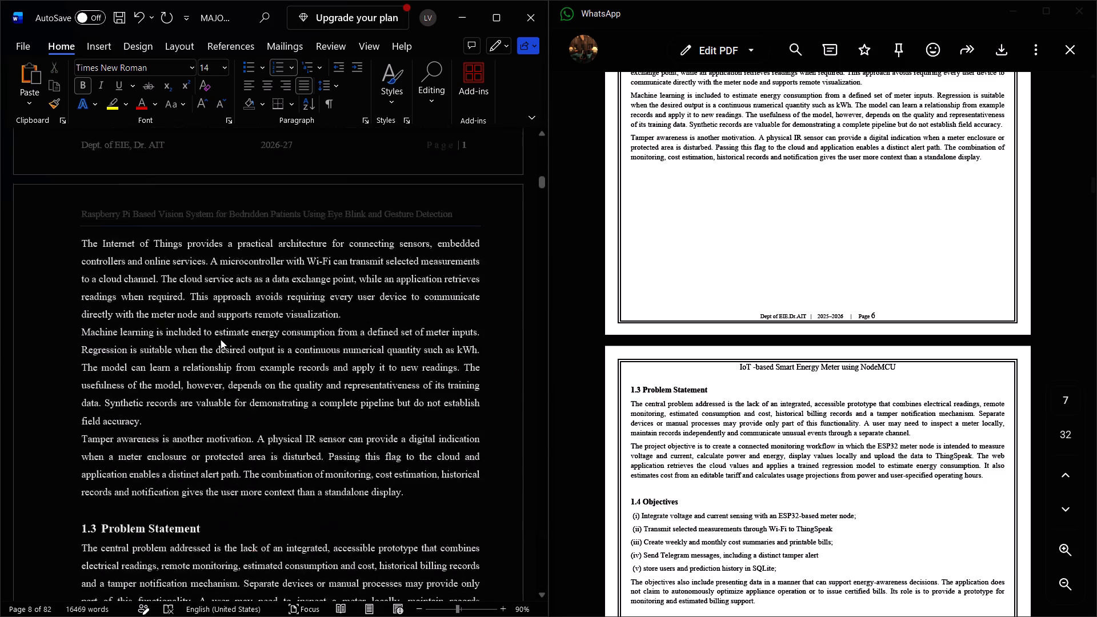
{"action": "scroll", "coordinate": [221, 339], "scroll_direction": "up", "scroll_amount": 1}
{"action": "left_click", "coordinate": [99, 317]}
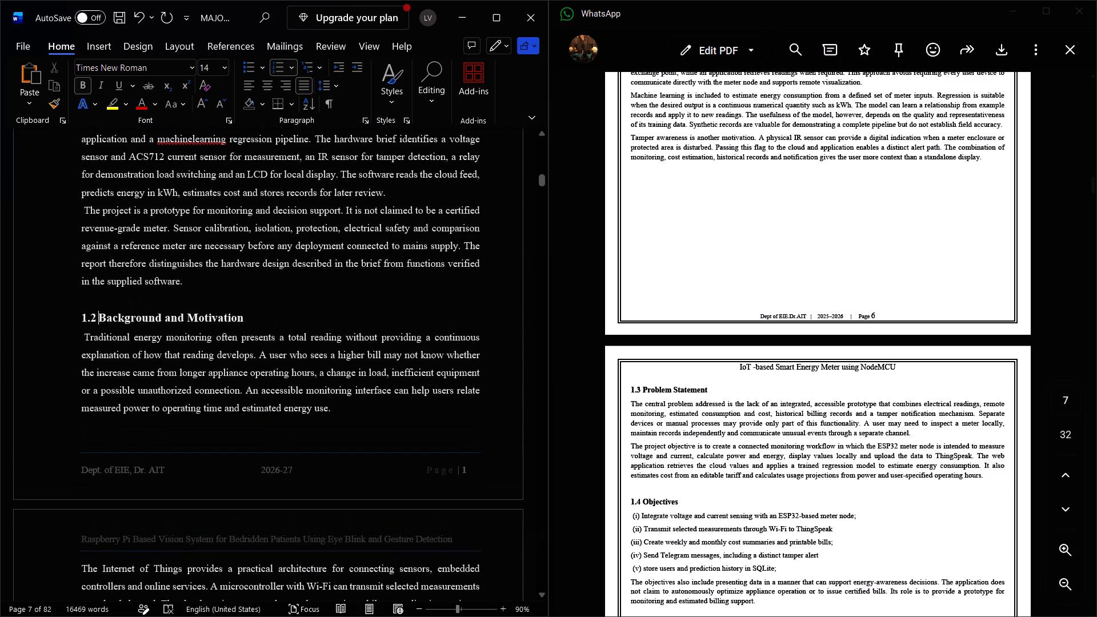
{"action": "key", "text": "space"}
Set the word Introduction in the 1.1 heading to font size 14.
{"action": "scroll", "coordinate": [161, 241], "scroll_direction": "up", "scroll_amount": 3}
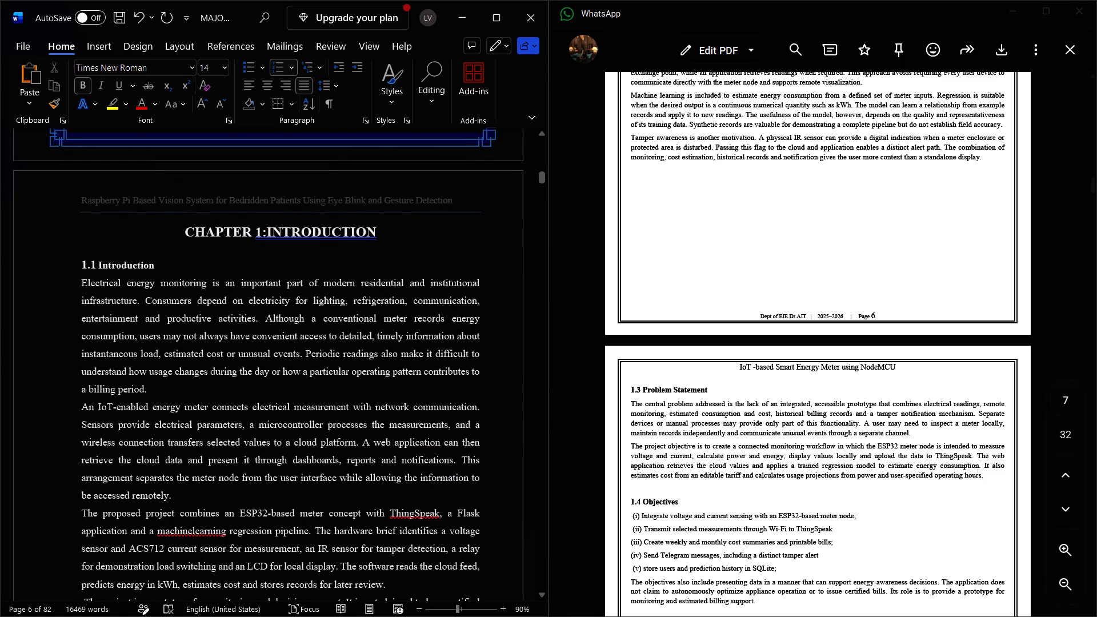
{"action": "left_click_drag", "start_coordinate": [97, 262], "coordinate": [153, 263]}
{"action": "left_click_drag", "start_coordinate": [153, 263], "coordinate": [155, 263]}
{"action": "left_click", "coordinate": [263, 217]}
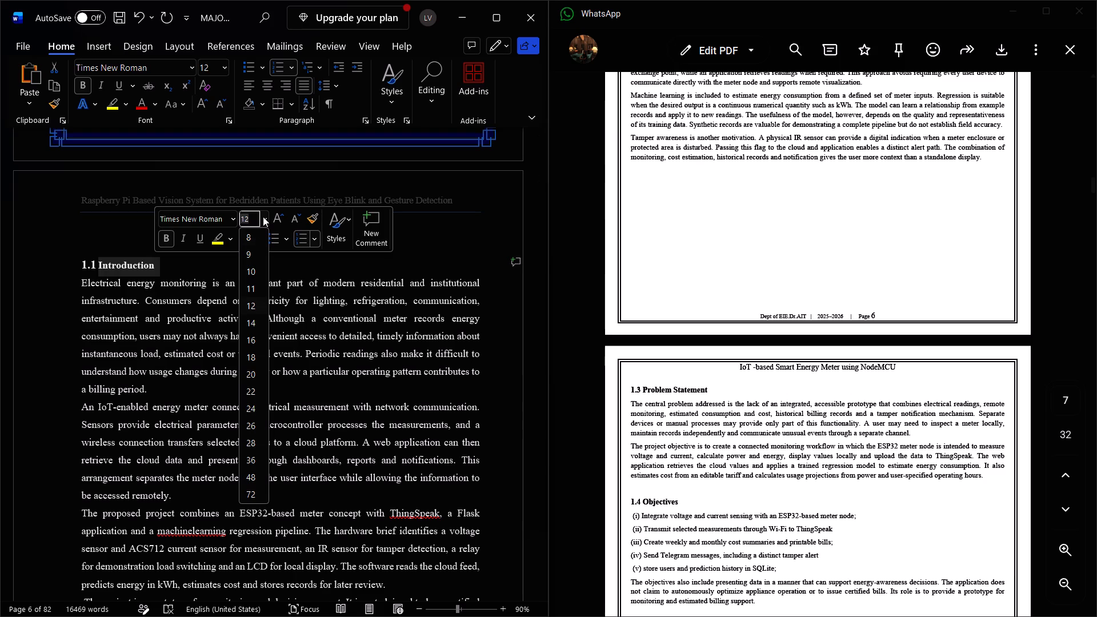
{"action": "left_click", "coordinate": [249, 317]}
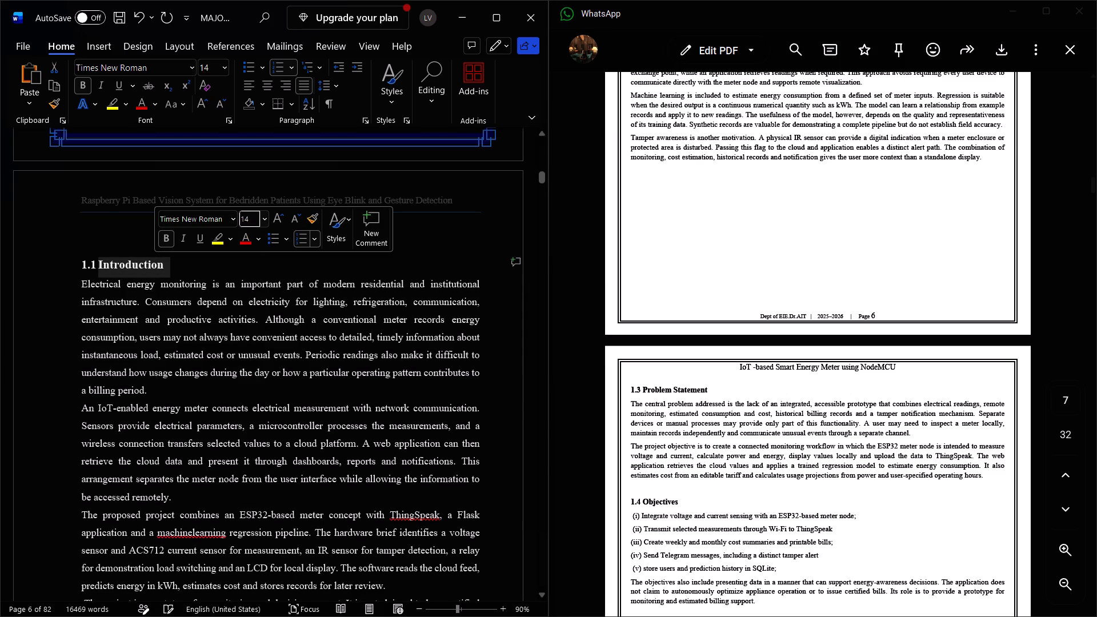
Align section 1.3's project objective paragraph with the body margin and remove the blank line above it.
{"action": "scroll", "coordinate": [162, 359], "scroll_direction": "down", "scroll_amount": 3}
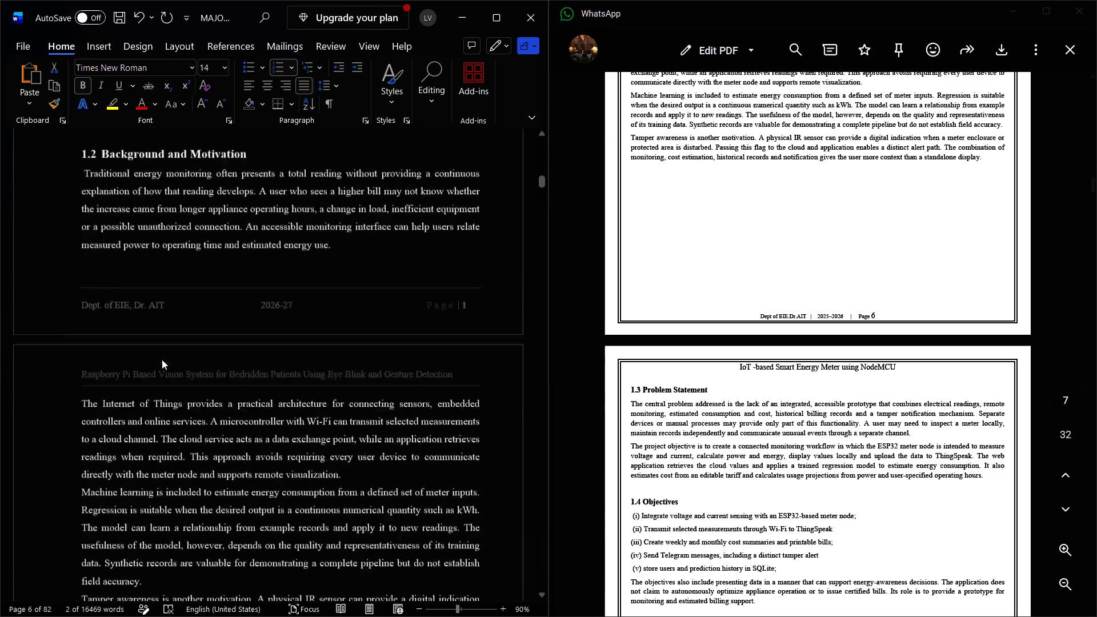
{"action": "scroll", "coordinate": [162, 359], "scroll_direction": "down", "scroll_amount": 2}
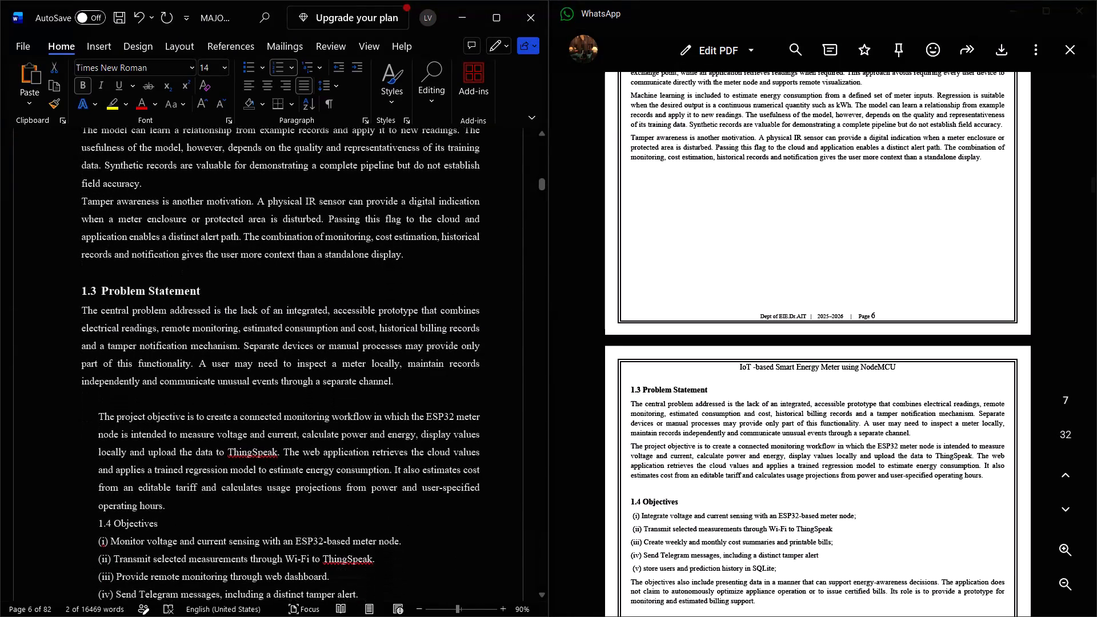
{"action": "left_click", "coordinate": [97, 412]}
{"action": "key", "text": "BackSpace"}
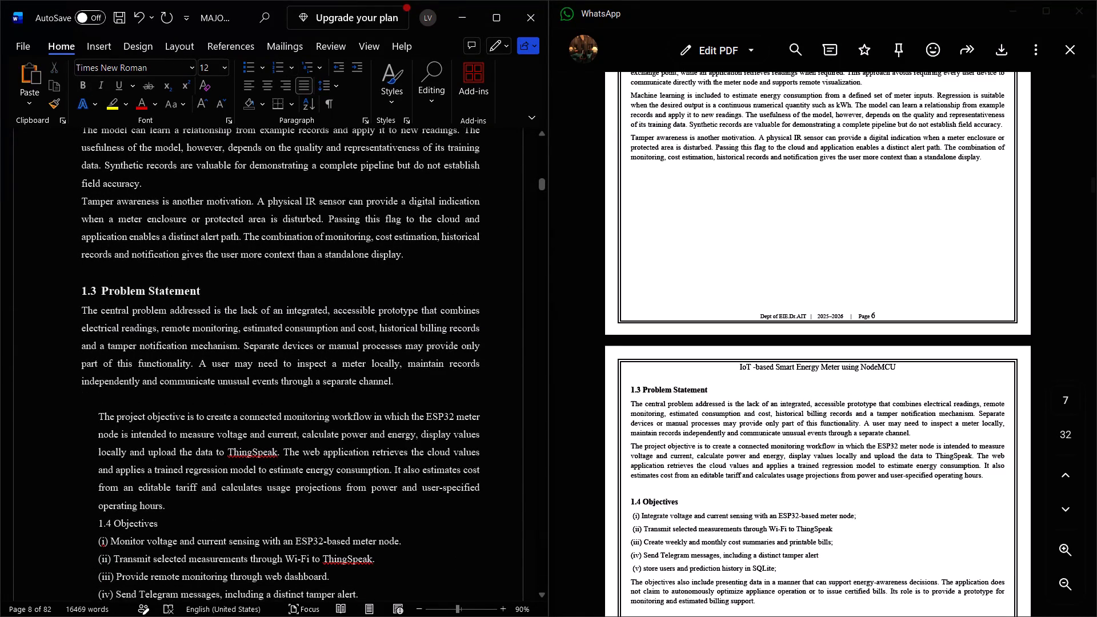
{"action": "key", "text": "BackSpace"}
{"action": "key", "text": "BackSpace"}
{"action": "key", "text": "BackSpace"}
{"action": "key", "text": "Return"}
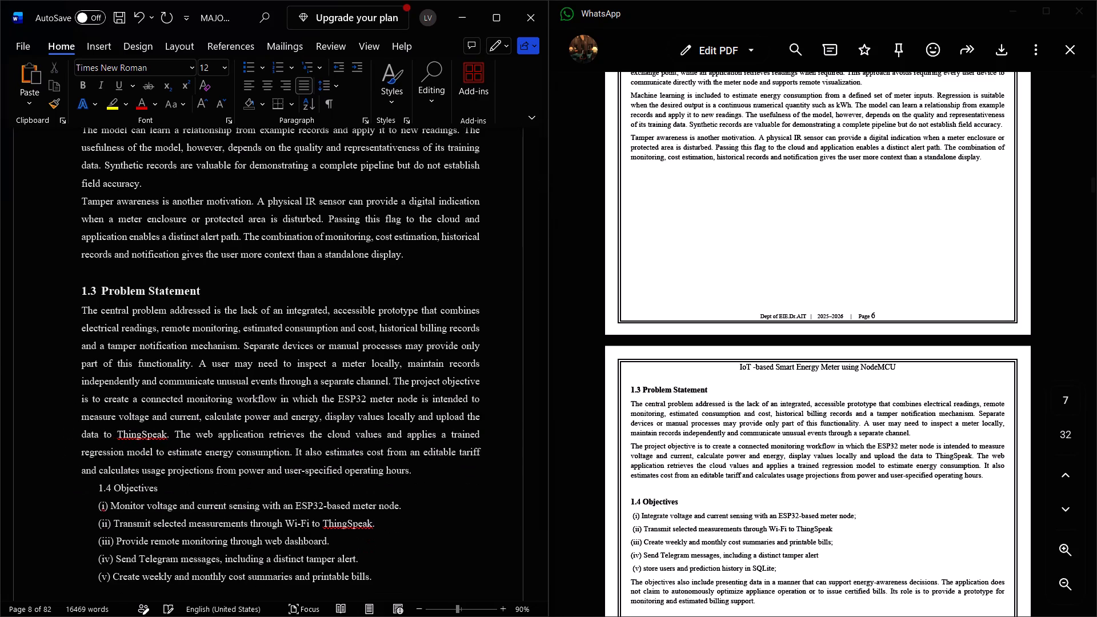
Align the 1.4 Objectives heading with the body margin and make it bold at font size 14.
{"action": "left_click", "coordinate": [94, 488]}
{"action": "key", "text": "BackSpace"}
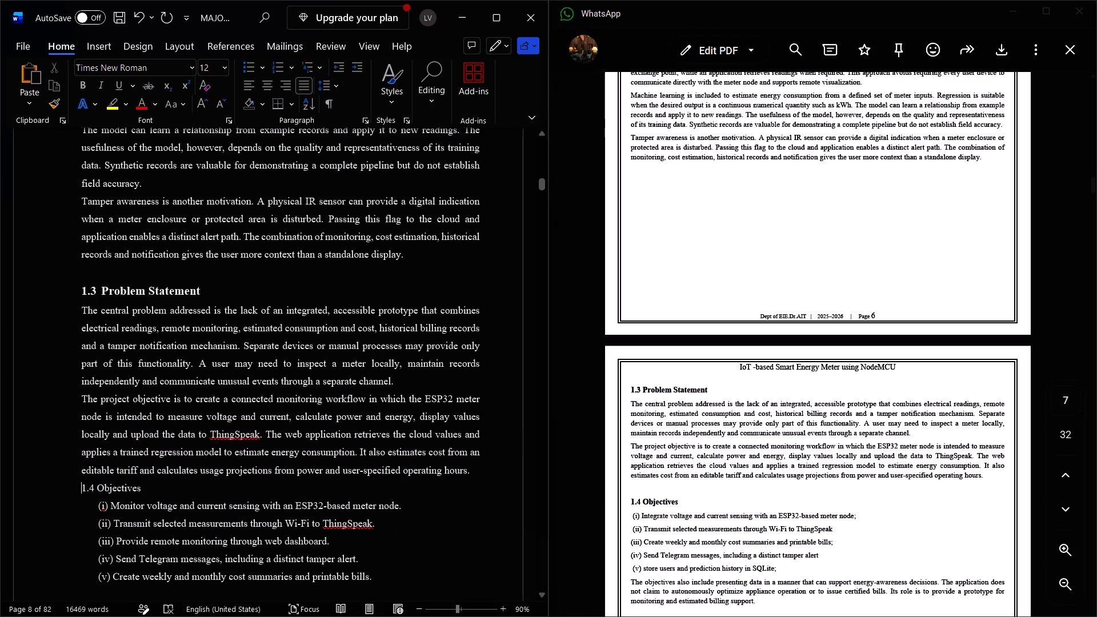
{"action": "left_click_drag", "start_coordinate": [77, 486], "coordinate": [139, 489]}
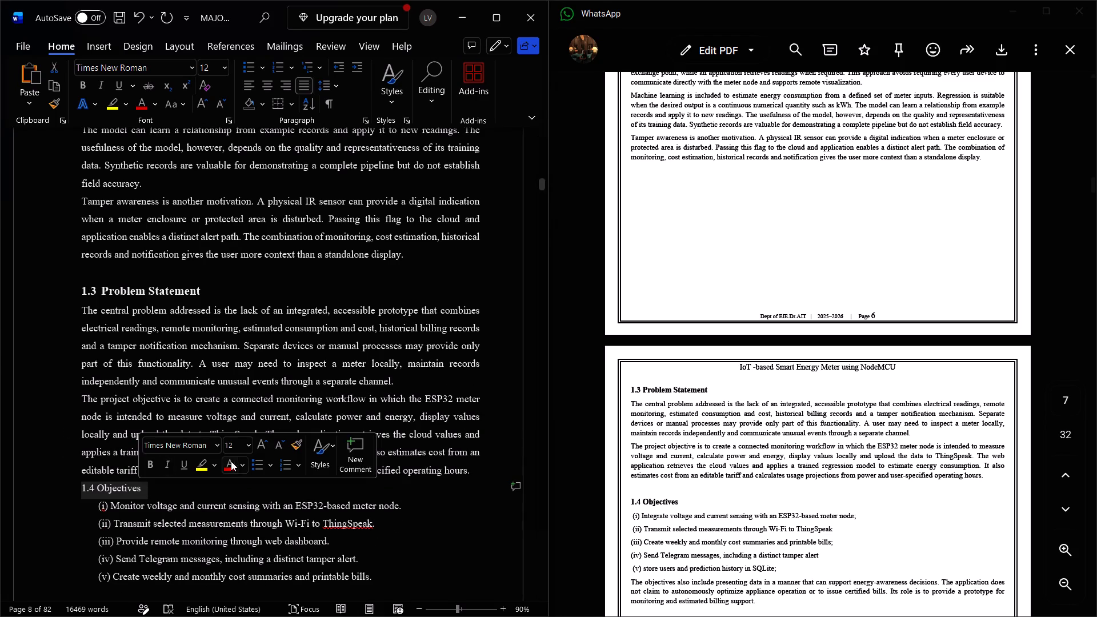
{"action": "left_click", "coordinate": [249, 446]}
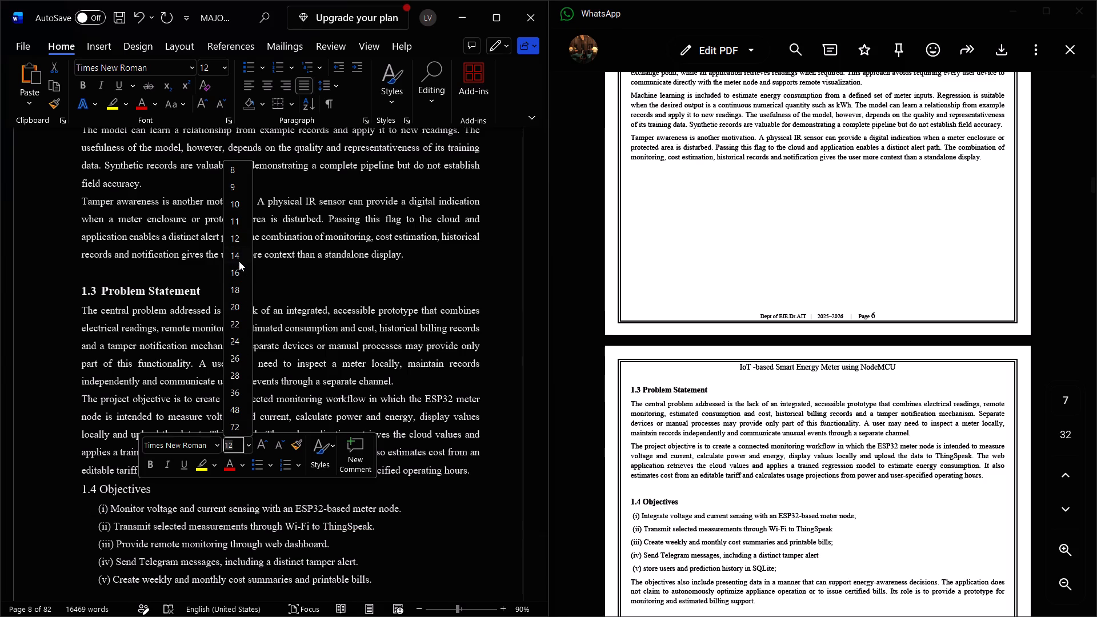
{"action": "left_click", "coordinate": [239, 261]}
{"action": "left_click", "coordinate": [154, 466]}
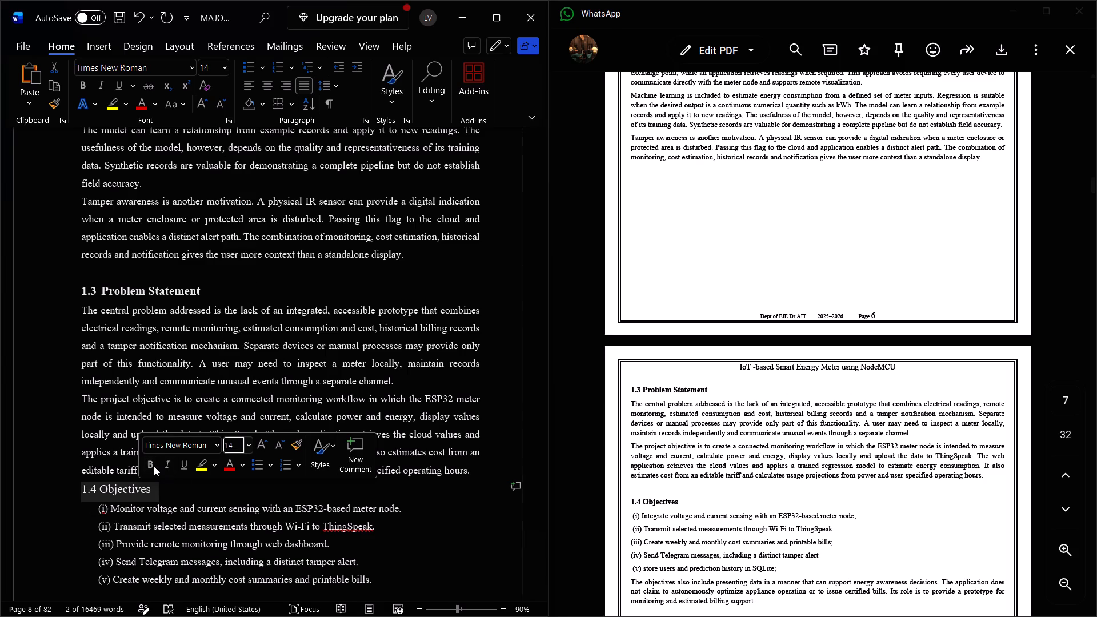
Move the 1.4 Objectives heading to the top of the following page by adding blank lines after section 1.3's last paragraph.
{"action": "left_click", "coordinate": [487, 472]}
{"action": "key", "text": "Return"}
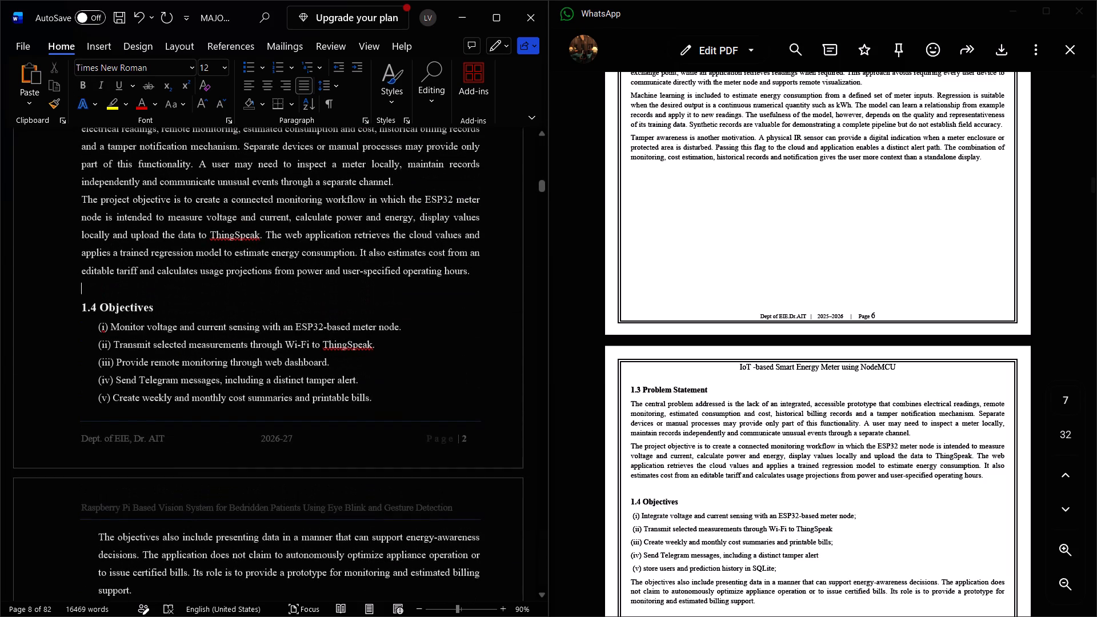
{"action": "key", "text": "Return"}
{"action": "key", "text": "Return"}
{"action": "key", "text": "Return"}
{"action": "key", "text": "Return"}
{"action": "key", "text": "Return"}
{"action": "key", "text": "Return"}
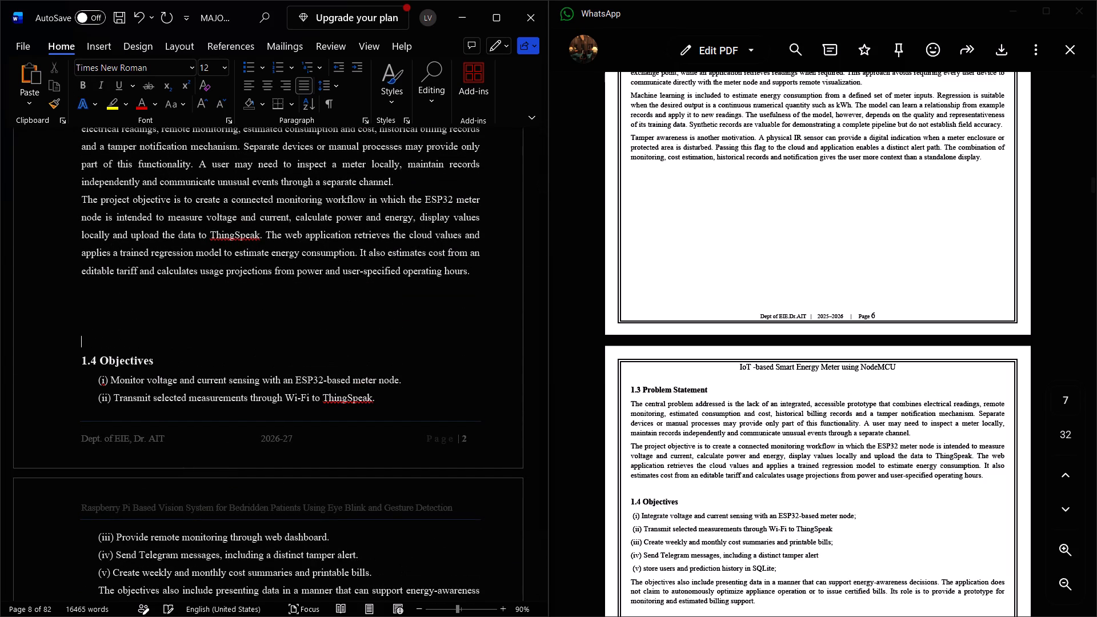
{"action": "key", "text": "Return"}
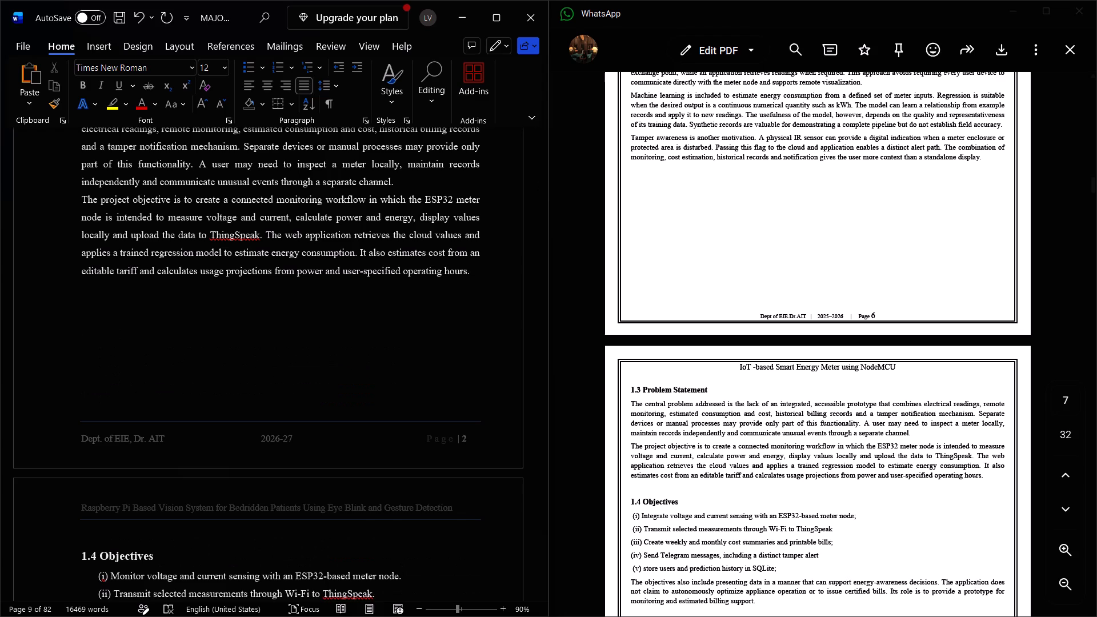
{"action": "key", "text": "BackSpace"}
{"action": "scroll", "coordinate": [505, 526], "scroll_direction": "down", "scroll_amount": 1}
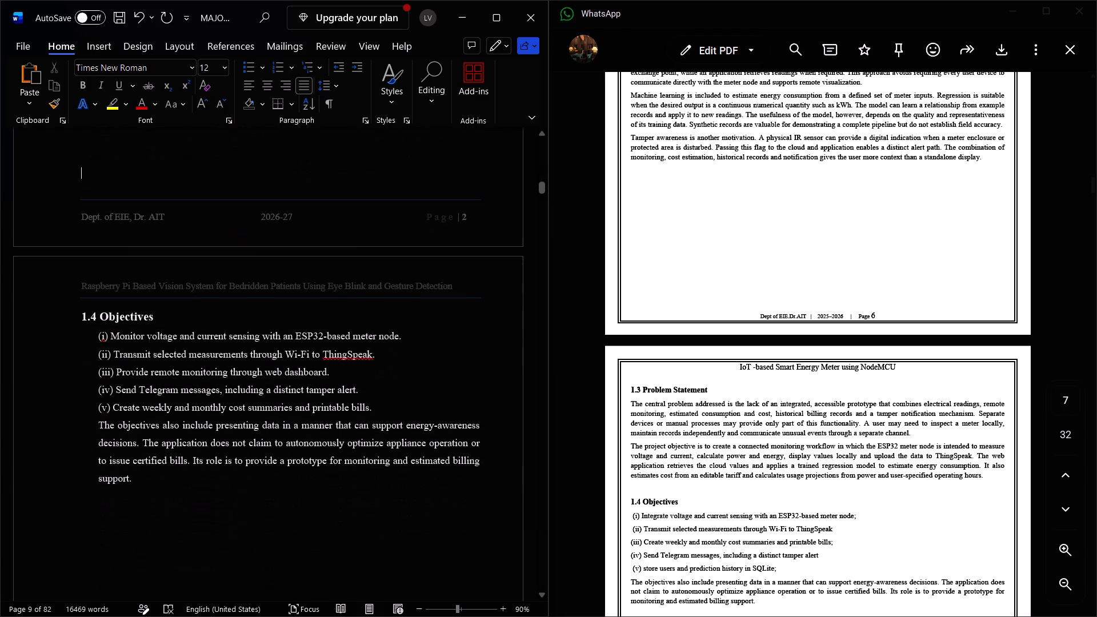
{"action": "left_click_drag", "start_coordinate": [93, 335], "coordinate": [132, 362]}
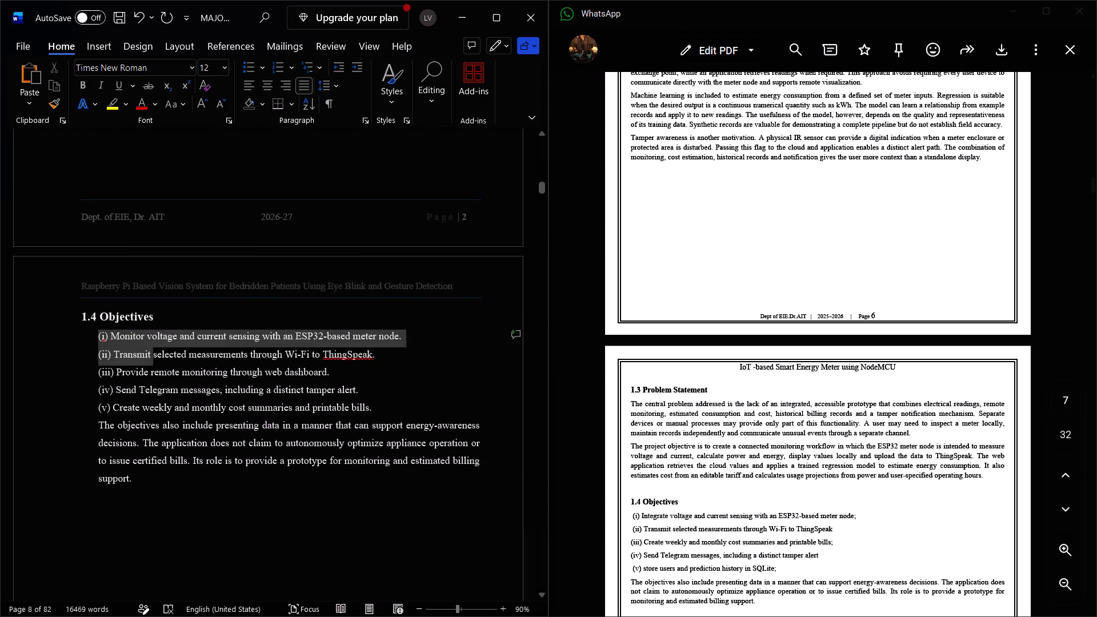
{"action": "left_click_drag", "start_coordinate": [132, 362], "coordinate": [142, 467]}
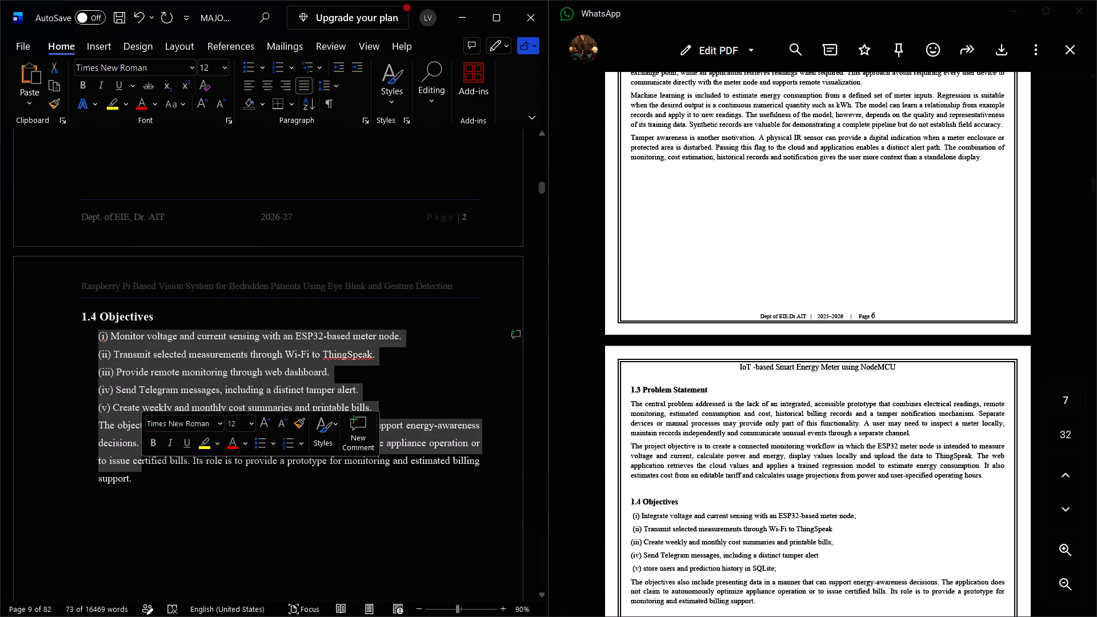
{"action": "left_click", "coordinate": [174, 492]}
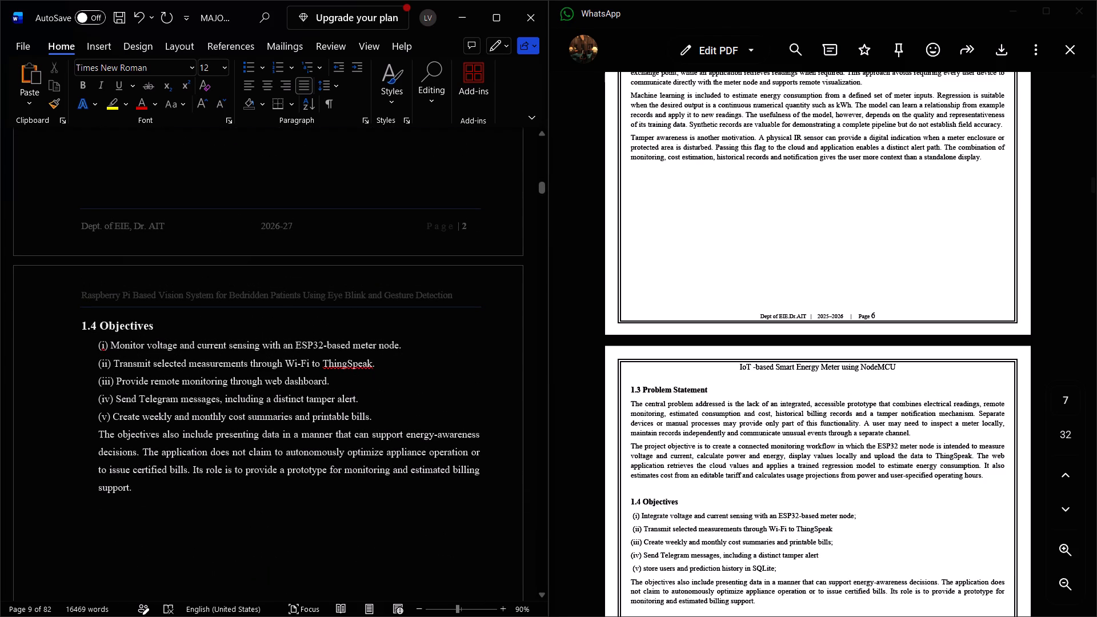
Align objectives (i) to (v) and the paragraph beneath them in section 1.4 with the body margin.
{"action": "left_click", "coordinate": [96, 348]}
{"action": "key", "text": "BackSpace"}
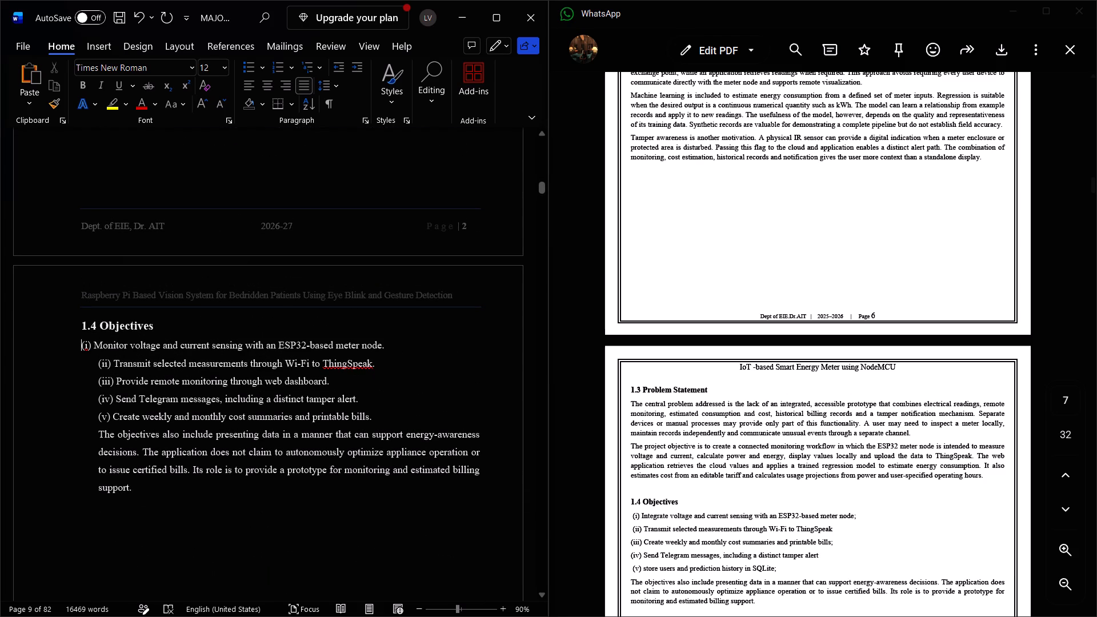
{"action": "left_click", "coordinate": [96, 367]}
{"action": "key", "text": "BackSpace"}
{"action": "left_click", "coordinate": [96, 383]}
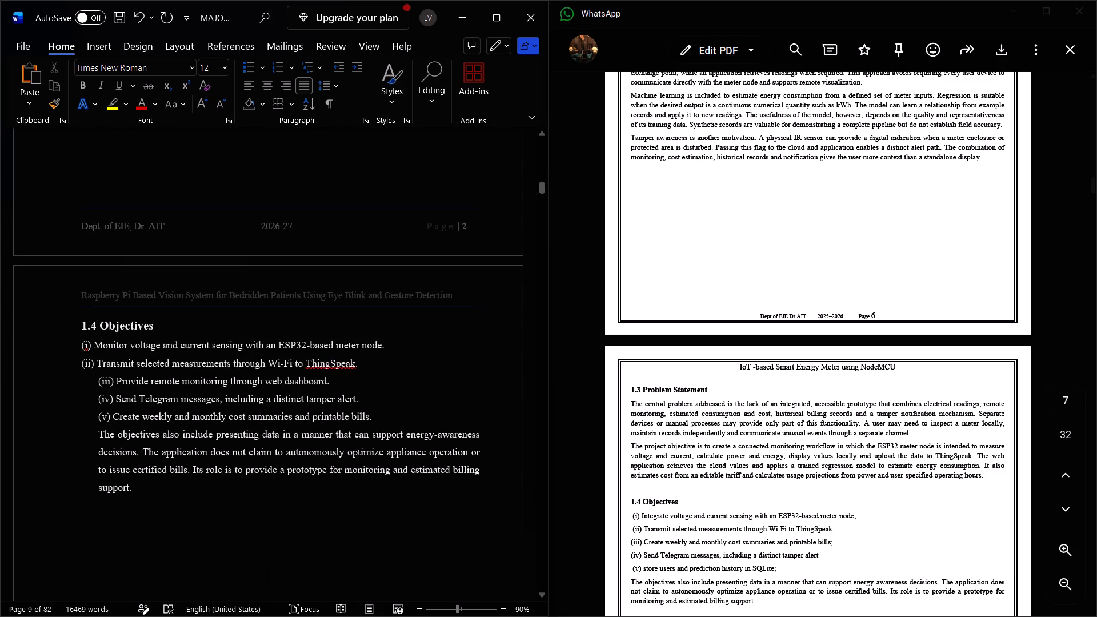
{"action": "key", "text": "BackSpace"}
{"action": "left_click", "coordinate": [94, 403]}
{"action": "key", "text": "BackSpace"}
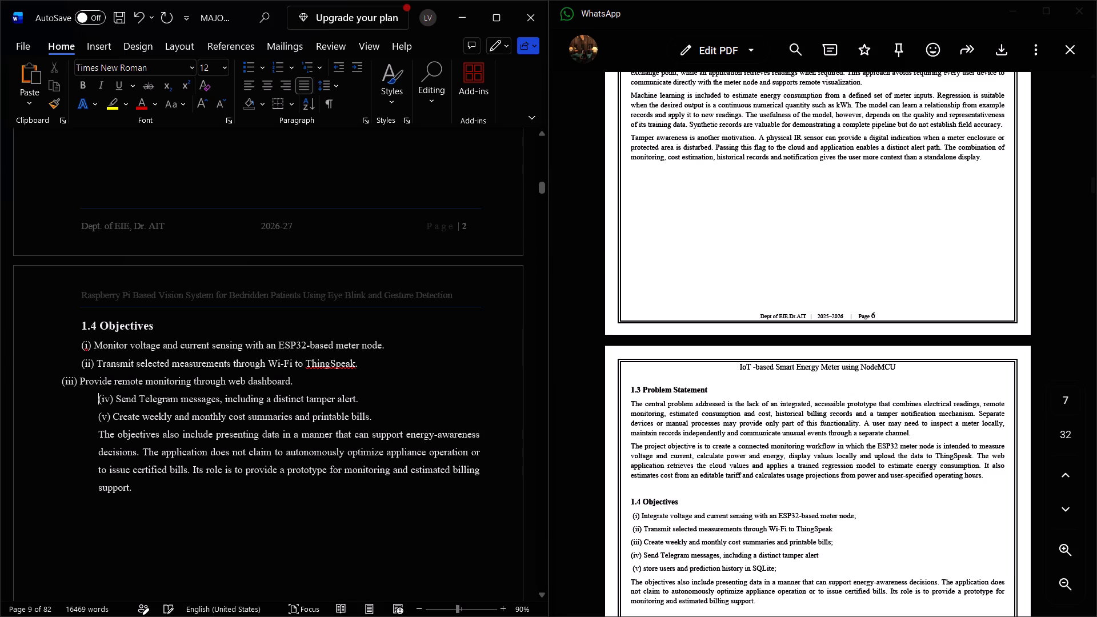
{"action": "key", "text": "ctrl+z"}
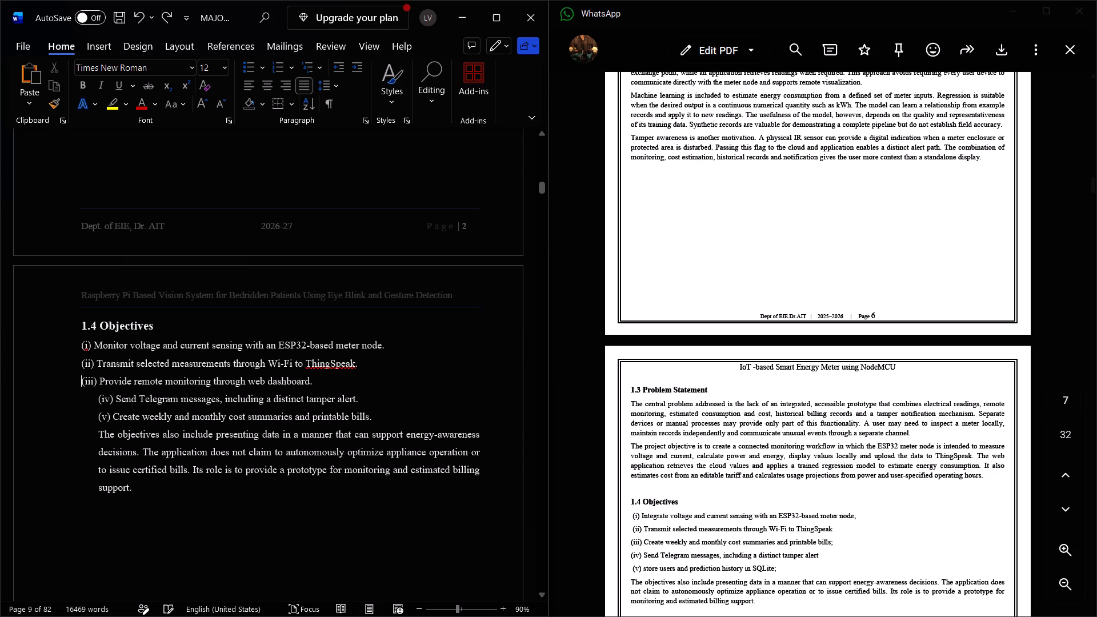
{"action": "left_click", "coordinate": [95, 402]}
{"action": "key", "text": "BackSpace"}
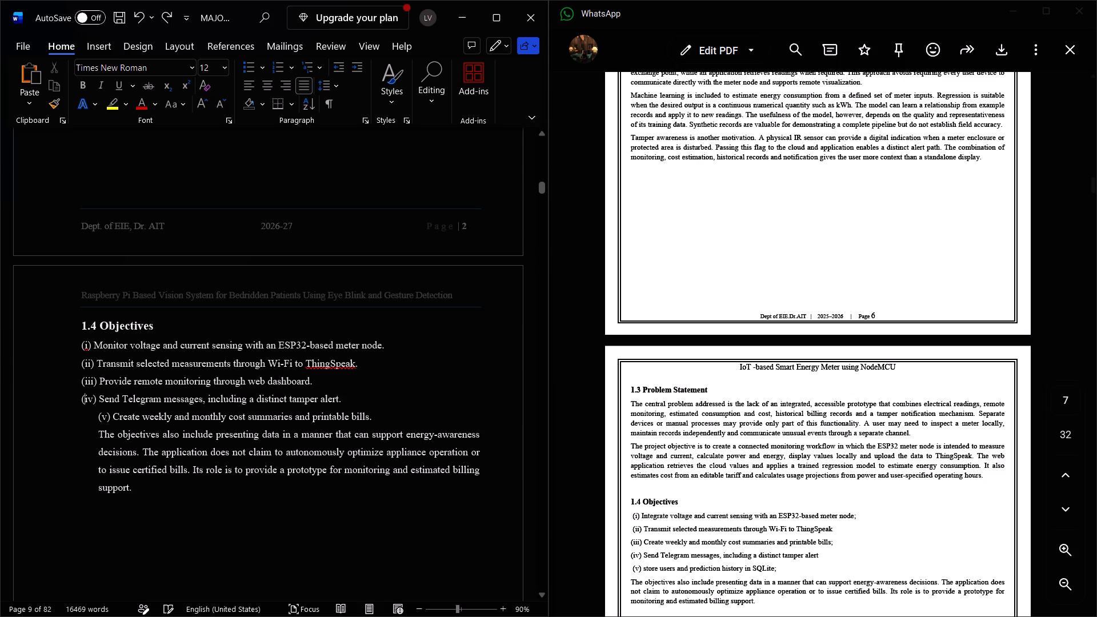
{"action": "left_click", "coordinate": [98, 416]}
{"action": "key", "text": "BackSpace"}
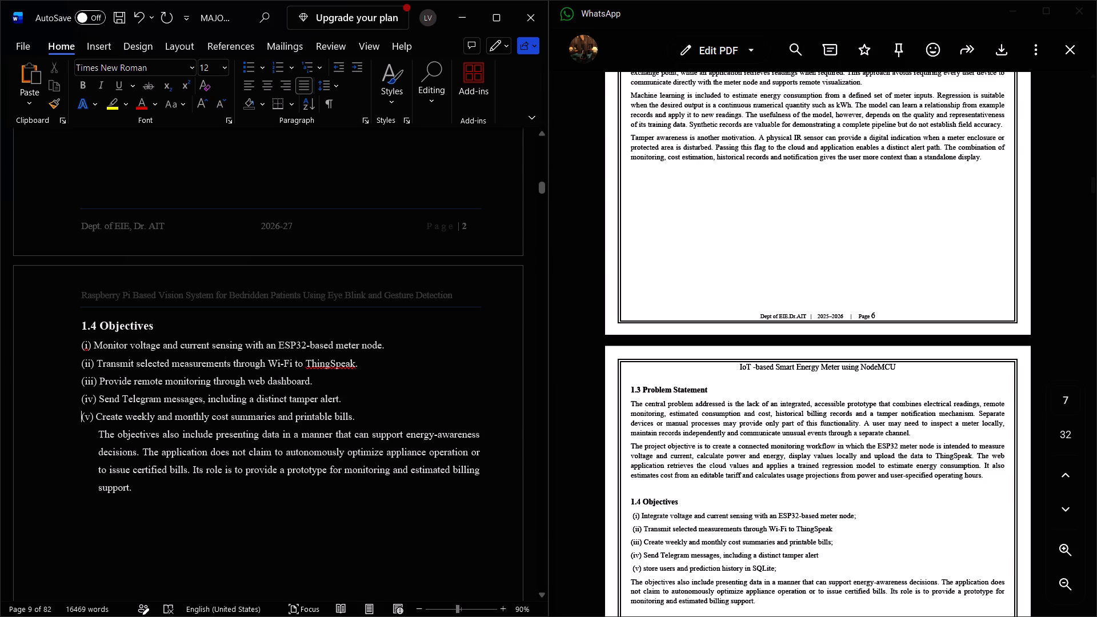
{"action": "left_click", "coordinate": [97, 439]}
{"action": "key", "text": "BackSpace"}
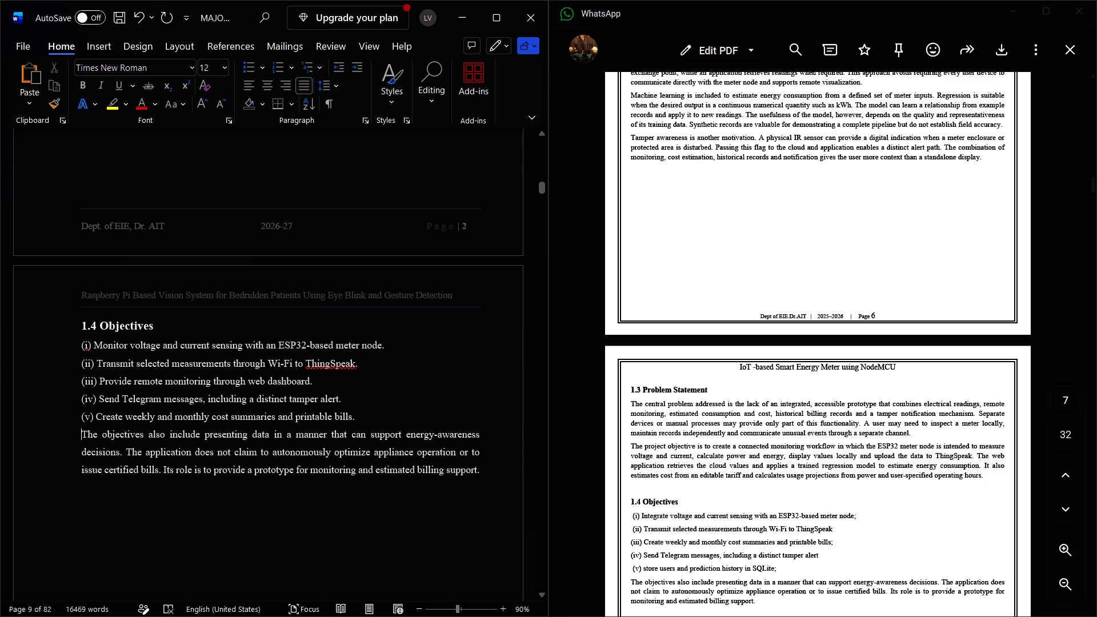
Push the CHAPTER 2: LITERATURE SURVEY heading onto a new page by adding blank lines after section 1.4.
{"action": "scroll", "coordinate": [118, 478], "scroll_direction": "down", "scroll_amount": 1}
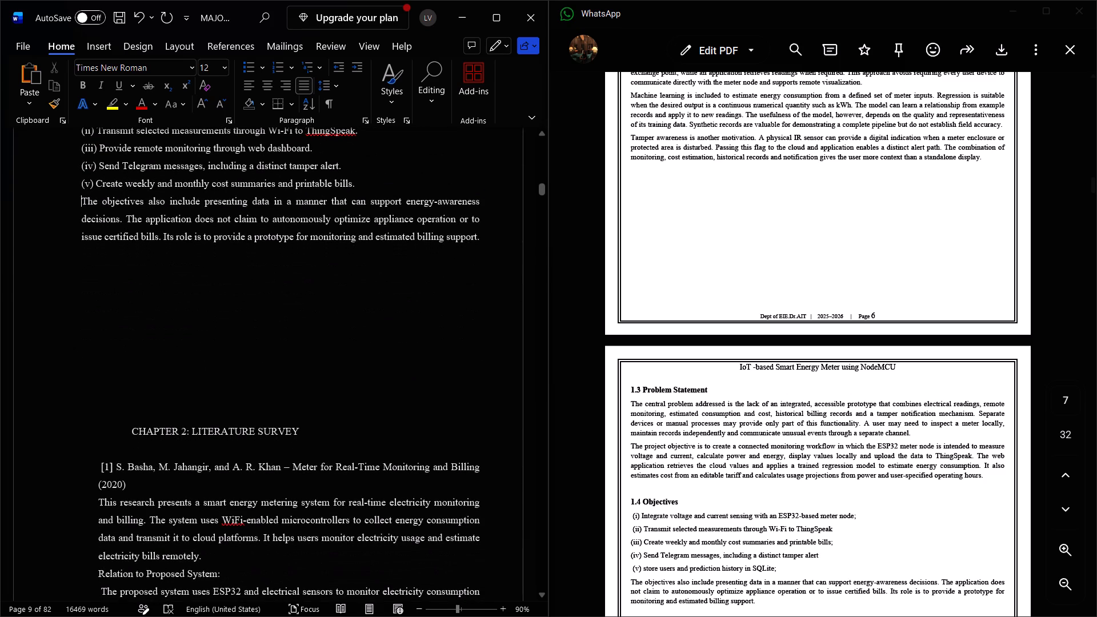
{"action": "left_click", "coordinate": [168, 370]}
{"action": "key", "text": "Return"}
{"action": "key", "text": "Return"}
{"action": "key", "text": "Return"}
{"action": "key", "text": "Return"}
{"action": "key", "text": "Return"}
{"action": "key", "text": "Return"}
{"action": "key", "text": "Return"}
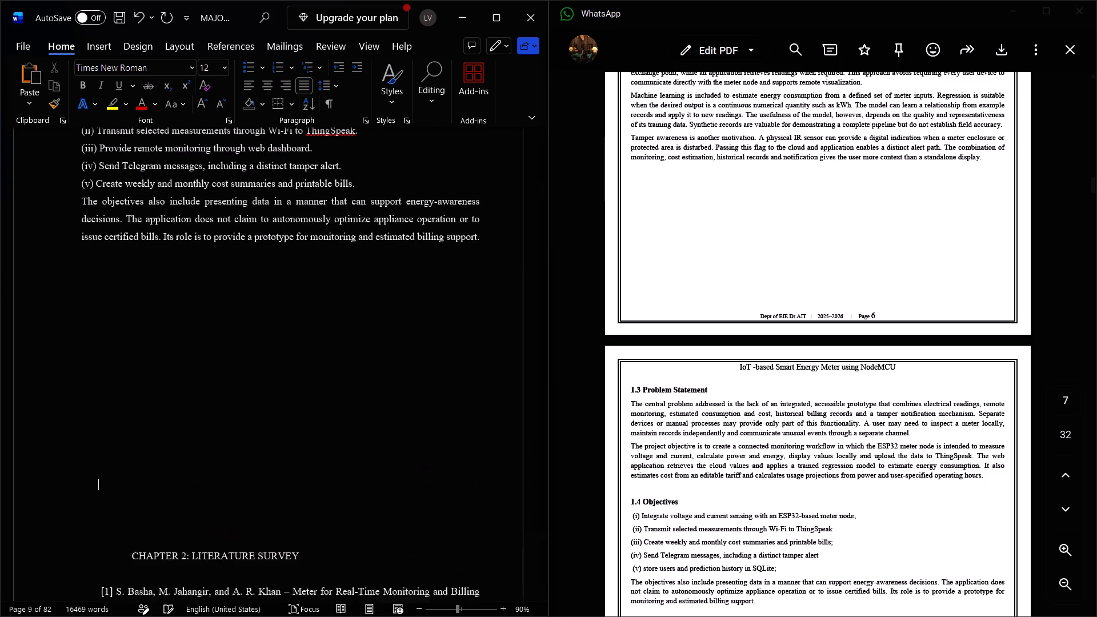
{"action": "key", "text": "Return"}
{"action": "key", "text": "Return"}
{"action": "key", "text": "Return"}
{"action": "key", "text": "Return"}
{"action": "key", "text": "Return"}
{"action": "key", "text": "Return"}
{"action": "key", "text": "Return"}
{"action": "key", "text": "Return"}
{"action": "key", "text": "Return"}
{"action": "key", "text": "Return"}
{"action": "key", "text": "Return"}
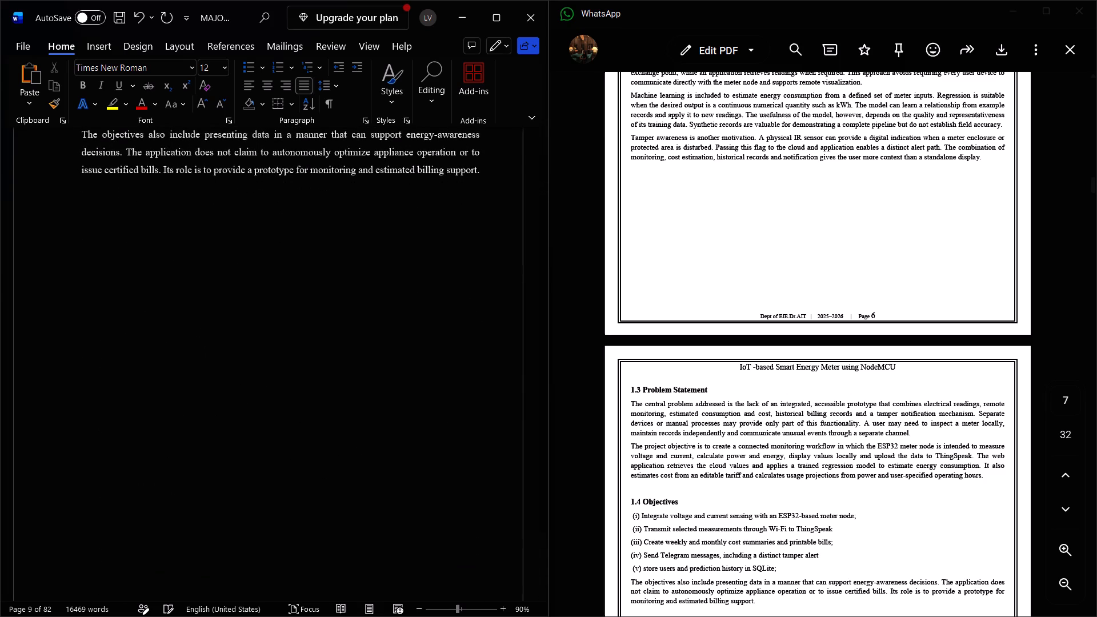
{"action": "key", "text": "Return"}
{"action": "key", "text": "Down"}
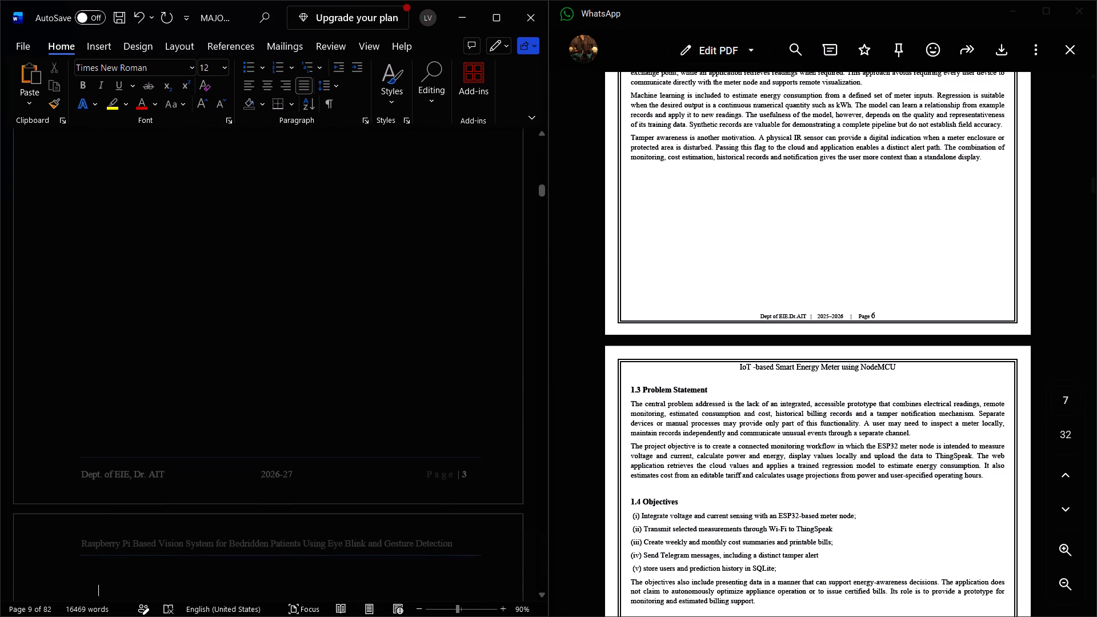
Delete the blank lines above the CHAPTER 2: LITERATURE SURVEY heading and reduce its indent.
{"action": "key", "text": "Down"}
{"action": "key", "text": "Down"}
{"action": "key", "text": "Down"}
{"action": "key", "text": "BackSpace"}
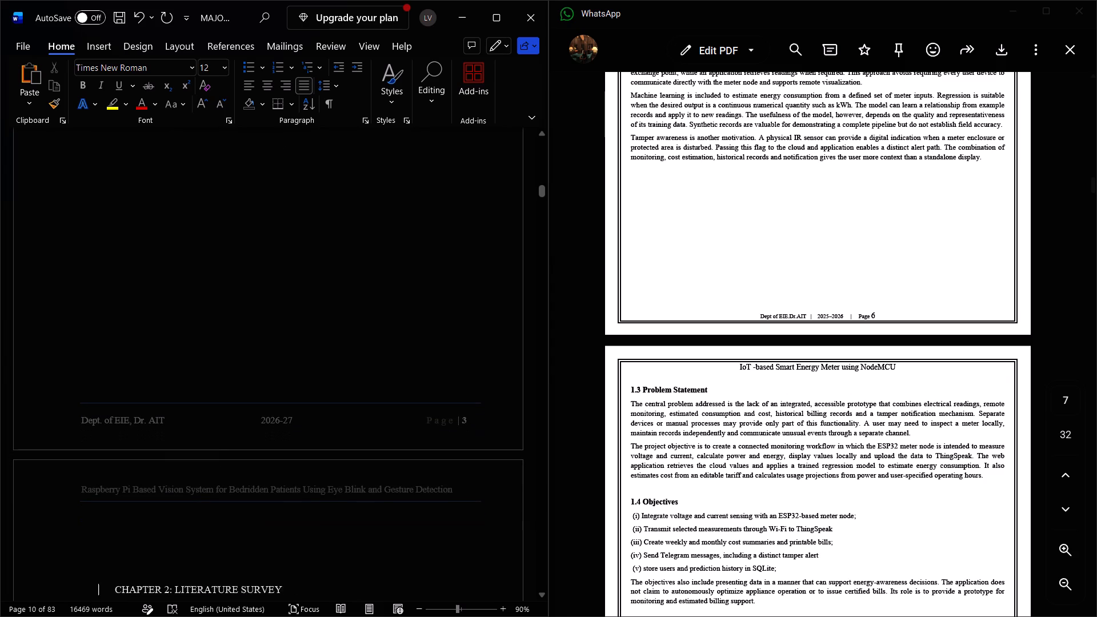
{"action": "key", "text": "BackSpace"}
{"action": "key", "text": "BackSpace"}
{"action": "key", "text": "BackSpace"}
{"action": "key", "text": "BackSpace"}
{"action": "key", "text": "BackSpace"}
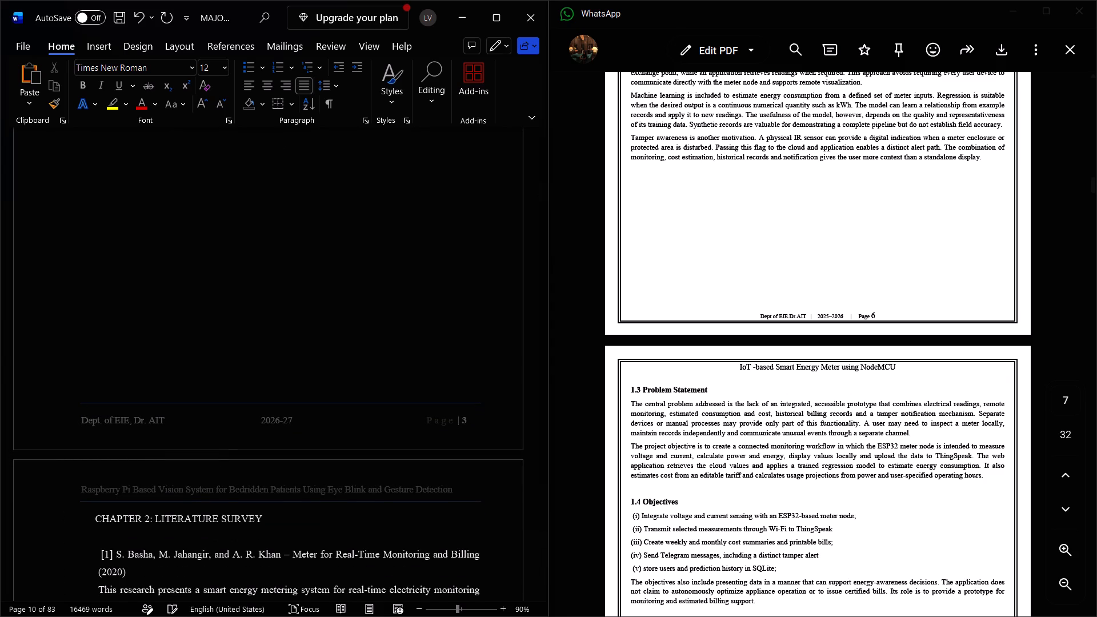
Centre the CHAPTER 2: LITERATURE SURVEY heading and make it bold at font size 16.
{"action": "triple_click", "coordinate": [110, 515]}
{"action": "left_click", "coordinate": [110, 515]}
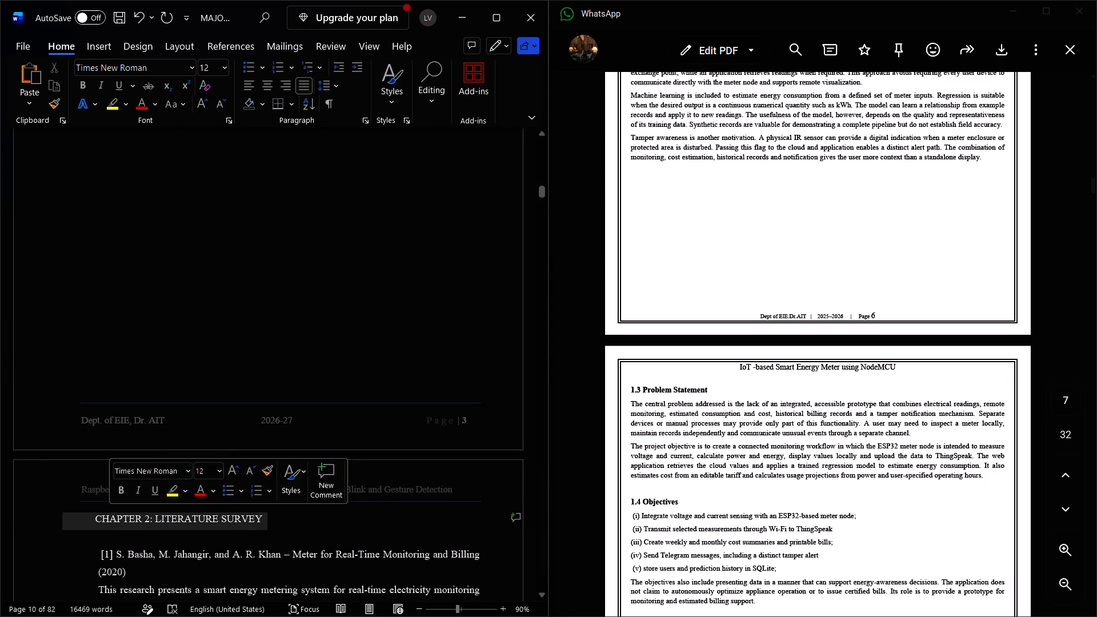
{"action": "triple_click", "coordinate": [110, 515]}
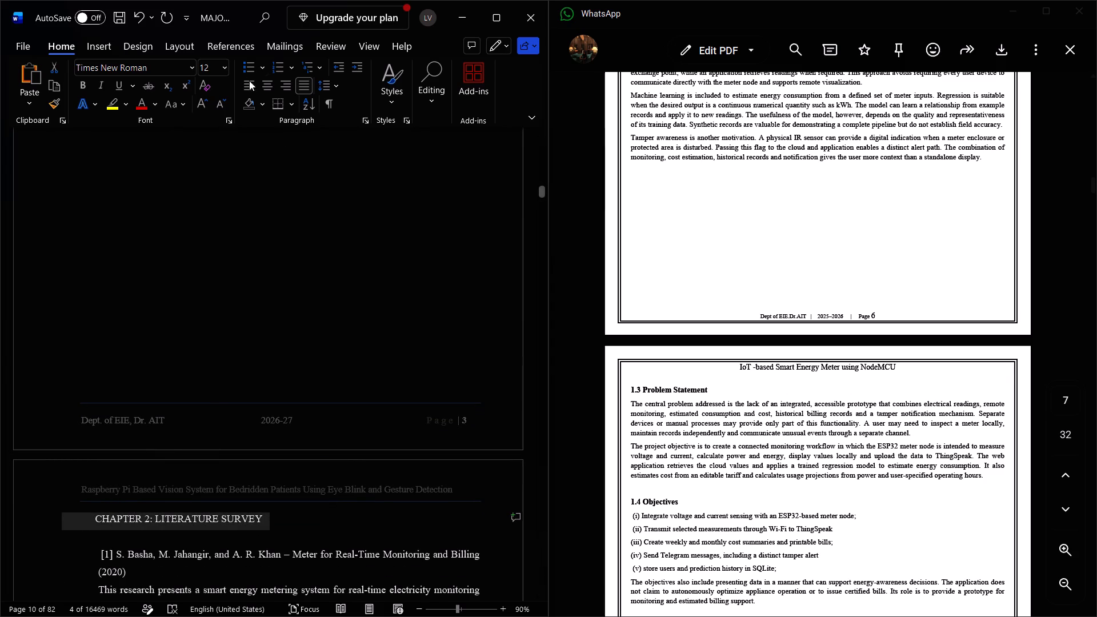
{"action": "left_click", "coordinate": [269, 86]}
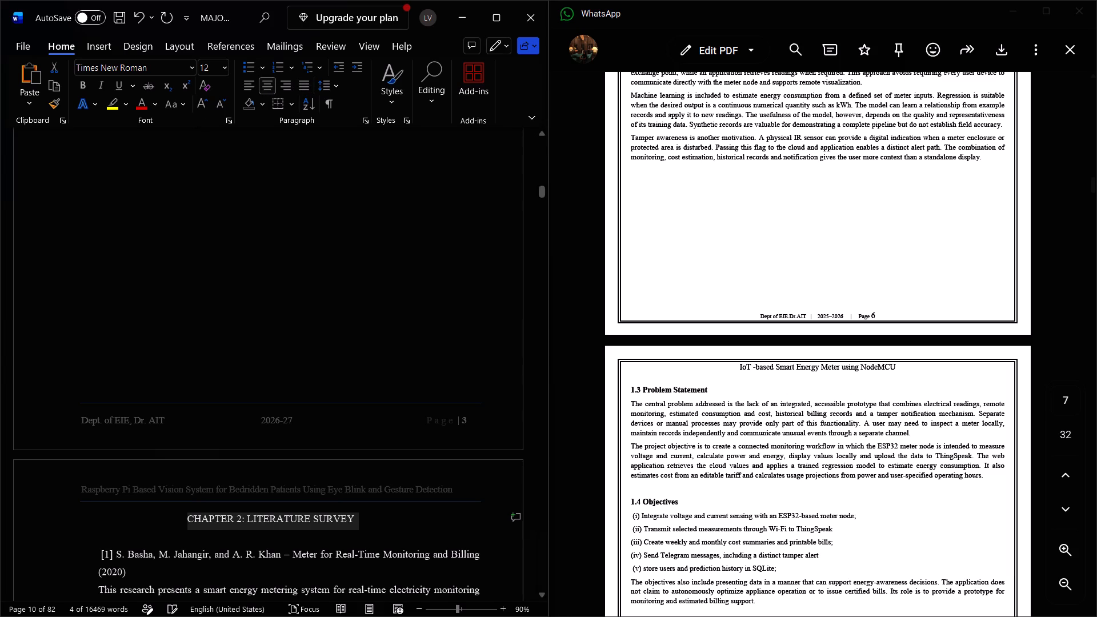
{"action": "left_click", "coordinate": [229, 64]}
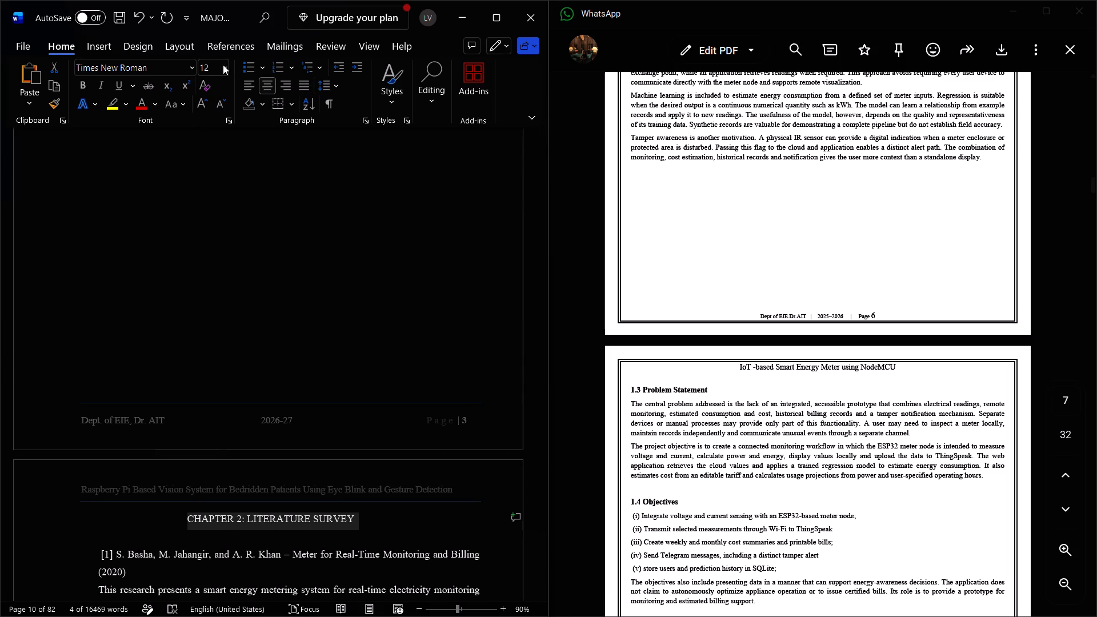
{"action": "left_click", "coordinate": [223, 65]}
{"action": "left_click", "coordinate": [209, 188]}
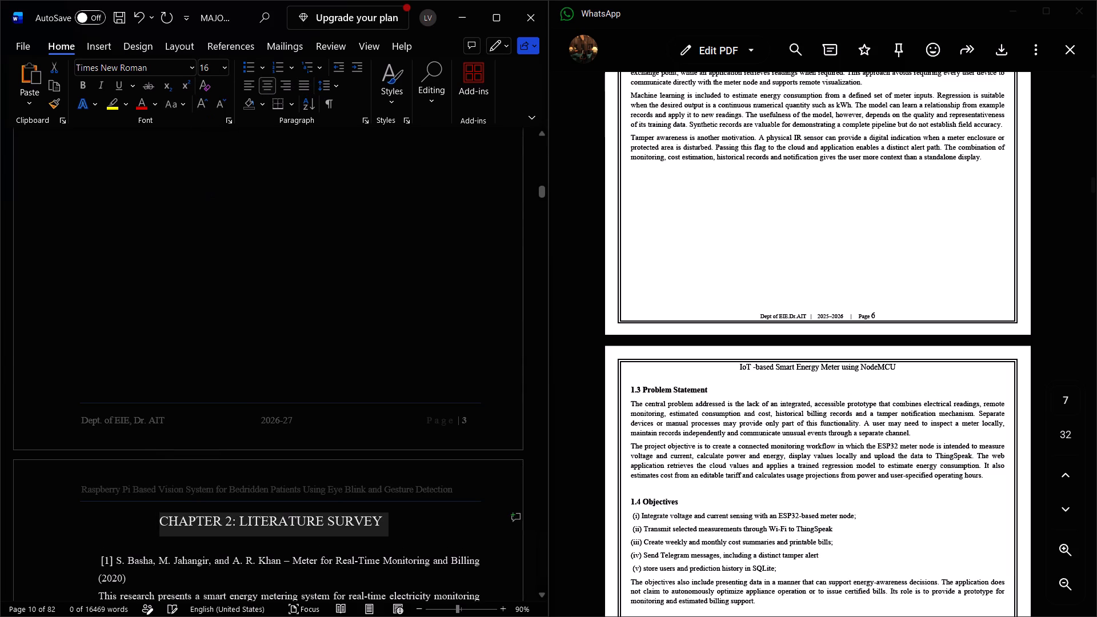
{"action": "left_click", "coordinate": [87, 81]}
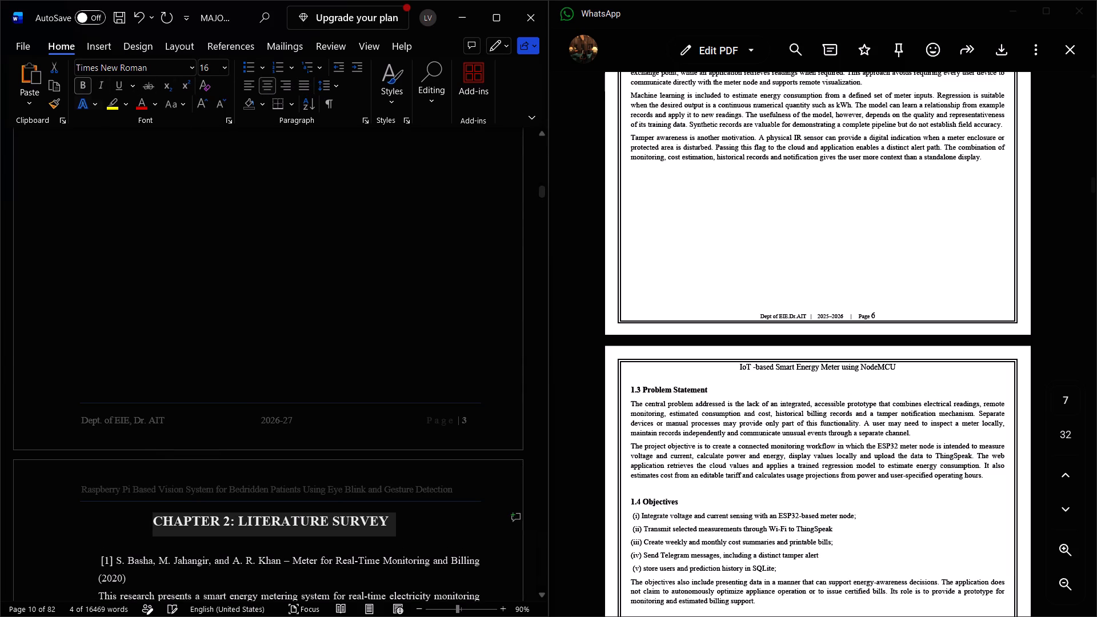
Outdent the title line of literature entry [1] so that it starts further out than its text.
{"action": "left_click", "coordinate": [130, 555]}
{"action": "scroll", "coordinate": [114, 536], "scroll_direction": "down", "scroll_amount": 1}
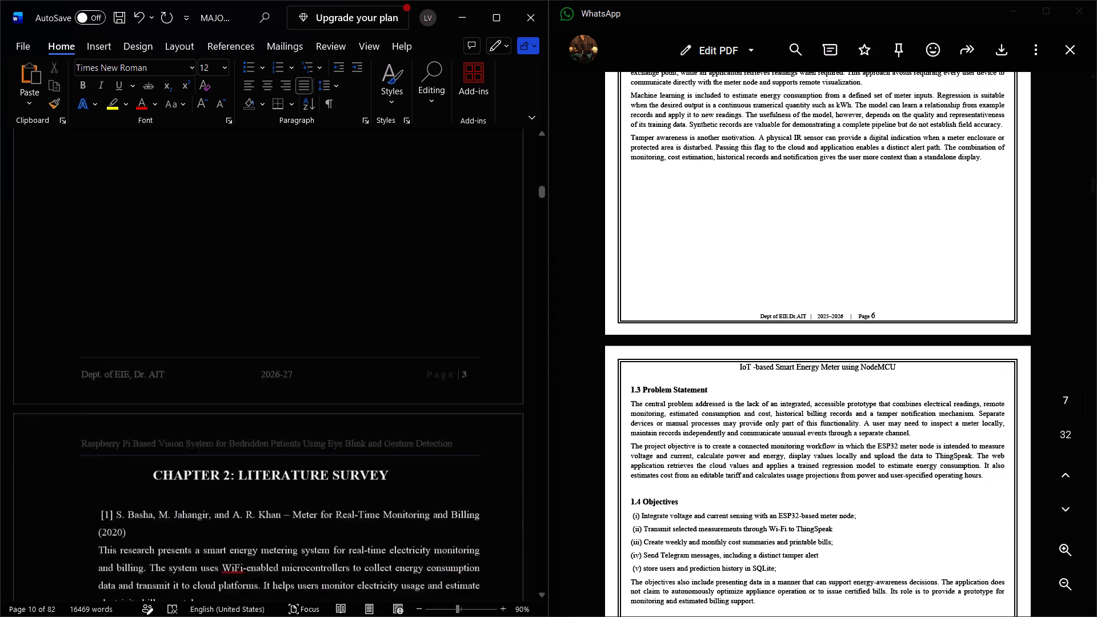
{"action": "scroll", "coordinate": [114, 536], "scroll_direction": "down", "scroll_amount": 1}
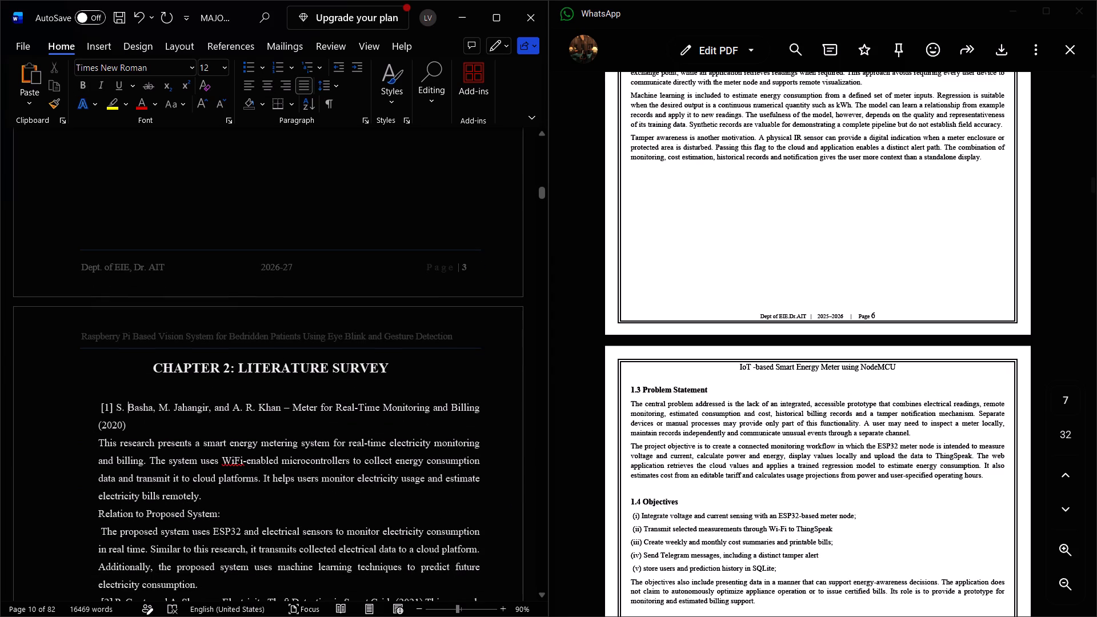
{"action": "left_click", "coordinate": [98, 408]}
{"action": "key", "text": "BackSpace"}
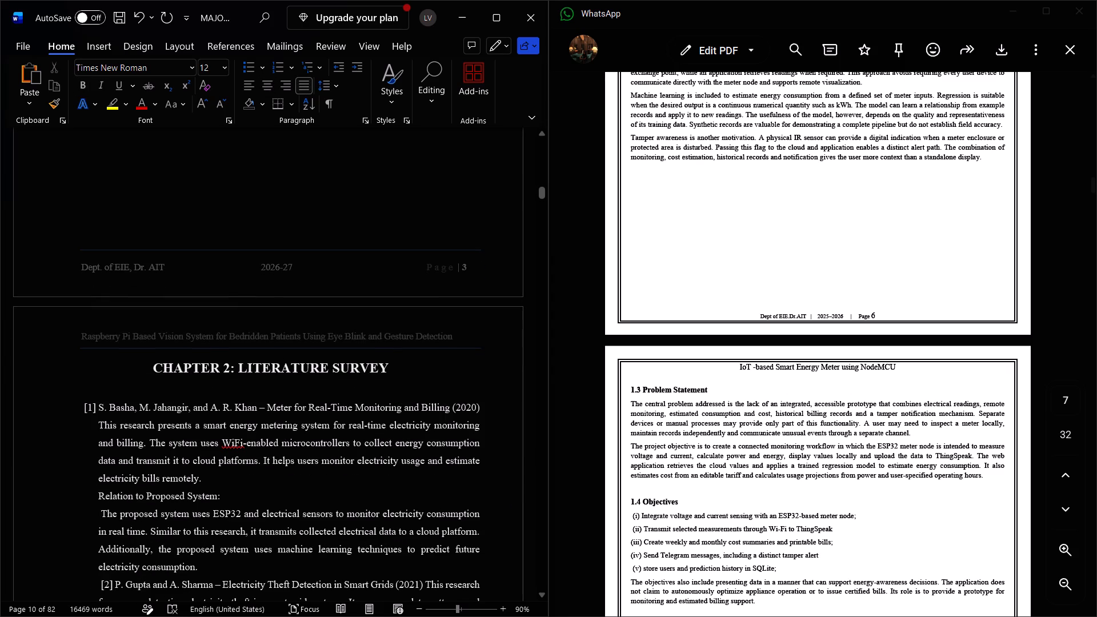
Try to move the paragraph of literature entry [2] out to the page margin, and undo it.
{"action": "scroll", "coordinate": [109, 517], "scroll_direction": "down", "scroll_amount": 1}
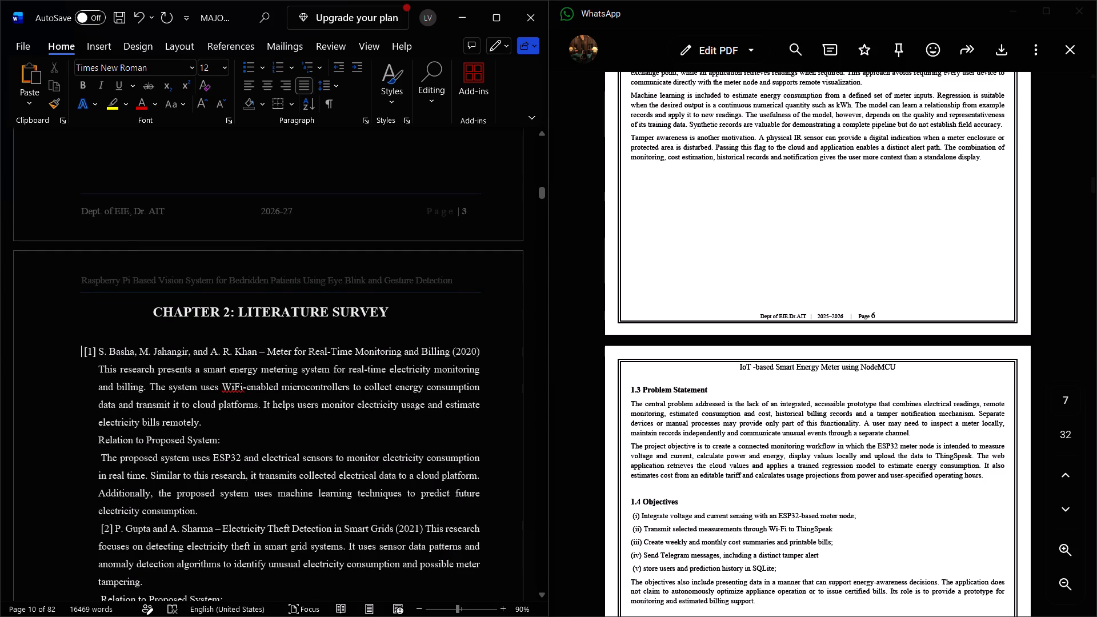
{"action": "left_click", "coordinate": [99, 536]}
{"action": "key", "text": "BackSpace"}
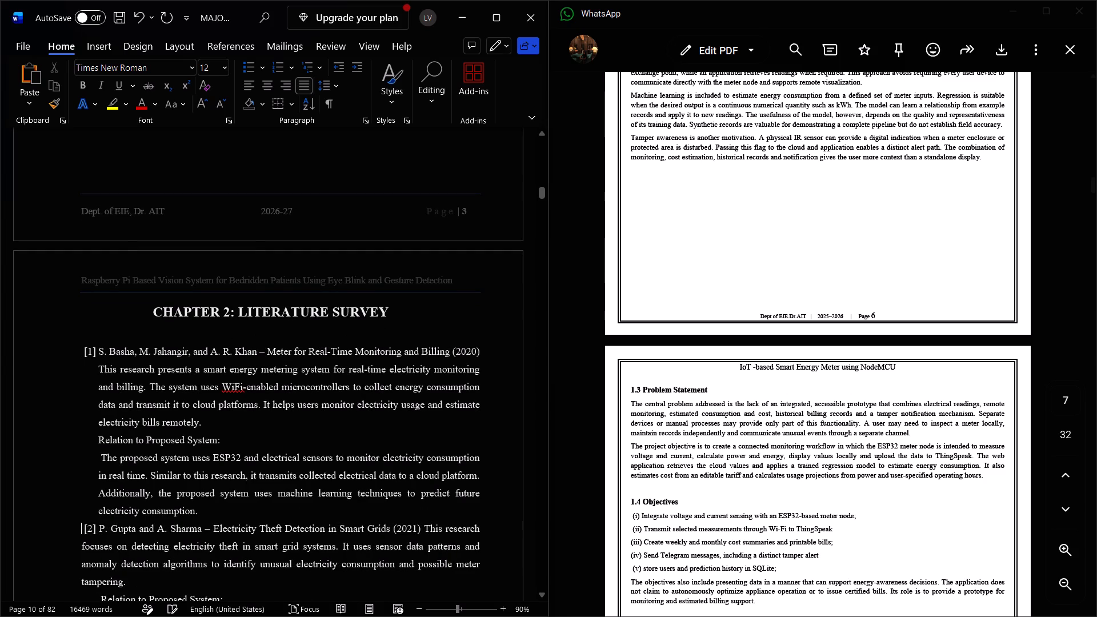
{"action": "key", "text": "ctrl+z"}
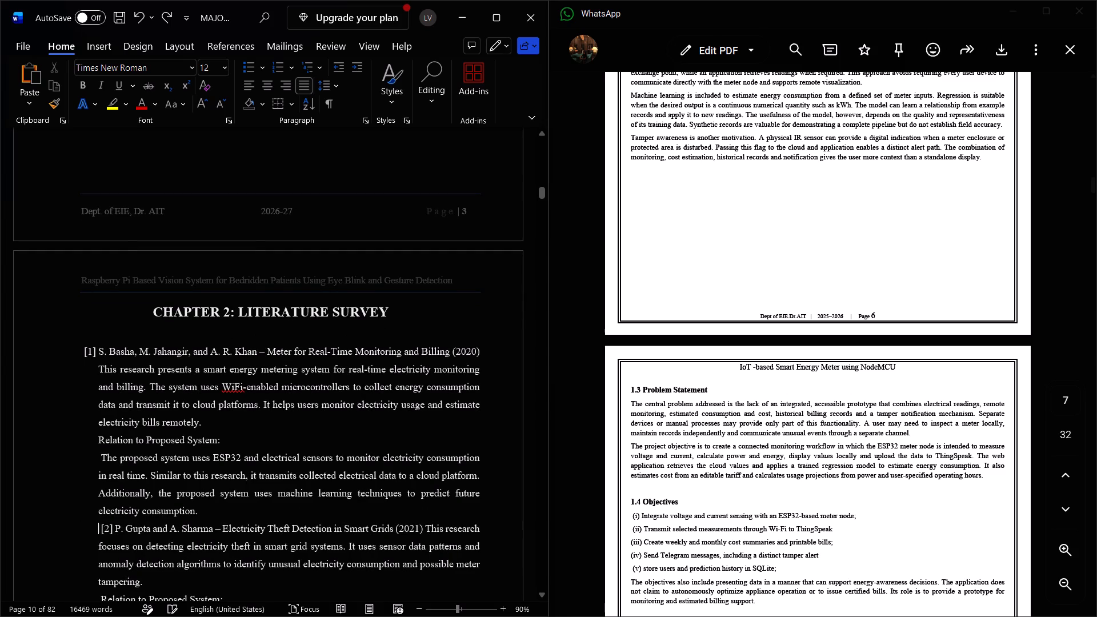
Delete the leading space before [2] in the second literature entry.
{"action": "key", "text": "Right"}
{"action": "key", "text": "BackSpace"}
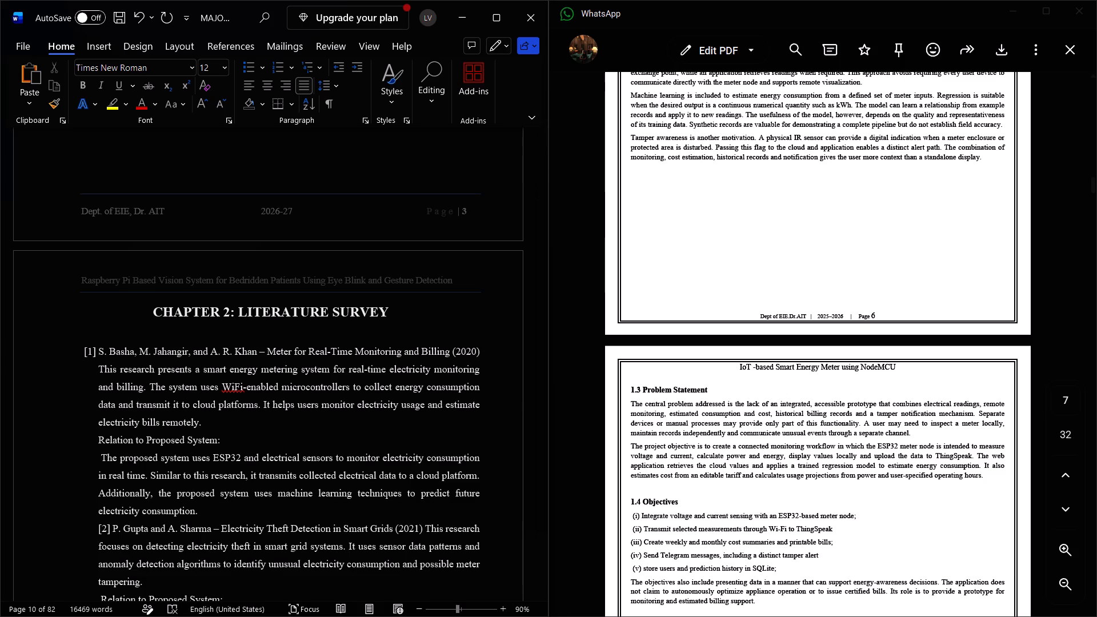
Remove the left indent from the paragraph of literature entry [2] so that it starts at the page margin.
{"action": "key", "text": "BackSpace"}
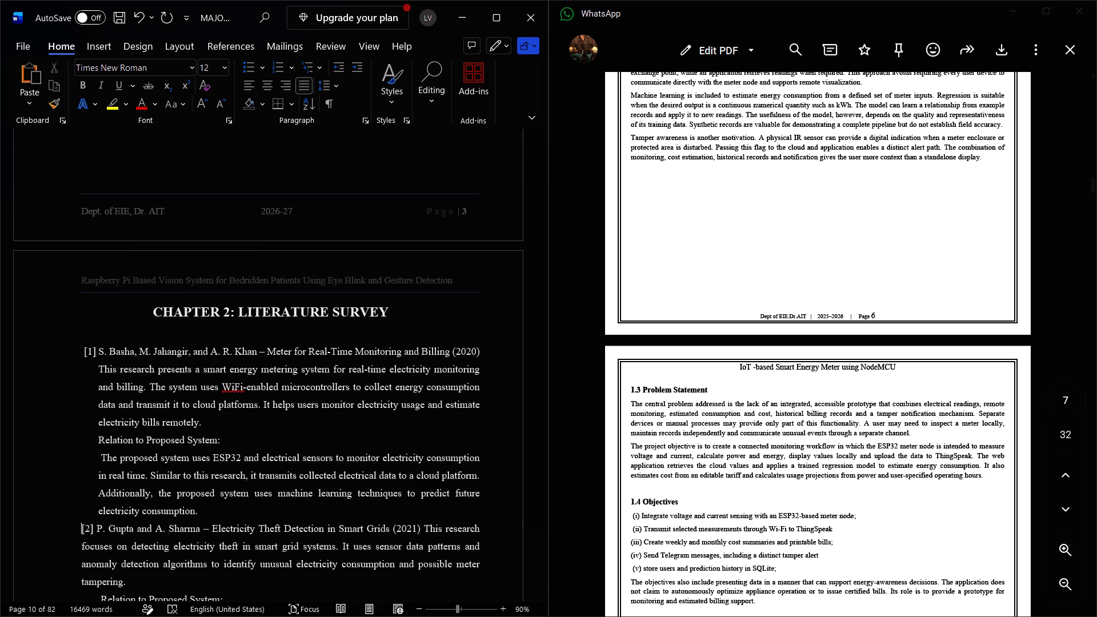
Align the description, Relation to Proposed System line and relation paragraph of literature entry [1] with the page margin, removing indents and leading space.
{"action": "left_click", "coordinate": [99, 368]}
{"action": "key", "text": "BackSpace"}
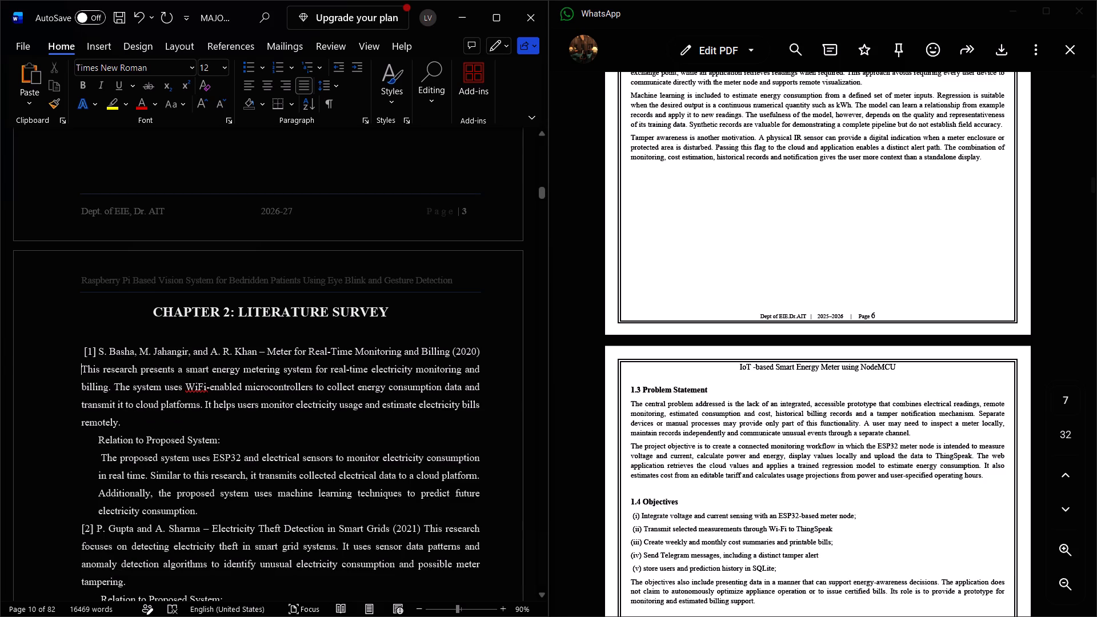
{"action": "left_click", "coordinate": [97, 441]}
{"action": "key", "text": "BackSpace"}
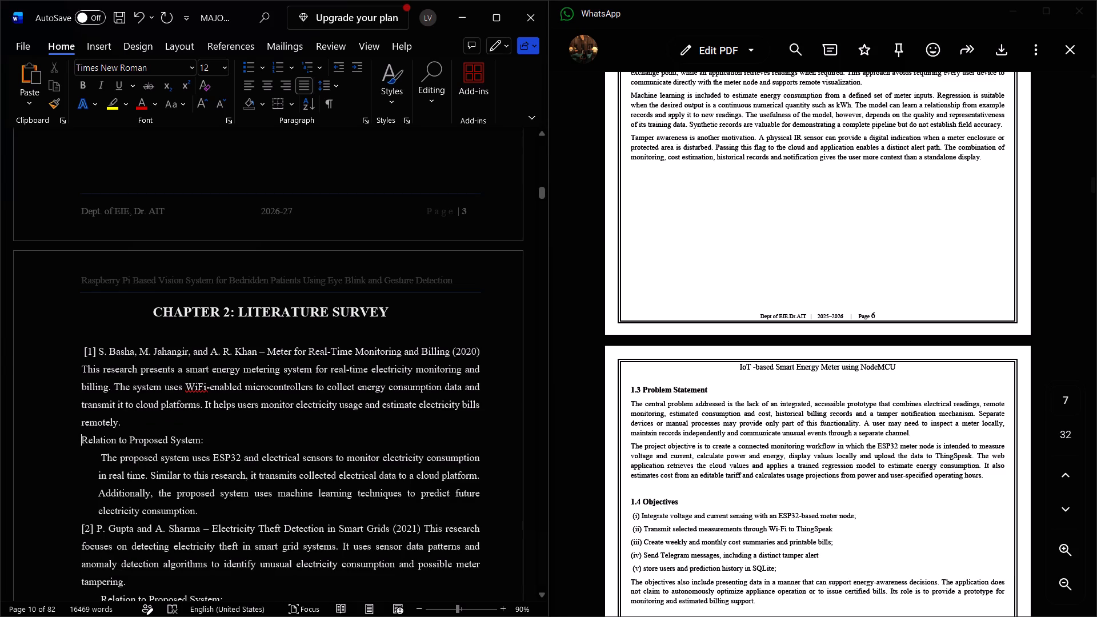
{"action": "left_click", "coordinate": [100, 460]}
{"action": "key", "text": "BackSpace"}
{"action": "key", "text": "BackSpace"}
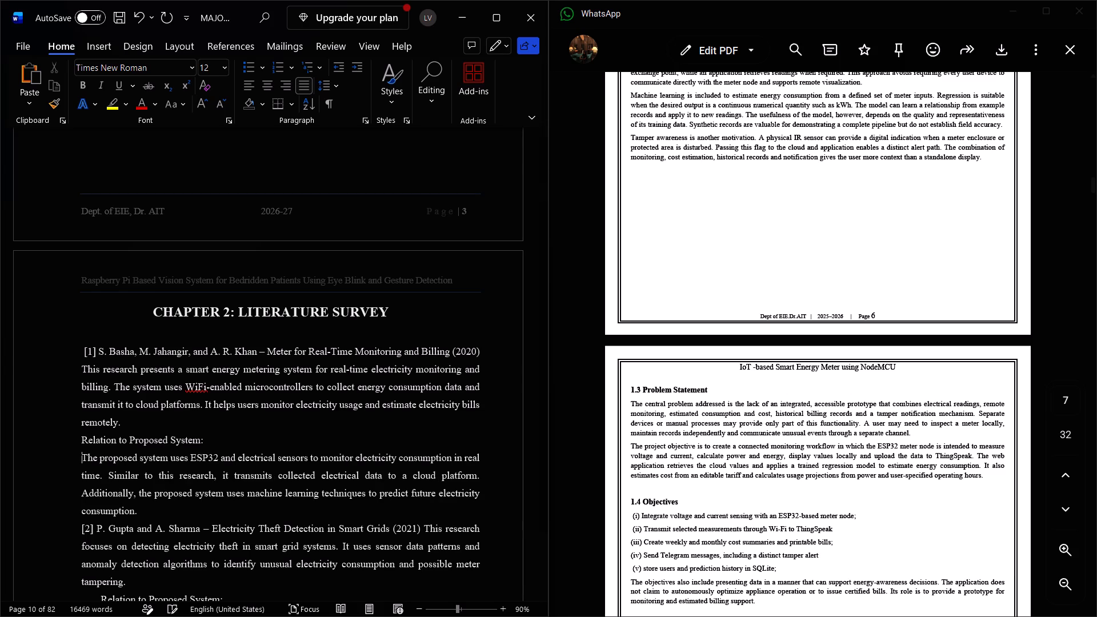
Remove the indents and leading spaces from the Relation to Proposed System line and relation paragraph of literature entry [2].
{"action": "scroll", "coordinate": [115, 492], "scroll_direction": "down", "scroll_amount": 1}
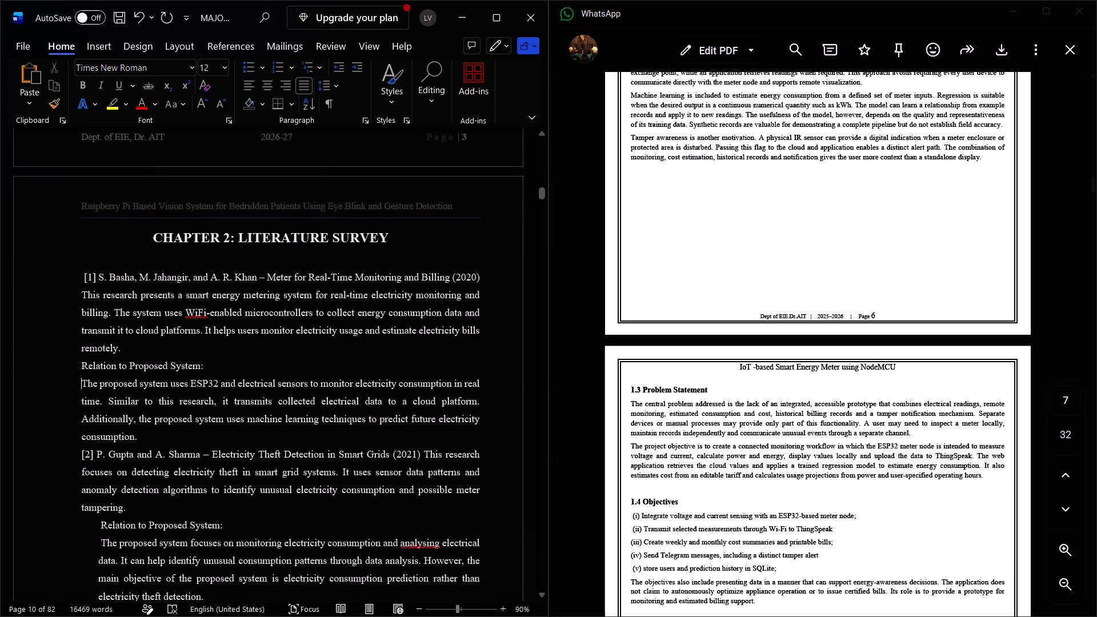
{"action": "left_click", "coordinate": [99, 527]}
{"action": "key", "text": "BackSpace"}
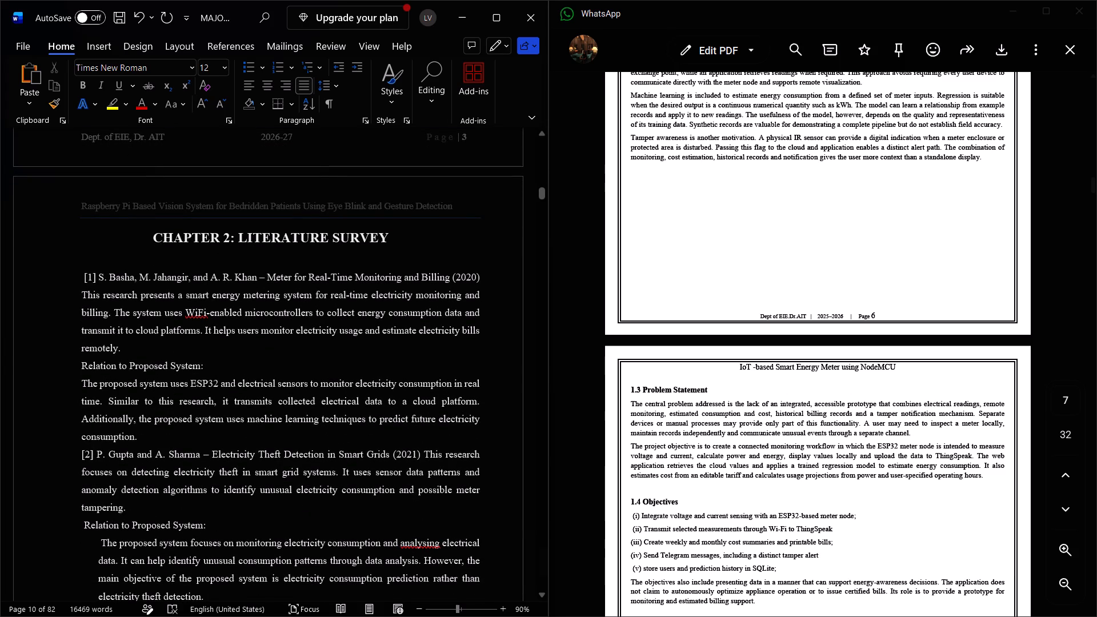
{"action": "left_click", "coordinate": [83, 522]}
{"action": "key", "text": "BackSpace"}
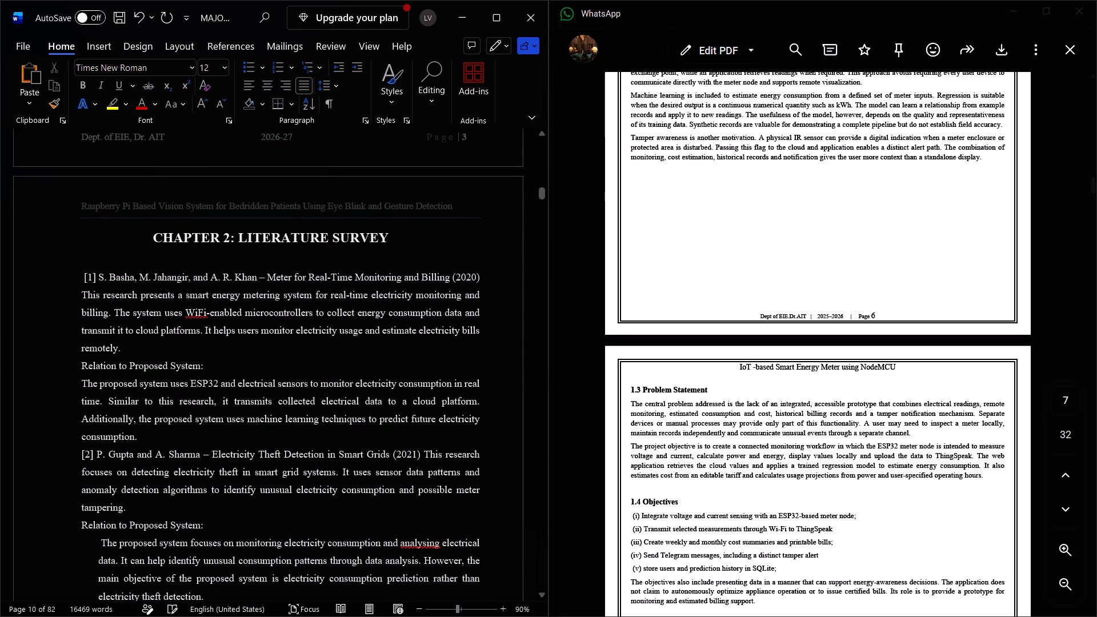
{"action": "left_click", "coordinate": [99, 542]}
{"action": "key", "text": "BackSpace"}
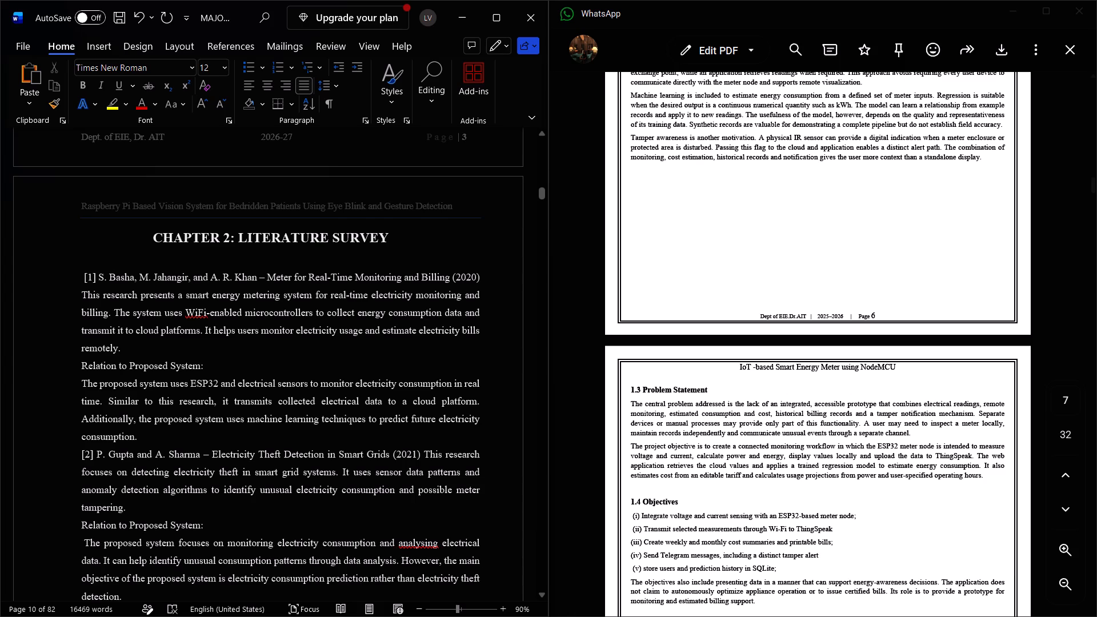
{"action": "scroll", "coordinate": [118, 551], "scroll_direction": "down", "scroll_amount": 1}
{"action": "left_click", "coordinate": [86, 450]}
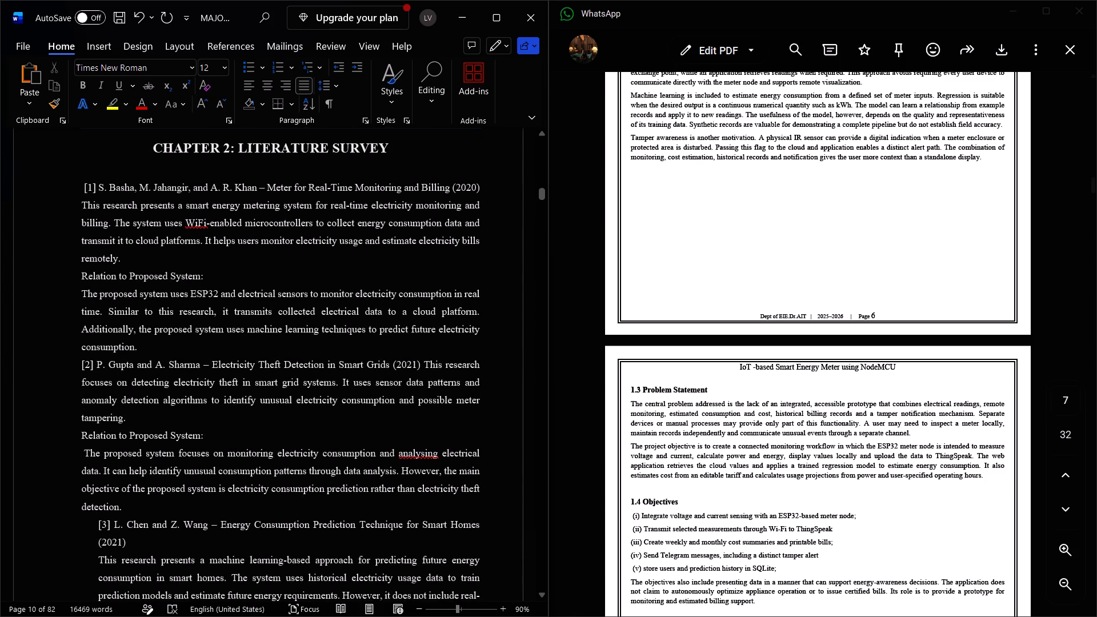
{"action": "key", "text": "BackSpace"}
Bring the title, description, Relation to Proposed System line and relation paragraph of literature entry [3] to the page margin, without leading spaces.
{"action": "scroll", "coordinate": [103, 471], "scroll_direction": "down", "scroll_amount": 2}
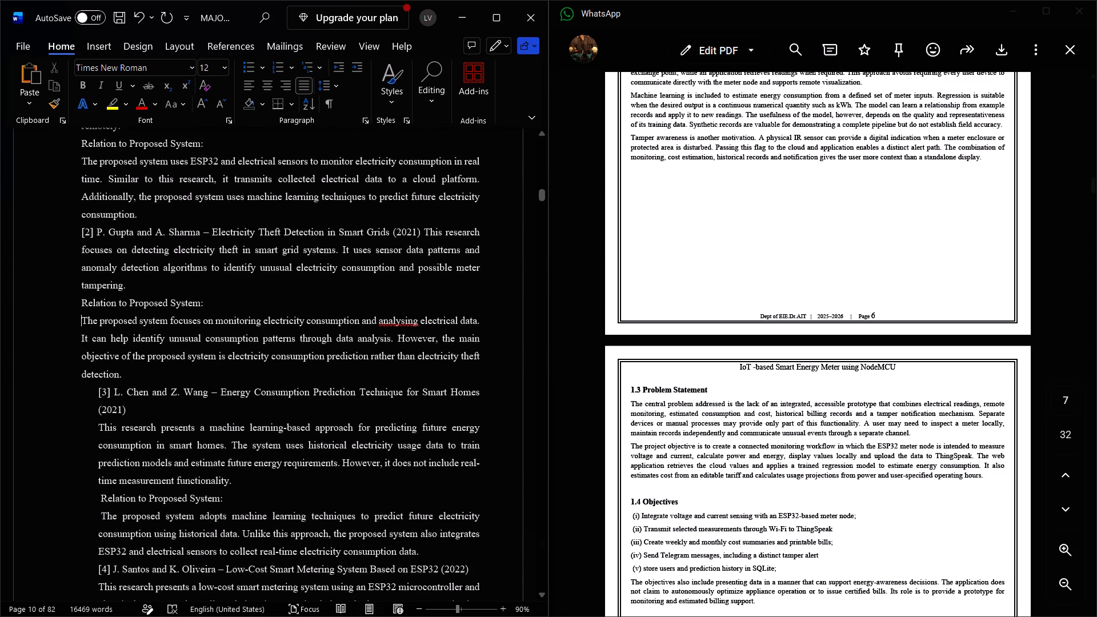
{"action": "left_click", "coordinate": [98, 394]}
{"action": "key", "text": "BackSpace"}
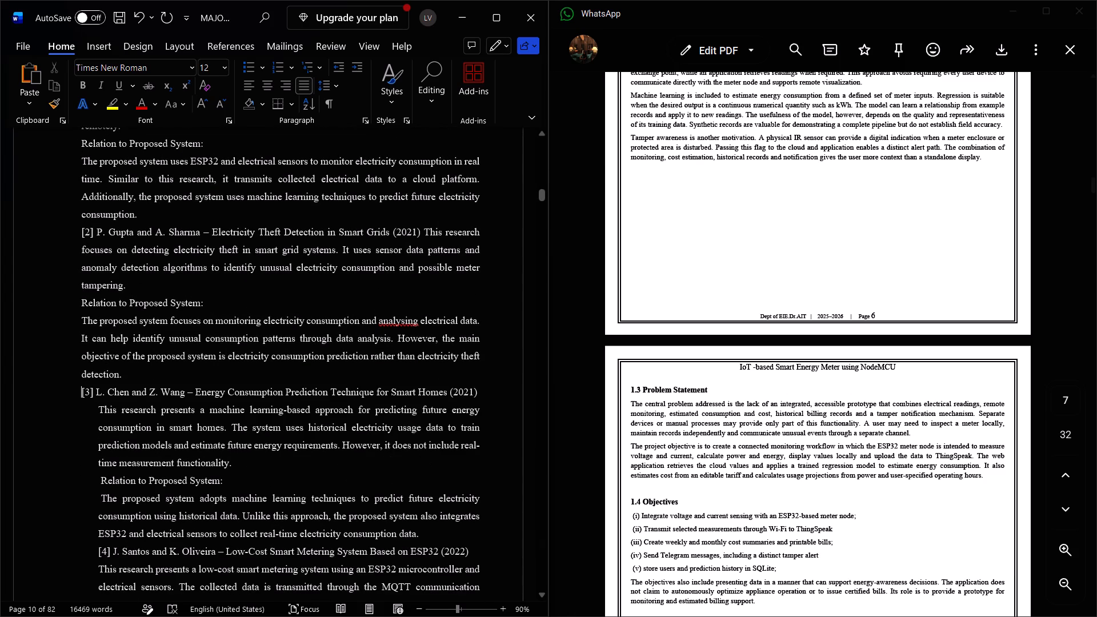
{"action": "left_click", "coordinate": [99, 408]}
{"action": "key", "text": "BackSpace"}
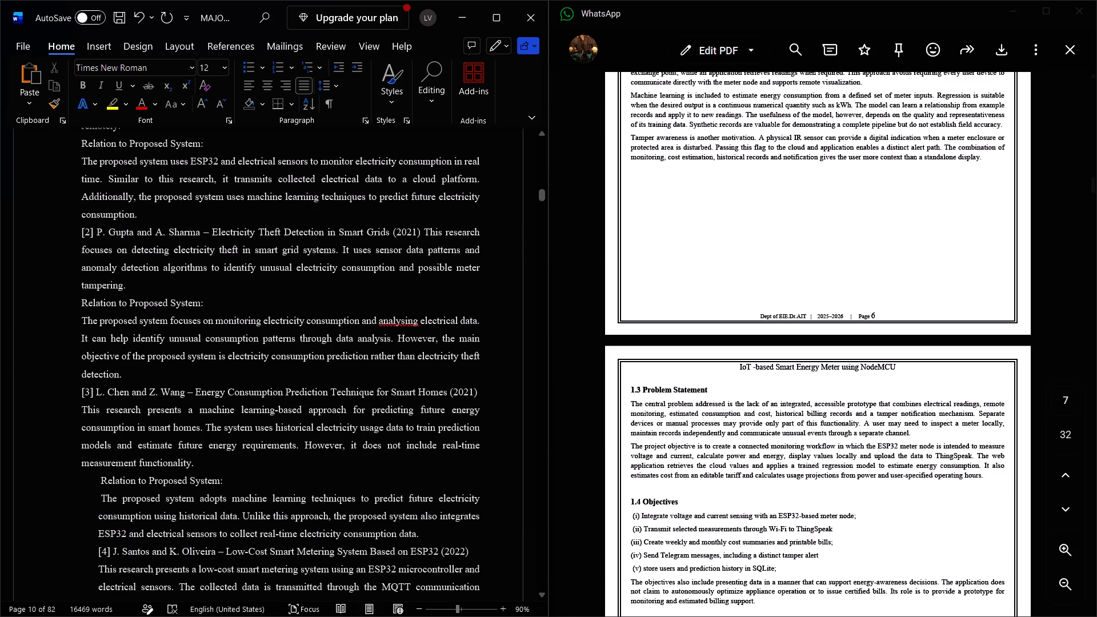
{"action": "left_click", "coordinate": [99, 476]}
{"action": "key", "text": "BackSpace"}
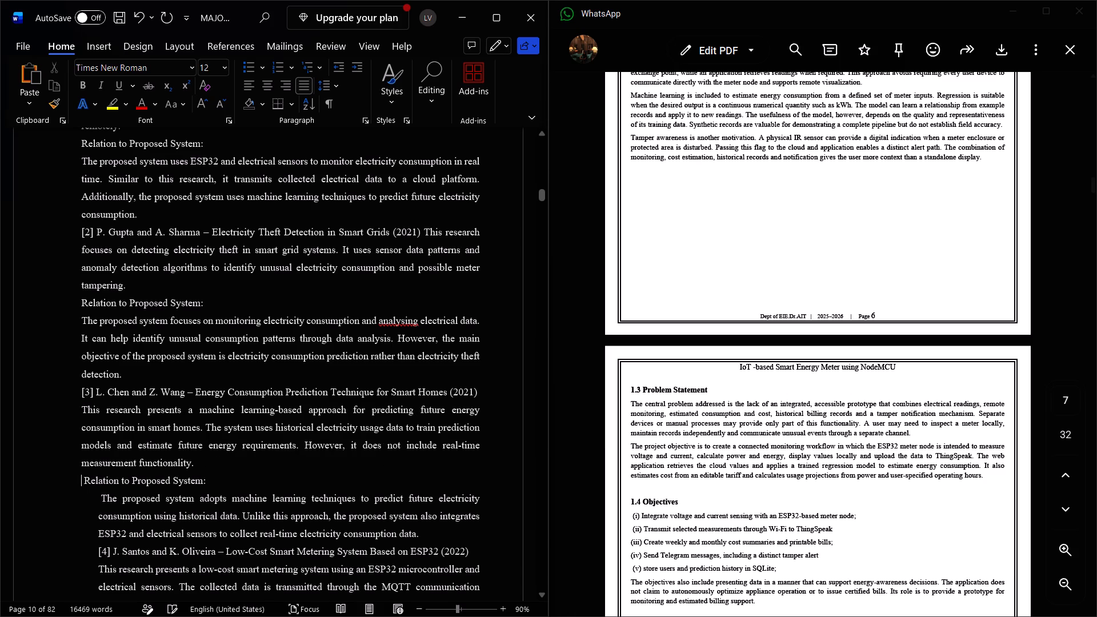
{"action": "key", "text": "Right"}
{"action": "key", "text": "BackSpace"}
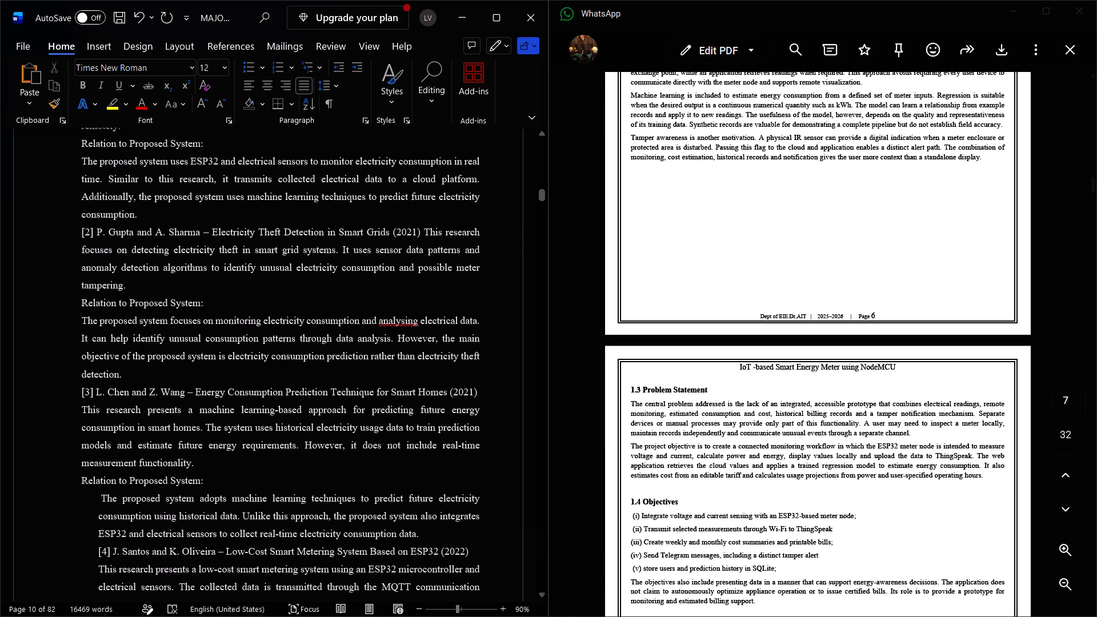
{"action": "left_click", "coordinate": [104, 499]}
{"action": "key", "text": "BackSpace"}
{"action": "key", "text": "BackSpace"}
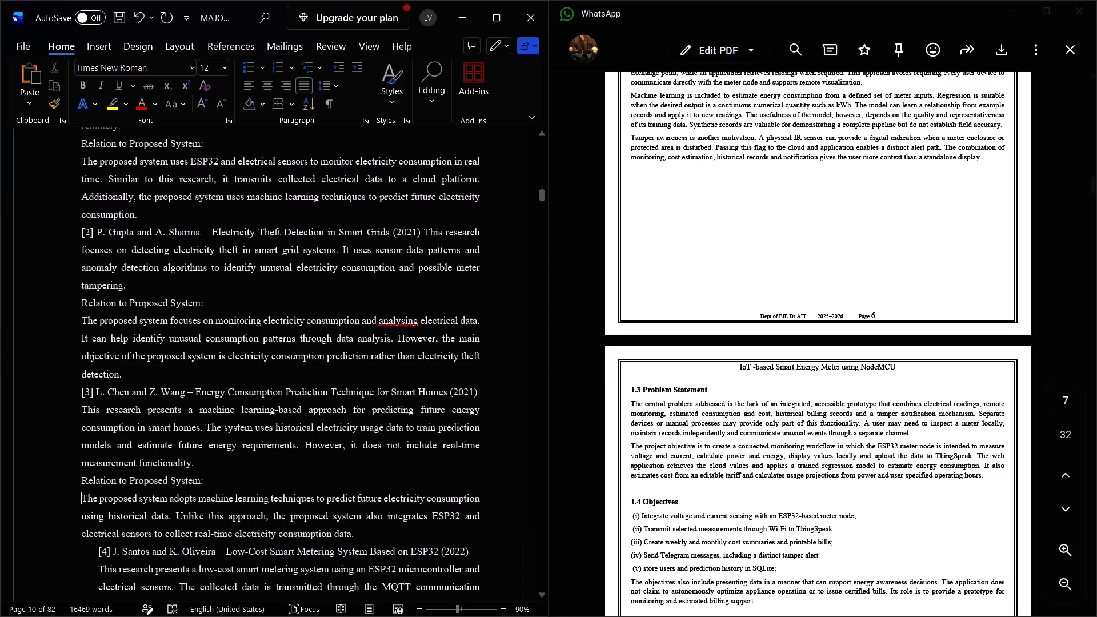
Bring the title, description, Relation to Proposed System line and relation paragraph of literature entry [4] to the page margin, without leading space.
{"action": "scroll", "coordinate": [106, 511], "scroll_direction": "down", "scroll_amount": 1}
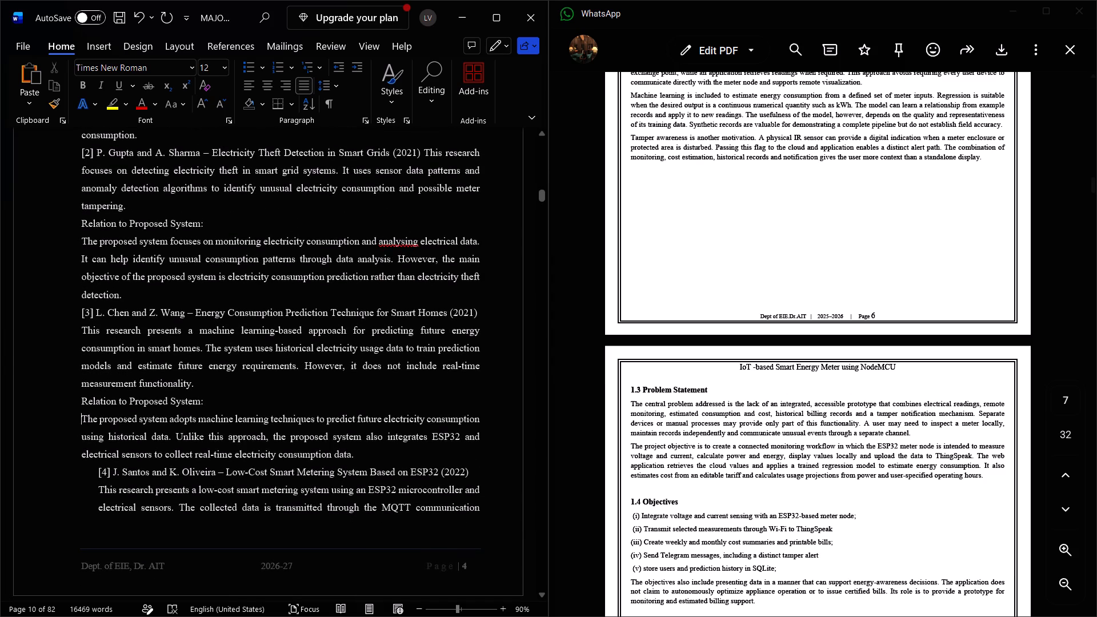
{"action": "left_click", "coordinate": [99, 474]}
{"action": "key", "text": "BackSpace"}
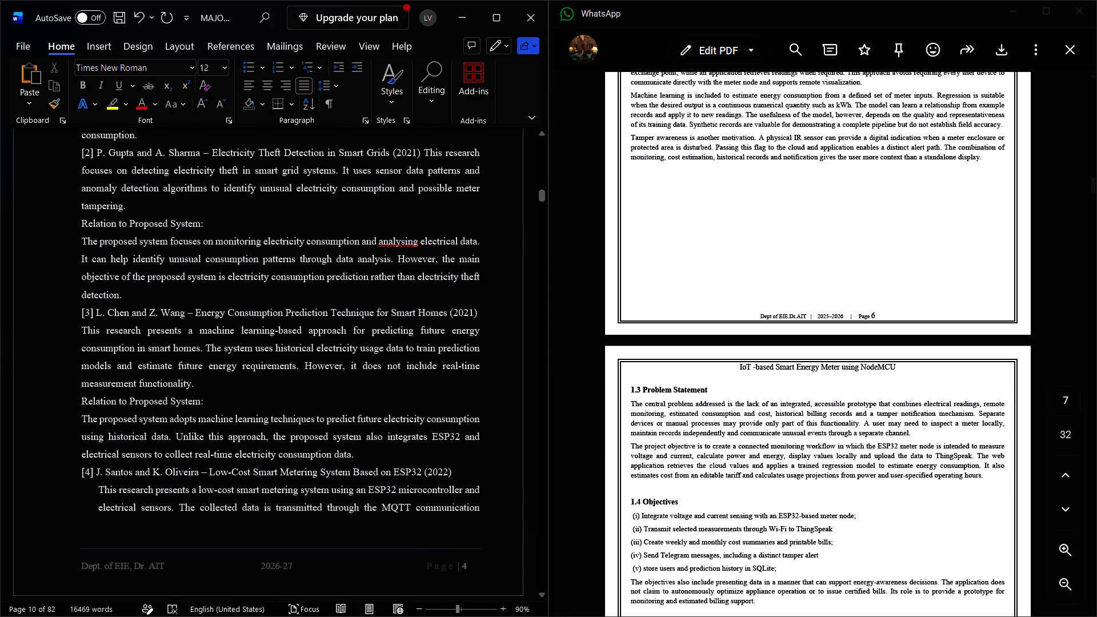
{"action": "left_click", "coordinate": [97, 490]}
{"action": "key", "text": "BackSpace"}
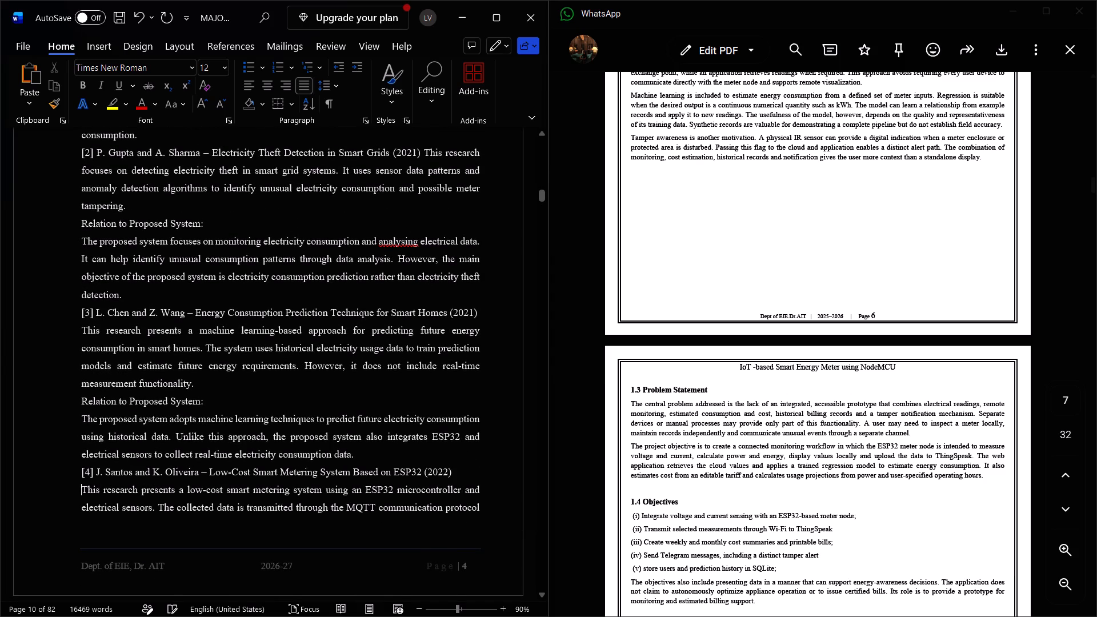
{"action": "scroll", "coordinate": [111, 495], "scroll_direction": "down", "scroll_amount": 1}
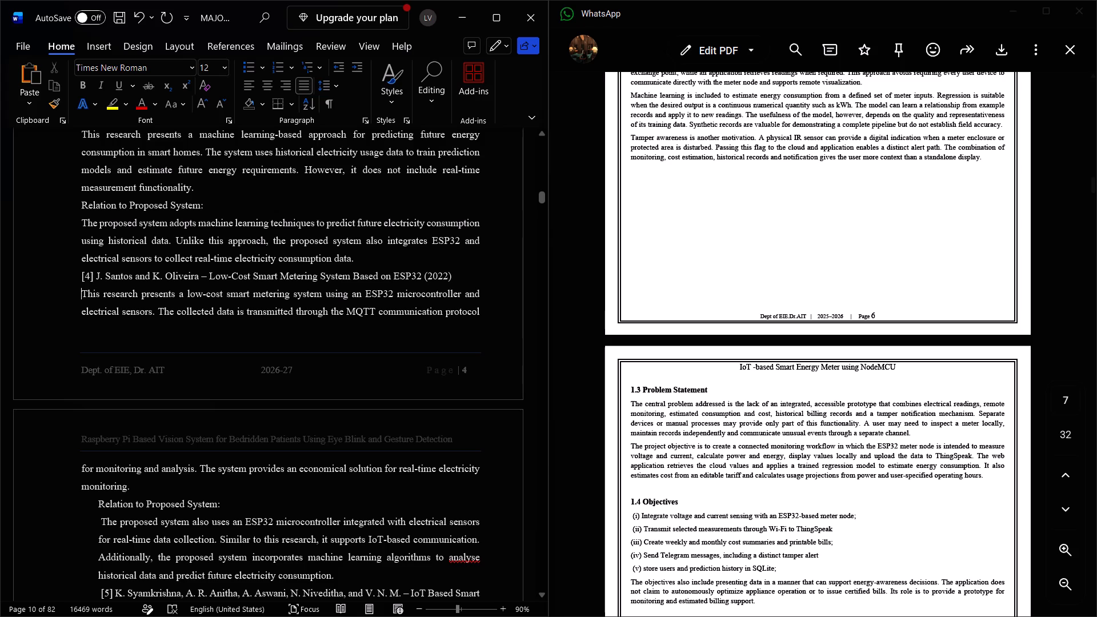
{"action": "left_click", "coordinate": [98, 504]}
{"action": "key", "text": "BackSpace"}
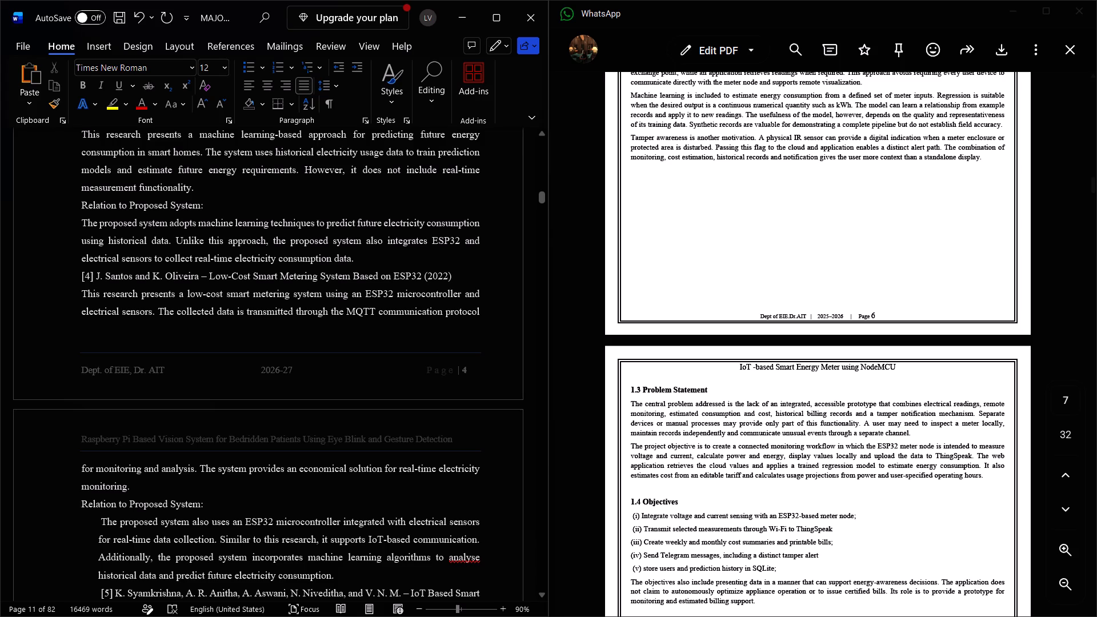
{"action": "left_click", "coordinate": [101, 520]}
{"action": "key", "text": "BackSpace"}
{"action": "key", "text": "BackSpace"}
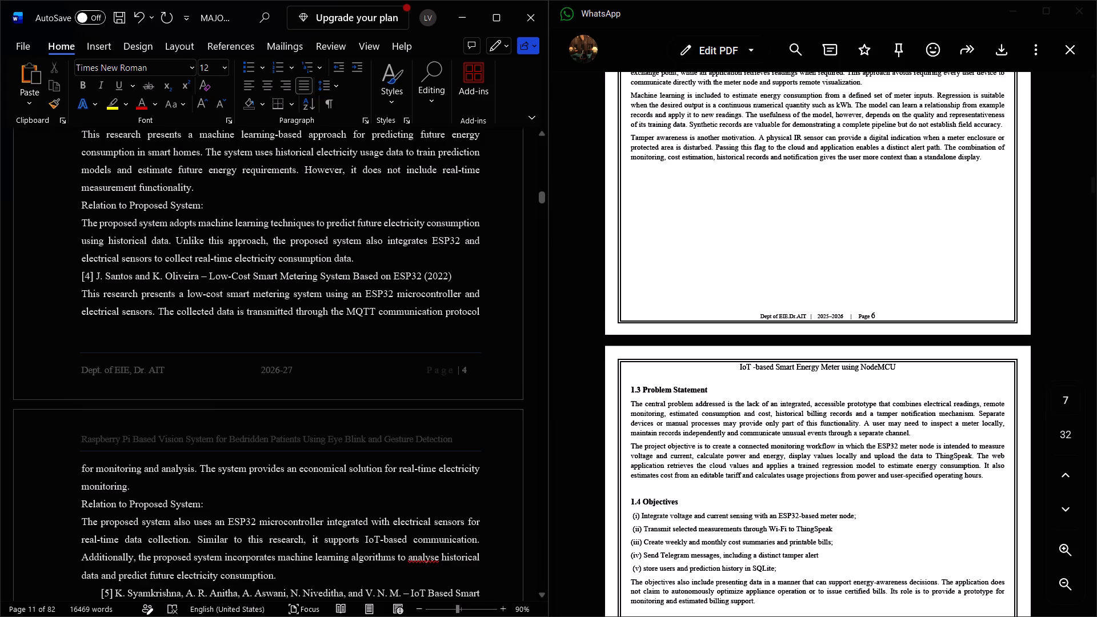
Remove the indents from the title and description of literature entry [5], and delete the leading space before [5].
{"action": "scroll", "coordinate": [116, 552], "scroll_direction": "down", "scroll_amount": 1}
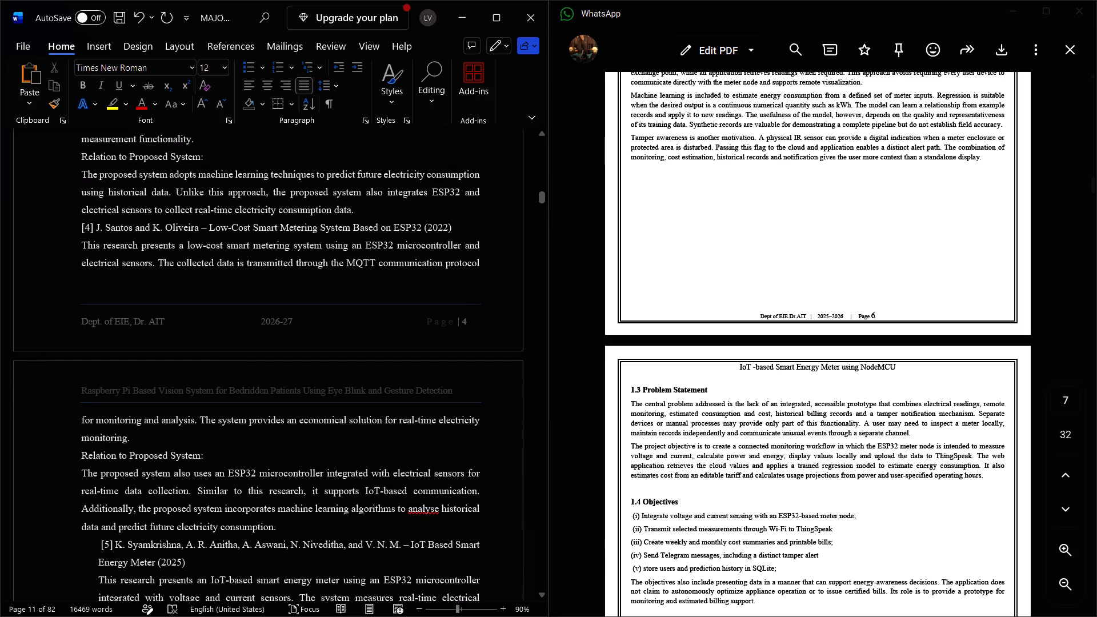
{"action": "left_click", "coordinate": [100, 542]}
{"action": "key", "text": "BackSpace"}
{"action": "key", "text": "BackSpace"}
{"action": "scroll", "coordinate": [110, 552], "scroll_direction": "down", "scroll_amount": 1}
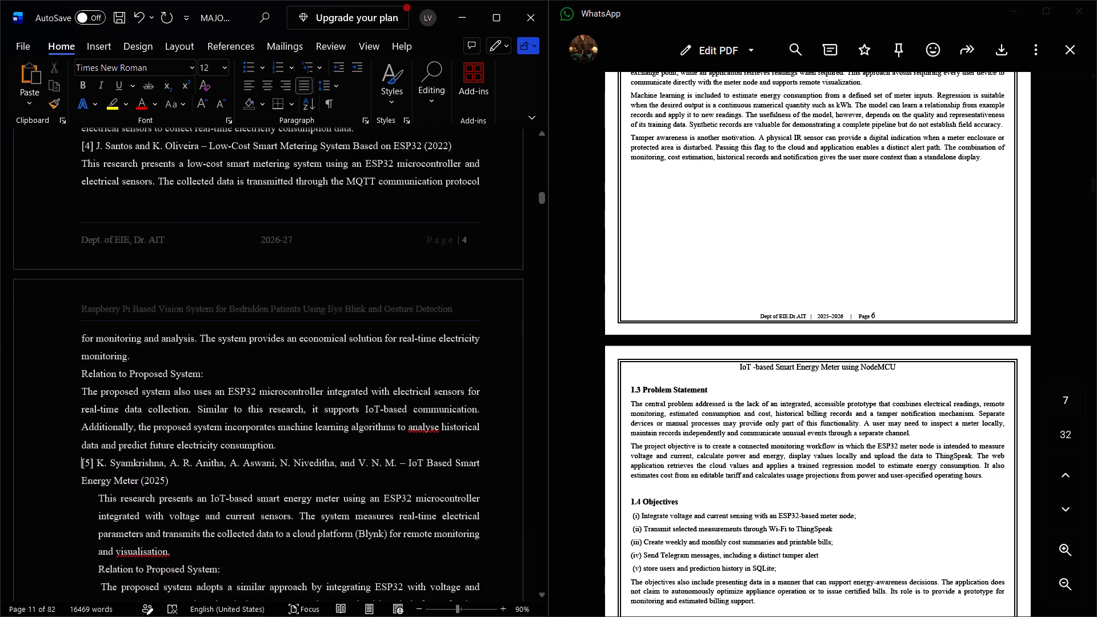
{"action": "scroll", "coordinate": [110, 552], "scroll_direction": "down", "scroll_amount": 1}
{"action": "left_click", "coordinate": [99, 489]}
{"action": "key", "text": "BackSpace"}
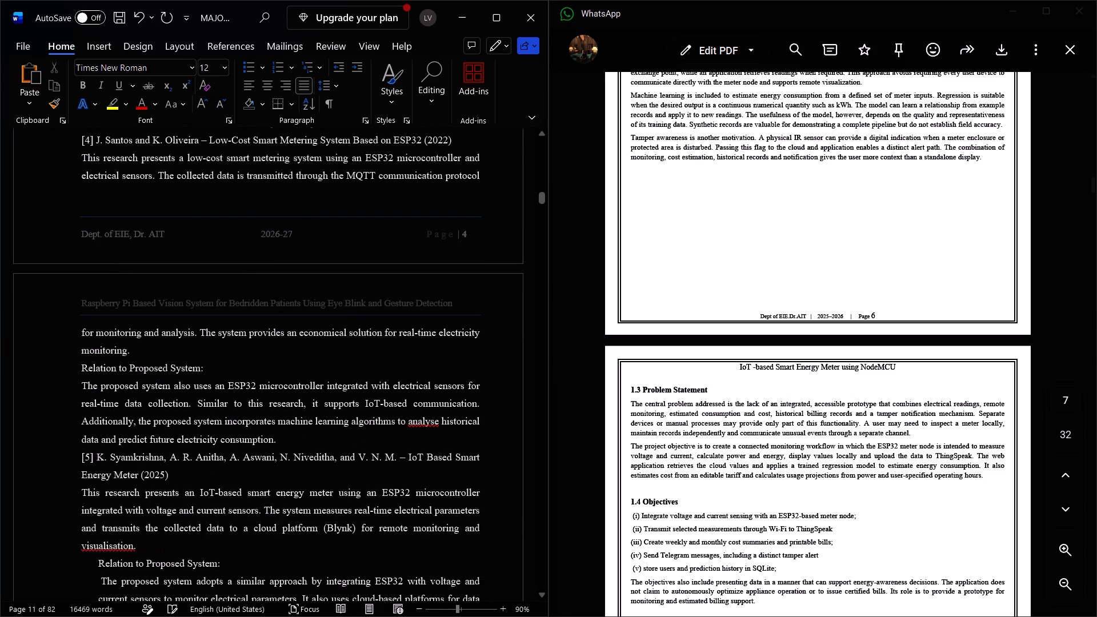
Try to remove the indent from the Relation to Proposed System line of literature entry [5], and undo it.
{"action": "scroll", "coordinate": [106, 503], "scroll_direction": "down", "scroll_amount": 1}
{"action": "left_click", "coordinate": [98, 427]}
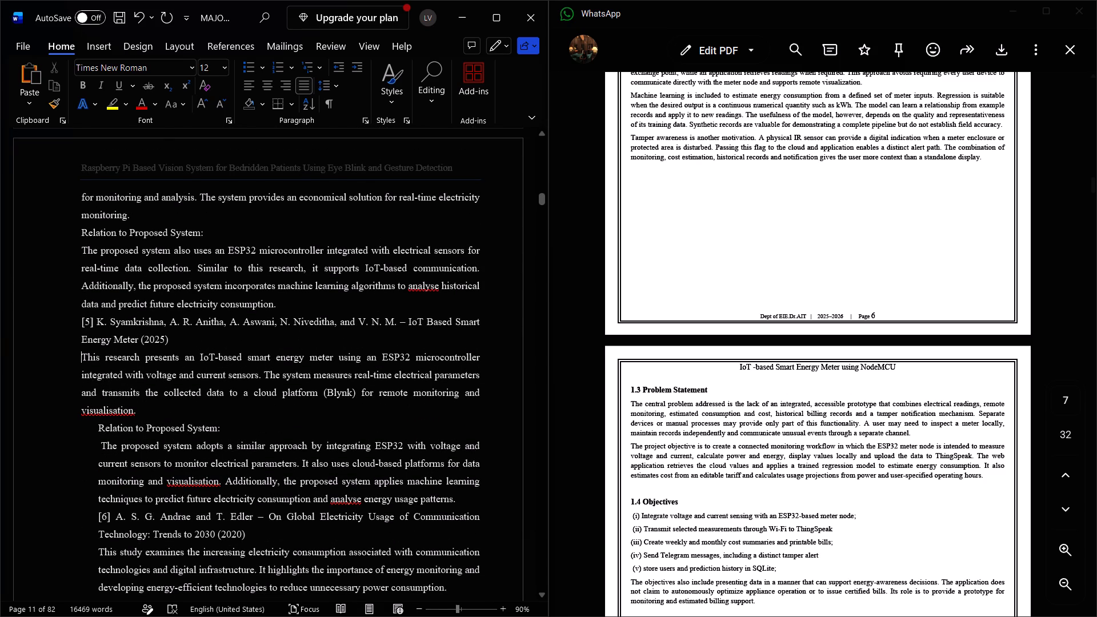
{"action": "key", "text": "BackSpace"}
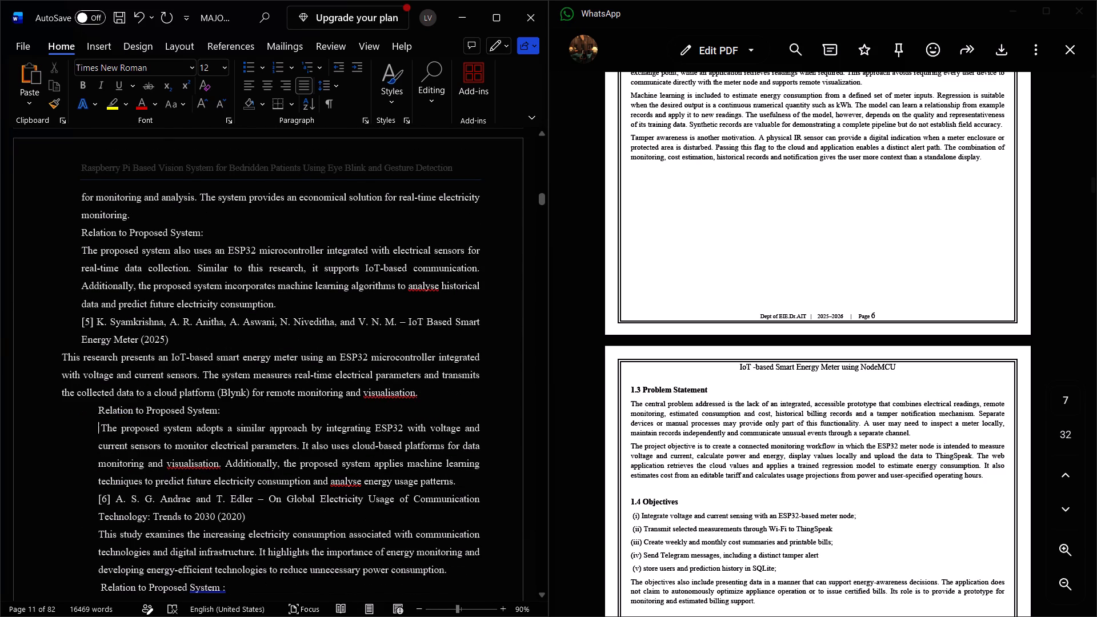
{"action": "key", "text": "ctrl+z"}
Align the Relation to Proposed System line and relation paragraph of literature entry [5] with the page margin, removing indents and leading space.
{"action": "left_click", "coordinate": [99, 428]}
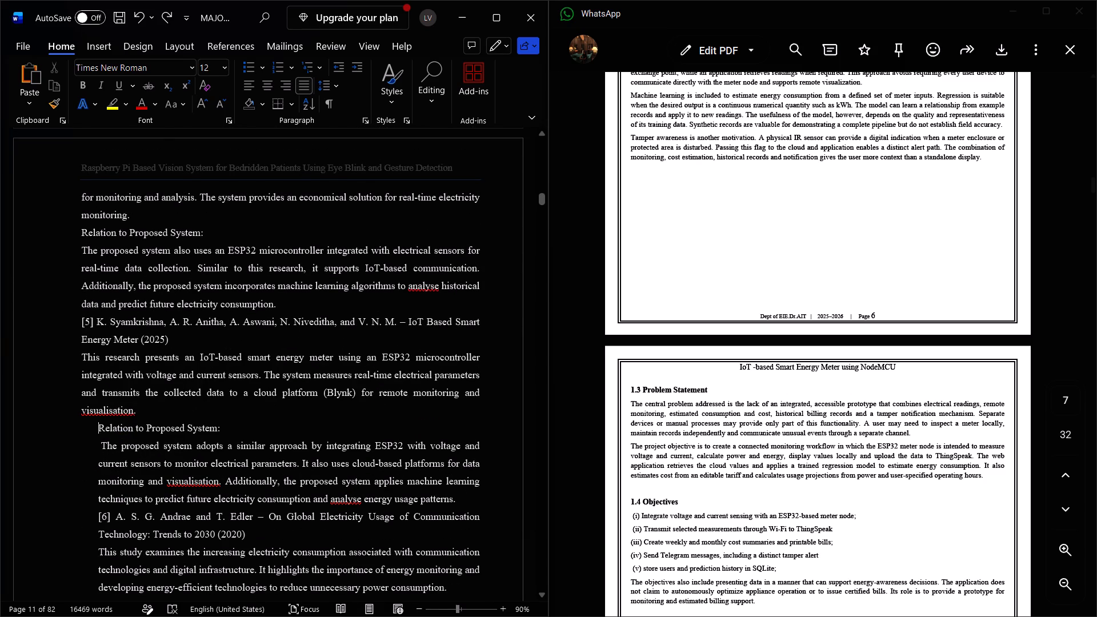
{"action": "key", "text": "BackSpace"}
{"action": "left_click", "coordinate": [102, 443]}
{"action": "key", "text": "BackSpace"}
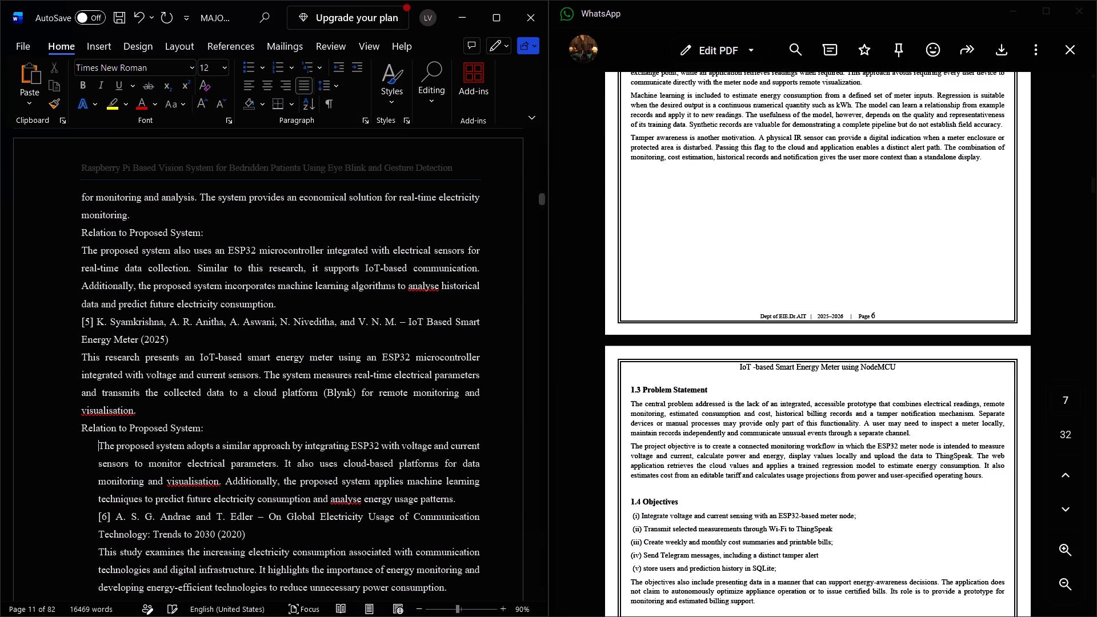
{"action": "key", "text": "BackSpace"}
Remove the left indent from the title of literature entry [6] so that it starts at the page margin.
{"action": "left_click", "coordinate": [97, 513]}
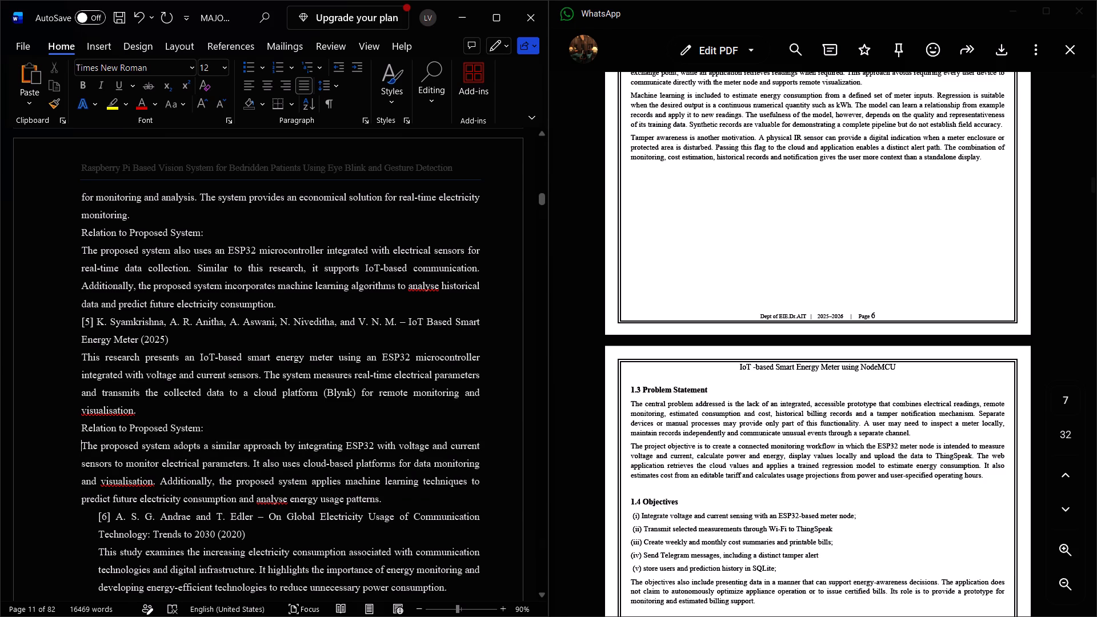
{"action": "key", "text": "BackSpace"}
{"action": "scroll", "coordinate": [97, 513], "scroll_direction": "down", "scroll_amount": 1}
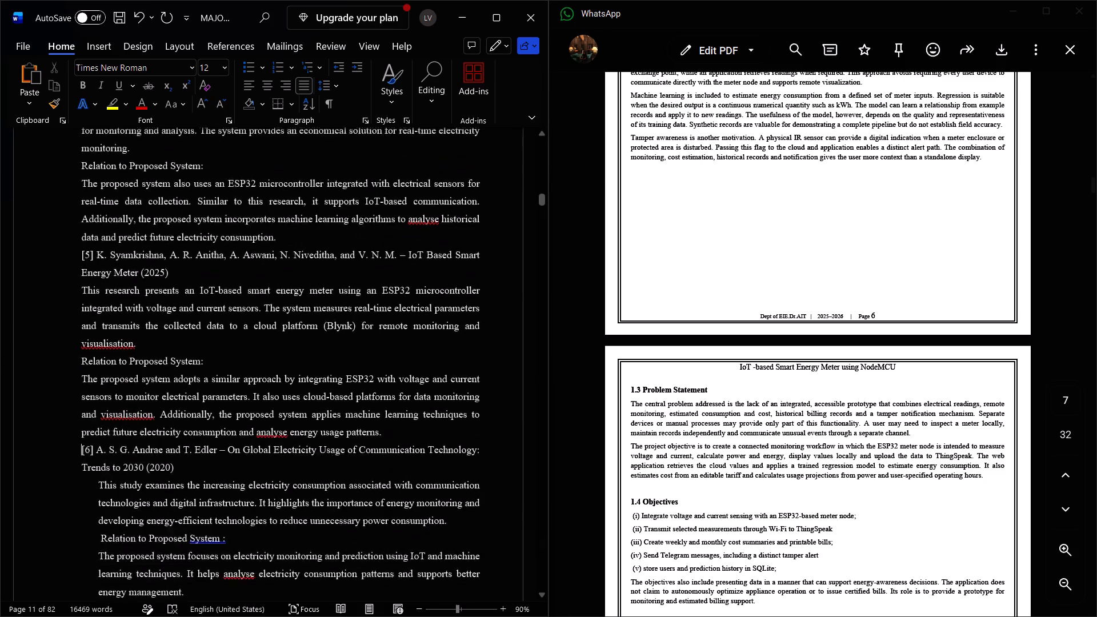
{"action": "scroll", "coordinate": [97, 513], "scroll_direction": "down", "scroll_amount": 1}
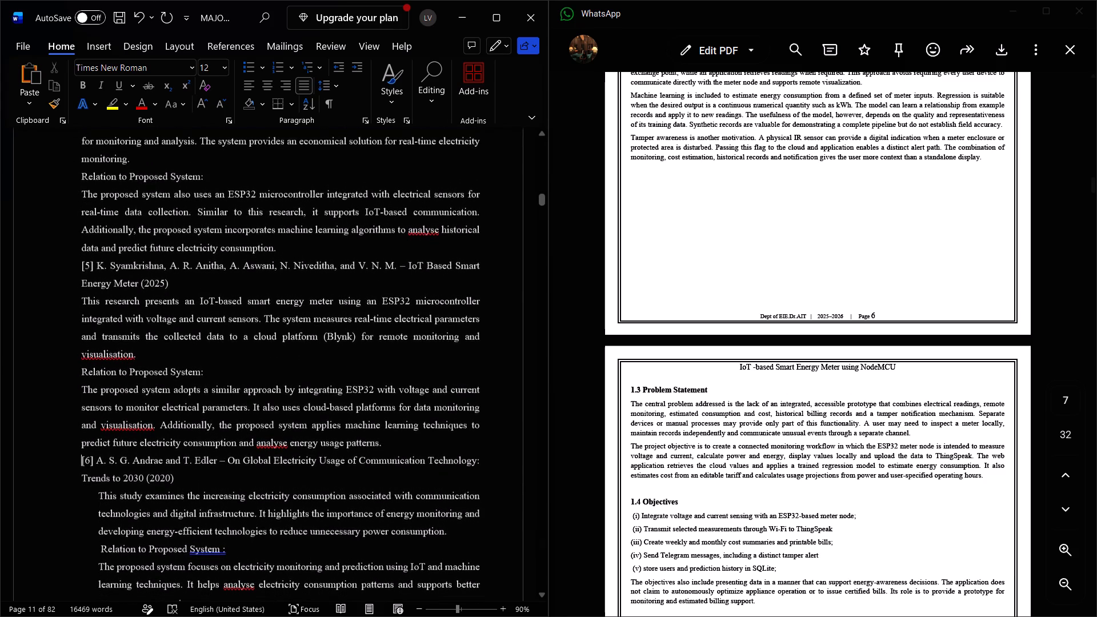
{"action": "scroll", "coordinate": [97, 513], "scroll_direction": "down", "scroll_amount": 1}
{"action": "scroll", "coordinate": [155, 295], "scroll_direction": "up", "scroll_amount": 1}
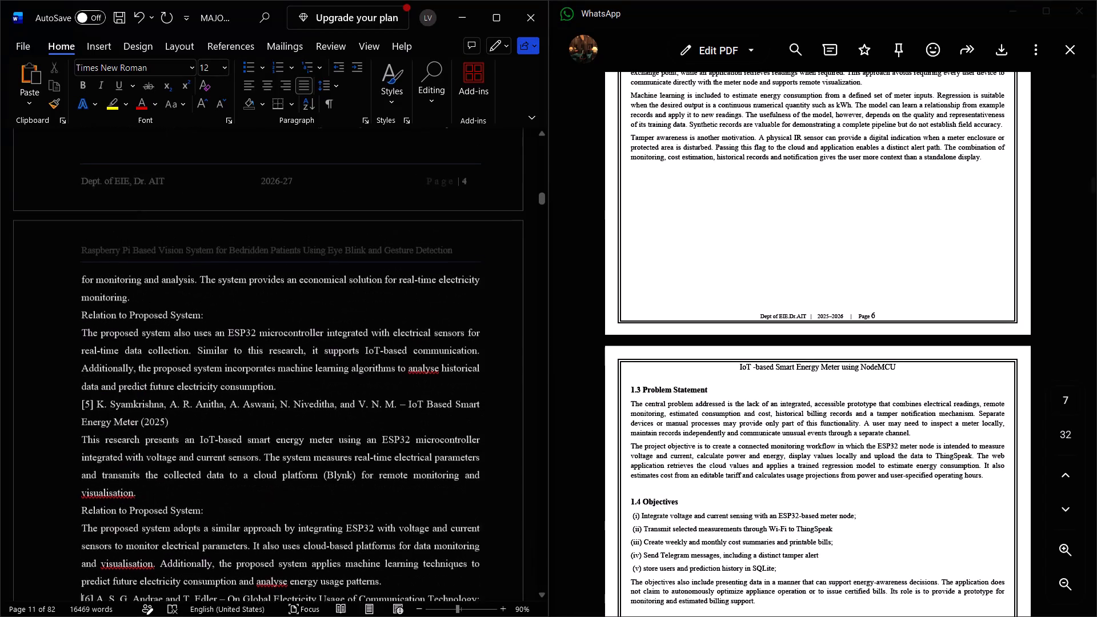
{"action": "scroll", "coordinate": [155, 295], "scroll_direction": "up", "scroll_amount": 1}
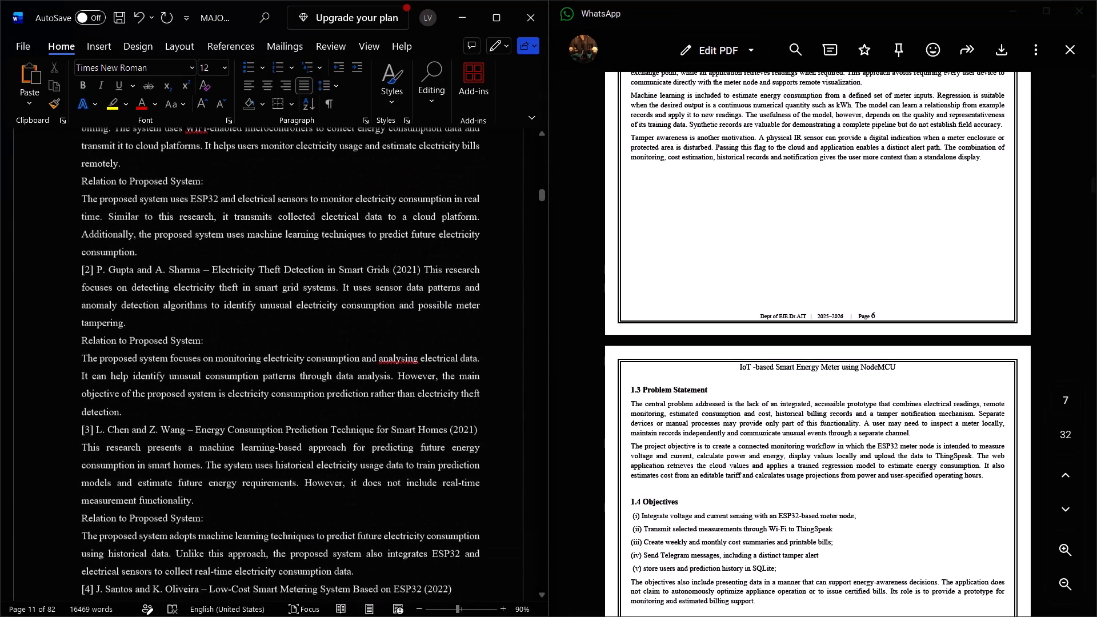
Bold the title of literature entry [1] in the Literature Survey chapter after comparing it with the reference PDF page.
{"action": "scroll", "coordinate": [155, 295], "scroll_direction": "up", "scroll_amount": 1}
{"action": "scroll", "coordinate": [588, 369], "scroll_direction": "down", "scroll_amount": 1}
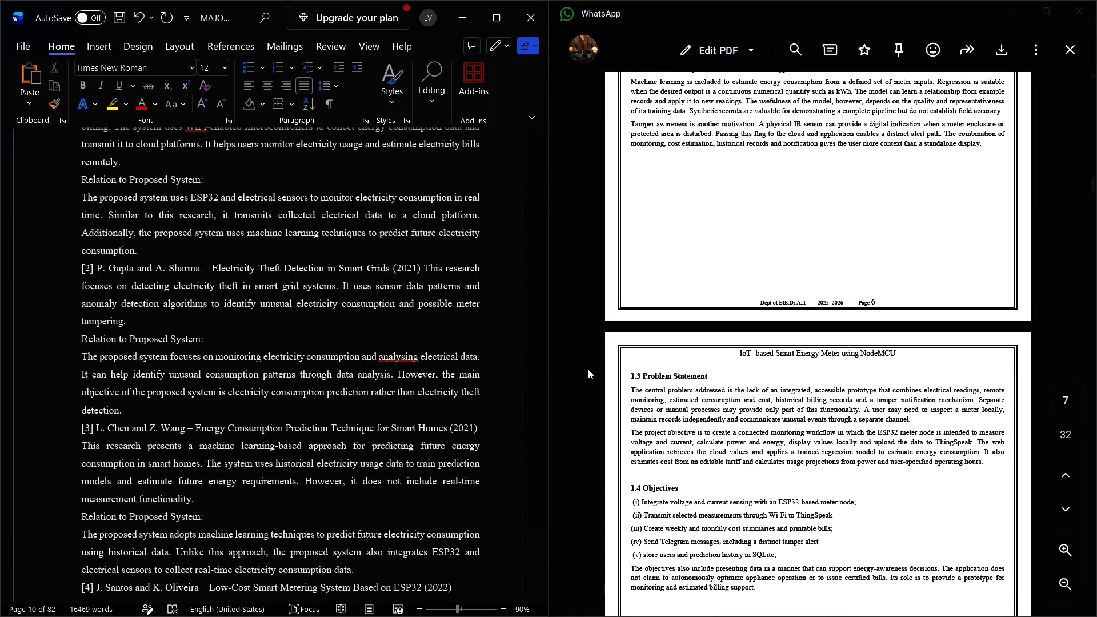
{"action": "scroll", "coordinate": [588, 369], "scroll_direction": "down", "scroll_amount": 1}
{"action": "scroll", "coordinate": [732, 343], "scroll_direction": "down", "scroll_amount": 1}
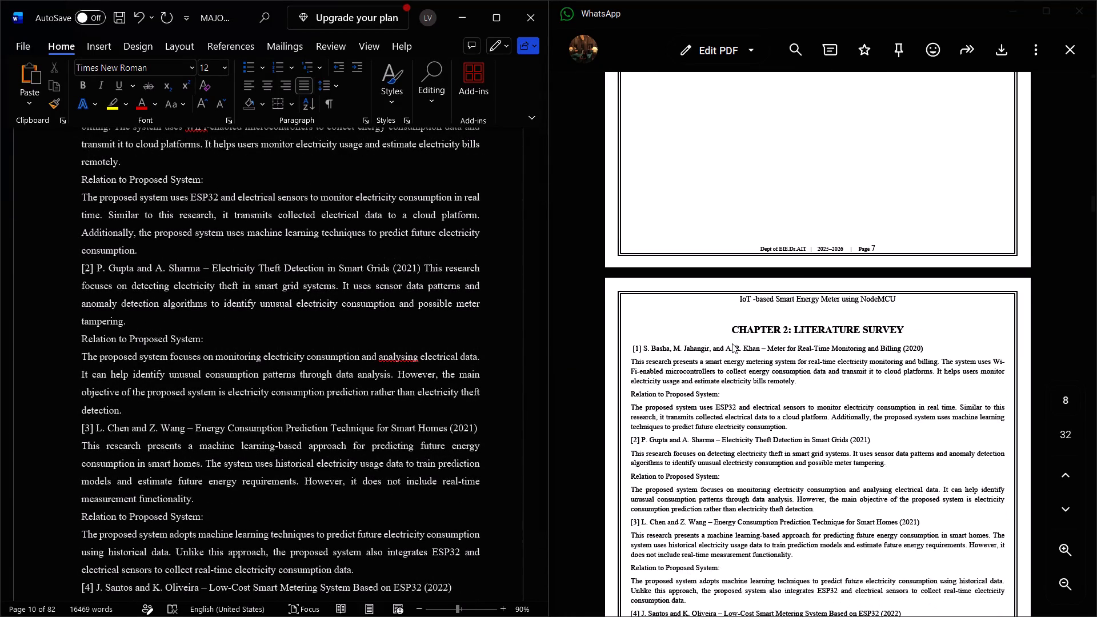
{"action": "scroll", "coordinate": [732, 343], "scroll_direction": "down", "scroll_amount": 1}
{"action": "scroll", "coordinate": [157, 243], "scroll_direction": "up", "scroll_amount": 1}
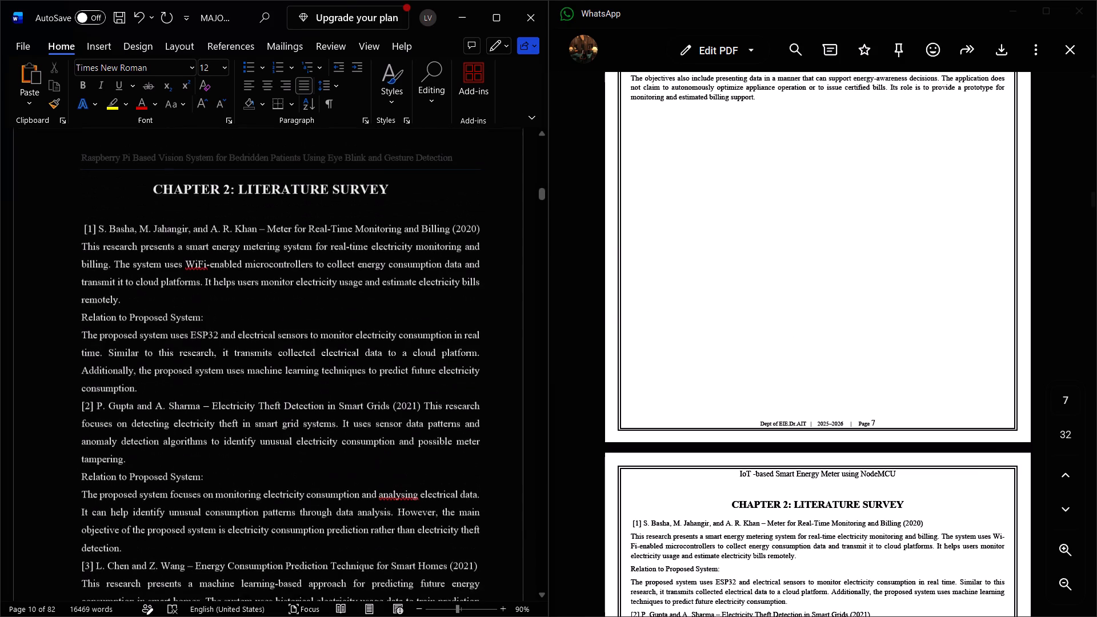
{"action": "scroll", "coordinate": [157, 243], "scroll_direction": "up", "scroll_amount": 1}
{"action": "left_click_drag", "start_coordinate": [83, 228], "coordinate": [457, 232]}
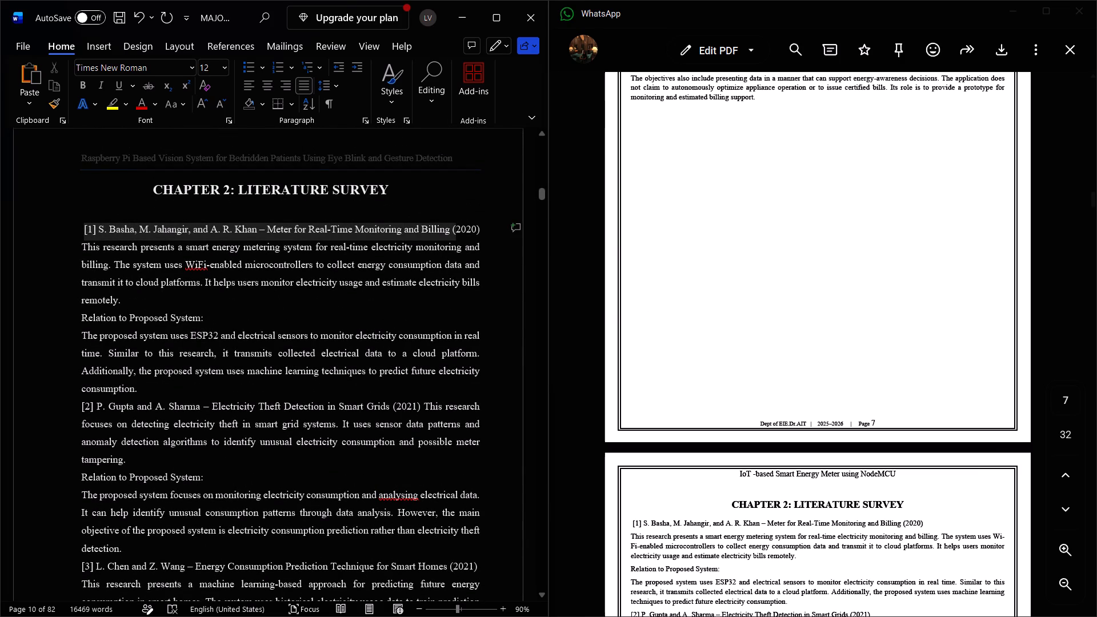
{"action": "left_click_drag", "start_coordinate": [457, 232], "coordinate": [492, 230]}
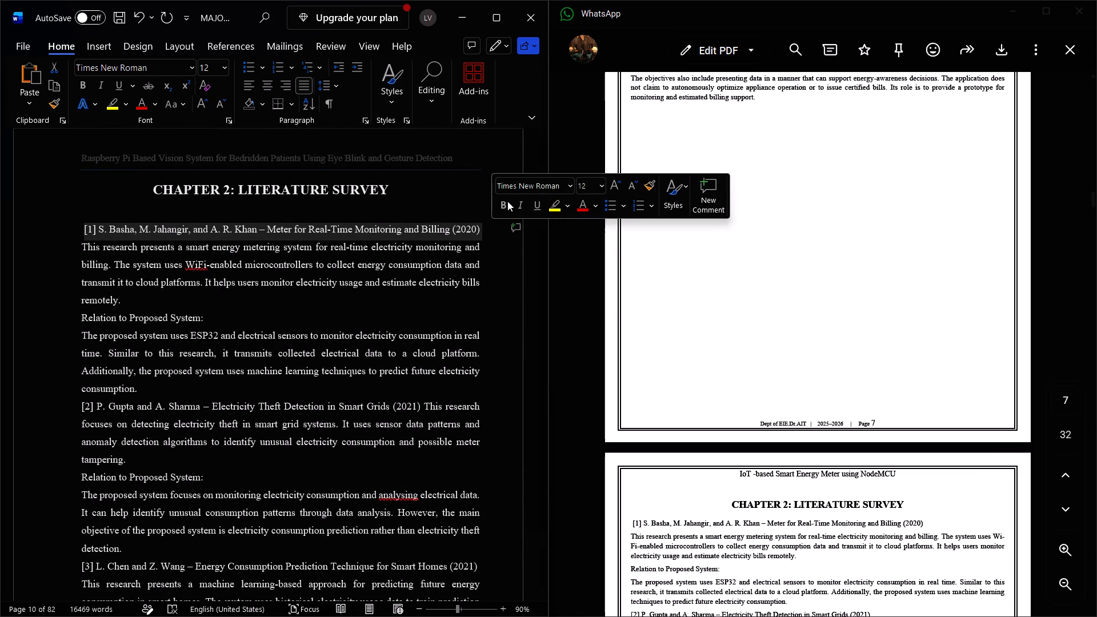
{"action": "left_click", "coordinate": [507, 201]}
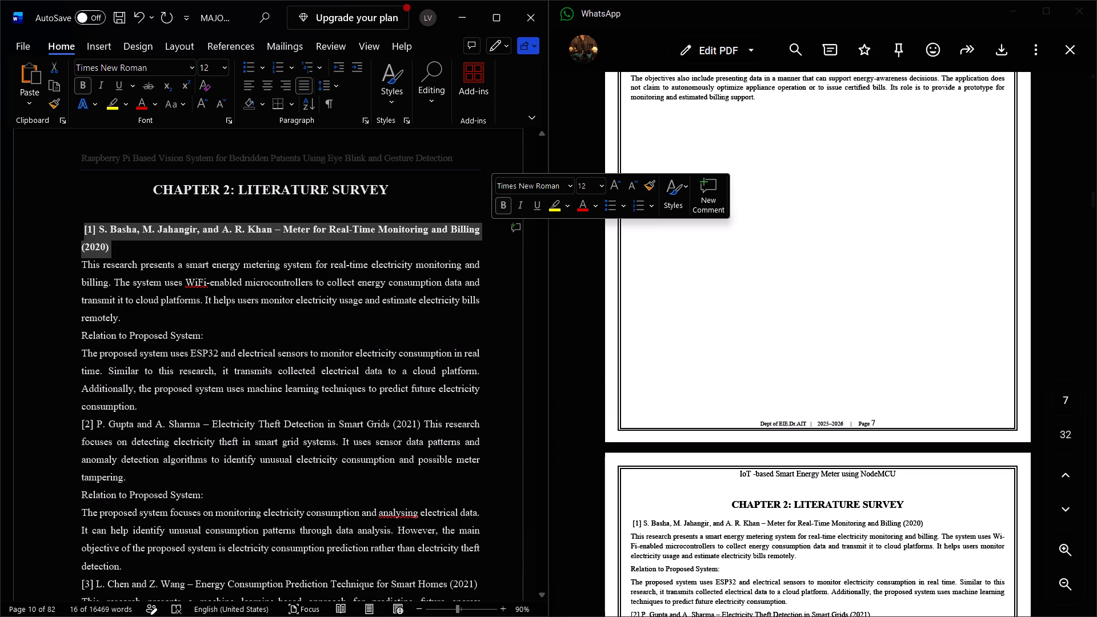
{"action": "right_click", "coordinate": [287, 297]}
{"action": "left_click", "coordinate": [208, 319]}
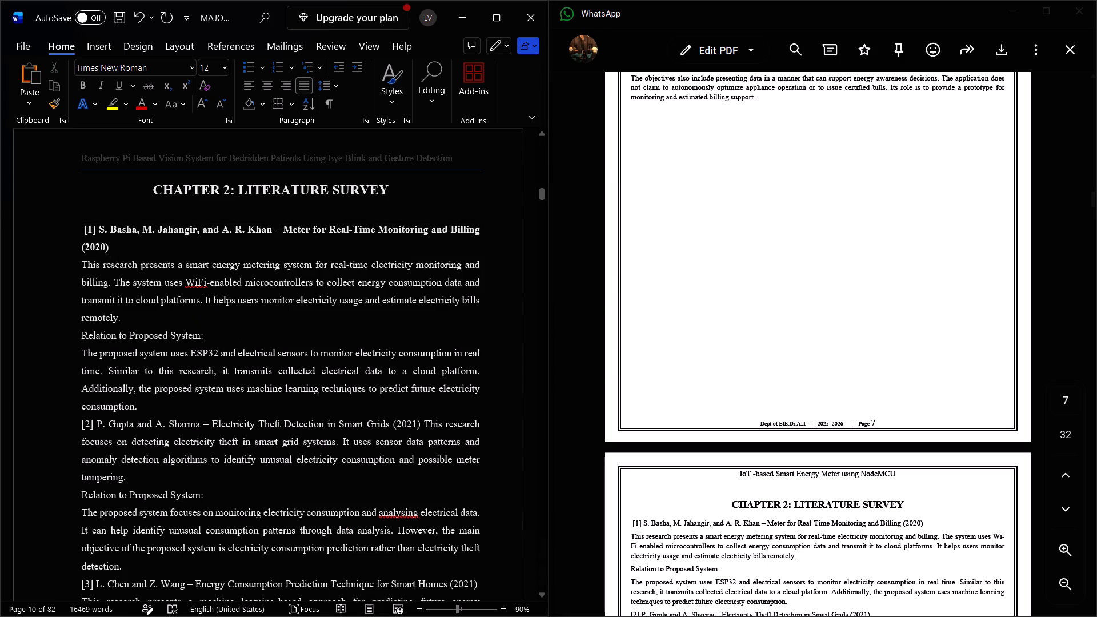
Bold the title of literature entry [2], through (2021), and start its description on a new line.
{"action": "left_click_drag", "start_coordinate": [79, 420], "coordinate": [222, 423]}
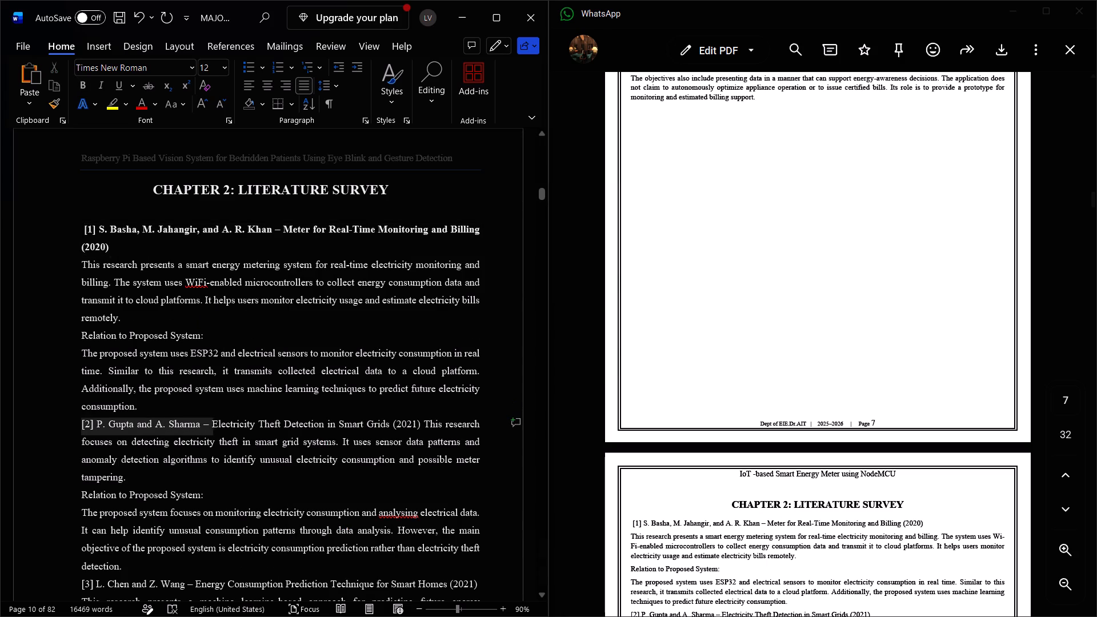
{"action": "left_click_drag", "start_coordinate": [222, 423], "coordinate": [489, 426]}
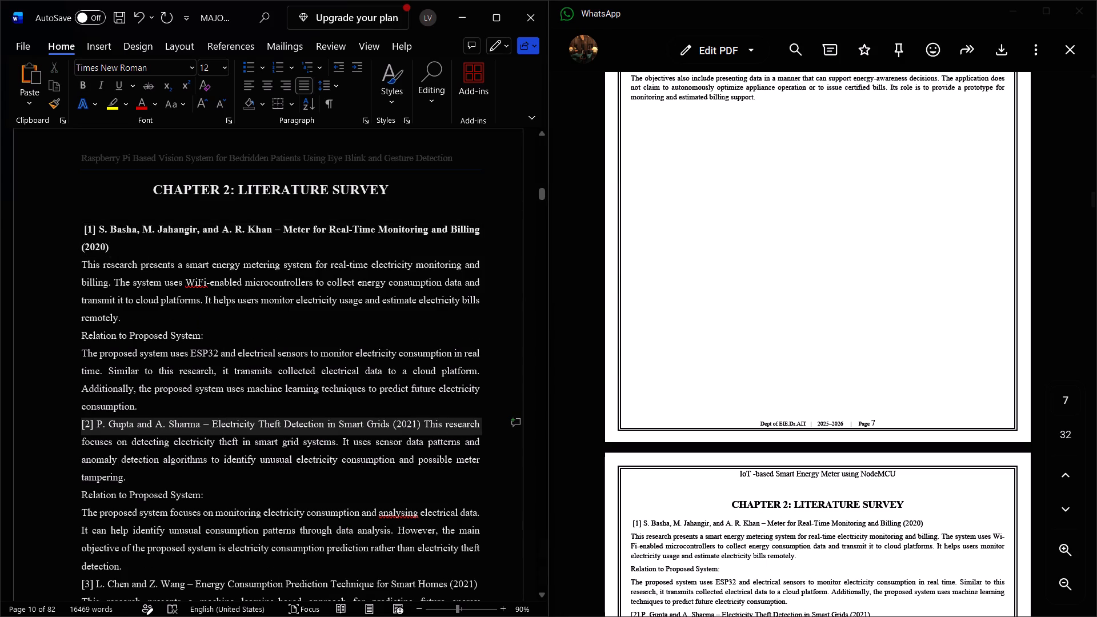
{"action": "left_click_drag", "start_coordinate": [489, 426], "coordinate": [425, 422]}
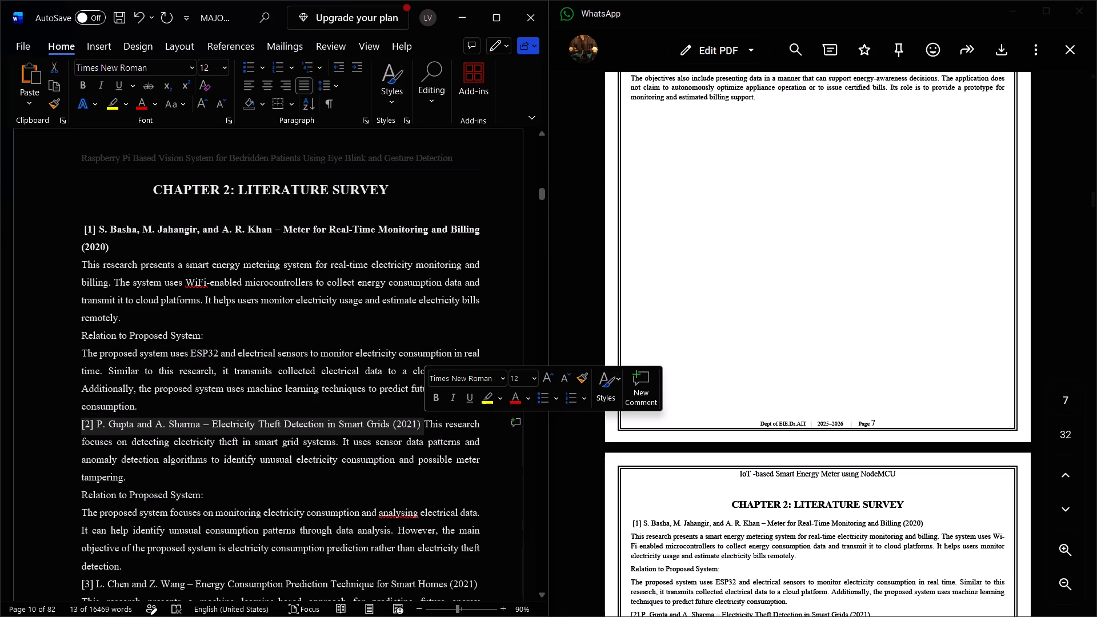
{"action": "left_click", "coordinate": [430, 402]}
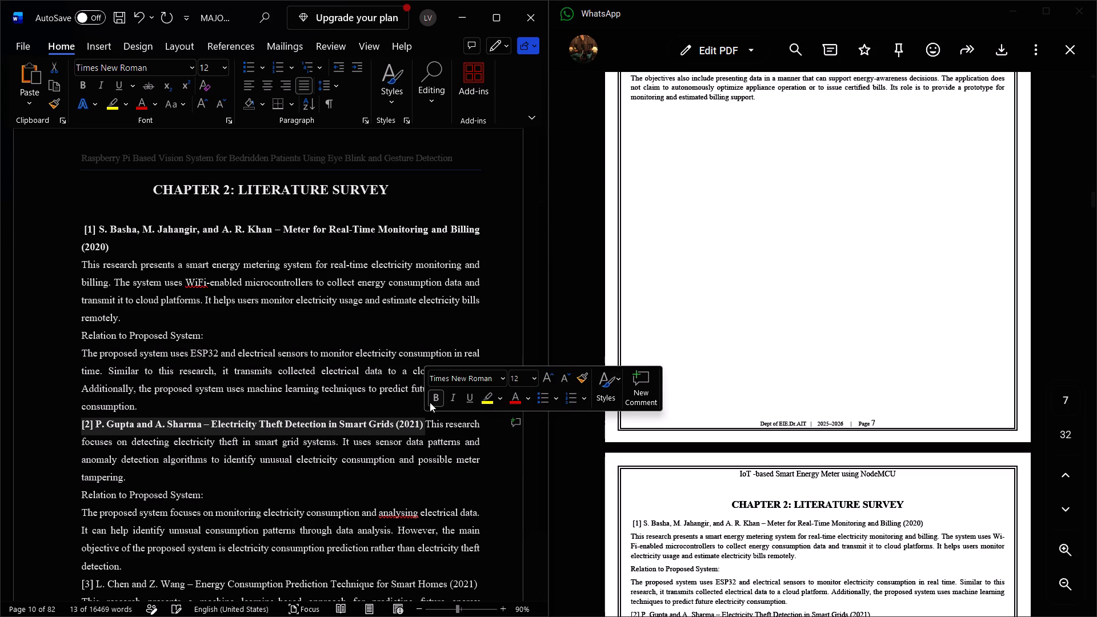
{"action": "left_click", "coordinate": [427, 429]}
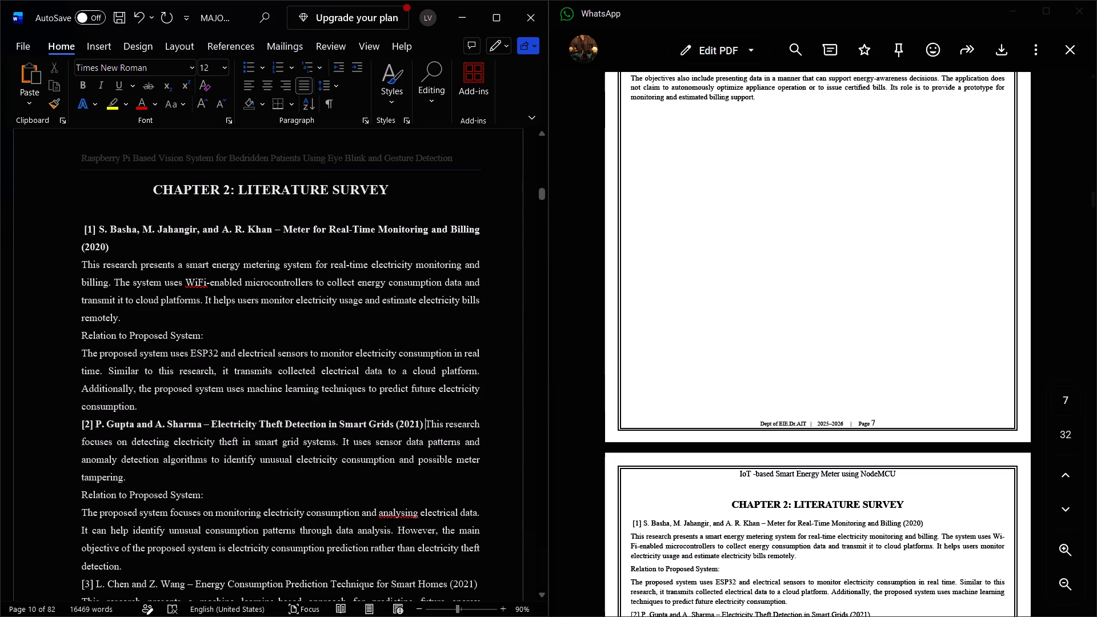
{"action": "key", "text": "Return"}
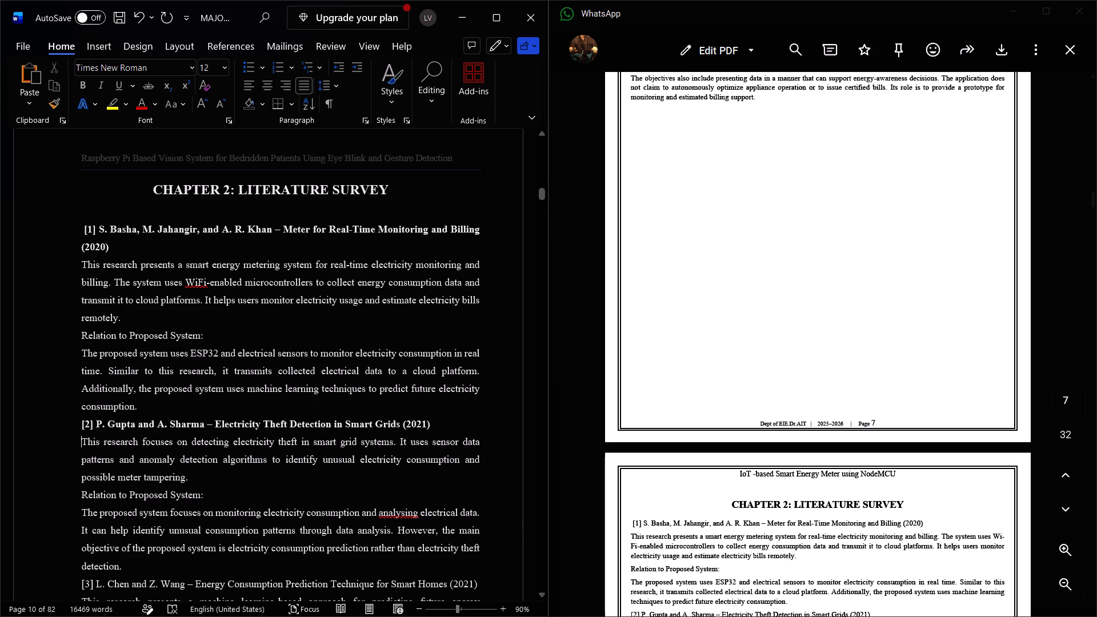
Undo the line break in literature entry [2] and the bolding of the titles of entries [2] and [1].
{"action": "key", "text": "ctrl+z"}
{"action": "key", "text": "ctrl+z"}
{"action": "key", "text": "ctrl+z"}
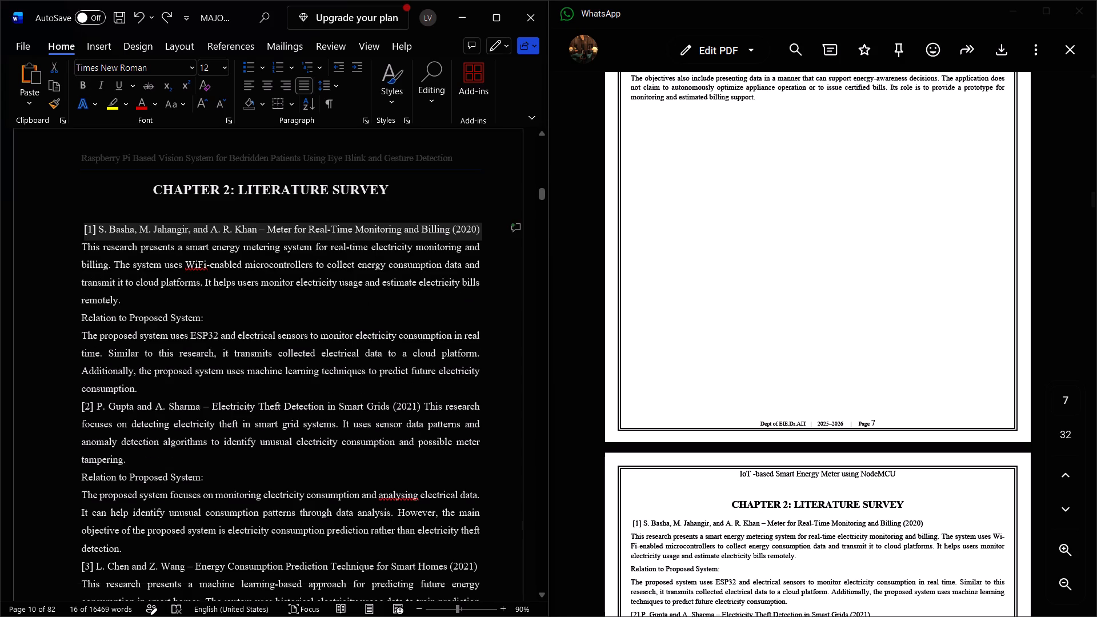
Split literature entry [2] after (2021) so that its description starts on its own line below the title.
{"action": "left_click", "coordinate": [425, 406]}
{"action": "key", "text": "Return"}
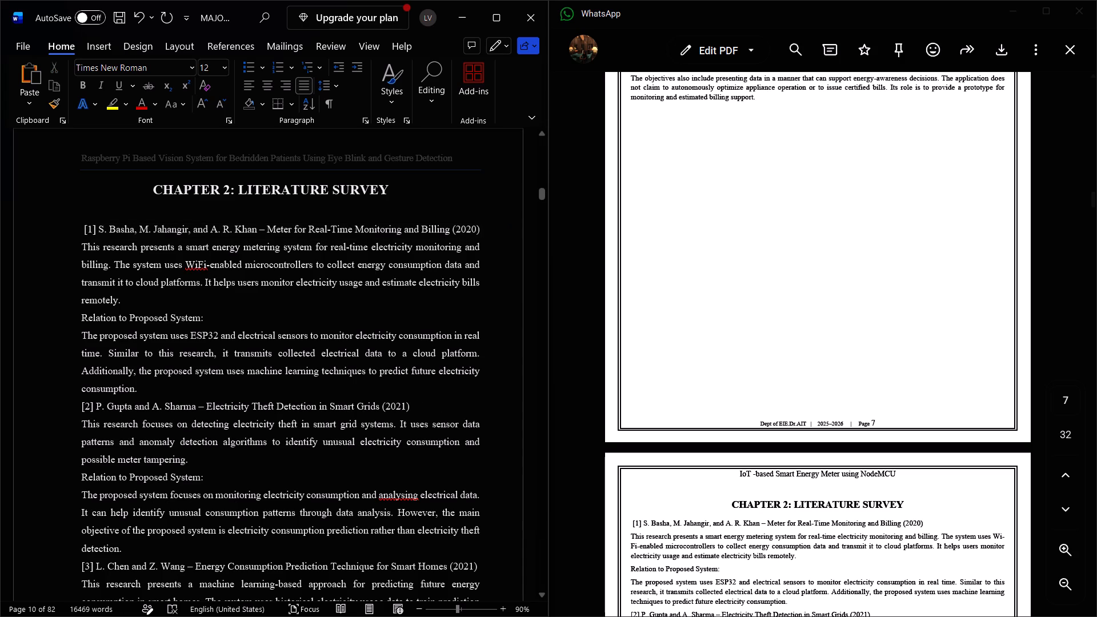
Remove the left indent from the description paragraph of literature entry [6] so that it starts at the page margin.
{"action": "scroll", "coordinate": [273, 484], "scroll_direction": "down", "scroll_amount": 1}
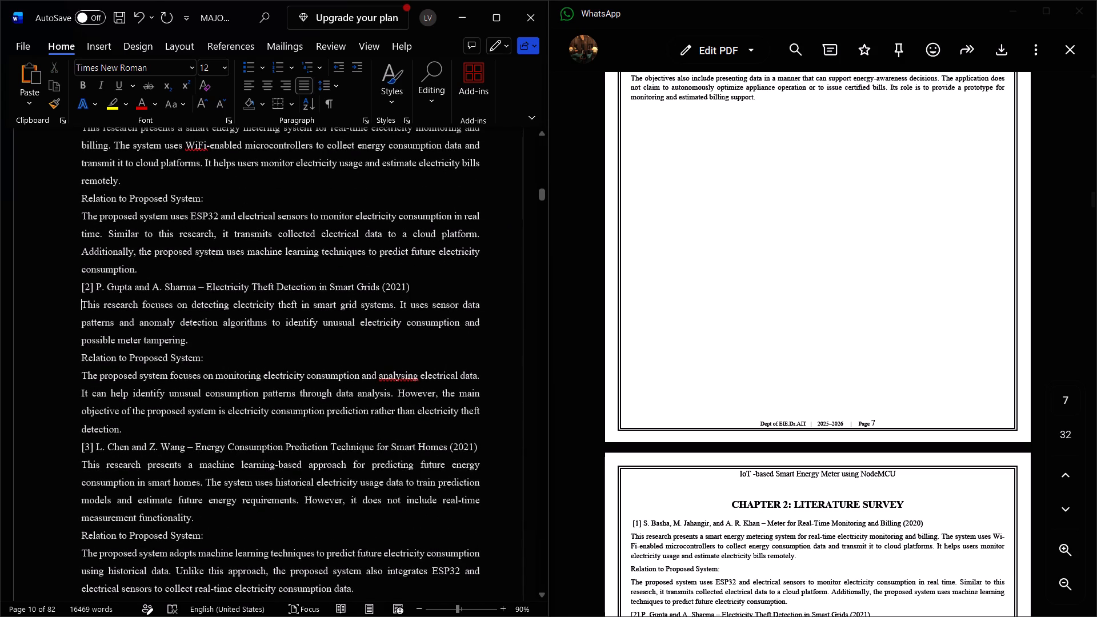
{"action": "scroll", "coordinate": [179, 453], "scroll_direction": "down", "scroll_amount": 1}
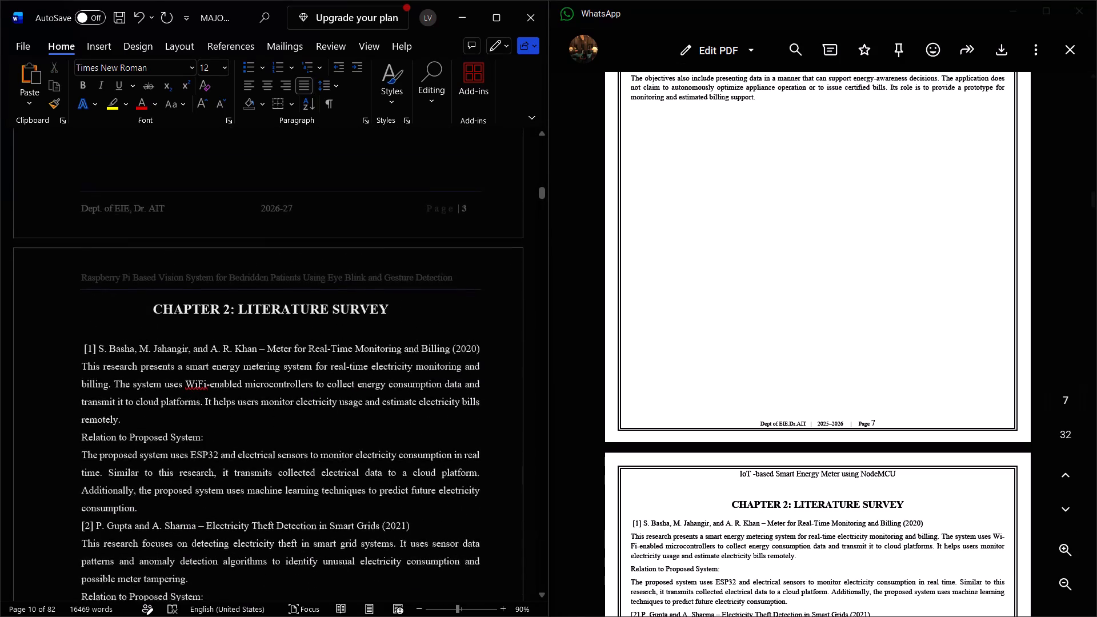
{"action": "scroll", "coordinate": [179, 453], "scroll_direction": "down", "scroll_amount": 1}
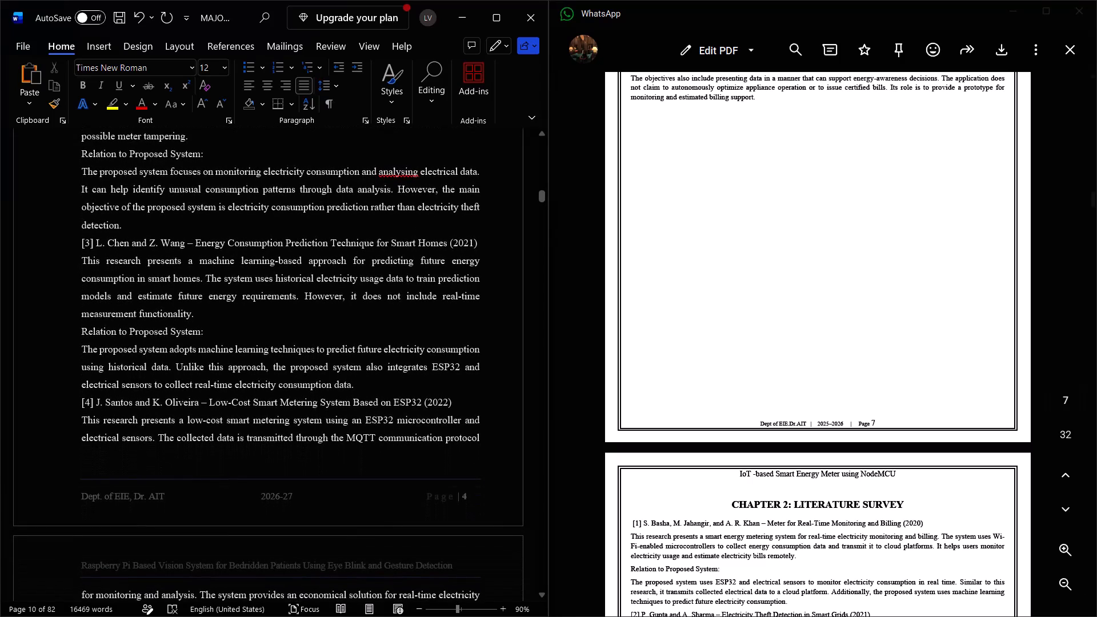
{"action": "scroll", "coordinate": [138, 442], "scroll_direction": "down", "scroll_amount": 1}
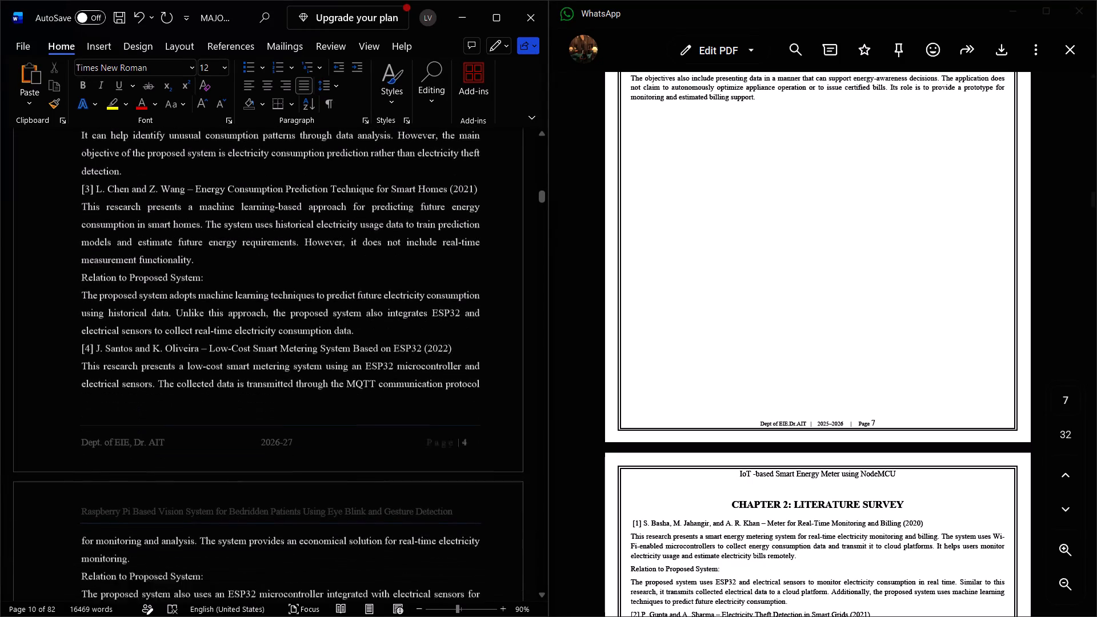
{"action": "scroll", "coordinate": [138, 442], "scroll_direction": "down", "scroll_amount": 1}
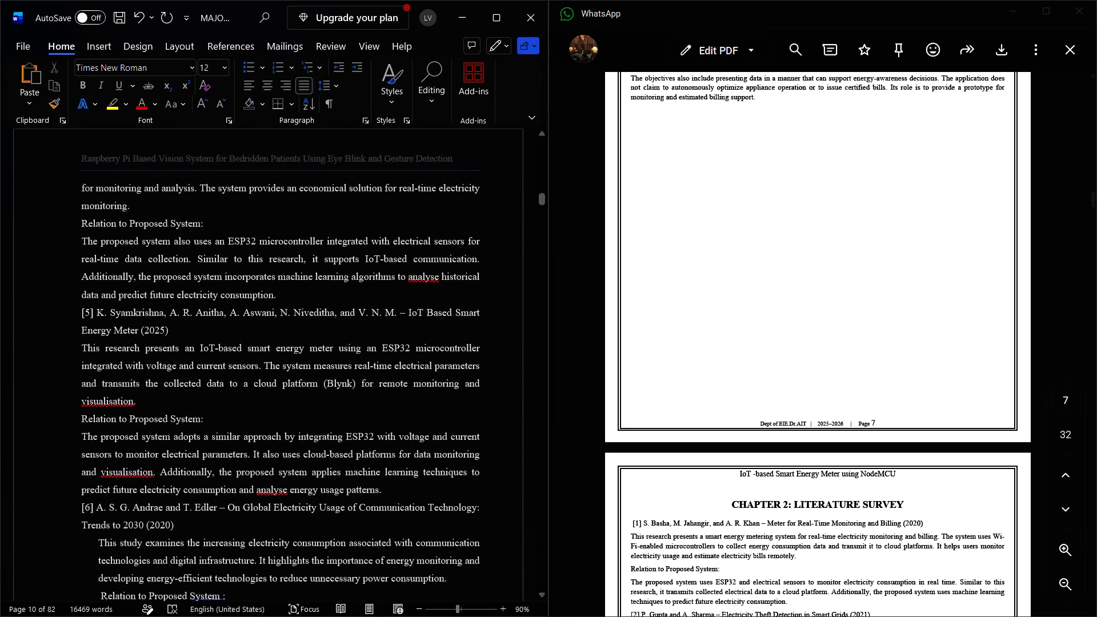
{"action": "scroll", "coordinate": [101, 478], "scroll_direction": "down", "scroll_amount": 1}
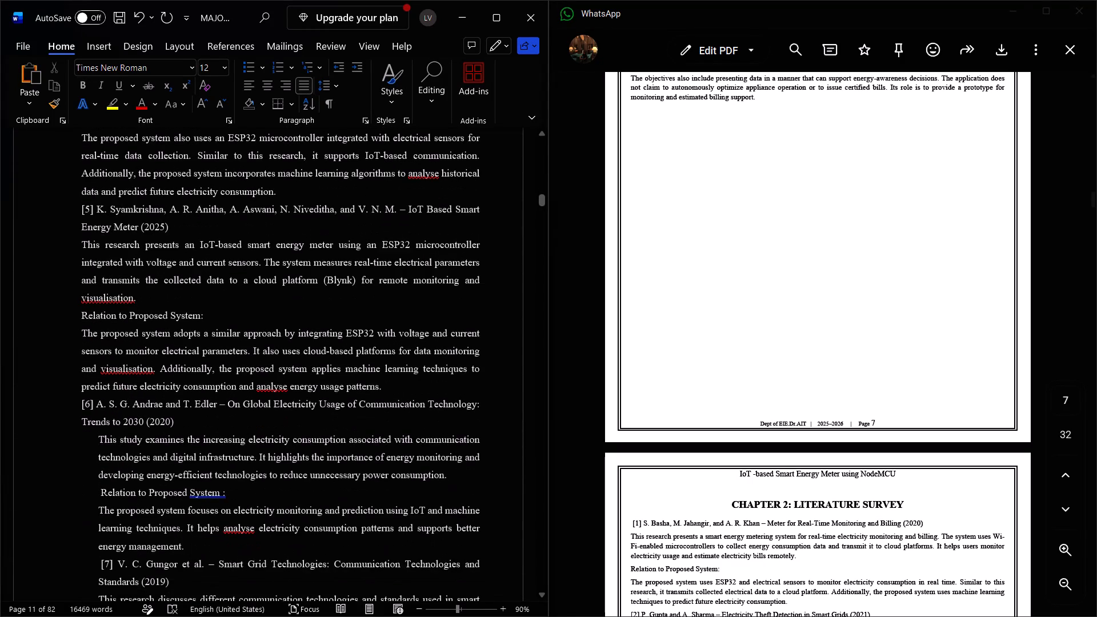
{"action": "left_click", "coordinate": [95, 442]}
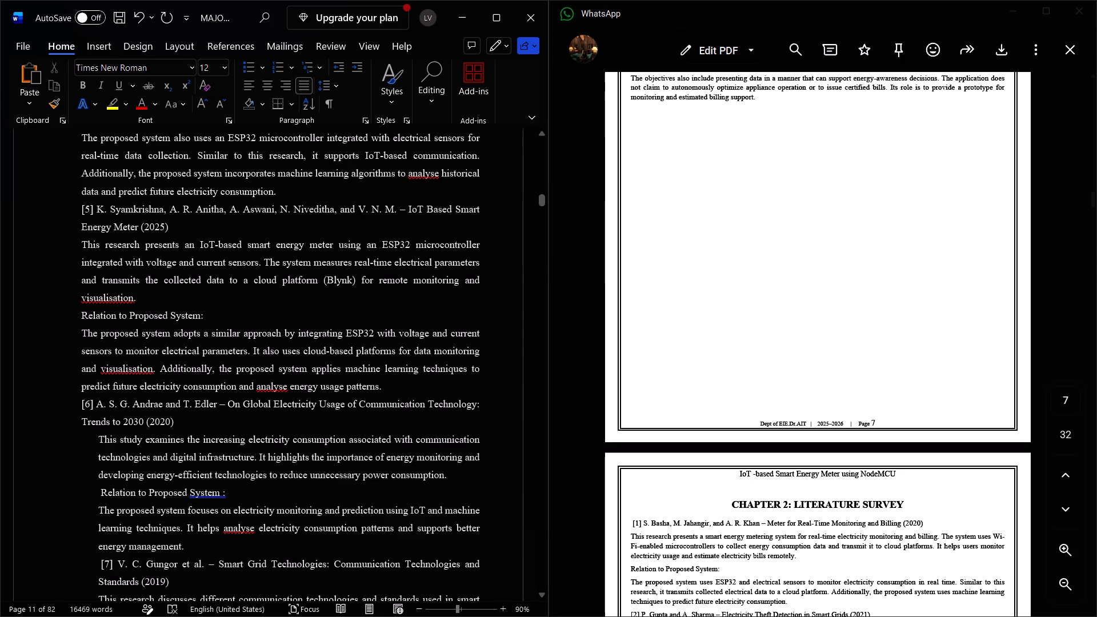
{"action": "key", "text": "BackSpace"}
Align the Relation to Proposed System line of literature entry [6] with the page margin, removing its indent and leading space and keeping it on its own line.
{"action": "left_click", "coordinate": [99, 491]}
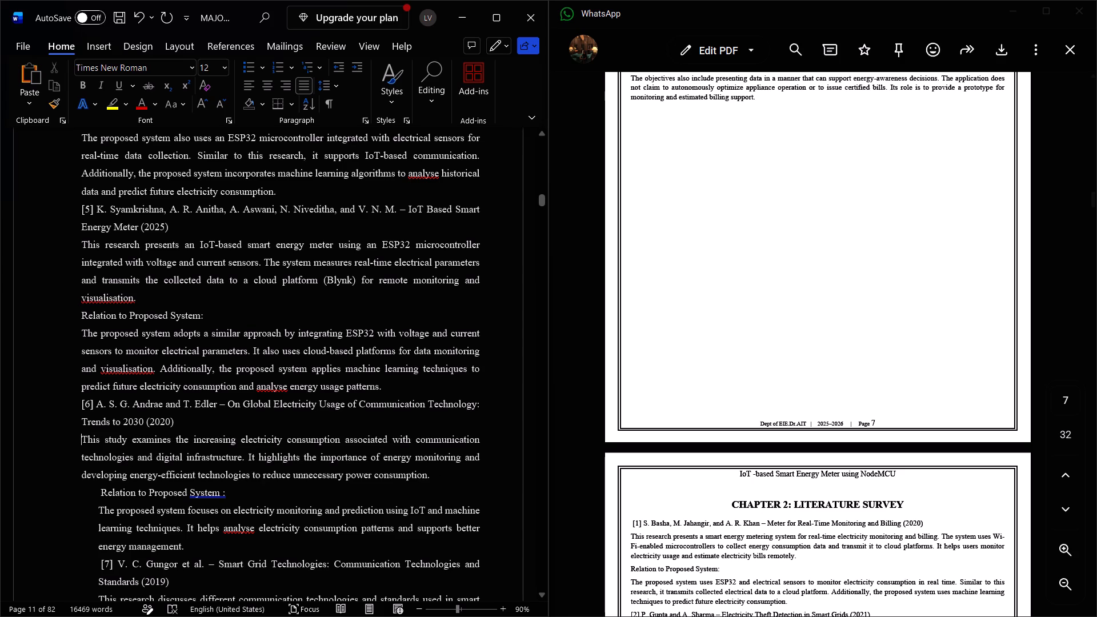
{"action": "key", "text": "BackSpace"}
{"action": "key", "text": "Right"}
{"action": "key", "text": "BackSpace"}
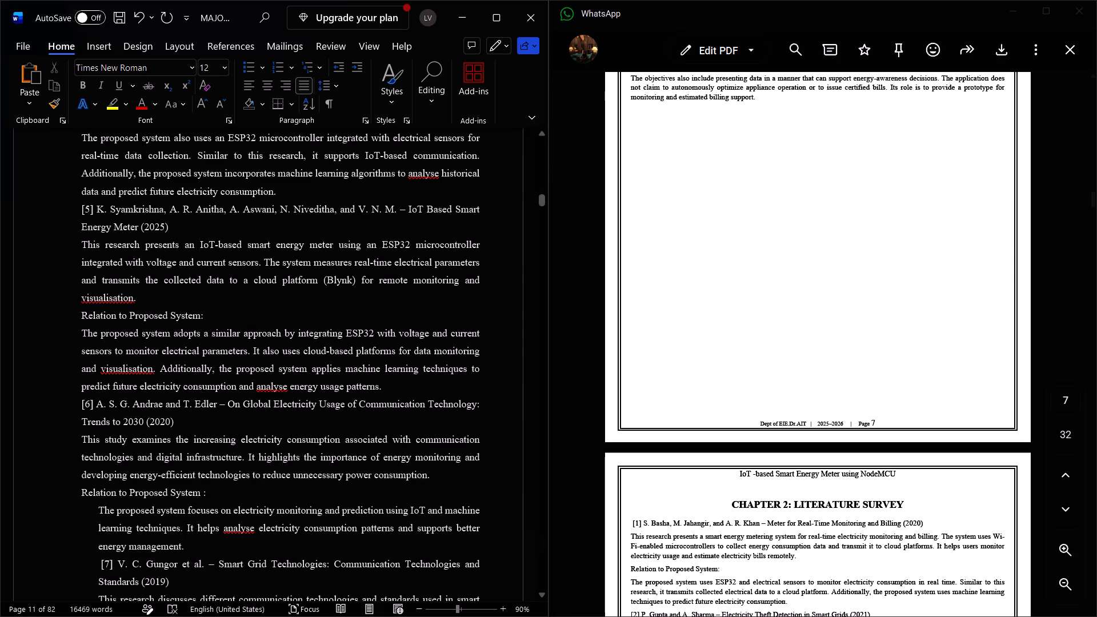
{"action": "left_click", "coordinate": [82, 491]}
{"action": "key", "text": "Return"}
{"action": "key", "text": "BackSpace"}
{"action": "key", "text": "BackSpace"}
{"action": "key", "text": "BackSpace"}
{"action": "key", "text": "Return"}
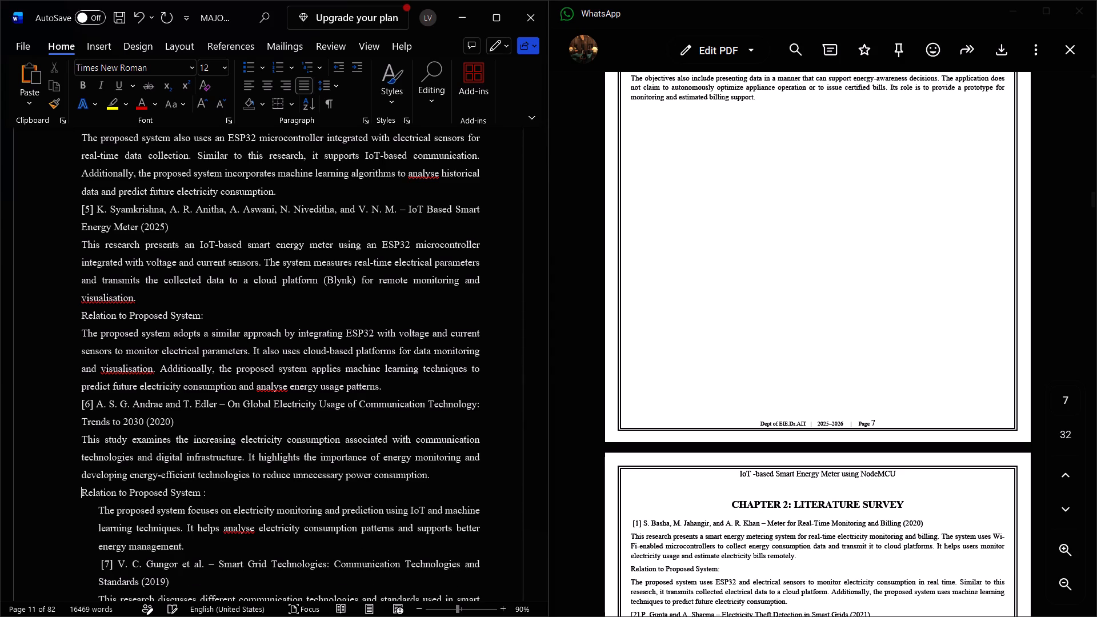
Remove the left indent from the proposed-system paragraph of literature entry [6] so that it starts at the page margin.
{"action": "left_click", "coordinate": [100, 508]}
{"action": "key", "text": "BackSpace"}
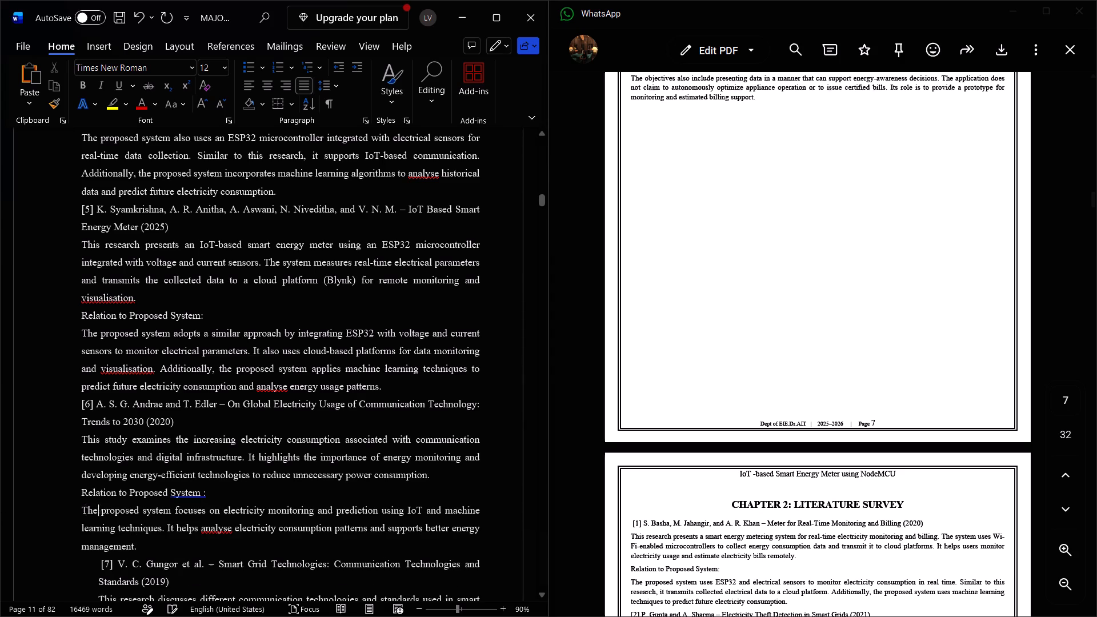
Align the title and description of literature entry [7] with the page margin, removing their indents and the title's leading space.
{"action": "left_click", "coordinate": [99, 564]}
{"action": "key", "text": "Right"}
{"action": "key", "text": "BackSpace"}
{"action": "key", "text": "BackSpace"}
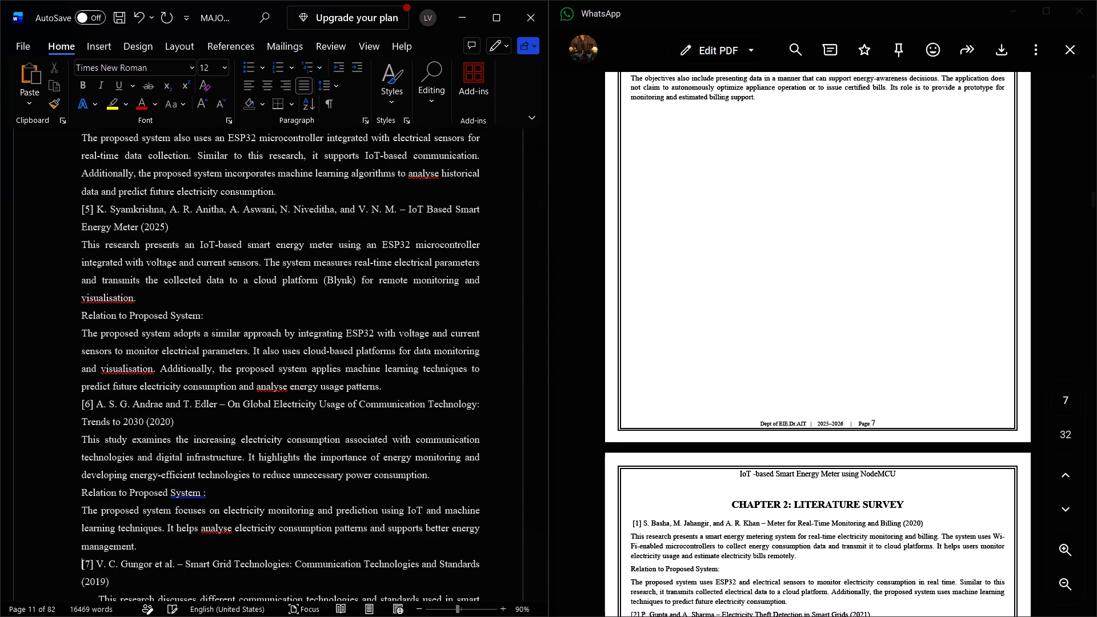
{"action": "scroll", "coordinate": [135, 467], "scroll_direction": "down", "scroll_amount": 1}
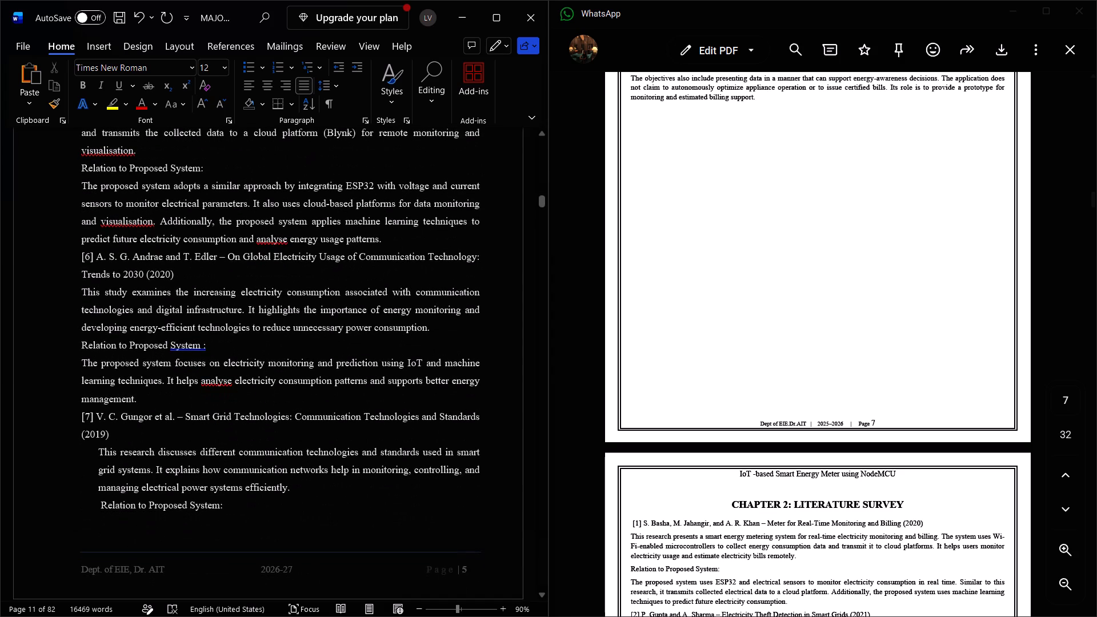
{"action": "left_click", "coordinate": [99, 452]}
{"action": "key", "text": "BackSpace"}
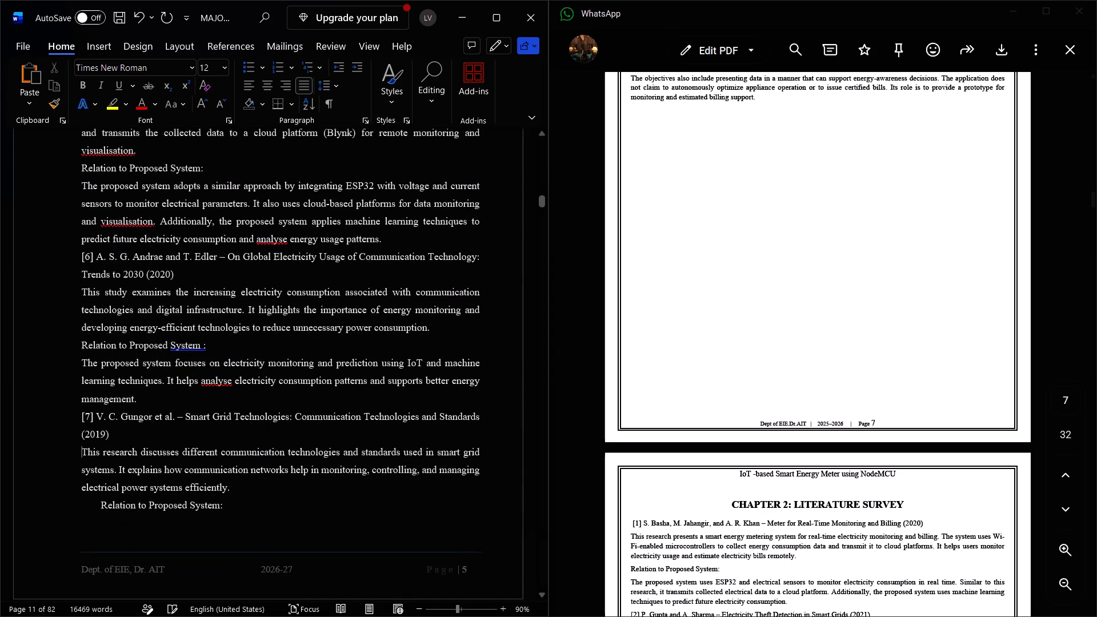
Align entry [7]'s Relation to Proposed System line and its following paragraph with the page margin, removing their indents and leading spaces.
{"action": "left_click", "coordinate": [100, 503]}
{"action": "key", "text": "BackSpace"}
{"action": "key", "text": "BackSpace"}
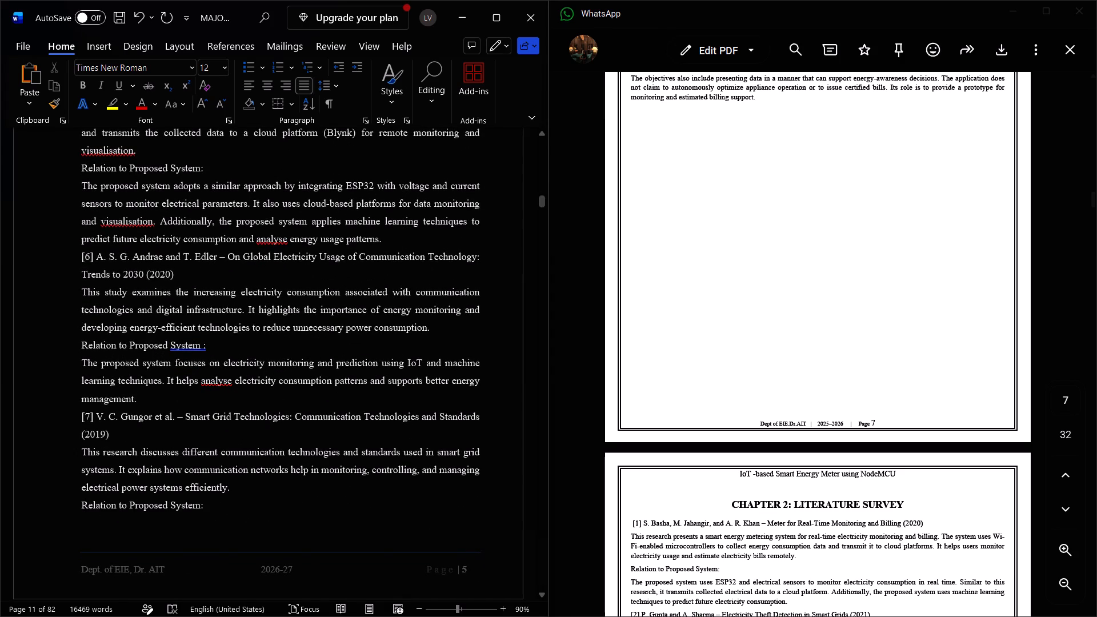
{"action": "scroll", "coordinate": [118, 439], "scroll_direction": "down", "scroll_amount": 1}
{"action": "left_click", "coordinate": [103, 504]}
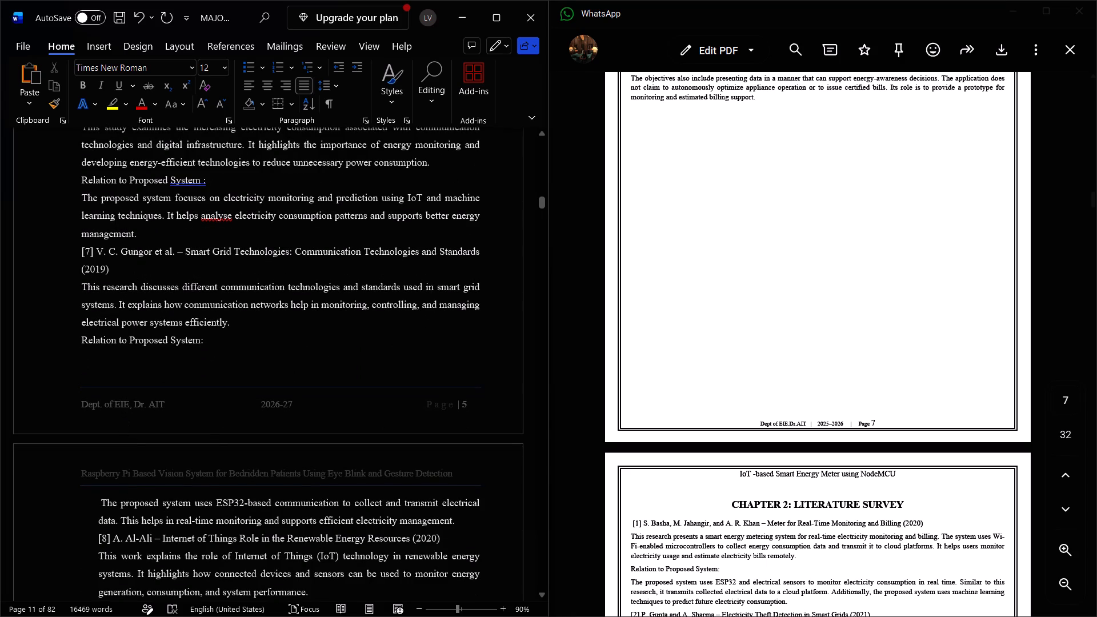
{"action": "key", "text": "BackSpace"}
{"action": "key", "text": "BackSpace"}
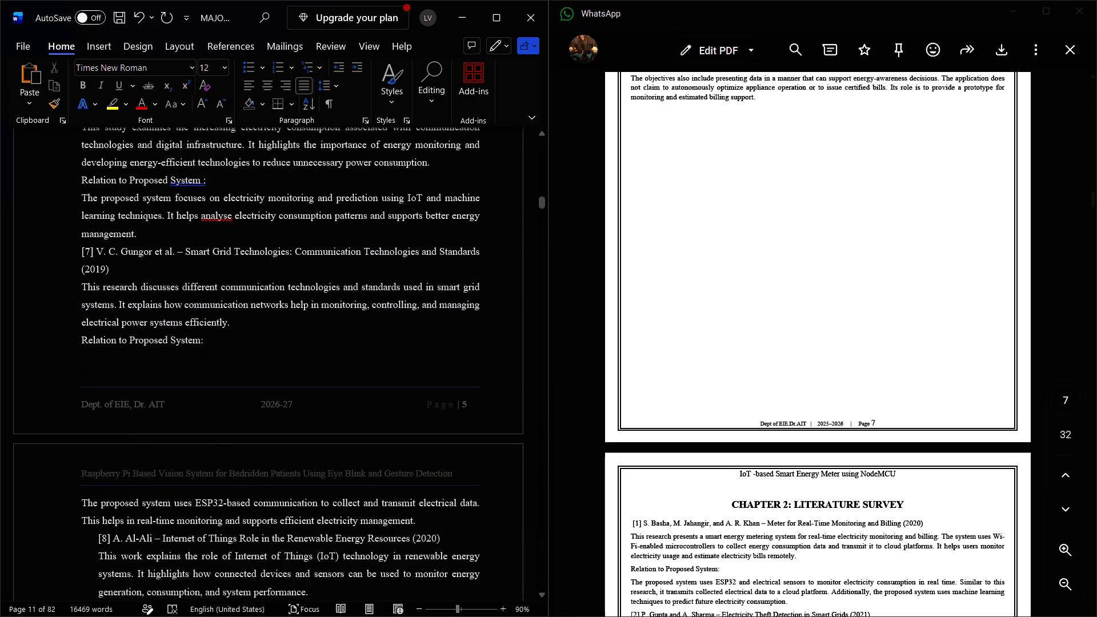
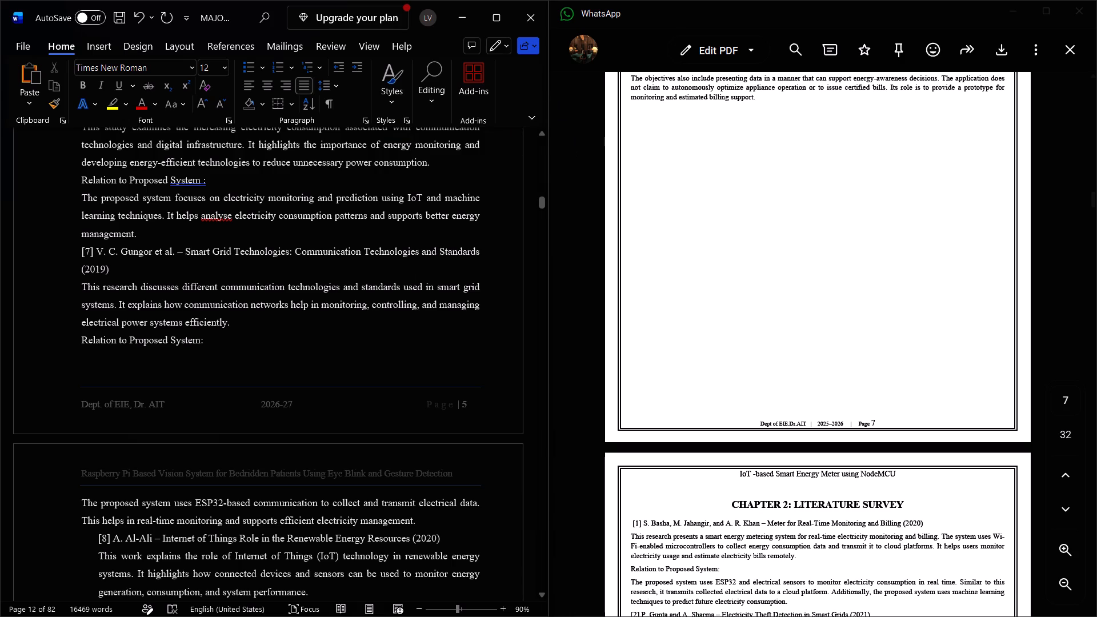
Remove the left indent from the title line of literature entry [8] so that it starts at the page margin.
{"action": "scroll", "coordinate": [368, 319], "scroll_direction": "down", "scroll_amount": 1}
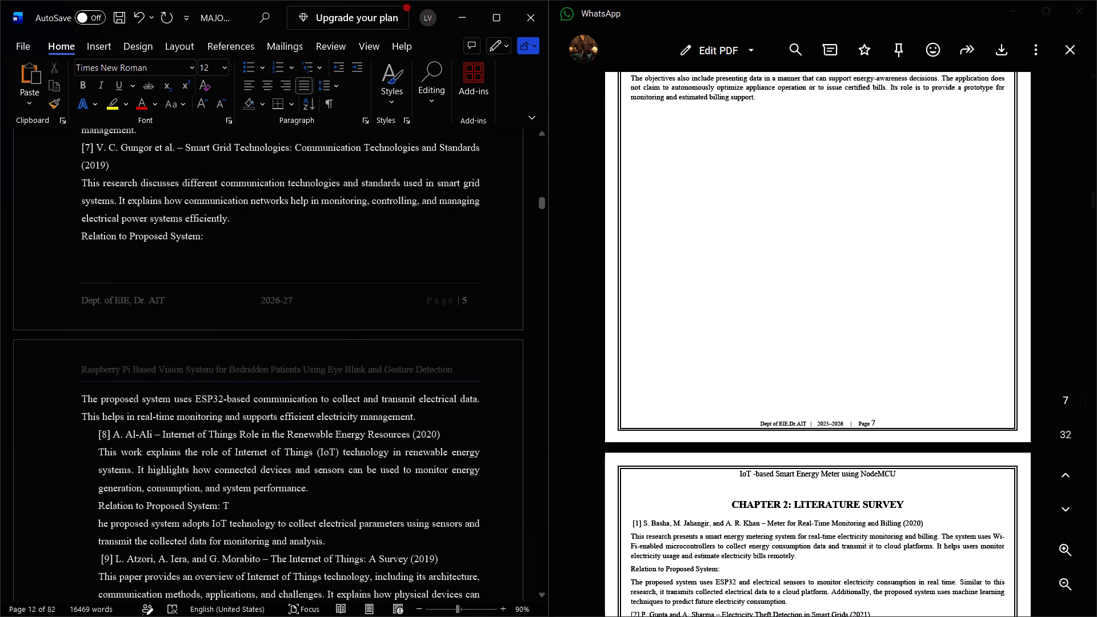
{"action": "left_click", "coordinate": [98, 433]}
{"action": "key", "text": "BackSpace"}
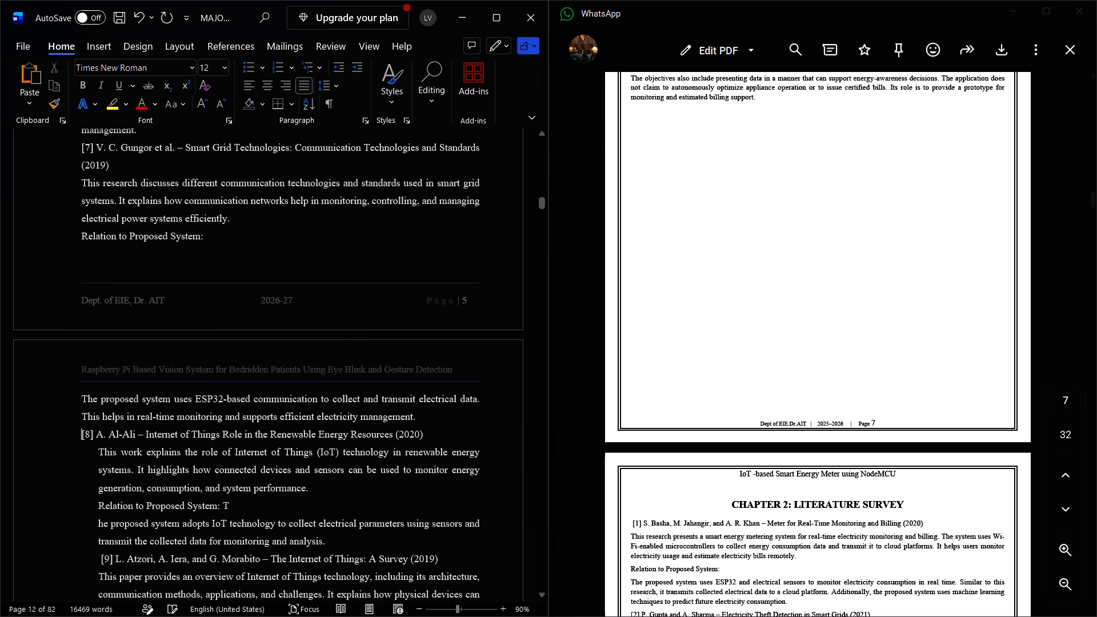
Remove the left indent from the description and Relation to Proposed System paragraphs of literature entry [8] and reduce the indent of entry [9]'s title.
{"action": "left_click", "coordinate": [98, 448]}
{"action": "key", "text": "BackSpace"}
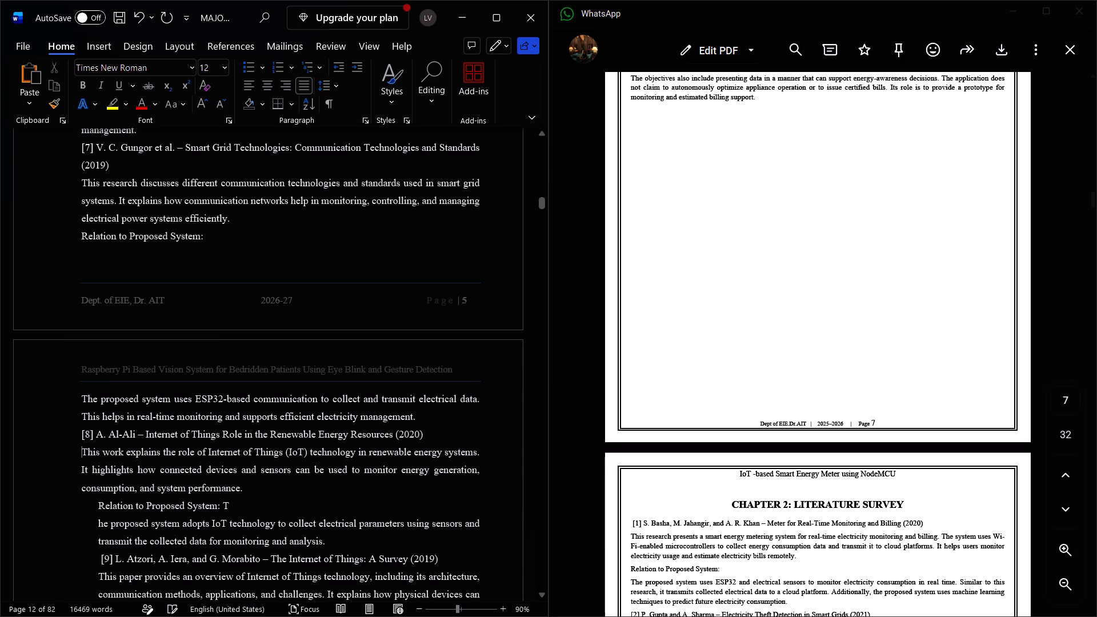
{"action": "left_click", "coordinate": [95, 505]}
{"action": "key", "text": "BackSpace"}
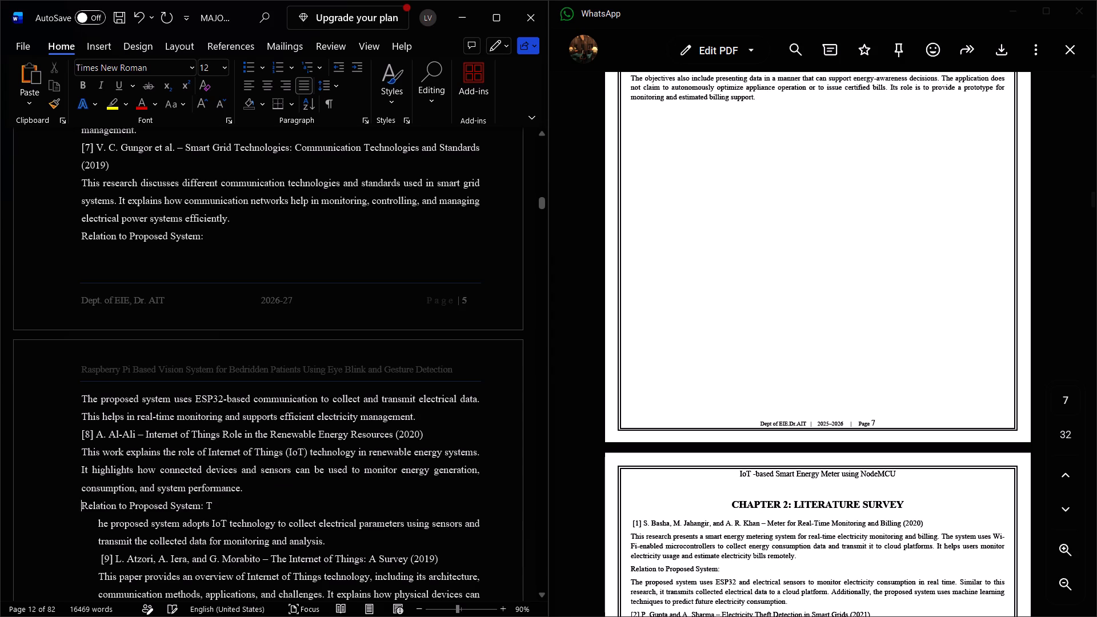
{"action": "left_click", "coordinate": [98, 525]}
{"action": "key", "text": "BackSpace"}
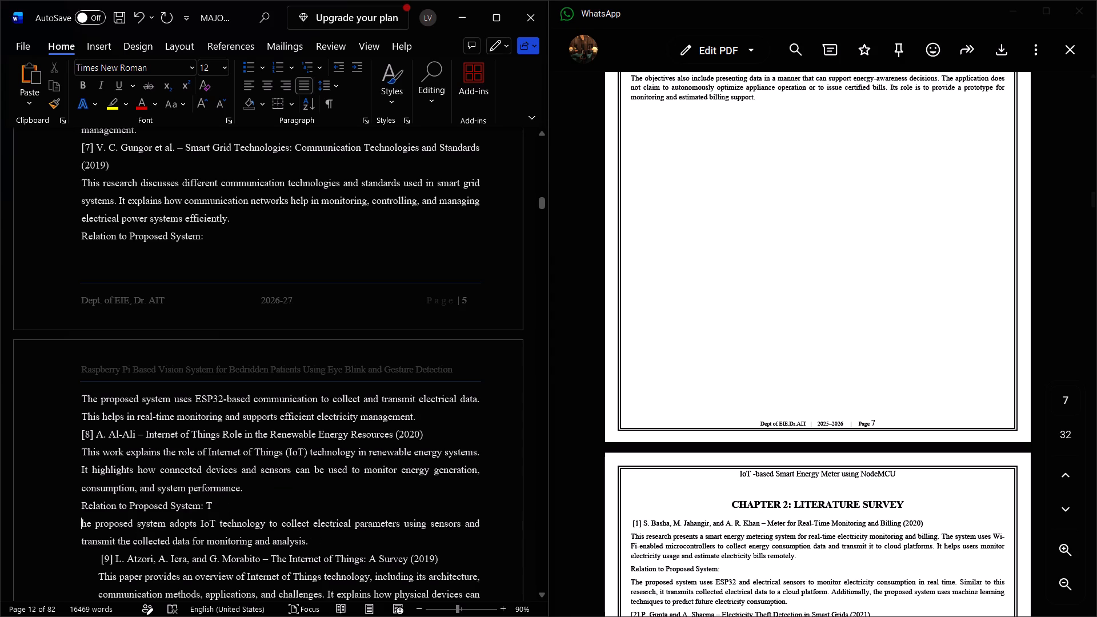
{"action": "left_click", "coordinate": [99, 556]}
{"action": "key", "text": "BackSpace"}
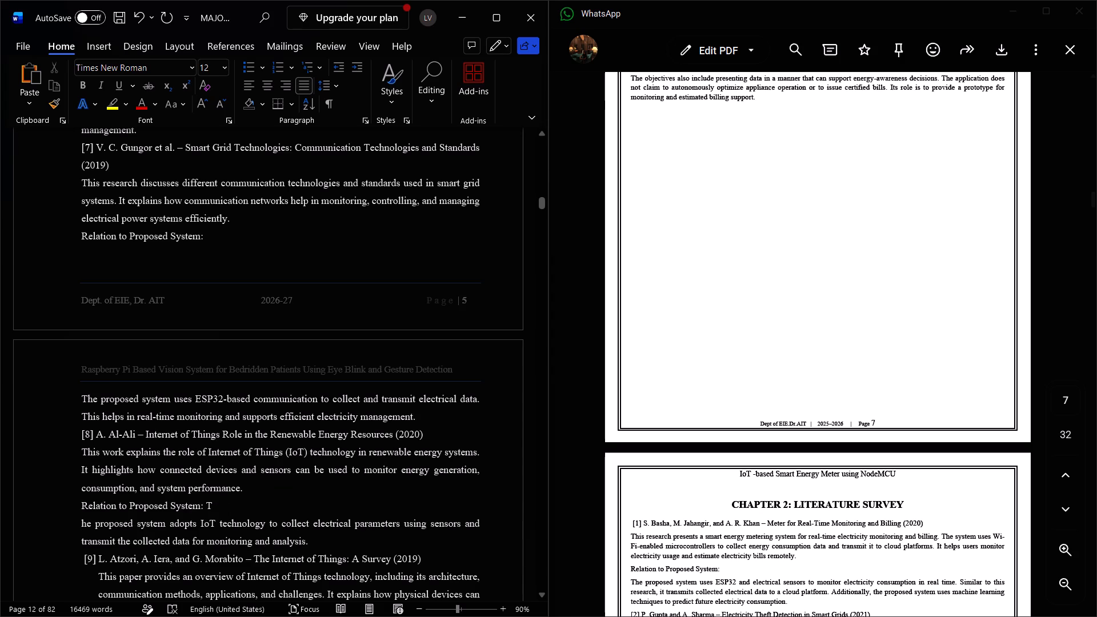
Rejoin the stray T with "he proposed system adopts IoT technology" in entry [8] and place the sentence on its own line below Relation to Proposed System.
{"action": "left_click", "coordinate": [78, 528]}
{"action": "key", "text": "BackSpace"}
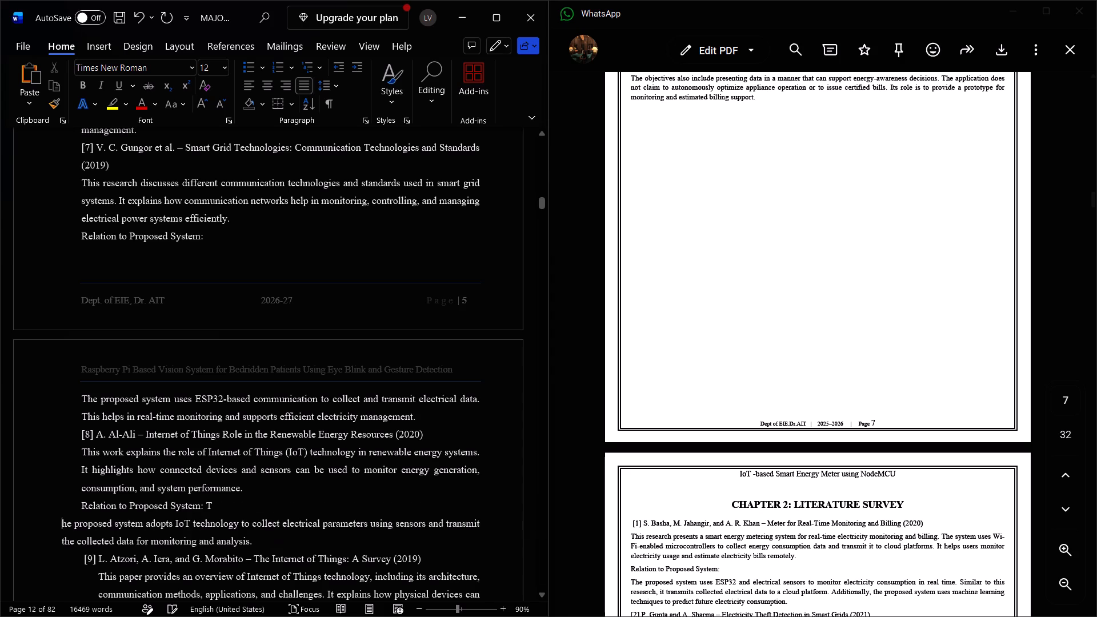
{"action": "key", "text": "BackSpace"}
{"action": "key", "text": "Left"}
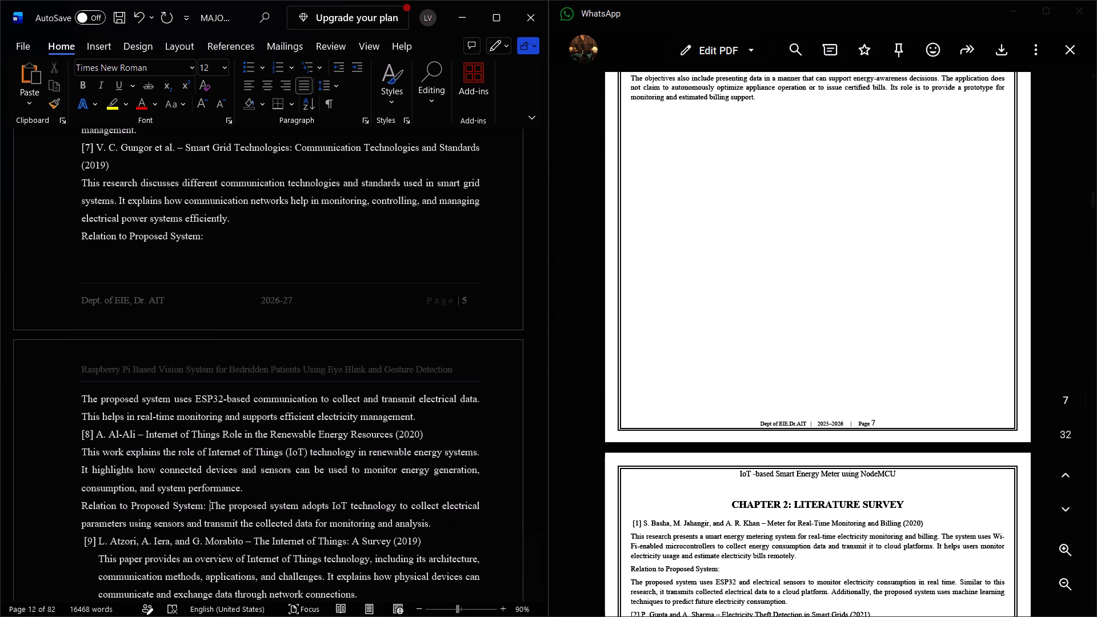
{"action": "key", "text": "Return"}
Align entry [9]'s description, Relation to Proposed System line and the paragraph below it with the page margin, removing indents and leading spaces.
{"action": "scroll", "coordinate": [61, 549], "scroll_direction": "down", "scroll_amount": 1}
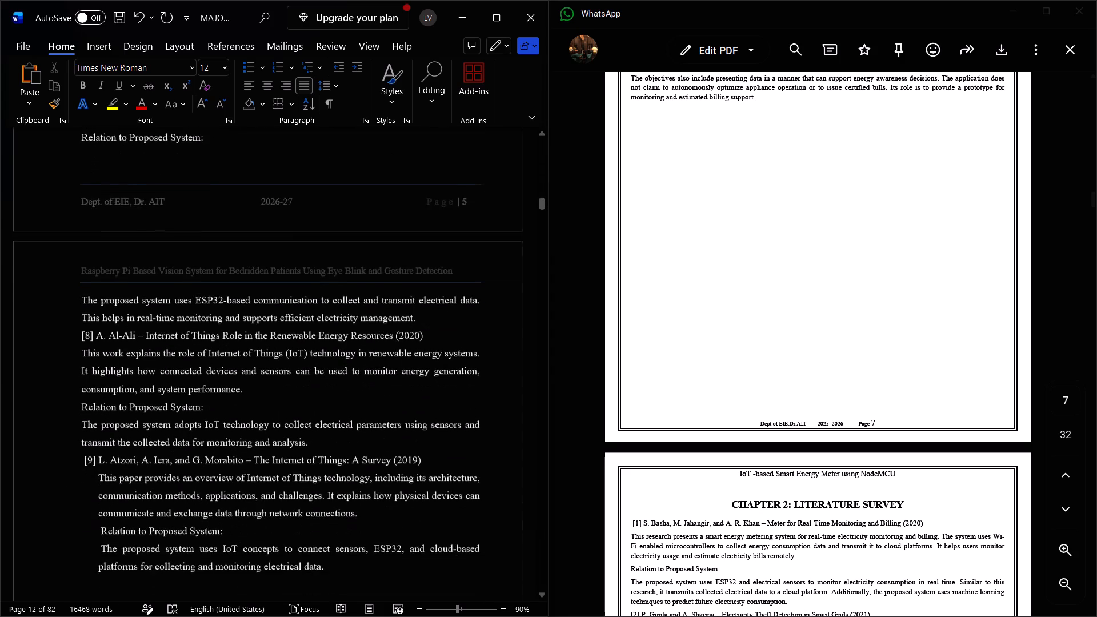
{"action": "scroll", "coordinate": [61, 549], "scroll_direction": "down", "scroll_amount": 1}
{"action": "left_click", "coordinate": [99, 430]}
{"action": "key", "text": "BackSpace"}
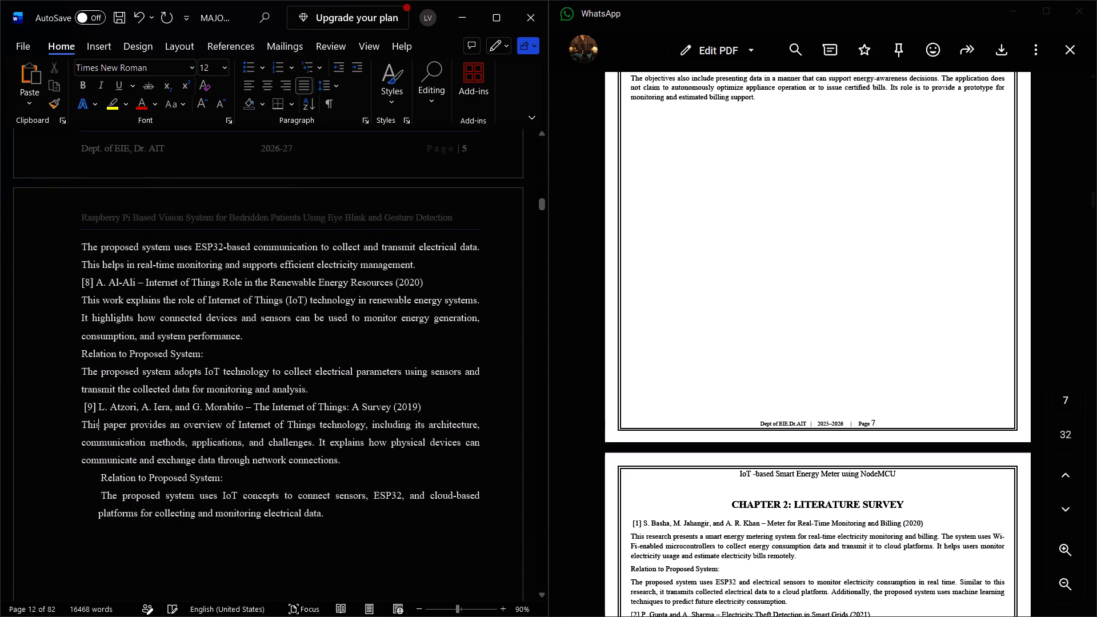
{"action": "left_click", "coordinate": [100, 478]}
{"action": "key", "text": "BackSpace"}
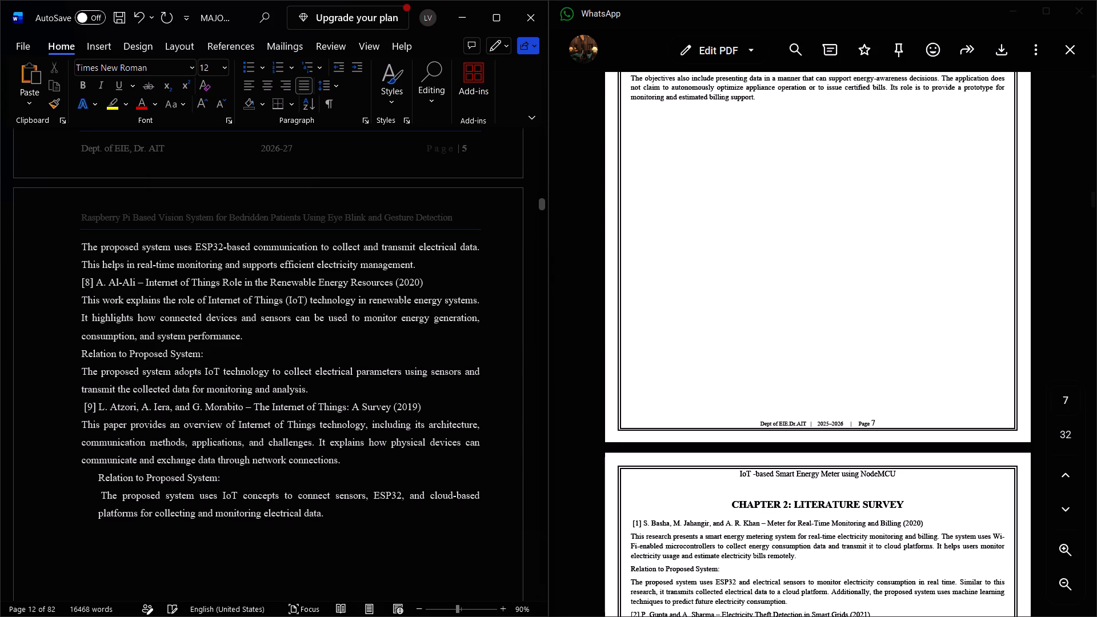
{"action": "key", "text": "BackSpace"}
{"action": "left_click", "coordinate": [102, 495]}
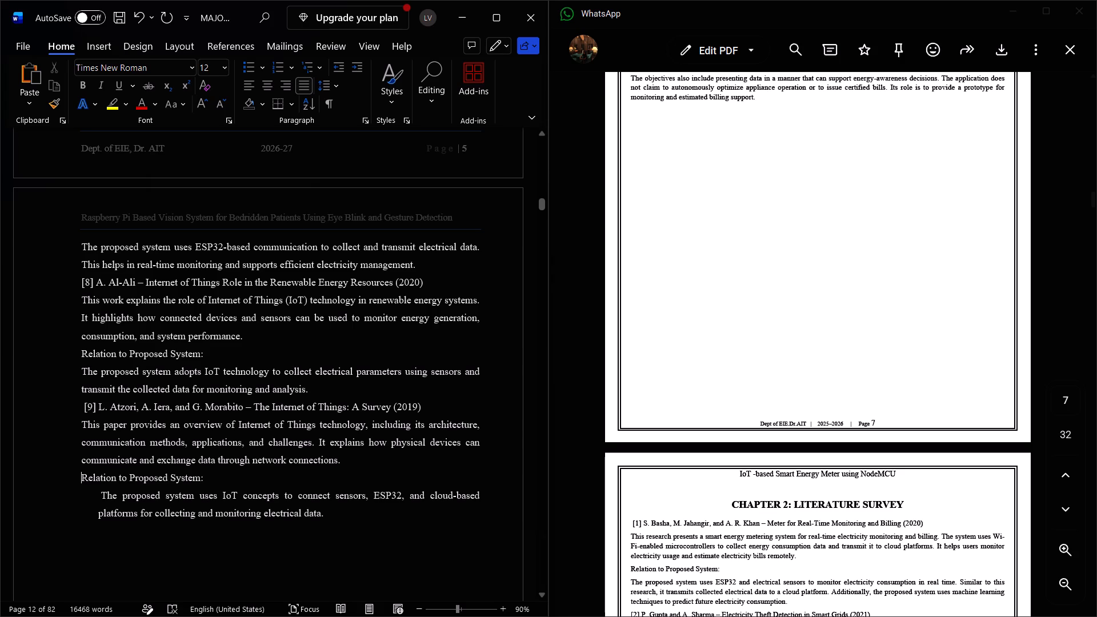
{"action": "key", "text": "BackSpace"}
{"action": "key", "text": "BackSpace"}
Set the Chapter 3: System Analysis and Methodology heading to 16 pt and make its word SYSTEM bold.
{"action": "scroll", "coordinate": [195, 423], "scroll_direction": "down", "scroll_amount": 1}
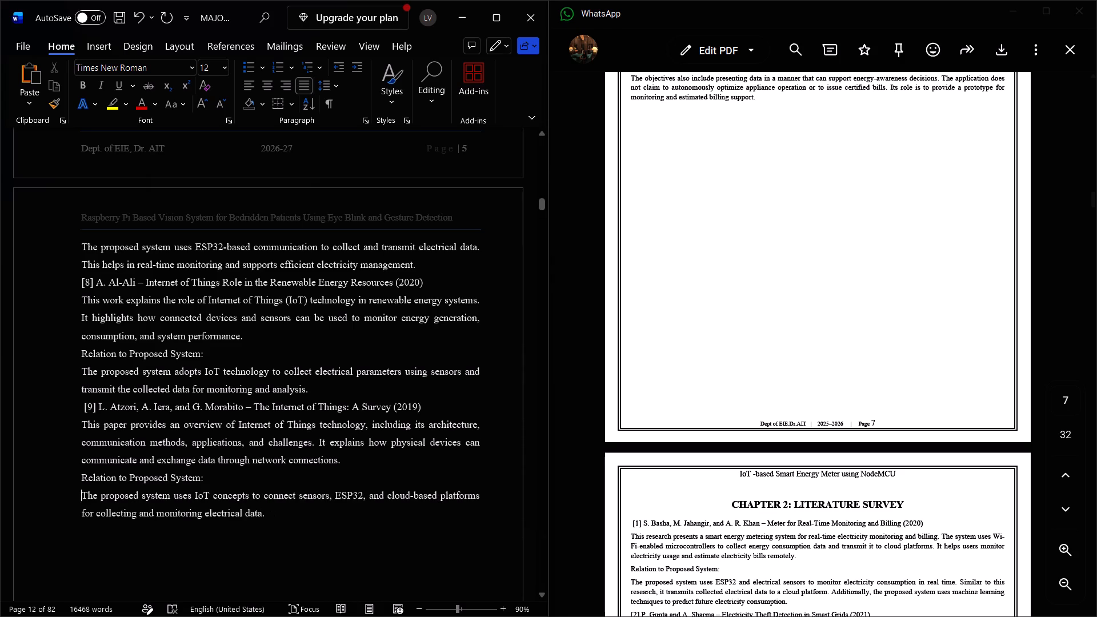
{"action": "scroll", "coordinate": [195, 423], "scroll_direction": "down", "scroll_amount": 2}
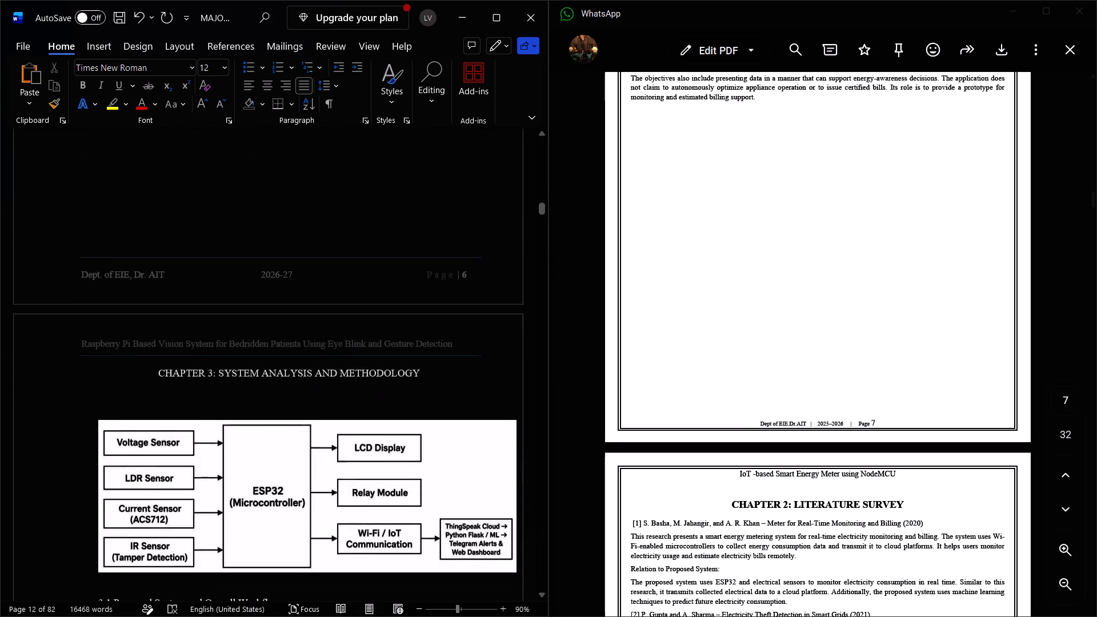
{"action": "scroll", "coordinate": [195, 423], "scroll_direction": "down", "scroll_amount": 2}
{"action": "scroll", "coordinate": [195, 423], "scroll_direction": "up", "scroll_amount": 1}
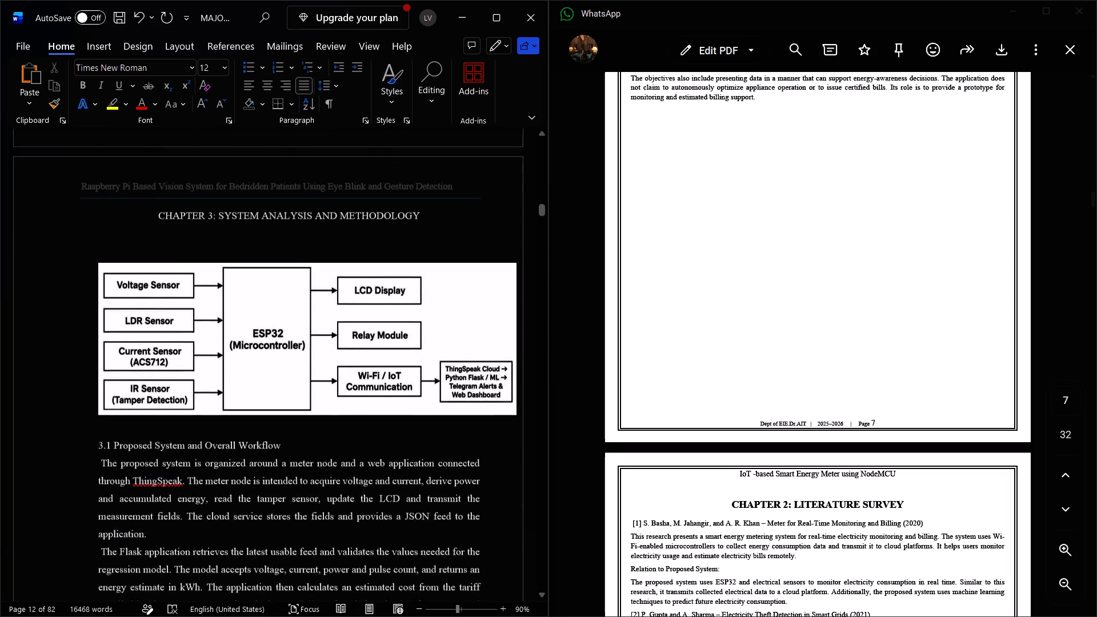
{"action": "scroll", "coordinate": [195, 423], "scroll_direction": "up", "scroll_amount": 1}
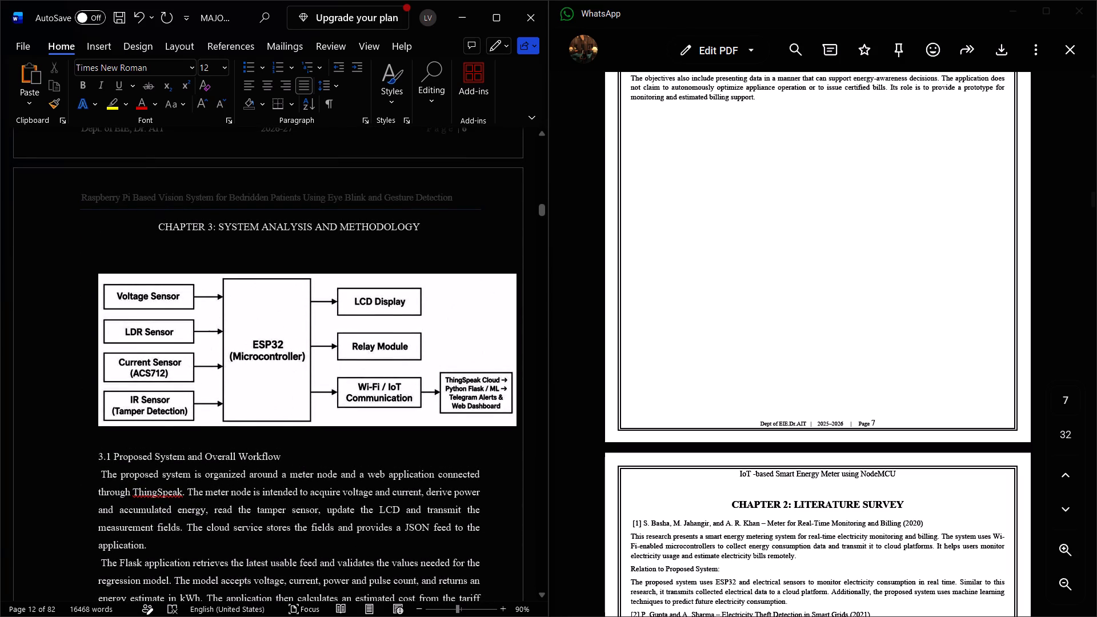
{"action": "left_click_drag", "start_coordinate": [160, 226], "coordinate": [399, 226]}
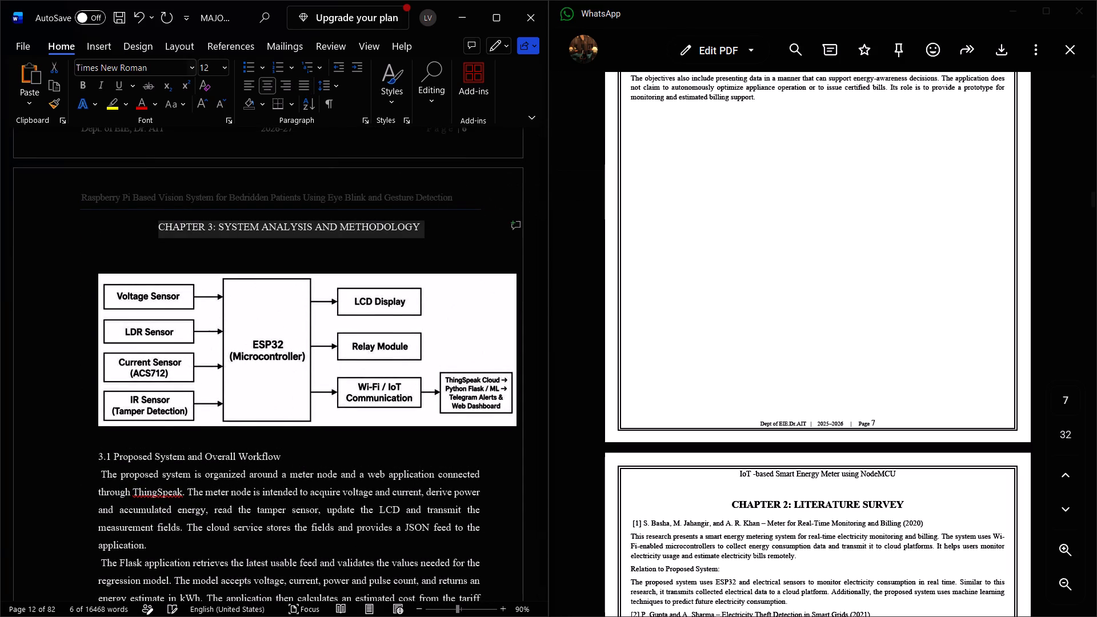
{"action": "left_click_drag", "start_coordinate": [225, 70], "coordinate": [210, 192]}
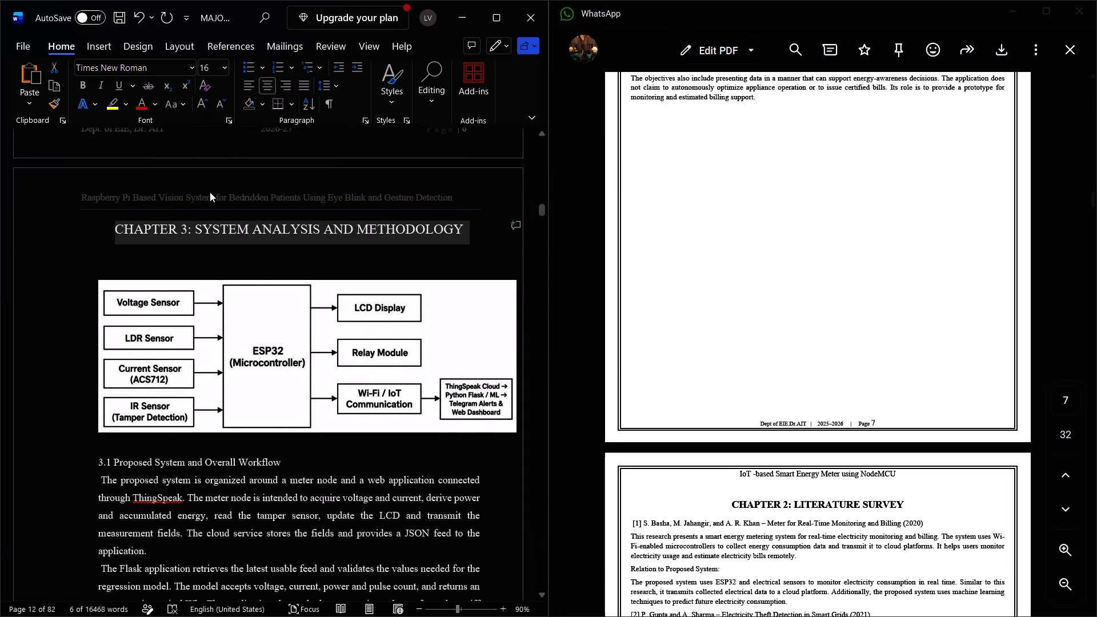
{"action": "left_click", "coordinate": [210, 192]}
{"action": "left_click", "coordinate": [89, 85]}
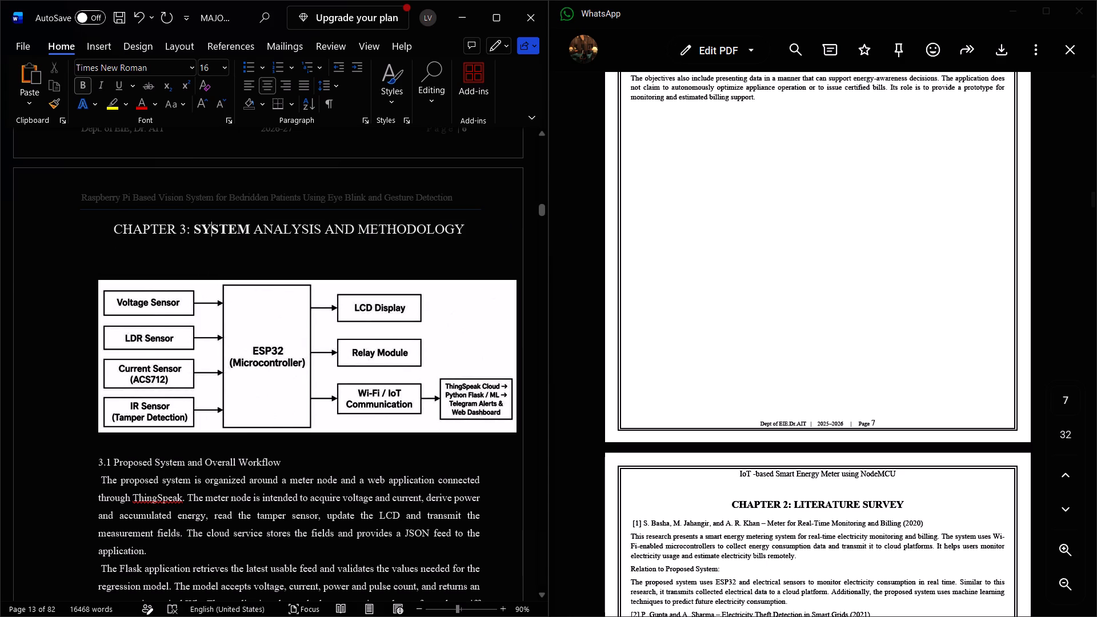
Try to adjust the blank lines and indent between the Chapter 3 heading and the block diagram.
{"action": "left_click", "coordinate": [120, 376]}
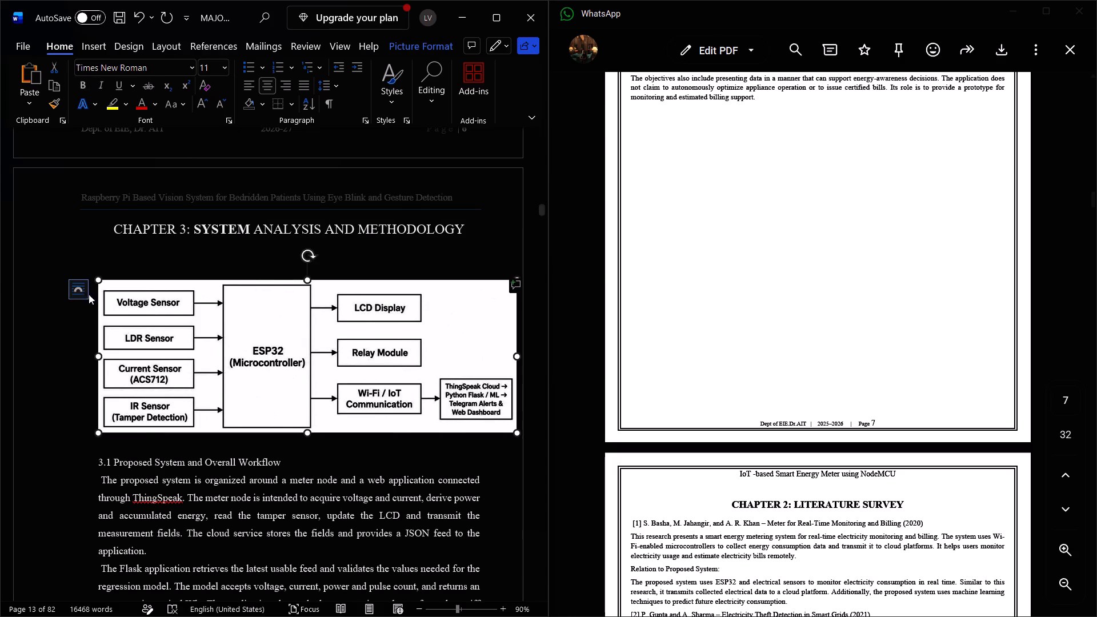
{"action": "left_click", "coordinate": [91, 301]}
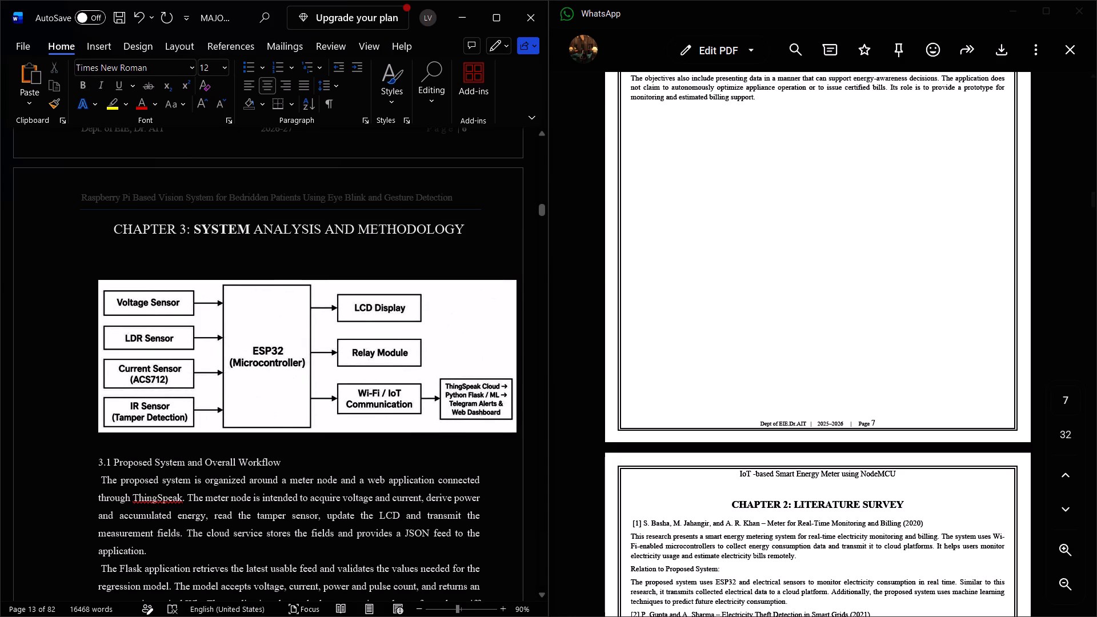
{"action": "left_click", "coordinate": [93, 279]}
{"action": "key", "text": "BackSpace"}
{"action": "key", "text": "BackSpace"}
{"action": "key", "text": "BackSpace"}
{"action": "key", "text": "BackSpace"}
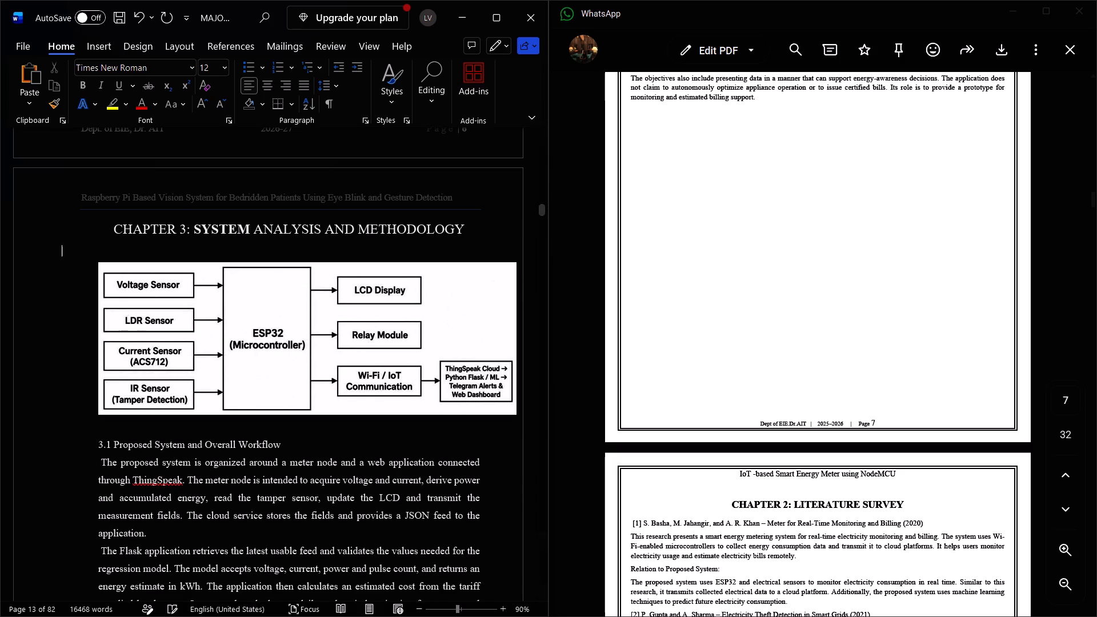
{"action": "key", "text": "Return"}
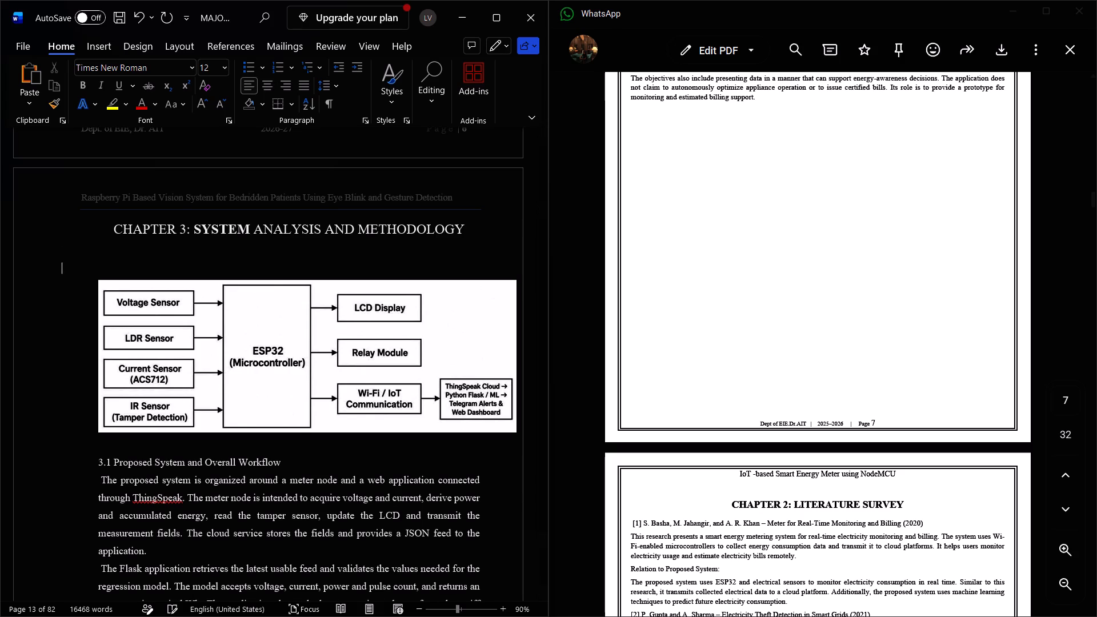
Replace the blank lines between the Chapter 3 heading and the block diagram with two new ones and justify the diagram's paragraph.
{"action": "left_click", "coordinate": [98, 334]}
{"action": "key", "text": "BackSpace"}
{"action": "key", "text": "BackSpace"}
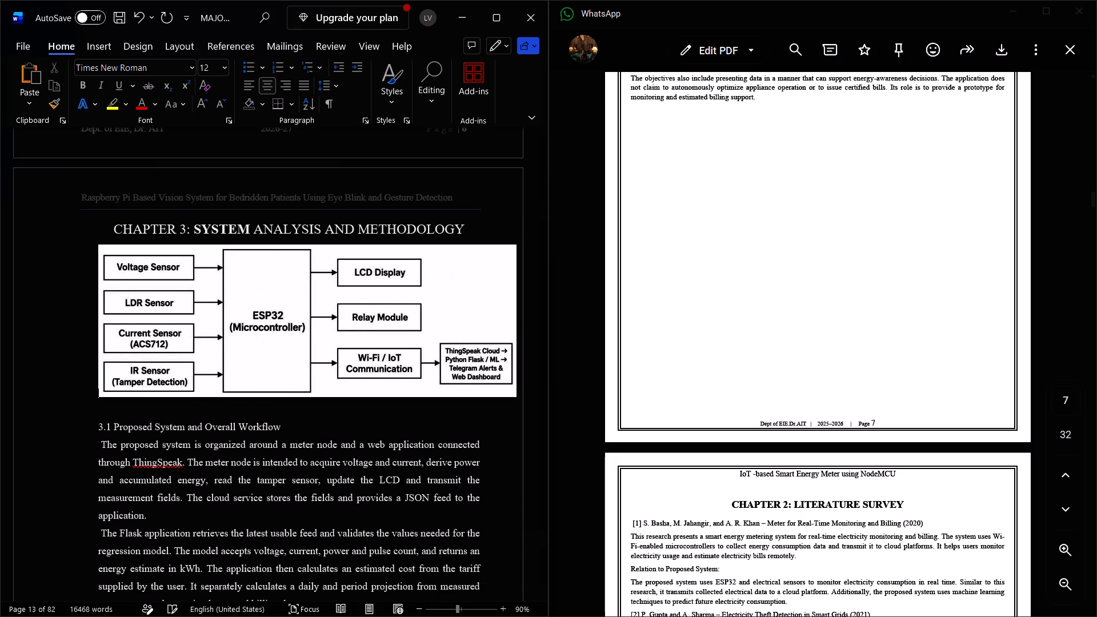
{"action": "key", "text": "Return"}
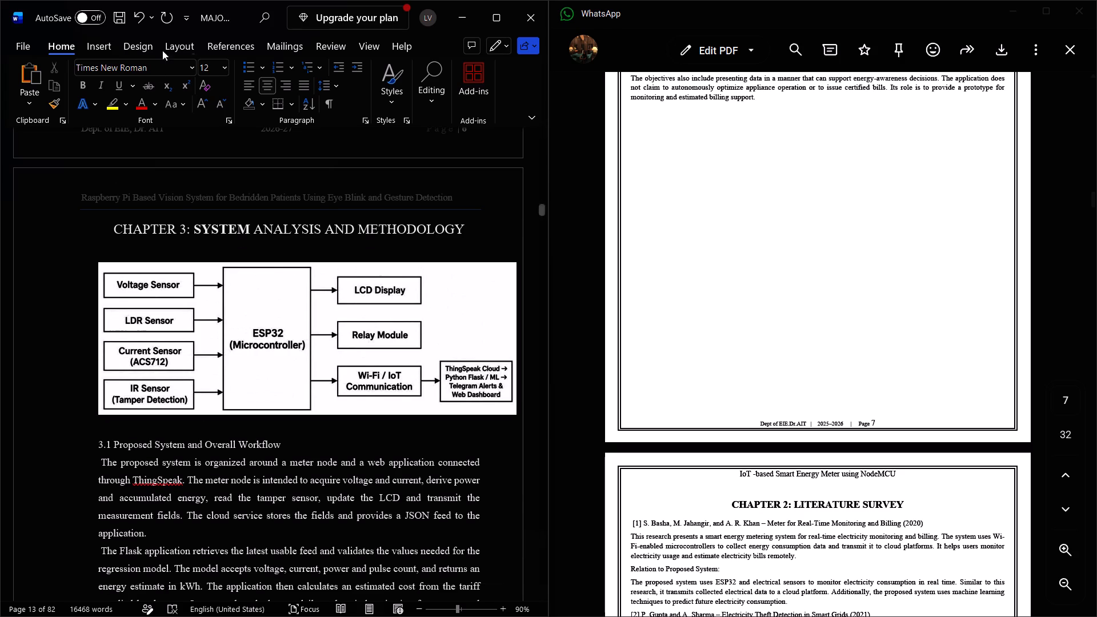
{"action": "left_click", "coordinate": [306, 86]}
{"action": "key", "text": "Return"}
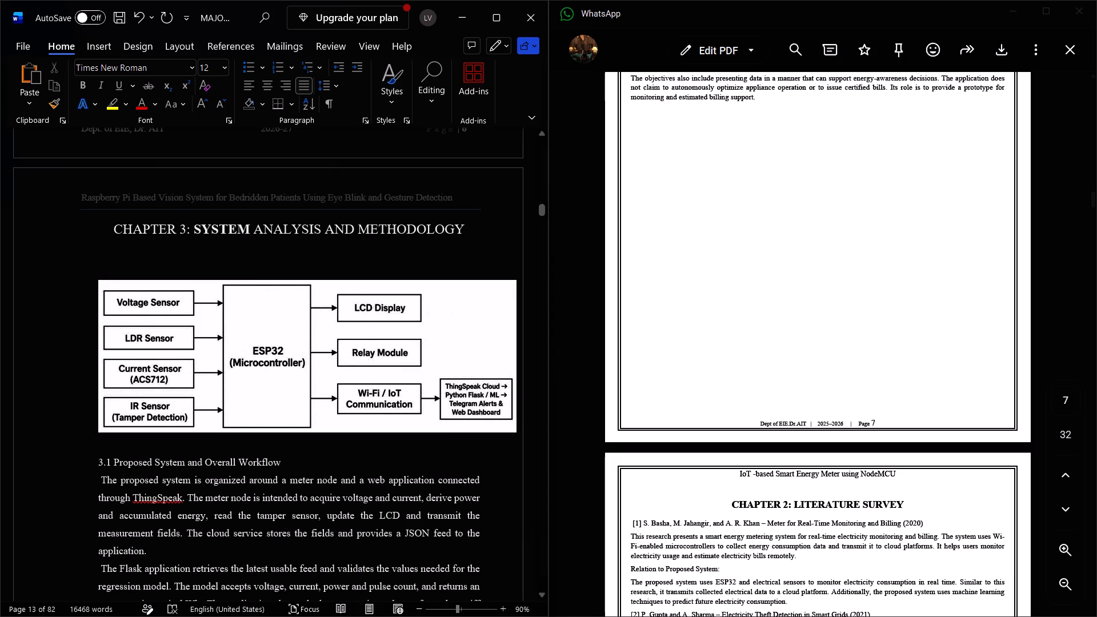
Insert a blank line between the block diagram and the 3.1 Proposed System and Overall Workflow heading.
{"action": "scroll", "coordinate": [274, 356], "scroll_direction": "down", "scroll_amount": 1}
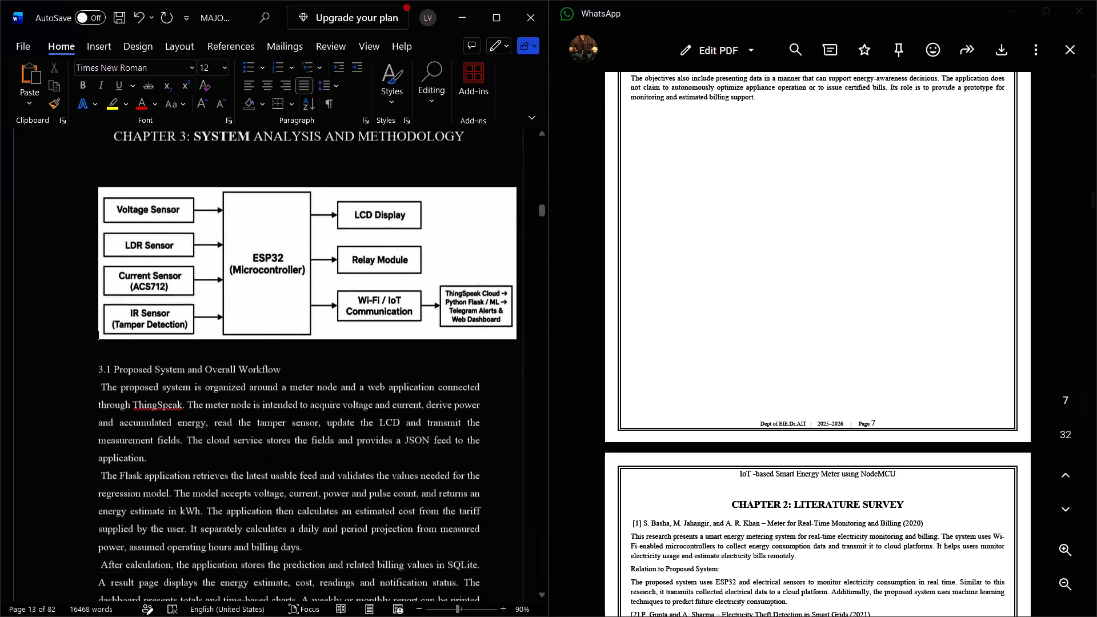
{"action": "scroll", "coordinate": [274, 356], "scroll_direction": "down", "scroll_amount": 1}
{"action": "left_click", "coordinate": [227, 335]}
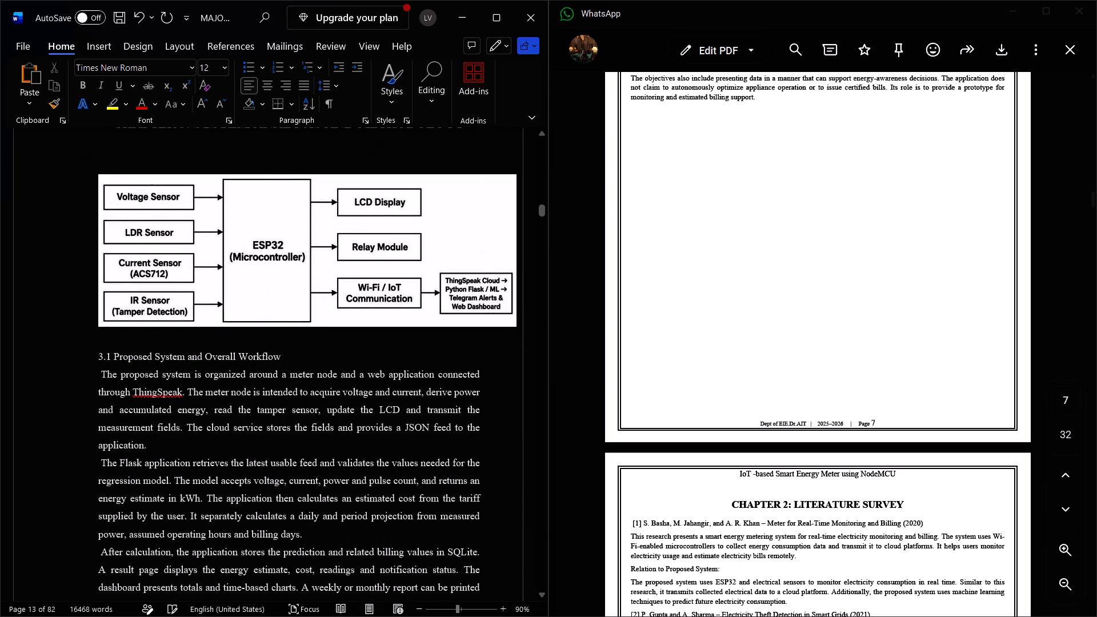
{"action": "key", "text": "Return"}
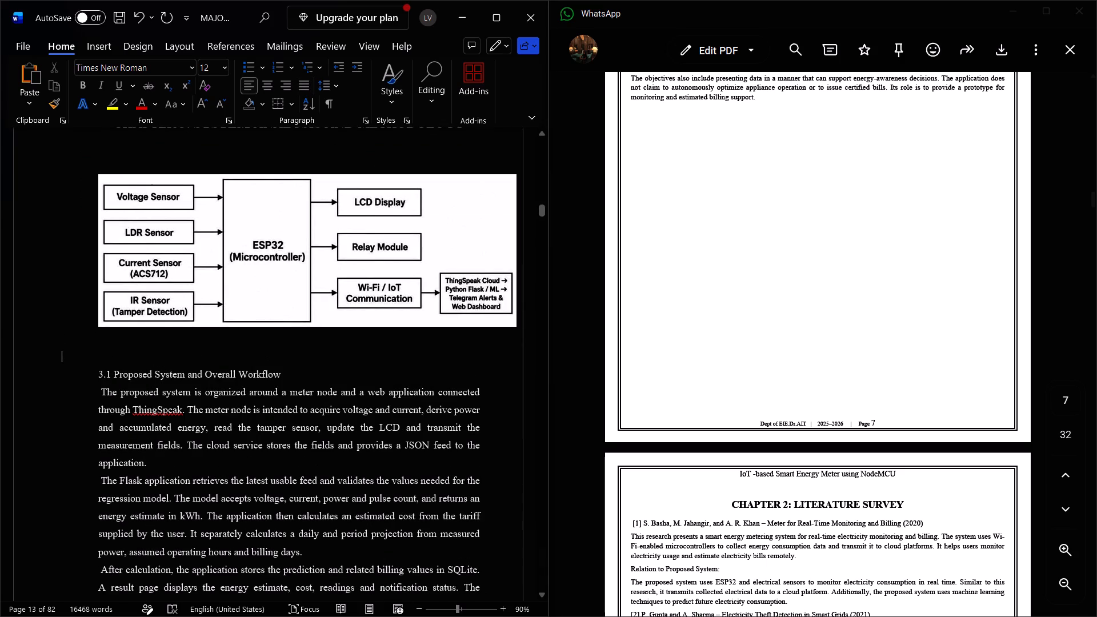
Set the 3.1 Proposed System and Overall Workflow heading to 14 pt bold.
{"action": "left_click_drag", "start_coordinate": [99, 373], "coordinate": [273, 371]}
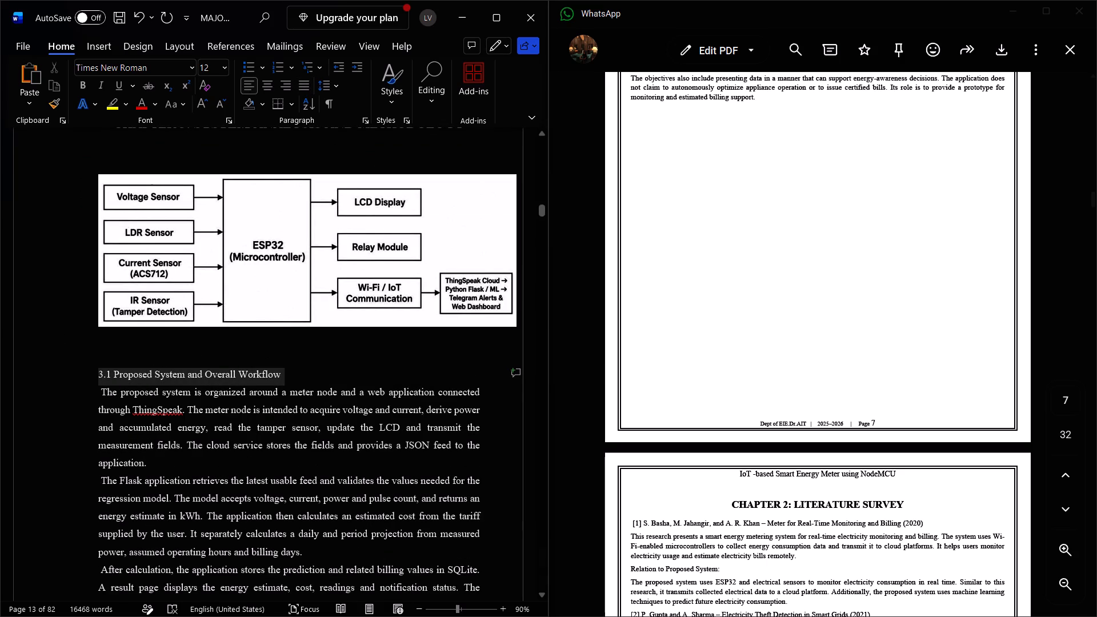
{"action": "left_click_drag", "start_coordinate": [273, 371], "coordinate": [272, 373]}
{"action": "left_click_drag", "start_coordinate": [272, 373], "coordinate": [280, 374]}
{"action": "left_click_drag", "start_coordinate": [280, 374], "coordinate": [281, 374]}
{"action": "left_click", "coordinate": [227, 62]}
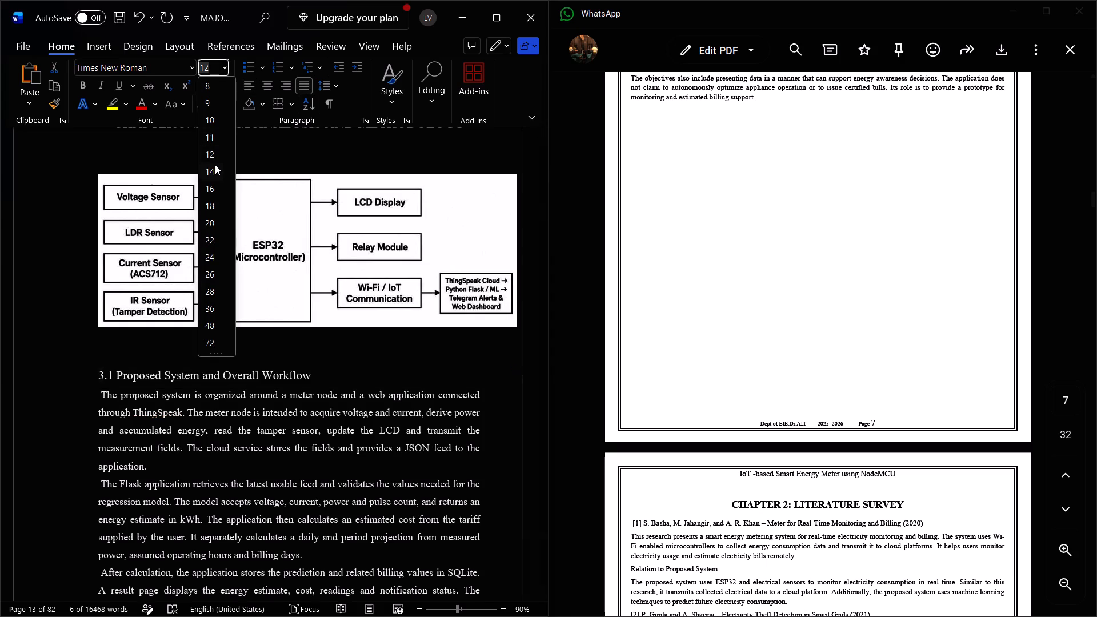
{"action": "left_click", "coordinate": [215, 165]}
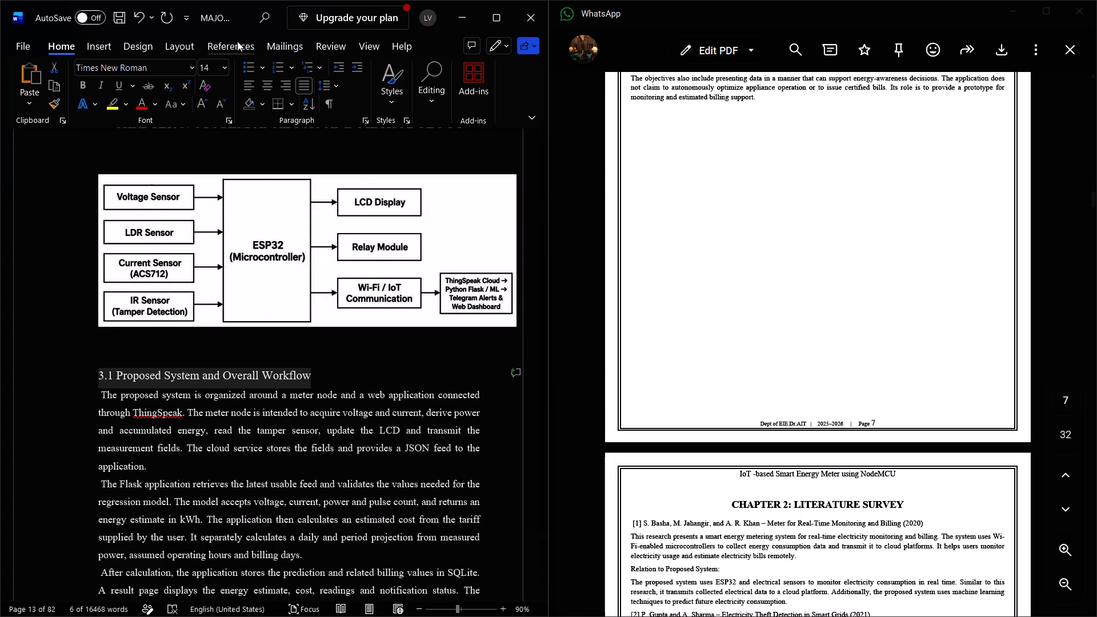
{"action": "left_click", "coordinate": [80, 85]}
Examine the earlier sections back to Chapter 1, checking the formatting of the 1.4 Objectives heading.
{"action": "scroll", "coordinate": [207, 282], "scroll_direction": "up", "scroll_amount": 1}
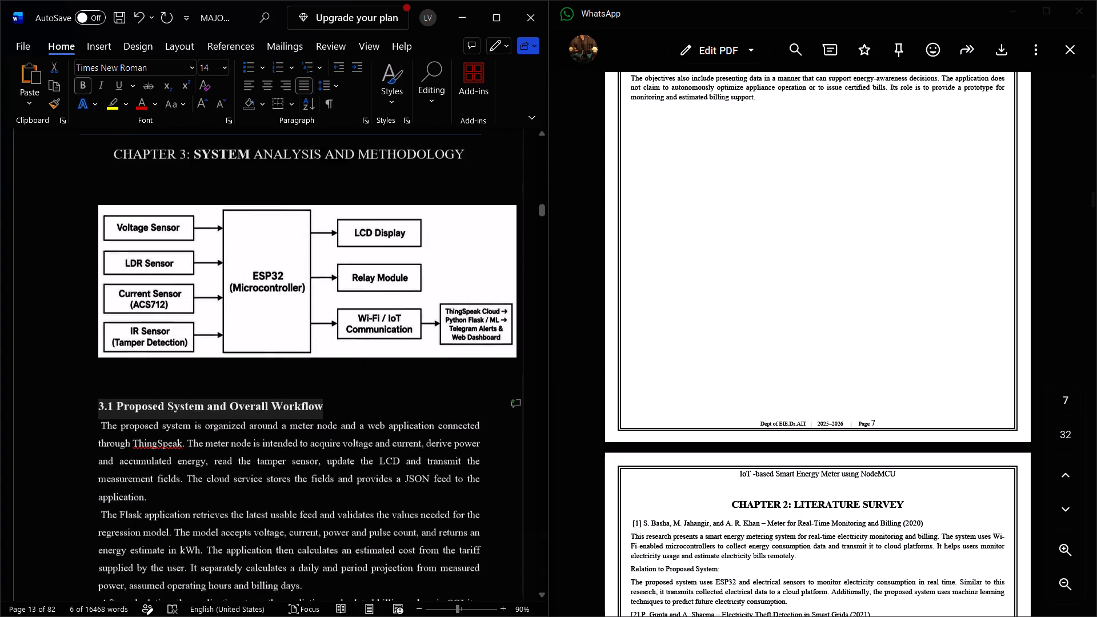
{"action": "scroll", "coordinate": [207, 282], "scroll_direction": "up", "scroll_amount": 5}
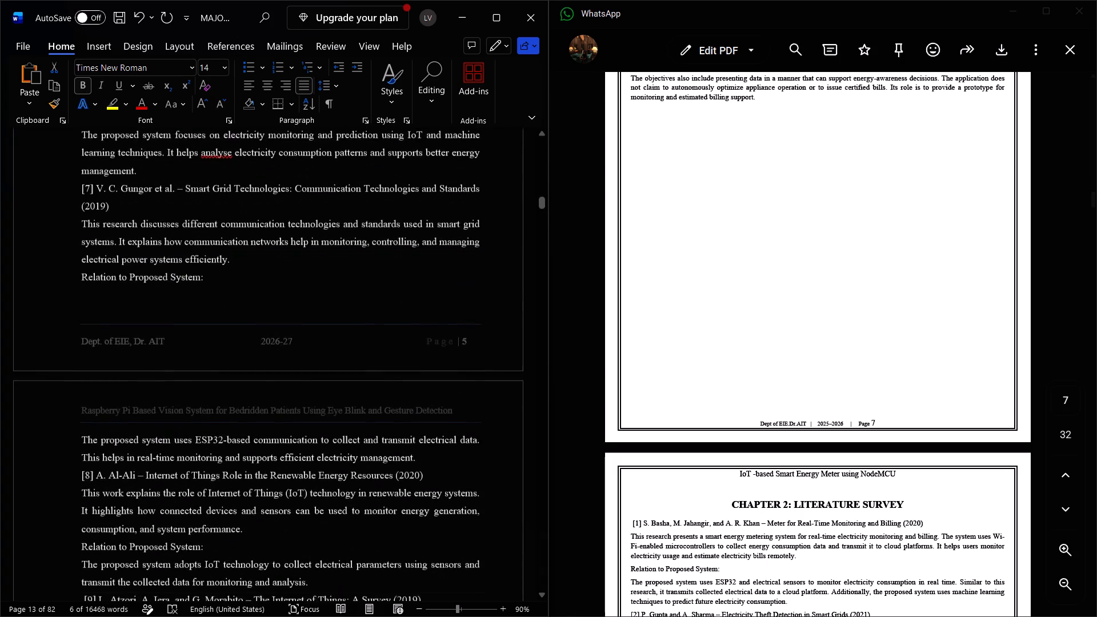
{"action": "scroll", "coordinate": [207, 282], "scroll_direction": "up", "scroll_amount": 4}
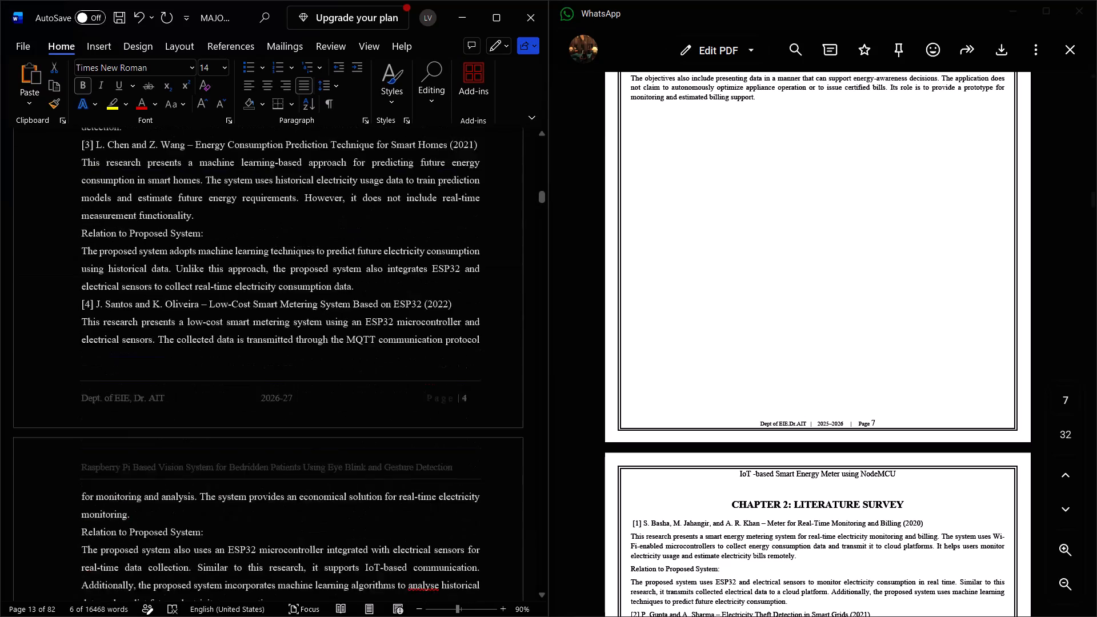
{"action": "scroll", "coordinate": [207, 282], "scroll_direction": "up", "scroll_amount": 4}
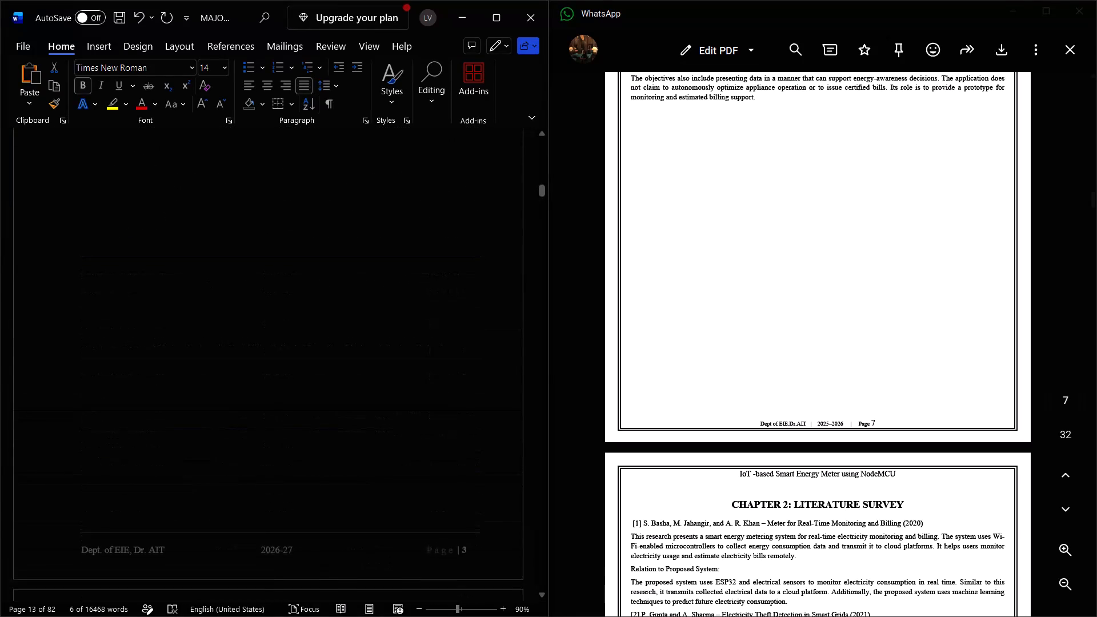
{"action": "scroll", "coordinate": [207, 282], "scroll_direction": "up", "scroll_amount": 3}
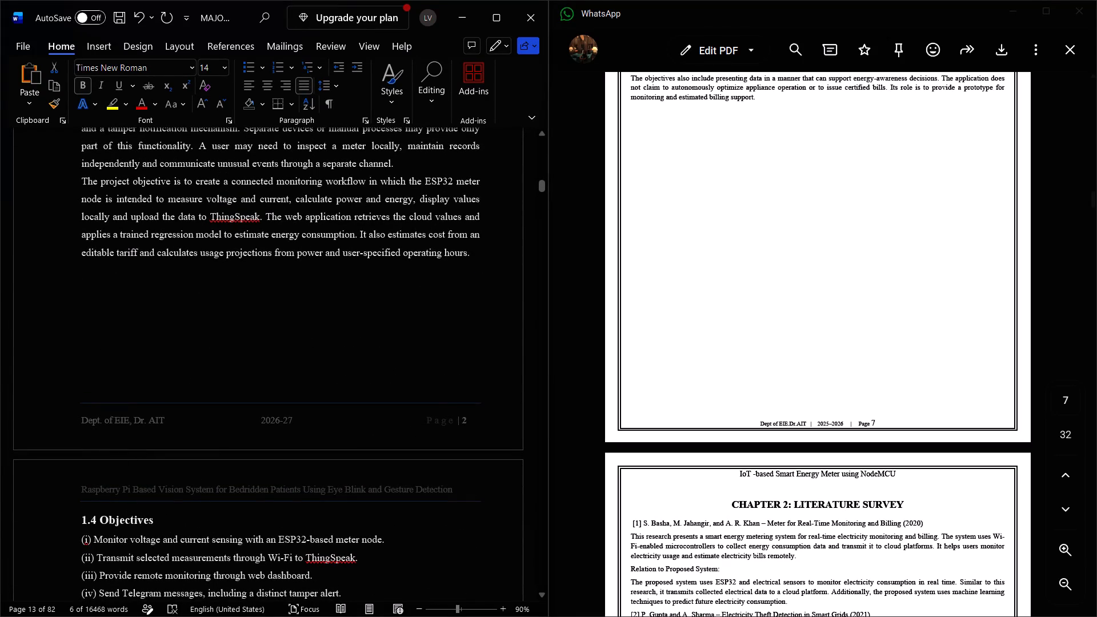
{"action": "double_click", "coordinate": [123, 520]}
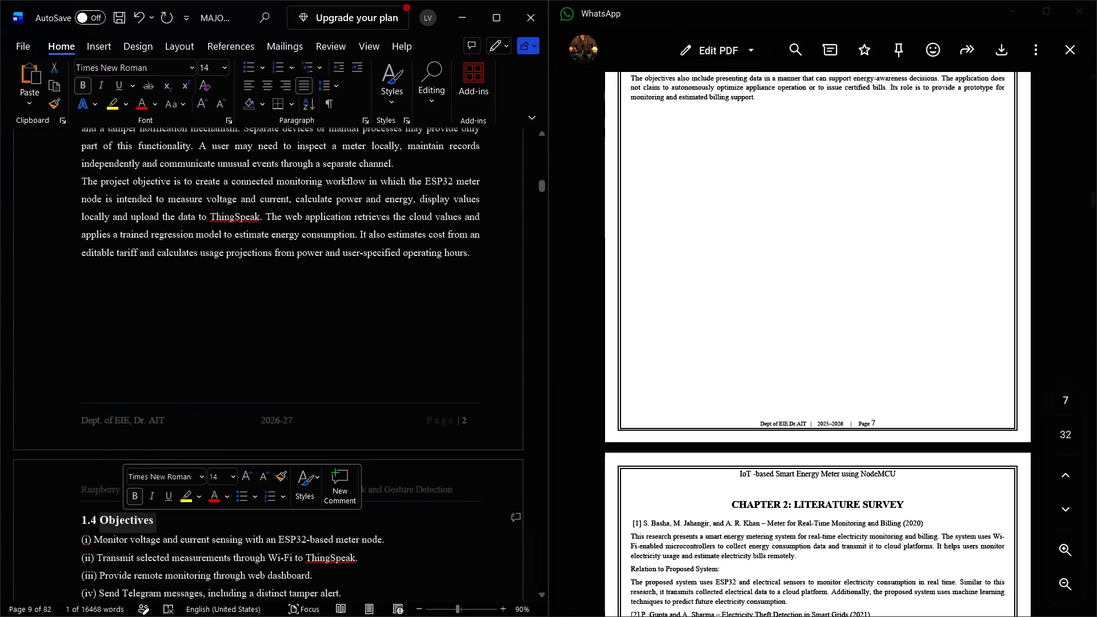
{"action": "left_click", "coordinate": [197, 375]}
{"action": "scroll", "coordinate": [197, 375], "scroll_direction": "up", "scroll_amount": 2}
Remove the left indent from the 3.1 Proposed System and Overall Workflow heading so it aligns with the page margin.
{"action": "scroll", "coordinate": [204, 352], "scroll_direction": "down", "scroll_amount": 5}
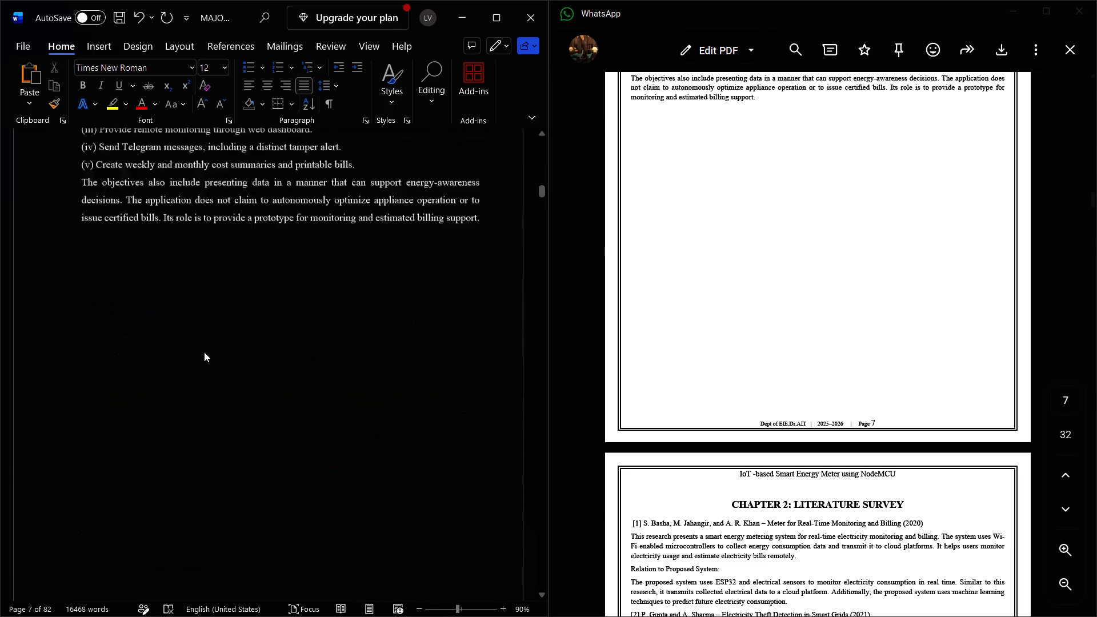
{"action": "scroll", "coordinate": [204, 352], "scroll_direction": "down", "scroll_amount": 5}
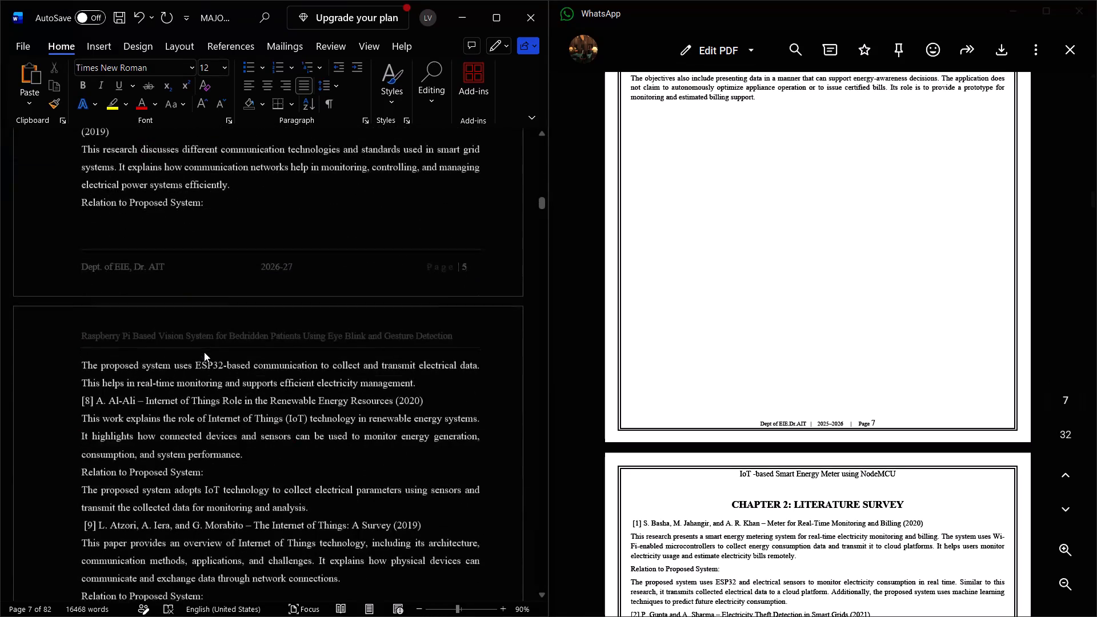
{"action": "scroll", "coordinate": [204, 352], "scroll_direction": "down", "scroll_amount": 4}
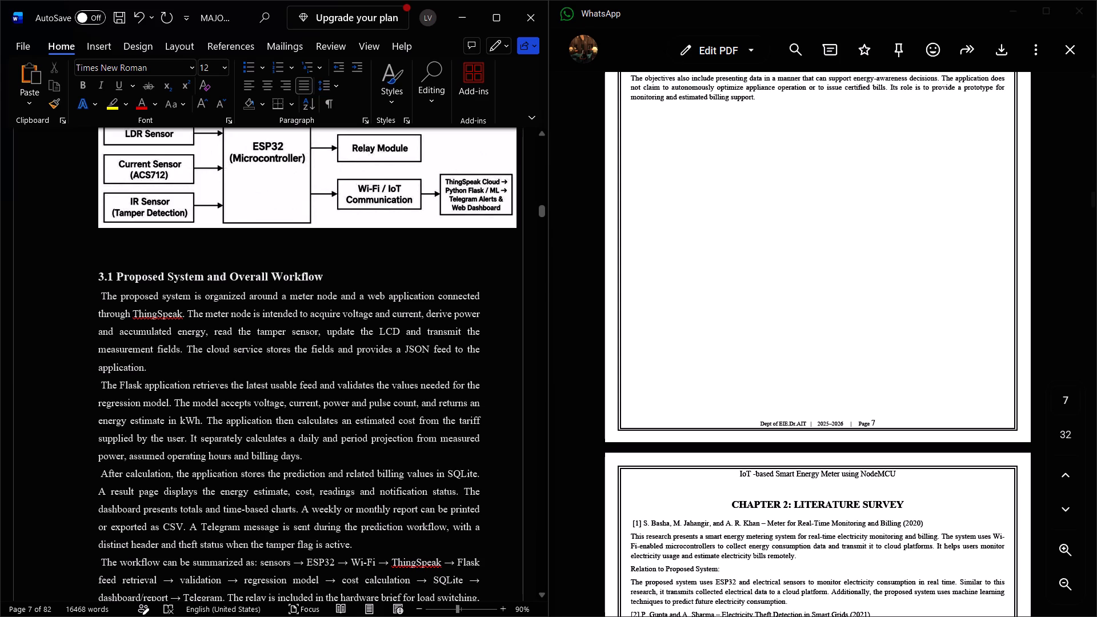
{"action": "scroll", "coordinate": [100, 277], "scroll_direction": "down", "scroll_amount": 1}
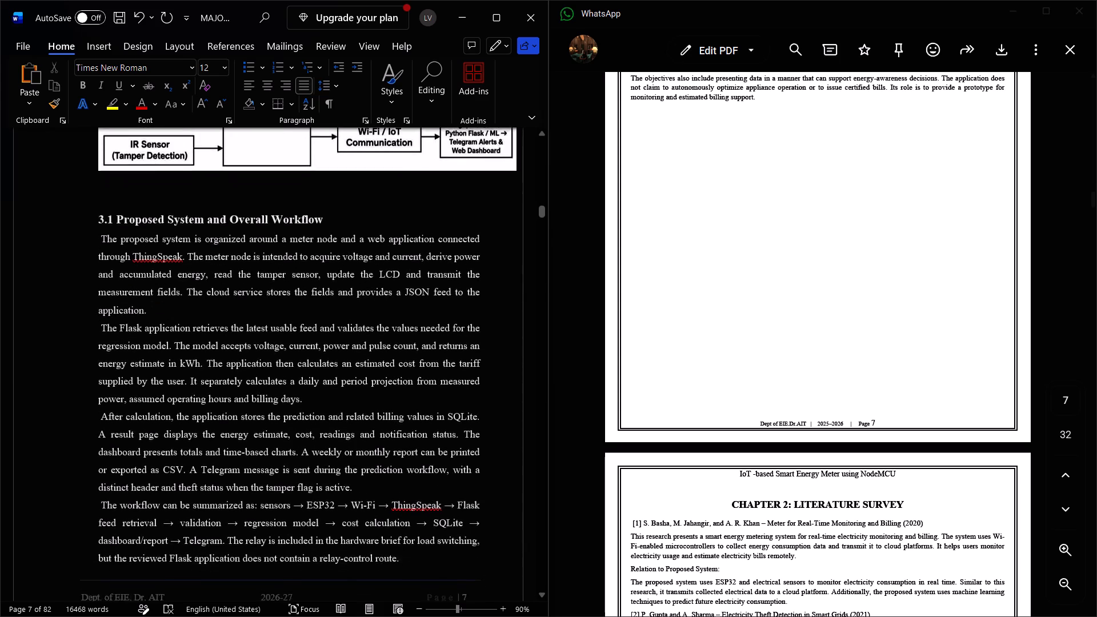
{"action": "scroll", "coordinate": [100, 277], "scroll_direction": "down", "scroll_amount": 1}
{"action": "left_click", "coordinate": [96, 180]}
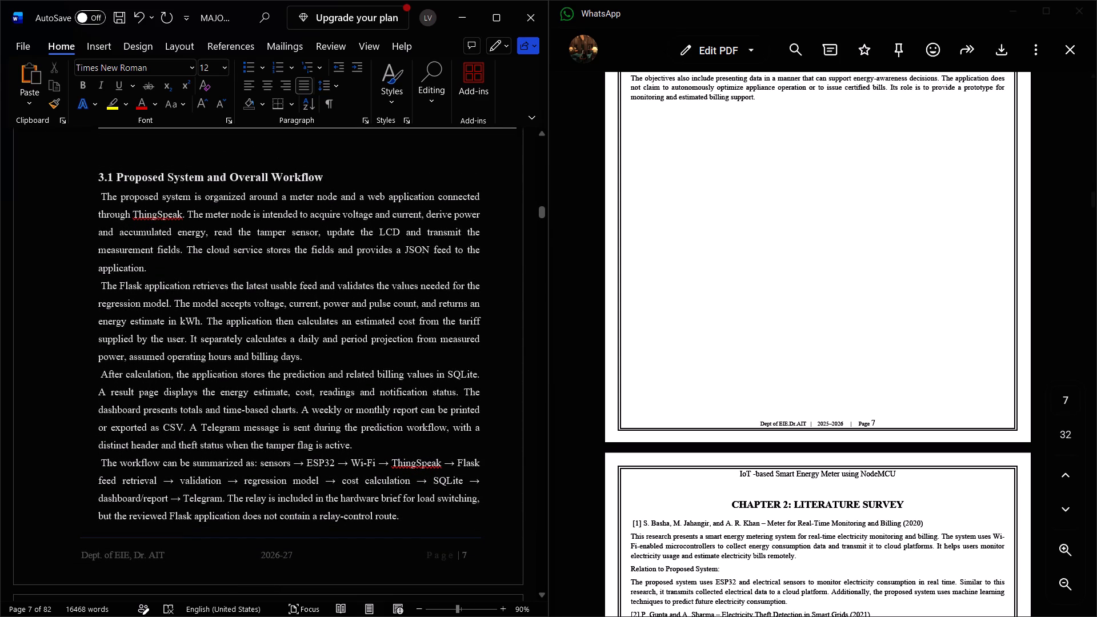
{"action": "key", "text": "BackSpace"}
{"action": "left_click", "coordinate": [96, 180]}
{"action": "key", "text": "BackSpace"}
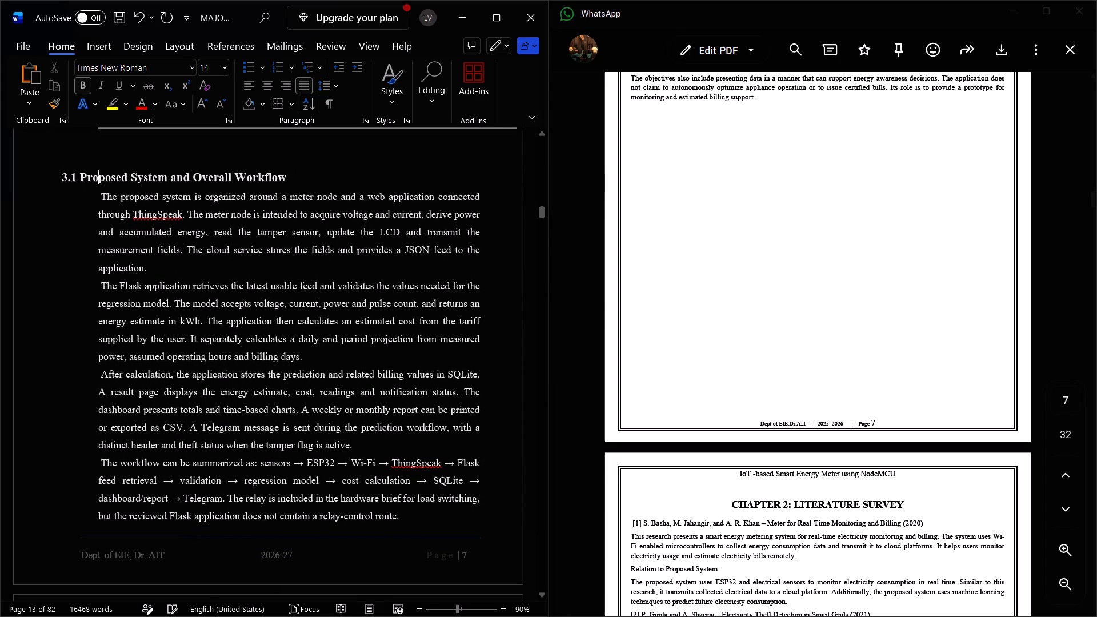
{"action": "key", "text": "ctrl+z"}
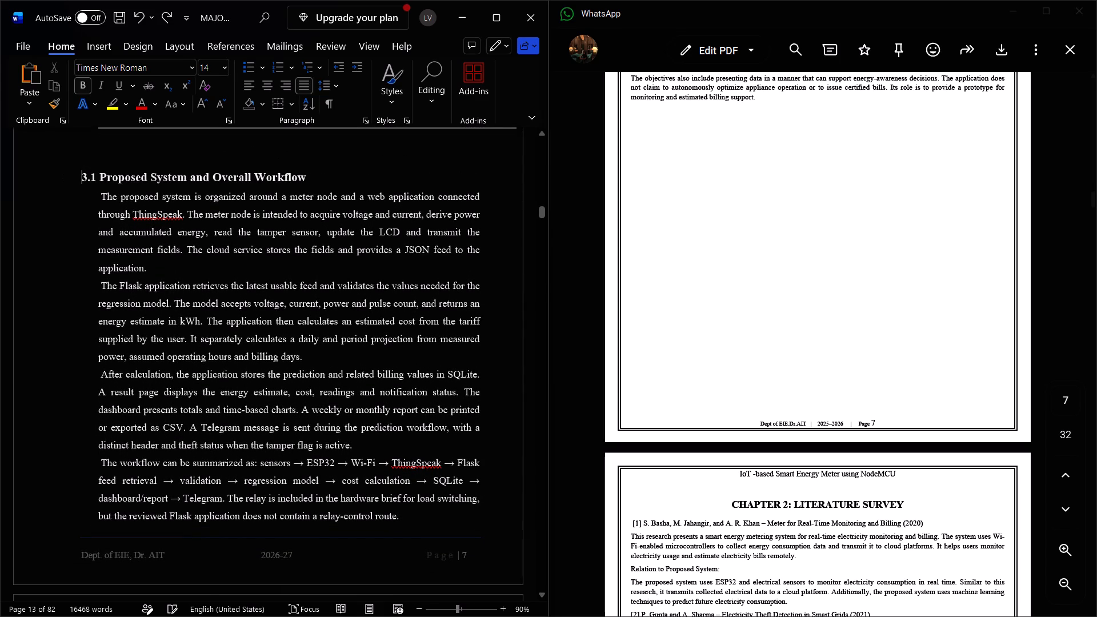
Remove the left indent from the four body paragraphs under 3.1, plus the leading space in all but the Flask application paragraph.
{"action": "left_click", "coordinate": [103, 193]}
{"action": "key", "text": "BackSpace"}
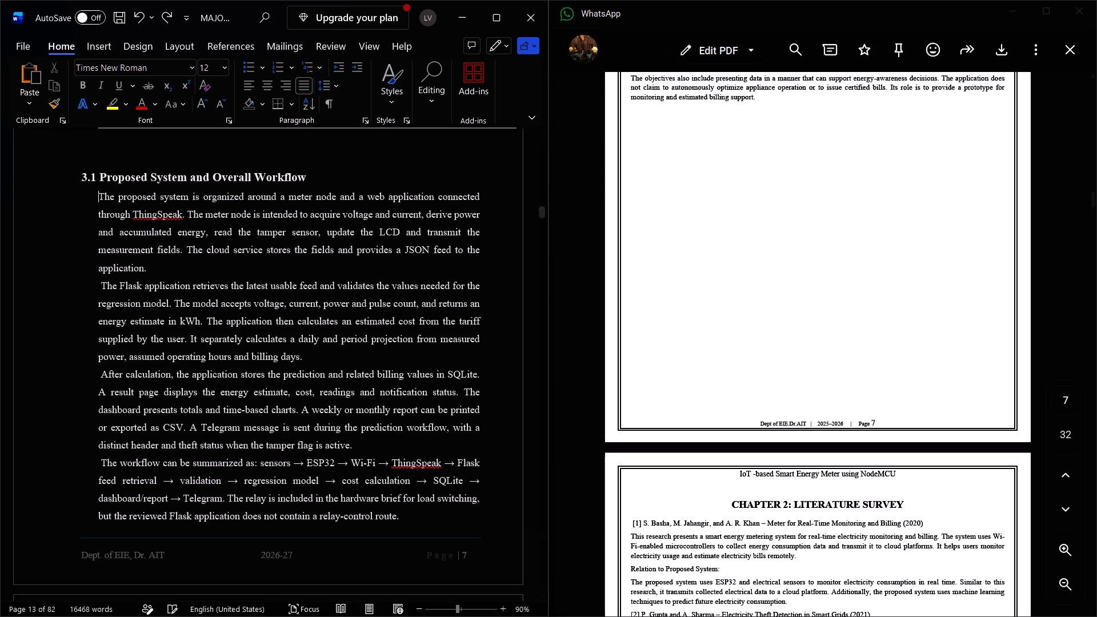
{"action": "key", "text": "BackSpace"}
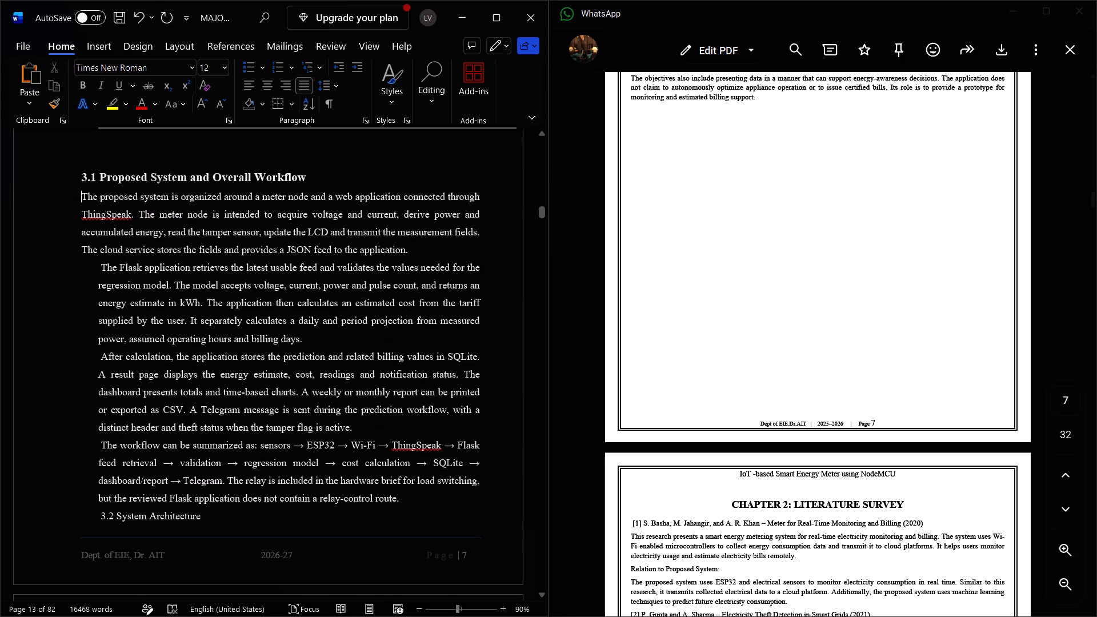
{"action": "left_click", "coordinate": [99, 263]}
{"action": "key", "text": "BackSpace"}
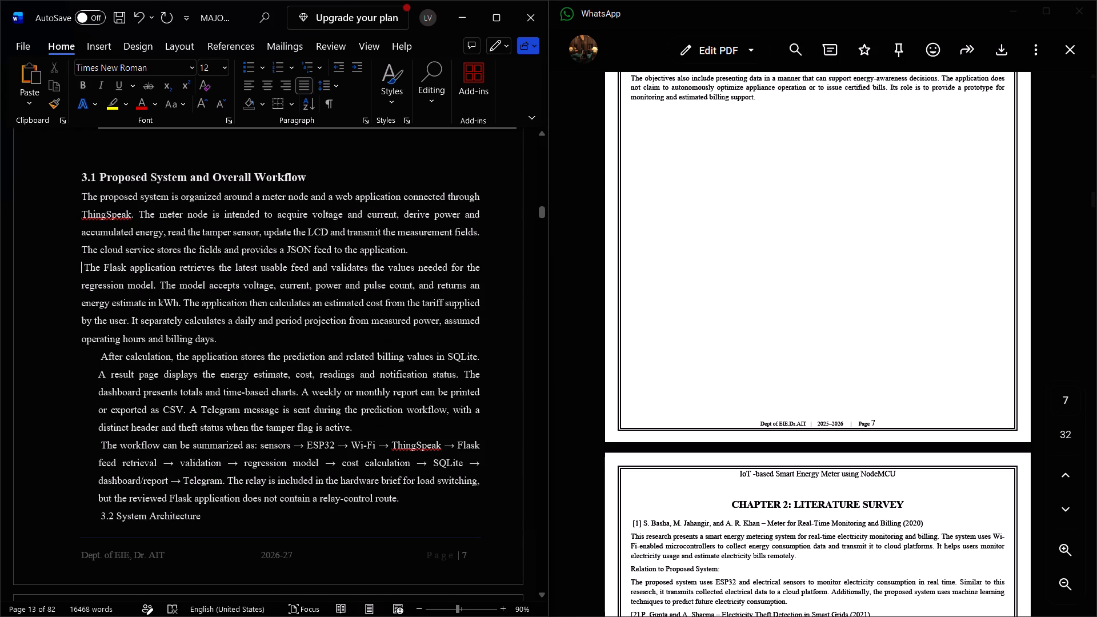
{"action": "left_click", "coordinate": [101, 354]}
{"action": "key", "text": "BackSpace"}
{"action": "key", "text": "BackSpace"}
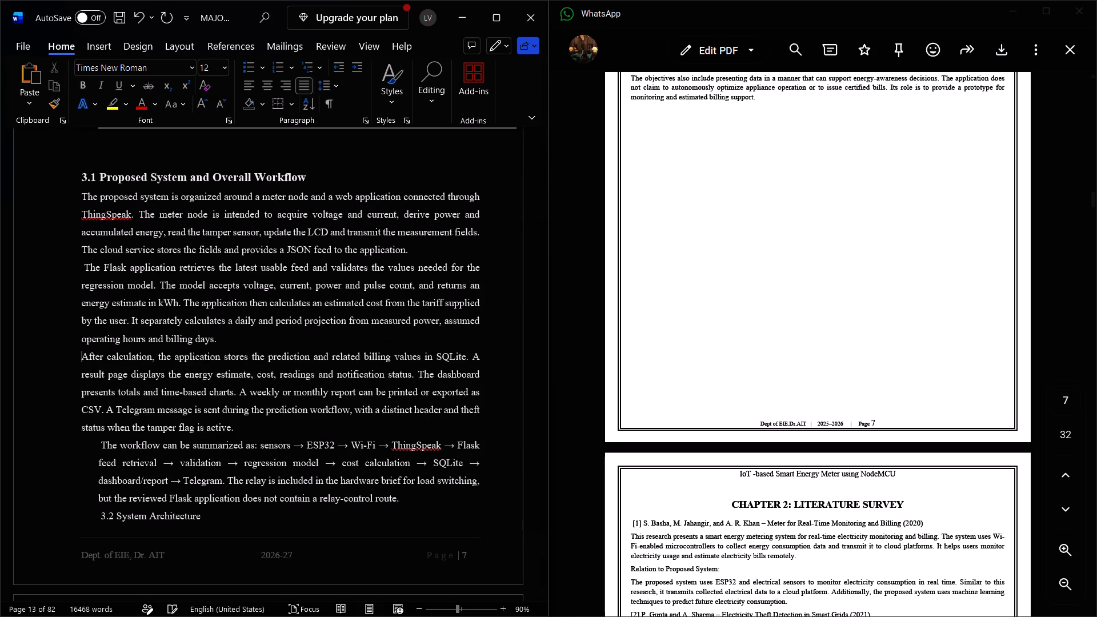
{"action": "left_click", "coordinate": [101, 443]}
{"action": "key", "text": "BackSpace"}
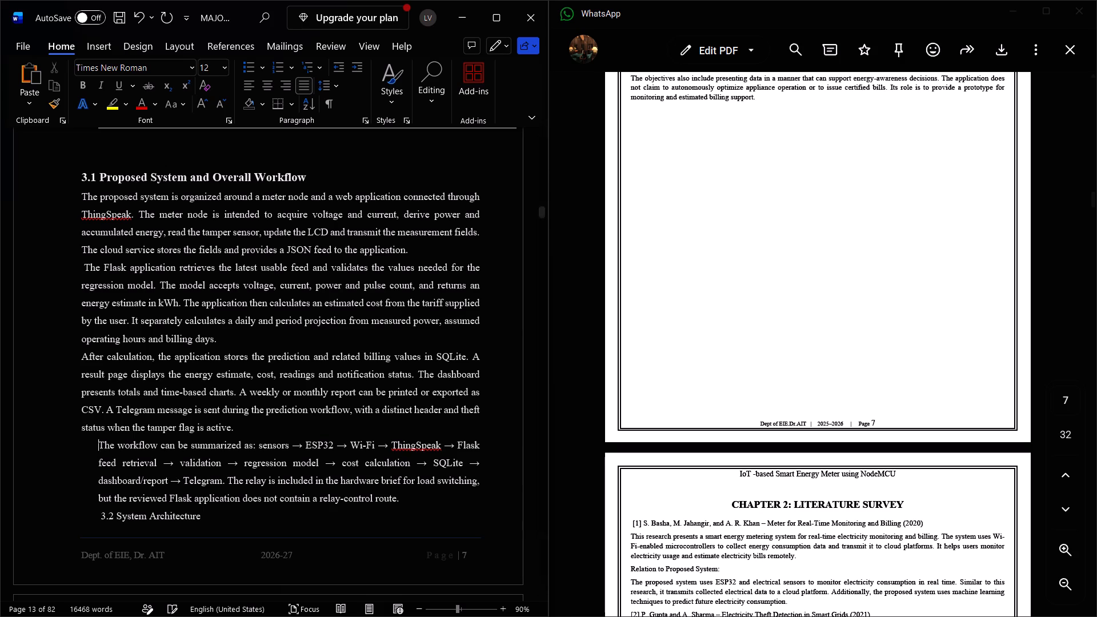
{"action": "key", "text": "BackSpace"}
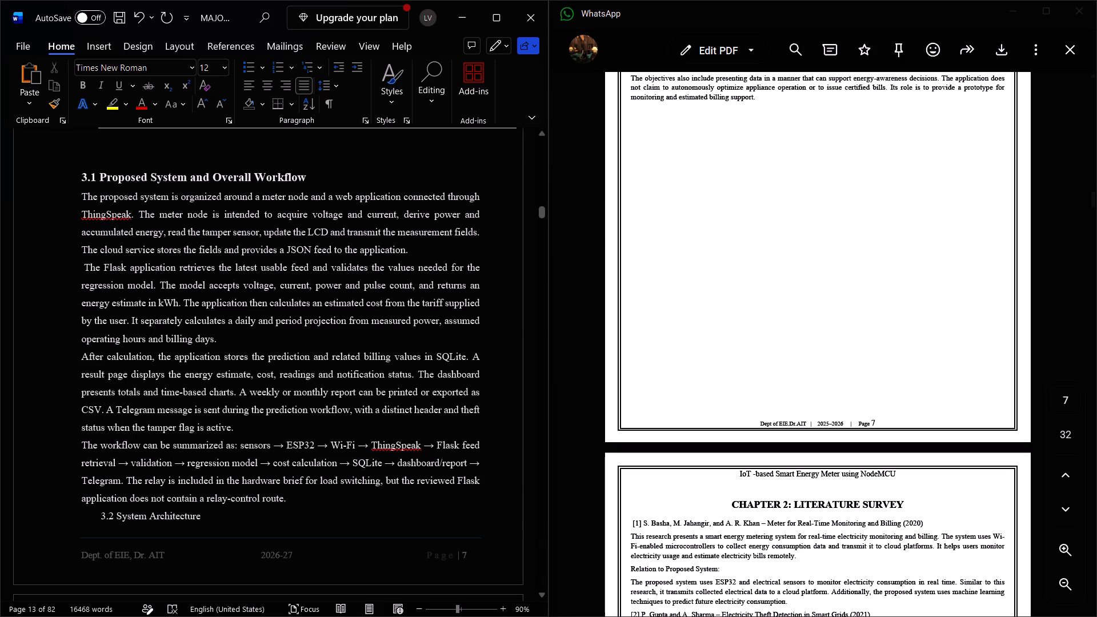
Insert one blank line before the 3.2 System Architecture heading so it starts on the next page.
{"action": "left_click", "coordinate": [99, 516]}
{"action": "key", "text": "Return"}
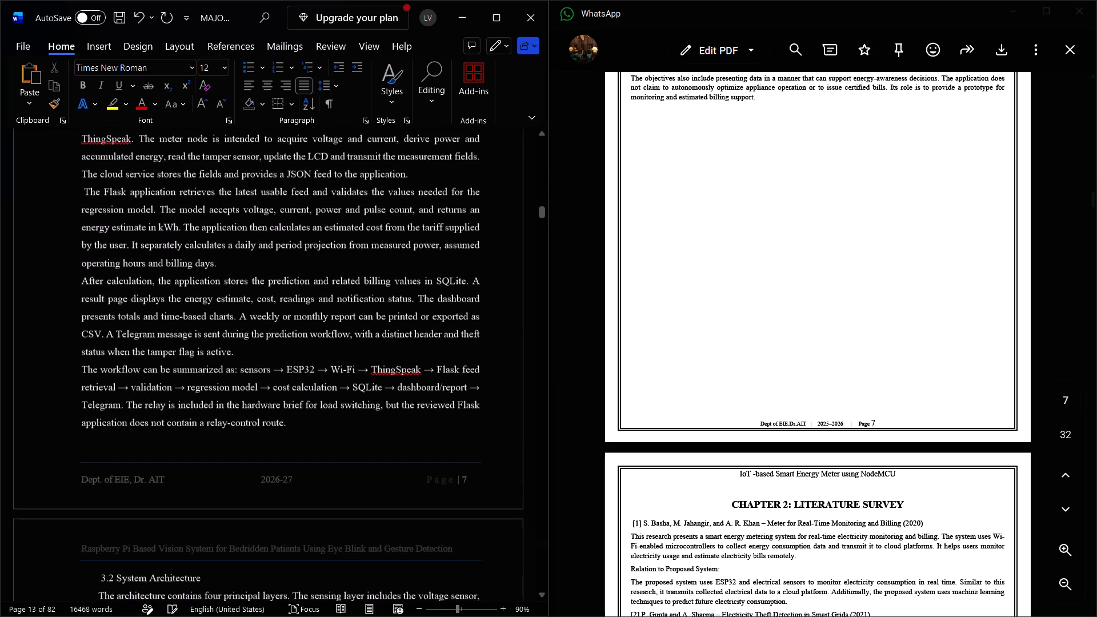
{"action": "key", "text": "Return"}
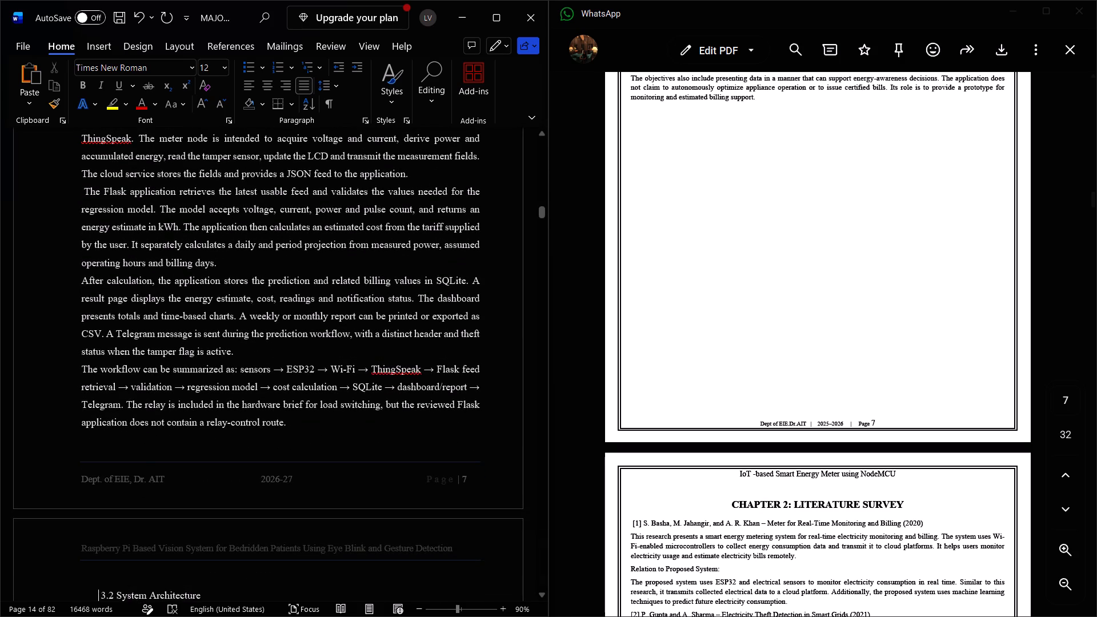
{"action": "scroll", "coordinate": [162, 432], "scroll_direction": "down", "scroll_amount": 1}
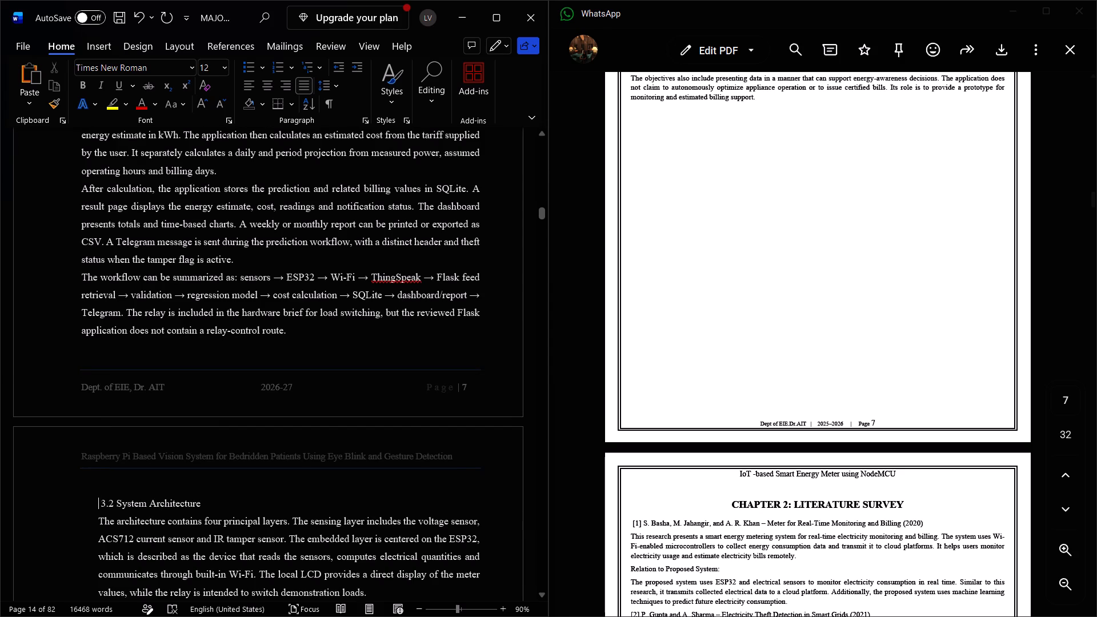
{"action": "key", "text": "BackSpace"}
{"action": "key", "text": "BackSpace"}
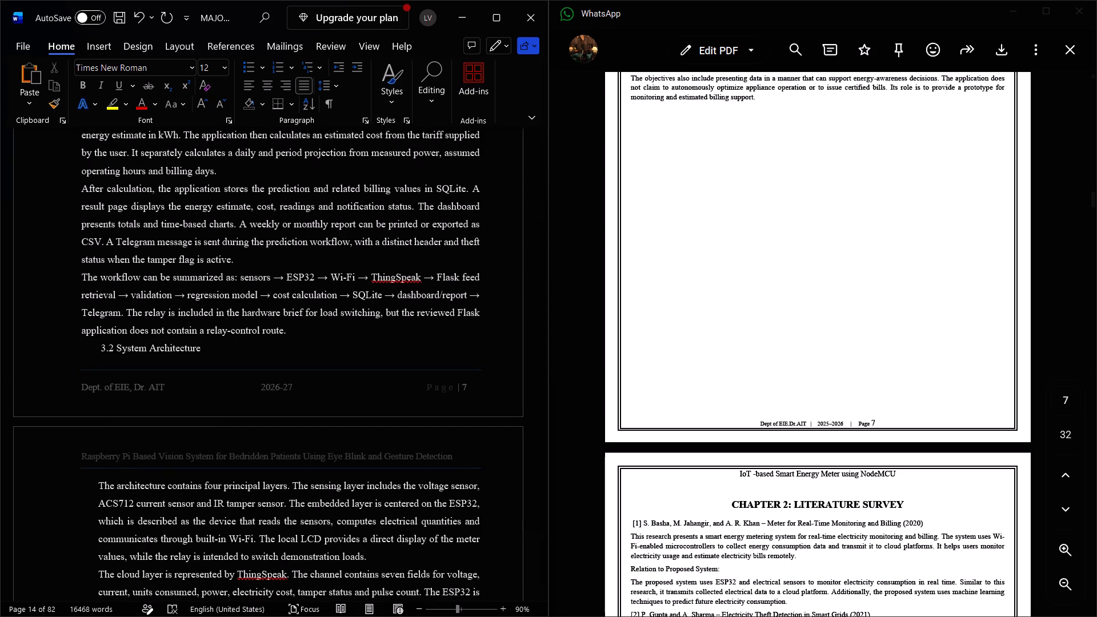
{"action": "key", "text": "Return"}
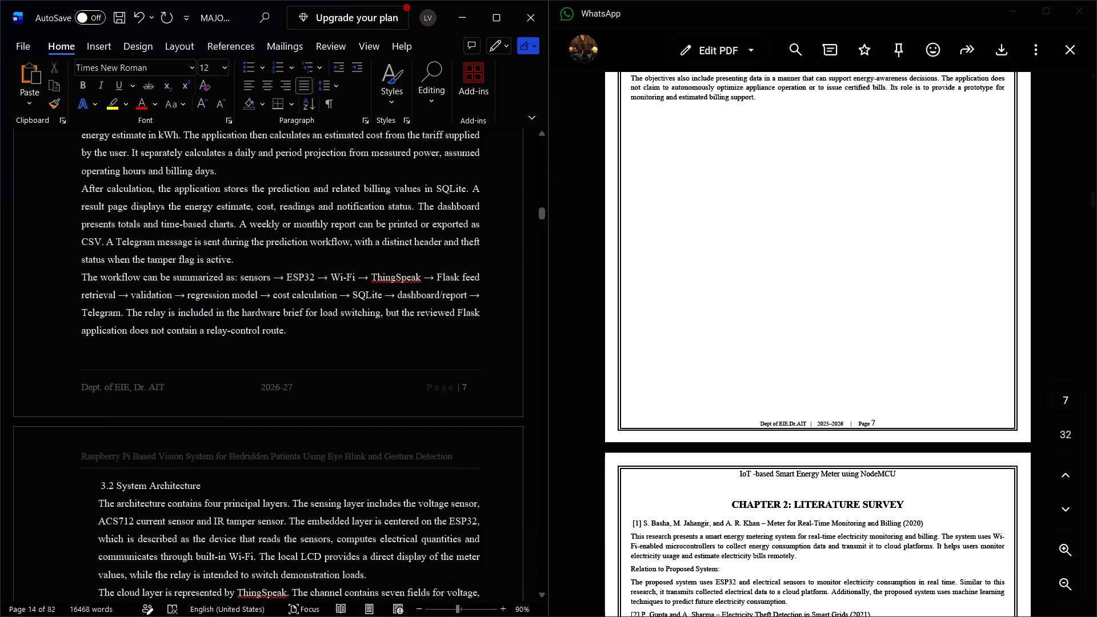
Set the 3.2 System Architecture heading to 14 pt bold and remove its leading space and left indent.
{"action": "left_click_drag", "start_coordinate": [99, 486], "coordinate": [188, 491]}
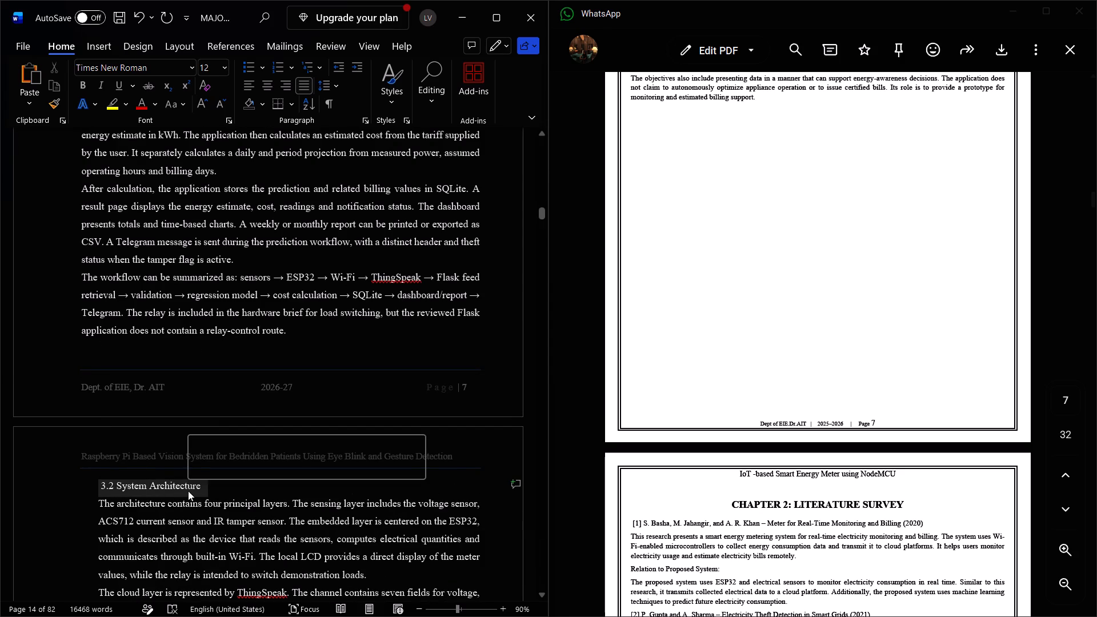
{"action": "left_click", "coordinate": [221, 66]}
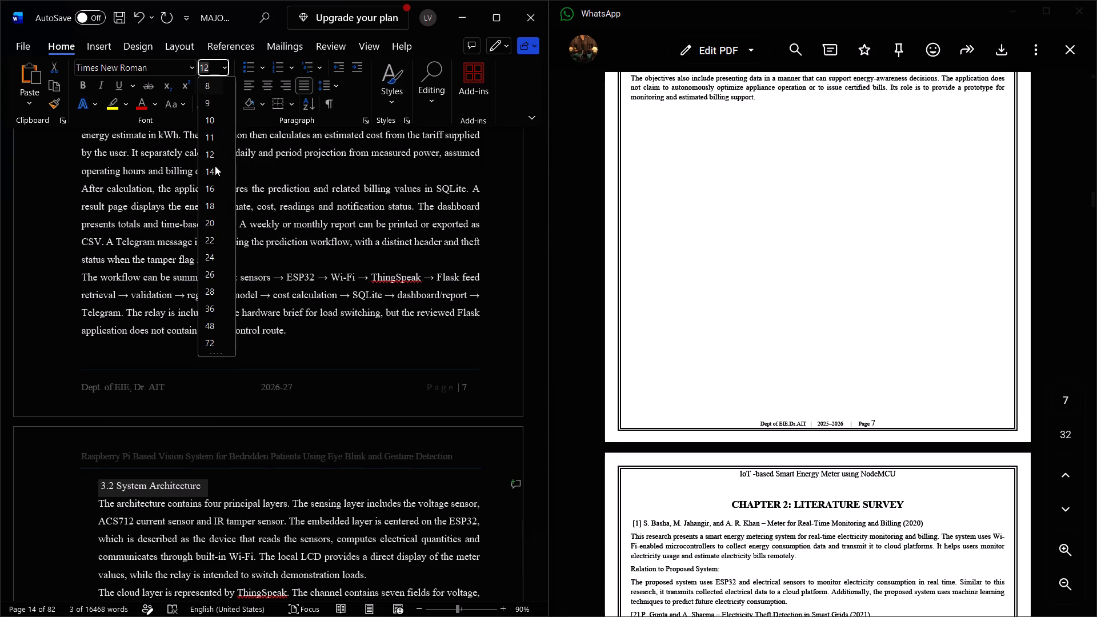
{"action": "left_click", "coordinate": [214, 168]}
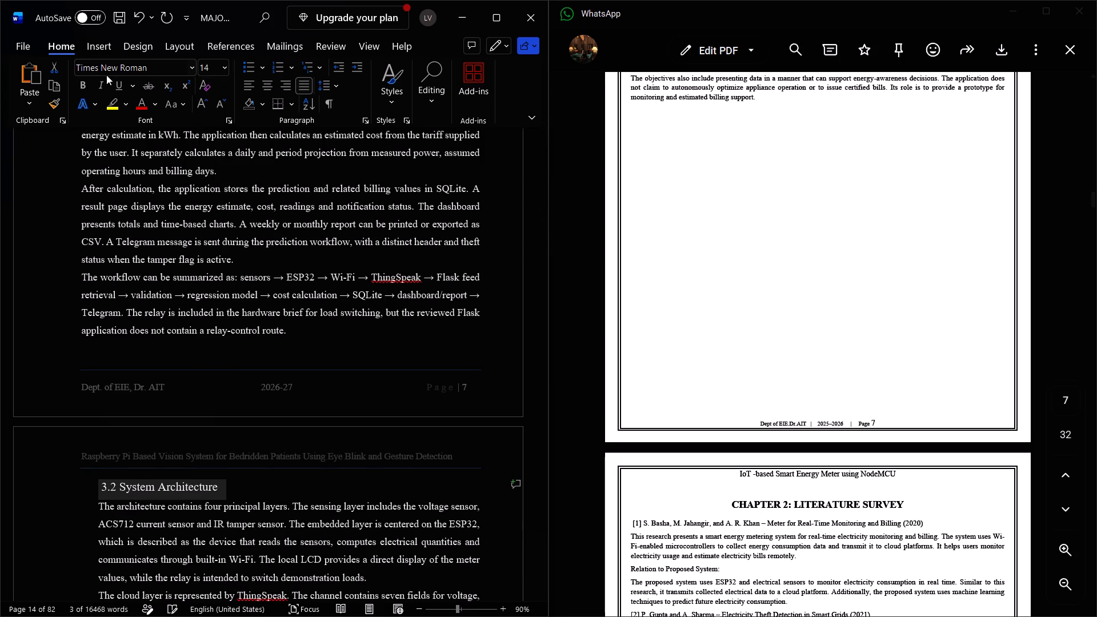
{"action": "left_click", "coordinate": [84, 82]}
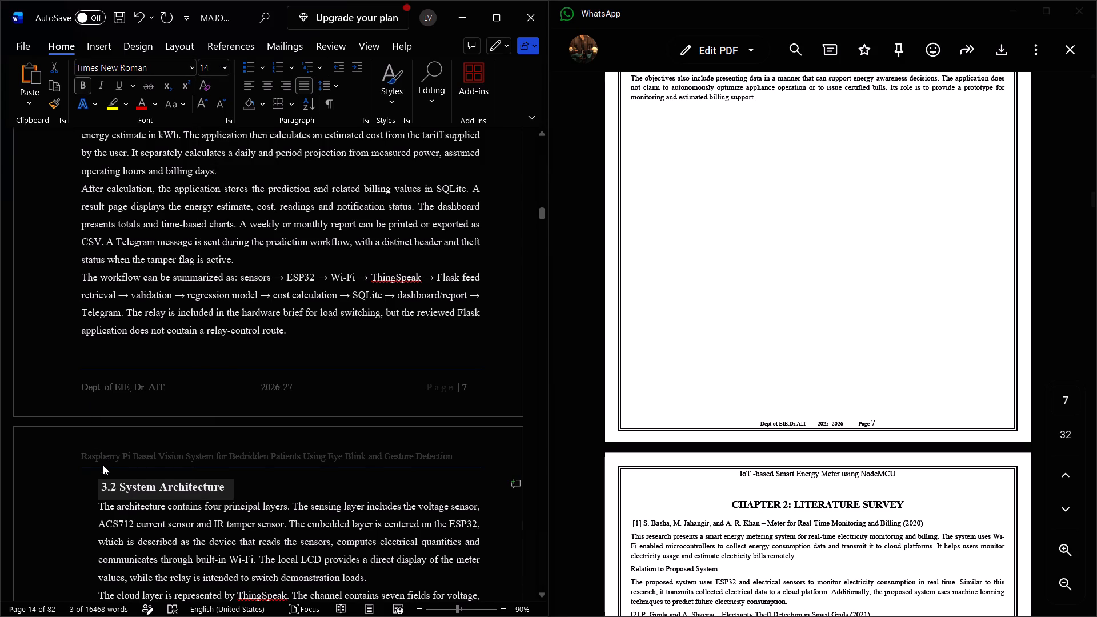
{"action": "left_click", "coordinate": [103, 483]}
{"action": "key", "text": "BackSpace"}
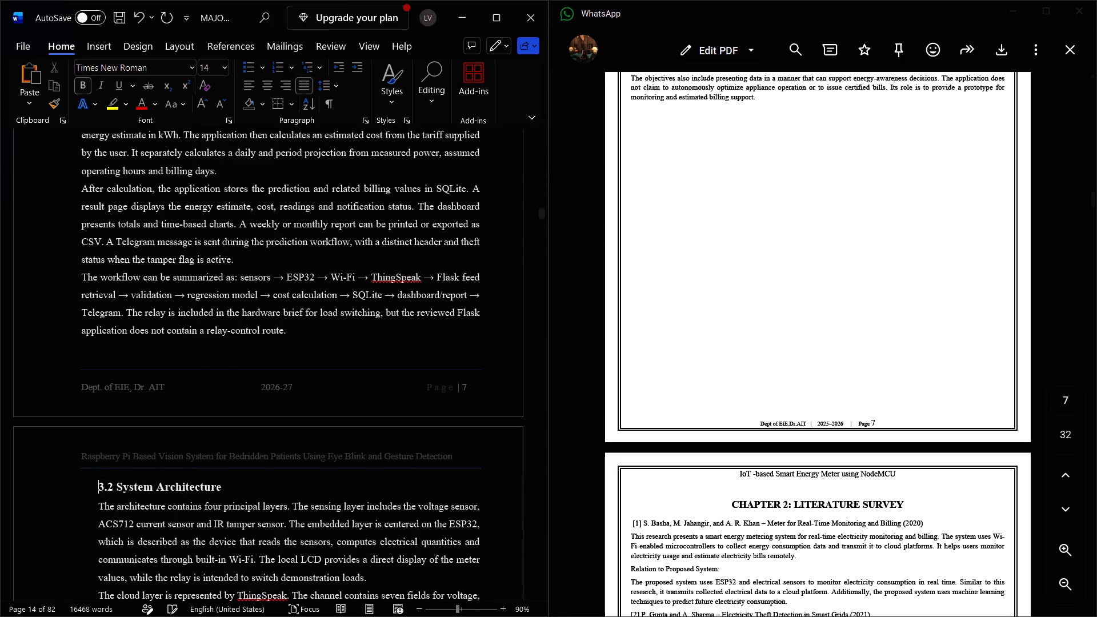
{"action": "key", "text": "BackSpace"}
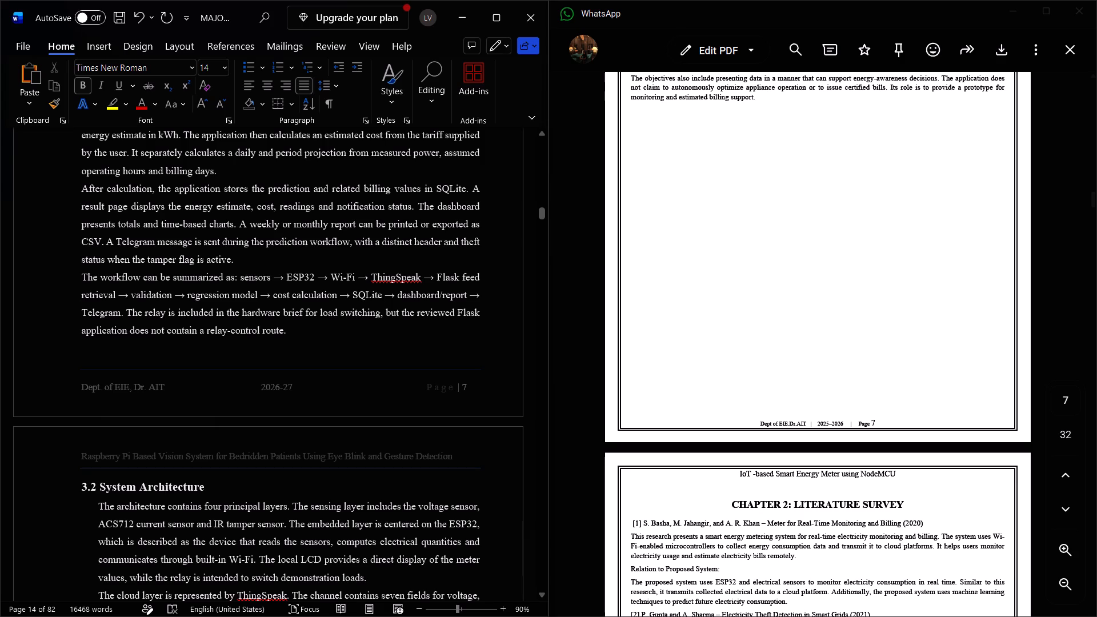
Remove the left indent from the body paragraphs under 3.2, from the four principal layers through the application layer.
{"action": "left_click", "coordinate": [99, 506]}
{"action": "key", "text": "BackSpace"}
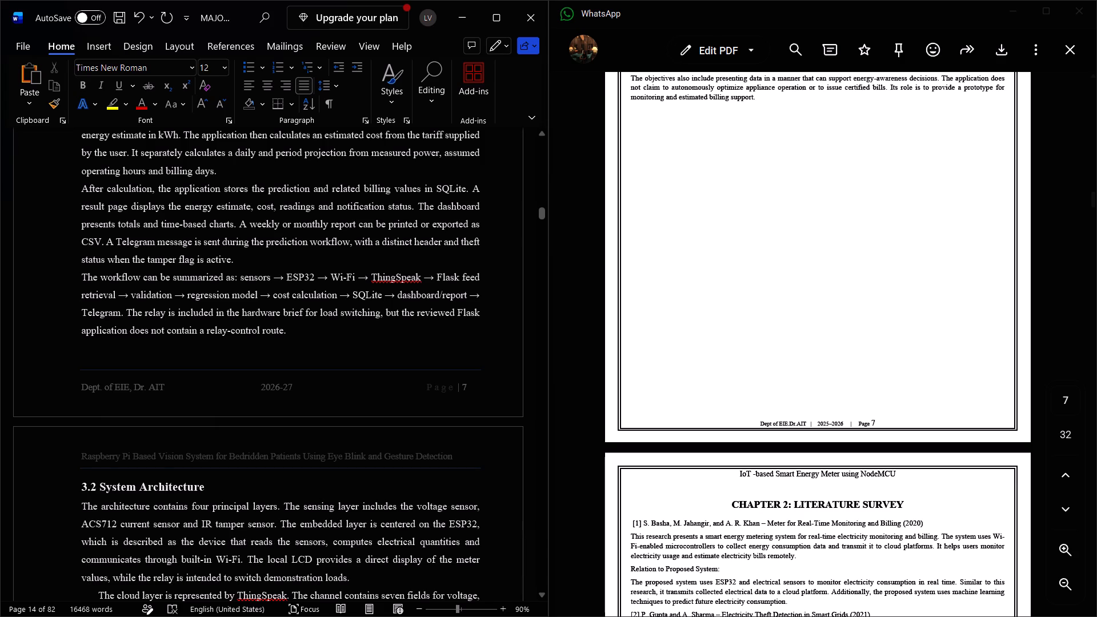
{"action": "scroll", "coordinate": [193, 447], "scroll_direction": "down", "scroll_amount": 1}
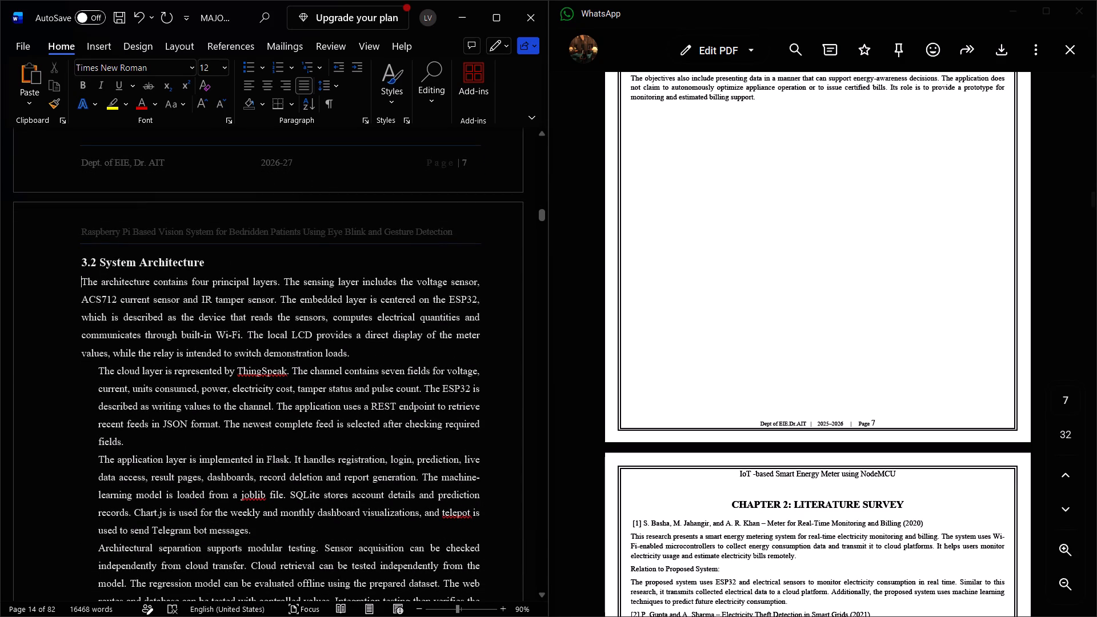
{"action": "left_click", "coordinate": [100, 372]}
{"action": "key", "text": "BackSpace"}
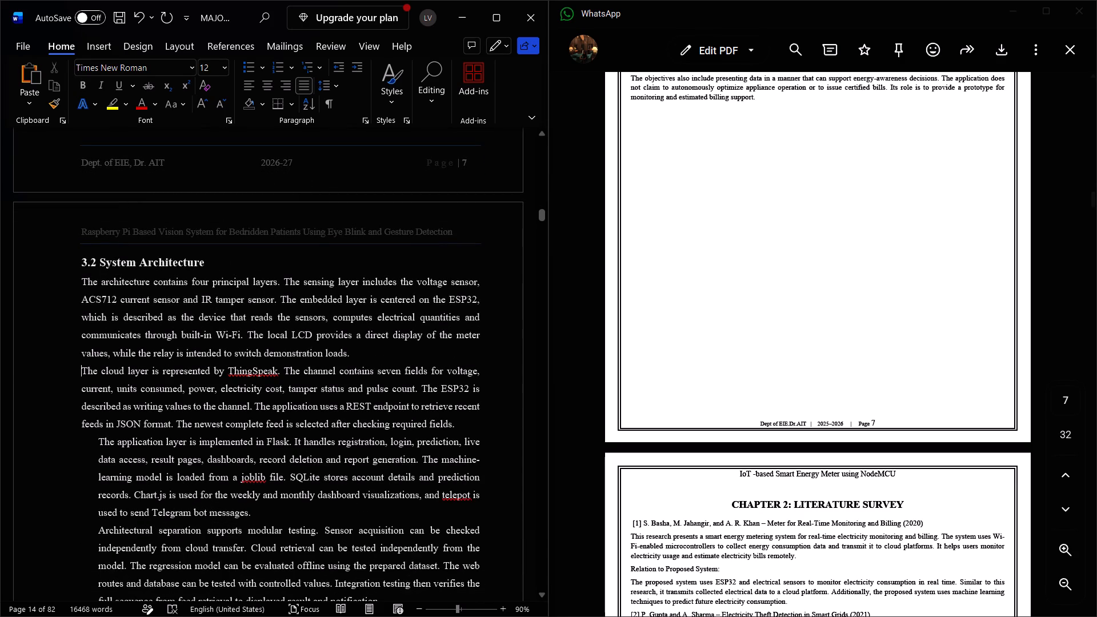
{"action": "left_click", "coordinate": [98, 440]}
{"action": "key", "text": "BackSpace"}
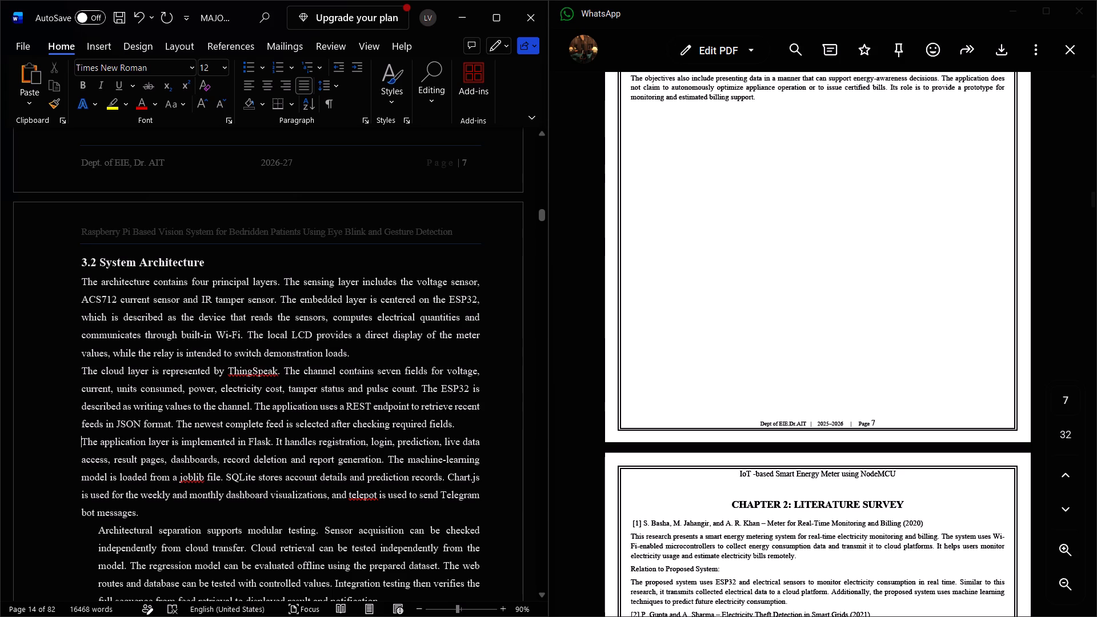
Remove the left indent from the Architectural separation paragraph in section 3.2.
{"action": "left_click", "coordinate": [99, 531]}
{"action": "key", "text": "BackSpace"}
Delete the Engineering note paragraph at the end of section 3.2 together with its leftover empty line.
{"action": "scroll", "coordinate": [131, 487], "scroll_direction": "down", "scroll_amount": 1}
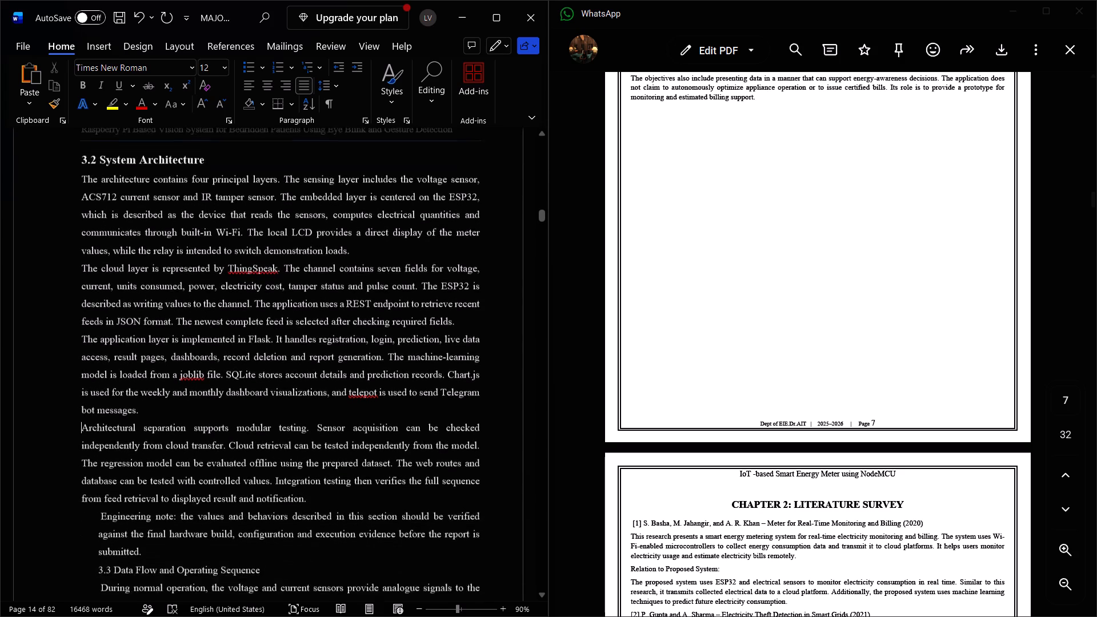
{"action": "scroll", "coordinate": [131, 487], "scroll_direction": "down", "scroll_amount": 1}
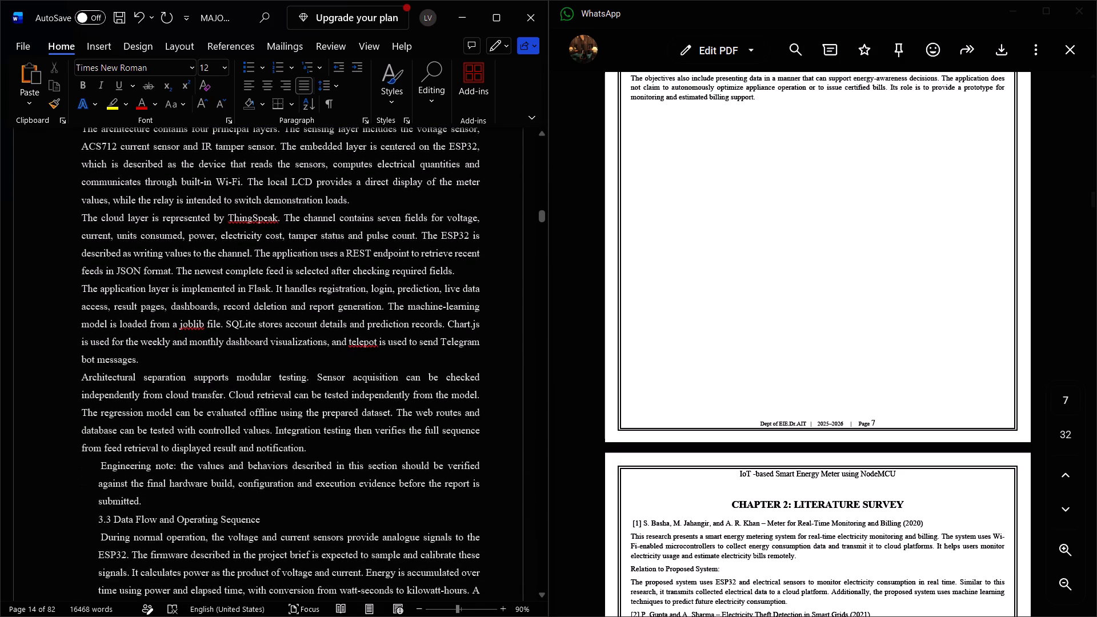
{"action": "left_click_drag", "start_coordinate": [100, 463], "coordinate": [146, 511]}
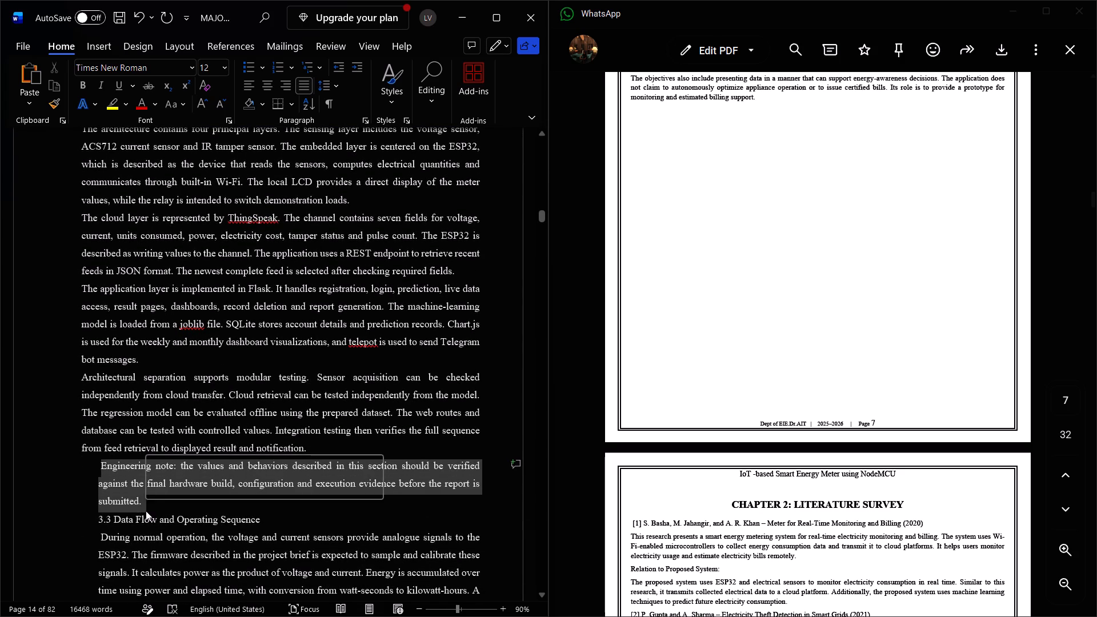
{"action": "key", "text": "BackSpace"}
{"action": "key", "text": "BackSpace"}
{"action": "key", "text": "BackSpace"}
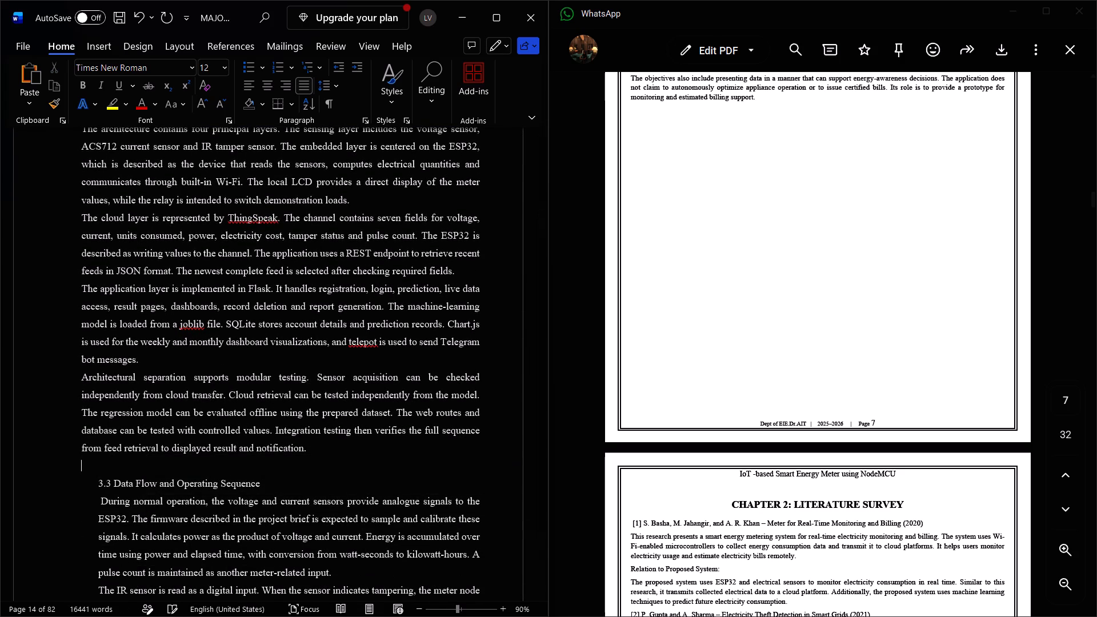
{"action": "key", "text": "BackSpace"}
{"action": "key", "text": "BackSpace"}
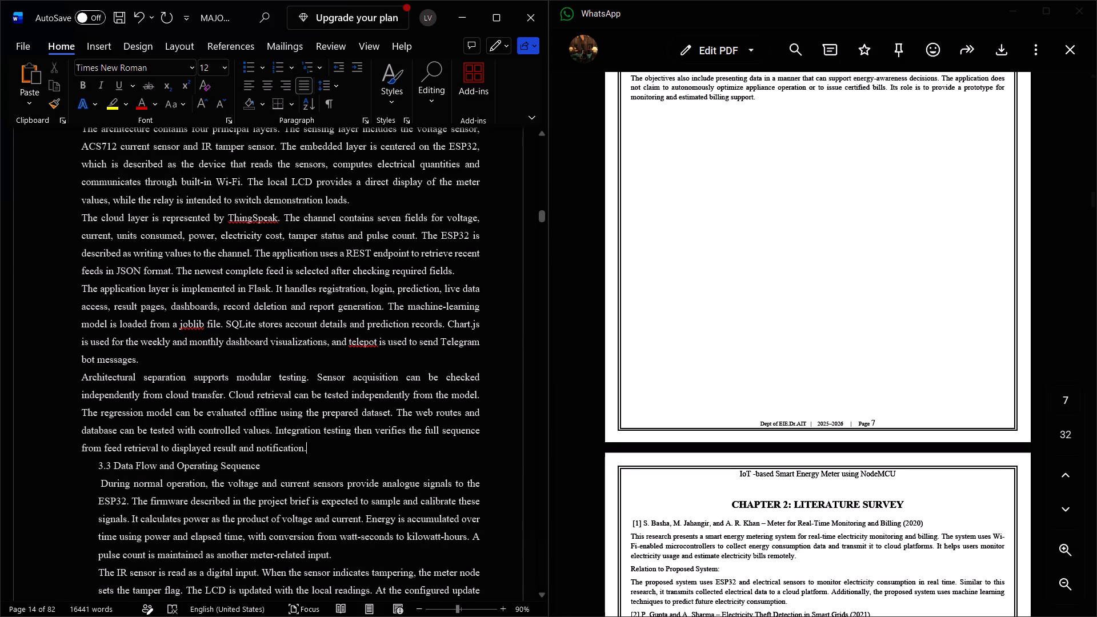
Remove the left indent from the 3.3 Data Flow and Operating Sequence heading and insert a blank line above it.
{"action": "left_click", "coordinate": [99, 468]}
{"action": "key", "text": "BackSpace"}
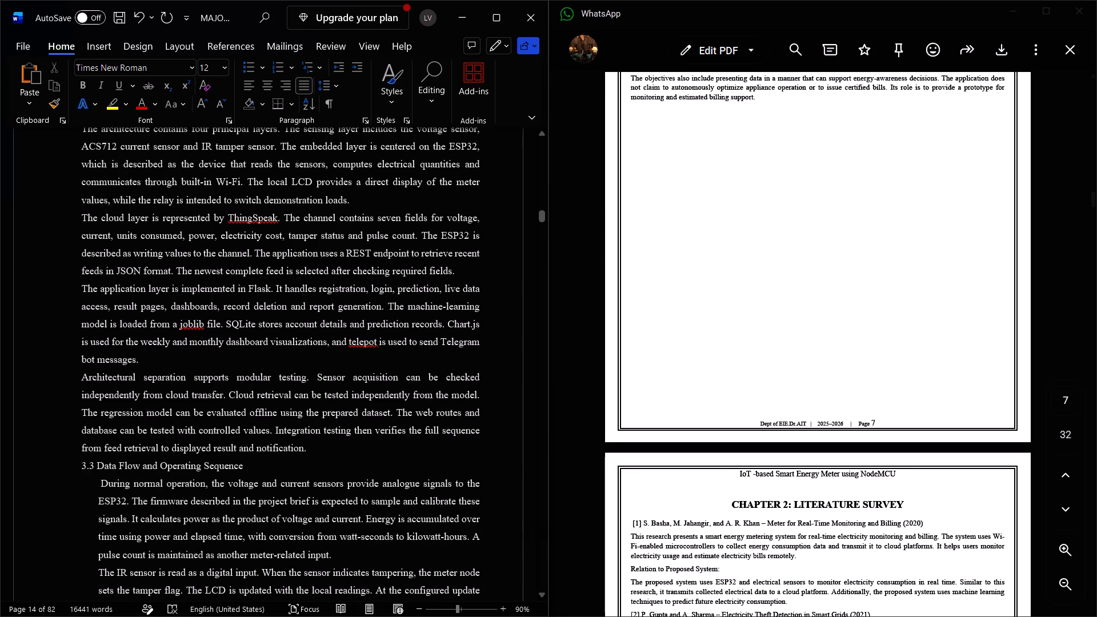
{"action": "key", "text": "Return"}
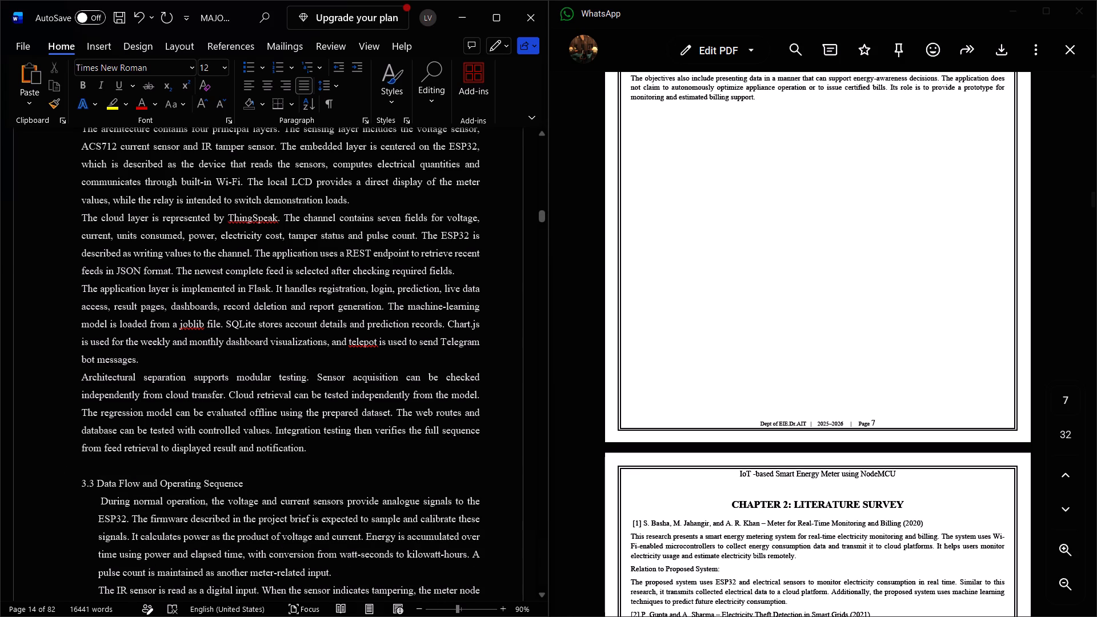
Set the 3.3 Data Flow and Operating Sequence heading to 14 pt bold.
{"action": "left_click_drag", "start_coordinate": [81, 487], "coordinate": [230, 489]}
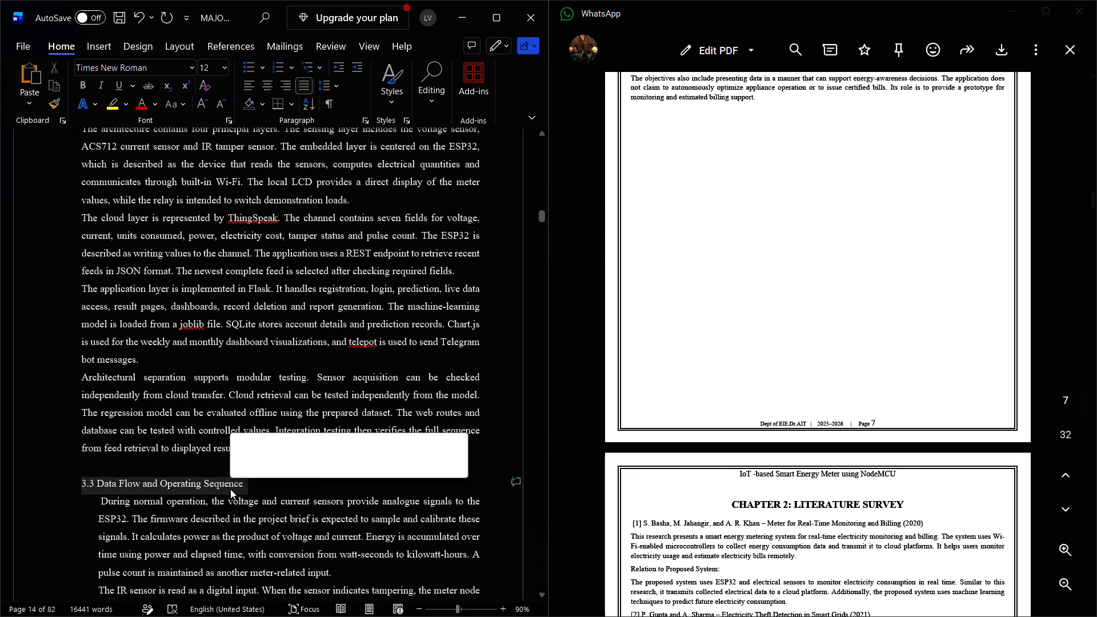
{"action": "left_click", "coordinate": [343, 451]}
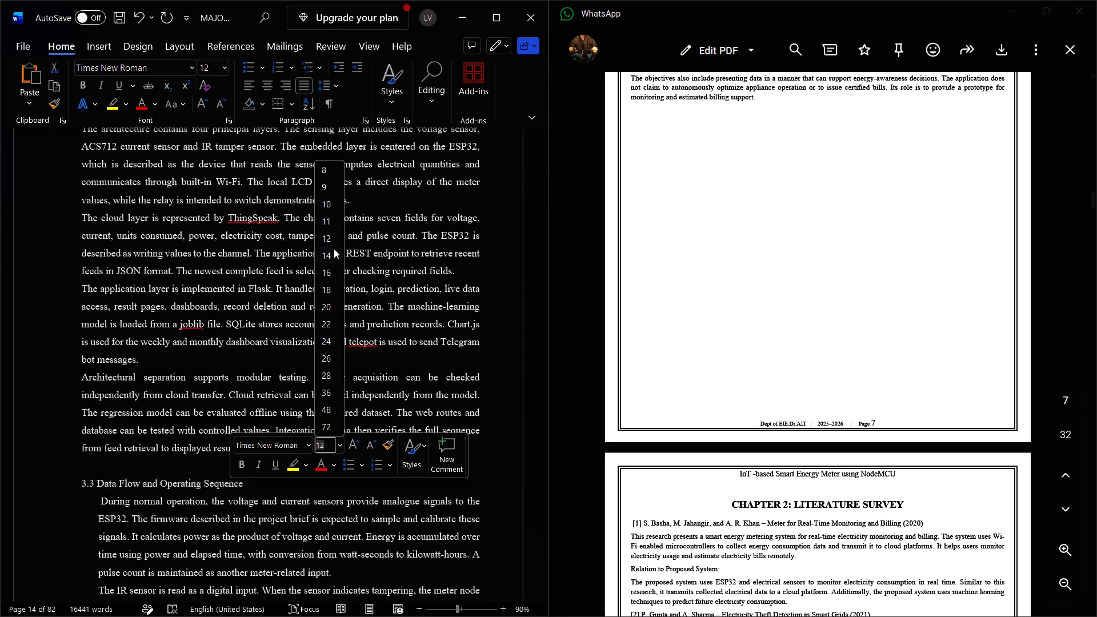
{"action": "left_click", "coordinate": [334, 249]}
{"action": "left_click", "coordinate": [238, 462]}
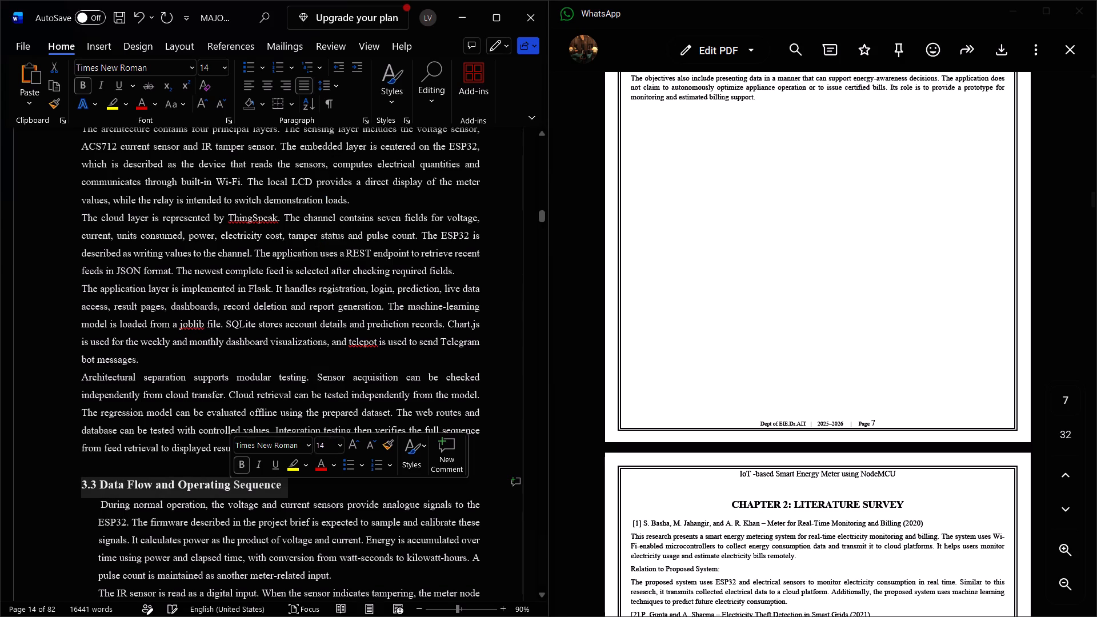
Remove the left indent from the four body paragraphs under the 3.3 Data Flow and Operating Sequence heading.
{"action": "scroll", "coordinate": [171, 433], "scroll_direction": "down", "scroll_amount": 1}
{"action": "left_click", "coordinate": [98, 430]}
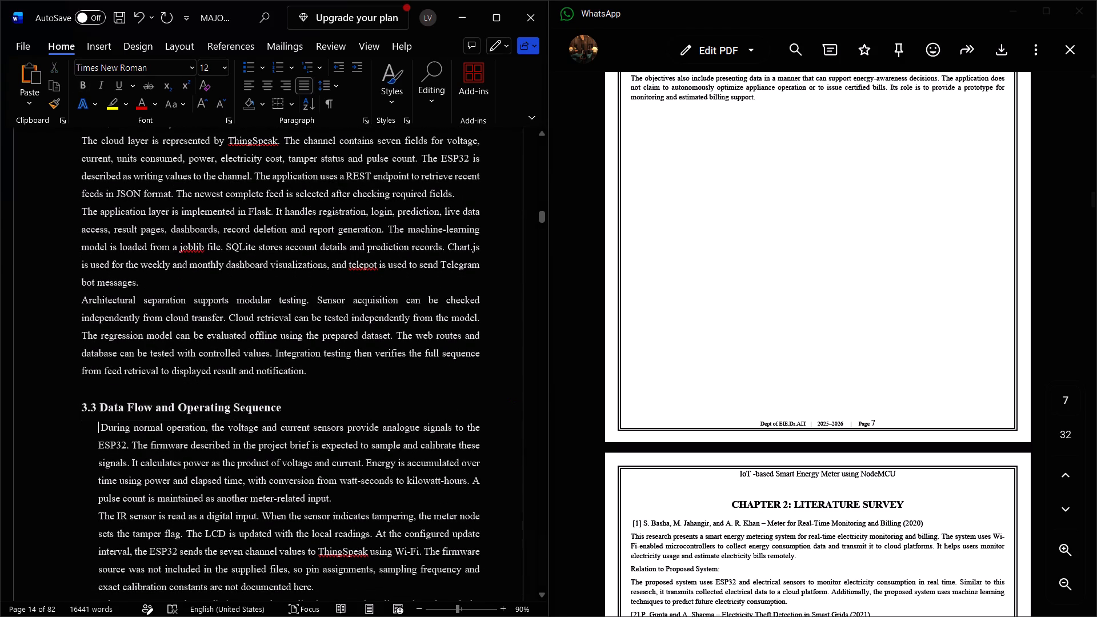
{"action": "key", "text": "BackSpace"}
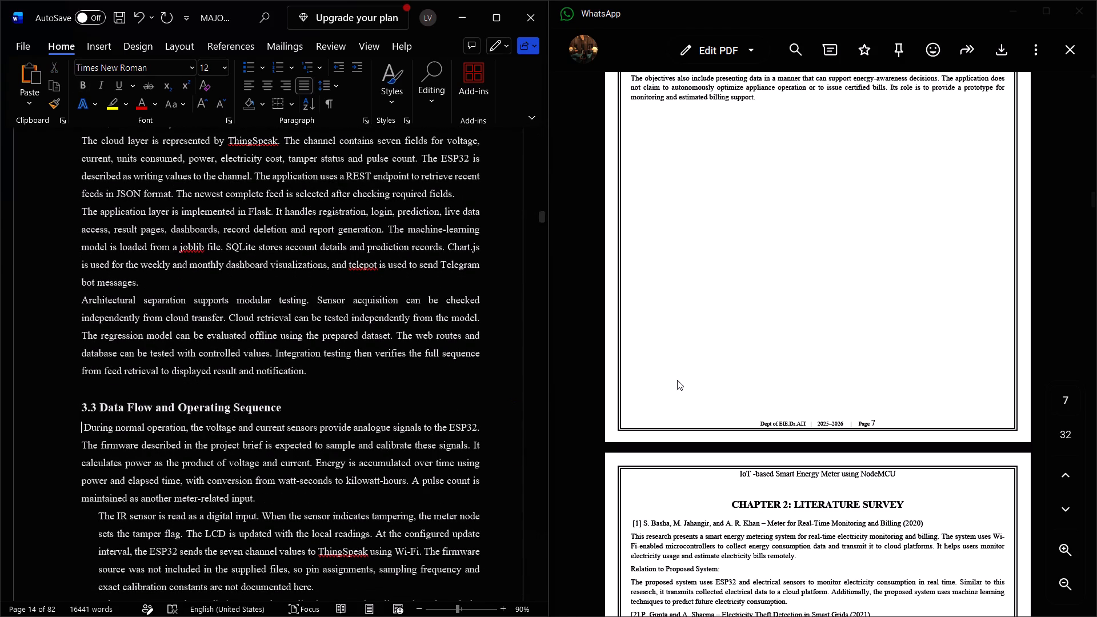
{"action": "scroll", "coordinate": [677, 380], "scroll_direction": "down", "scroll_amount": 3}
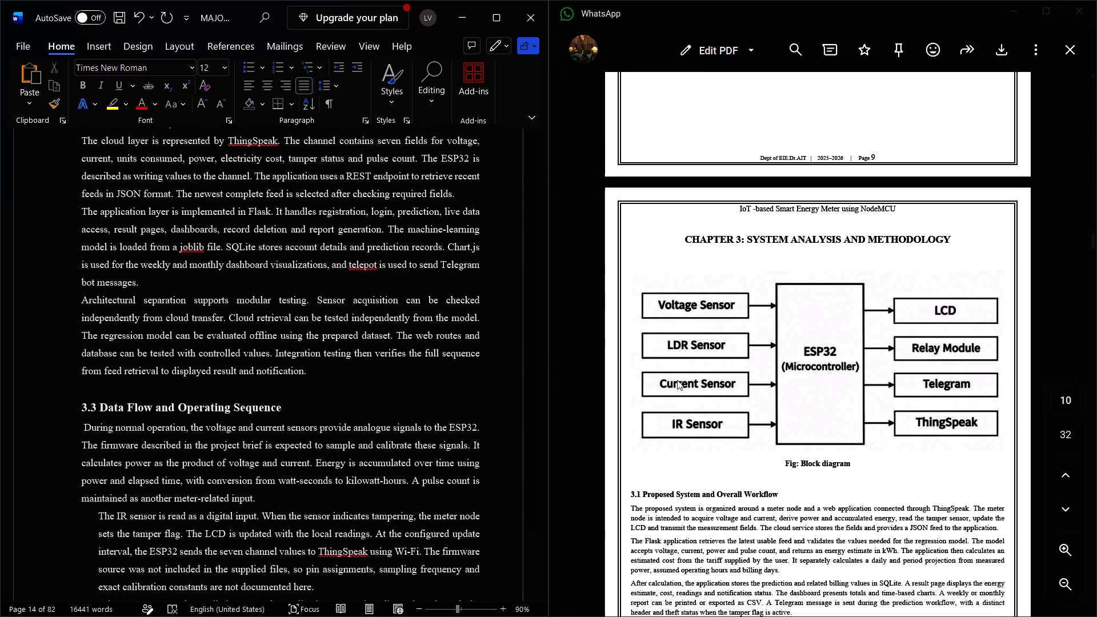
{"action": "scroll", "coordinate": [677, 380], "scroll_direction": "down", "scroll_amount": 2}
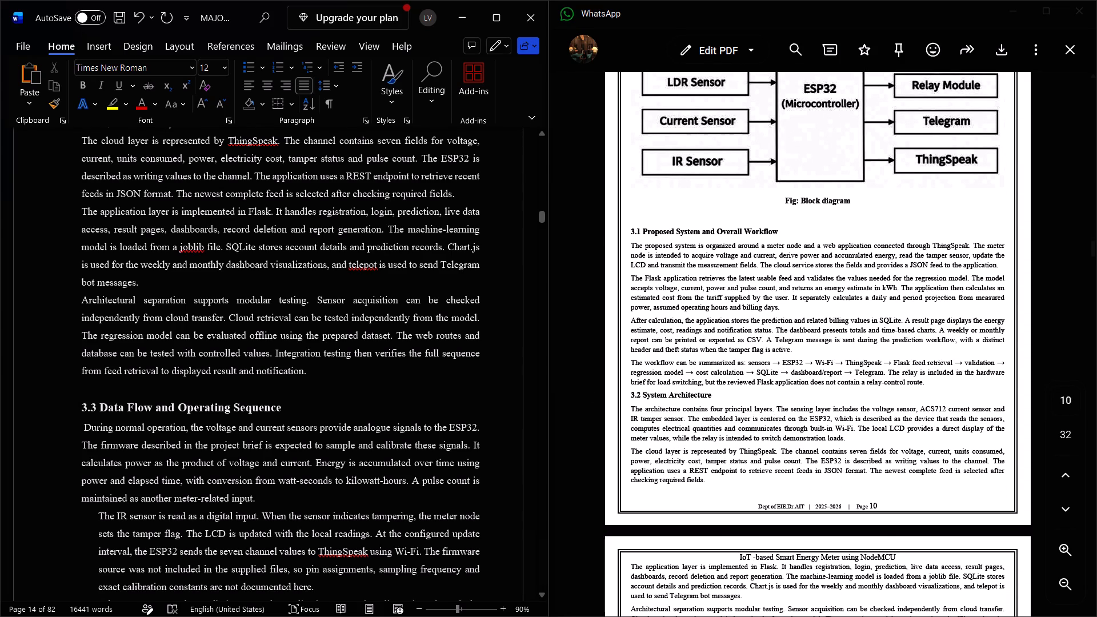
{"action": "left_click", "coordinate": [101, 515]}
{"action": "key", "text": "BackSpace"}
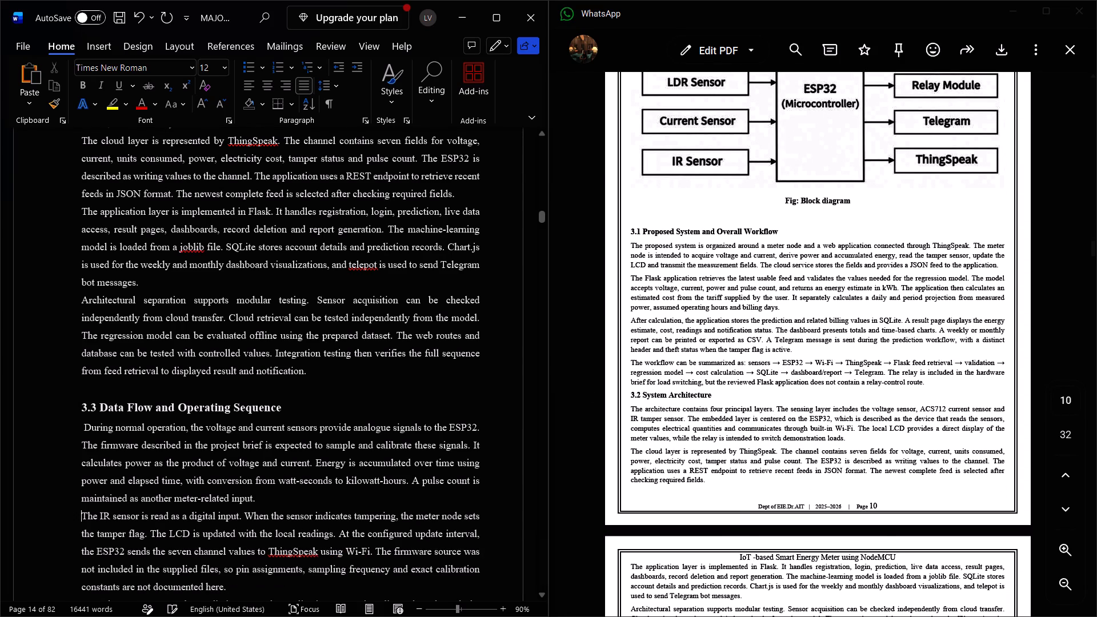
{"action": "scroll", "coordinate": [153, 498], "scroll_direction": "down", "scroll_amount": 1}
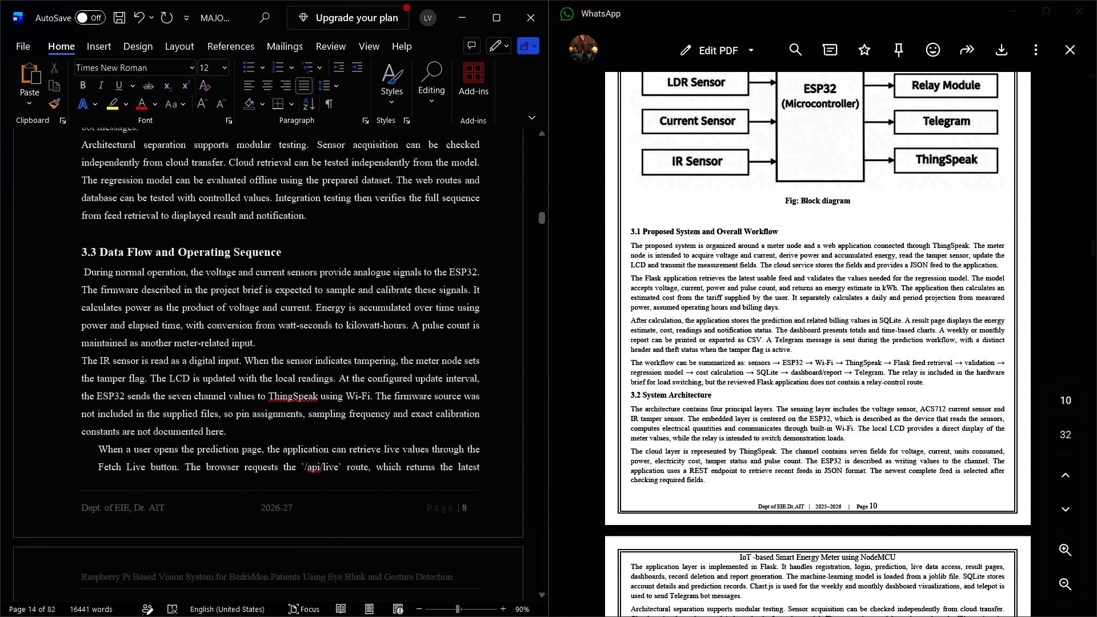
{"action": "left_click", "coordinate": [98, 450]}
{"action": "key", "text": "BackSpace"}
{"action": "scroll", "coordinate": [170, 445], "scroll_direction": "down", "scroll_amount": 1}
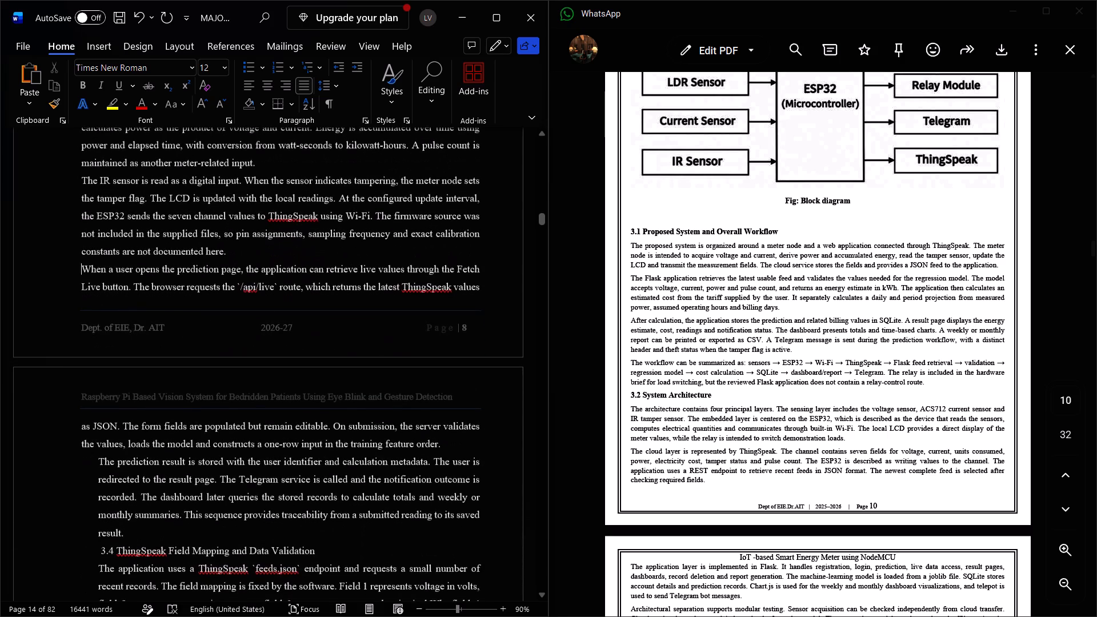
{"action": "left_click", "coordinate": [99, 464]}
{"action": "key", "text": "BackSpace"}
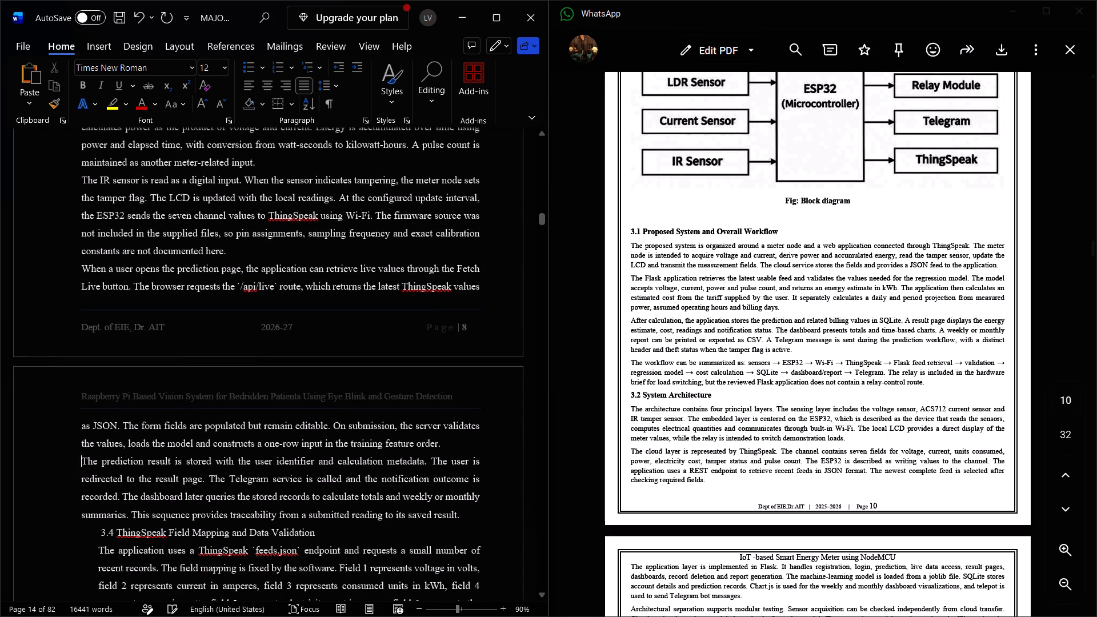
Insert a blank line above the 3.4 ThingSpeak Field Mapping and Data Validation heading and remove the heading's left indent.
{"action": "scroll", "coordinate": [161, 428], "scroll_direction": "down", "scroll_amount": 1}
{"action": "left_click", "coordinate": [102, 440]}
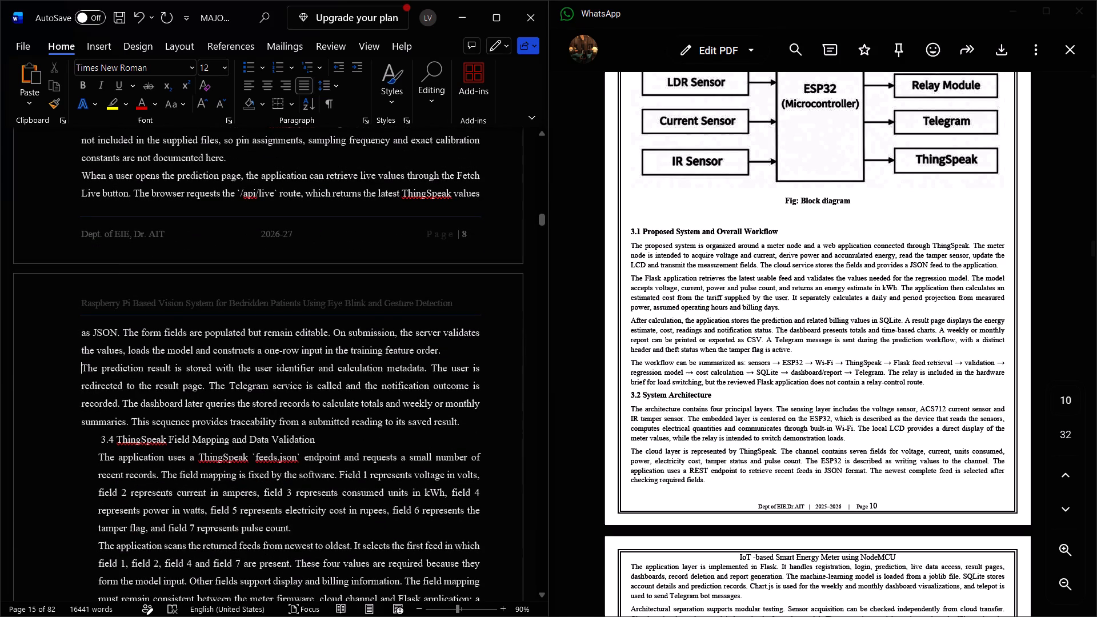
{"action": "key", "text": "Return"}
{"action": "key", "text": "BackSpace"}
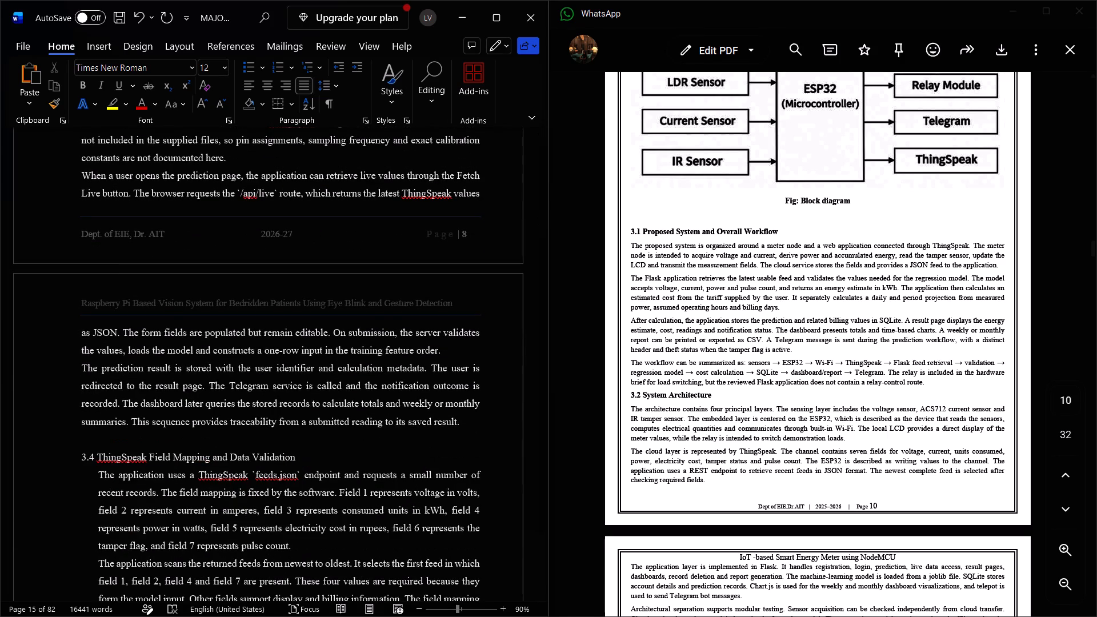
Set the 3.4 ThingSpeak Field Mapping and Data Validation heading to 14 pt bold.
{"action": "left_click_drag", "start_coordinate": [78, 451], "coordinate": [270, 455]}
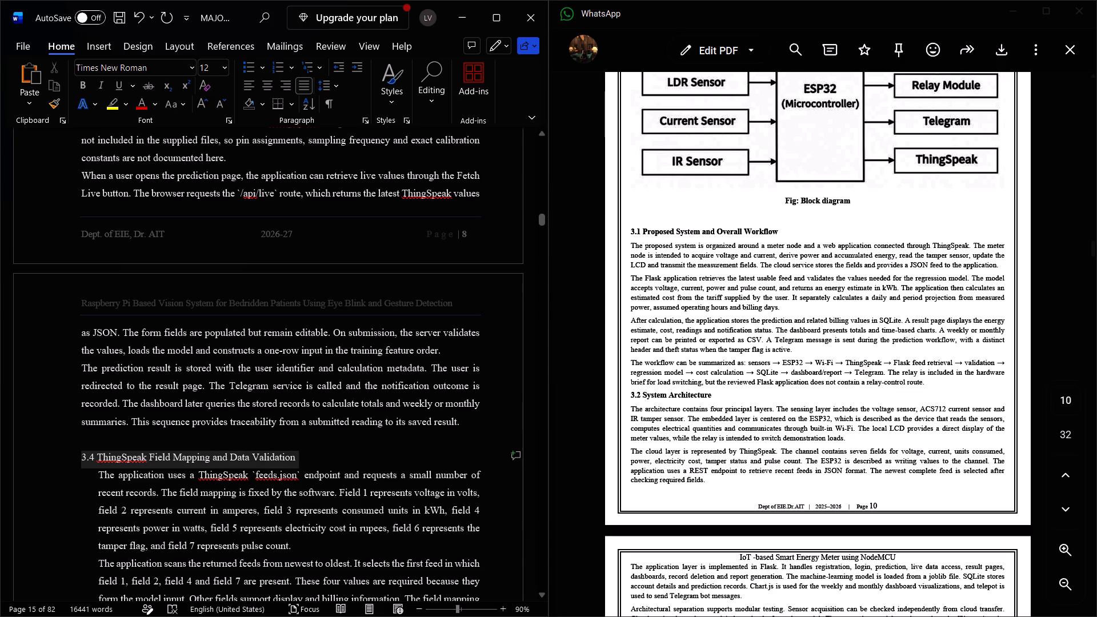
{"action": "left_click_drag", "start_coordinate": [270, 455], "coordinate": [279, 455]}
{"action": "left_click", "coordinate": [382, 414]}
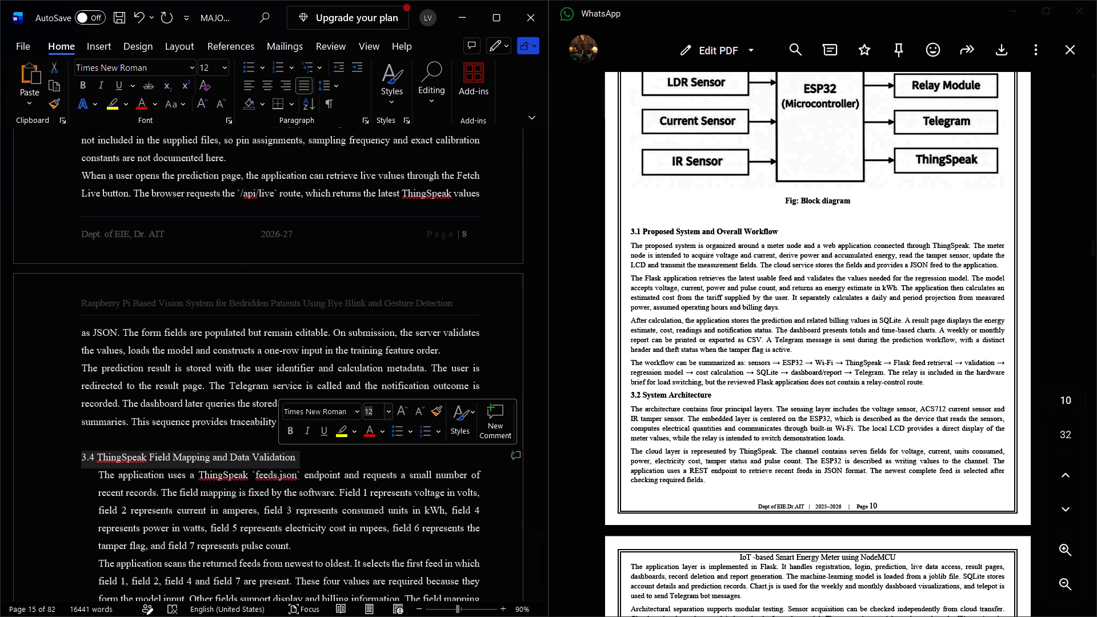
{"action": "left_click", "coordinate": [389, 411]}
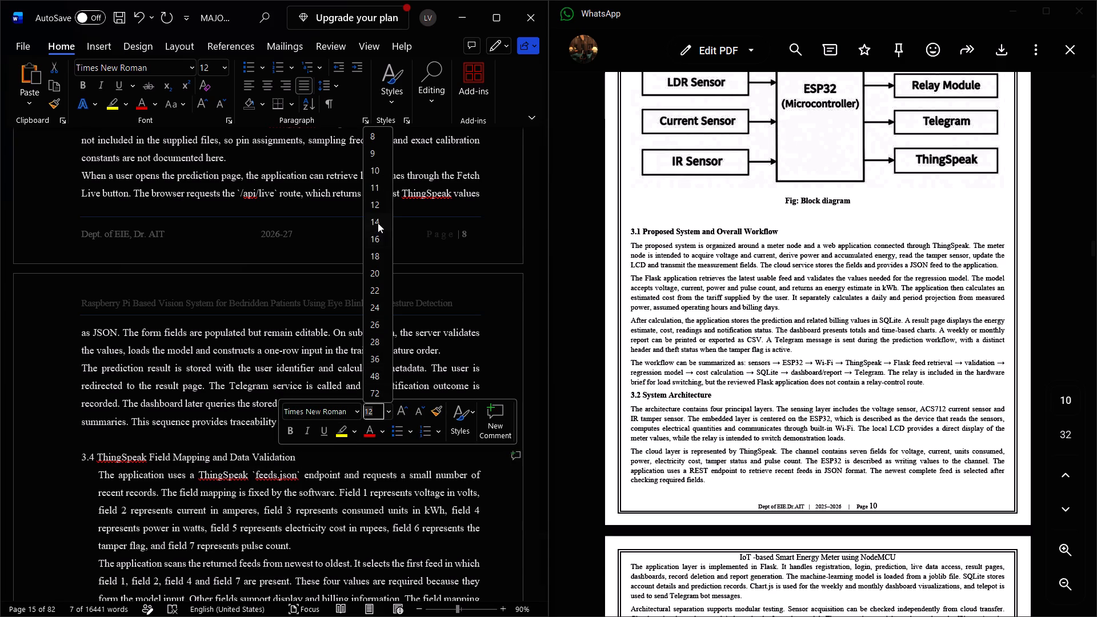
{"action": "left_click", "coordinate": [378, 223]}
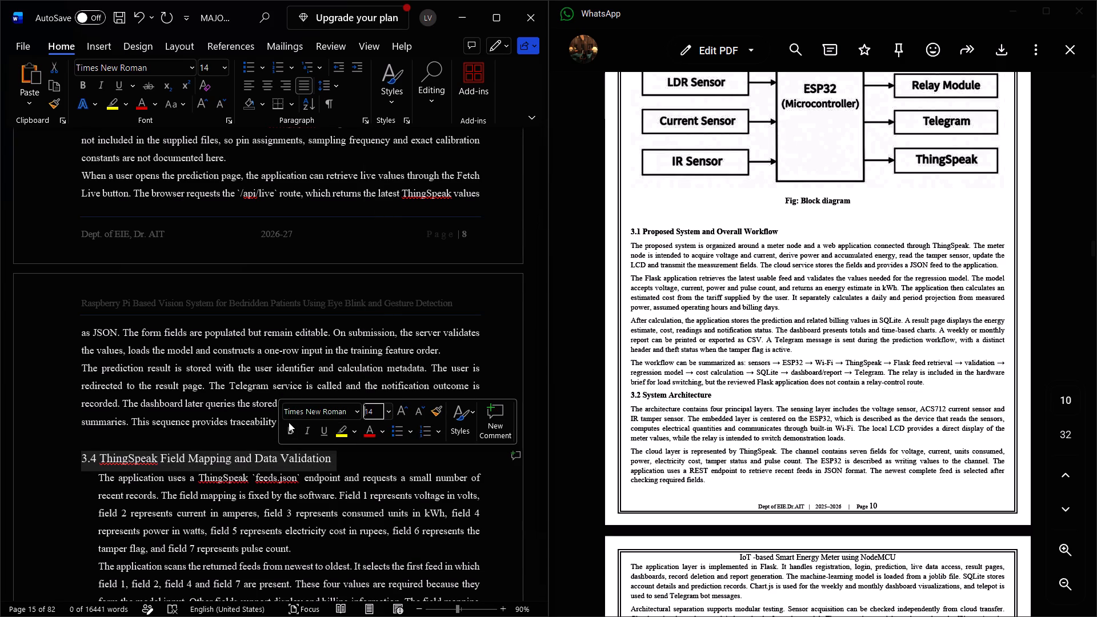
{"action": "left_click", "coordinate": [289, 431]}
Remove the left indent from the first three body paragraphs under the 3.4 ThingSpeak Field Mapping and Data Validation heading.
{"action": "left_click", "coordinate": [101, 478]}
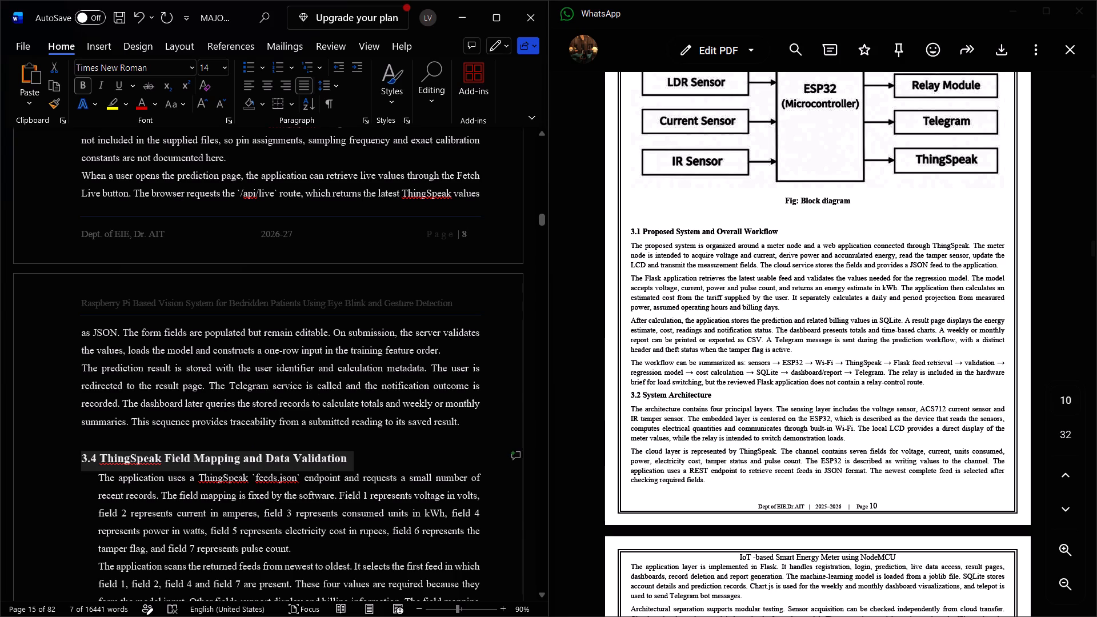
{"action": "key", "text": "BackSpace"}
{"action": "scroll", "coordinate": [130, 494], "scroll_direction": "down", "scroll_amount": 1}
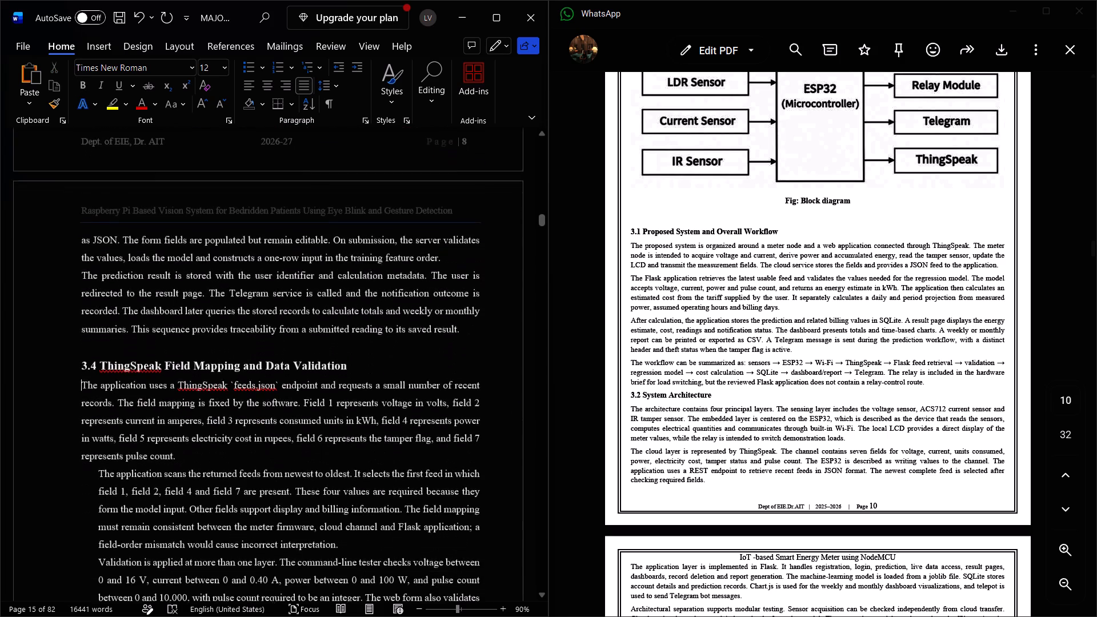
{"action": "scroll", "coordinate": [130, 494], "scroll_direction": "down", "scroll_amount": 1}
{"action": "left_click", "coordinate": [98, 466]}
{"action": "key", "text": "BackSpace"}
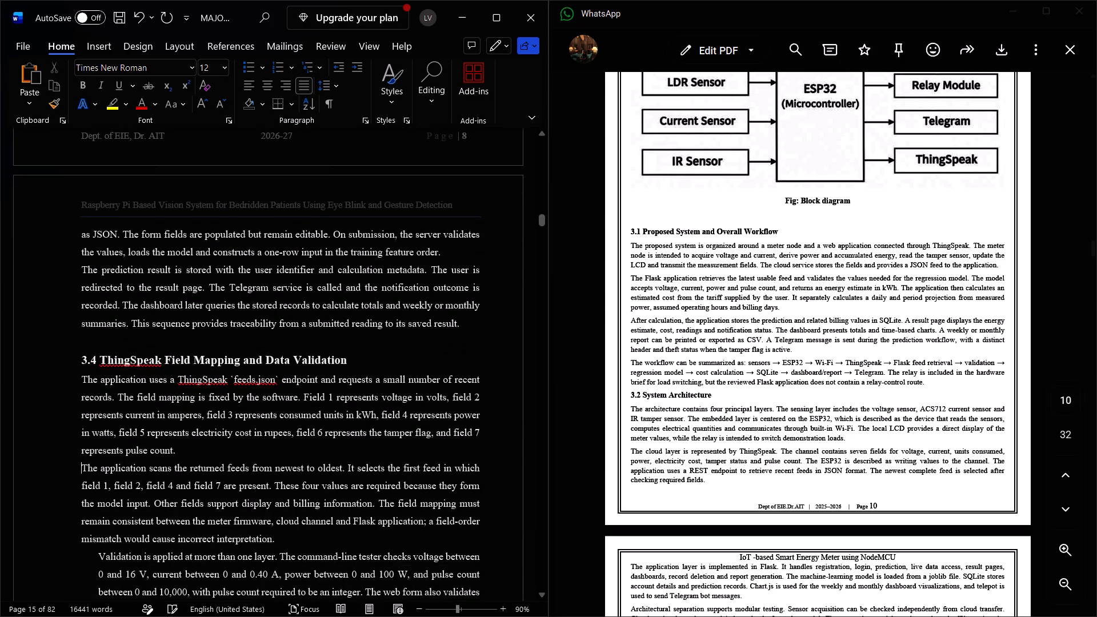
{"action": "scroll", "coordinate": [132, 495], "scroll_direction": "down", "scroll_amount": 1}
{"action": "left_click", "coordinate": [99, 428]}
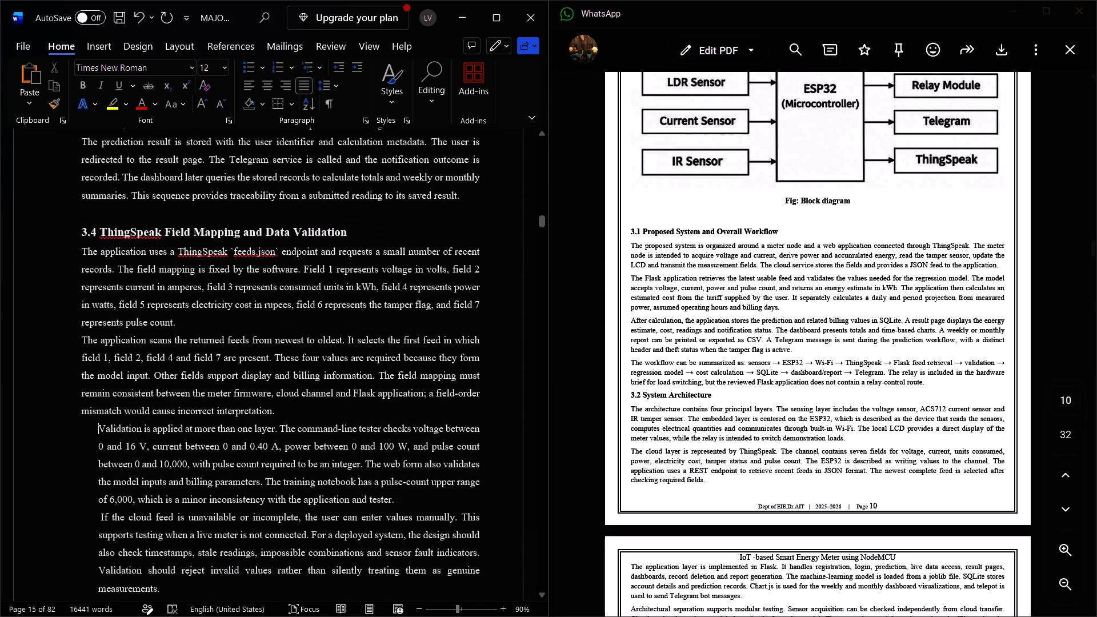
{"action": "key", "text": "BackSpace"}
Remove the leading space and left indent from section 3.4's last paragraph, starting "If the cloud feed is unavailable".
{"action": "scroll", "coordinate": [132, 479], "scroll_direction": "down", "scroll_amount": 1}
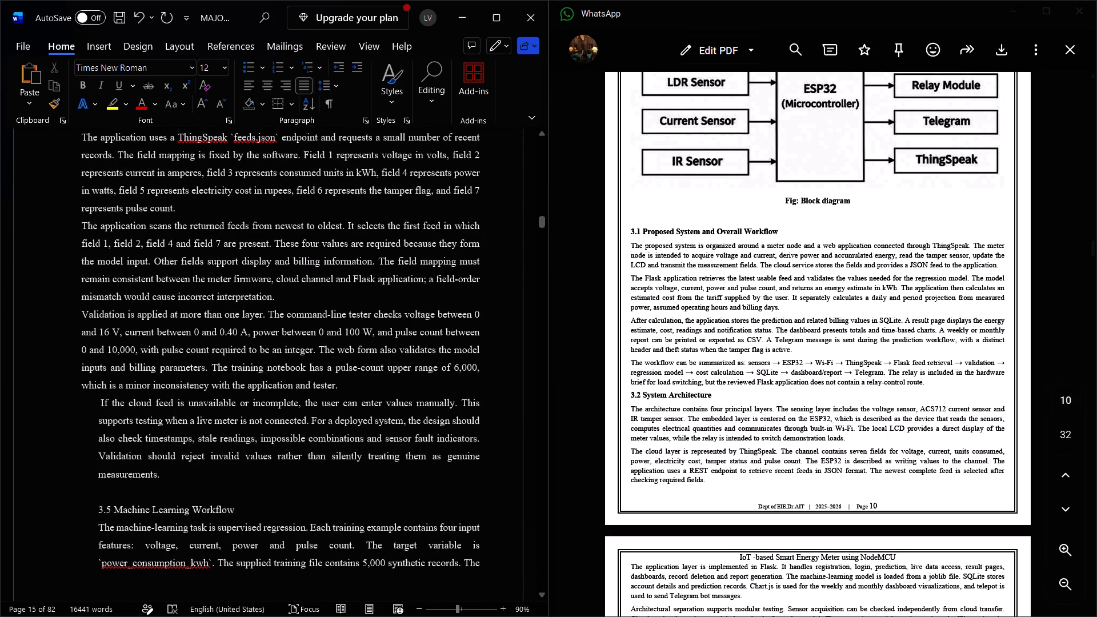
{"action": "left_click", "coordinate": [101, 404]}
{"action": "key", "text": "BackSpace"}
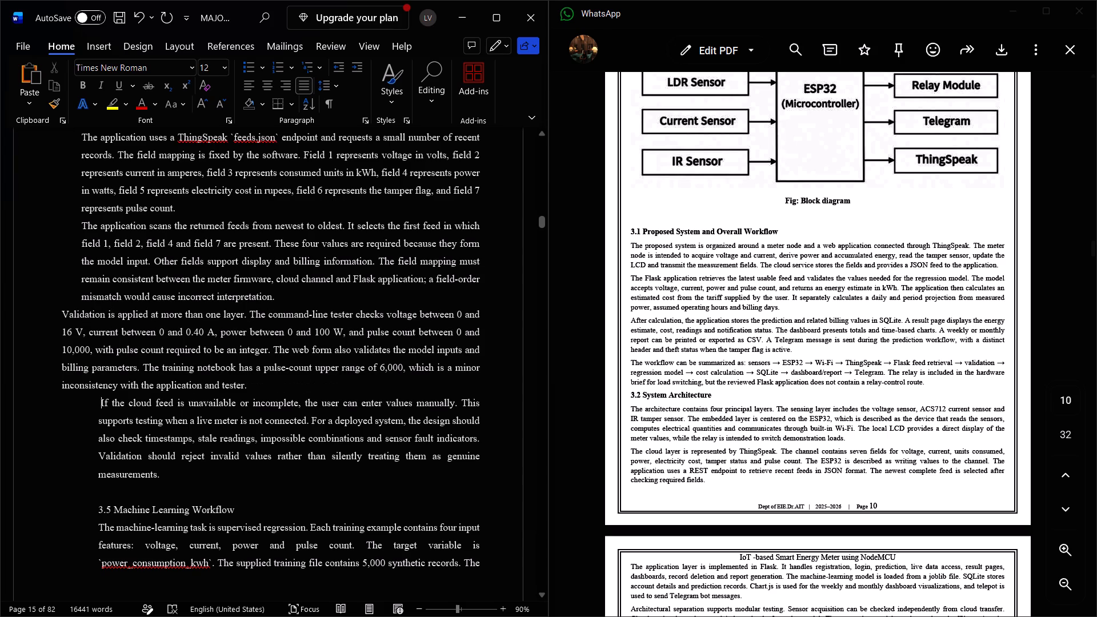
{"action": "key", "text": "ctrl+z"}
{"action": "left_click", "coordinate": [99, 403]}
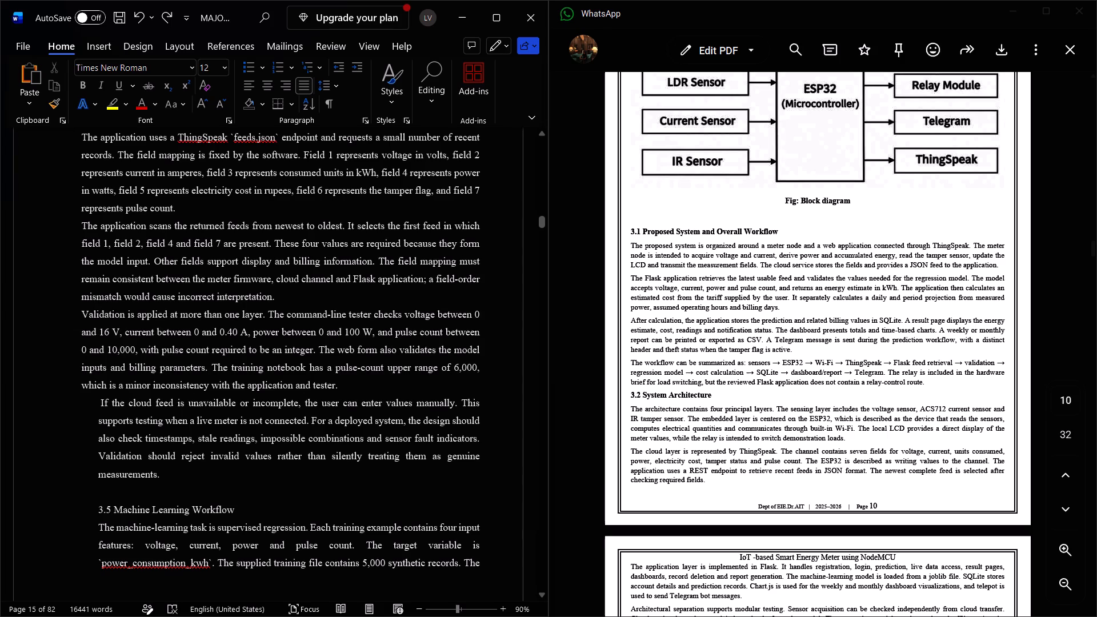
{"action": "key", "text": "Right"}
{"action": "key", "text": "BackSpace"}
{"action": "key", "text": "BackSpace"}
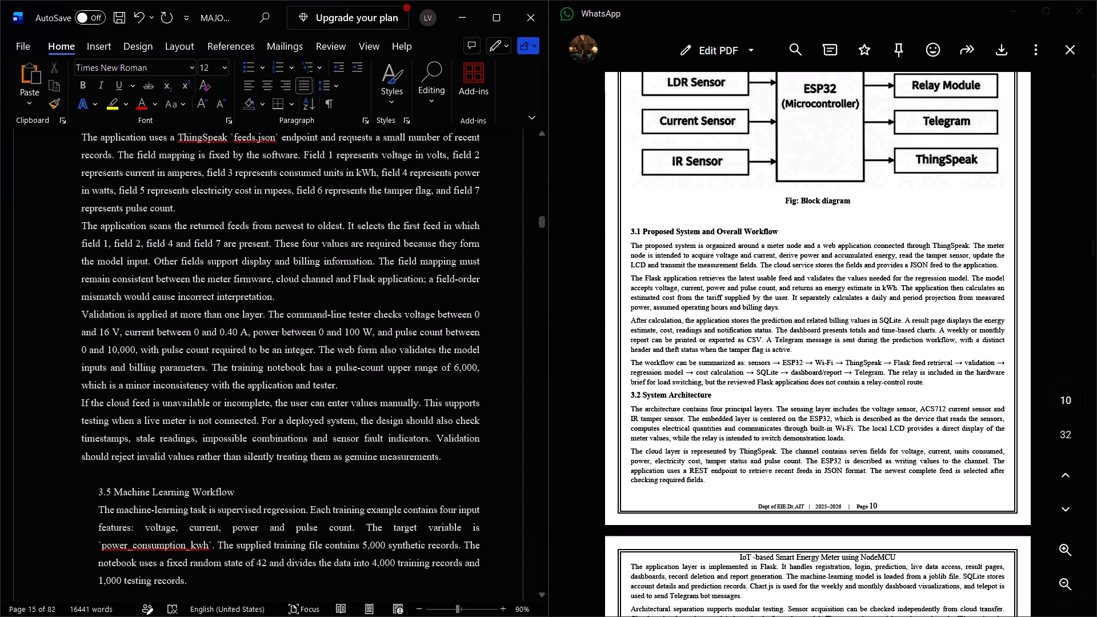
Remove the left indent from the 3.5 Machine Learning Workflow heading and set it to 14 pt bold.
{"action": "scroll", "coordinate": [110, 411], "scroll_direction": "down", "scroll_amount": 1}
{"action": "left_click", "coordinate": [98, 451]}
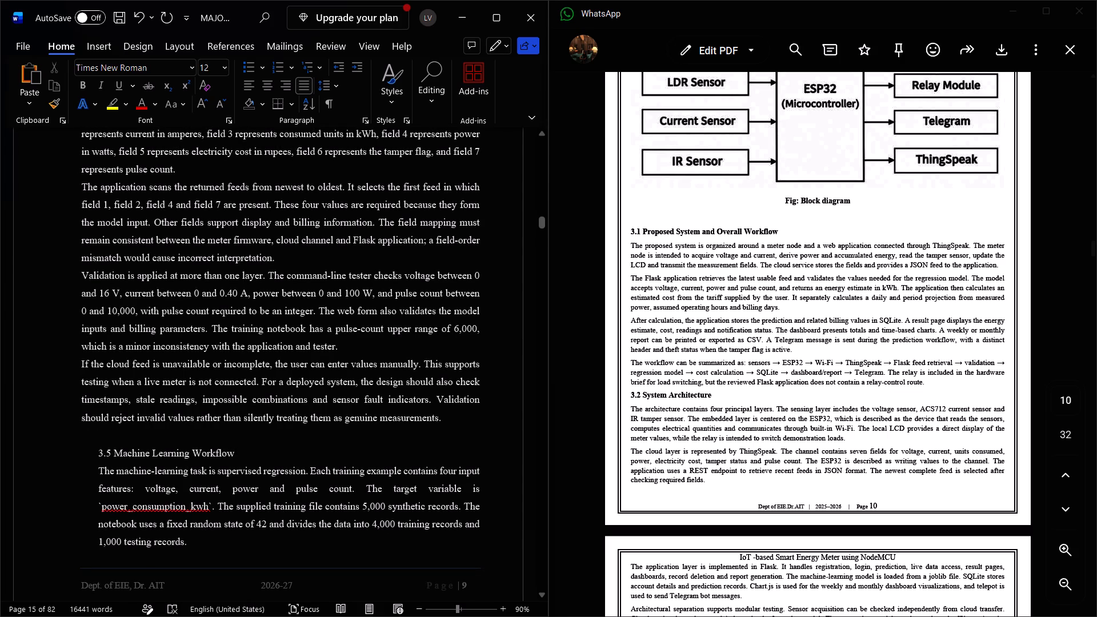
{"action": "key", "text": "BackSpace"}
{"action": "left_click_drag", "start_coordinate": [83, 451], "coordinate": [170, 456]}
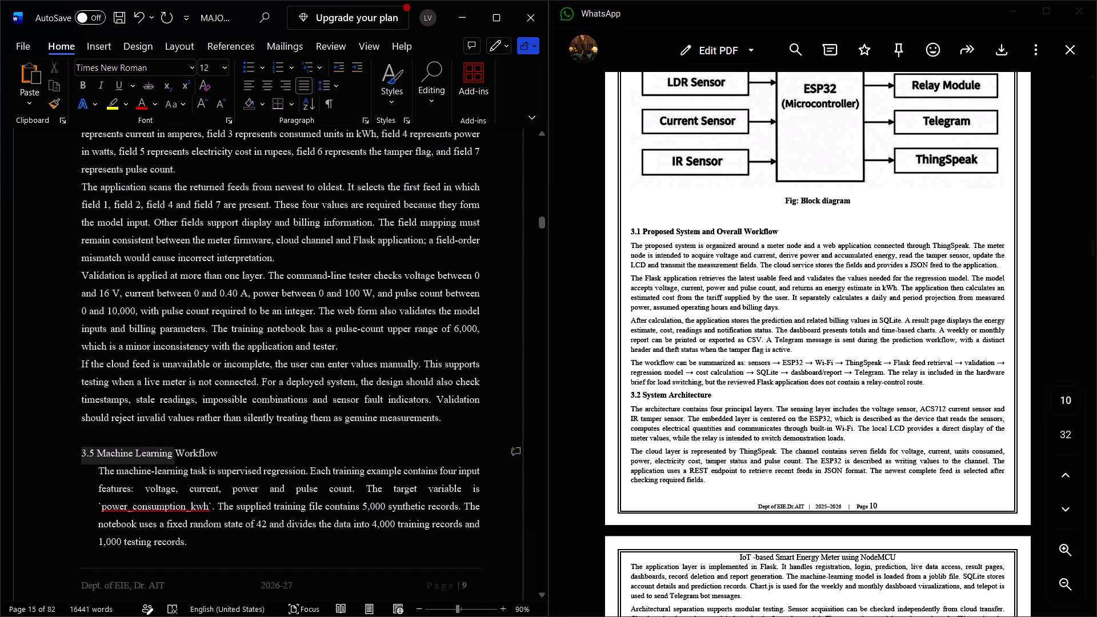
{"action": "left_click_drag", "start_coordinate": [170, 456], "coordinate": [201, 450]}
{"action": "left_click_drag", "start_coordinate": [308, 402], "coordinate": [314, 273]}
{"action": "left_click", "coordinate": [297, 214]}
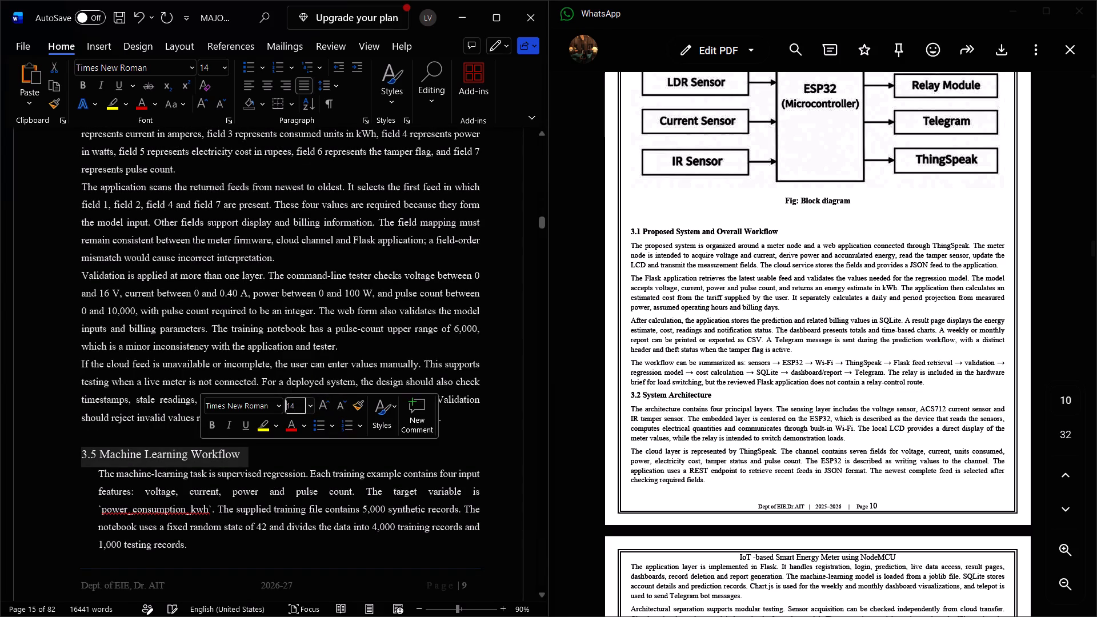
{"action": "left_click", "coordinate": [214, 423]}
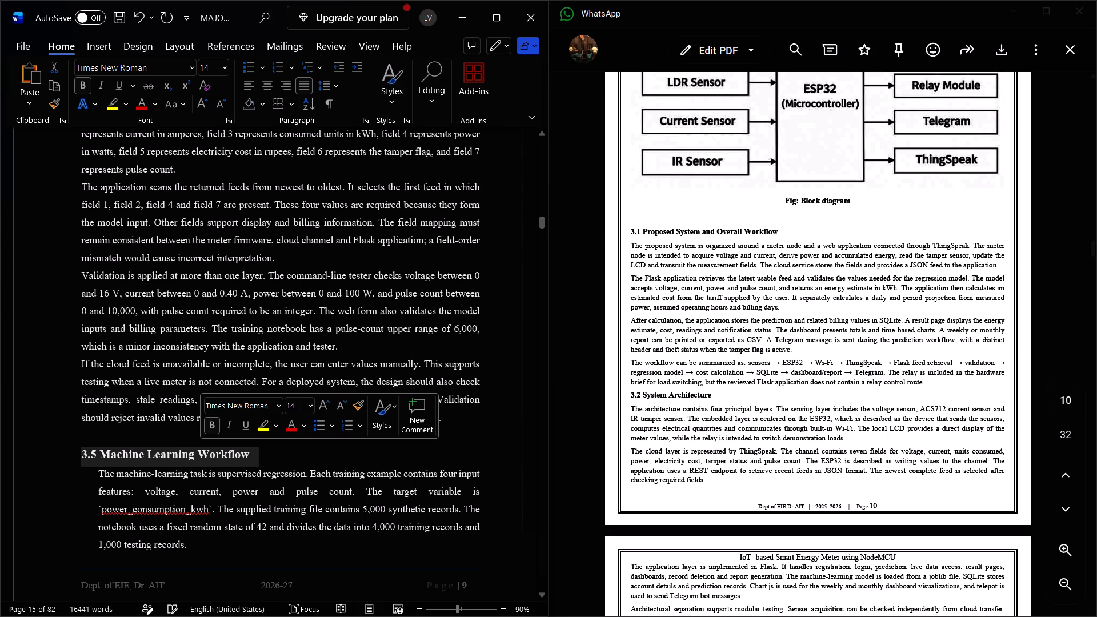
Remove the left indent from the first four body paragraphs under 3.5 Machine Learning Workflow, through the one starting "Model selection".
{"action": "left_click", "coordinate": [99, 471]}
{"action": "key", "text": "BackSpace"}
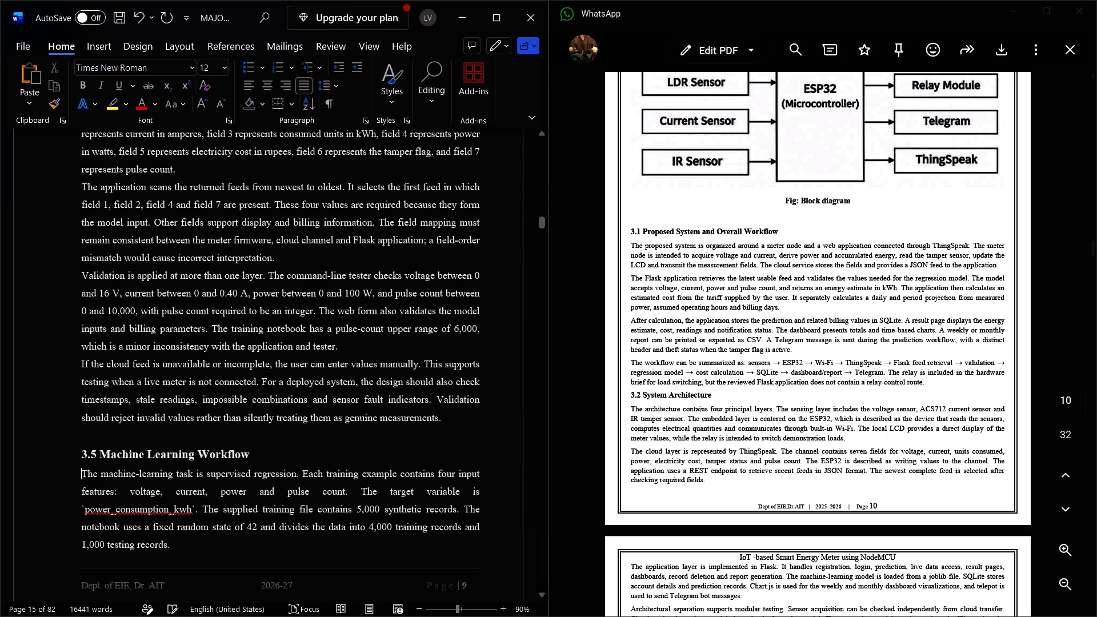
{"action": "scroll", "coordinate": [123, 527], "scroll_direction": "down", "scroll_amount": 1}
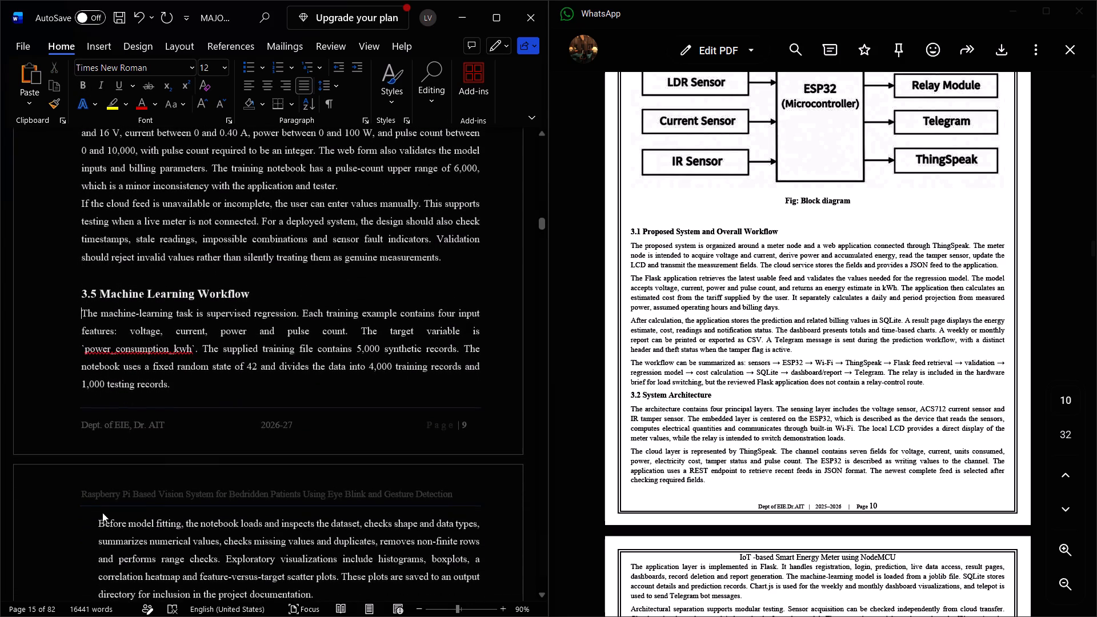
{"action": "left_click", "coordinate": [99, 520]}
{"action": "key", "text": "BackSpace"}
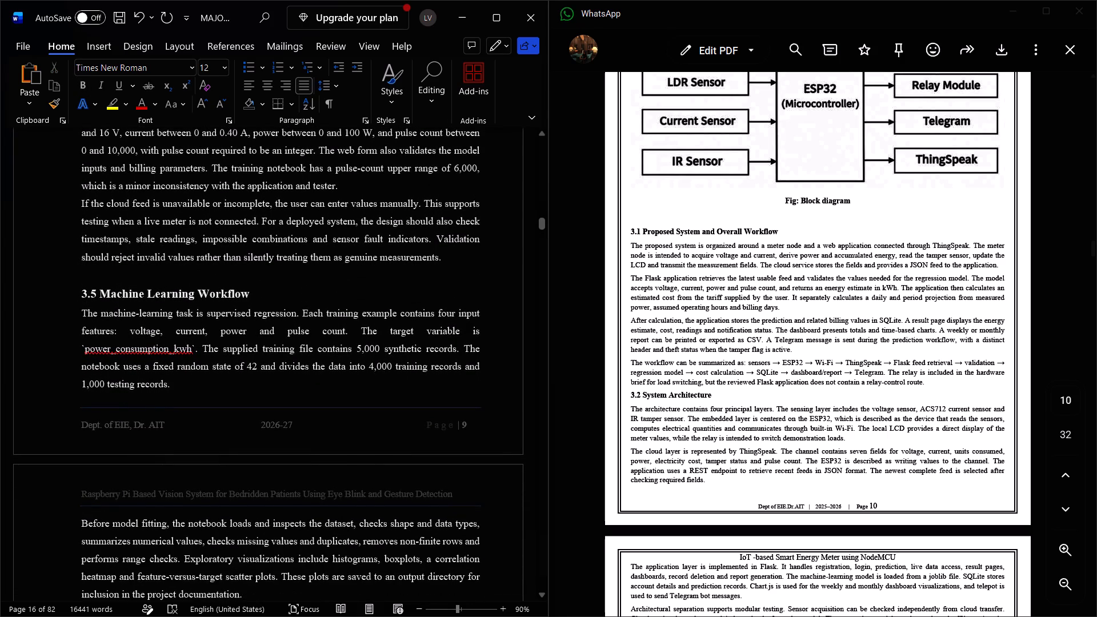
{"action": "scroll", "coordinate": [119, 526], "scroll_direction": "down", "scroll_amount": 1}
{"action": "left_click", "coordinate": [100, 503]}
{"action": "key", "text": "BackSpace"}
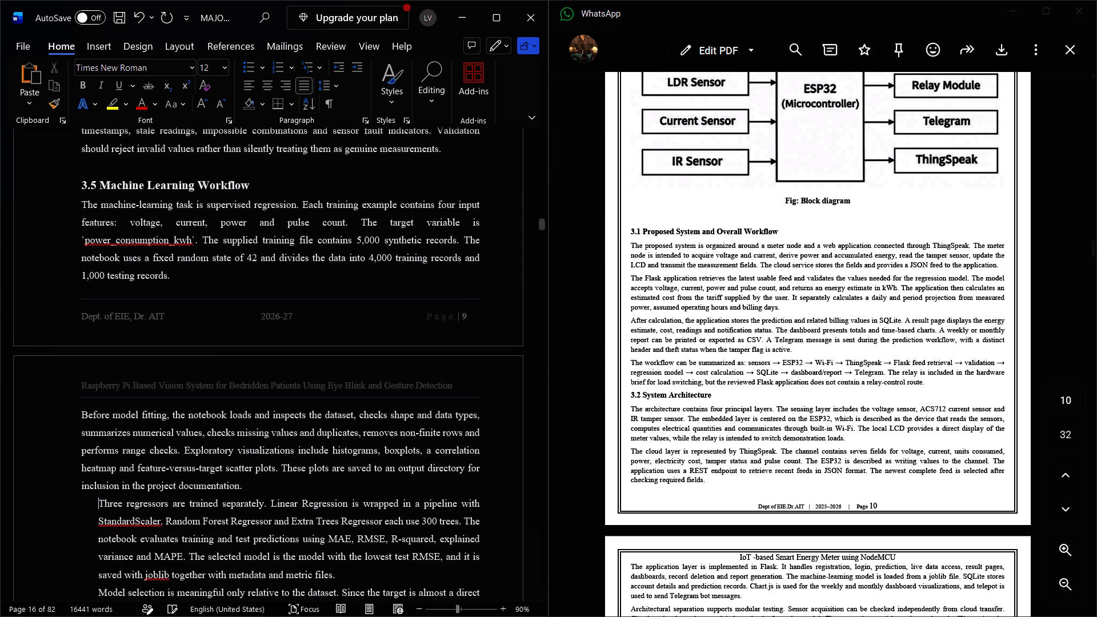
{"action": "key", "text": "BackSpace"}
{"action": "scroll", "coordinate": [170, 463], "scroll_direction": "down", "scroll_amount": 1}
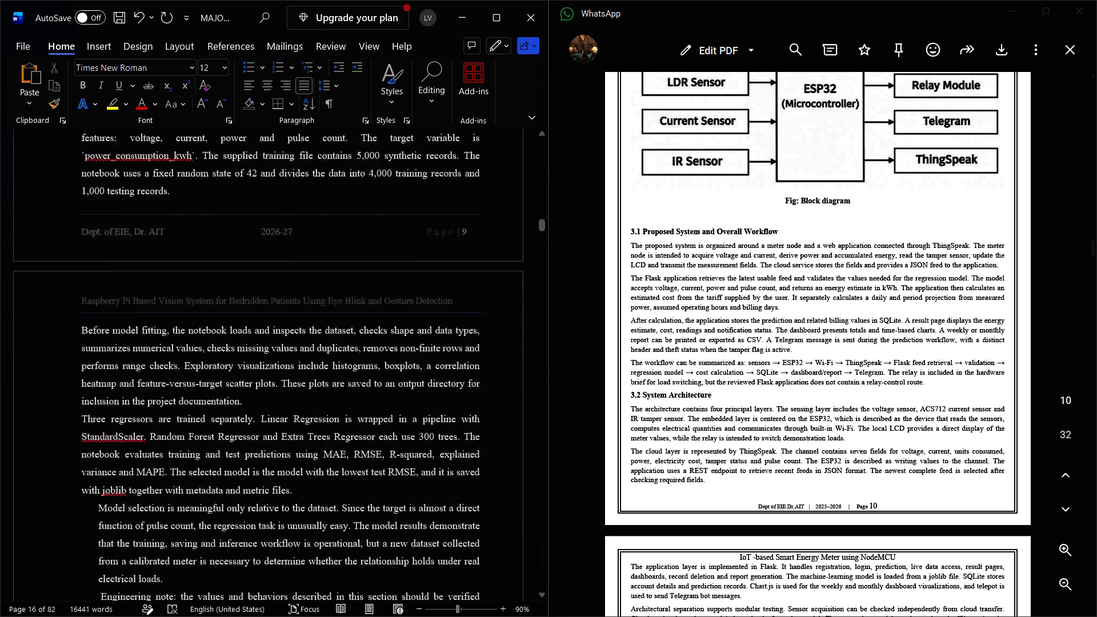
{"action": "scroll", "coordinate": [170, 463], "scroll_direction": "down", "scroll_amount": 1}
{"action": "left_click", "coordinate": [99, 419]}
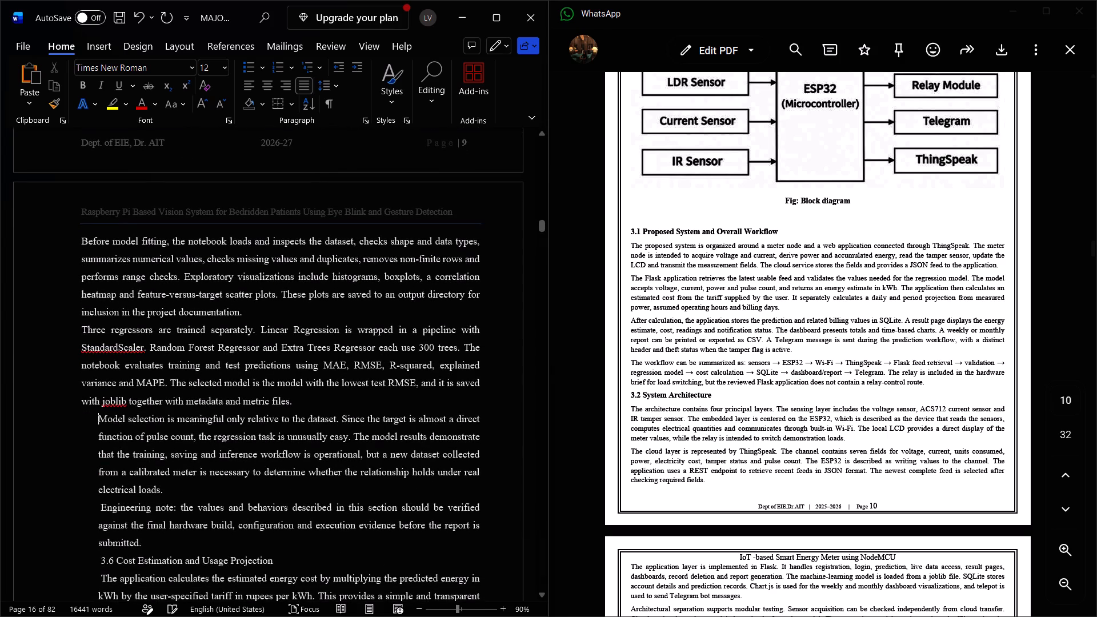
{"action": "key", "text": "BackSpace"}
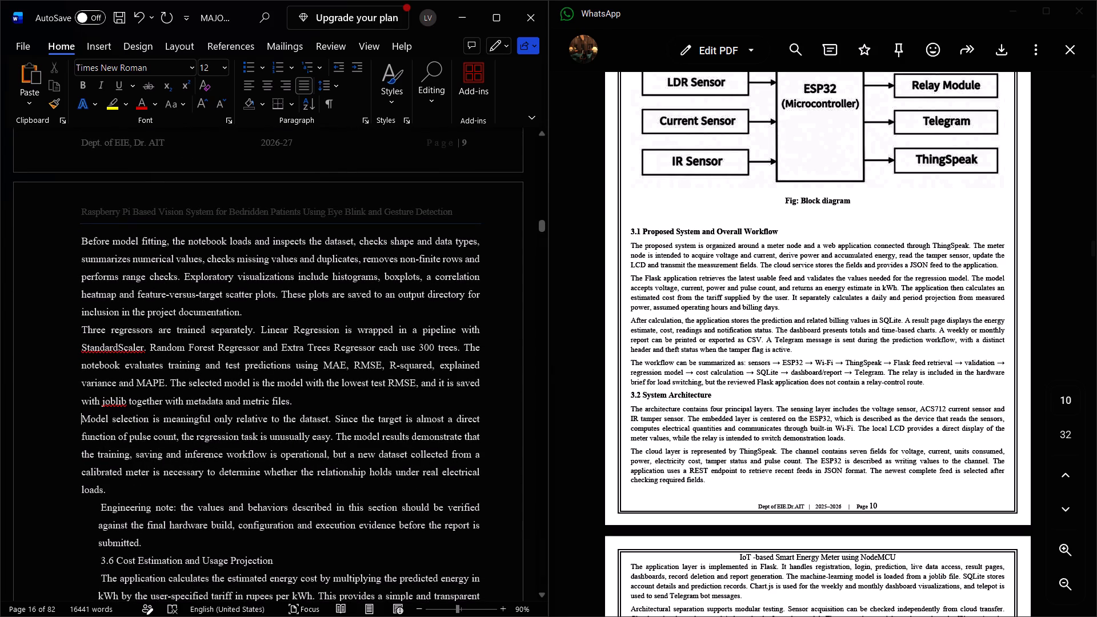
Delete the "Engineering note" paragraph at the end of section 3.5.
{"action": "left_click_drag", "start_coordinate": [99, 507], "coordinate": [142, 543]}
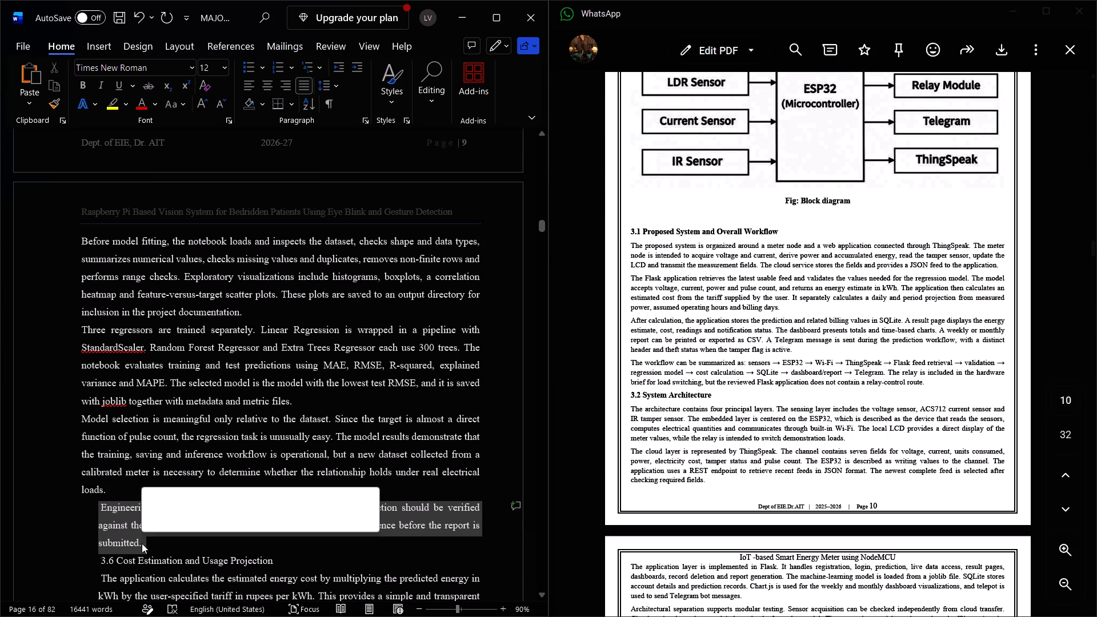
{"action": "key", "text": "BackSpace"}
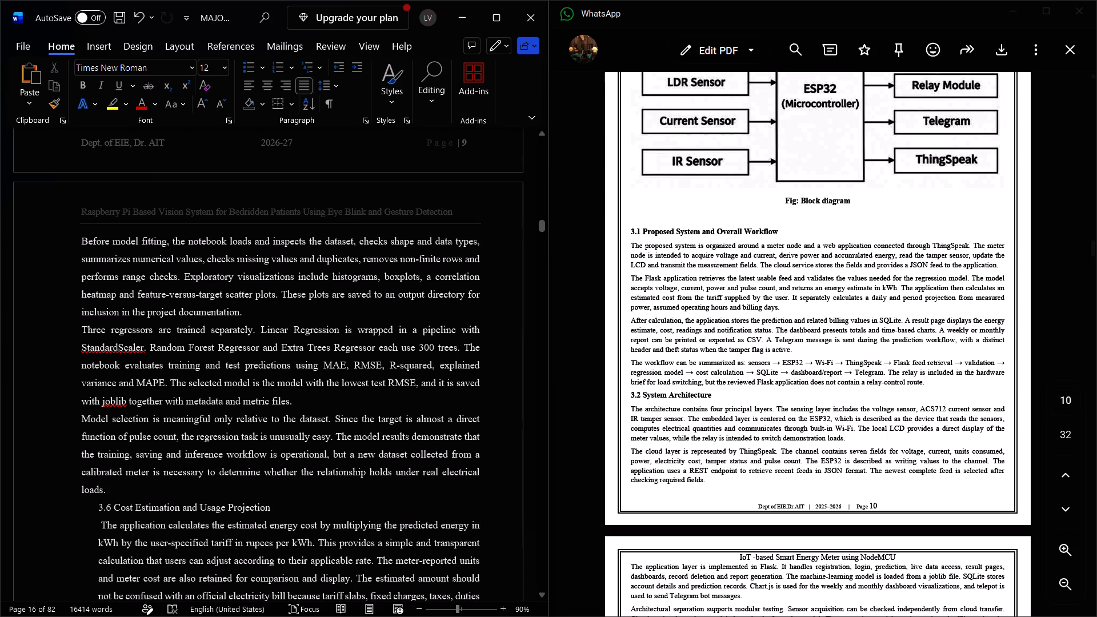
Remove the left indent from the 3.6 Cost Estimation and Usage Projection heading and insert a blank line above it.
{"action": "key", "text": "Return"}
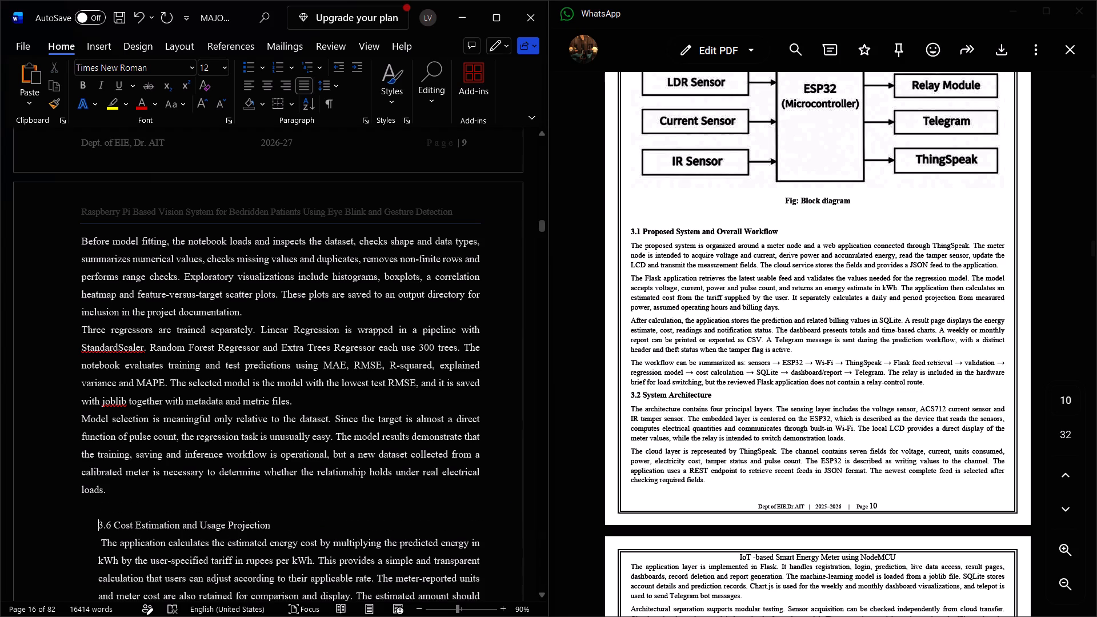
{"action": "key", "text": "BackSpace"}
{"action": "key", "text": "BackSpace"}
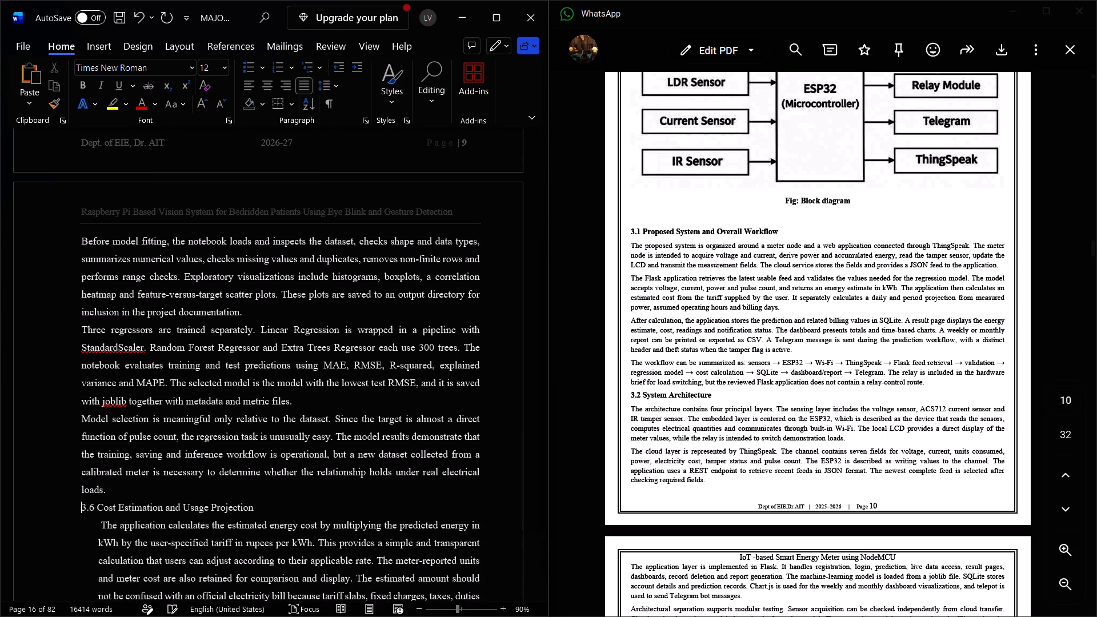
{"action": "key", "text": "Return"}
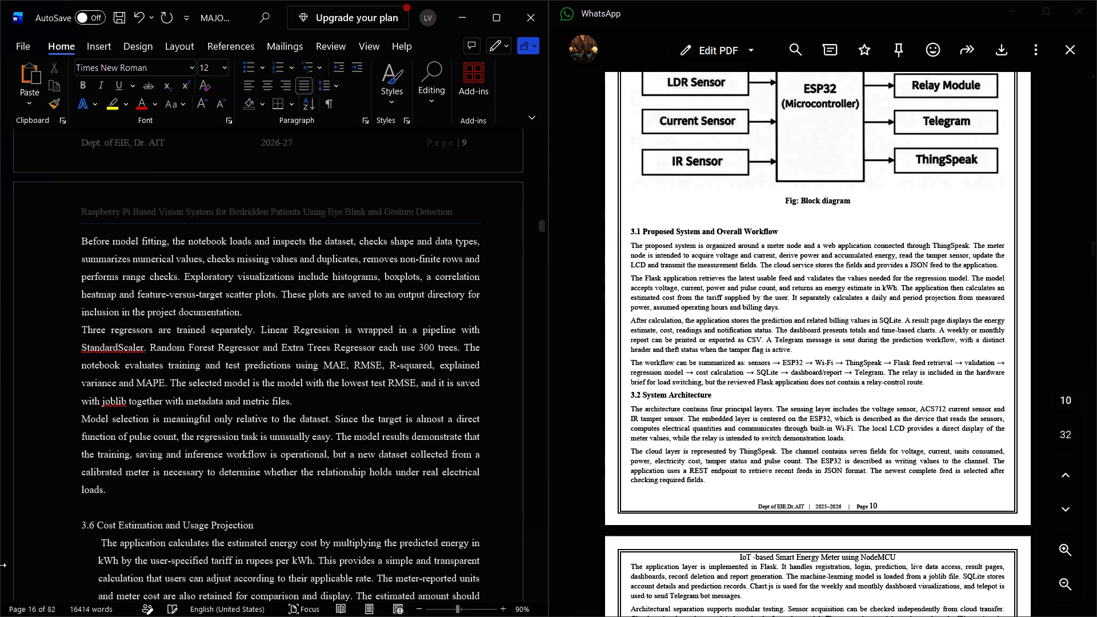
Set the 3.6 Cost Estimation and Usage Projection heading to 14 pt.
{"action": "left_click_drag", "start_coordinate": [74, 524], "coordinate": [242, 518]}
{"action": "left_click_drag", "start_coordinate": [242, 518], "coordinate": [257, 523]}
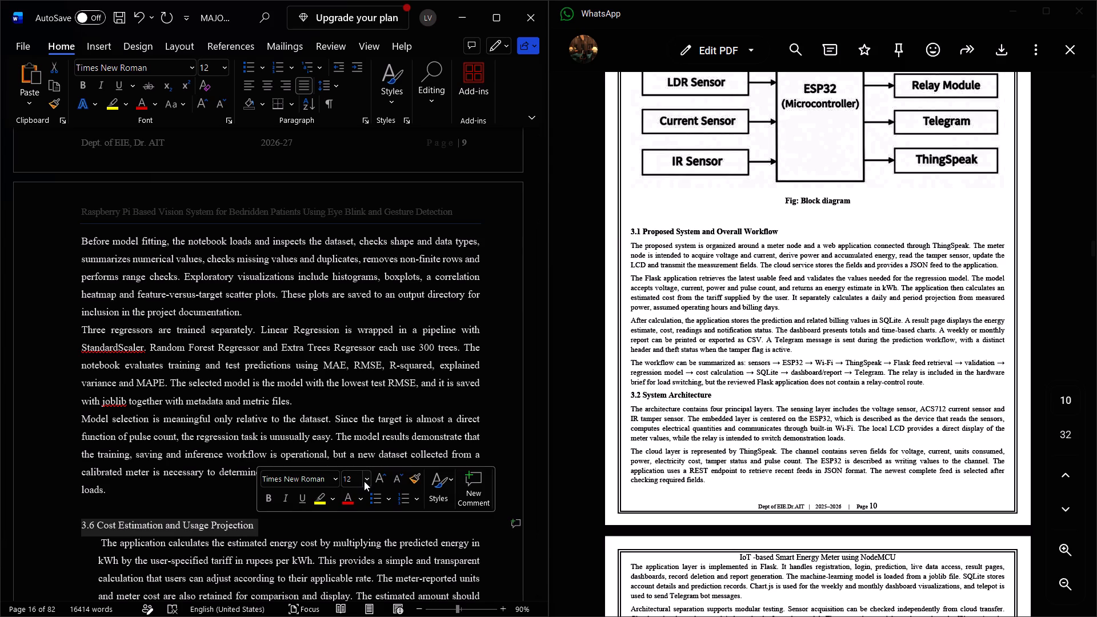
{"action": "left_click", "coordinate": [364, 481]}
{"action": "left_click", "coordinate": [361, 285]}
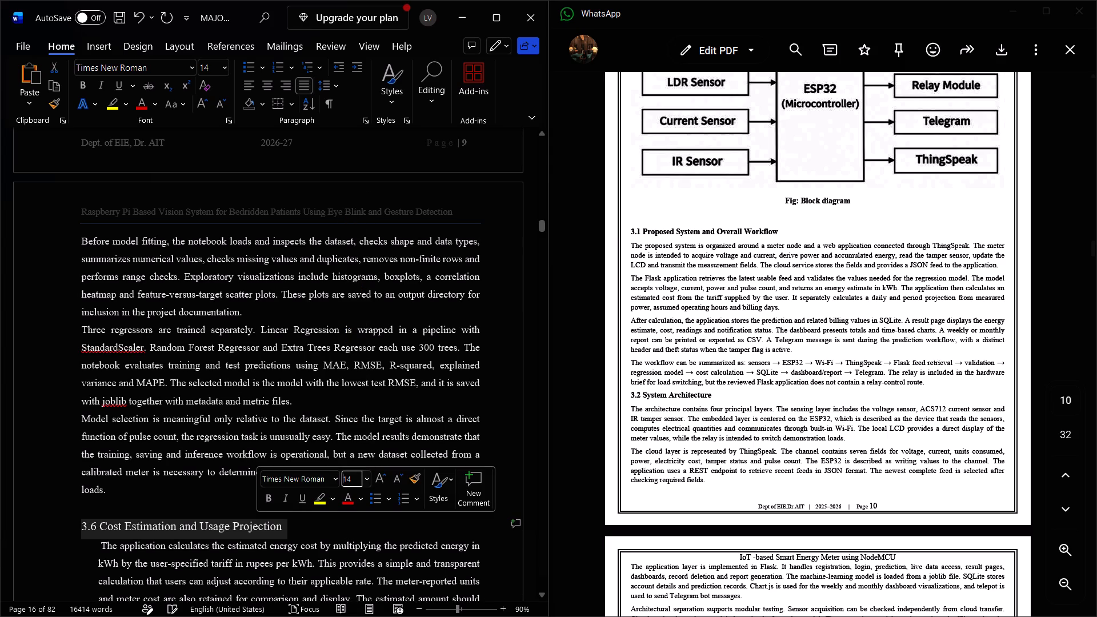
Remove the left indent and leading spaces from the four body paragraphs under 3.6 Cost Estimation and Usage Projection.
{"action": "scroll", "coordinate": [191, 444], "scroll_direction": "down", "scroll_amount": 1}
{"action": "left_click", "coordinate": [102, 386]}
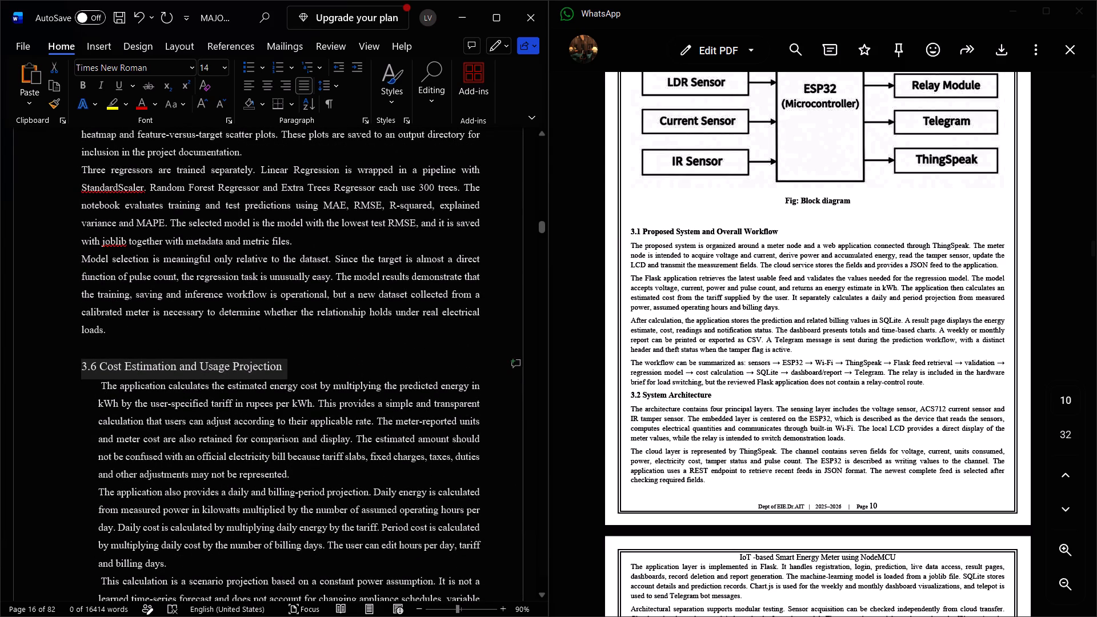
{"action": "key", "text": "BackSpace"}
{"action": "key", "text": "BackSpace"}
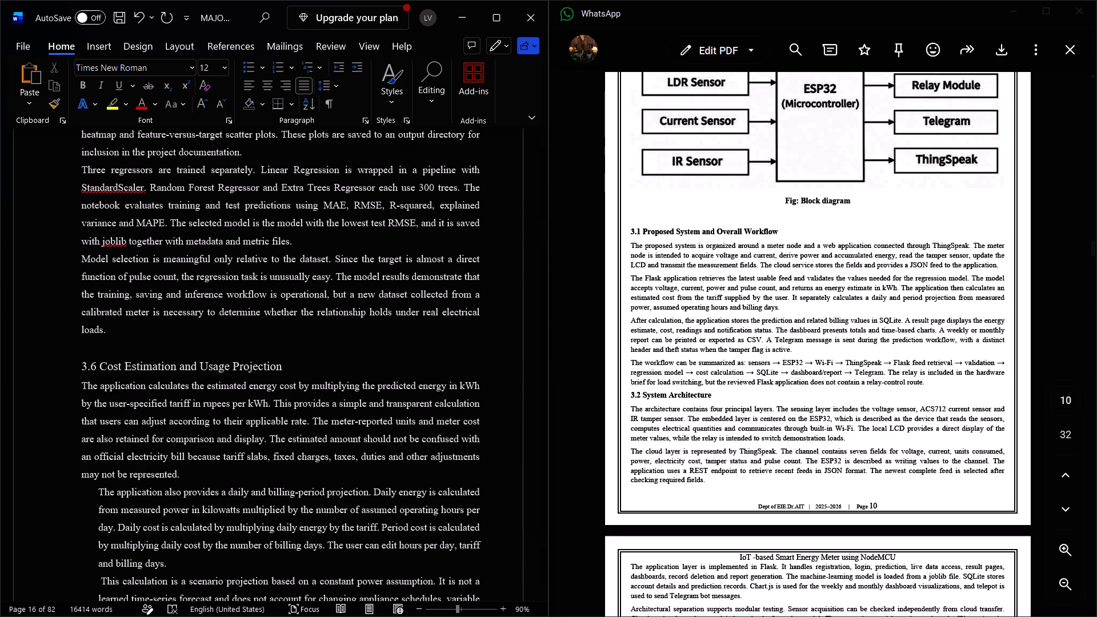
{"action": "left_click", "coordinate": [99, 492]}
{"action": "key", "text": "BackSpace"}
{"action": "scroll", "coordinate": [113, 515], "scroll_direction": "down", "scroll_amount": 1}
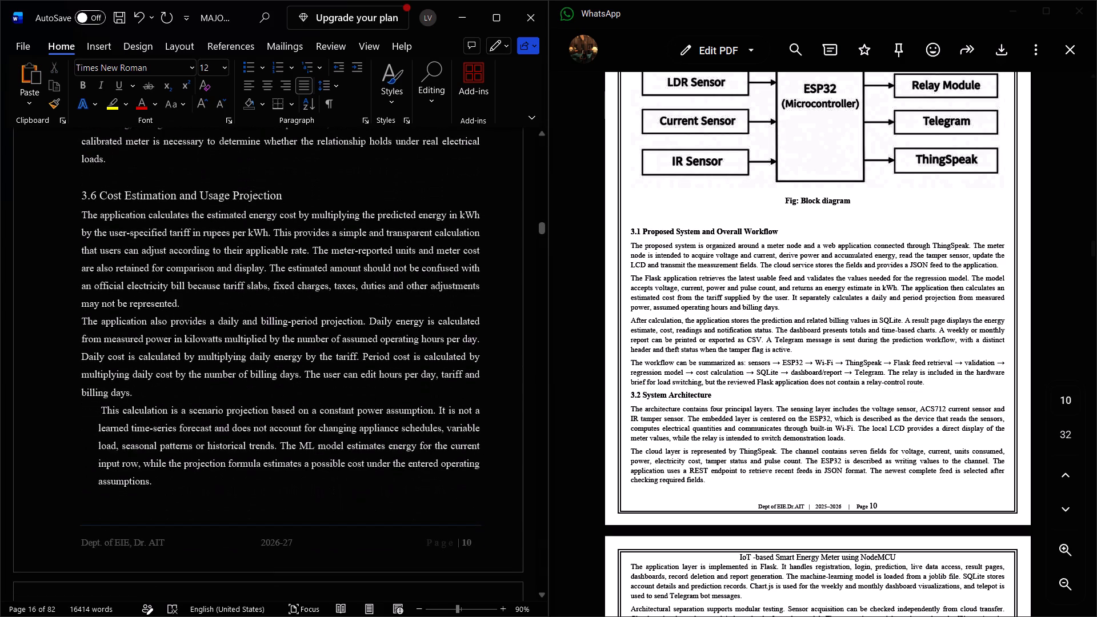
{"action": "left_click", "coordinate": [103, 409]}
{"action": "key", "text": "BackSpace"}
{"action": "key", "text": "BackSpace"}
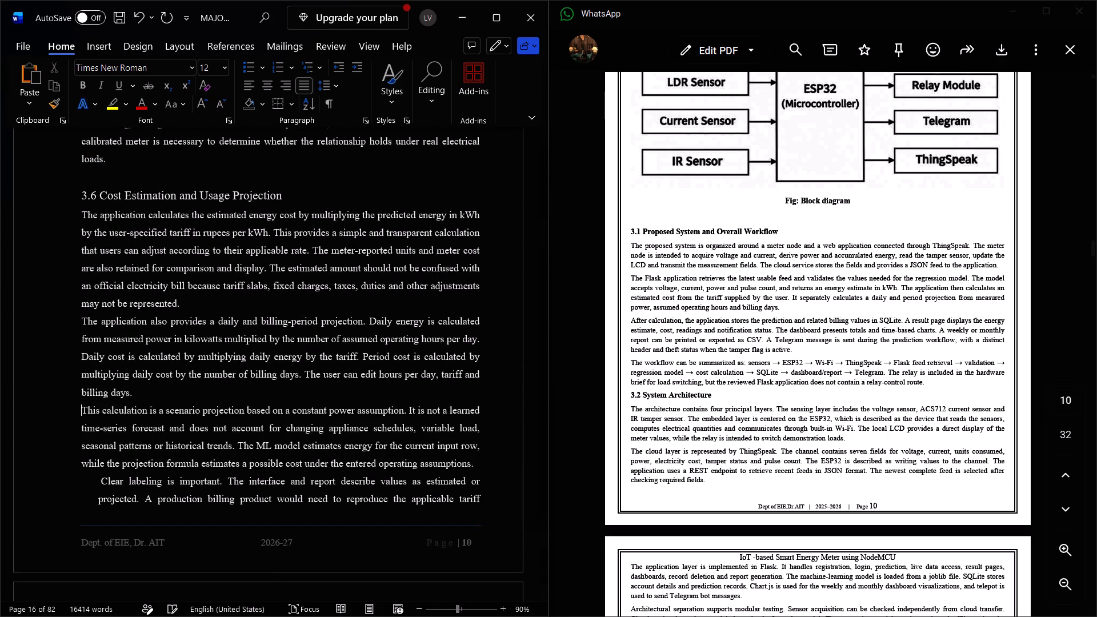
{"action": "scroll", "coordinate": [126, 428], "scroll_direction": "down", "scroll_amount": 1}
{"action": "left_click", "coordinate": [101, 408]}
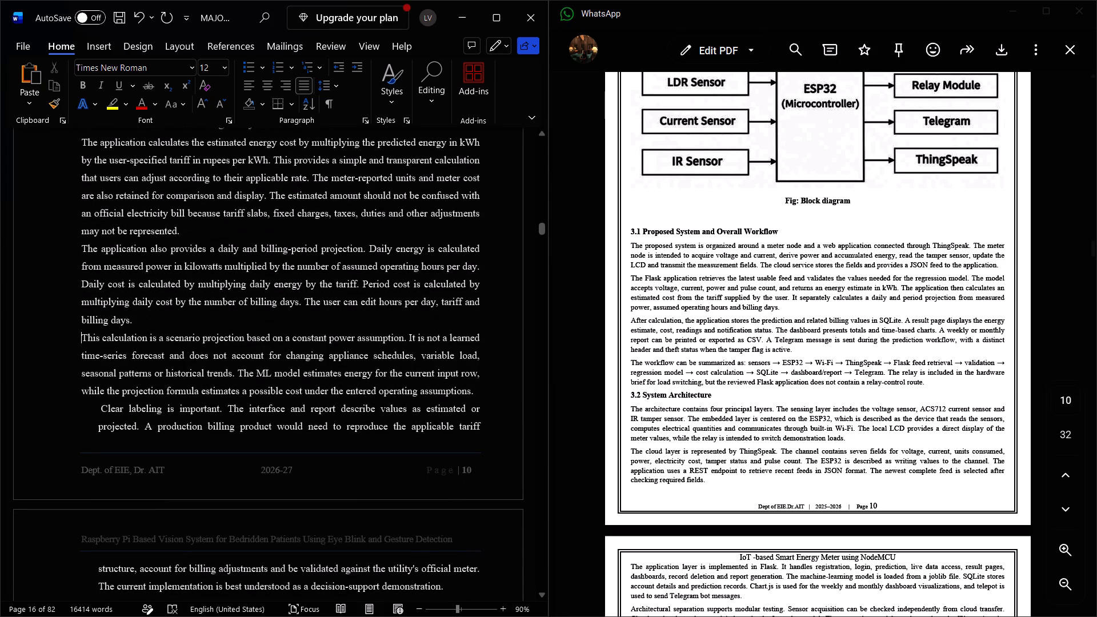
{"action": "key", "text": "BackSpace"}
{"action": "key", "text": "BackSpace"}
Insert blank lines after section 3.6 to move the CHAPTER 4: HARDWARE DESCRIPTION heading to the top of a new page.
{"action": "scroll", "coordinate": [116, 415], "scroll_direction": "down", "scroll_amount": 1}
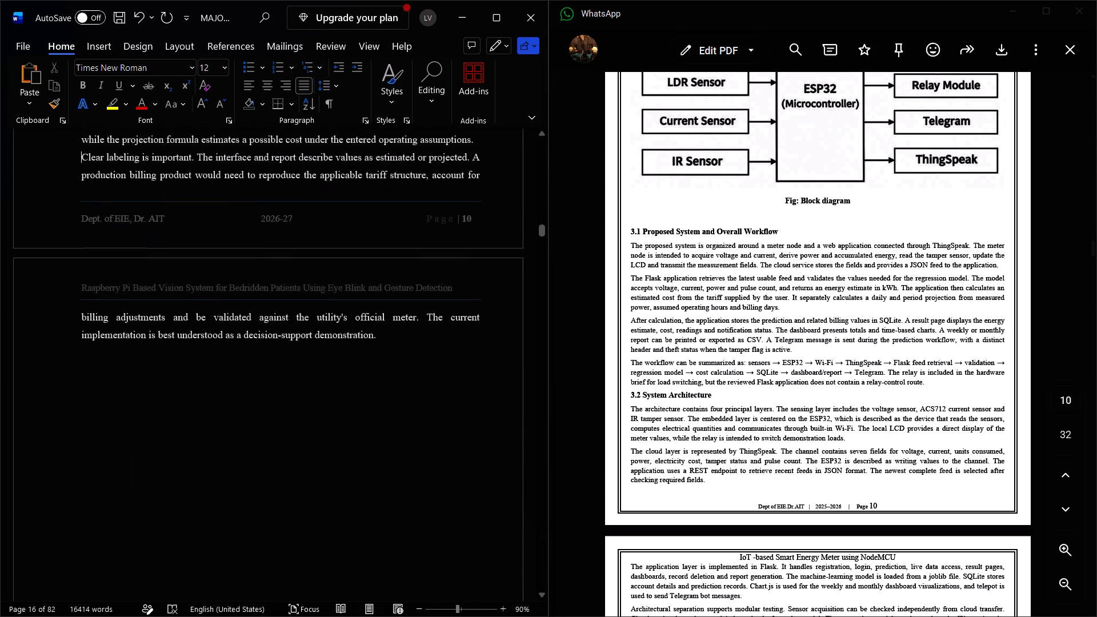
{"action": "scroll", "coordinate": [116, 415], "scroll_direction": "down", "scroll_amount": 2}
{"action": "scroll", "coordinate": [116, 415], "scroll_direction": "up", "scroll_amount": 1}
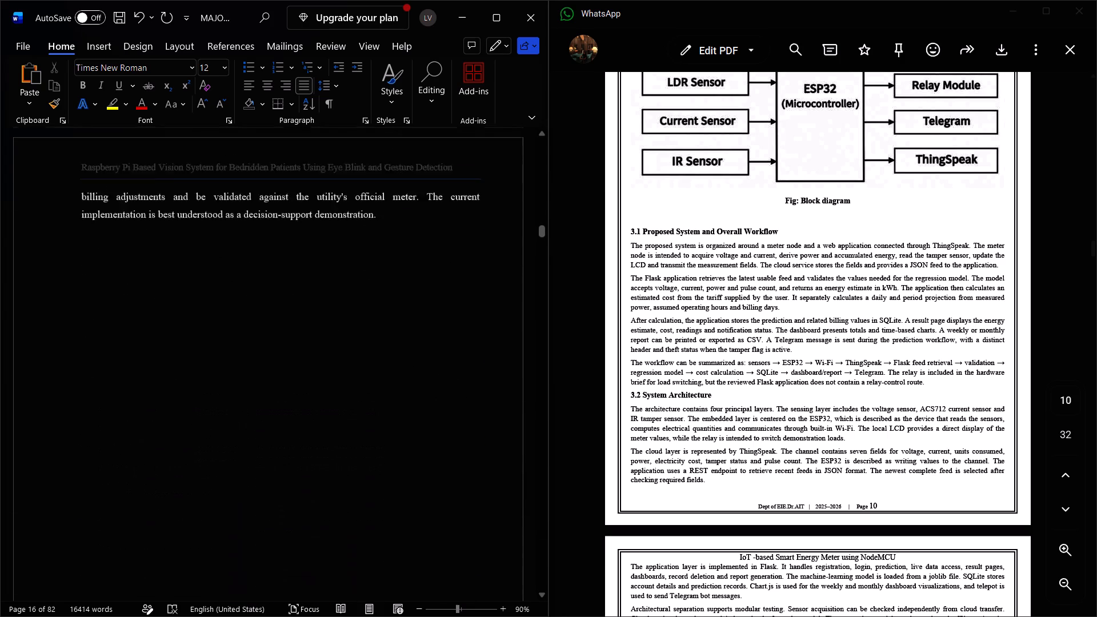
{"action": "scroll", "coordinate": [116, 415], "scroll_direction": "up", "scroll_amount": 1}
{"action": "scroll", "coordinate": [116, 415], "scroll_direction": "down", "scroll_amount": 1}
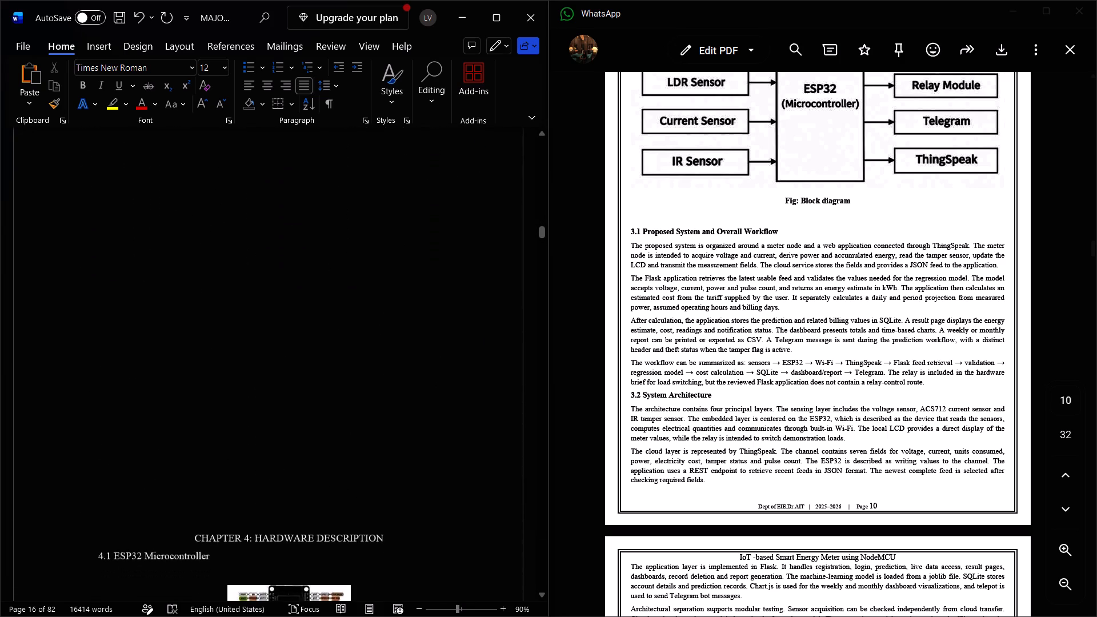
{"action": "scroll", "coordinate": [116, 415], "scroll_direction": "down", "scroll_amount": 1}
{"action": "left_click", "coordinate": [219, 463]}
{"action": "key", "text": "Return"}
{"action": "key", "text": "Return"}
{"action": "key", "text": "Return"}
{"action": "key", "text": "Return"}
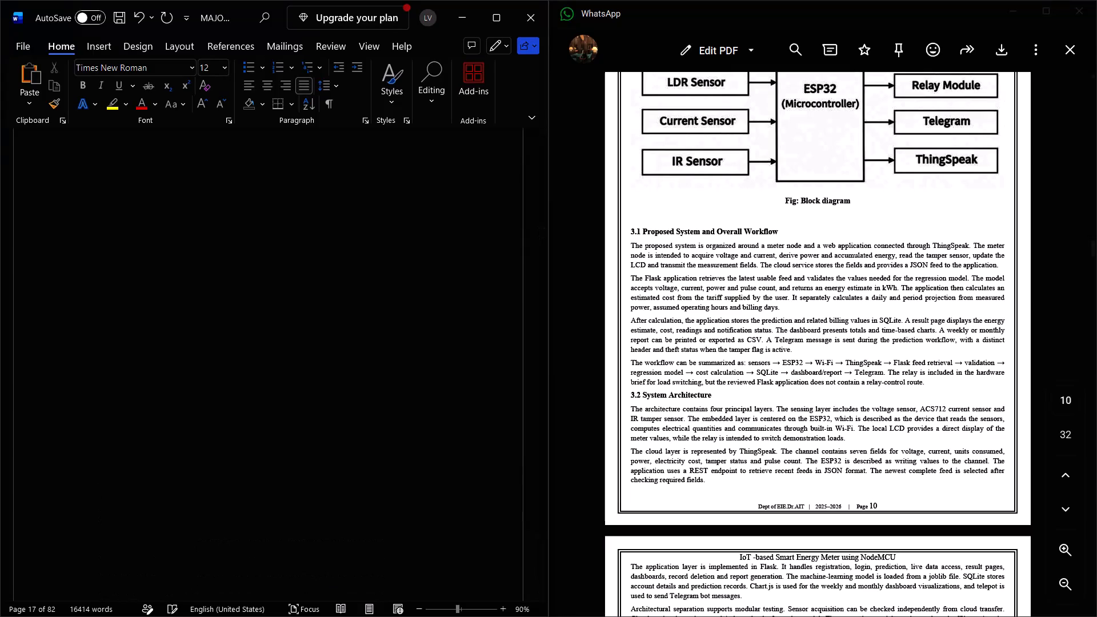
{"action": "key", "text": "Return"}
{"action": "key", "text": "Return"}
{"action": "scroll", "coordinate": [304, 435], "scroll_direction": "right", "scroll_amount": 1}
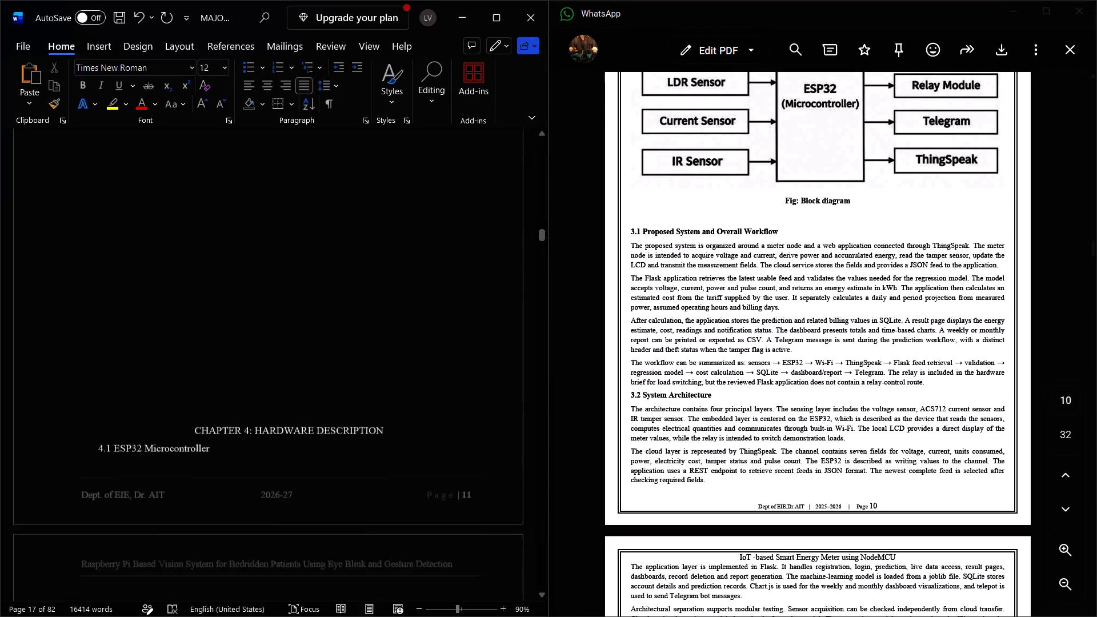
{"action": "scroll", "coordinate": [304, 435], "scroll_direction": "right", "scroll_amount": 1}
{"action": "key", "text": "Return"}
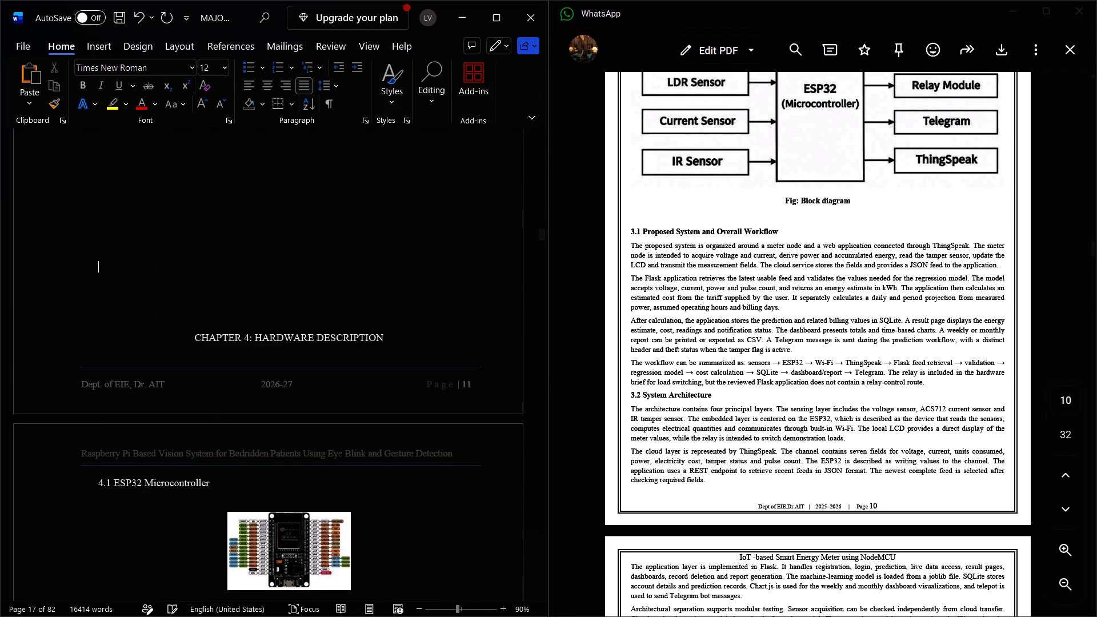
{"action": "key", "text": "Return"}
{"action": "key", "text": "Return"}
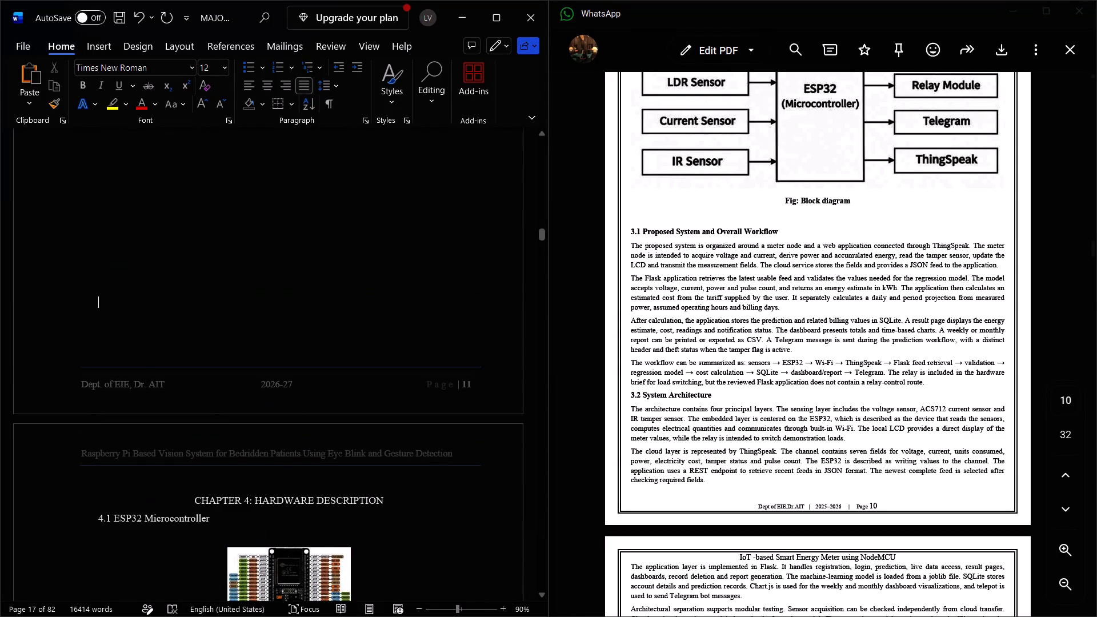
Format the CHAPTER 4: HARDWARE DESCRIPTION heading as 16 pt bold.
{"action": "left_click_drag", "start_coordinate": [195, 500], "coordinate": [366, 502]}
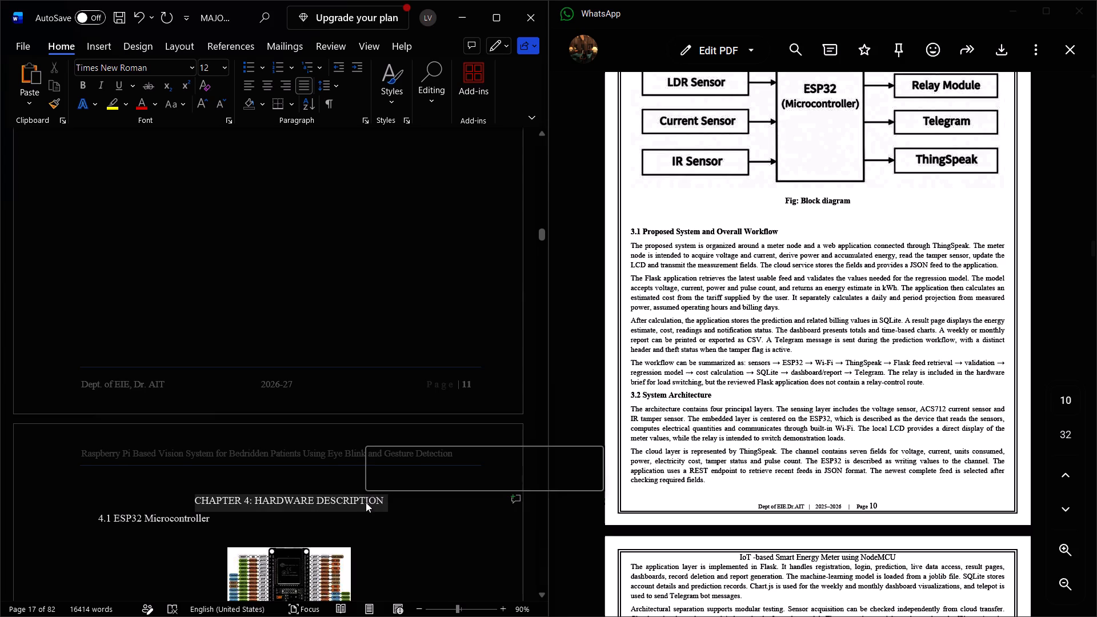
{"action": "left_click_drag", "start_coordinate": [475, 462], "coordinate": [456, 286]}
{"action": "left_click", "coordinate": [456, 286]}
{"action": "triple_click", "coordinate": [354, 505]}
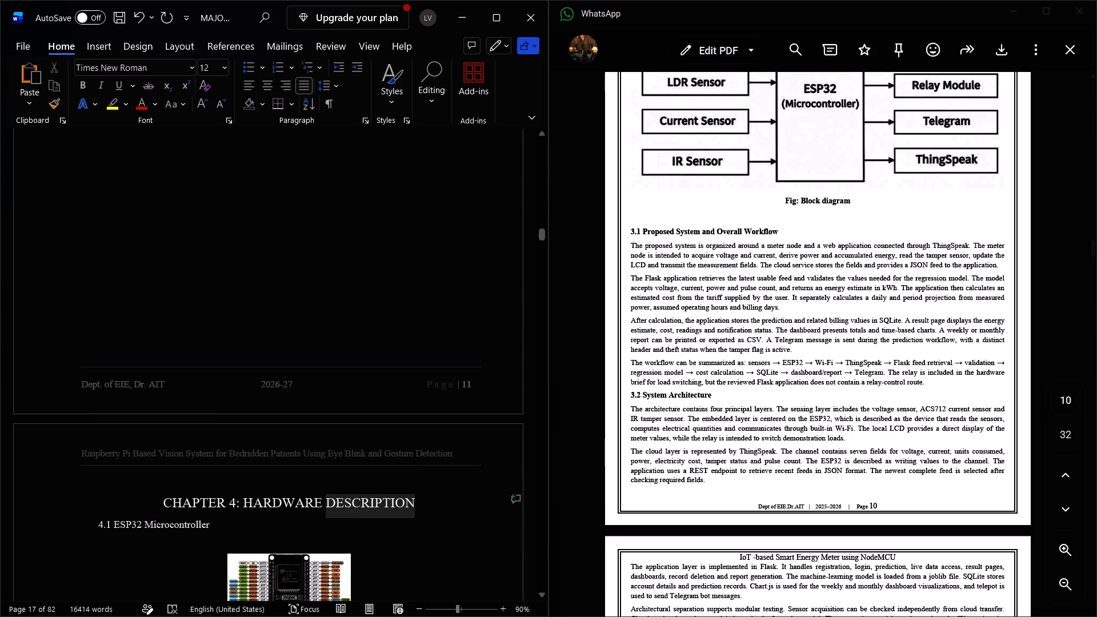
{"action": "left_click", "coordinate": [362, 479]}
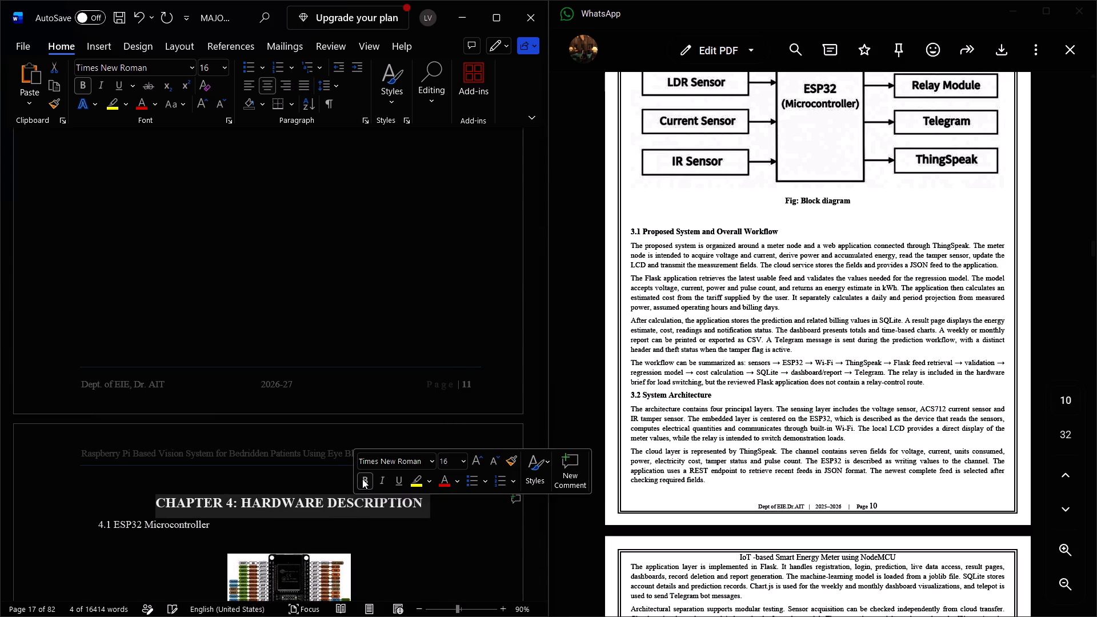
{"action": "left_click", "coordinate": [146, 509]}
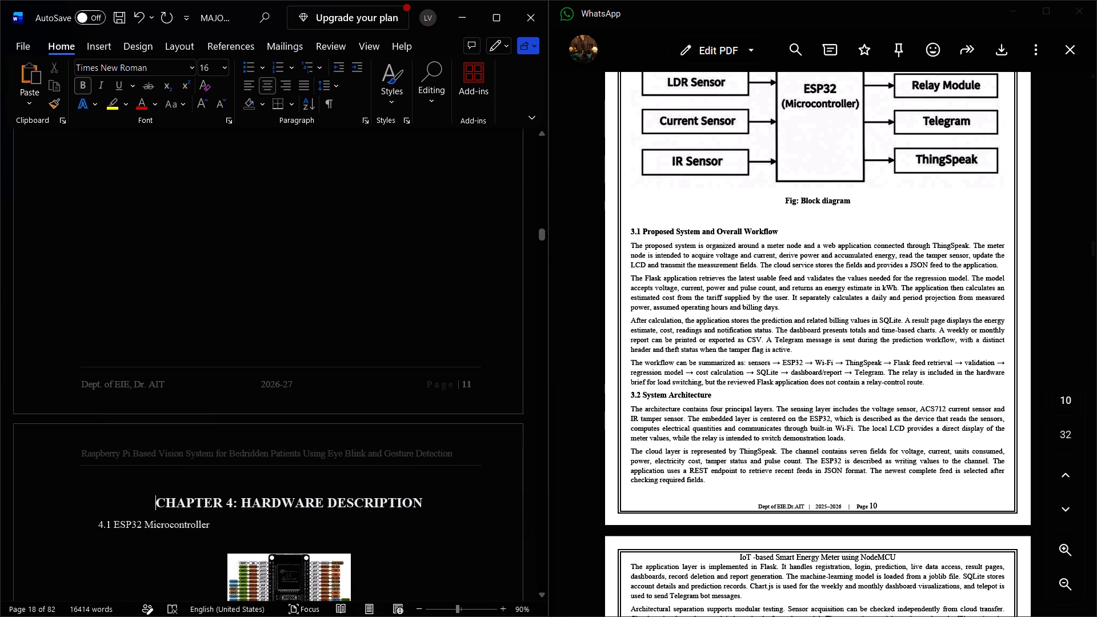
Insert one blank line below the CHAPTER 4: HARDWARE DESCRIPTION heading.
{"action": "left_click", "coordinate": [427, 504]}
{"action": "key", "text": "Return"}
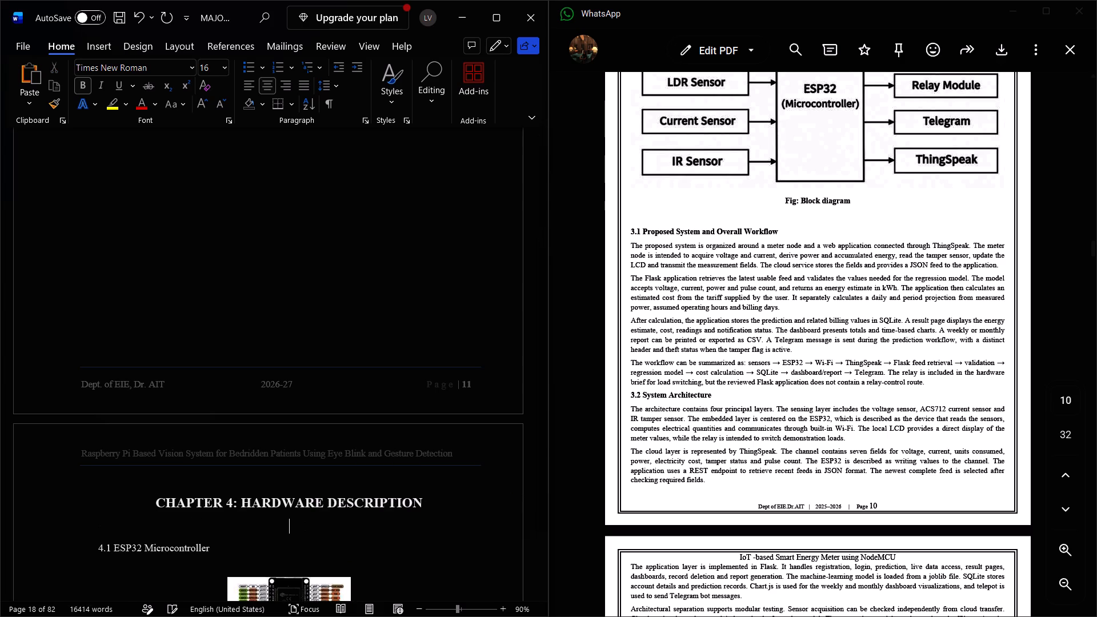
{"action": "key", "text": "Return"}
{"action": "key", "text": "BackSpace"}
Remove the left indent from the 4.1 ESP32 Microcontroller heading and set it to 14 pt.
{"action": "key", "text": "Down"}
{"action": "key", "text": "Left"}
{"action": "scroll", "coordinate": [241, 516], "scroll_direction": "down", "scroll_amount": 1}
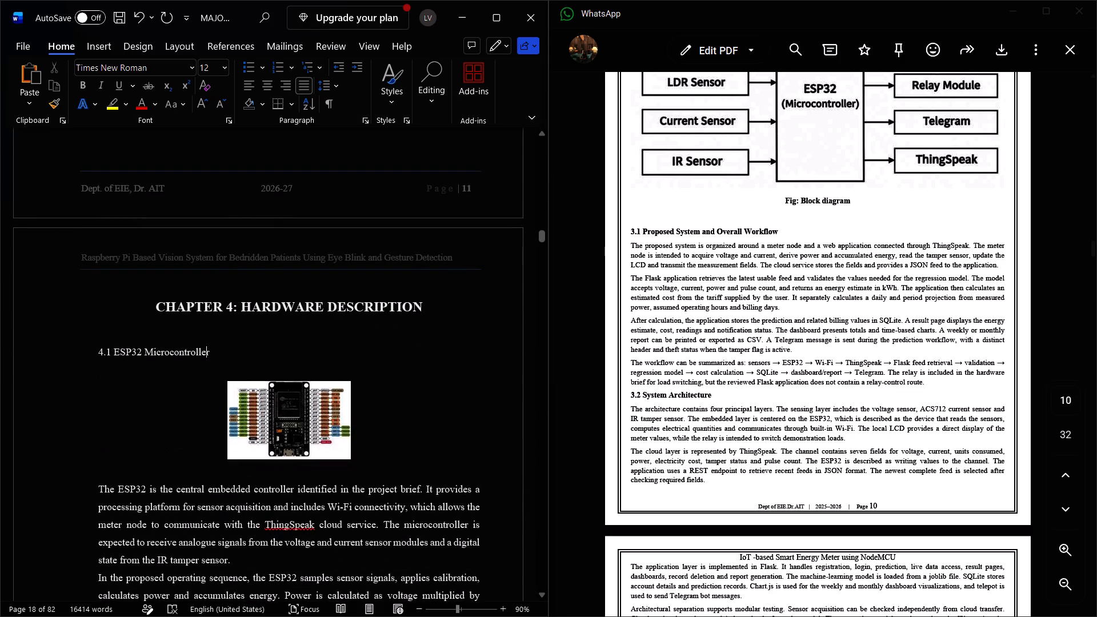
{"action": "left_click", "coordinate": [99, 352]}
{"action": "key", "text": "BackSpace"}
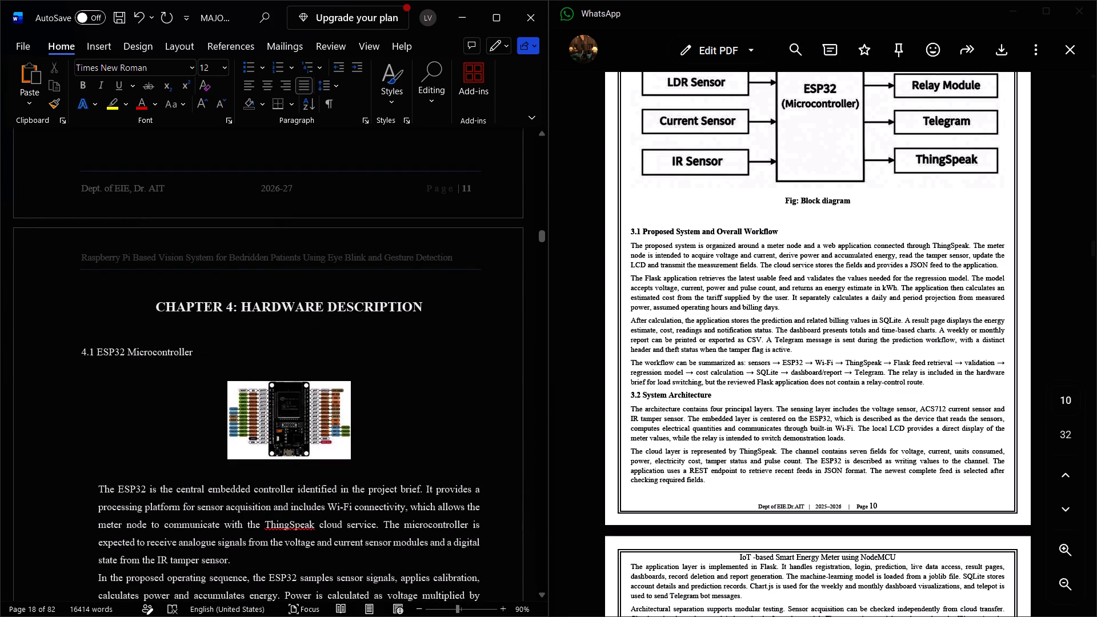
{"action": "triple_click", "coordinate": [85, 351]}
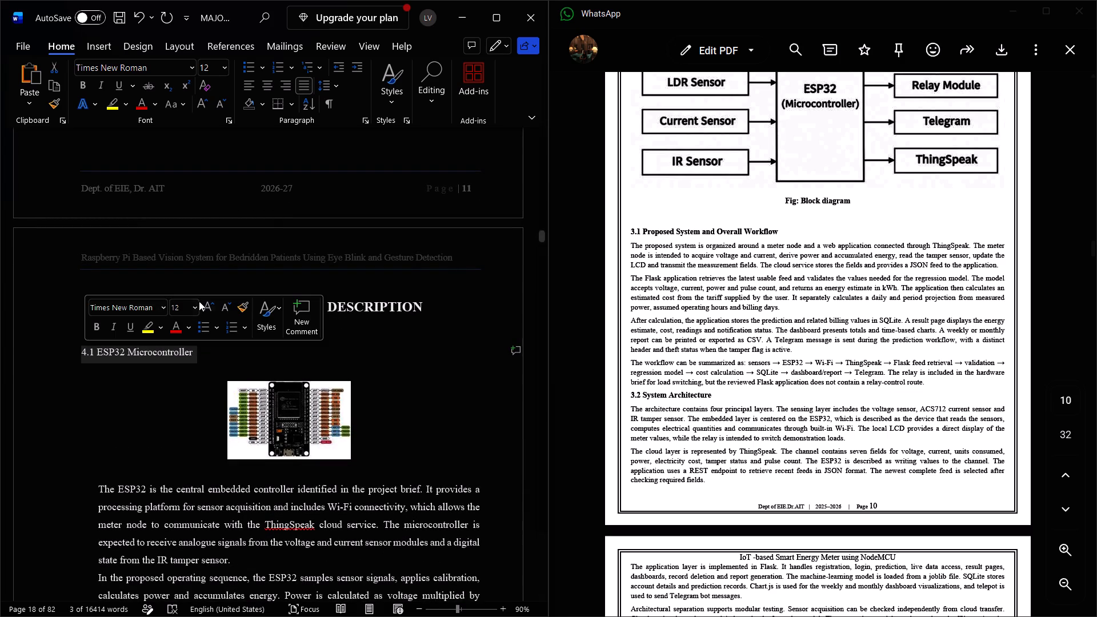
{"action": "left_click", "coordinate": [197, 302]}
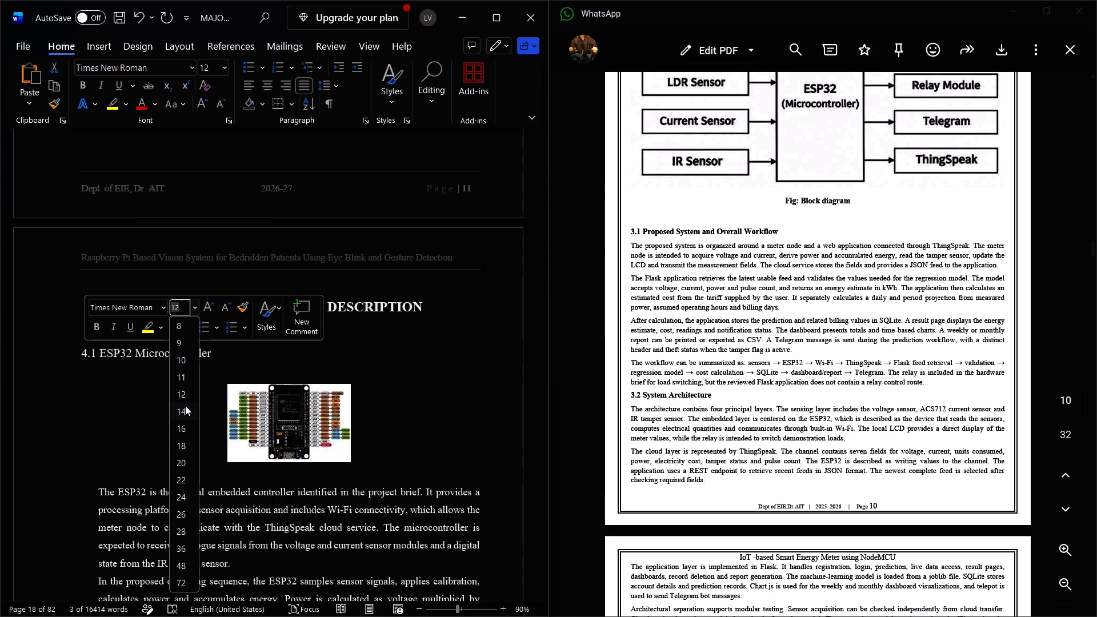
{"action": "left_click", "coordinate": [183, 409]}
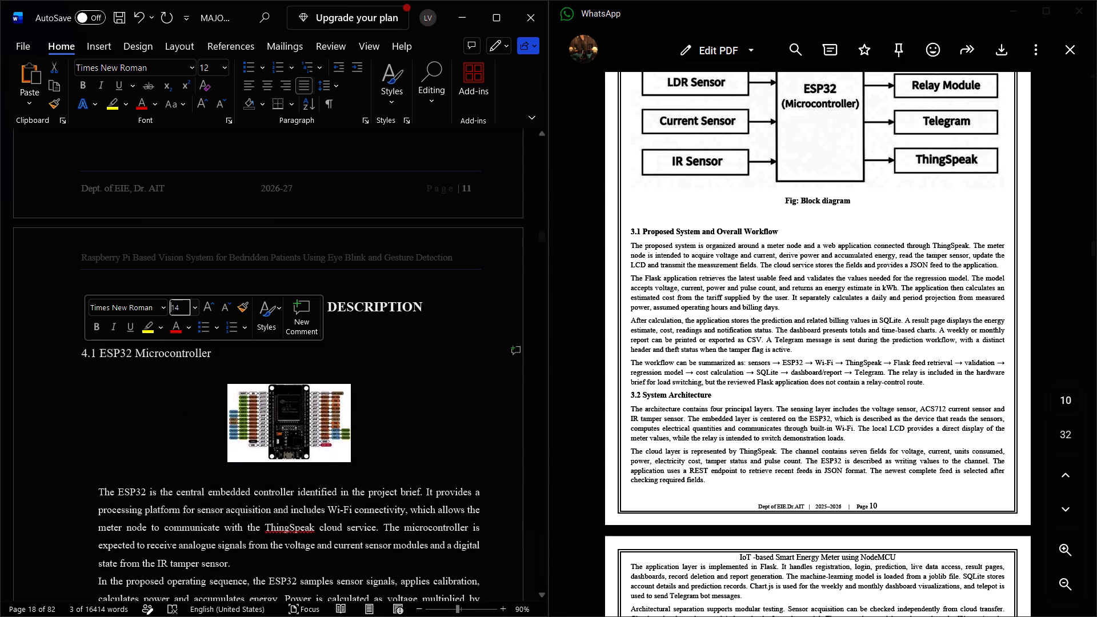
Enlarge the ESP32 pinout picture under heading 4.1 proportionally to about two-thirds of the text width.
{"action": "left_click", "coordinate": [237, 410]}
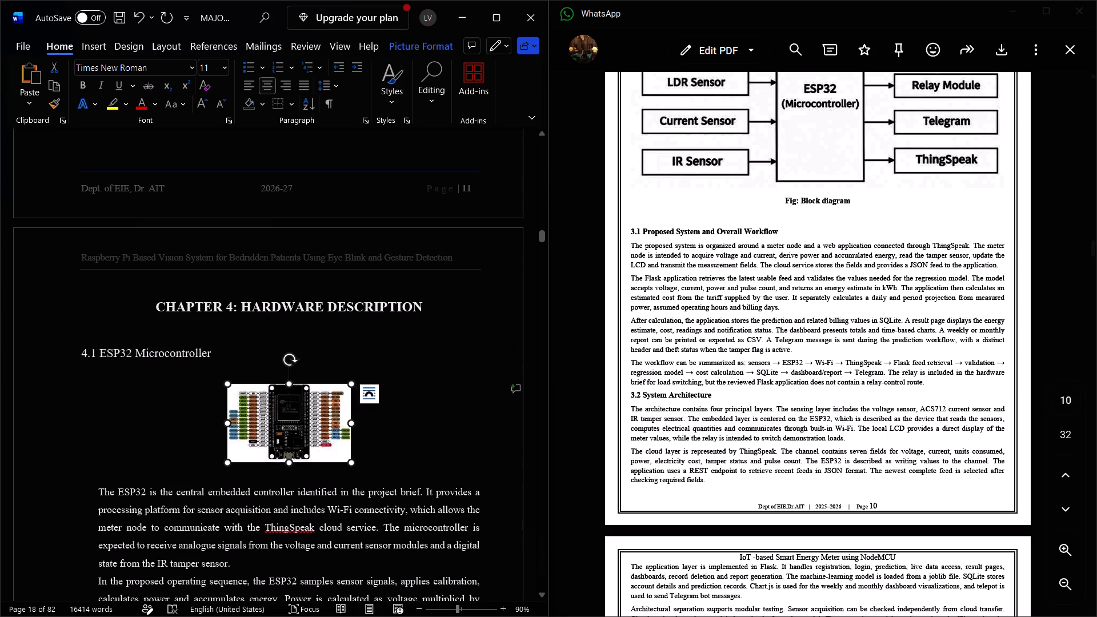
{"action": "left_click_drag", "start_coordinate": [226, 458], "coordinate": [133, 478]}
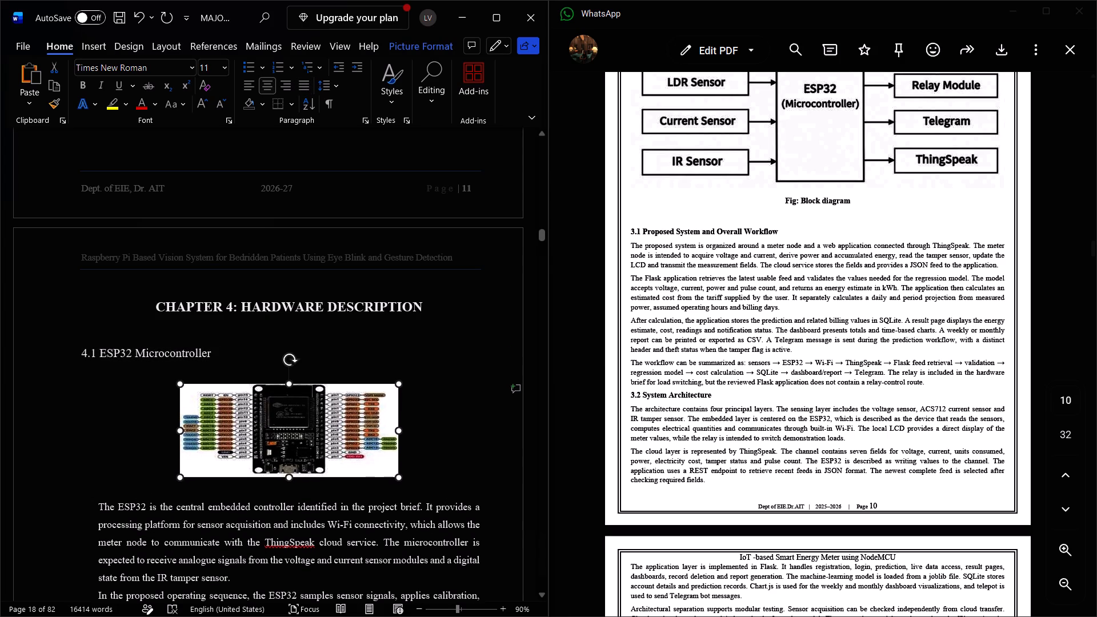
{"action": "left_click_drag", "start_coordinate": [133, 478], "coordinate": [81, 516]}
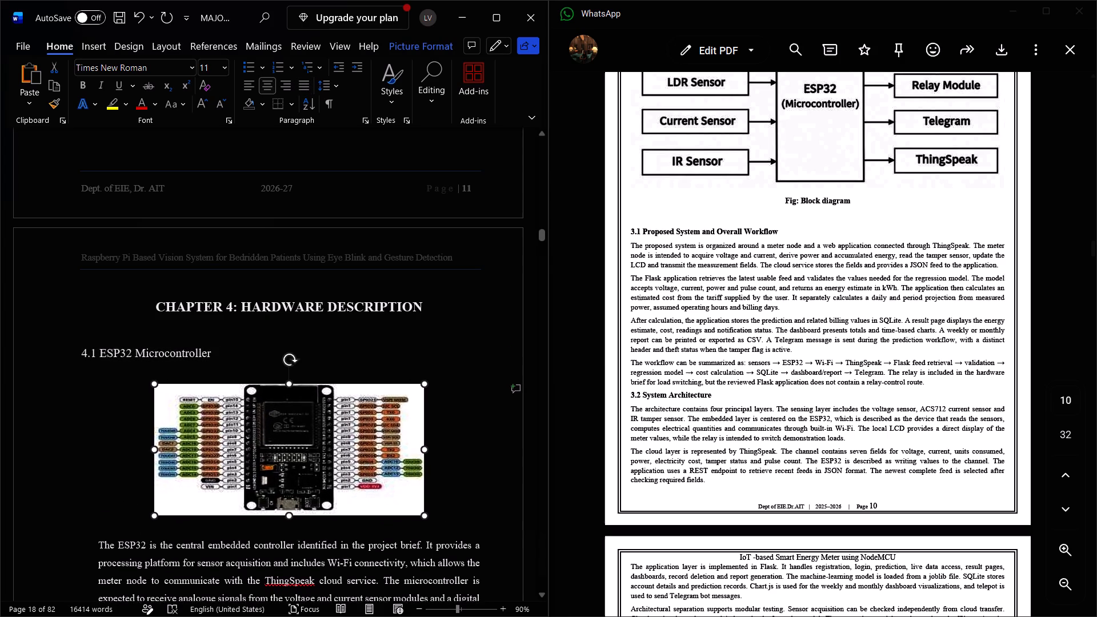
{"action": "left_click_drag", "start_coordinate": [81, 516], "coordinate": [78, 521]}
Remove the left indent from the first two paragraphs below the ESP32 pinout picture in section 4.1.
{"action": "scroll", "coordinate": [293, 412], "scroll_direction": "down", "scroll_amount": 1}
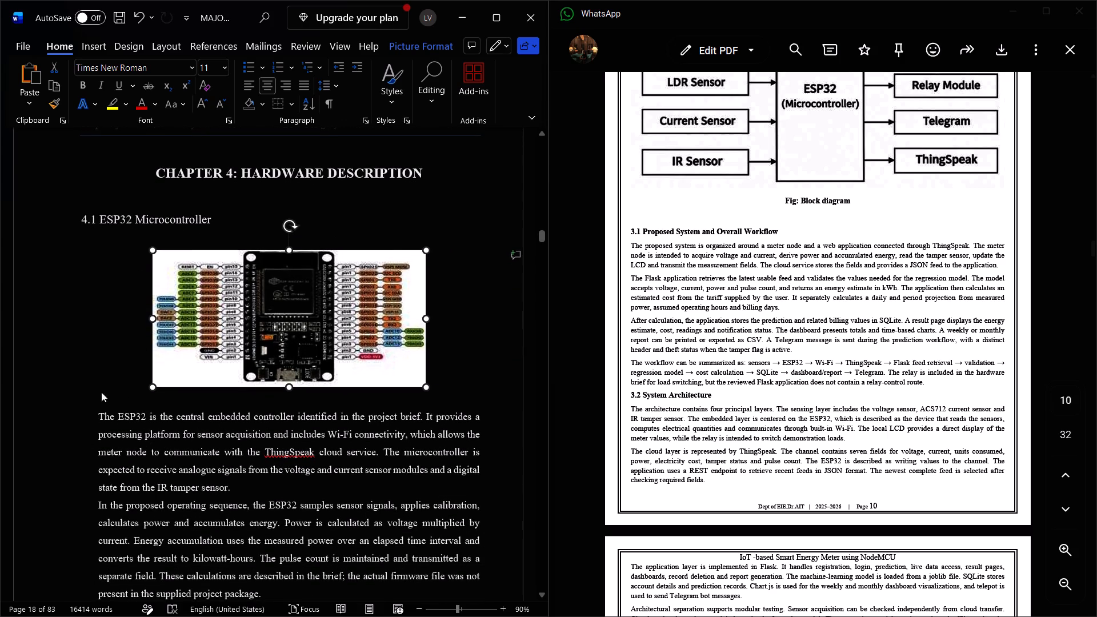
{"action": "left_click", "coordinate": [105, 395]}
{"action": "left_click", "coordinate": [96, 416]}
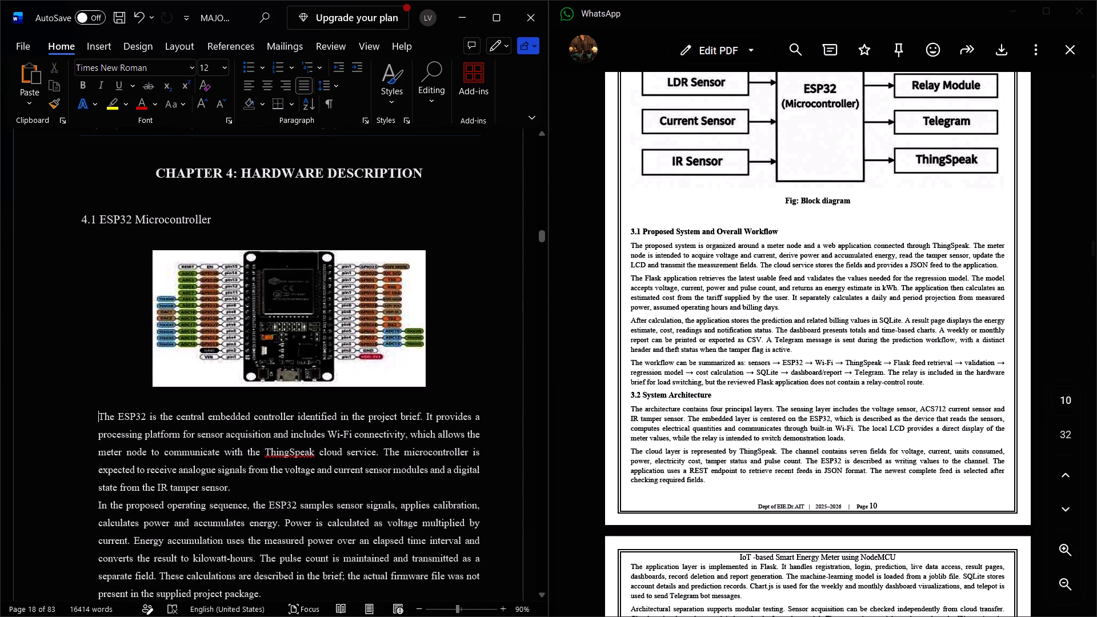
{"action": "key", "text": "BackSpace"}
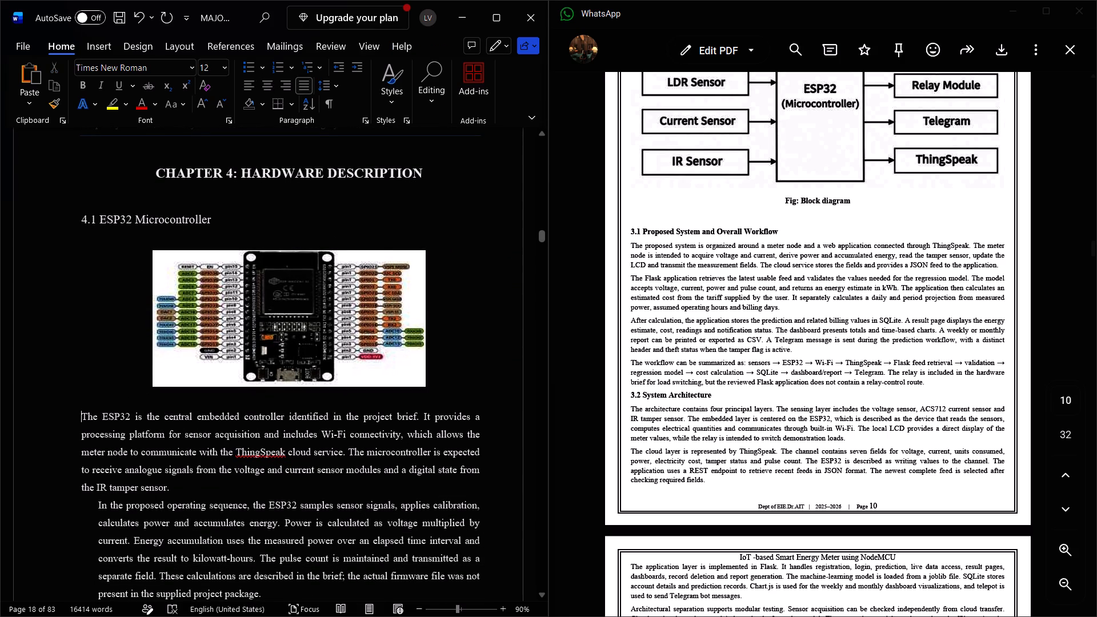
{"action": "left_click", "coordinate": [98, 507]}
{"action": "key", "text": "backslash"}
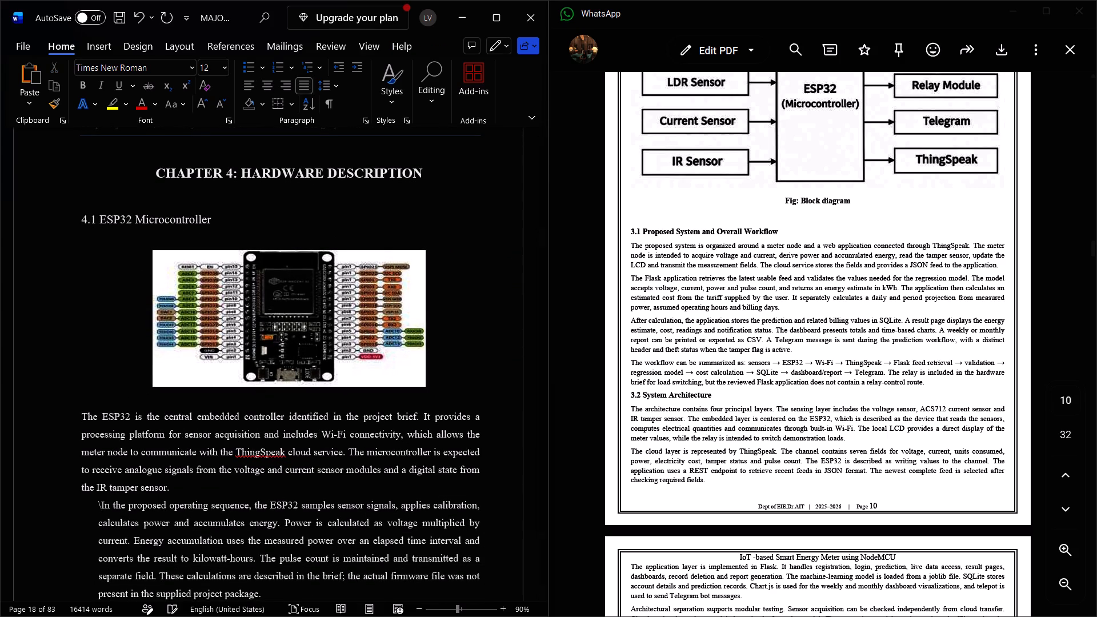
{"action": "key", "text": "BackSpace"}
{"action": "key", "text": "BackSpace"}
Align the last two 4.1 paragraphs, beginning "The controller also updates" and "Practical implementation", with the left margin and remove their leading spaces.
{"action": "scroll", "coordinate": [208, 502], "scroll_direction": "down", "scroll_amount": 1}
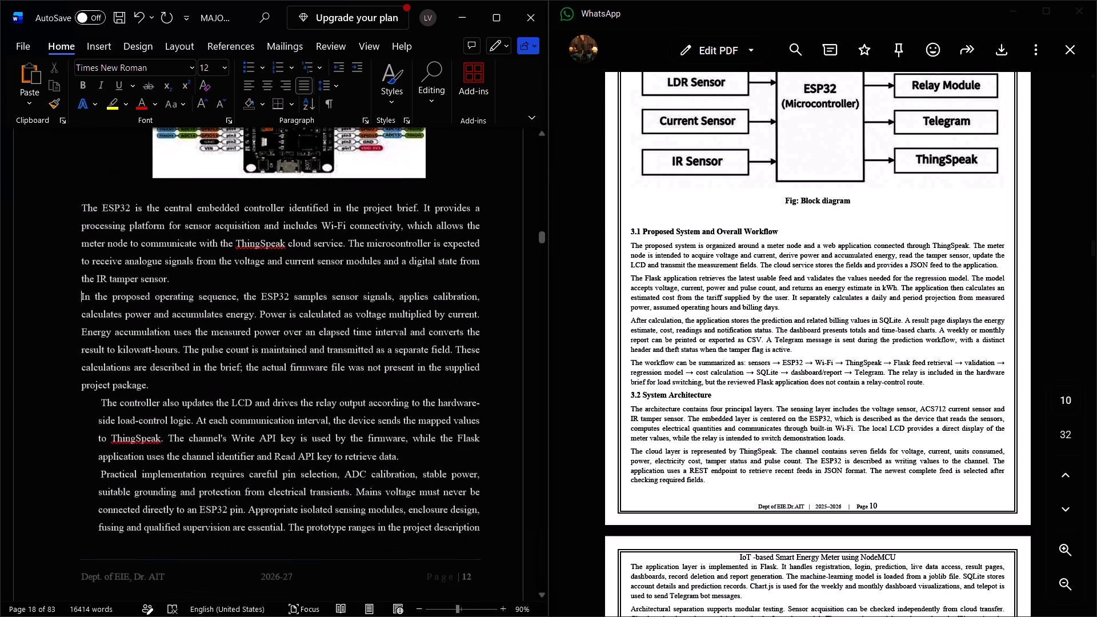
{"action": "left_click", "coordinate": [101, 407]}
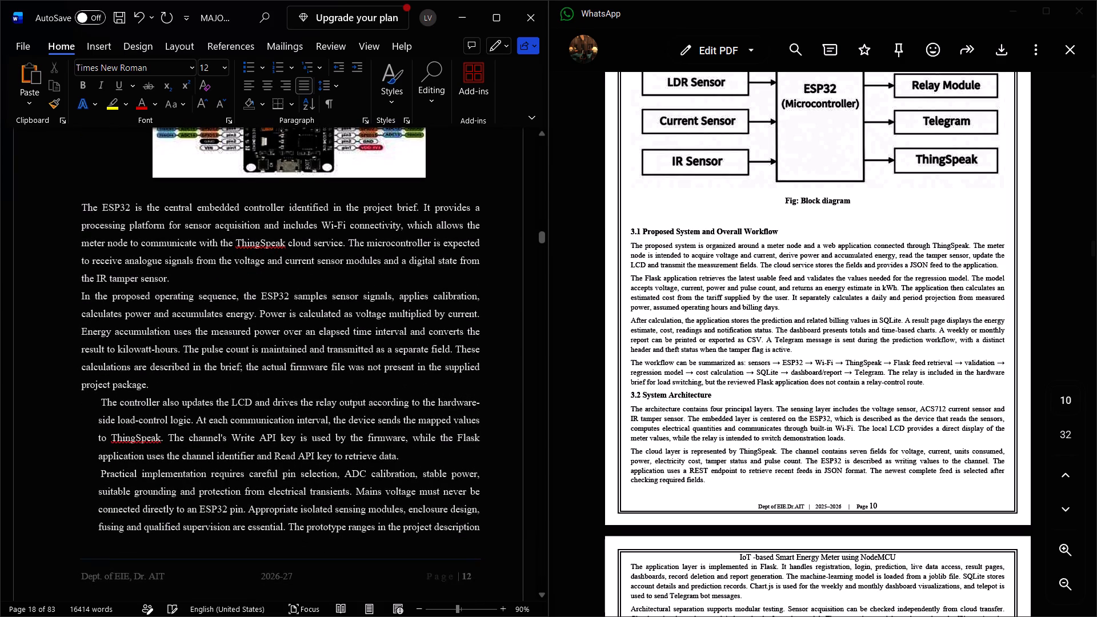
{"action": "key", "text": "BackSpace"}
{"action": "key", "text": "BackSpace"}
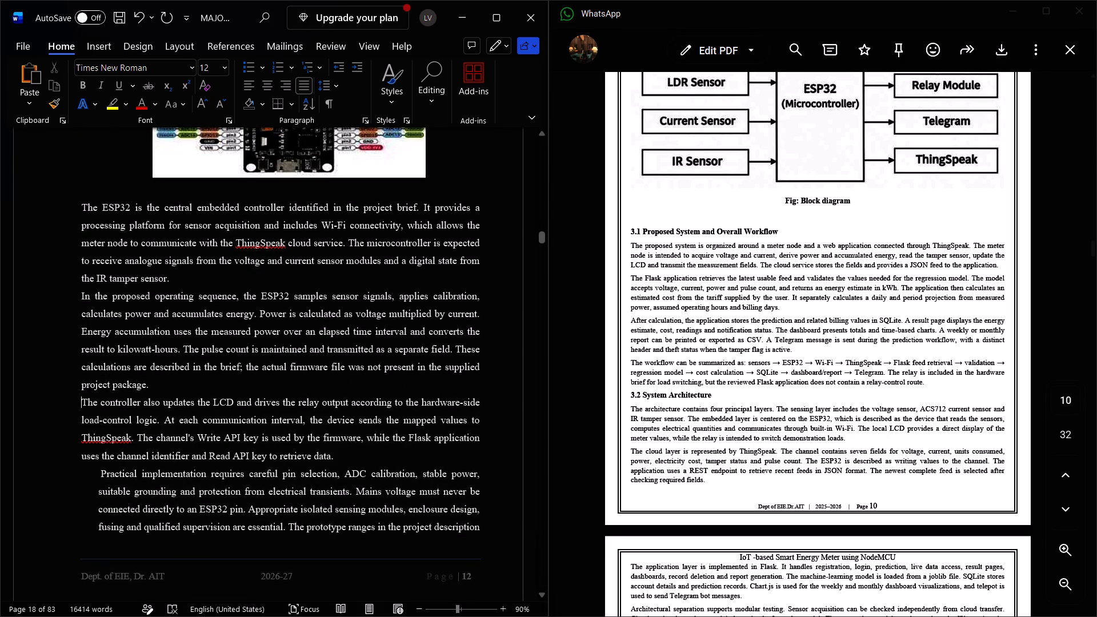
{"action": "left_click", "coordinate": [99, 472]}
{"action": "key", "text": "BackSpace"}
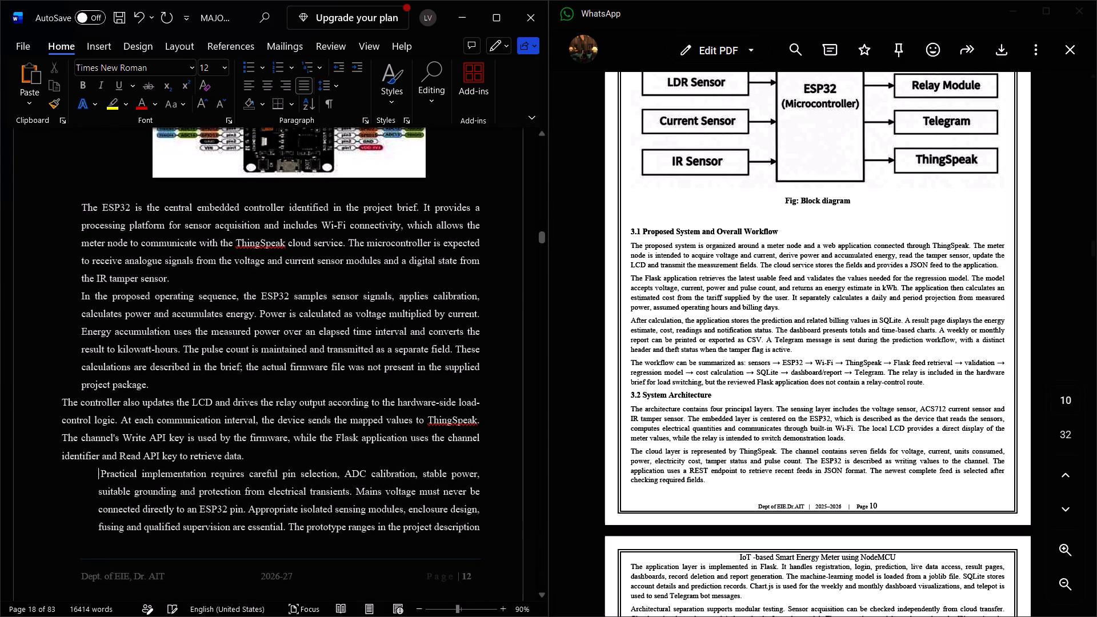
{"action": "key", "text": "ctrl+z"}
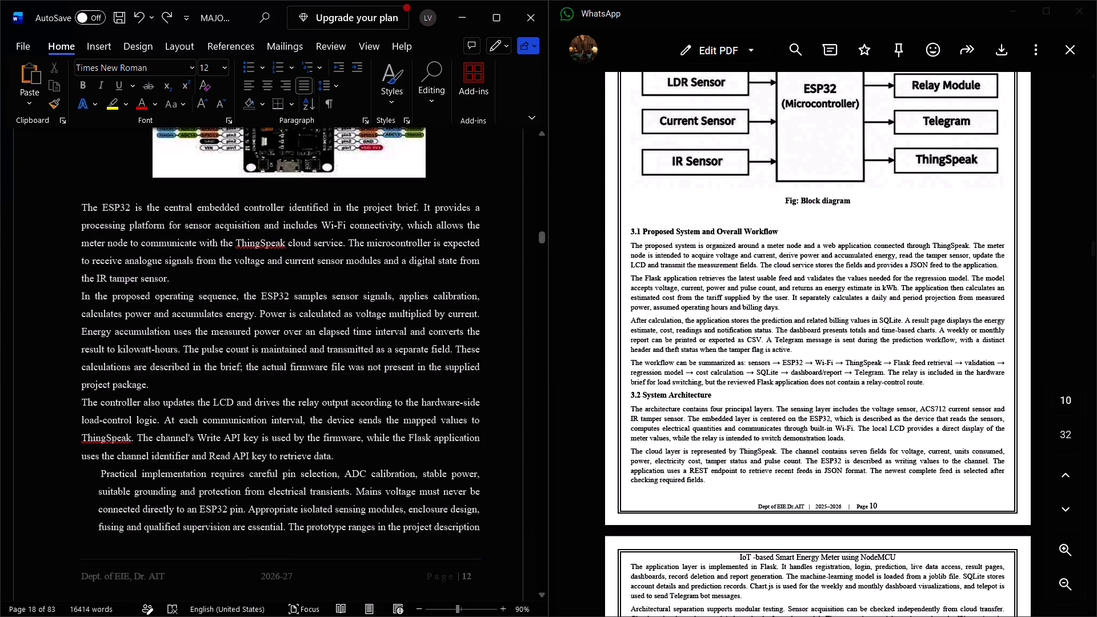
{"action": "left_click", "coordinate": [102, 473]}
{"action": "key", "text": "BackSpace"}
{"action": "key", "text": "BackSpace"}
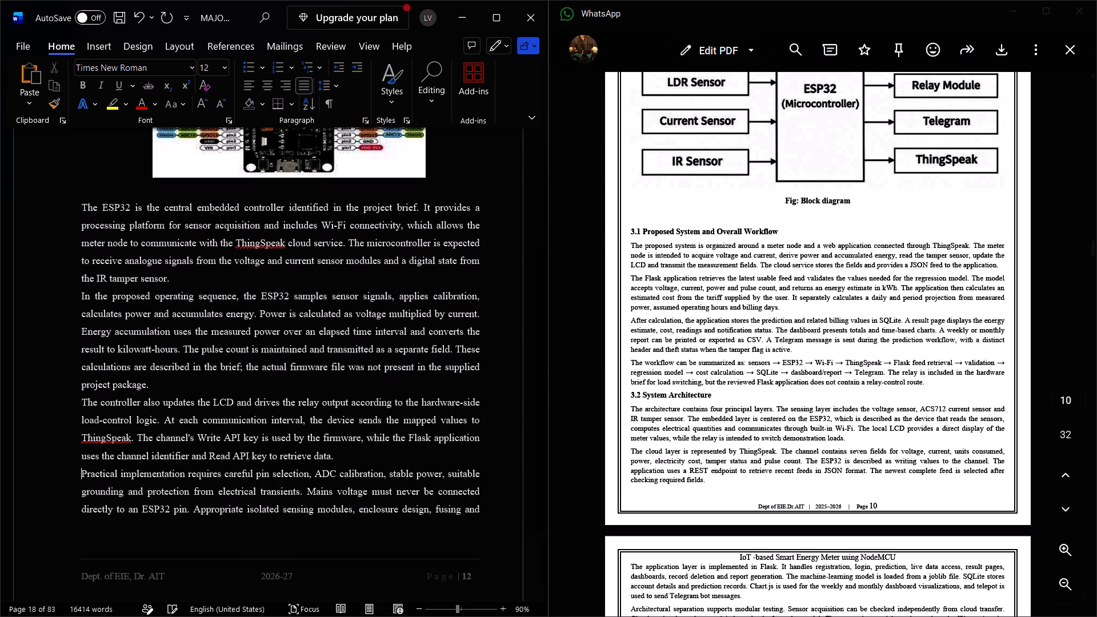
Remove the left indent from the 4.2 Voltage Sensor Module heading and delete the surplus blank lines above it.
{"action": "scroll", "coordinate": [122, 484], "scroll_direction": "down", "scroll_amount": 1}
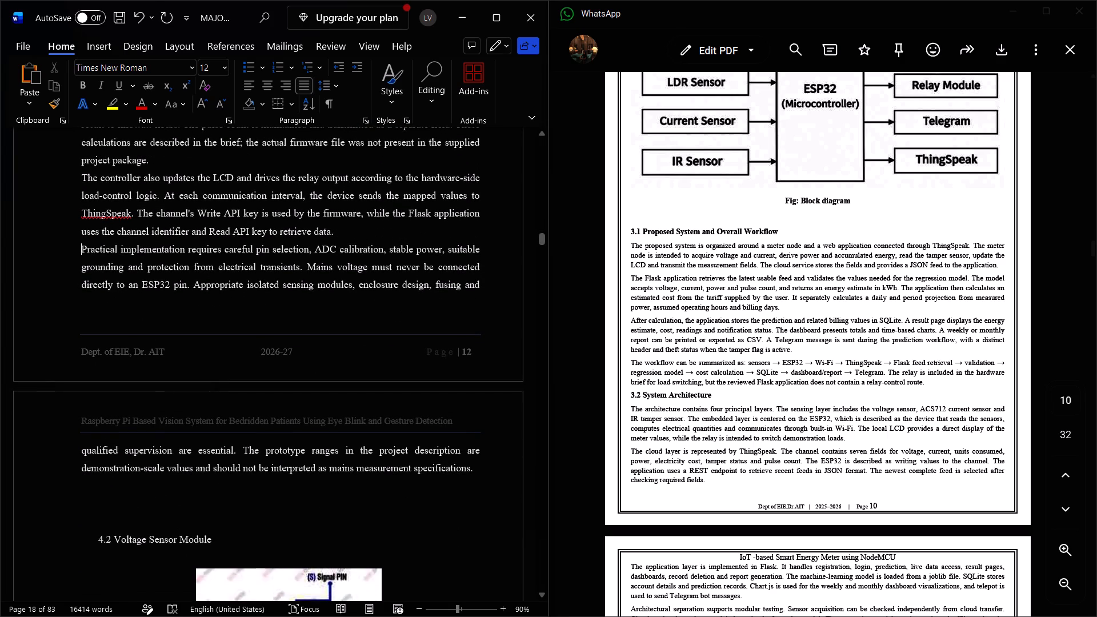
{"action": "scroll", "coordinate": [154, 487], "scroll_direction": "down", "scroll_amount": 1}
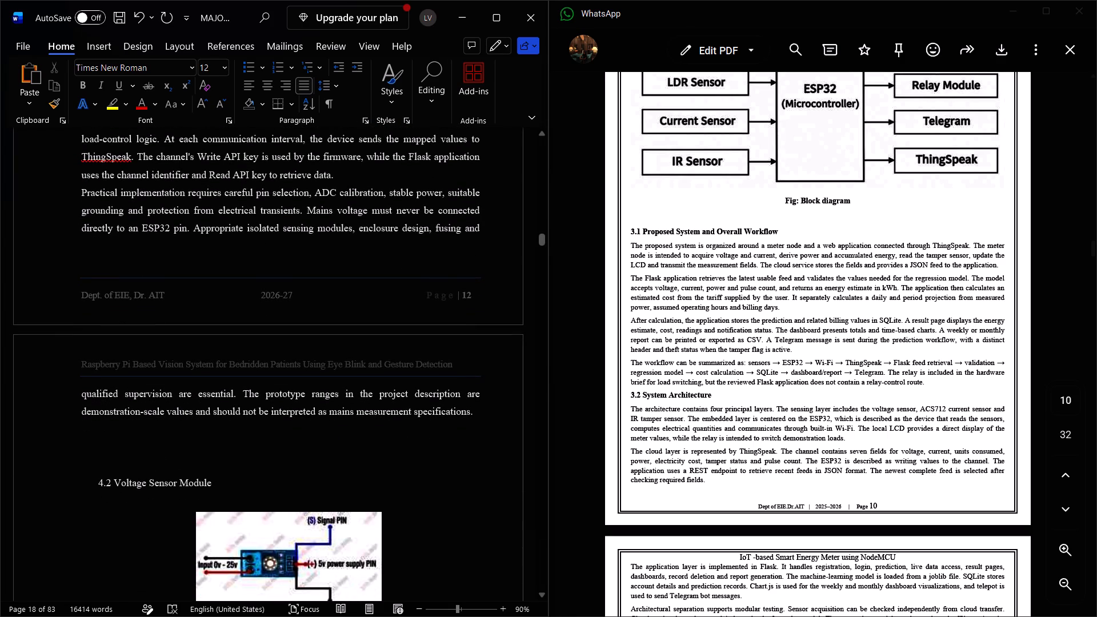
{"action": "left_click", "coordinate": [97, 482]}
{"action": "key", "text": "BackSpace"}
{"action": "key", "text": "BackSpace"}
{"action": "key", "text": "BackSpace"}
{"action": "key", "text": "BackSpace"}
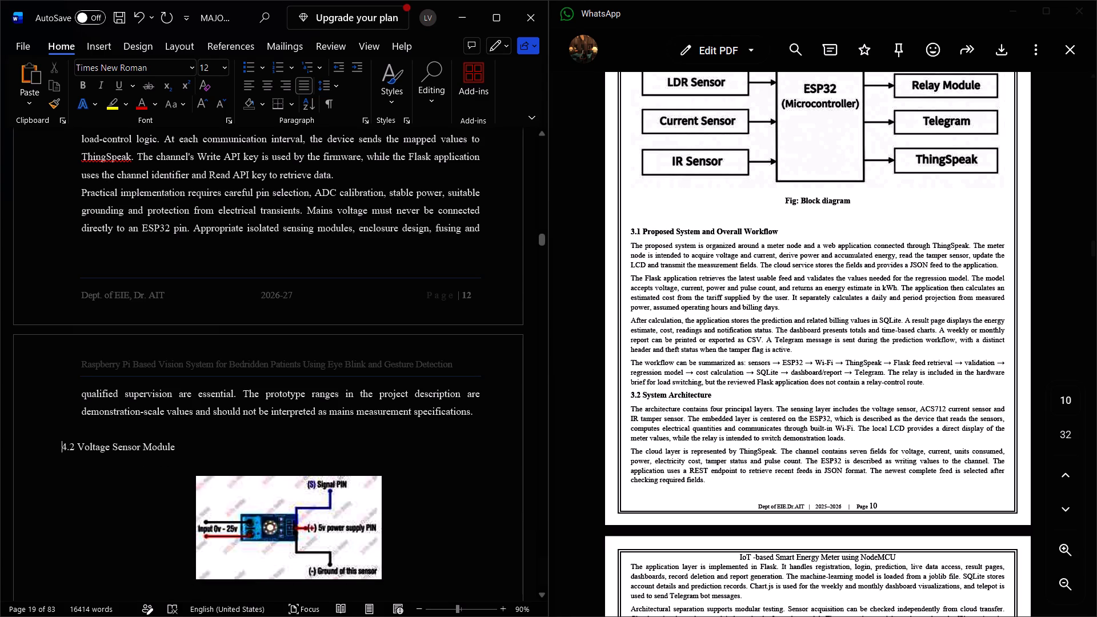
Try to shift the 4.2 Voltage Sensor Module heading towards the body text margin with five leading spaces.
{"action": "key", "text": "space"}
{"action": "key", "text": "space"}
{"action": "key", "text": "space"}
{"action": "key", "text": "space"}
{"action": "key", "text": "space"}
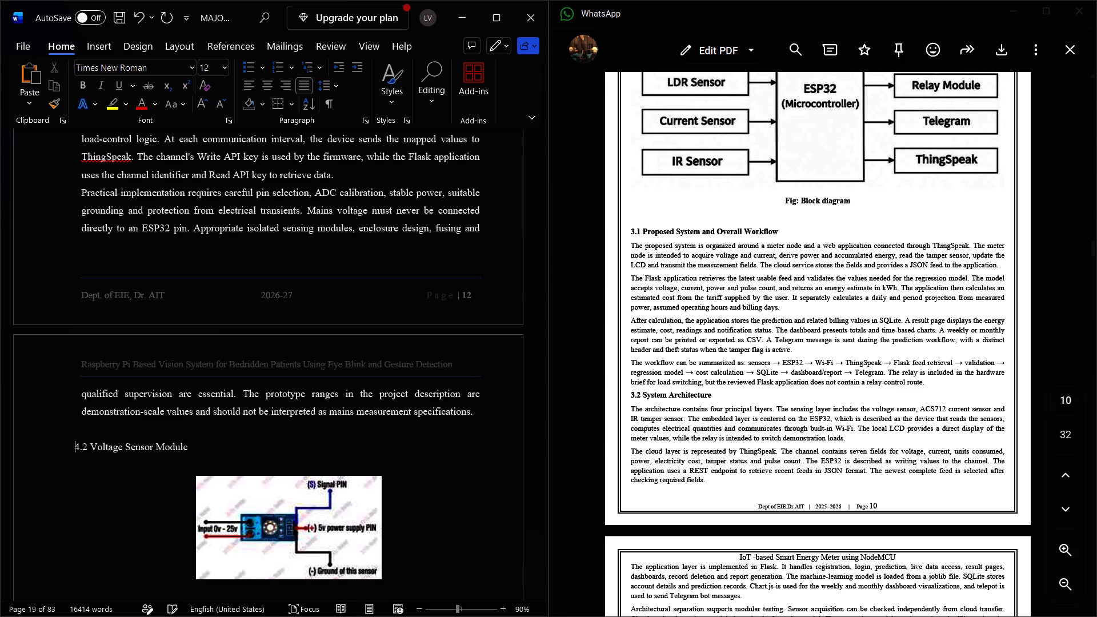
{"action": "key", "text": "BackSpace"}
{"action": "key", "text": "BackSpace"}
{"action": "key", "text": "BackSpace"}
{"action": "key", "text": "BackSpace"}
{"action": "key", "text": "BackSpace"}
Align the 4.2 Voltage Sensor Module heading with the body text, one blank line below the preceding paragraph.
{"action": "key", "text": "BackSpace"}
{"action": "key", "text": "BackSpace"}
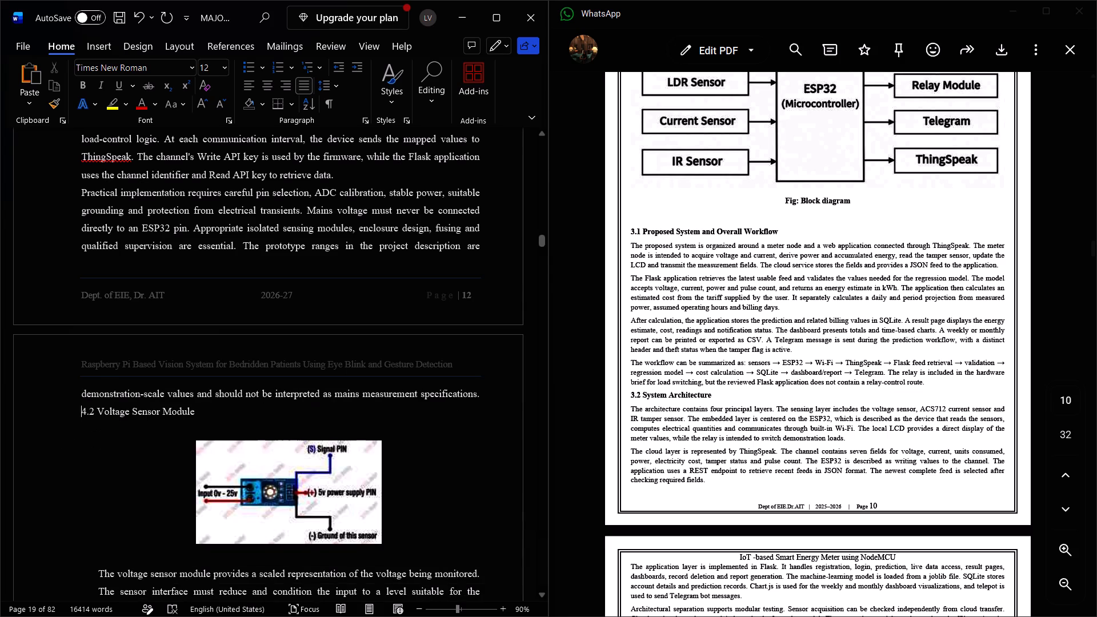
{"action": "key", "text": "Return"}
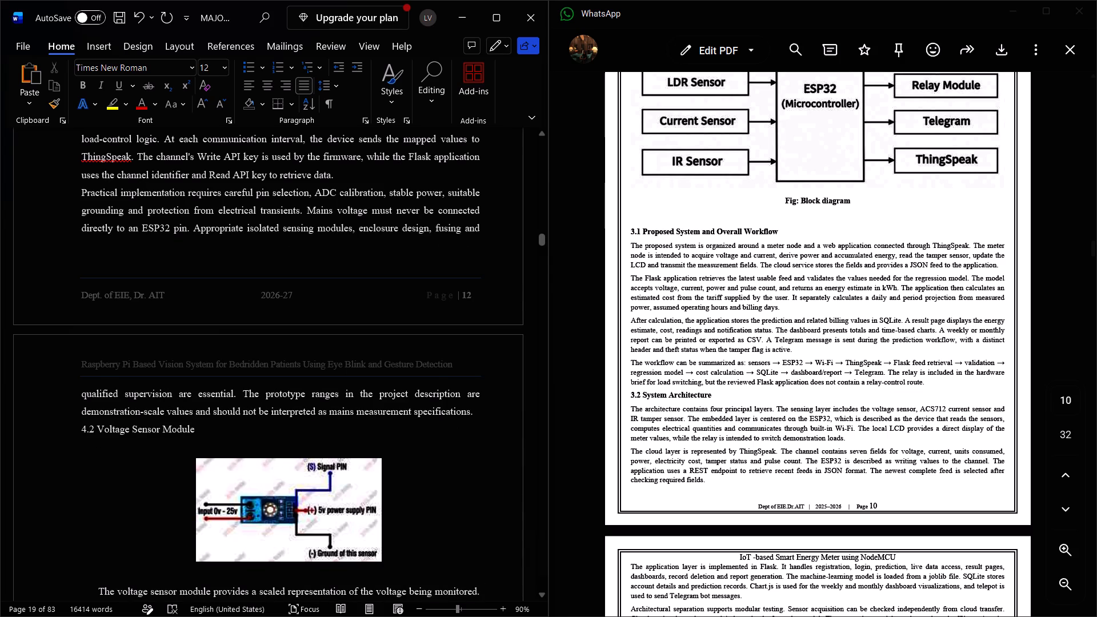
{"action": "key", "text": "Return"}
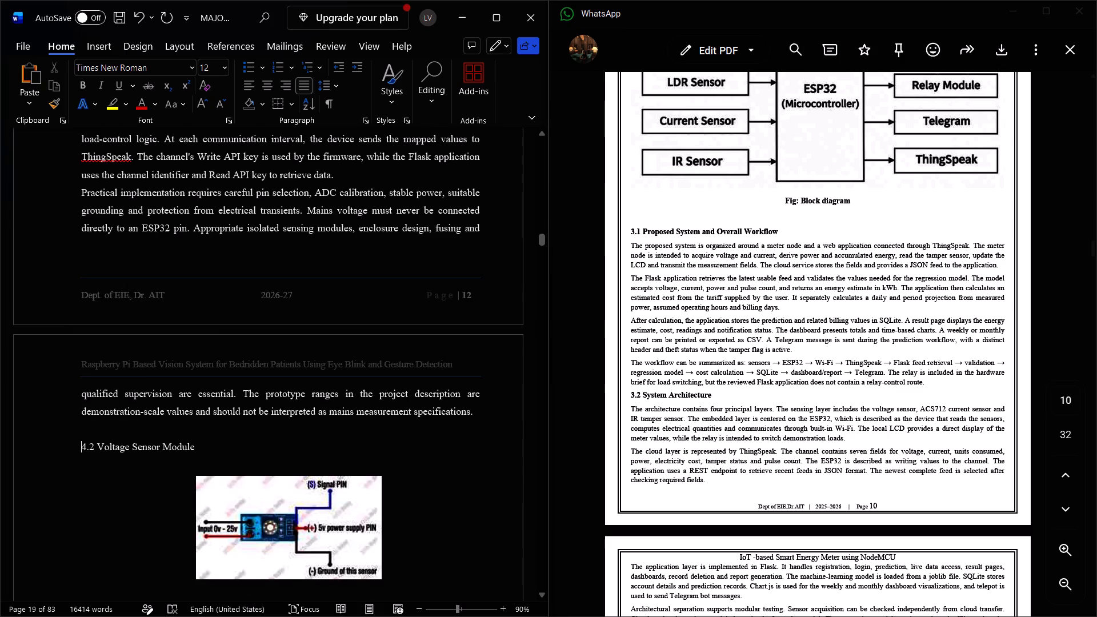
Format the 4.2 Voltage Sensor Module heading as 14 pt bold.
{"action": "scroll", "coordinate": [134, 460], "scroll_direction": "down", "scroll_amount": 1}
{"action": "left_click_drag", "start_coordinate": [81, 332], "coordinate": [199, 340]}
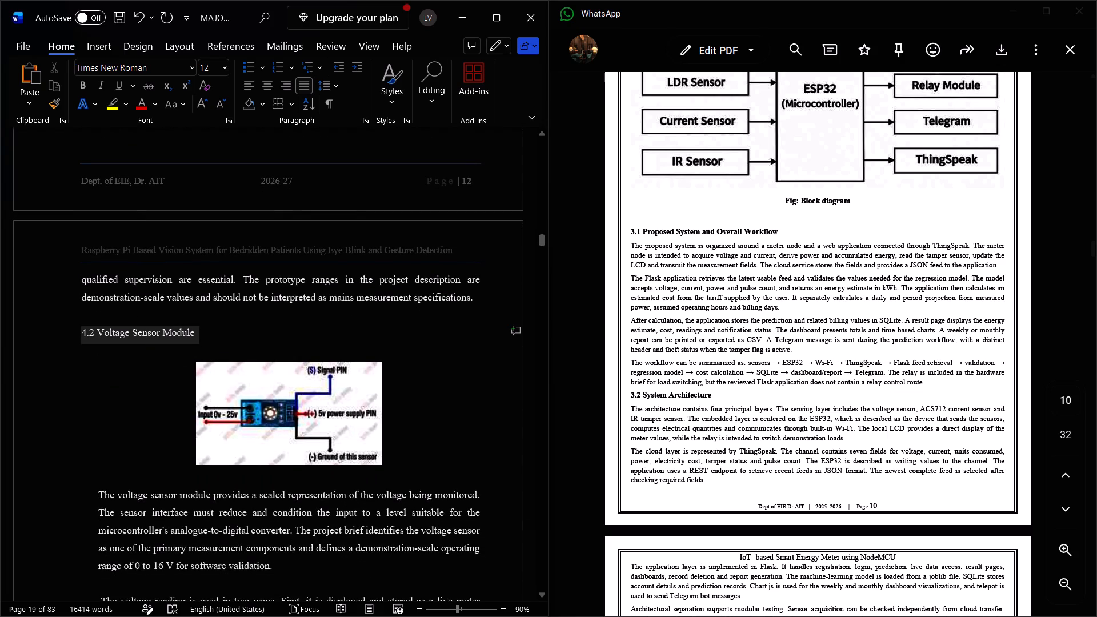
{"action": "left_click_drag", "start_coordinate": [199, 340], "coordinate": [199, 341]}
{"action": "left_click", "coordinate": [310, 299]}
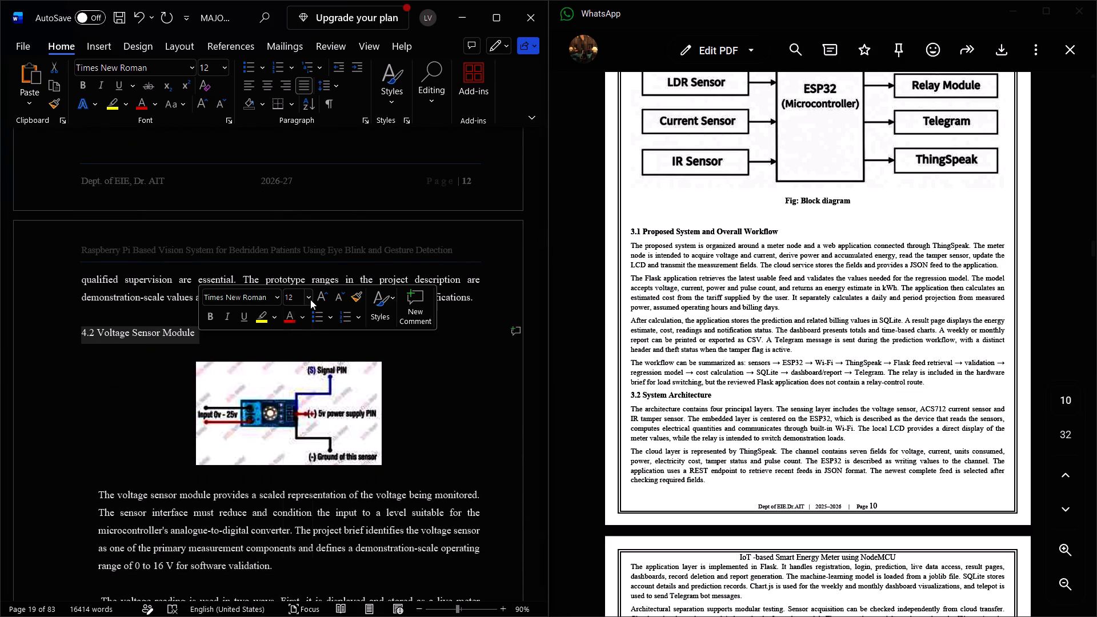
{"action": "left_click", "coordinate": [297, 395]}
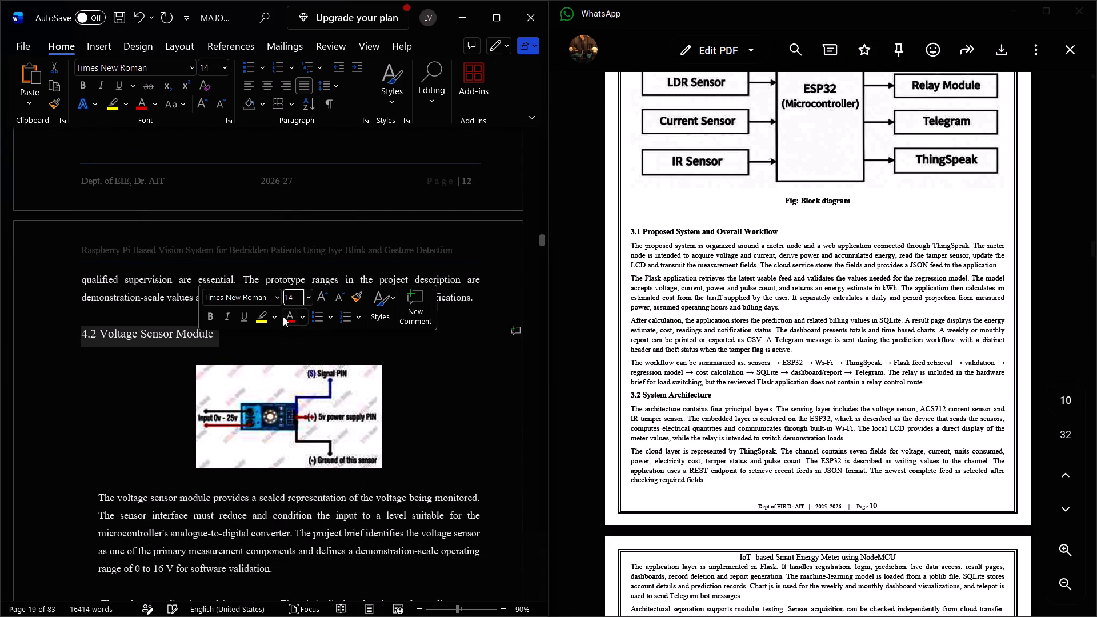
{"action": "left_click", "coordinate": [213, 315]}
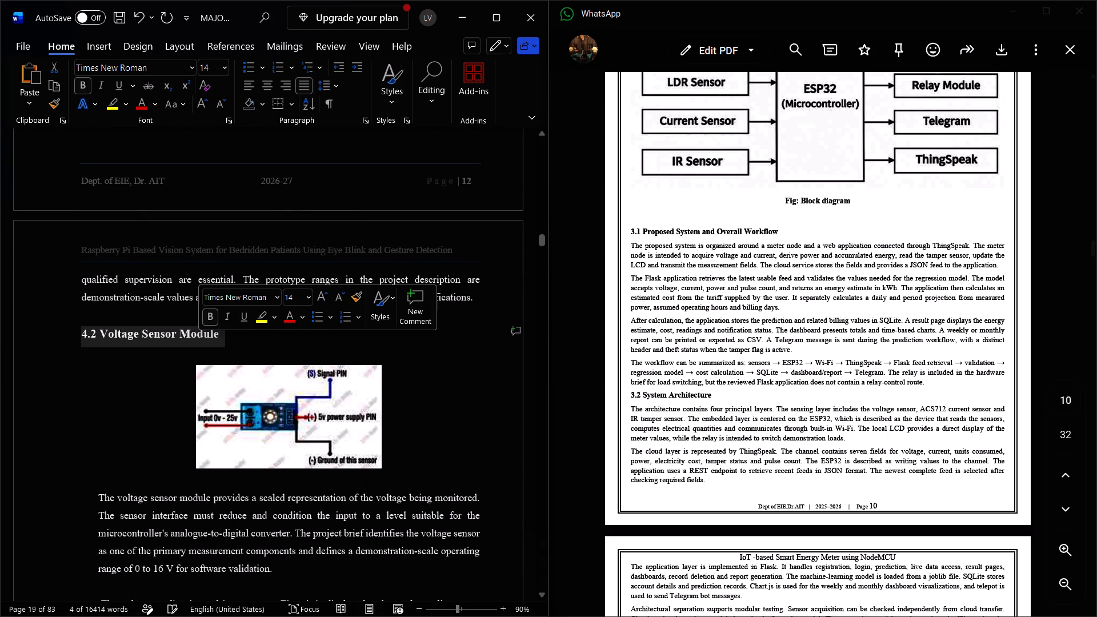
Remove the left indents from the first two paragraphs of section 4.2 and delete the blank line between them.
{"action": "scroll", "coordinate": [175, 462], "scroll_direction": "down", "scroll_amount": 1}
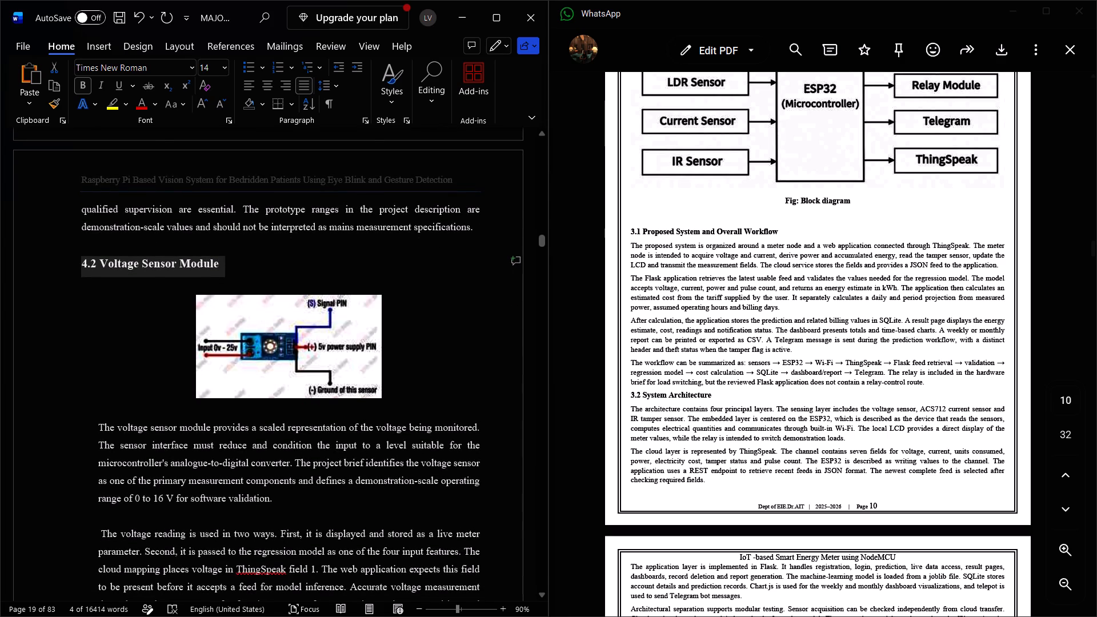
{"action": "left_click", "coordinate": [98, 427]}
{"action": "key", "text": "BackSpace"}
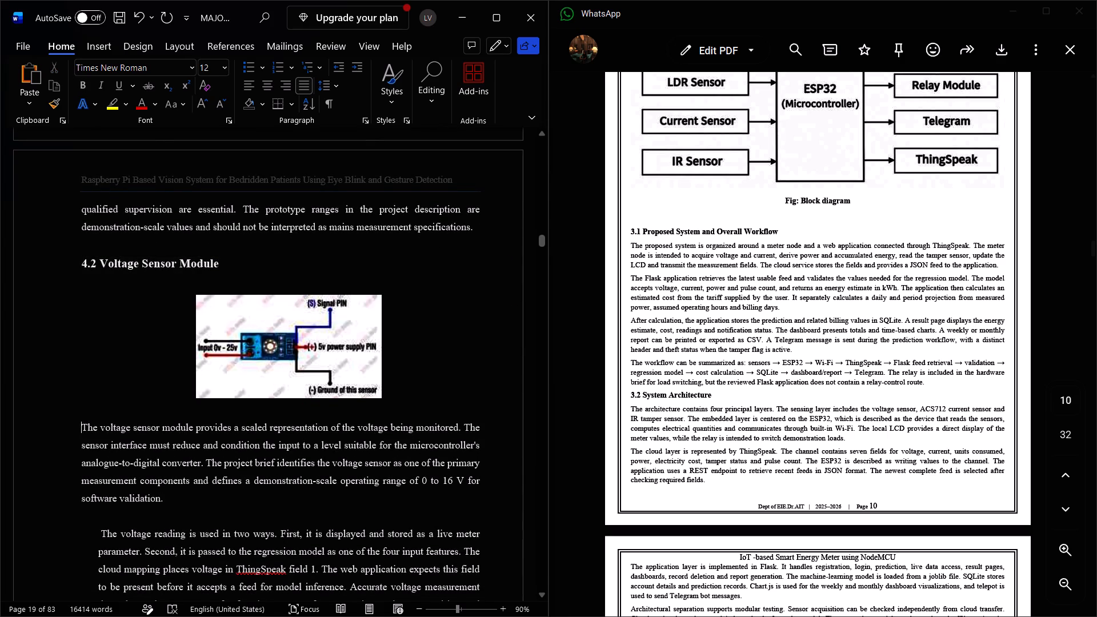
{"action": "left_click", "coordinate": [99, 533]}
{"action": "key", "text": "BackSpace"}
{"action": "key", "text": "BackSpace"}
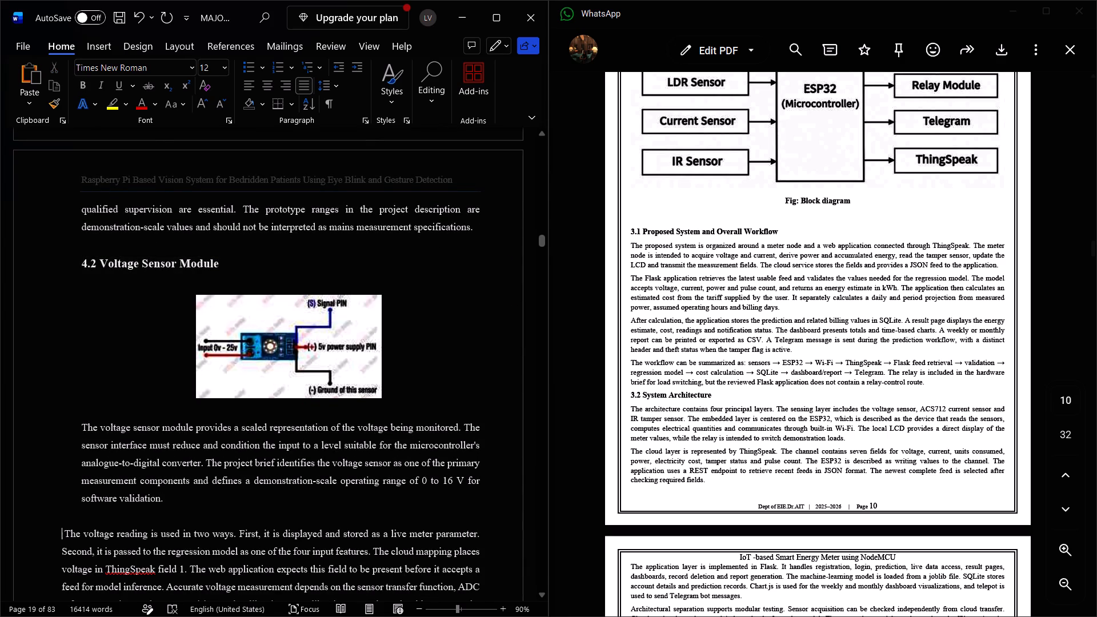
{"action": "key", "text": "BackSpace"}
{"action": "key", "text": "BackSpace"}
{"action": "key", "text": "Return"}
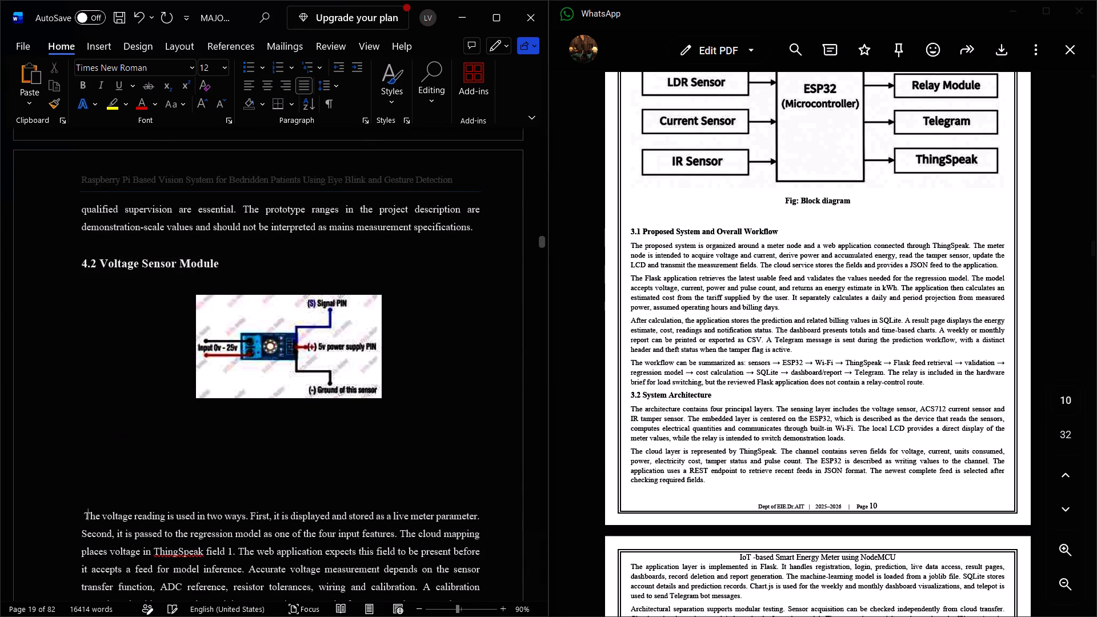
{"action": "left_click", "coordinate": [85, 515]}
{"action": "key", "text": "BackSpace"}
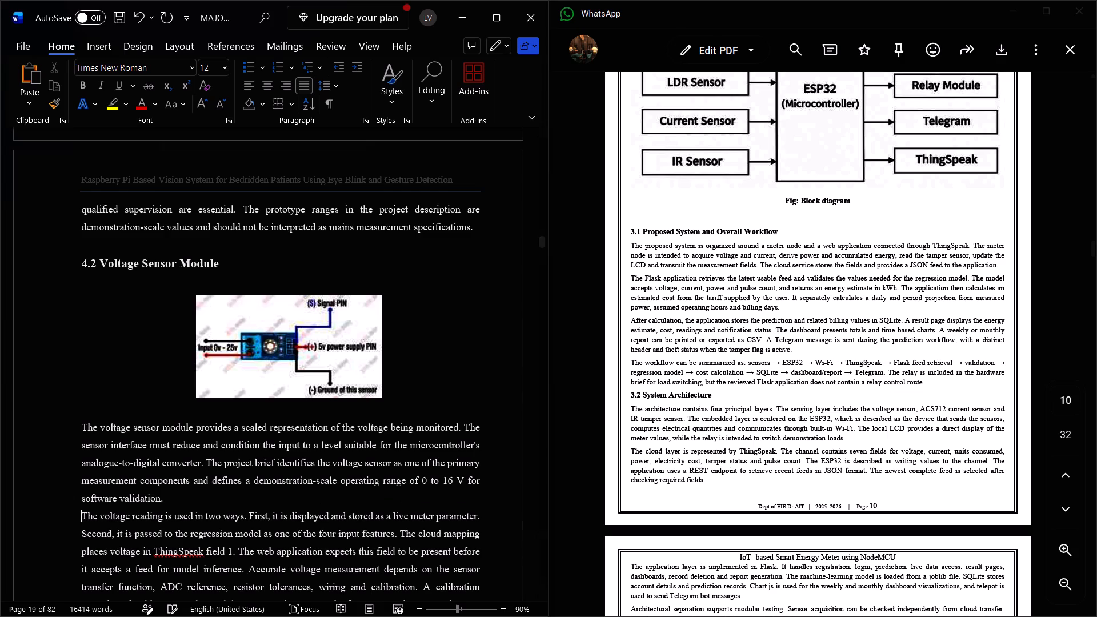
Remove the left indent and leading space from the 4.2 paragraph beginning "The supplied software checks".
{"action": "scroll", "coordinate": [106, 519], "scroll_direction": "down", "scroll_amount": 1}
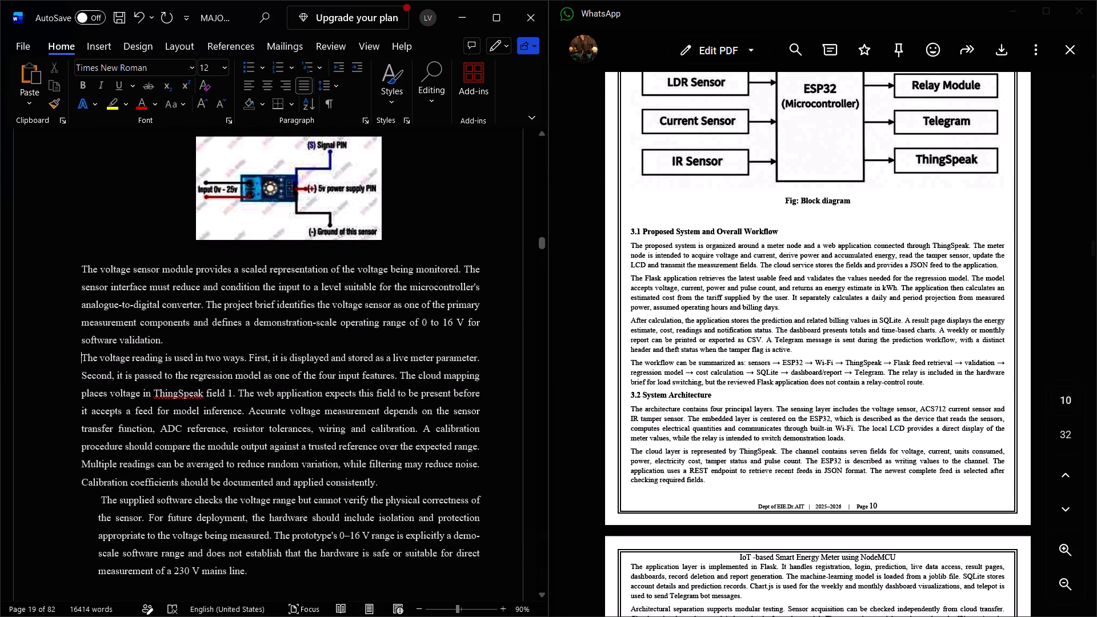
{"action": "left_click", "coordinate": [101, 499]}
{"action": "key", "text": "BackSpace"}
{"action": "key", "text": "BackSpace"}
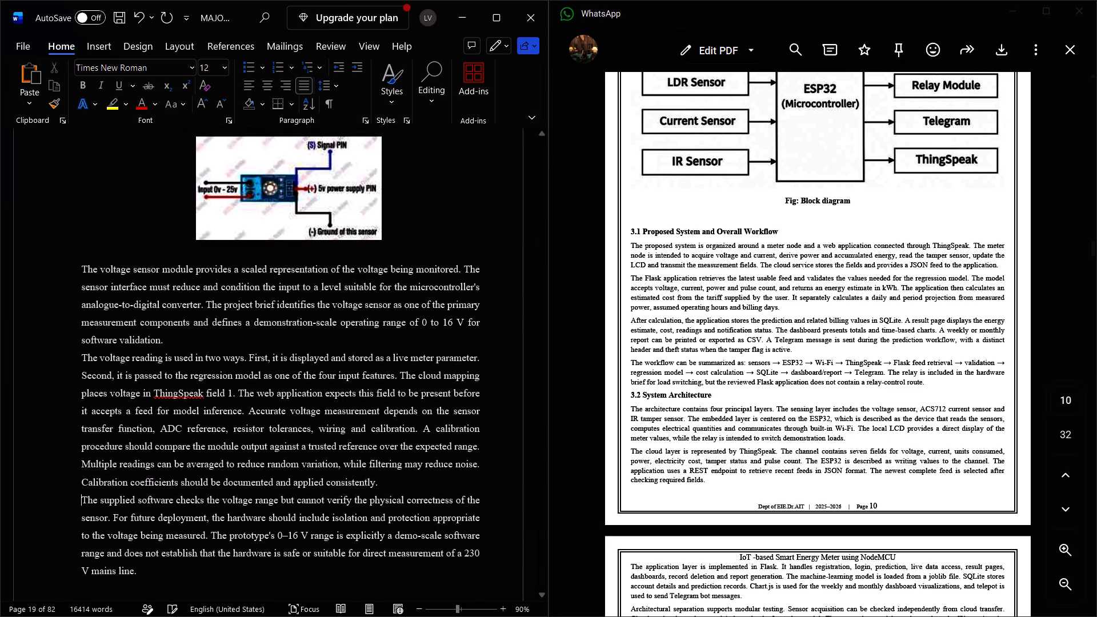
Remove the left indent from the 4.3 ACS712 Current Sensor heading and delete all the blank lines above it.
{"action": "scroll", "coordinate": [127, 520], "scroll_direction": "down", "scroll_amount": 3}
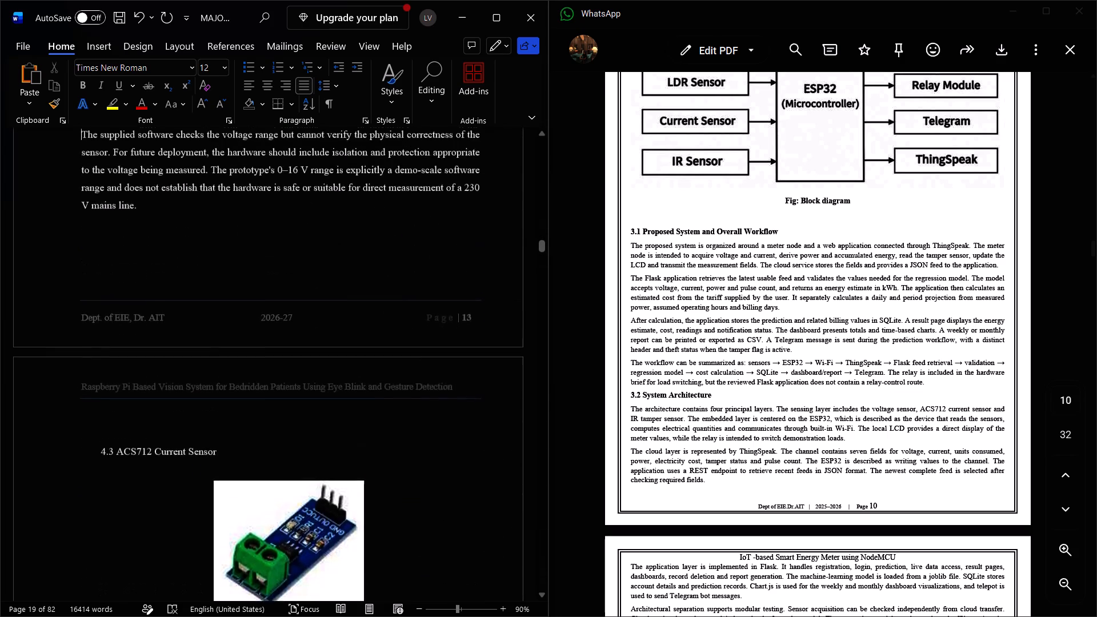
{"action": "left_click", "coordinate": [102, 520]}
{"action": "key", "text": "BackSpace"}
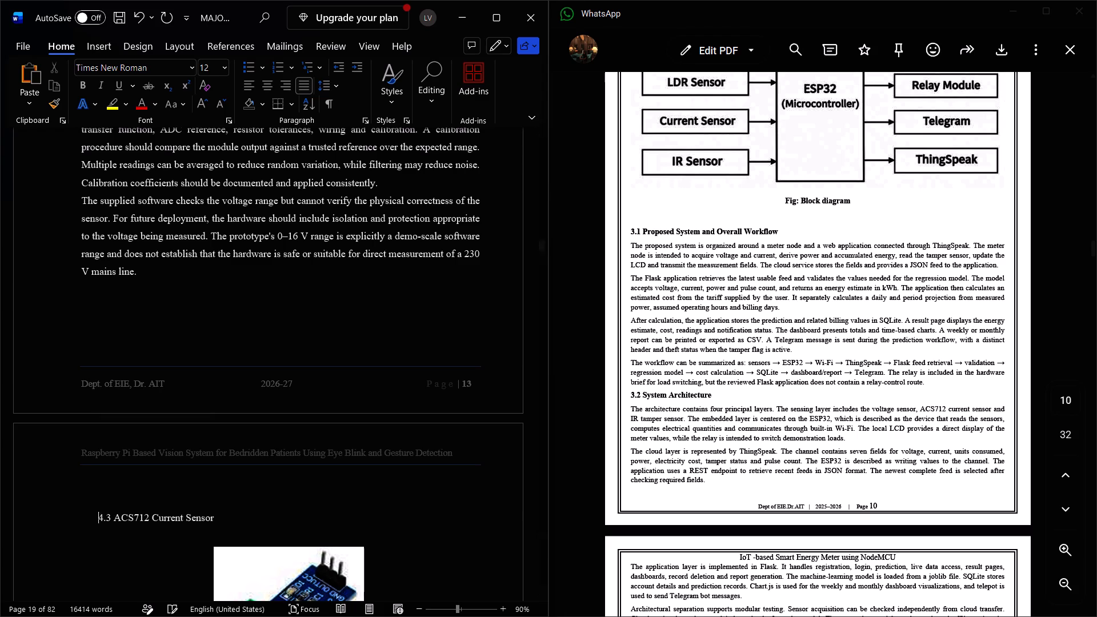
{"action": "key", "text": "BackSpace"}
{"action": "key", "text": "BackSpace"}
{"action": "key", "text": "BackSpace"}
{"action": "key", "text": "BackSpace"}
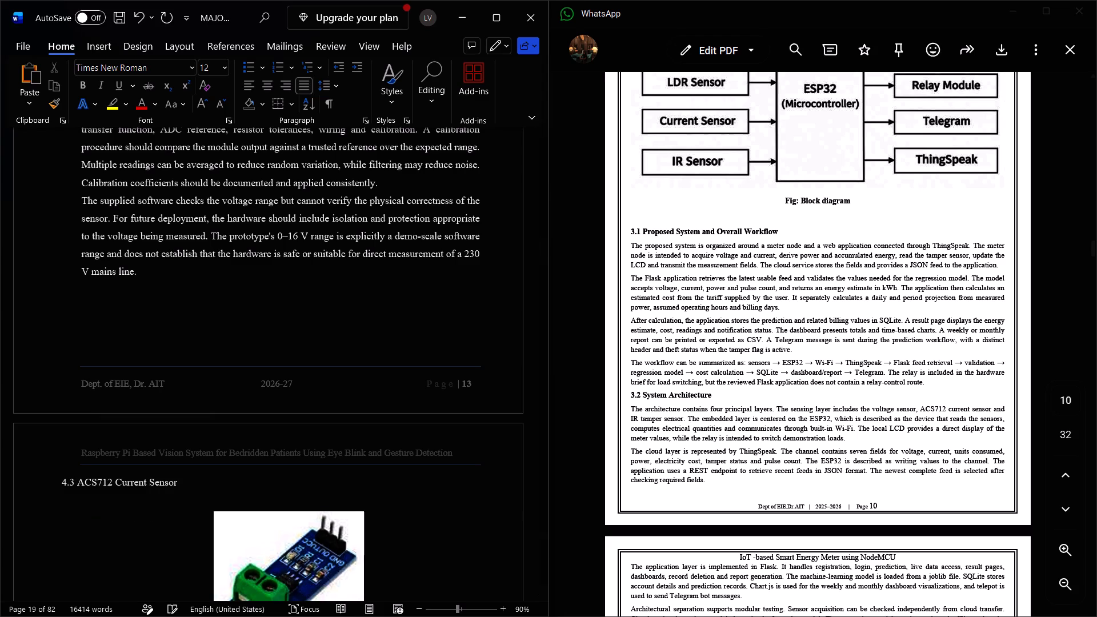
{"action": "key", "text": "BackSpace"}
{"action": "key", "text": "BackSpace"}
{"action": "key", "text": "BackSpace"}
{"action": "key", "text": "BackSpace"}
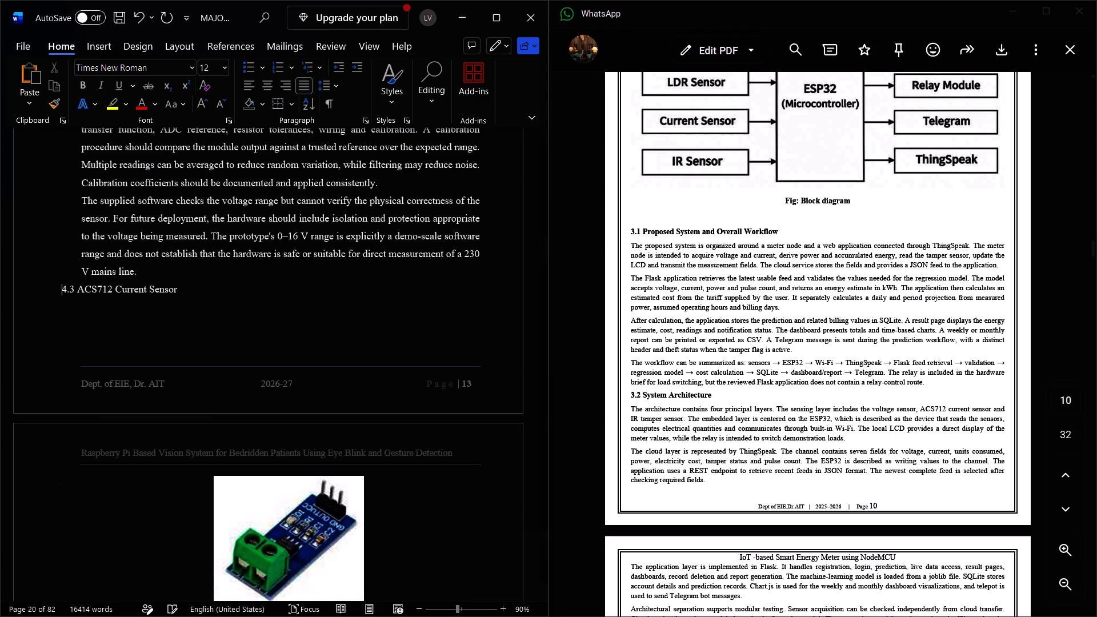
{"action": "key", "text": "BackSpace"}
Insert line breaks before the 4.3 ACS712 Current Sensor heading to move it onto the next page with its picture.
{"action": "key", "text": "Return"}
{"action": "key", "text": "Return"}
{"action": "key", "text": "Return"}
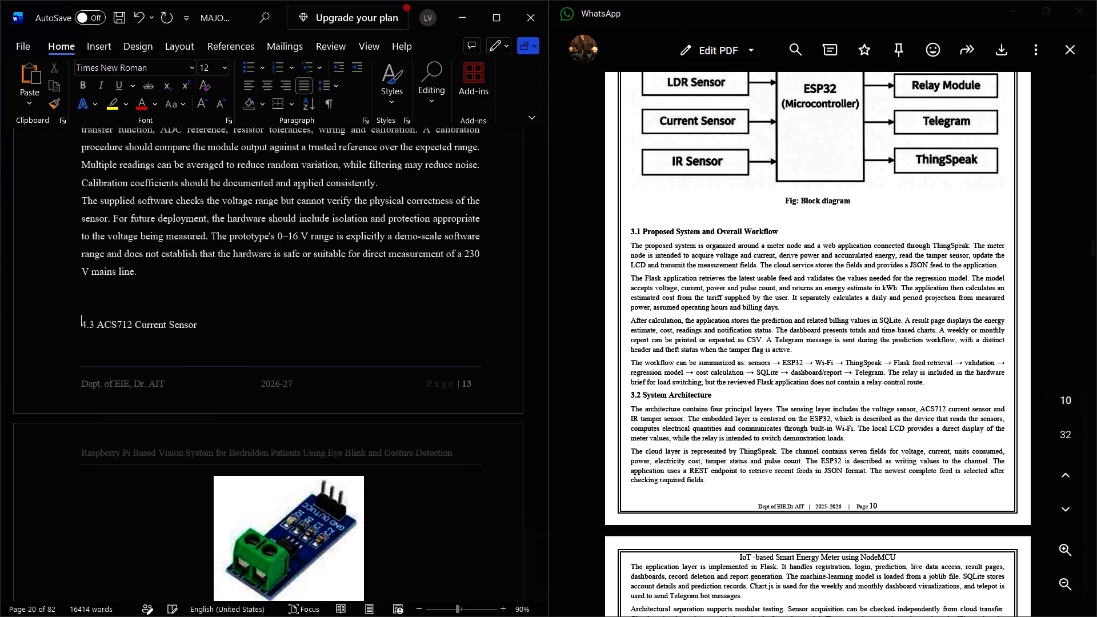
{"action": "key", "text": "Return"}
{"action": "key", "text": "Return"}
{"action": "key", "text": "Return"}
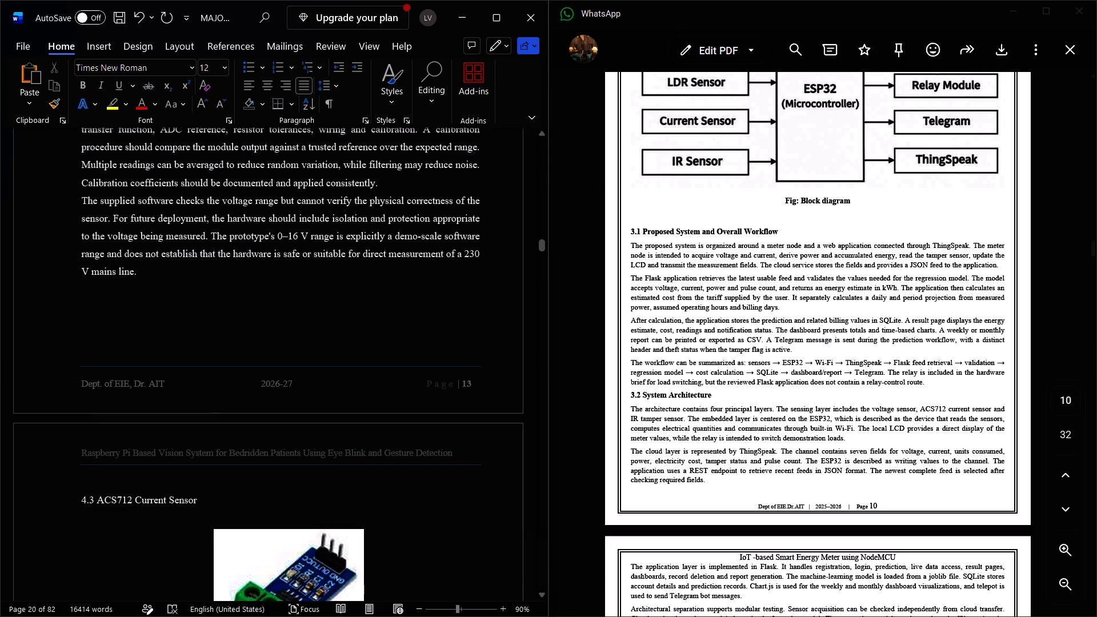
Set the font size of the 4.3 ACS712 Current Sensor heading to 14.
{"action": "scroll", "coordinate": [70, 508], "scroll_direction": "down", "scroll_amount": 1}
{"action": "left_click_drag", "start_coordinate": [81, 338], "coordinate": [145, 346]}
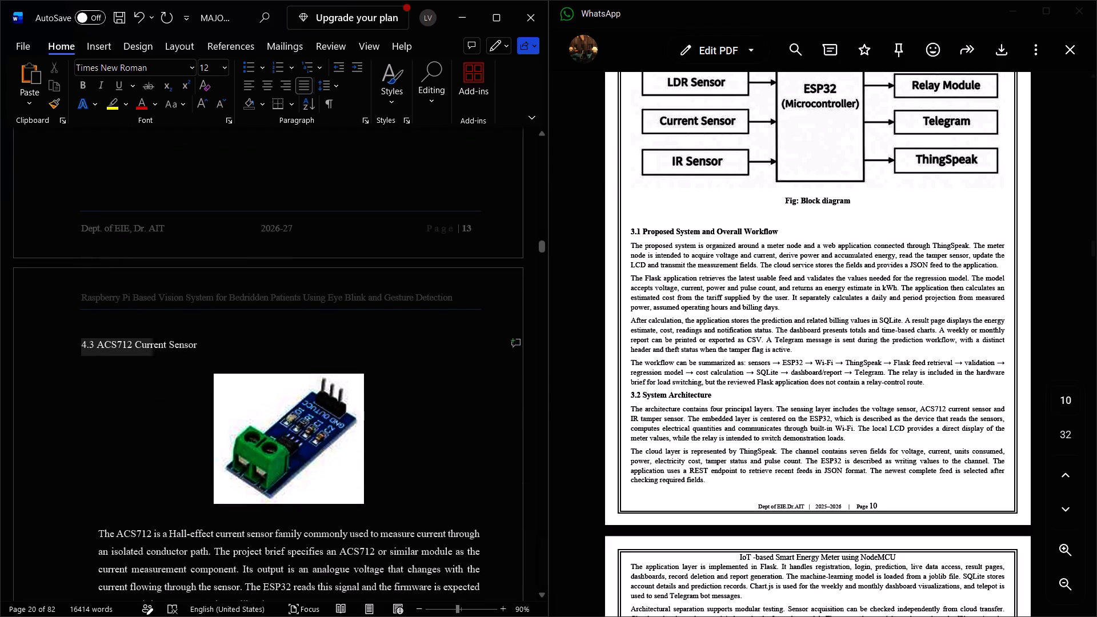
{"action": "left_click_drag", "start_coordinate": [145, 346], "coordinate": [187, 349]}
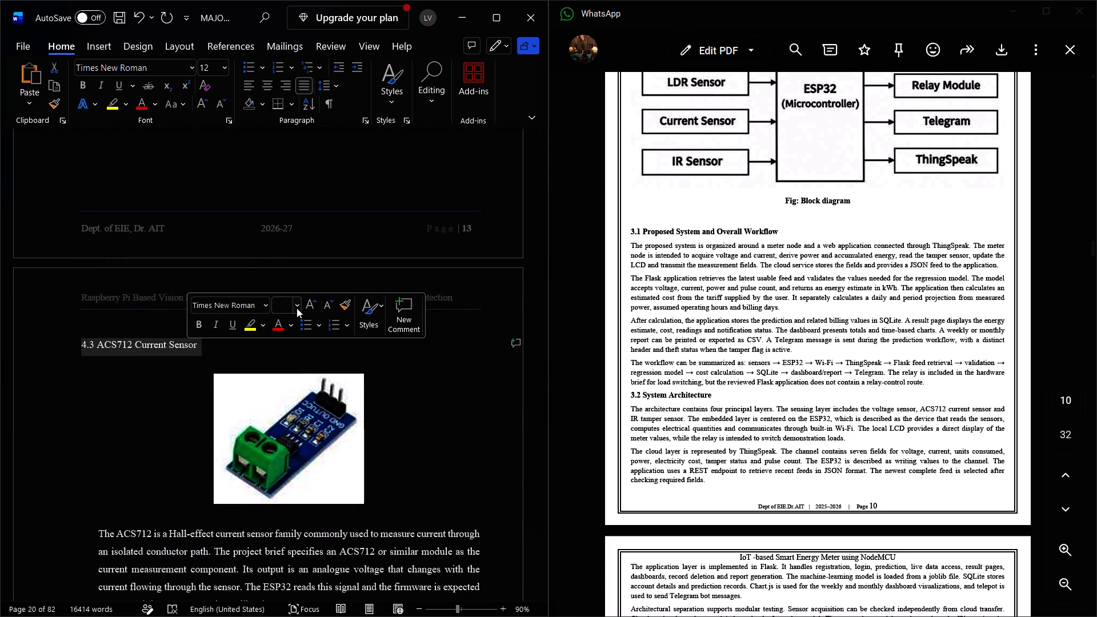
{"action": "left_click", "coordinate": [297, 308]}
{"action": "left_click", "coordinate": [284, 407]}
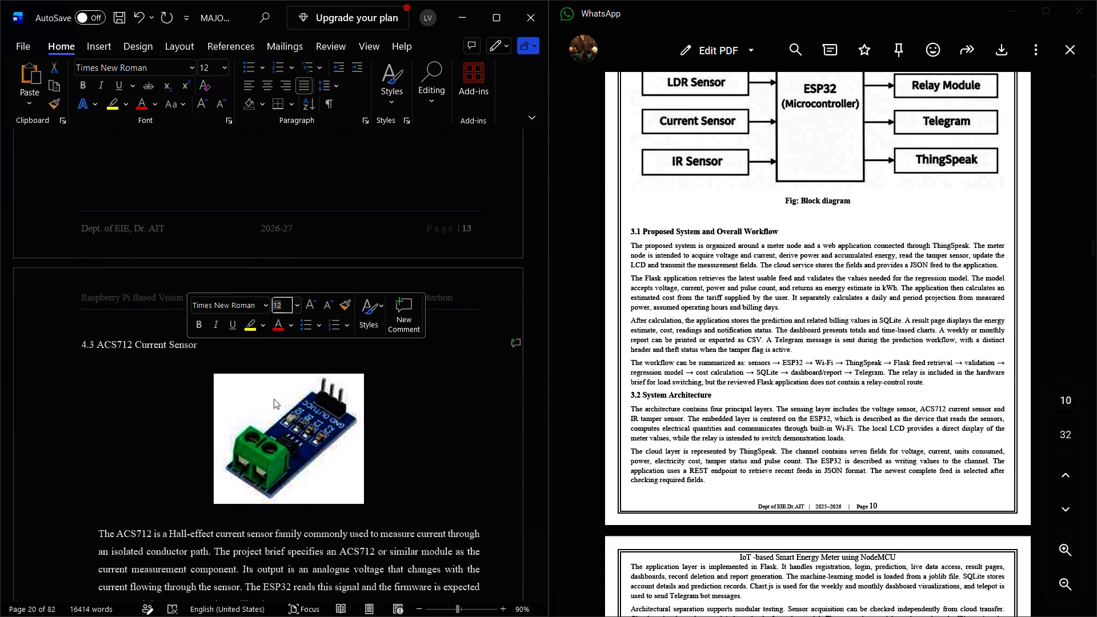
{"action": "left_click_drag", "start_coordinate": [199, 322], "coordinate": [170, 480]}
Remove the left indents from the first two paragraphs of section 4.3 and the leading space before "Current is a central input".
{"action": "scroll", "coordinate": [170, 480], "scroll_direction": "down", "scroll_amount": 1}
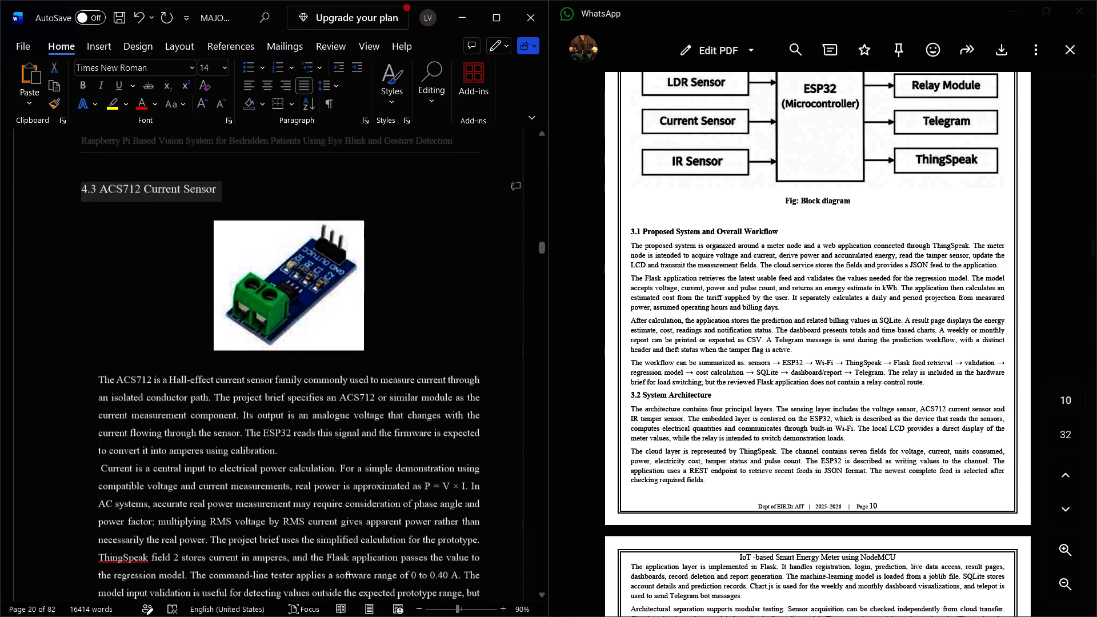
{"action": "left_click", "coordinate": [99, 378]}
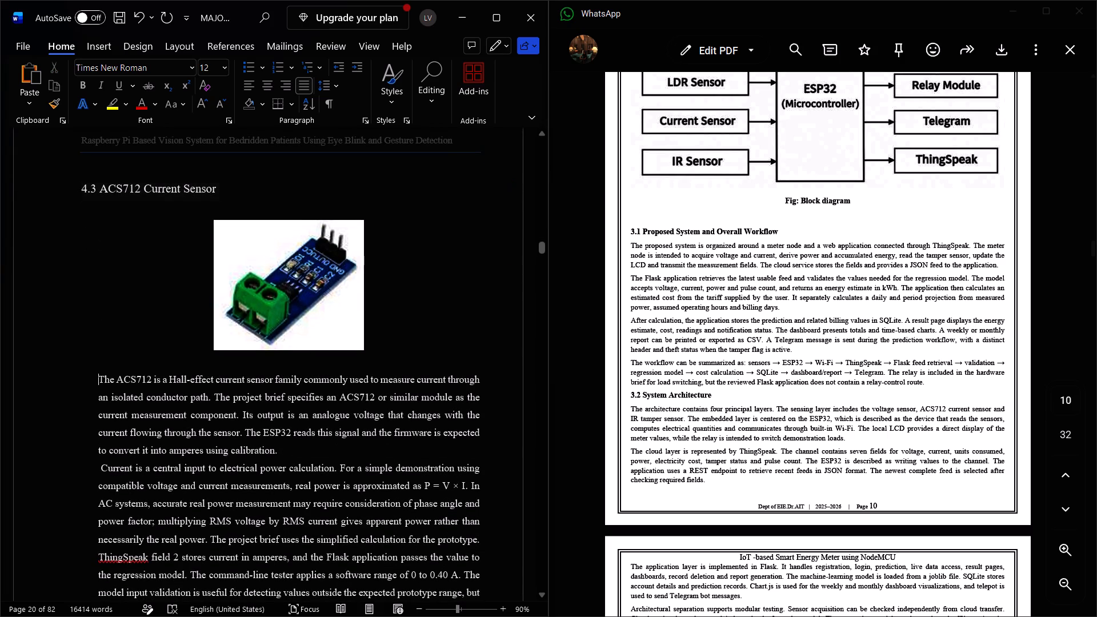
{"action": "key", "text": "BackSpace"}
{"action": "left_click", "coordinate": [101, 468]}
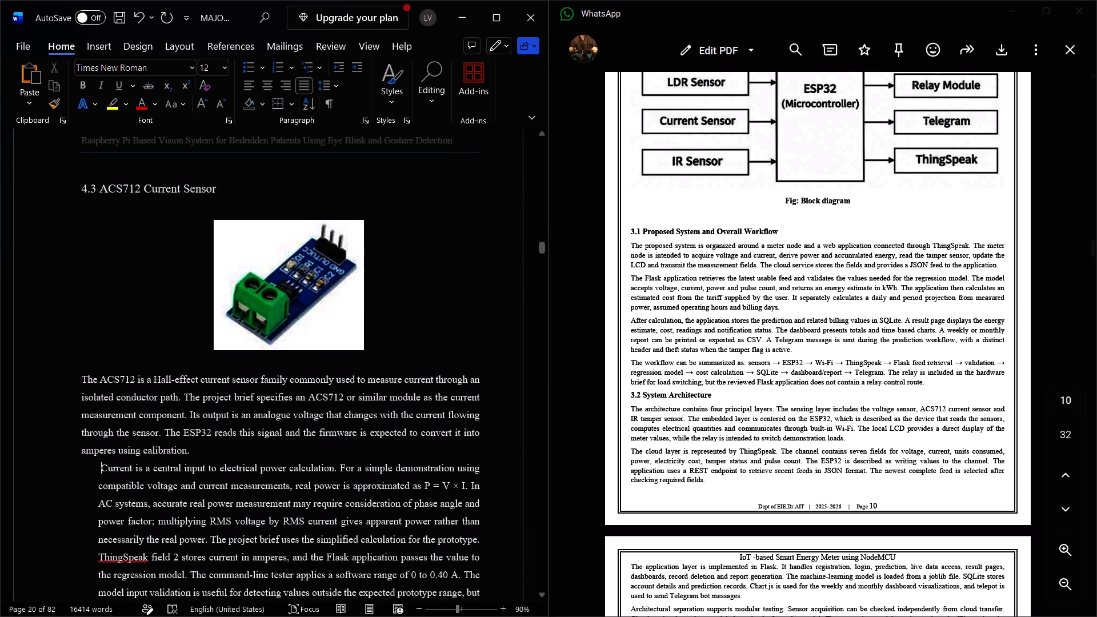
{"action": "key", "text": "BackSpace"}
{"action": "key", "text": "BackSpace"}
Remove the left indents from the 4.3 paragraphs beginning "ThingSpeak field 2 stores current" and "Noise, offset drift".
{"action": "scroll", "coordinate": [142, 479], "scroll_direction": "down", "scroll_amount": 1}
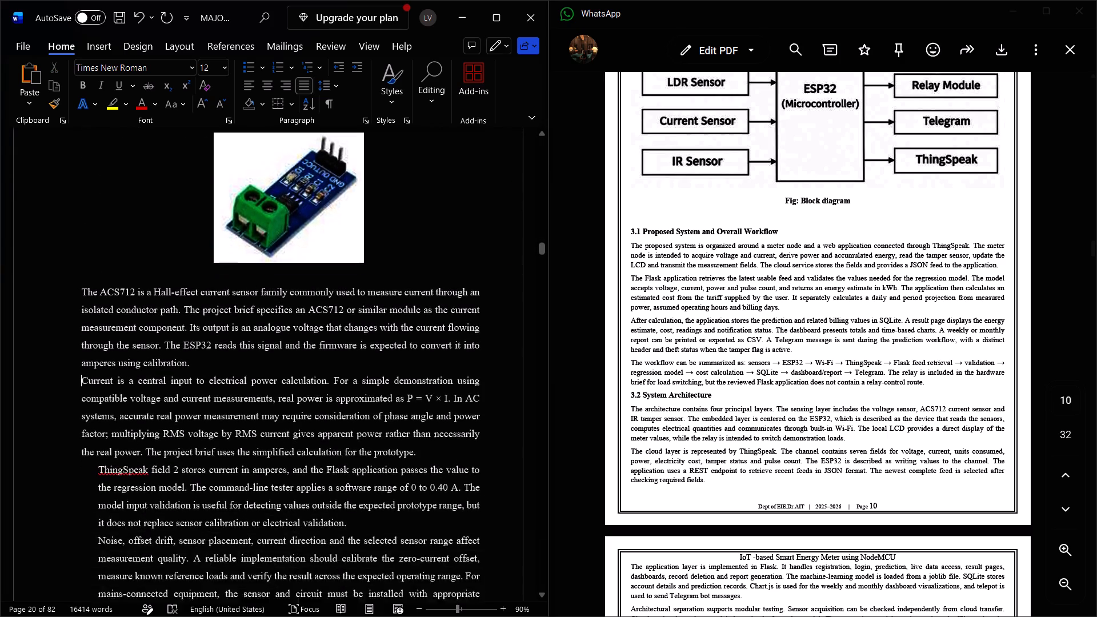
{"action": "scroll", "coordinate": [142, 479], "scroll_direction": "down", "scroll_amount": 1}
{"action": "left_click", "coordinate": [100, 436]}
{"action": "key", "text": "BackSpace"}
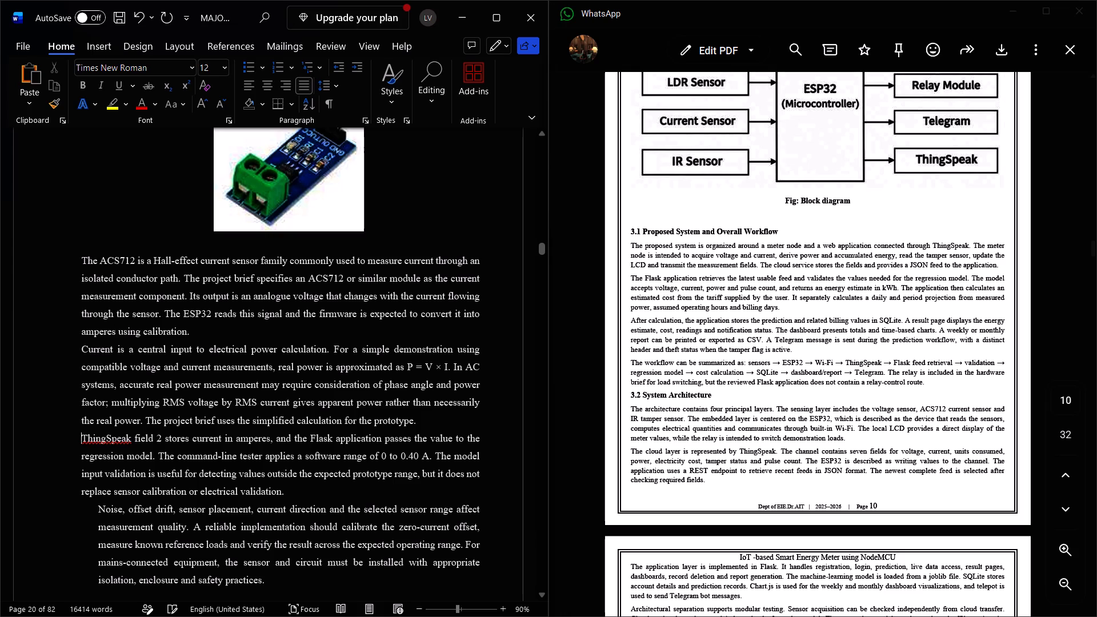
{"action": "scroll", "coordinate": [142, 479], "scroll_direction": "down", "scroll_amount": 1}
{"action": "left_click", "coordinate": [96, 480]}
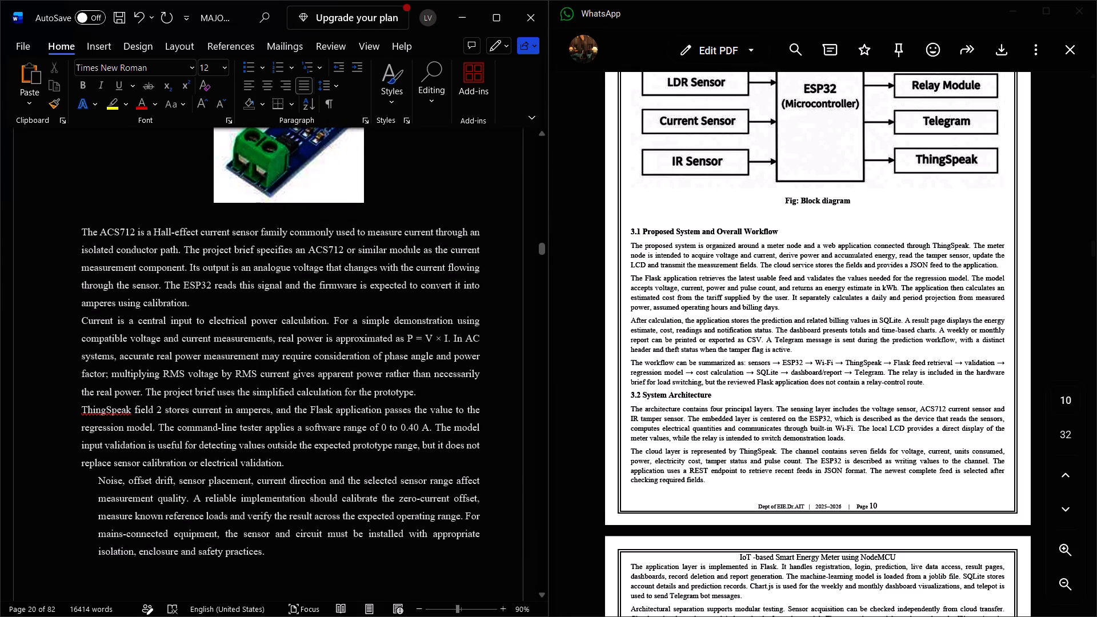
{"action": "key", "text": "BackSpace"}
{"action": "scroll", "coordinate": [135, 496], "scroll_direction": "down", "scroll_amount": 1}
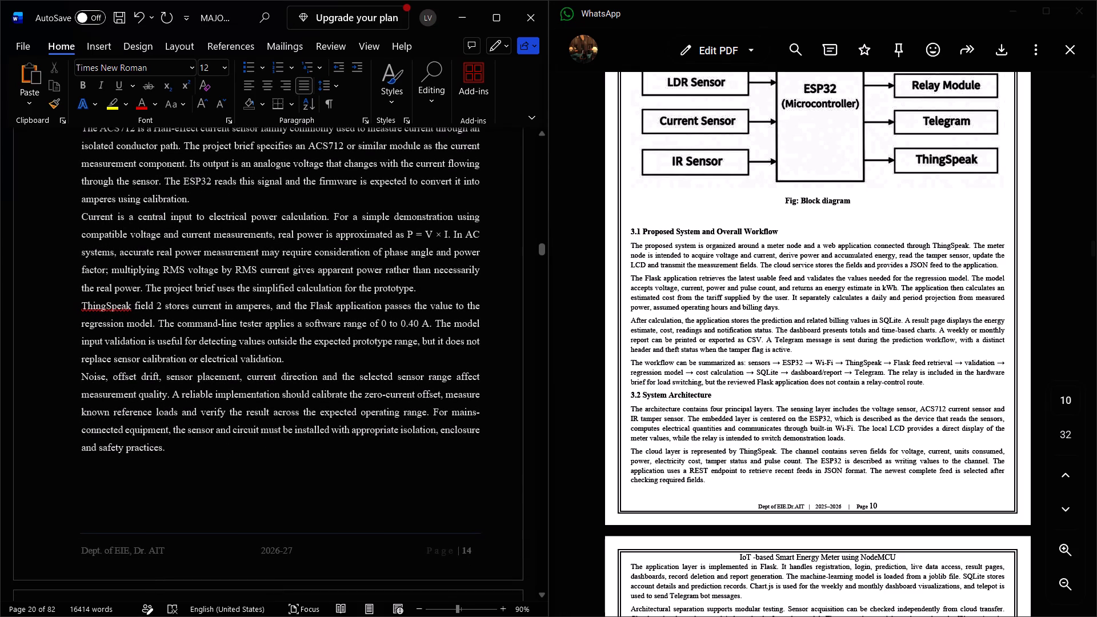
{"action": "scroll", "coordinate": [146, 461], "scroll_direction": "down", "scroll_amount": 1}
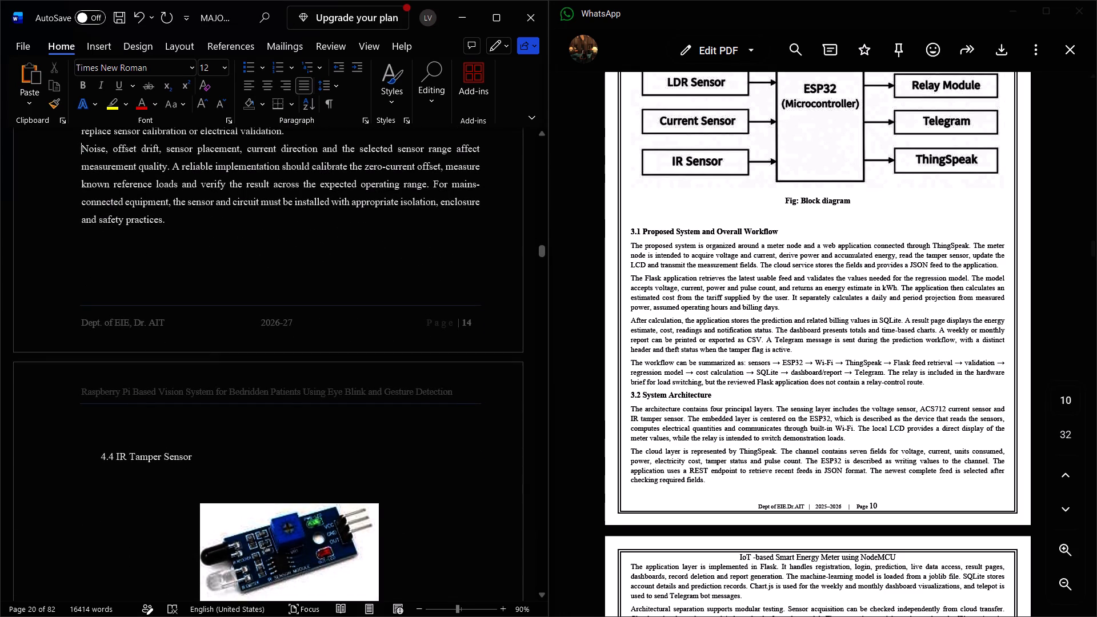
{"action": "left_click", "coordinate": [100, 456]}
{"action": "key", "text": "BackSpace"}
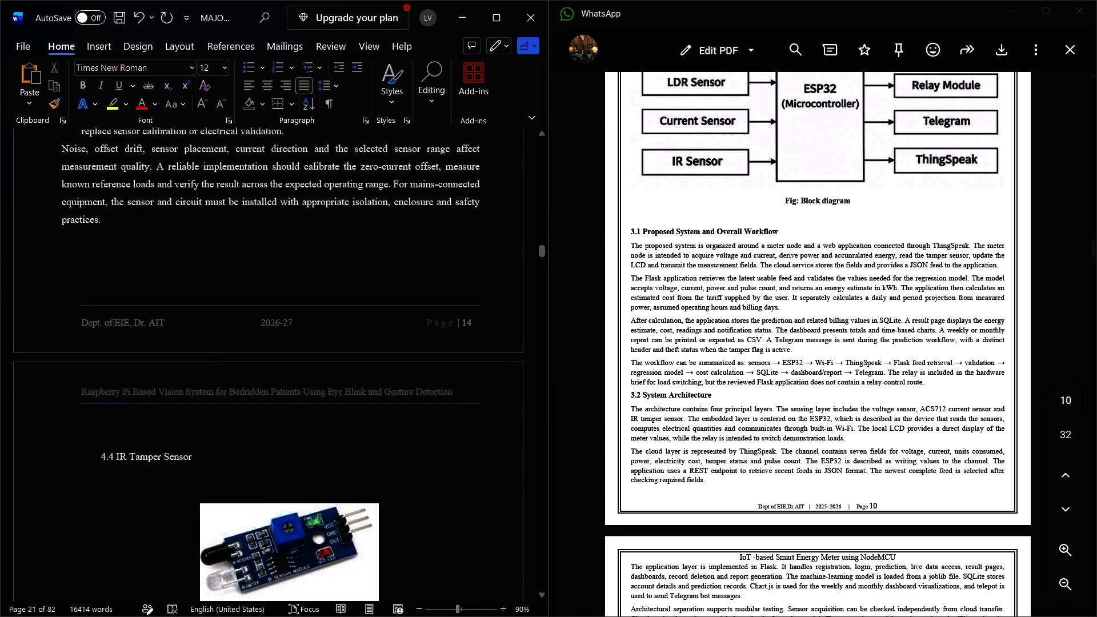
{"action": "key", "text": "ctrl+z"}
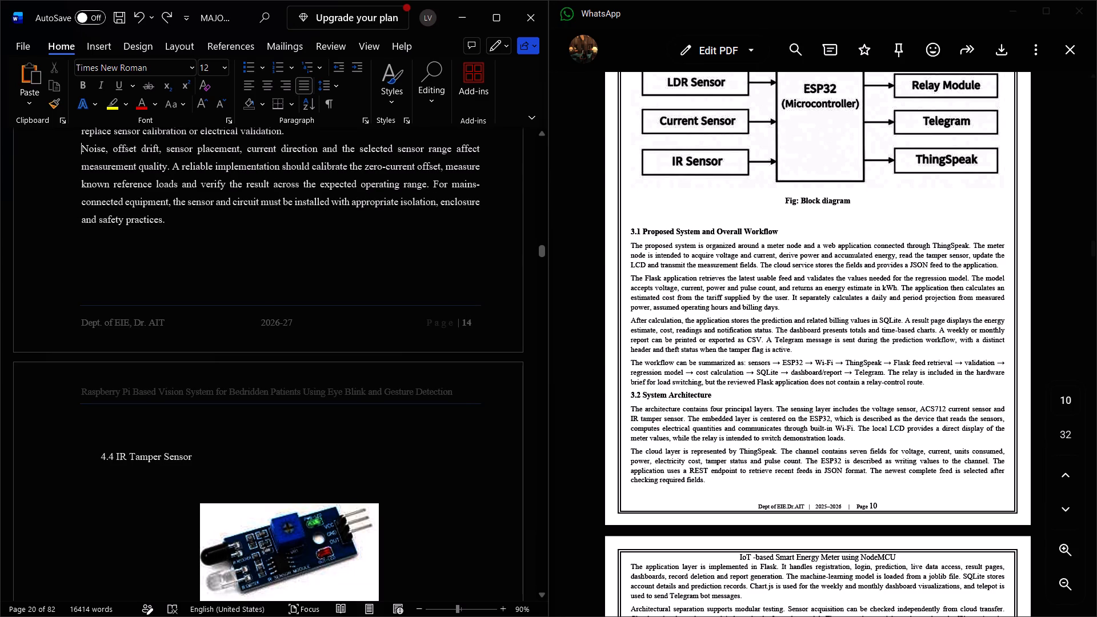
Remove the left indent, the leading space and all blank lines above the 4.4 IR Tamper Sensor heading, keeping it on its own line.
{"action": "left_click", "coordinate": [98, 459]}
{"action": "key", "text": "BackSpace"}
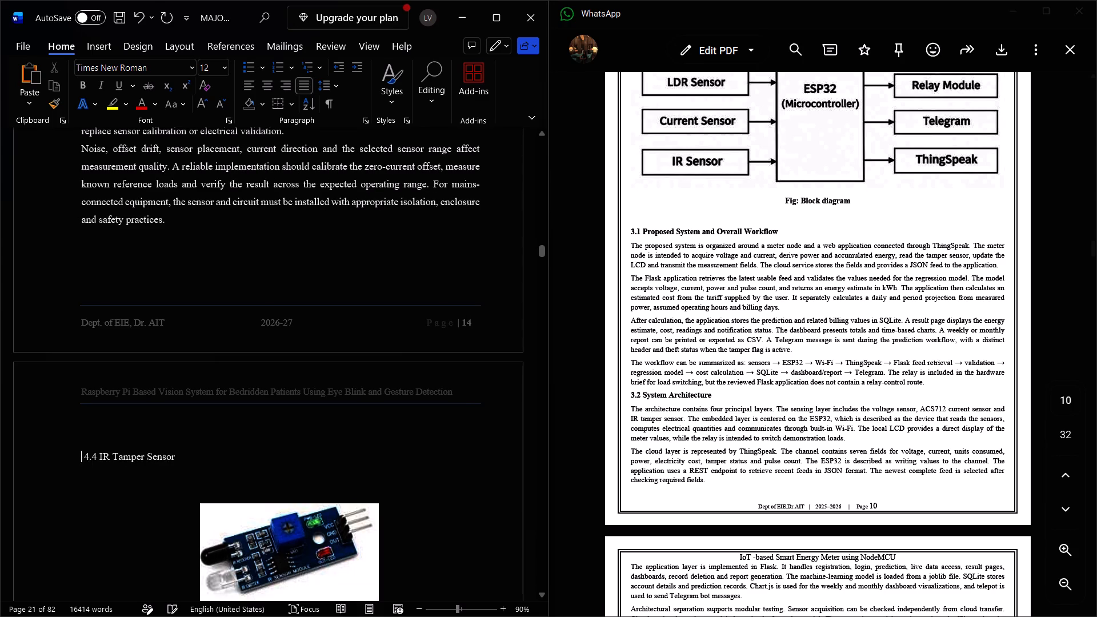
{"action": "key", "text": "BackSpace"}
{"action": "key", "text": "BackSpace"}
{"action": "key", "text": "BackSpace"}
{"action": "key", "text": "BackSpace"}
{"action": "key", "text": "BackSpace"}
{"action": "key", "text": "BackSpace"}
{"action": "key", "text": "BackSpace"}
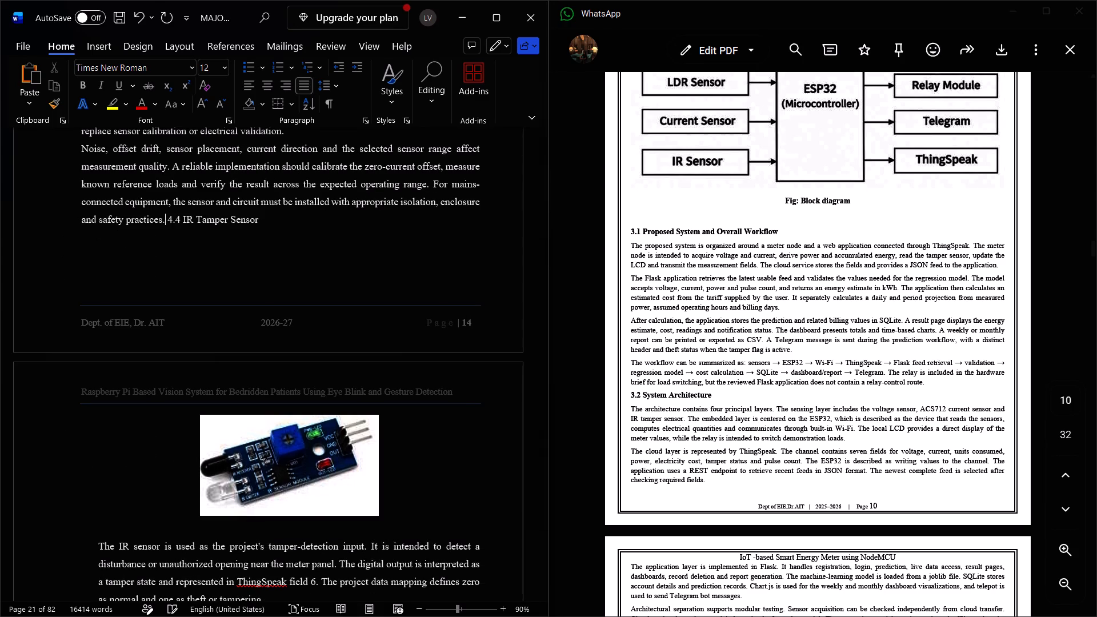
{"action": "key", "text": "Return"}
{"action": "key", "text": "Right"}
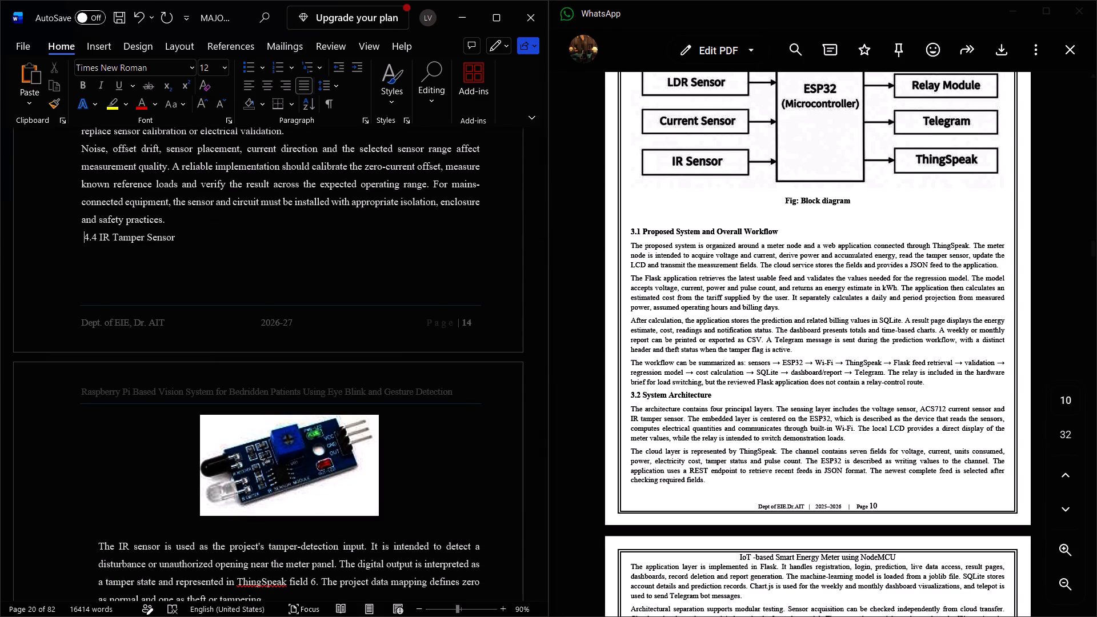
{"action": "key", "text": "BackSpace"}
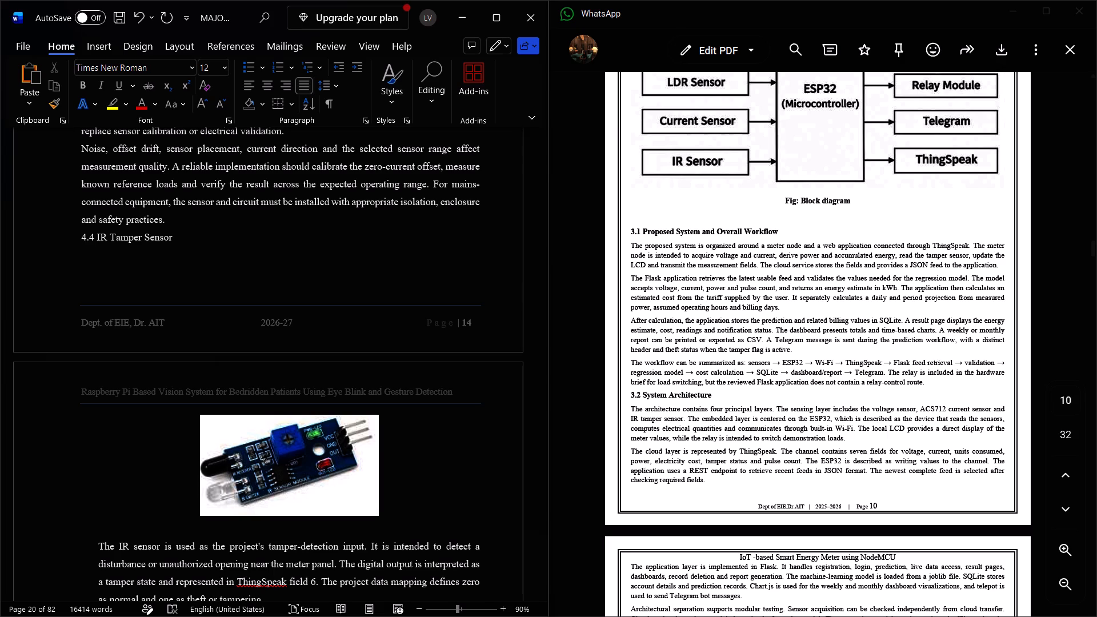
Insert line breaks before the 4.4 IR Tamper Sensor heading to move it to the top of the next page with its picture.
{"action": "key", "text": "Return"}
{"action": "key", "text": "Return"}
{"action": "key", "text": "Return"}
{"action": "key", "text": "Return"}
{"action": "key", "text": "BackSpace"}
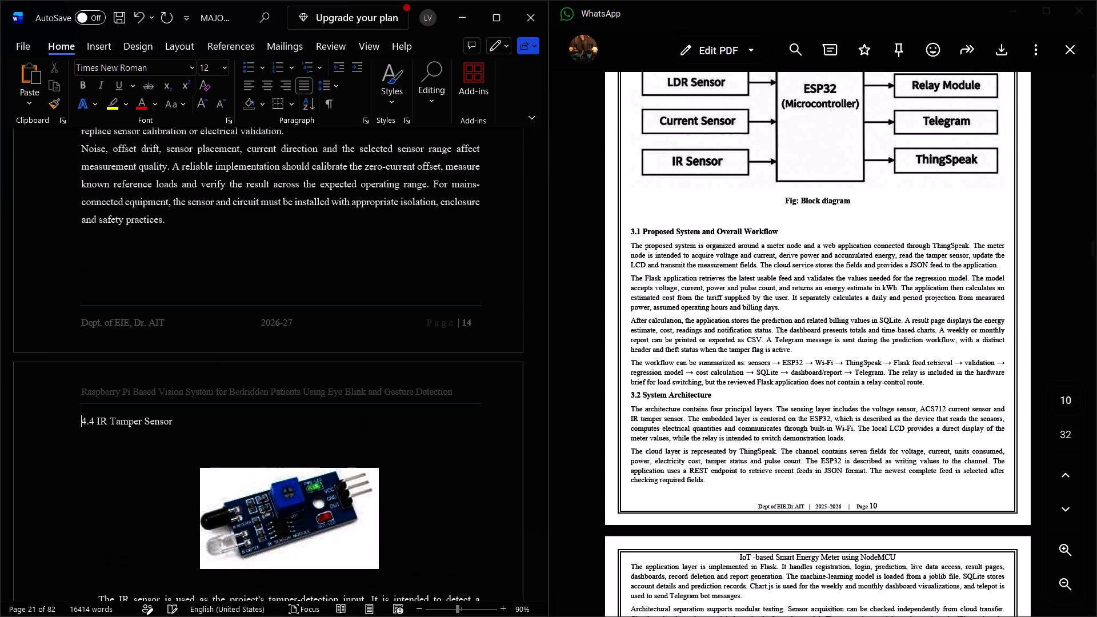
Make the 4.4 IR Tamper Sensor heading bold.
{"action": "triple_click", "coordinate": [102, 428]}
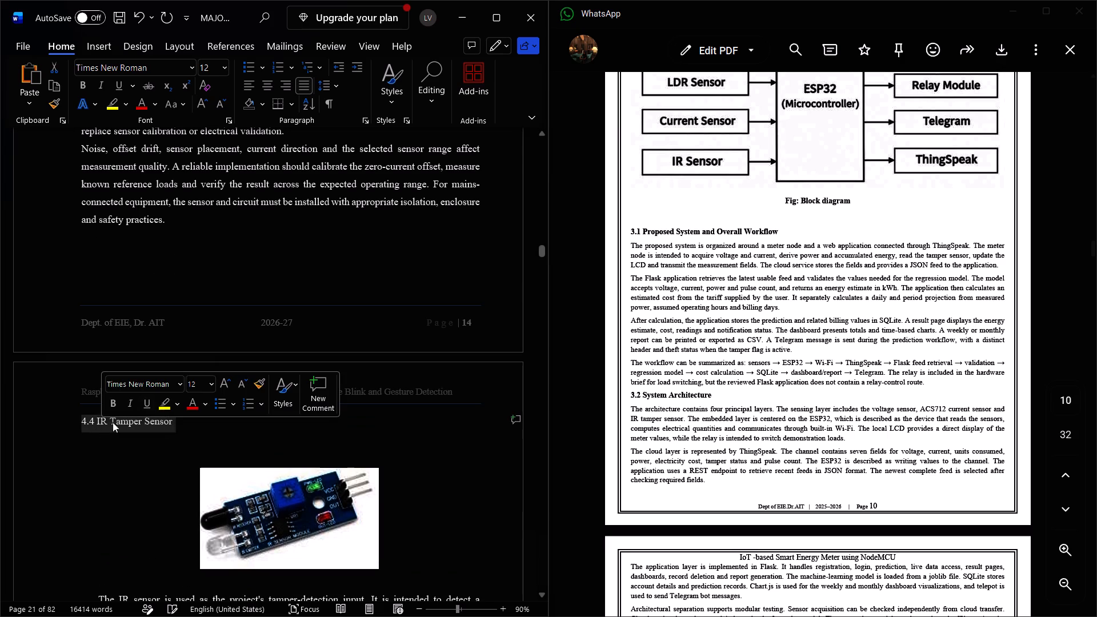
{"action": "left_click", "coordinate": [210, 388]}
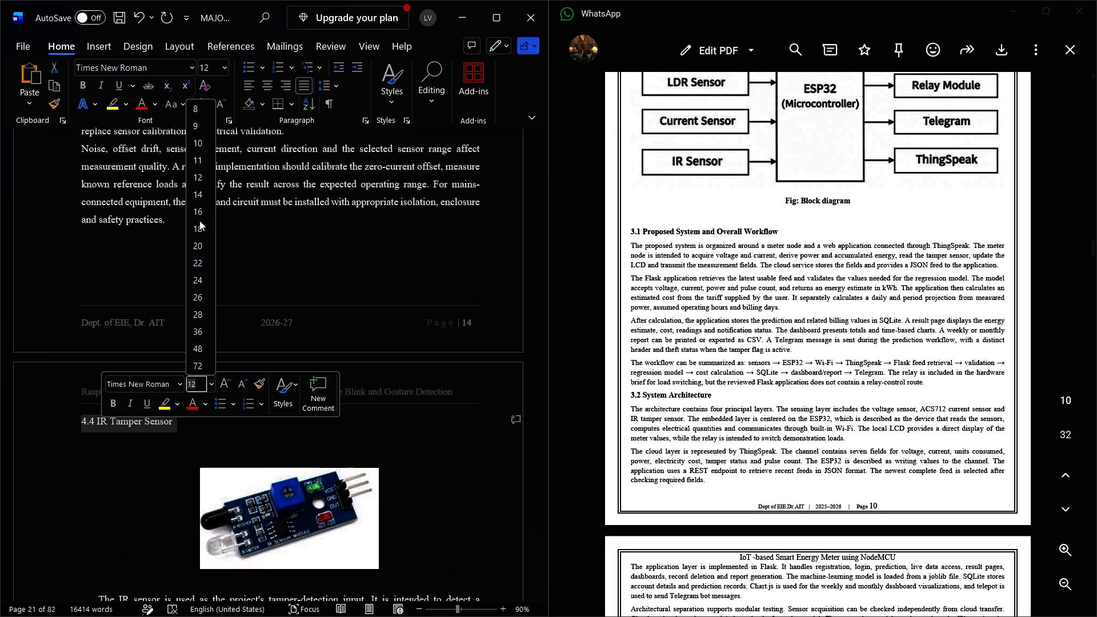
{"action": "left_click_drag", "start_coordinate": [201, 193], "coordinate": [112, 396]}
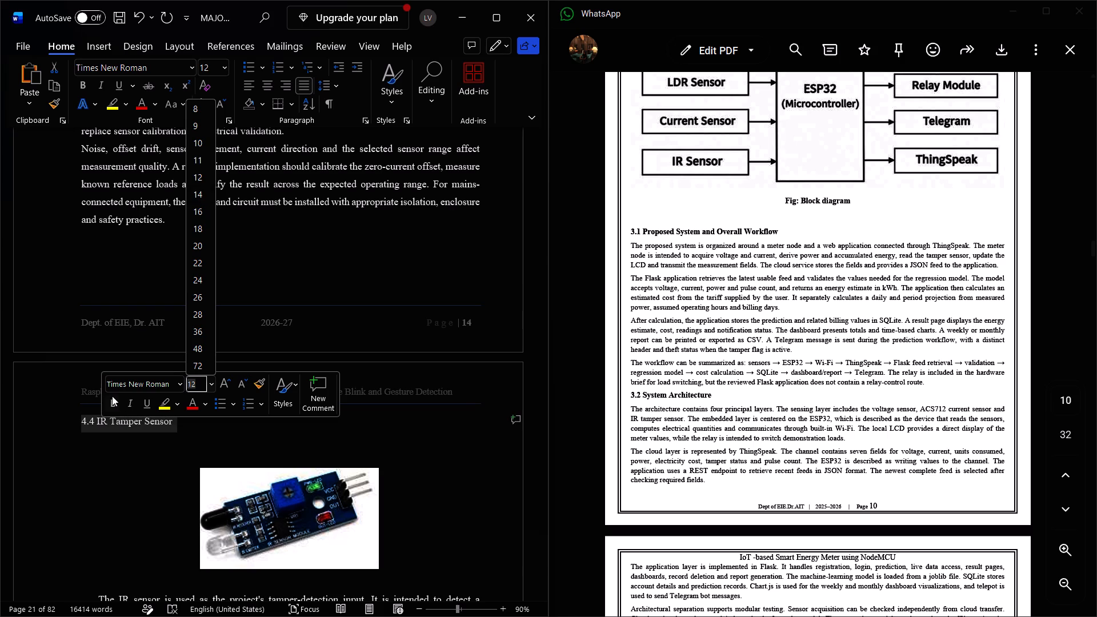
{"action": "left_click", "coordinate": [112, 396]}
{"action": "left_click", "coordinate": [158, 494]}
Stretch the IR sensor picture under heading 4.4 horizontally to make it wider, keeping its height.
{"action": "scroll", "coordinate": [158, 494], "scroll_direction": "down", "scroll_amount": 1}
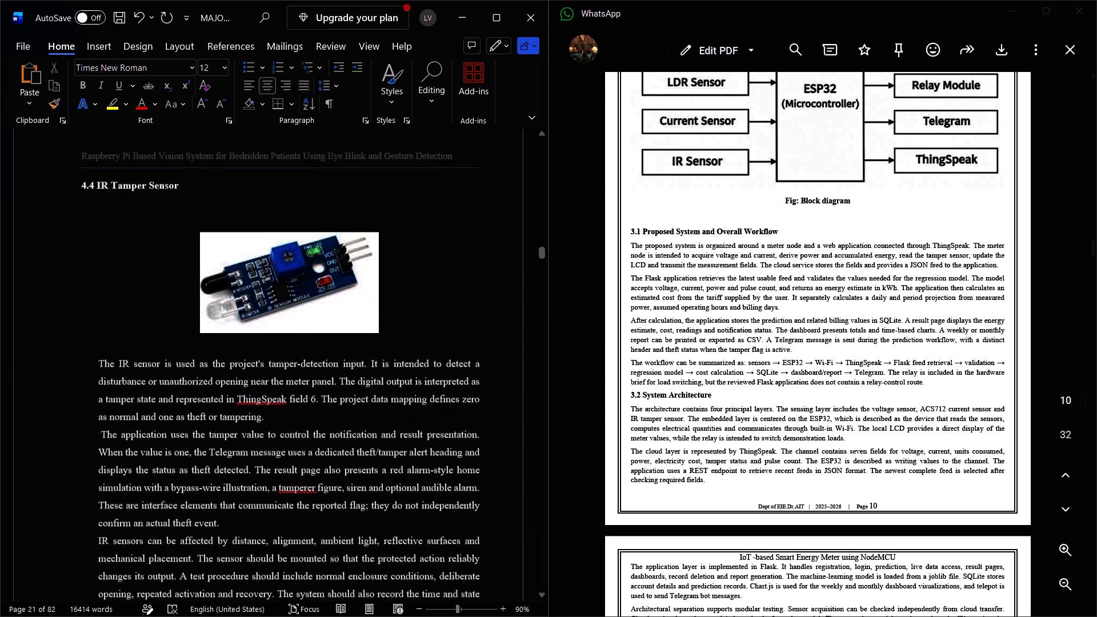
{"action": "left_click", "coordinate": [209, 294]}
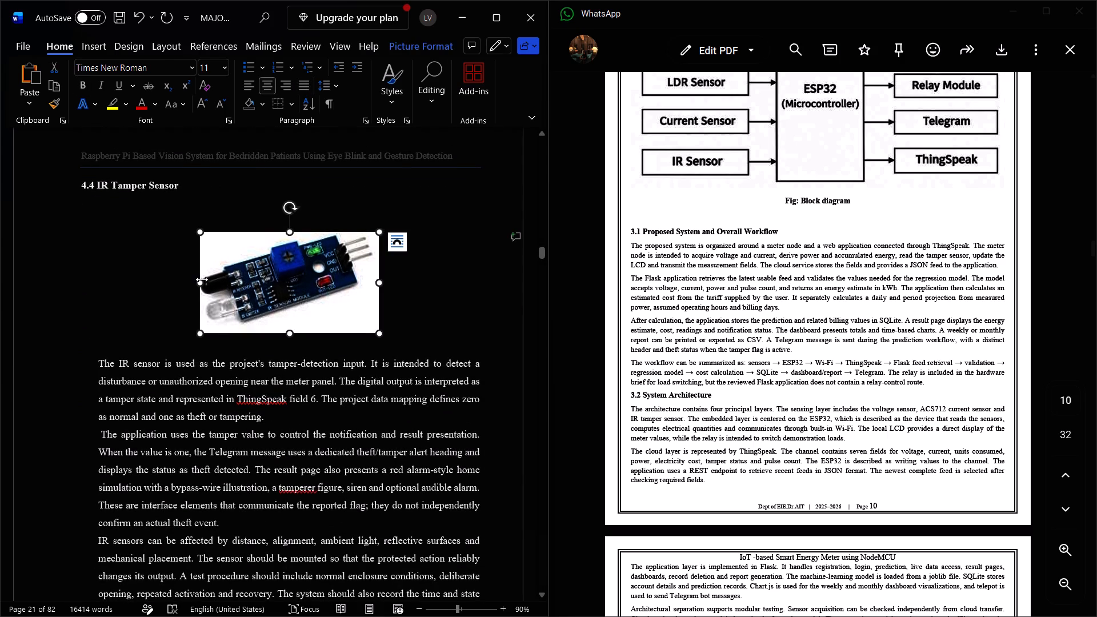
{"action": "left_click_drag", "start_coordinate": [201, 282], "coordinate": [140, 292]}
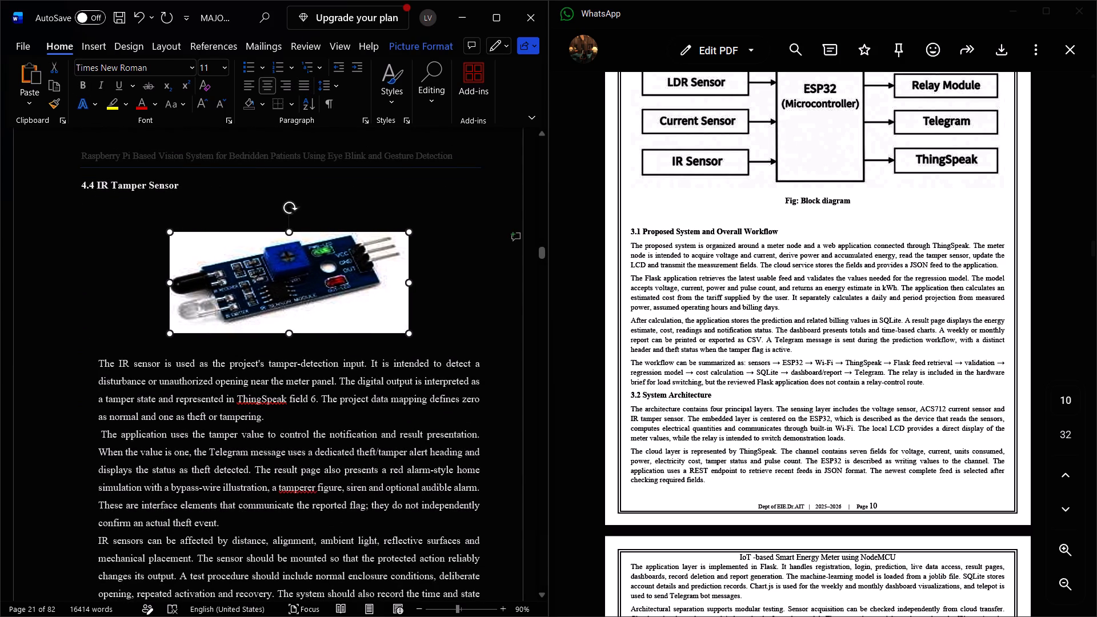
{"action": "left_click_drag", "start_coordinate": [140, 292], "coordinate": [141, 292]}
{"action": "left_click", "coordinate": [101, 364]}
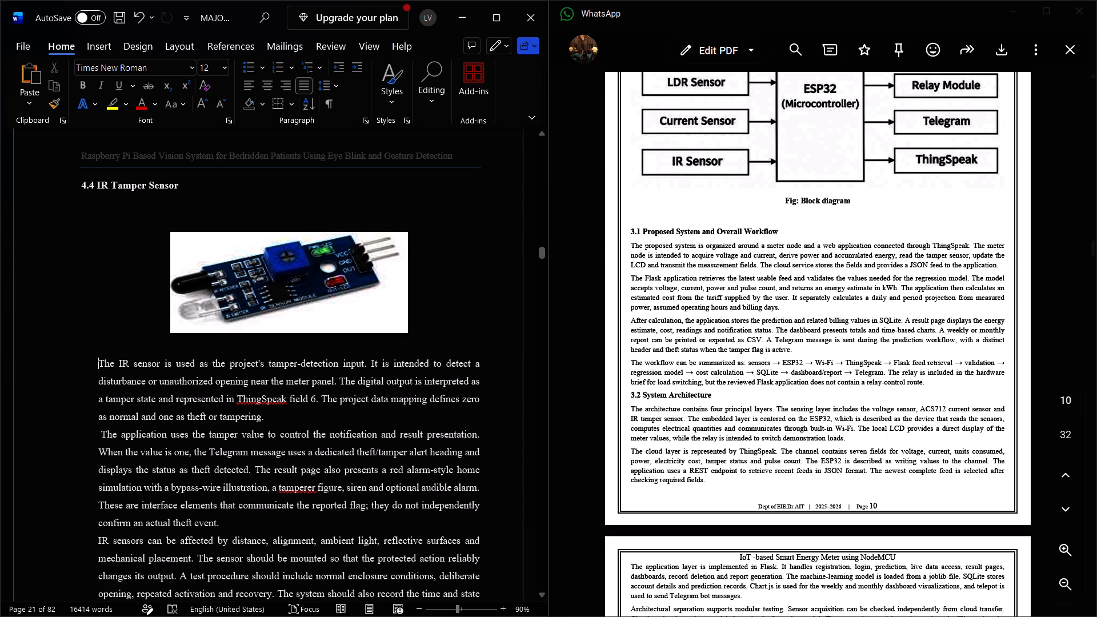
Remove the left indent from all four body paragraphs under 4.4 IR Tamper Sensor, including the leading space before "The application uses".
{"action": "key", "text": "BackSpace"}
{"action": "left_click", "coordinate": [102, 436]}
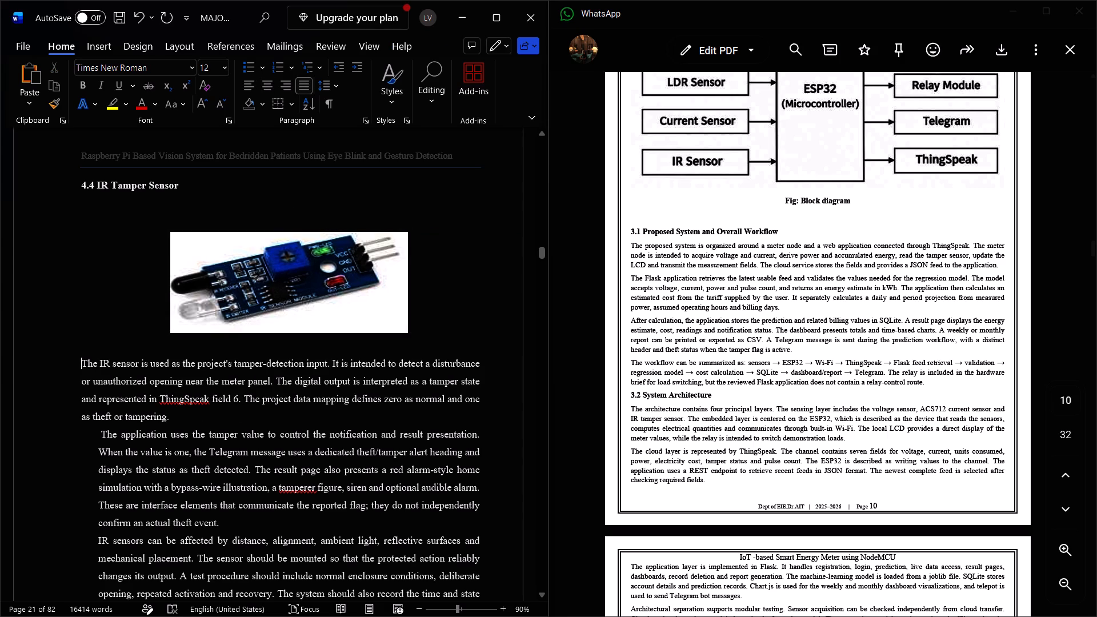
{"action": "key", "text": "BackSpace"}
{"action": "key", "text": "BackSpace"}
{"action": "scroll", "coordinate": [138, 450], "scroll_direction": "down", "scroll_amount": 1}
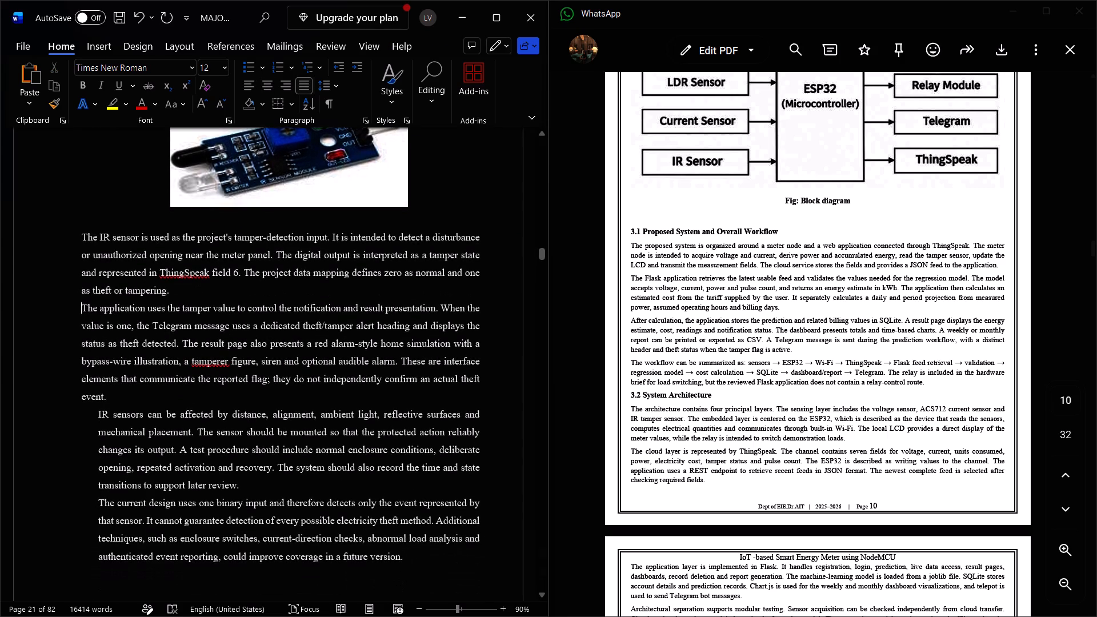
{"action": "left_click", "coordinate": [98, 413]}
{"action": "key", "text": "BackSpace"}
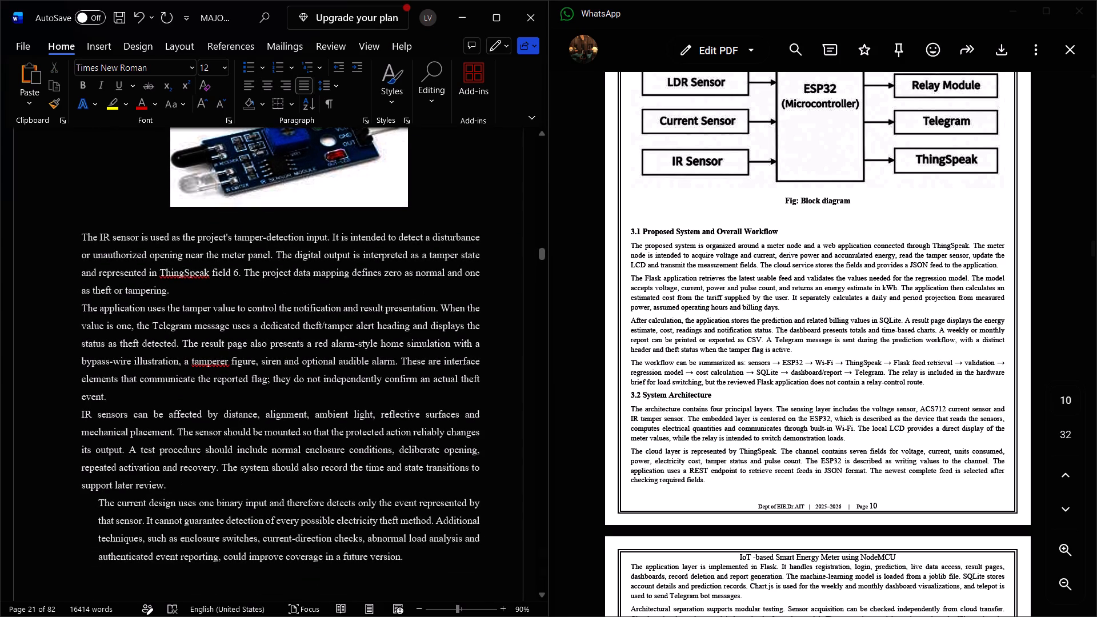
{"action": "scroll", "coordinate": [135, 443], "scroll_direction": "down", "scroll_amount": 1}
{"action": "left_click", "coordinate": [97, 400]}
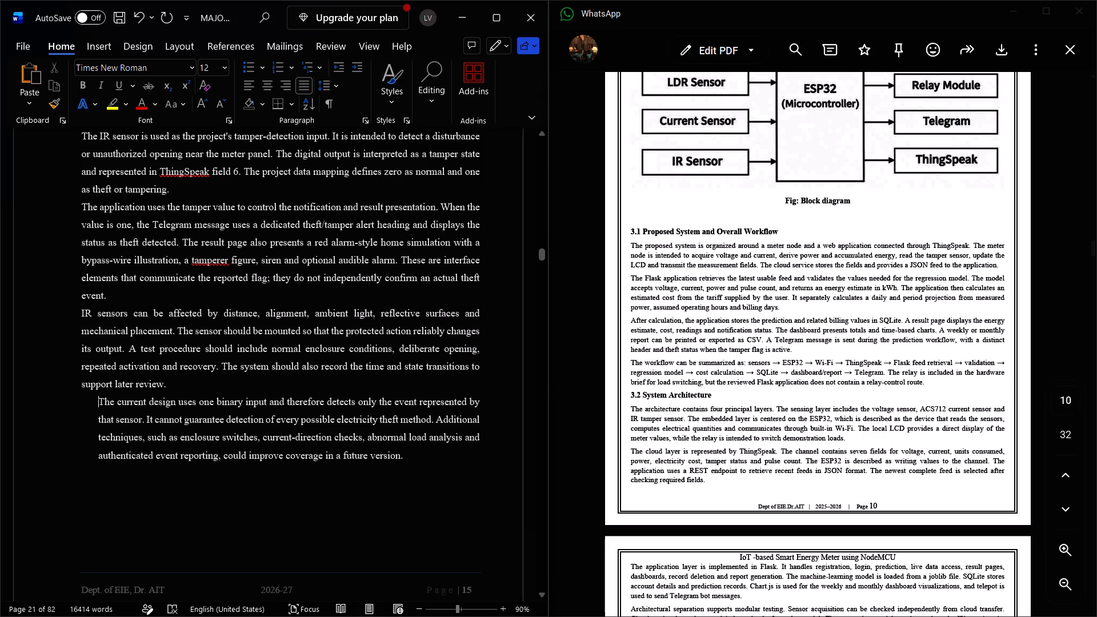
{"action": "key", "text": "BackSpace"}
Remove the left indent from the 4.5 Relay Module and Demonstration Loads heading so it starts at the page margin.
{"action": "scroll", "coordinate": [103, 451], "scroll_direction": "down", "scroll_amount": 2}
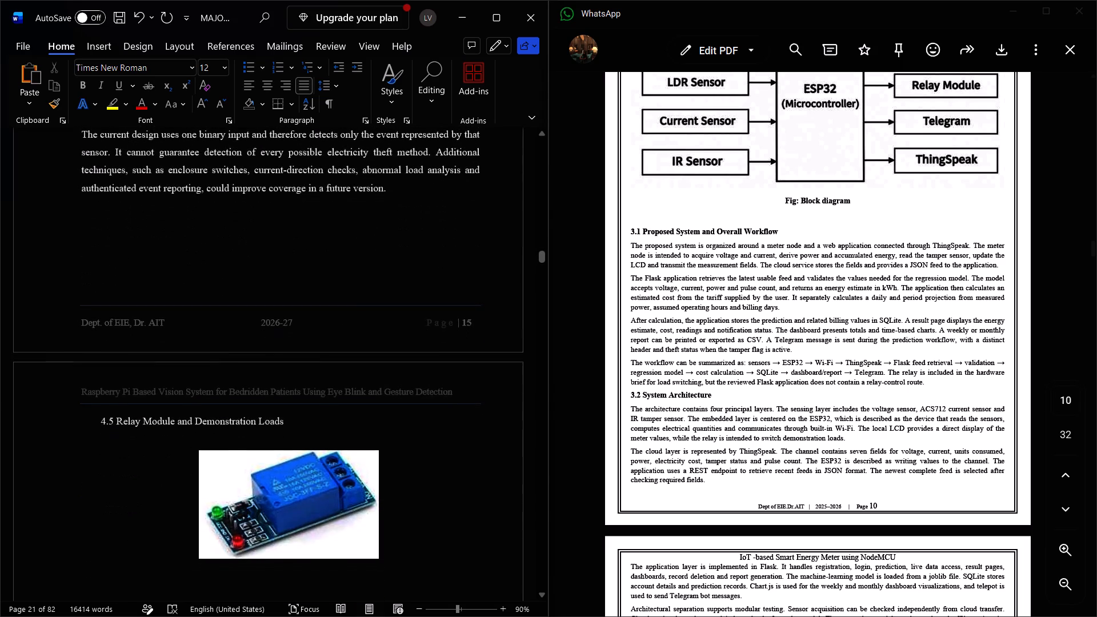
{"action": "left_click", "coordinate": [101, 418]}
{"action": "key", "text": "BackSpace"}
{"action": "key", "text": "BackSpace"}
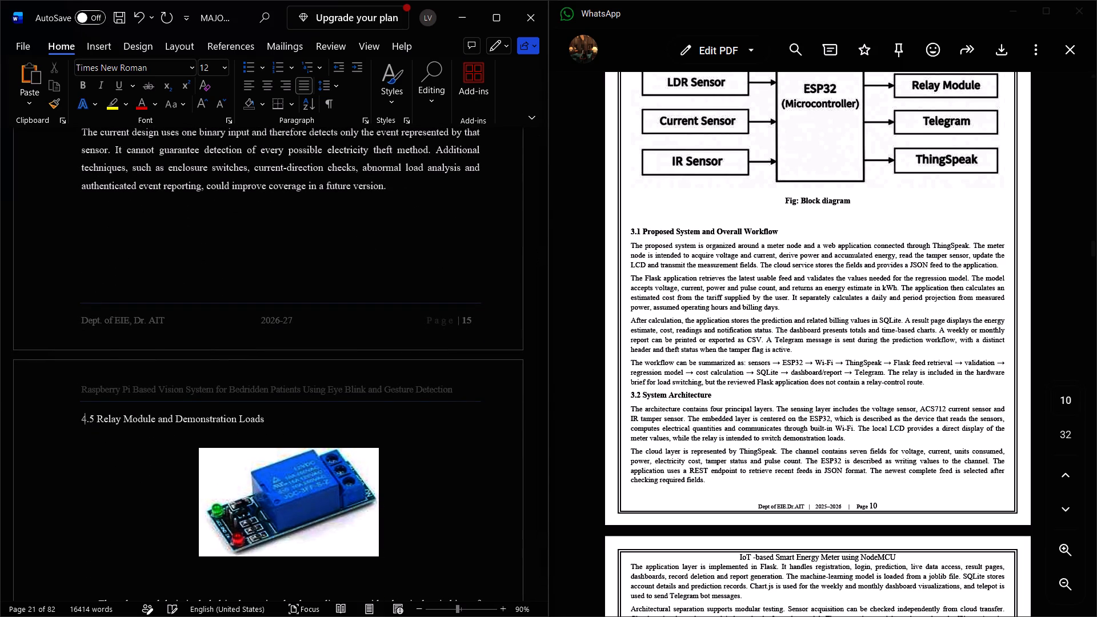
Set the 4.5 Relay Module and Demonstration Loads heading to font size 14 and make it bold.
{"action": "left_click_drag", "start_coordinate": [83, 418], "coordinate": [263, 391]}
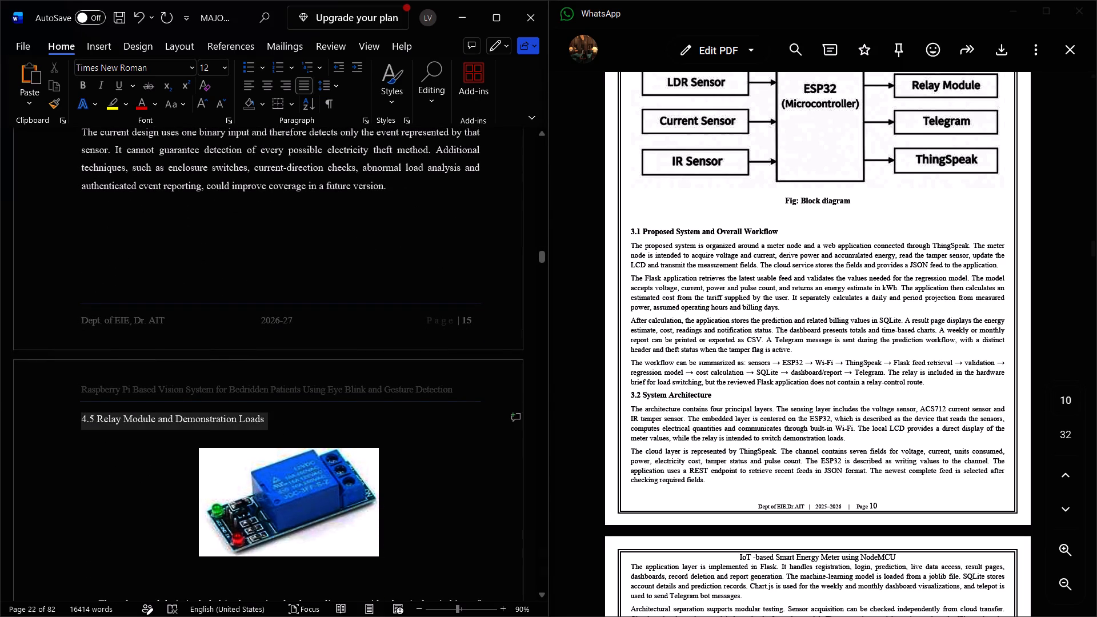
{"action": "left_click_drag", "start_coordinate": [263, 391], "coordinate": [263, 393]}
{"action": "left_click_drag", "start_coordinate": [370, 355], "coordinate": [367, 267]}
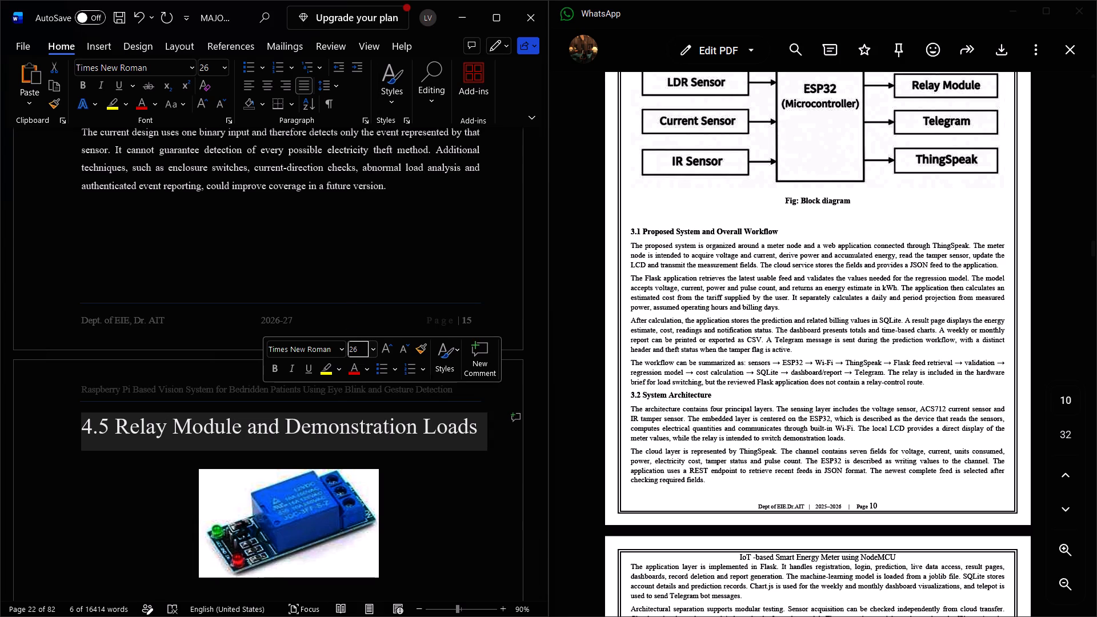
{"action": "left_click", "coordinate": [363, 348]}
{"action": "key", "text": "BackSpace"}
{"action": "key", "text": "BackSpace"}
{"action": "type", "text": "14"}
{"action": "left_click", "coordinate": [269, 370]}
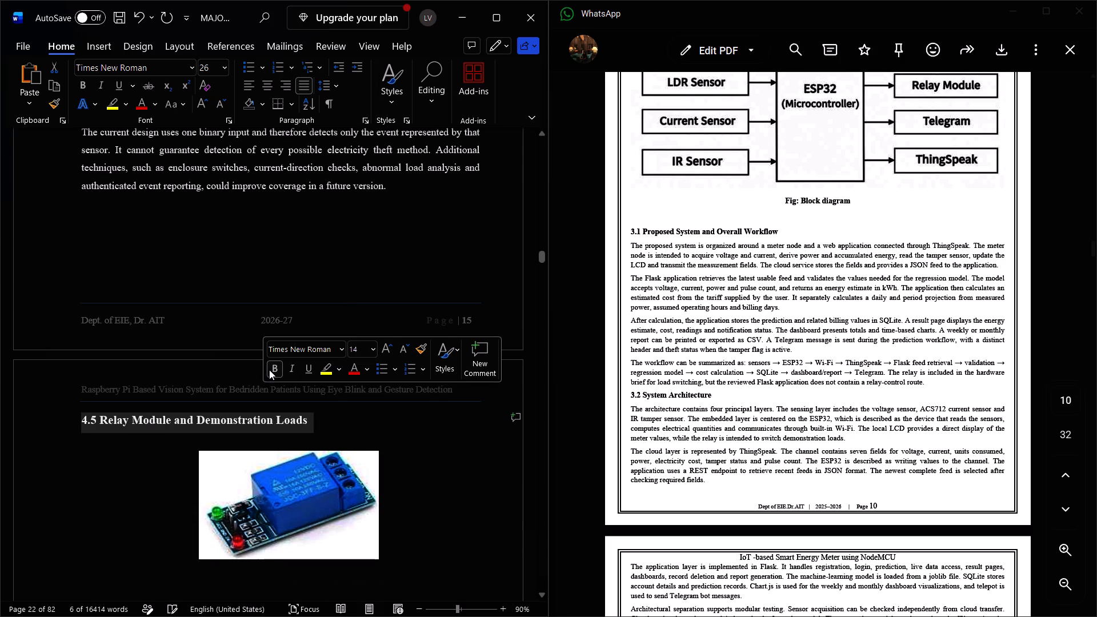
Remove the blank lines between the relay picture and the first paragraph under 4.5, and make that paragraph justified with no left indent.
{"action": "scroll", "coordinate": [236, 444], "scroll_direction": "down", "scroll_amount": 1}
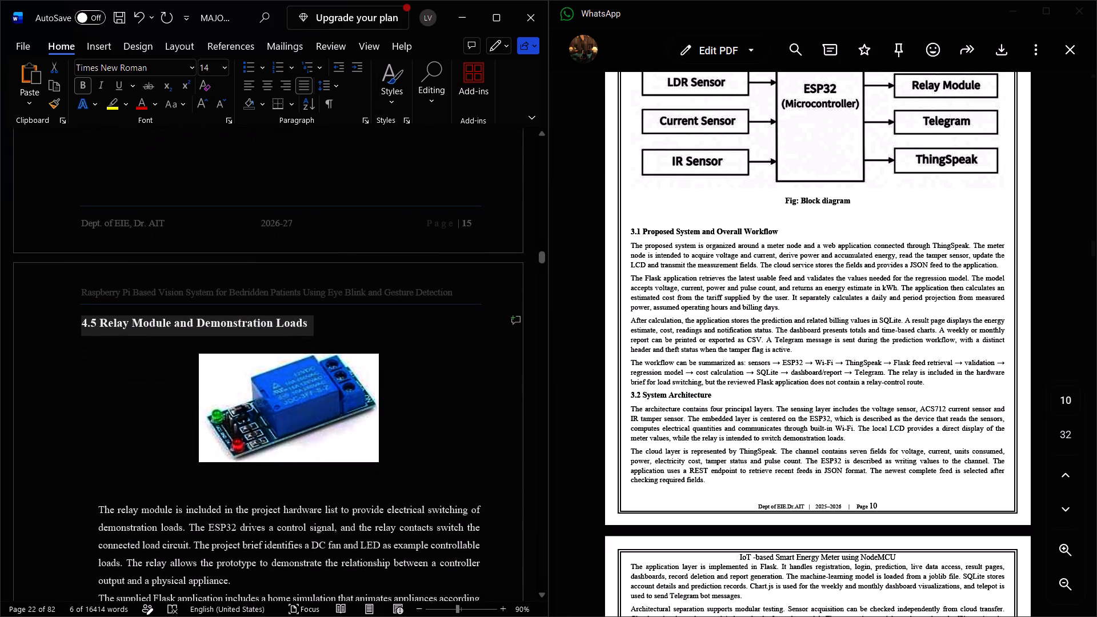
{"action": "left_click", "coordinate": [99, 507]}
{"action": "key", "text": "BackSpace"}
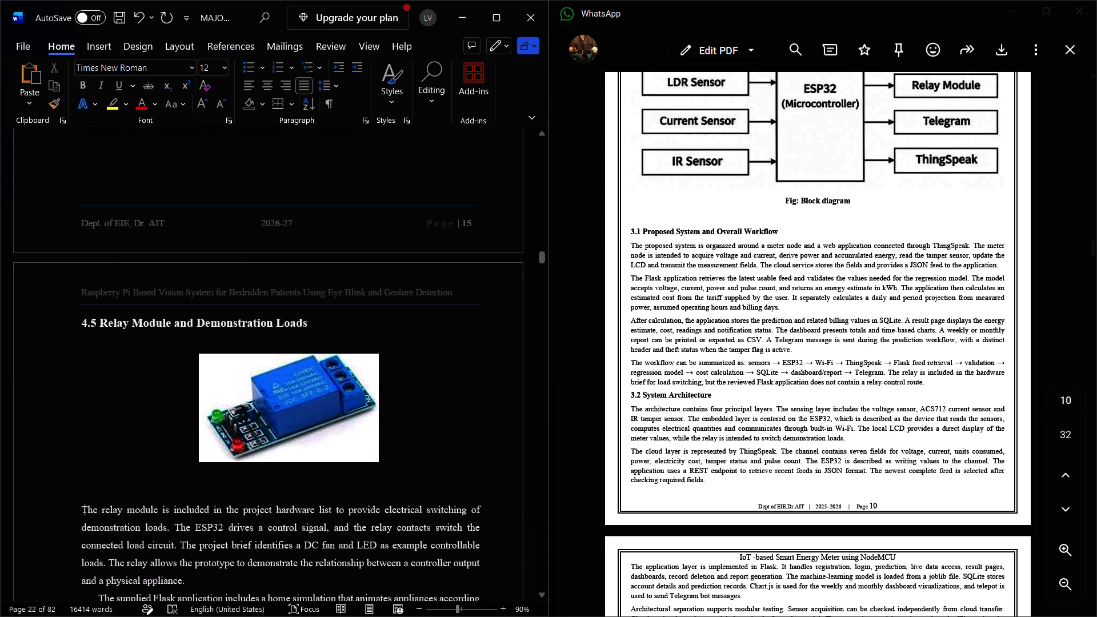
{"action": "key", "text": "BackSpace"}
{"action": "key", "text": "BackSpace"}
{"action": "key", "text": "BackSpace"}
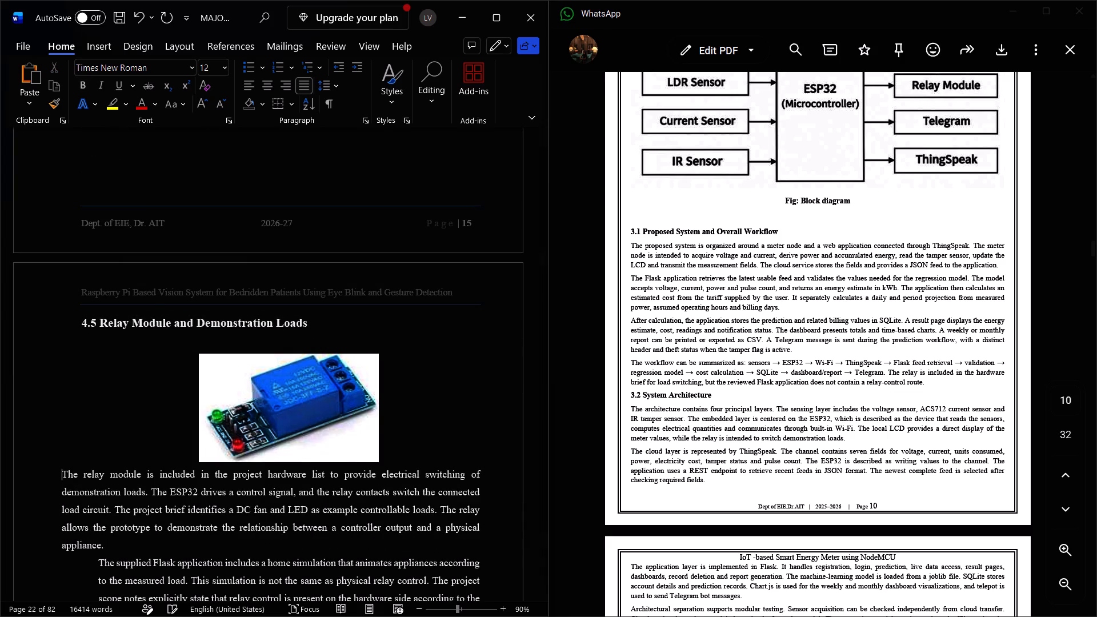
{"action": "key", "text": "BackSpace"}
{"action": "key", "text": "Return"}
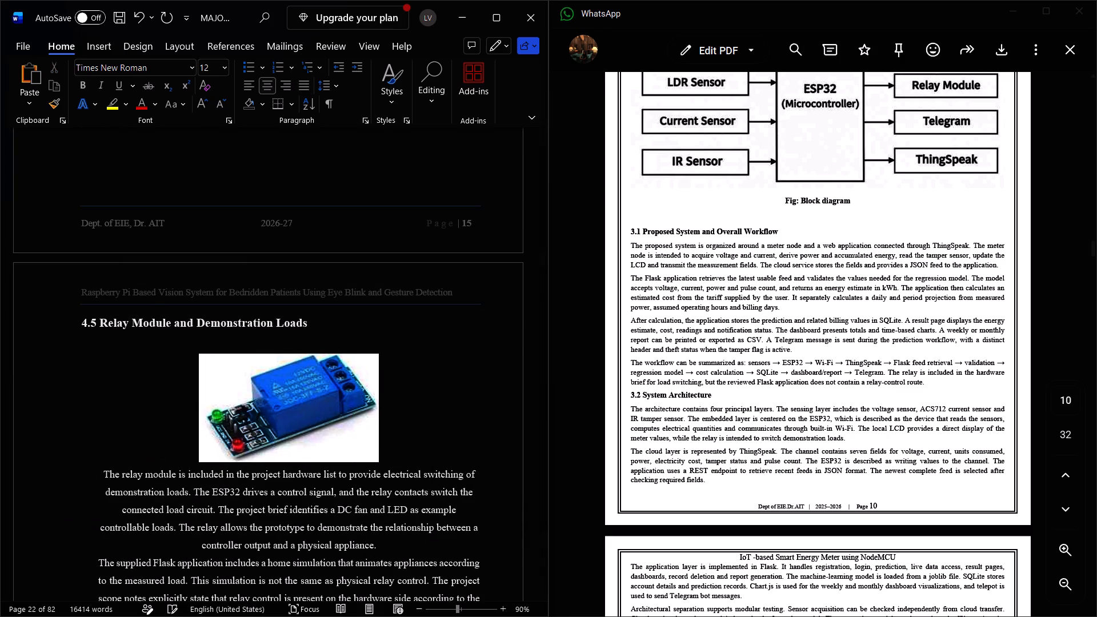
{"action": "left_click", "coordinate": [307, 83]}
{"action": "key", "text": "BackSpace"}
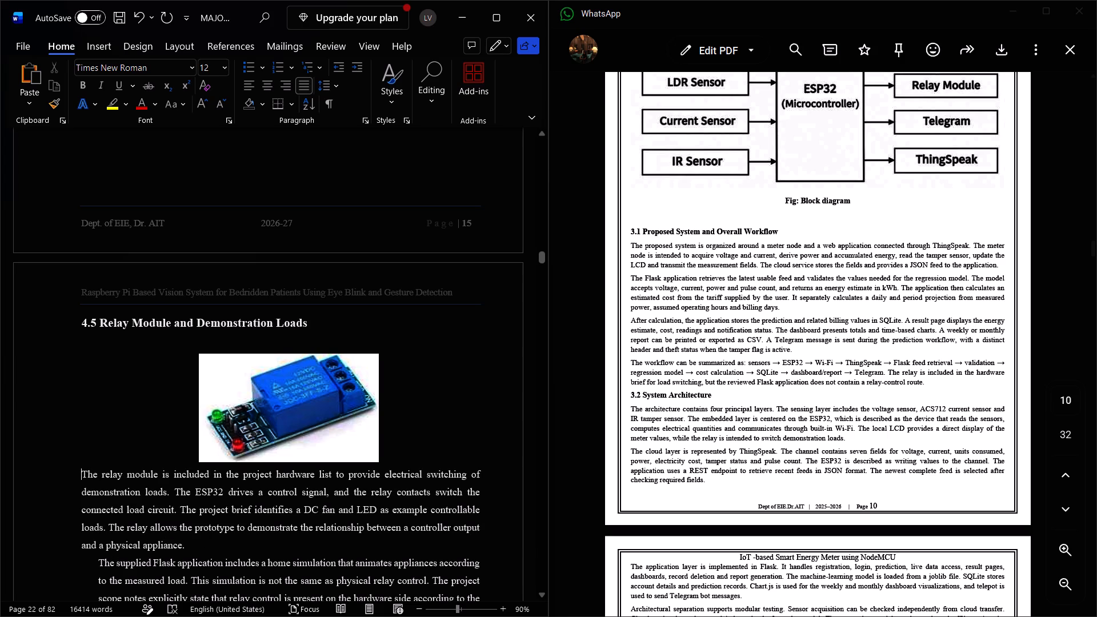
Remove the left indents from the last three paragraphs of section 4.5 and the leading space before "A future integration".
{"action": "left_click", "coordinate": [99, 559]}
{"action": "key", "text": "BackSpace"}
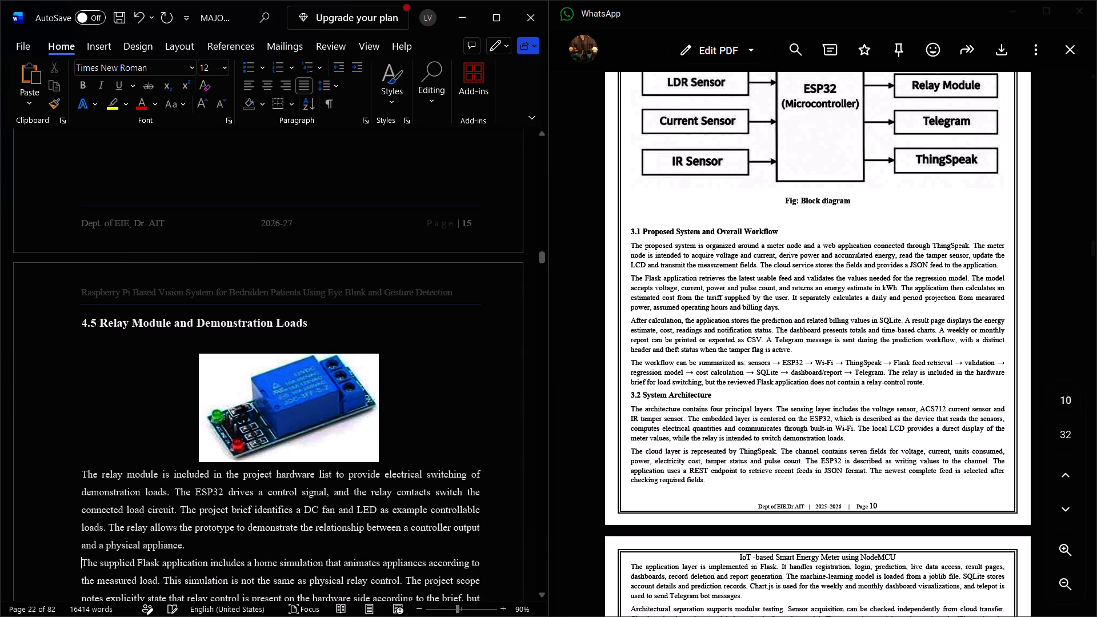
{"action": "scroll", "coordinate": [120, 576], "scroll_direction": "down", "scroll_amount": 1}
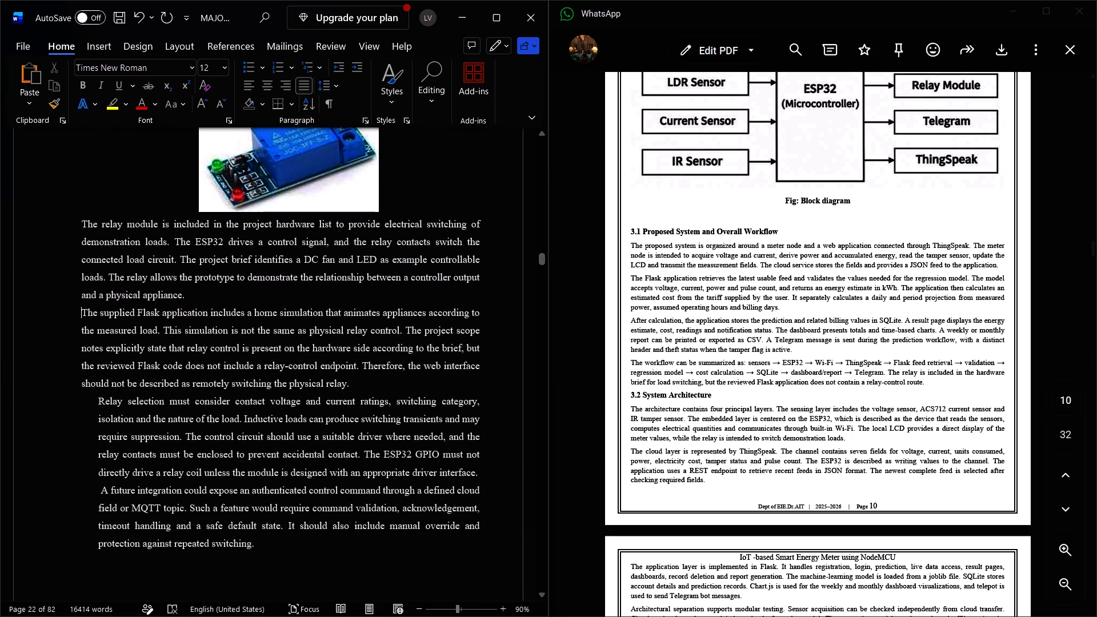
{"action": "left_click", "coordinate": [97, 403]}
{"action": "key", "text": "BackSpace"}
{"action": "scroll", "coordinate": [122, 374], "scroll_direction": "down", "scroll_amount": 1}
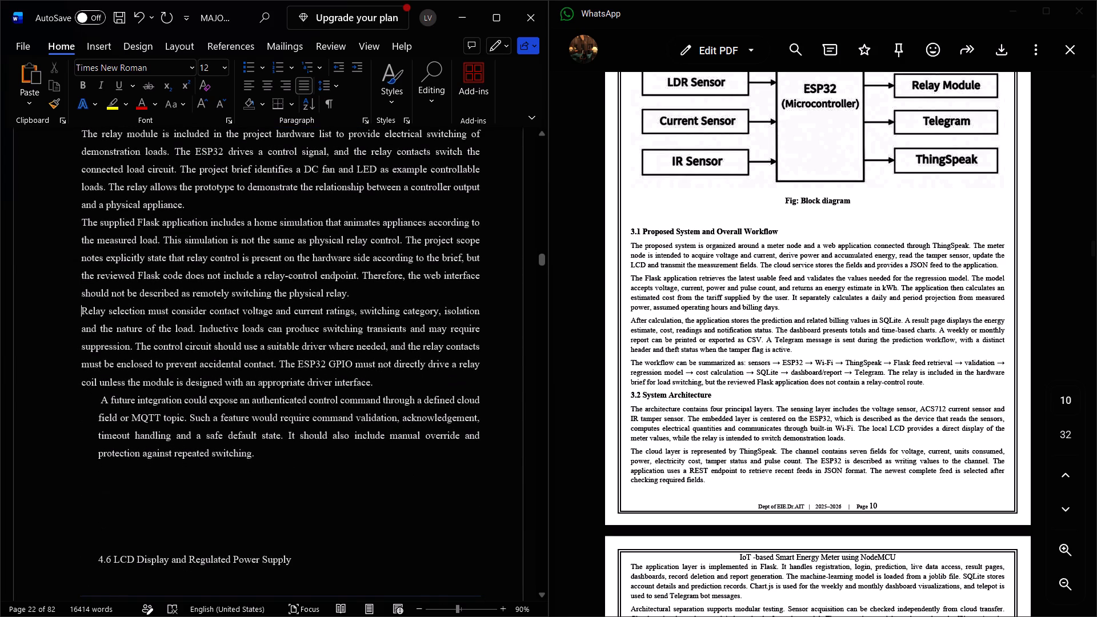
{"action": "left_click", "coordinate": [101, 404]}
{"action": "key", "text": "BackSpace"}
{"action": "key", "text": "BackSpace"}
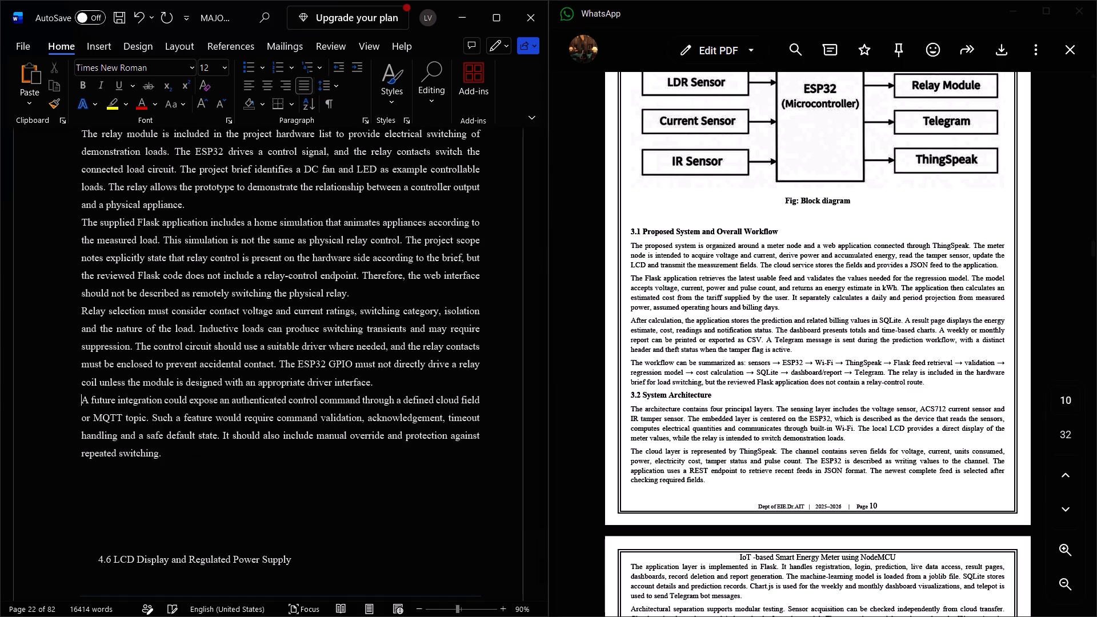
Remove the left indent from the 4.6 LCD Display and Regulated Power Supply heading and leave just one blank line above it.
{"action": "scroll", "coordinate": [127, 409], "scroll_direction": "down", "scroll_amount": 1}
{"action": "left_click", "coordinate": [95, 509]}
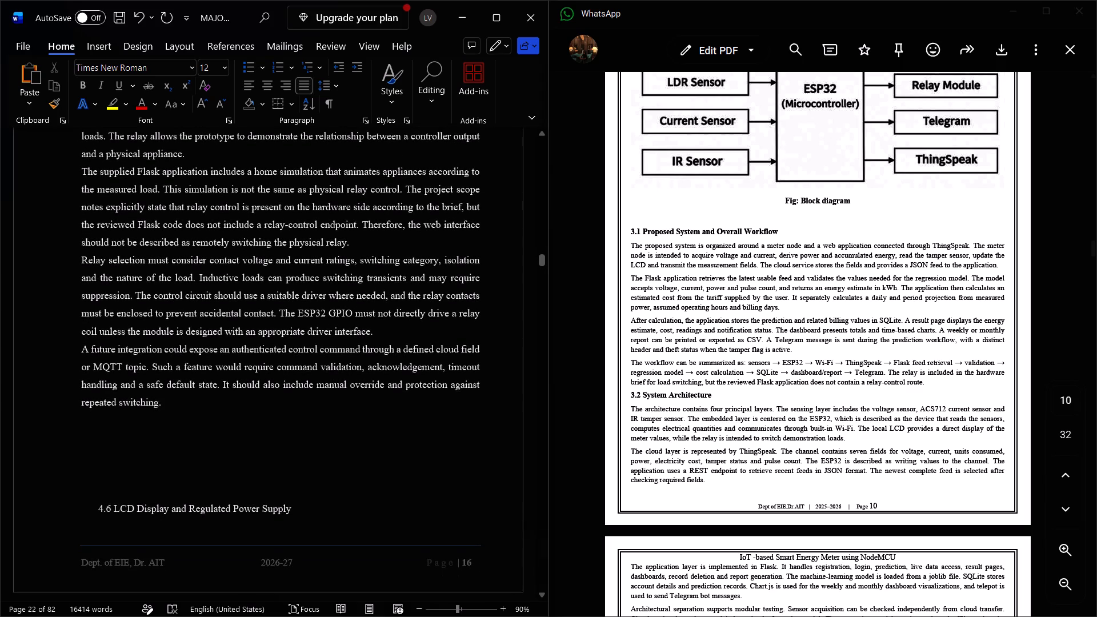
{"action": "key", "text": "BackSpace"}
{"action": "key", "text": "BackSpace"}
{"action": "key", "text": "BackSpace"}
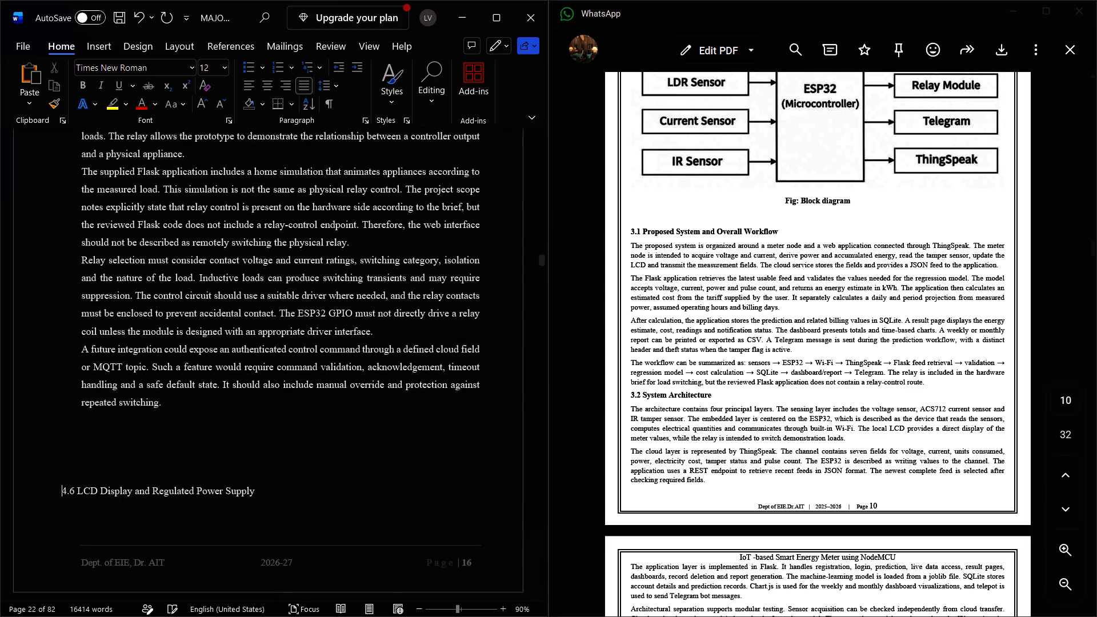
{"action": "key", "text": "BackSpace"}
{"action": "key", "text": "BackSpace"}
{"action": "key", "text": "BackSpace"}
{"action": "key", "text": "BackSpace"}
{"action": "key", "text": "BackSpace"}
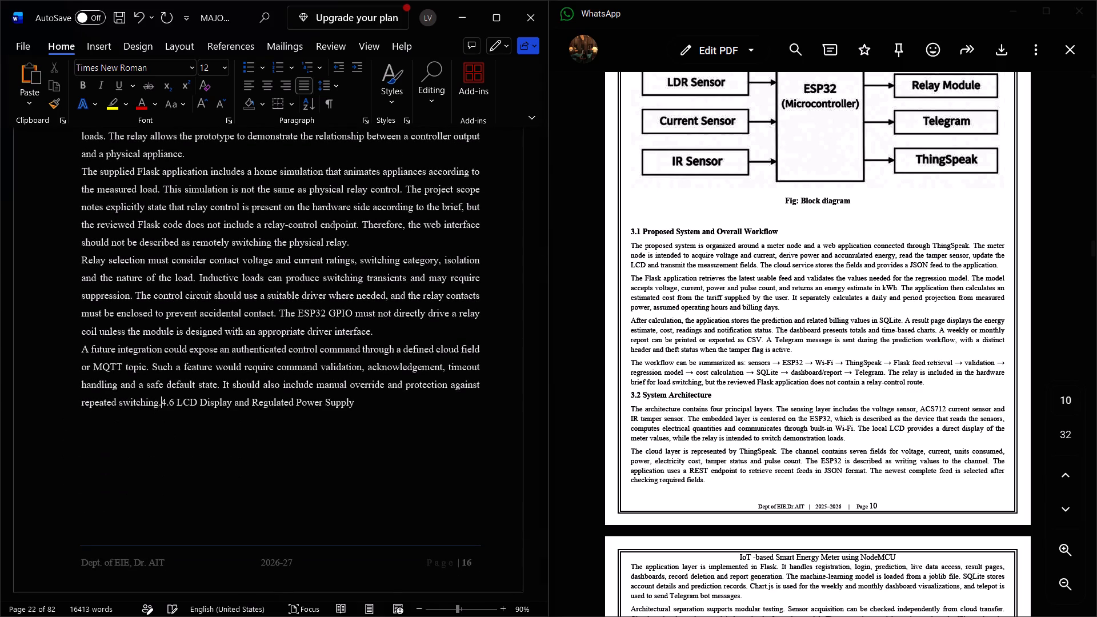
{"action": "key", "text": "Return"}
{"action": "key", "text": "Return"}
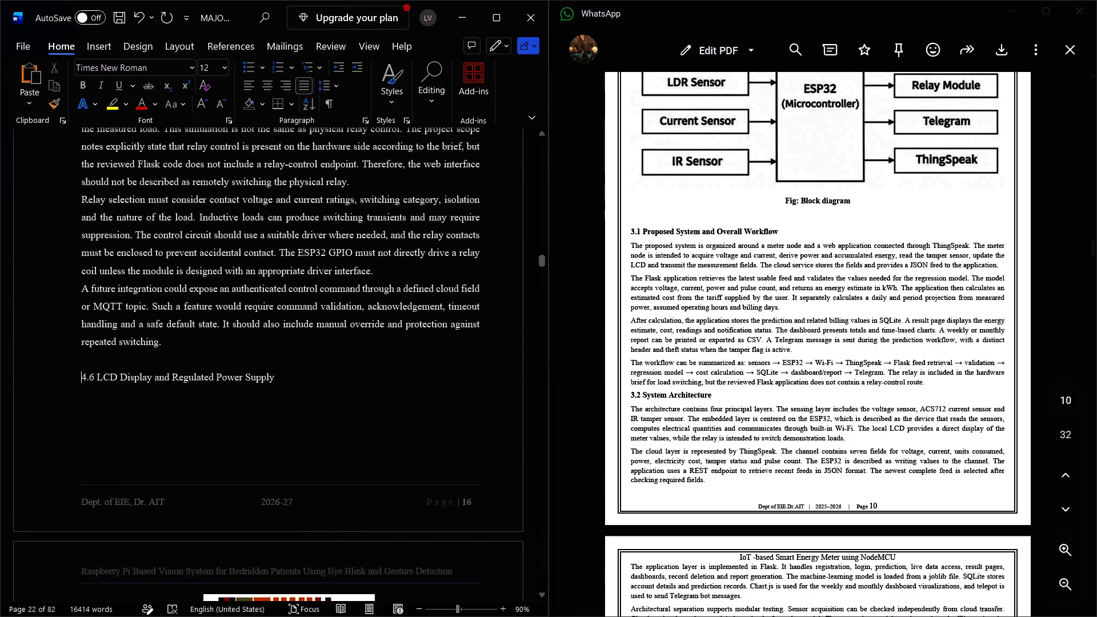
Delete the blank lines between the 4.6 heading and the LCD picture, keeping the picture on its own line.
{"action": "scroll", "coordinate": [201, 586], "scroll_direction": "down", "scroll_amount": 1}
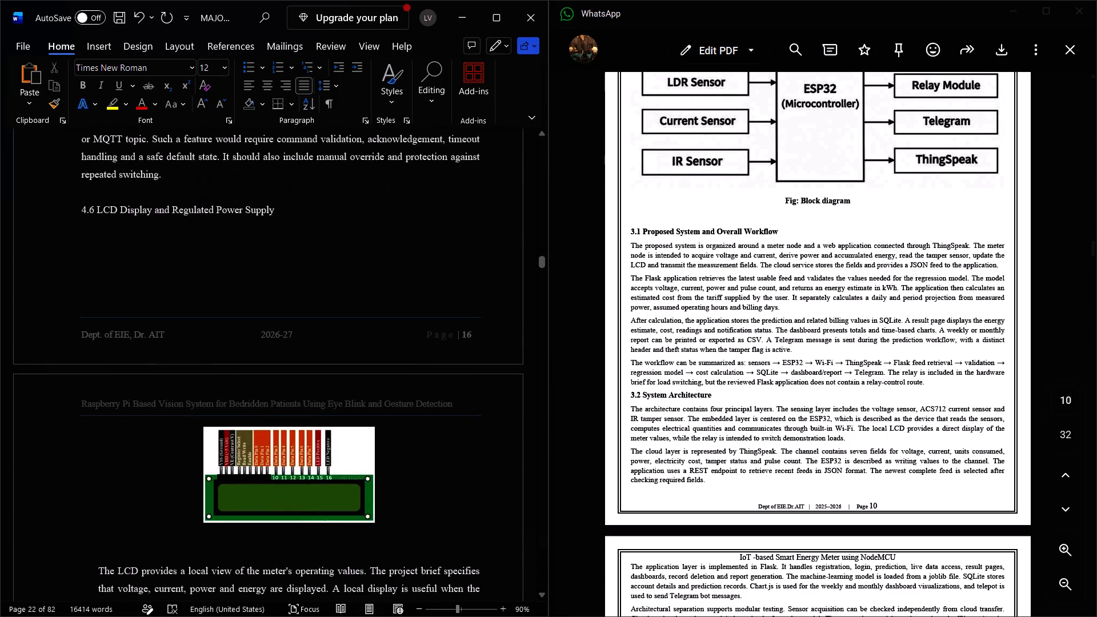
{"action": "left_click", "coordinate": [232, 306]}
{"action": "key", "text": "BackSpace"}
{"action": "key", "text": "Down"}
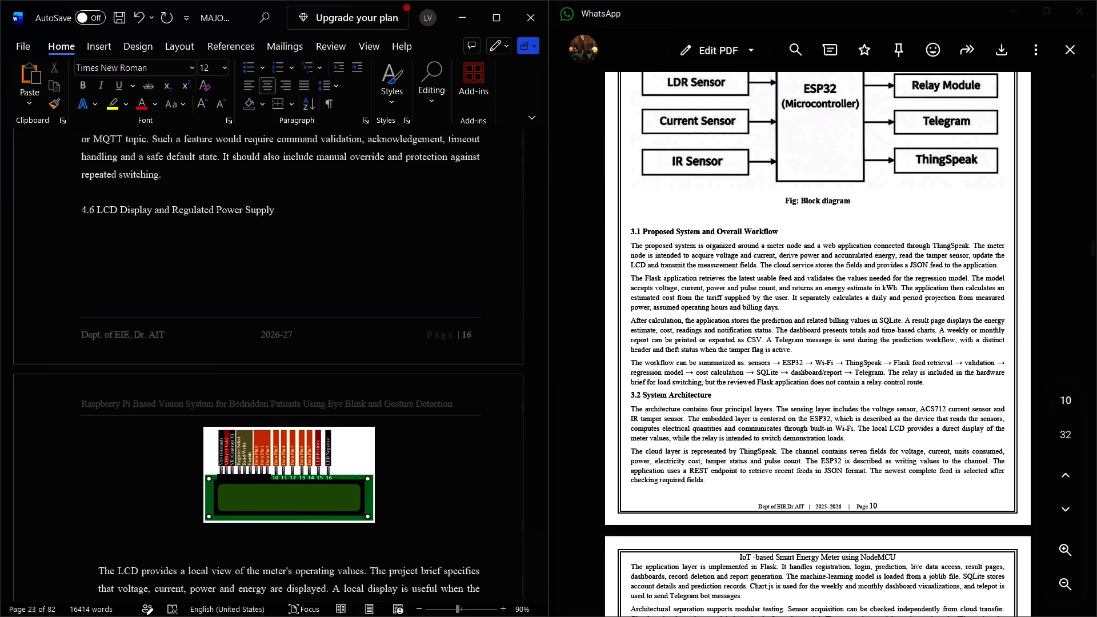
{"action": "key", "text": "BackSpace"}
{"action": "key", "text": "BackSpace"}
{"action": "key", "text": "BackSpace"}
{"action": "key", "text": "BackSpace"}
{"action": "key", "text": "BackSpace"}
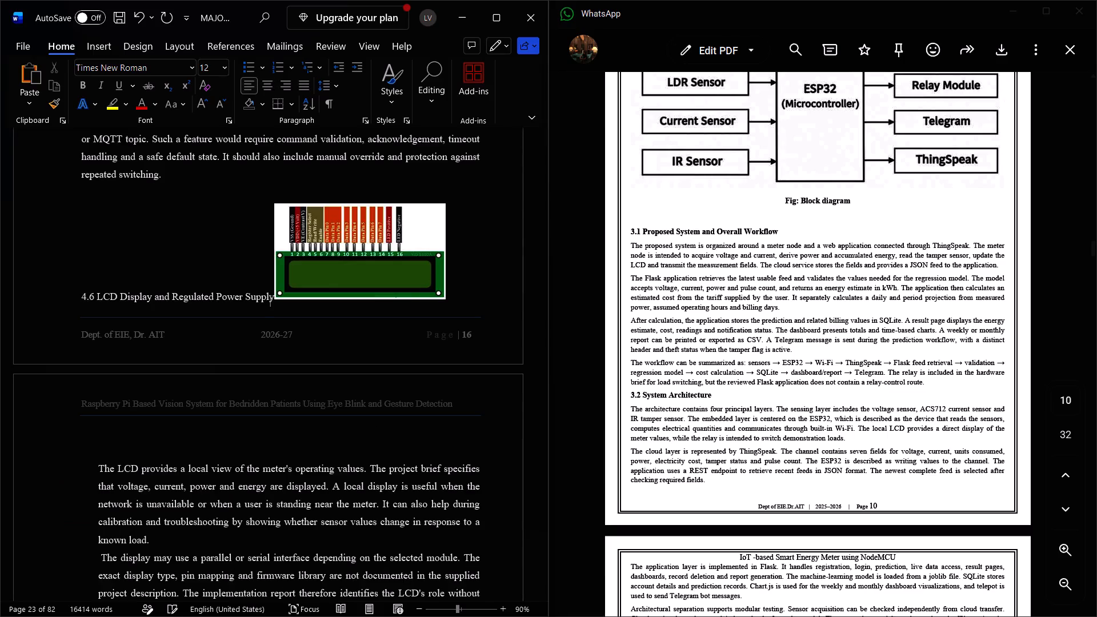
{"action": "key", "text": "Return"}
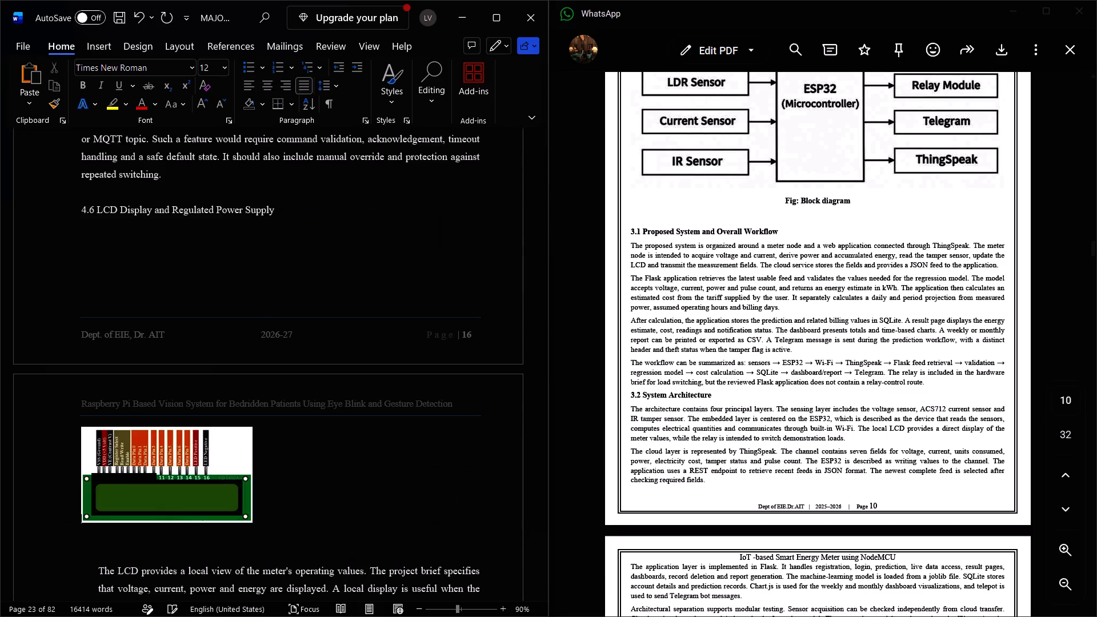
Center the LCD picture in section 4.6.
{"action": "double_click", "coordinate": [180, 477]}
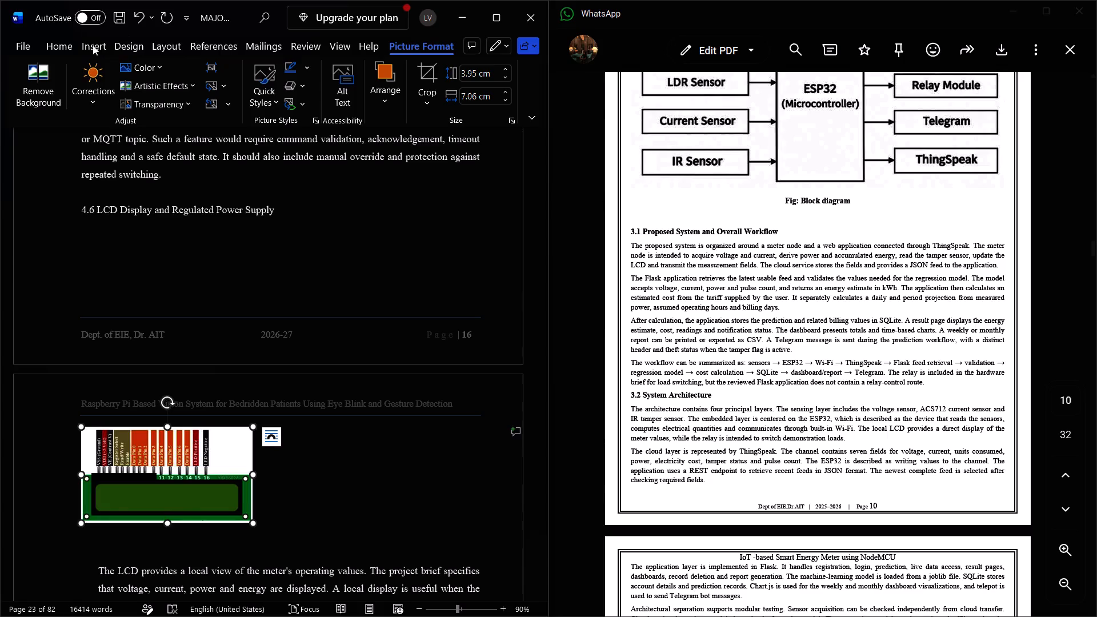
{"action": "left_click_drag", "start_coordinate": [70, 44], "coordinate": [270, 89]}
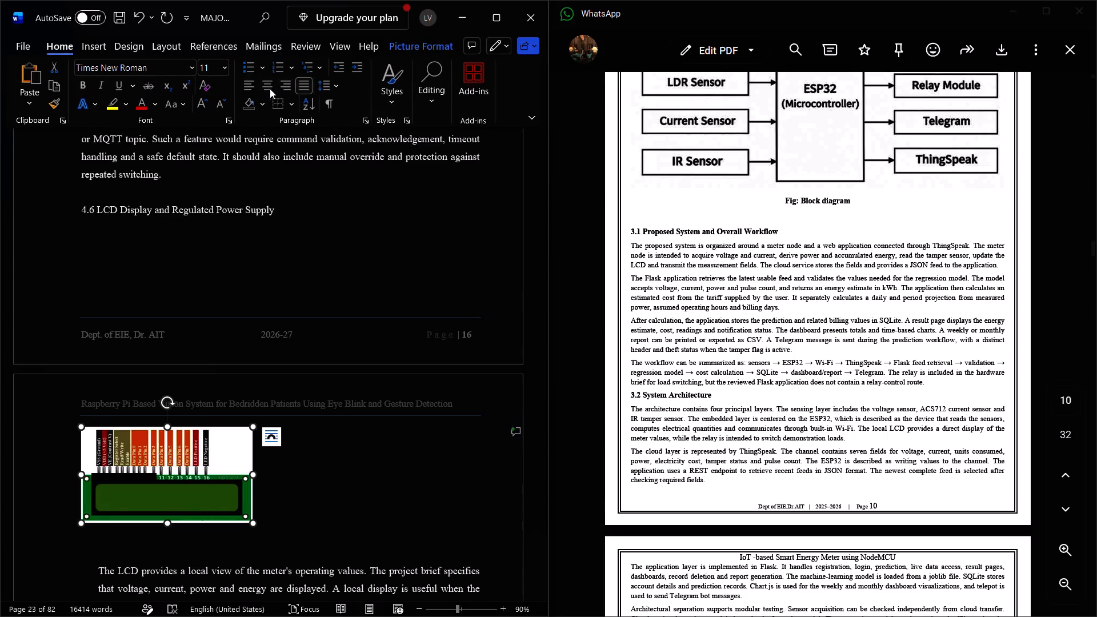
{"action": "left_click", "coordinate": [270, 89]}
Insert blank lines above the 4.6 heading so that it starts at the top of the next page, directly above the LCD picture.
{"action": "left_click", "coordinate": [170, 189]}
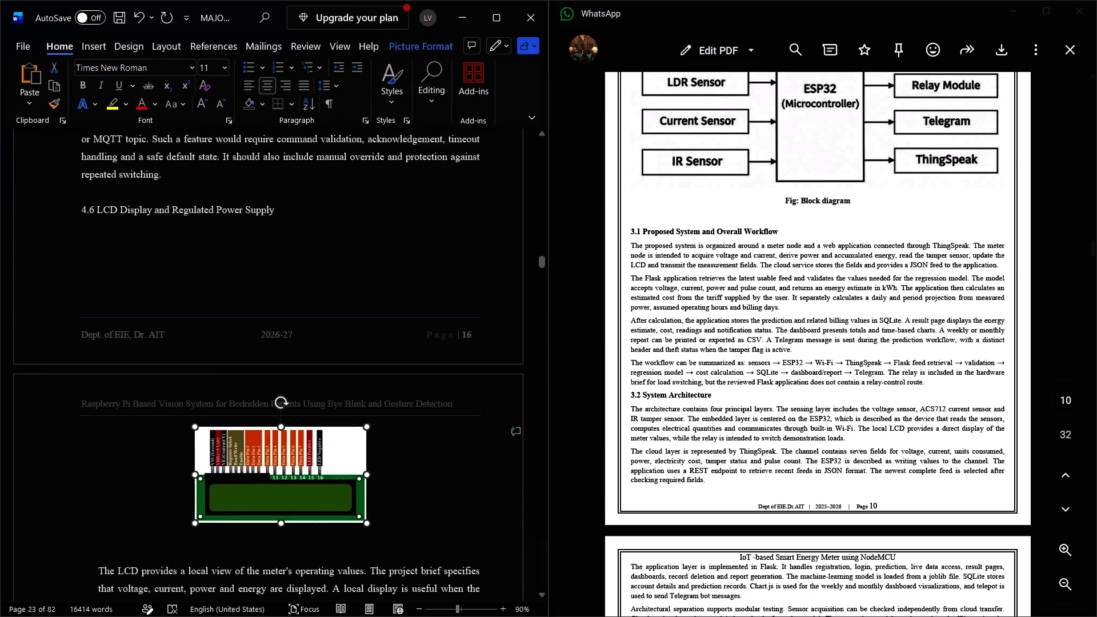
{"action": "key", "text": "Return"}
{"action": "key", "text": "Return"}
{"action": "key", "text": "Return"}
{"action": "key", "text": "Return"}
{"action": "key", "text": "Return"}
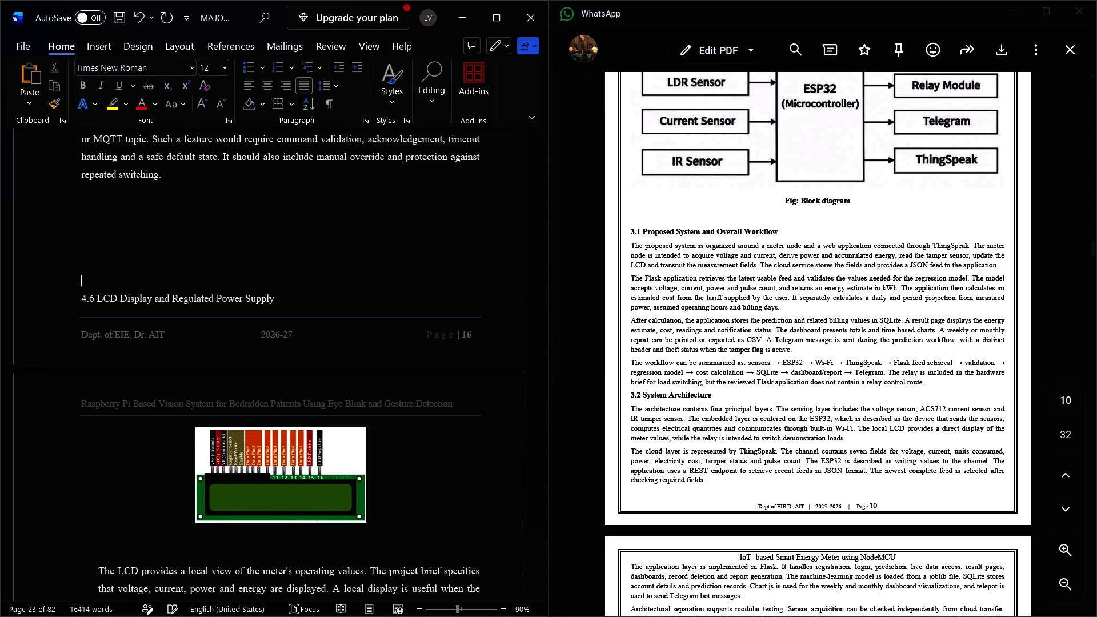
{"action": "key", "text": "Return"}
{"action": "key", "text": "Return"}
{"action": "key", "text": "Return"}
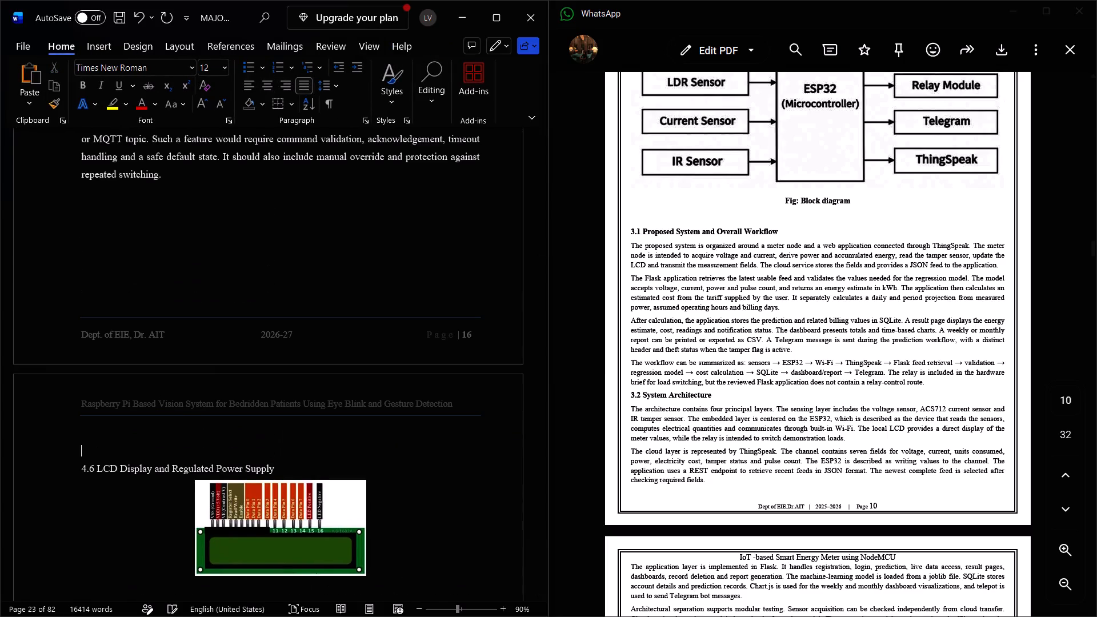
{"action": "key", "text": "BackSpace"}
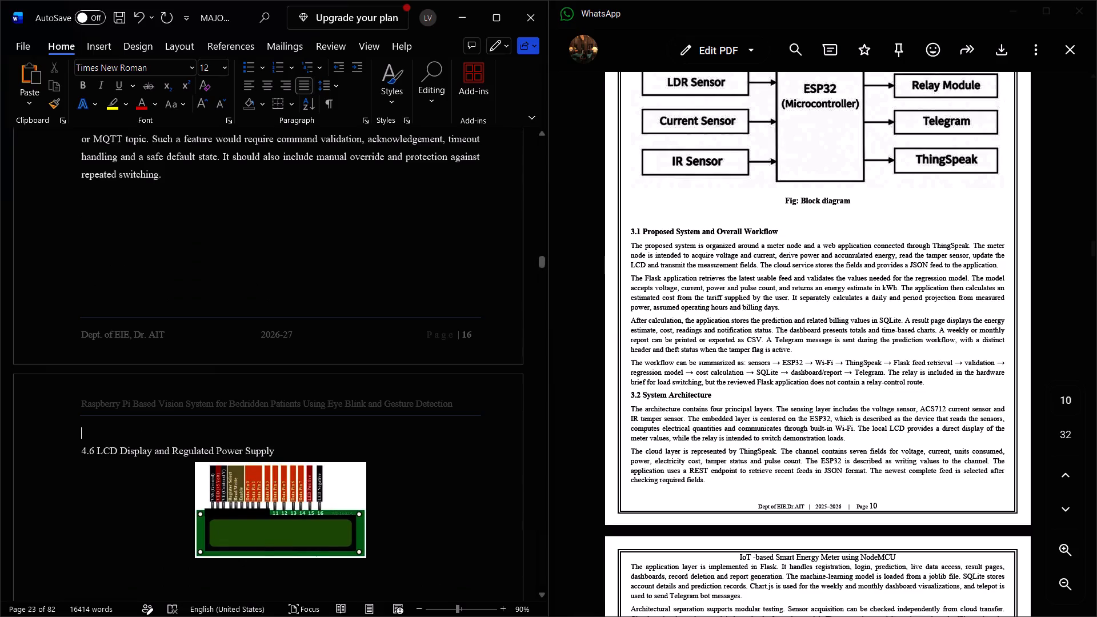
{"action": "key", "text": "BackSpace"}
Insert two blank lines between the 4.6 heading and the LCD picture.
{"action": "left_click", "coordinate": [307, 440]}
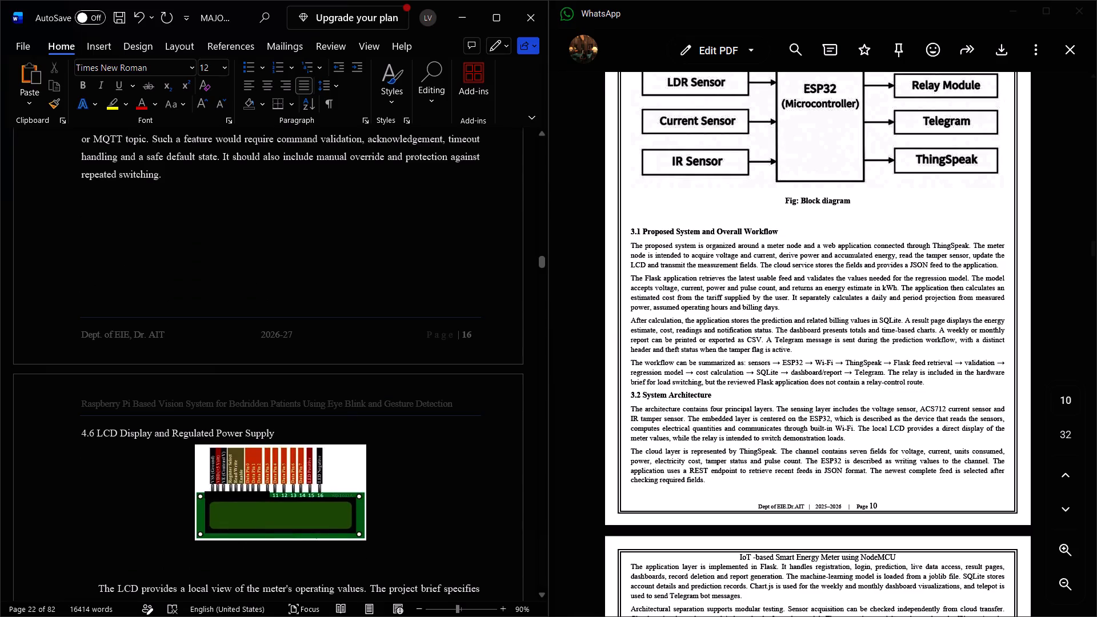
{"action": "key", "text": "Return"}
{"action": "key", "text": "Return"}
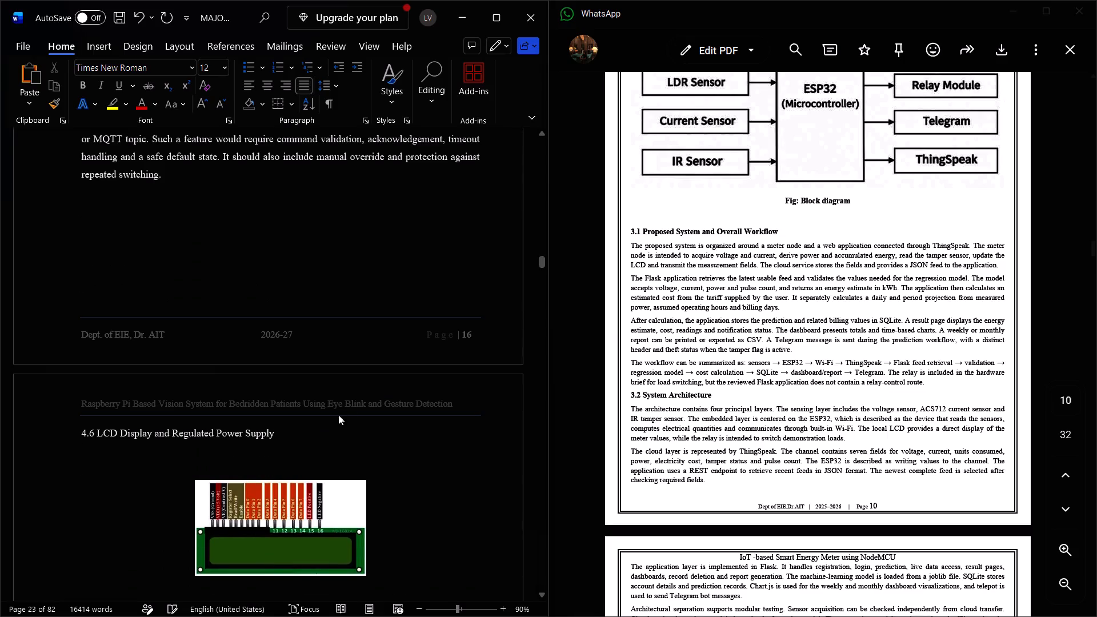
Format the 4.6 LCD Display and Regulated Power Supply heading as 14 pt bold.
{"action": "triple_click", "coordinate": [169, 431]}
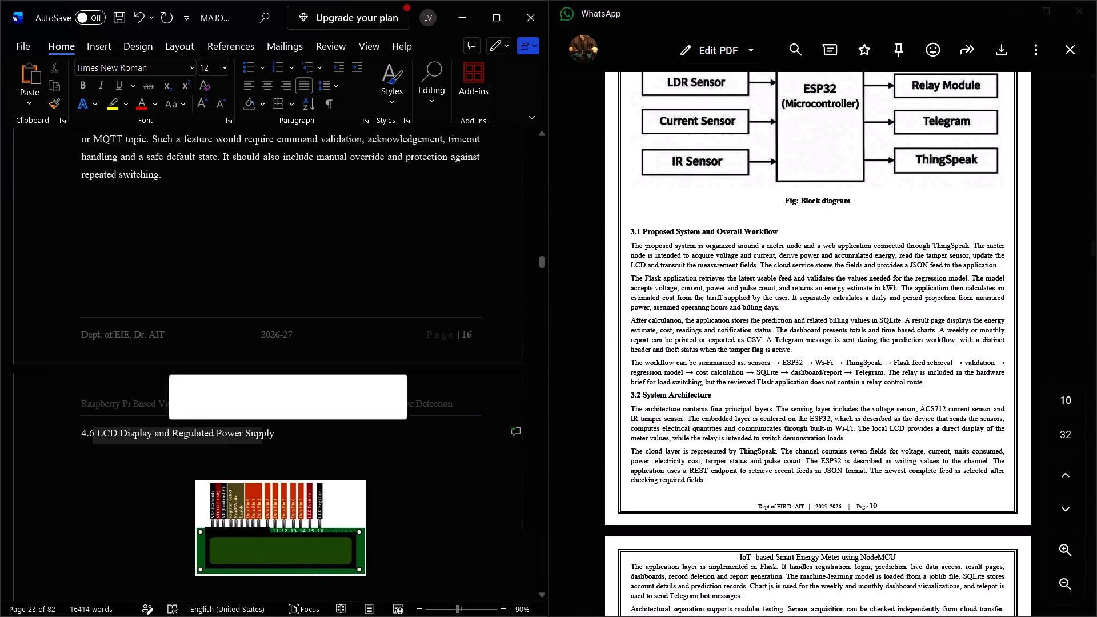
{"action": "left_click_drag", "start_coordinate": [280, 383], "coordinate": [263, 175]}
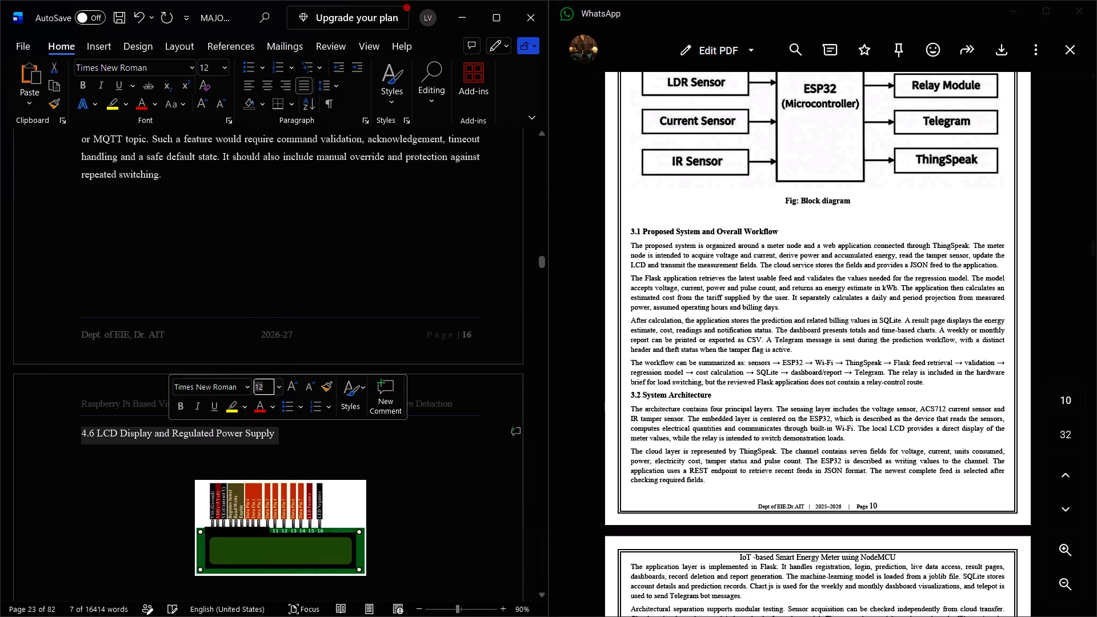
{"action": "left_click", "coordinate": [280, 390]}
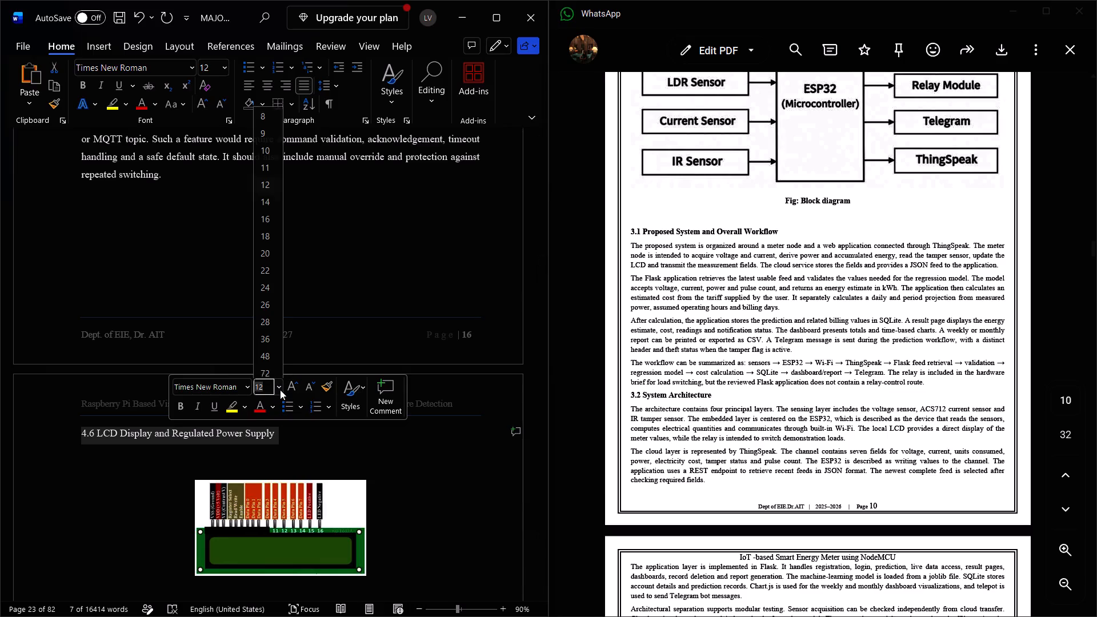
{"action": "left_click", "coordinate": [267, 202]}
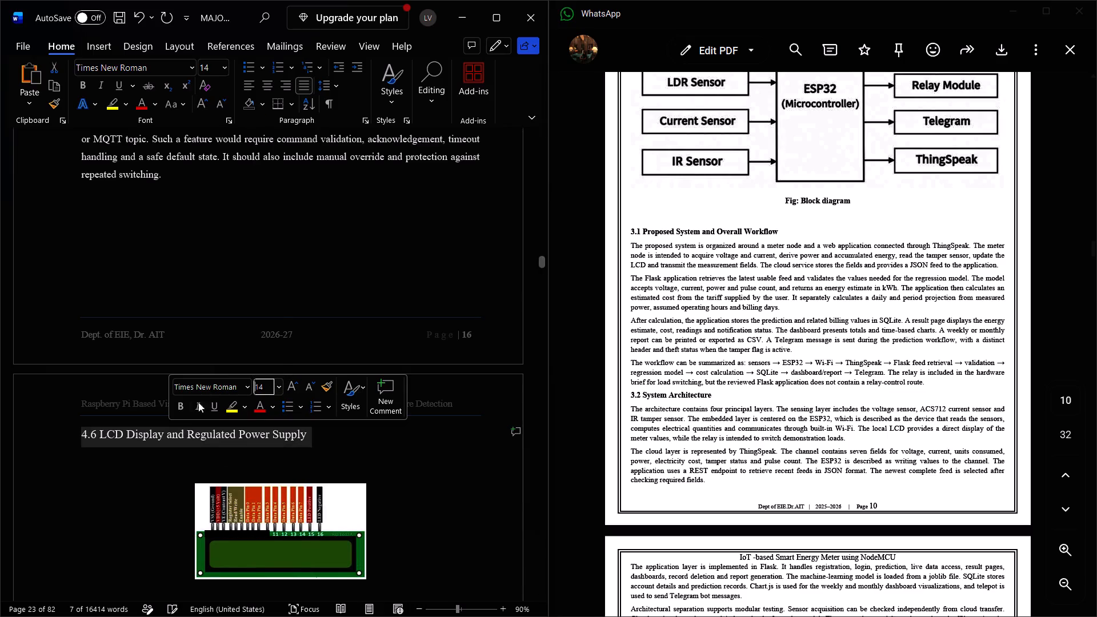
{"action": "left_click", "coordinate": [179, 404]}
{"action": "left_click", "coordinate": [334, 432]}
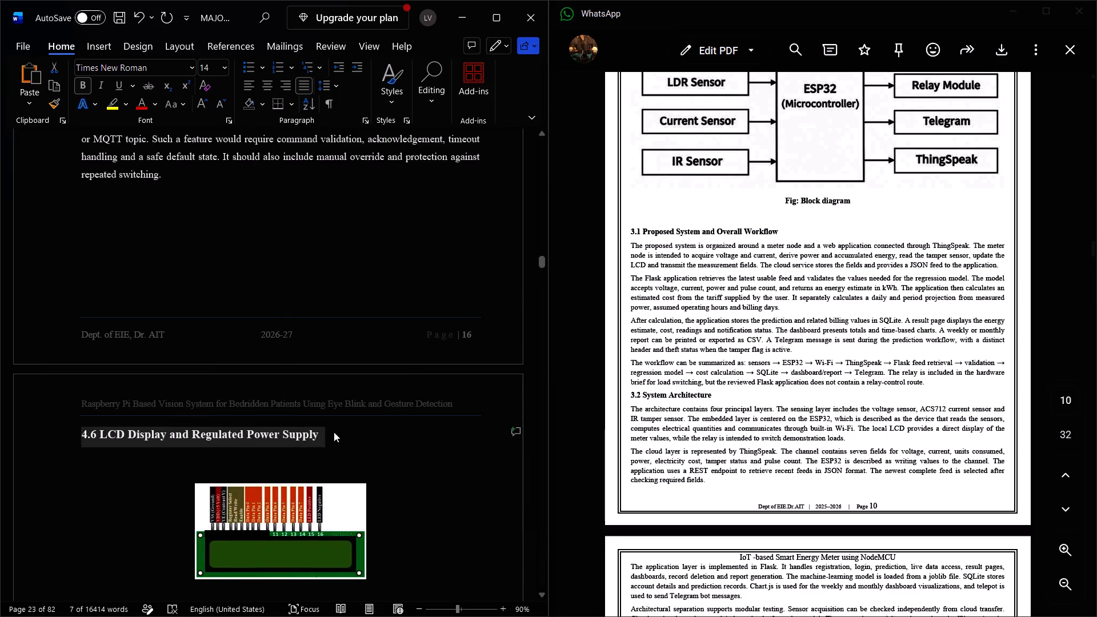
Remove the left indents from the four body paragraphs of section 4.6 and the leading space before "The display may use".
{"action": "scroll", "coordinate": [242, 542], "scroll_direction": "down", "scroll_amount": 1}
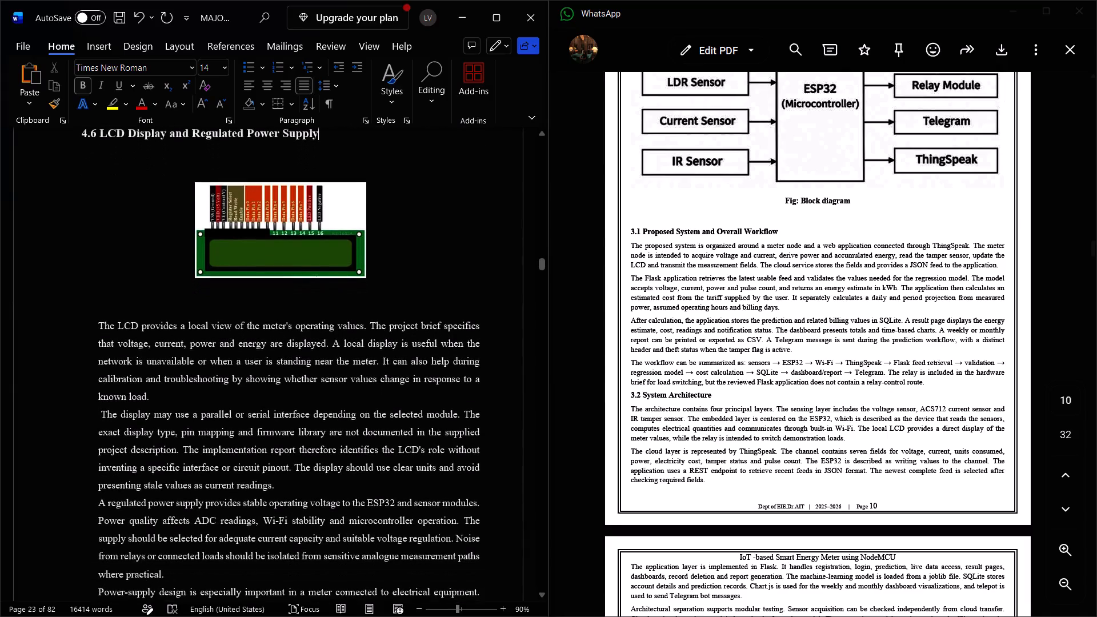
{"action": "left_click", "coordinate": [100, 327]}
{"action": "key", "text": "BackSpace"}
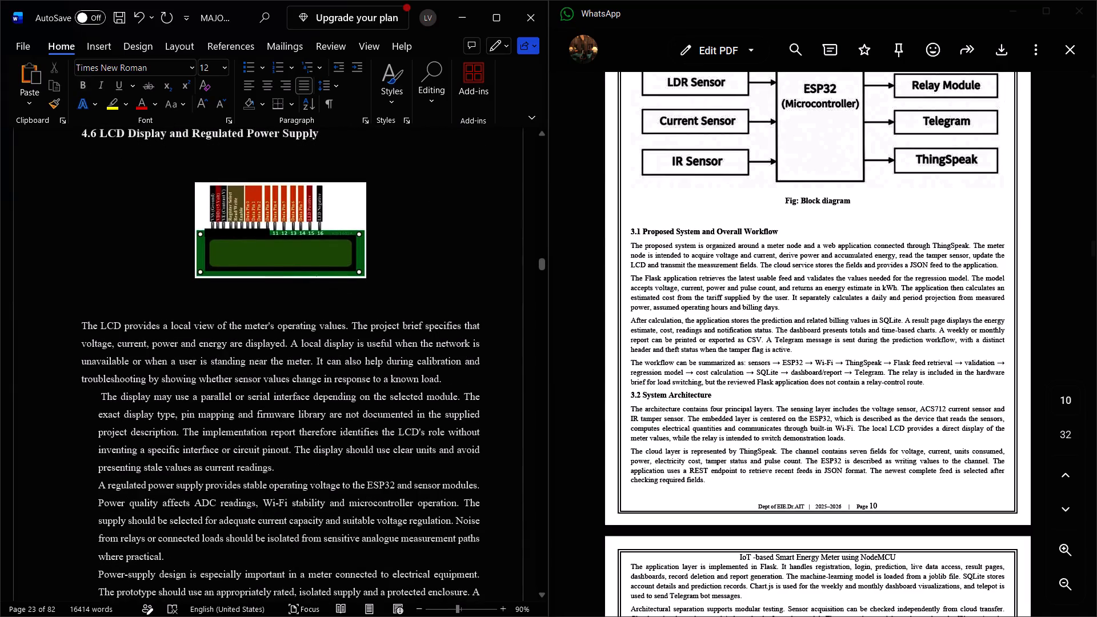
{"action": "left_click", "coordinate": [103, 398]}
{"action": "key", "text": "BackSpace"}
{"action": "key", "text": "BackSpace"}
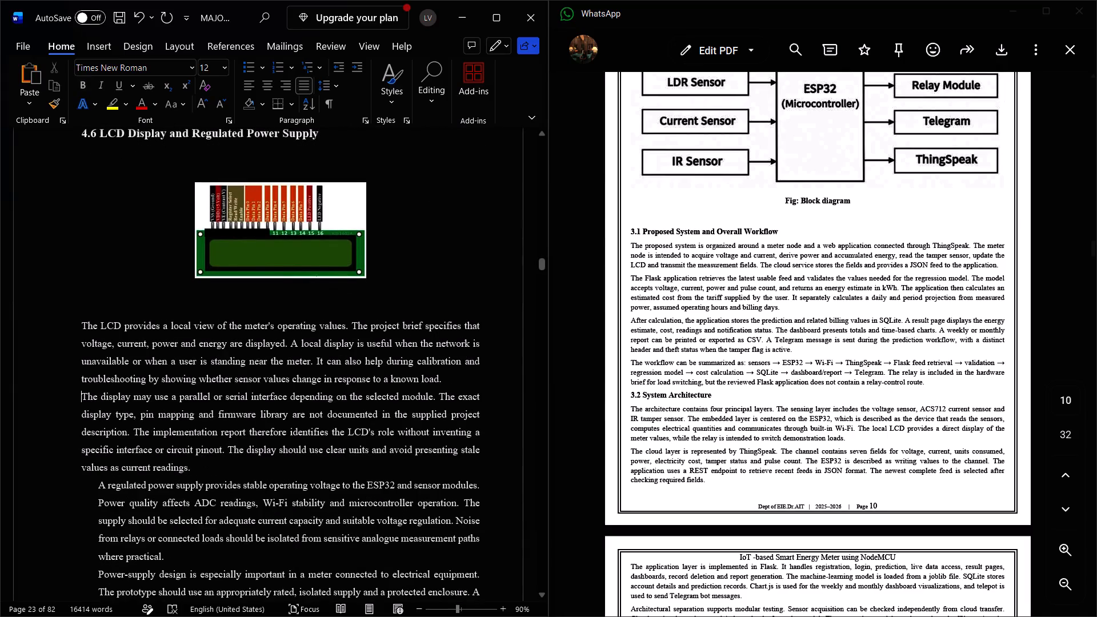
{"action": "left_click", "coordinate": [99, 484]}
{"action": "key", "text": "BackSpace"}
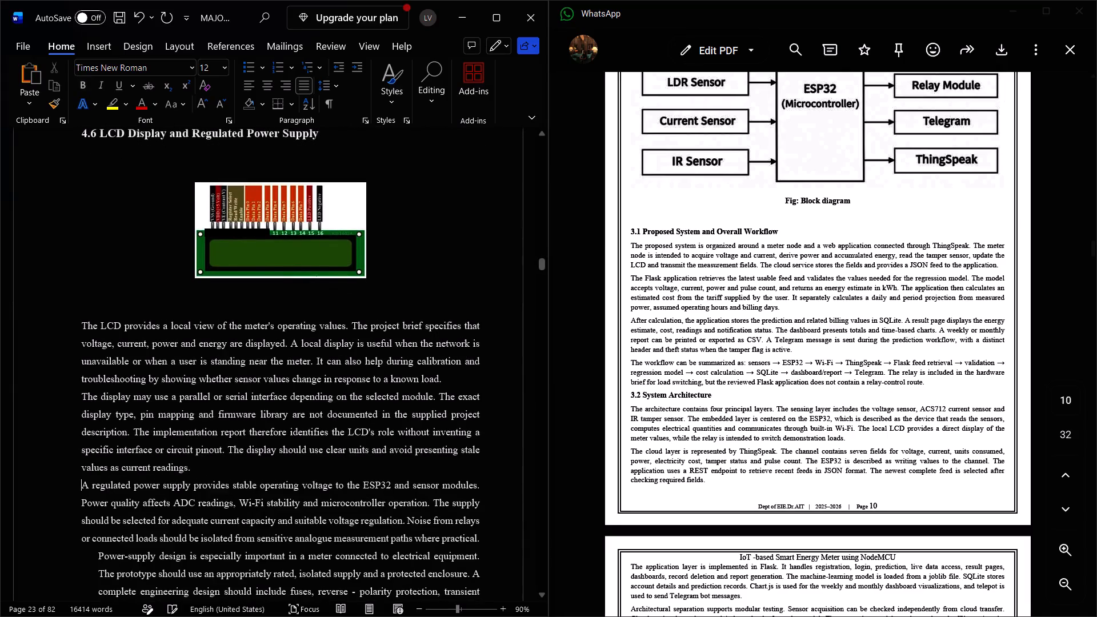
{"action": "scroll", "coordinate": [104, 516], "scroll_direction": "down", "scroll_amount": 1}
{"action": "left_click", "coordinate": [98, 418]}
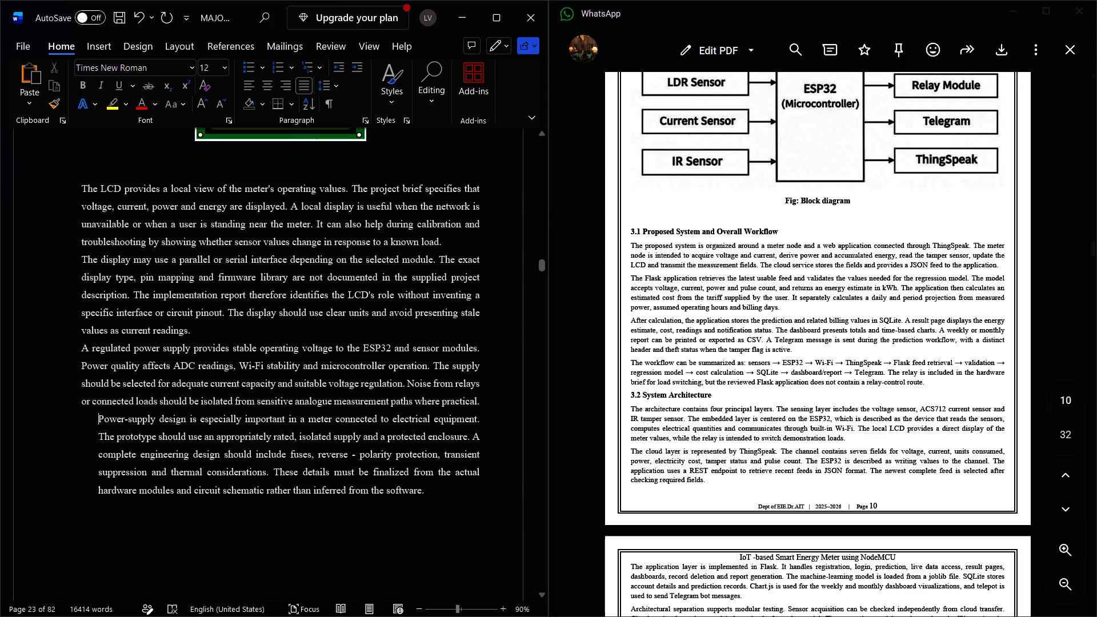
{"action": "key", "text": "BackSpace"}
Remove the left indent from the 4.7 Hardware Integration and Safety Considerations heading and format it as 14 pt bold.
{"action": "scroll", "coordinate": [124, 467], "scroll_direction": "down", "scroll_amount": 2}
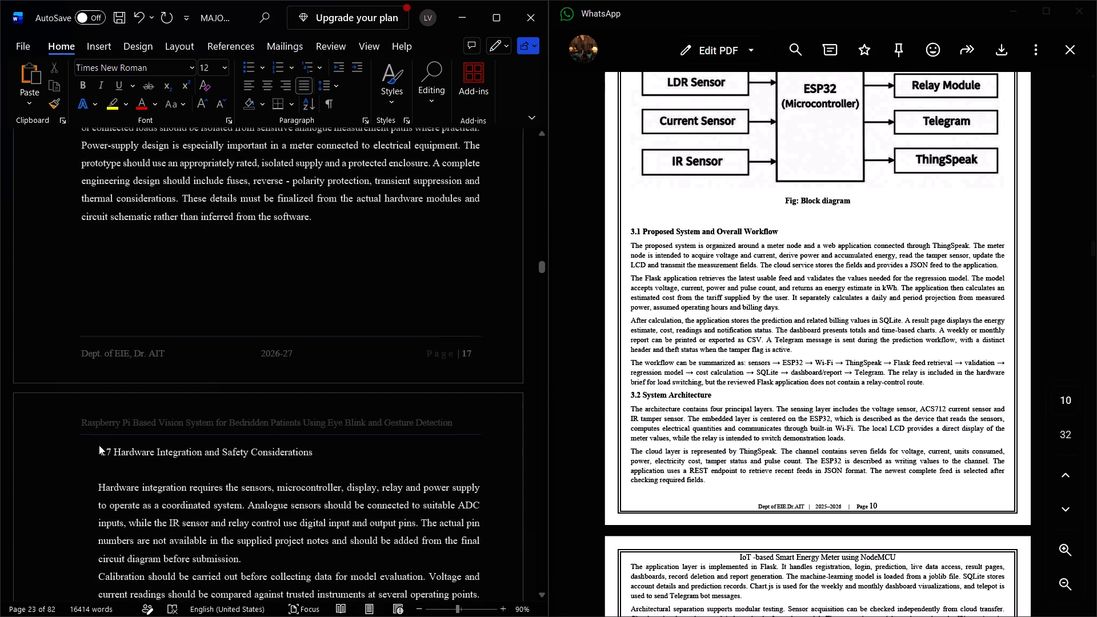
{"action": "left_click", "coordinate": [101, 452]}
{"action": "key", "text": "BackSpace"}
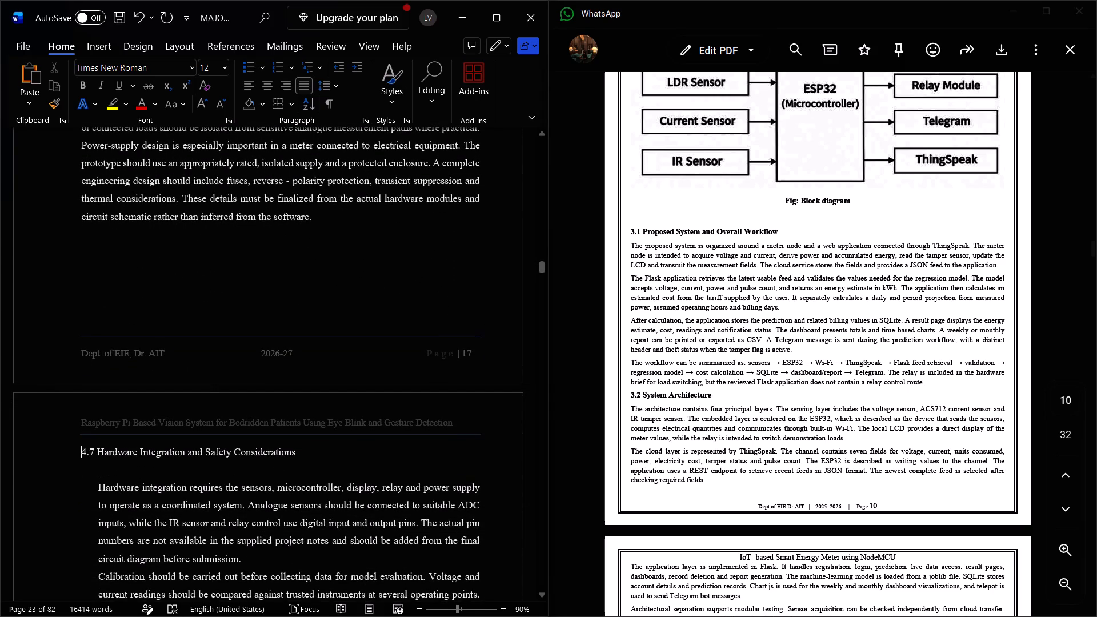
{"action": "triple_click", "coordinate": [103, 451]}
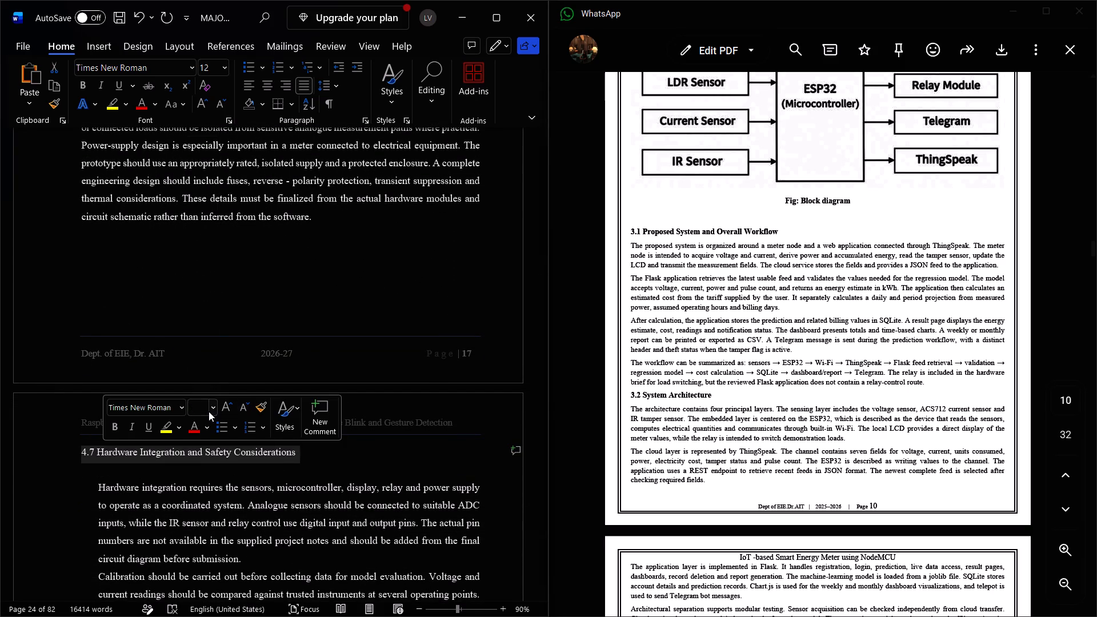
{"action": "left_click", "coordinate": [209, 411]}
{"action": "left_click", "coordinate": [201, 218]}
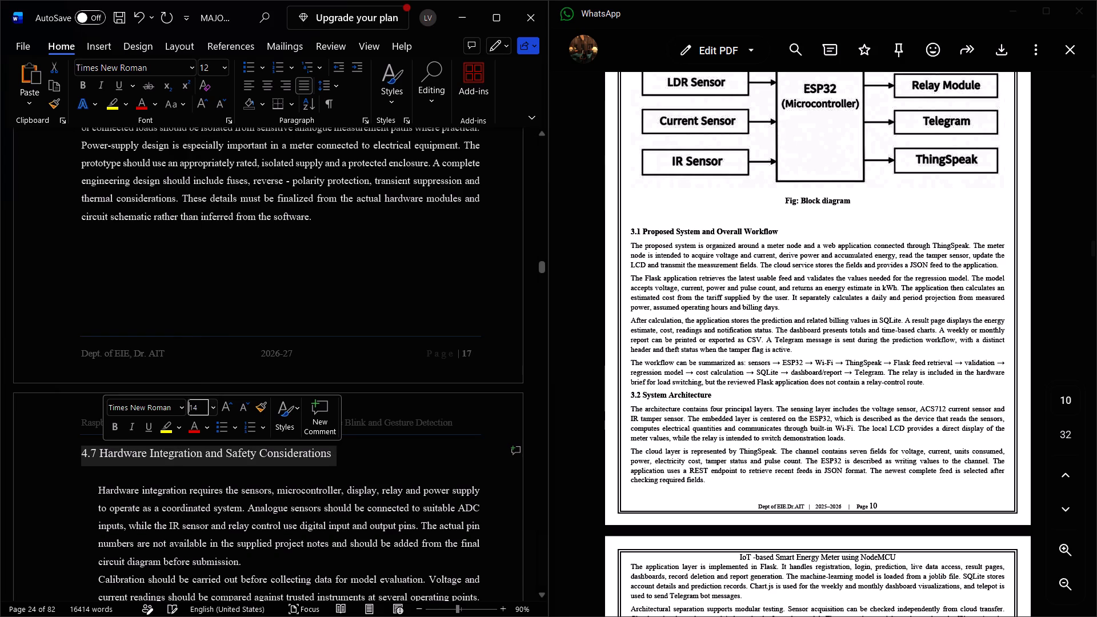
{"action": "left_click_drag", "start_coordinate": [115, 422], "coordinate": [99, 486]}
{"action": "left_click_drag", "start_coordinate": [99, 486], "coordinate": [112, 430]}
{"action": "left_click", "coordinate": [112, 430]}
{"action": "left_click", "coordinate": [112, 430]}
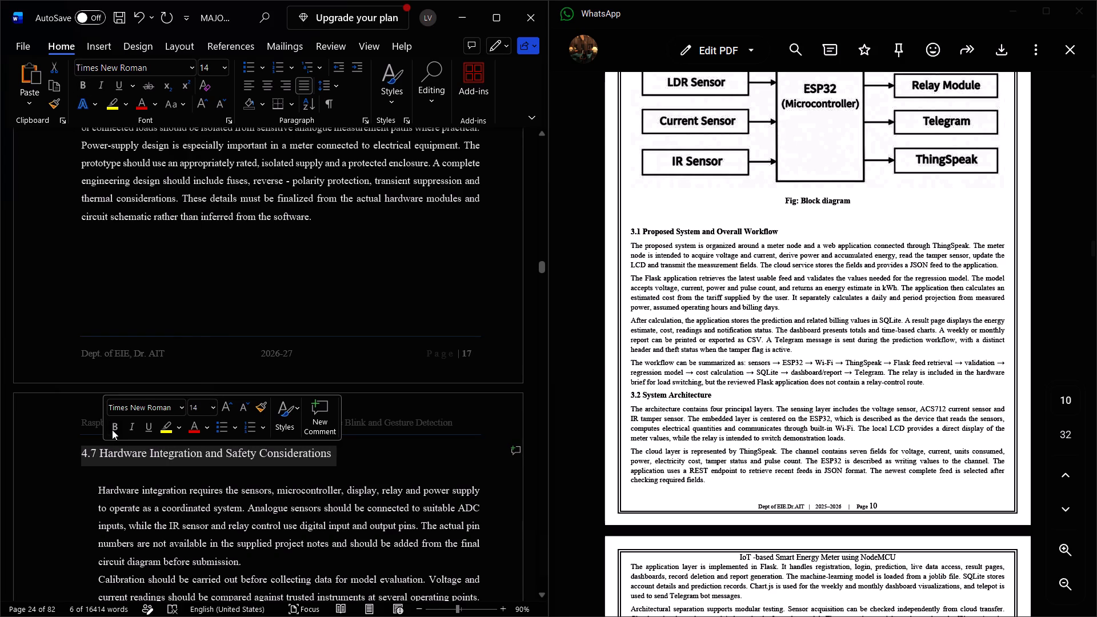
Remove the left indents from the four body paragraphs of section 4.7.
{"action": "left_click", "coordinate": [100, 489]}
{"action": "key", "text": "BackSpace"}
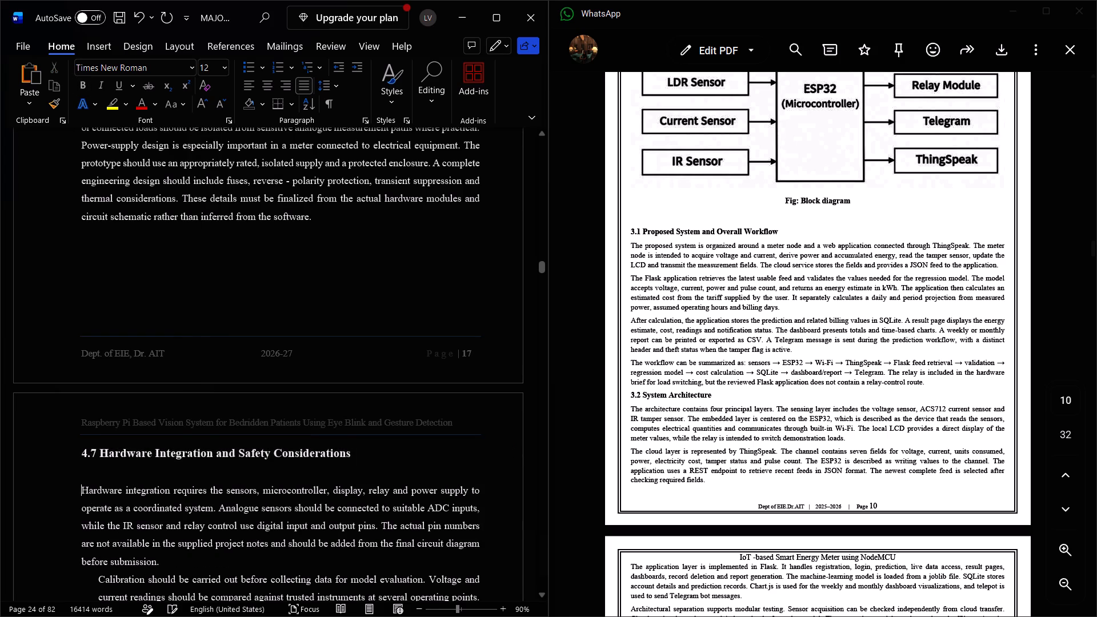
{"action": "key", "text": "BackSpace"}
{"action": "key", "text": "ctrl+z"}
{"action": "scroll", "coordinate": [141, 493], "scroll_direction": "down", "scroll_amount": 1}
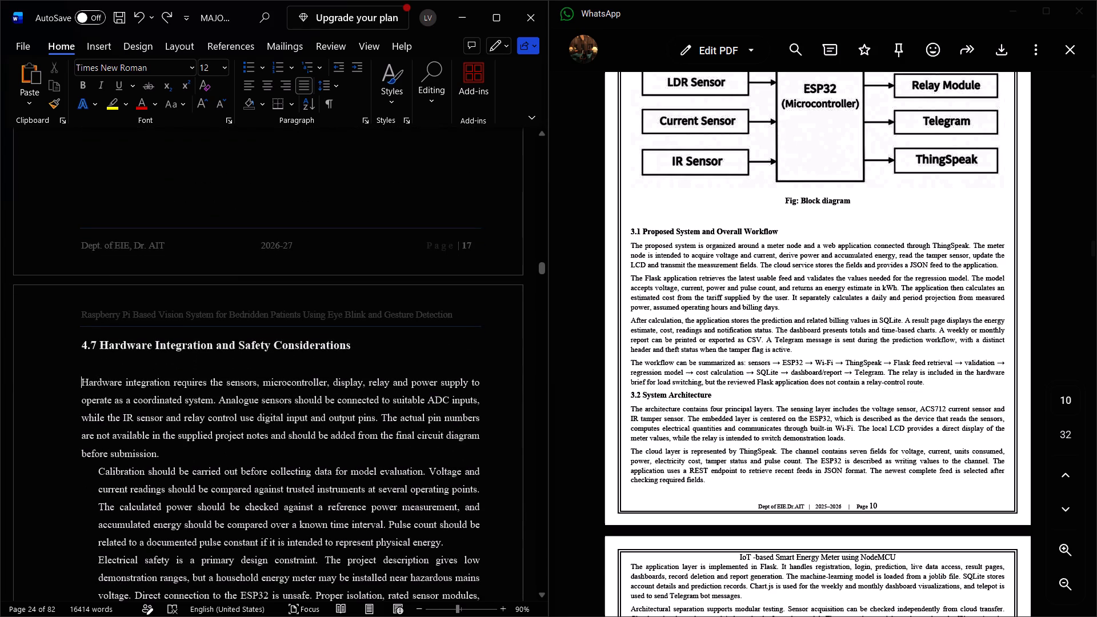
{"action": "left_click", "coordinate": [101, 472]}
{"action": "key", "text": "BackSpace"}
{"action": "scroll", "coordinate": [120, 423], "scroll_direction": "down", "scroll_amount": 1}
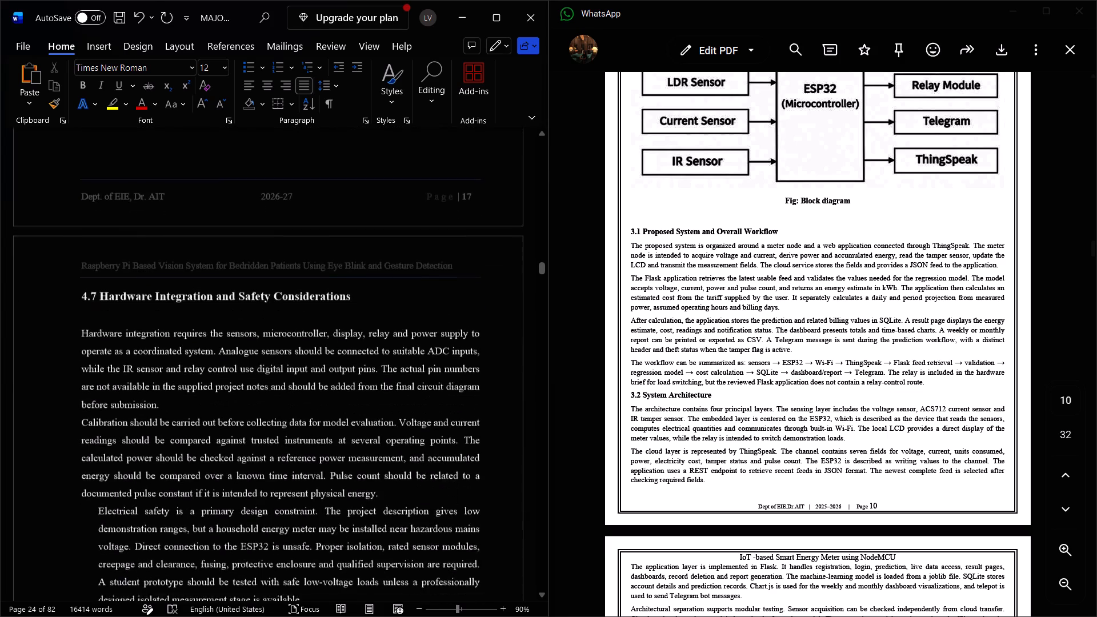
{"action": "scroll", "coordinate": [120, 423], "scroll_direction": "down", "scroll_amount": 1}
{"action": "left_click", "coordinate": [98, 454]}
{"action": "key", "text": "BackSpace"}
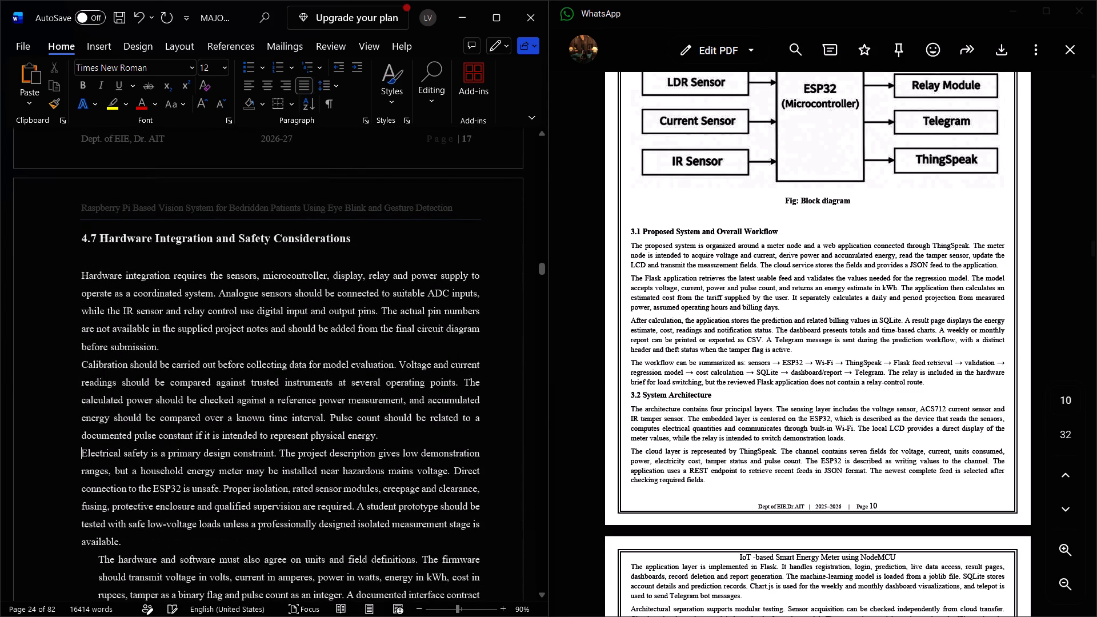
{"action": "scroll", "coordinate": [107, 473], "scroll_direction": "down", "scroll_amount": 1}
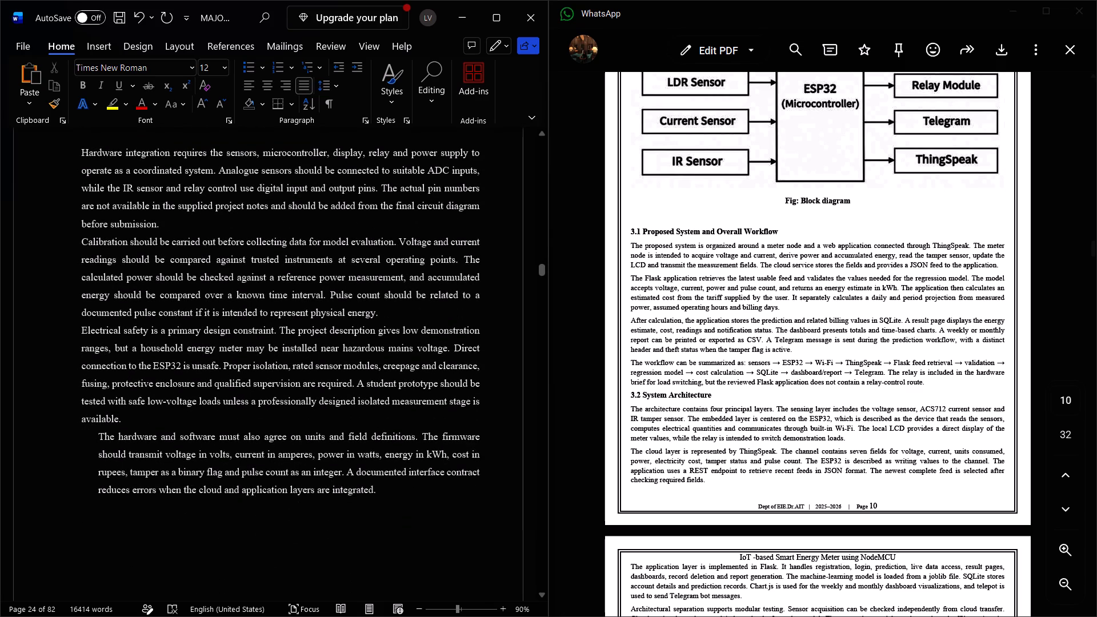
{"action": "left_click", "coordinate": [96, 435]}
{"action": "key", "text": "BackSpace"}
Format the CHAPTER 5: SOFTWARE DESCRIPTION heading as 16 pt bold.
{"action": "scroll", "coordinate": [118, 418], "scroll_direction": "down", "scroll_amount": 2}
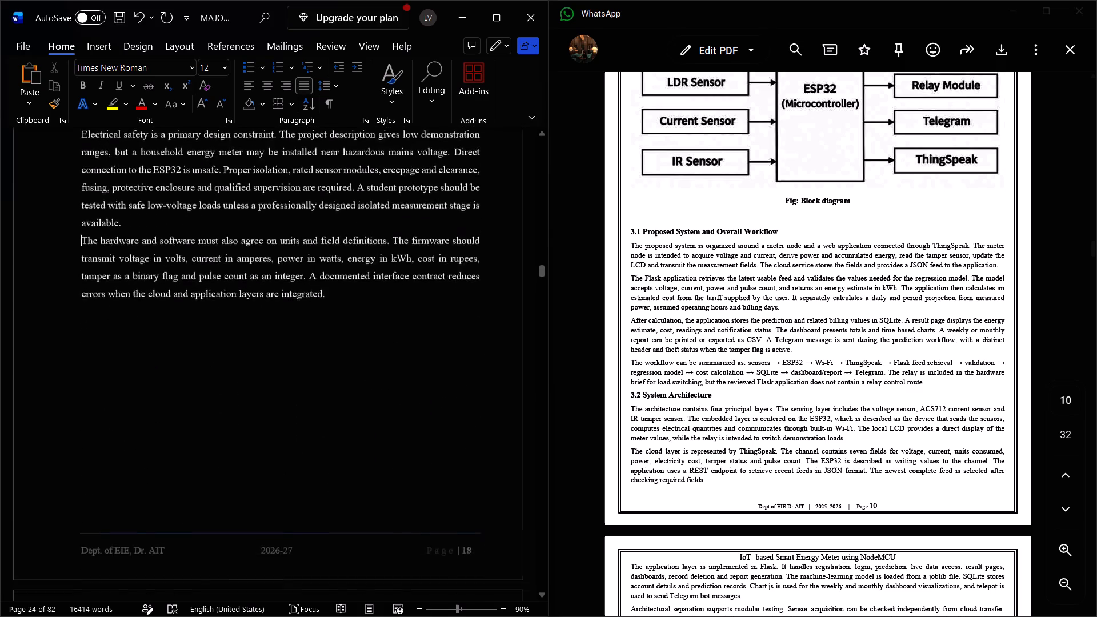
{"action": "scroll", "coordinate": [118, 418], "scroll_direction": "down", "scroll_amount": 2}
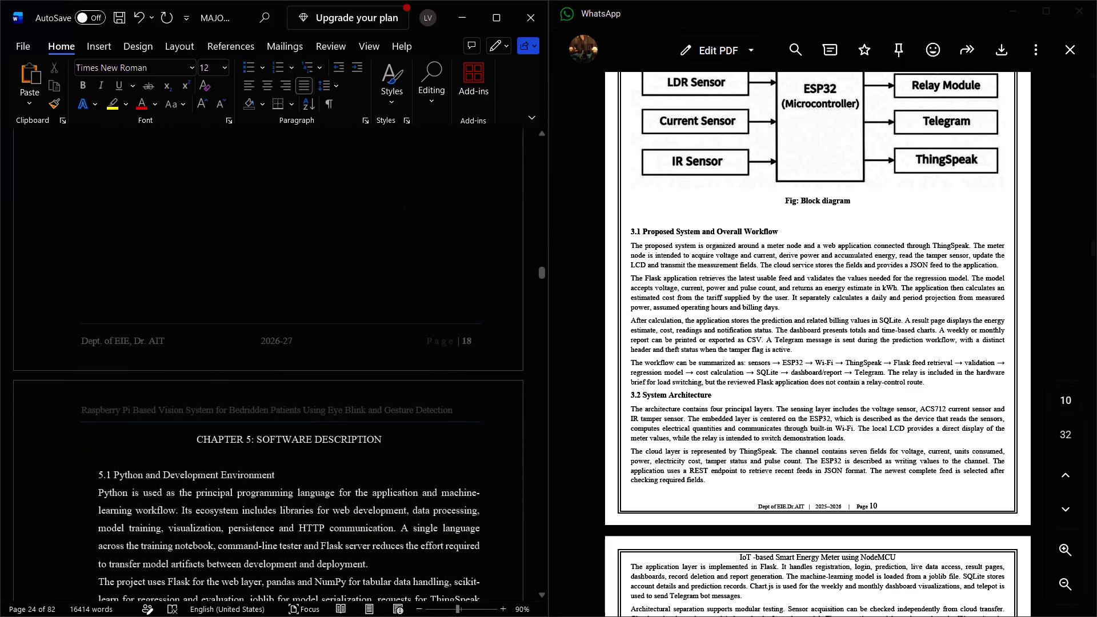
{"action": "triple_click", "coordinate": [235, 442]}
{"action": "left_click", "coordinate": [235, 442]}
{"action": "triple_click", "coordinate": [246, 440]}
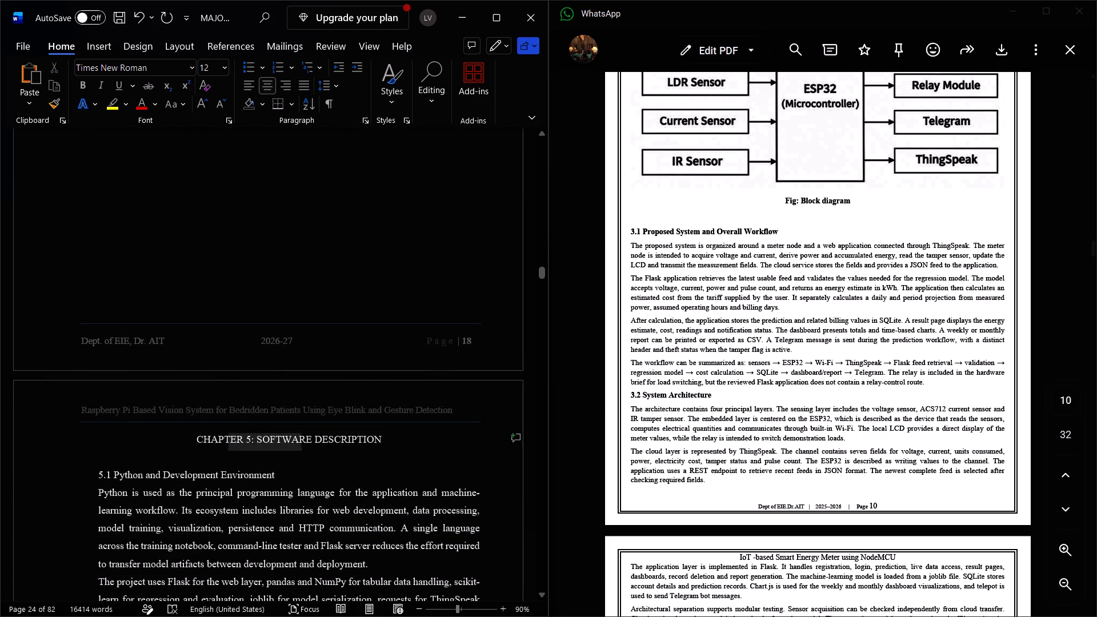
{"action": "left_click", "coordinate": [353, 398]}
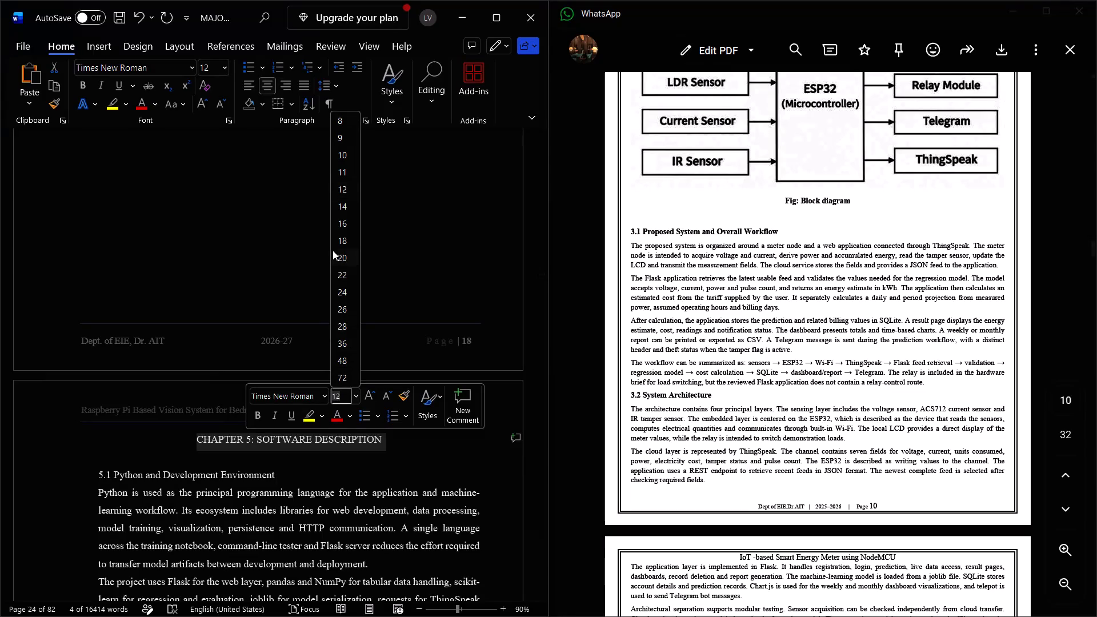
{"action": "left_click", "coordinate": [346, 224]}
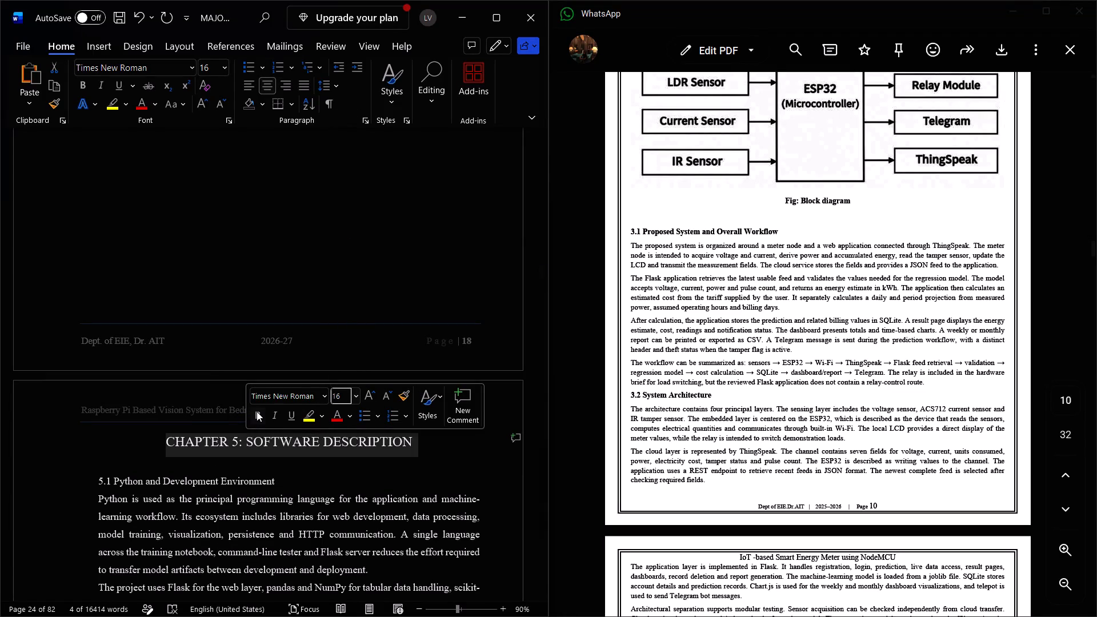
{"action": "left_click", "coordinate": [257, 411]}
Set the 5.1 Python and Development Environment heading to 14 pt.
{"action": "scroll", "coordinate": [178, 468], "scroll_direction": "down", "scroll_amount": 1}
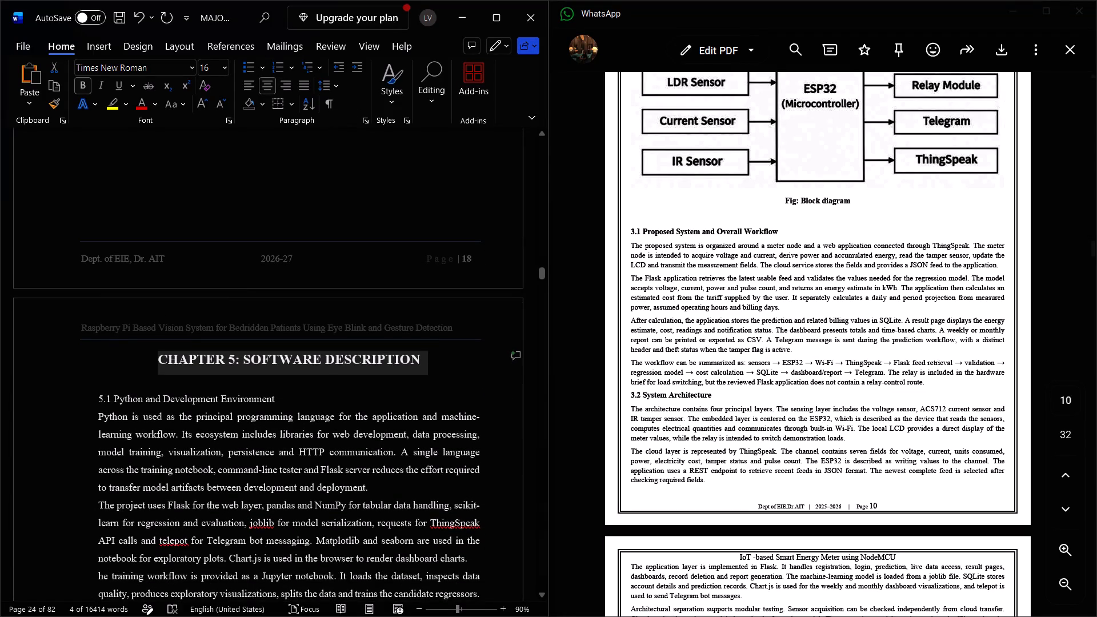
{"action": "triple_click", "coordinate": [101, 397]}
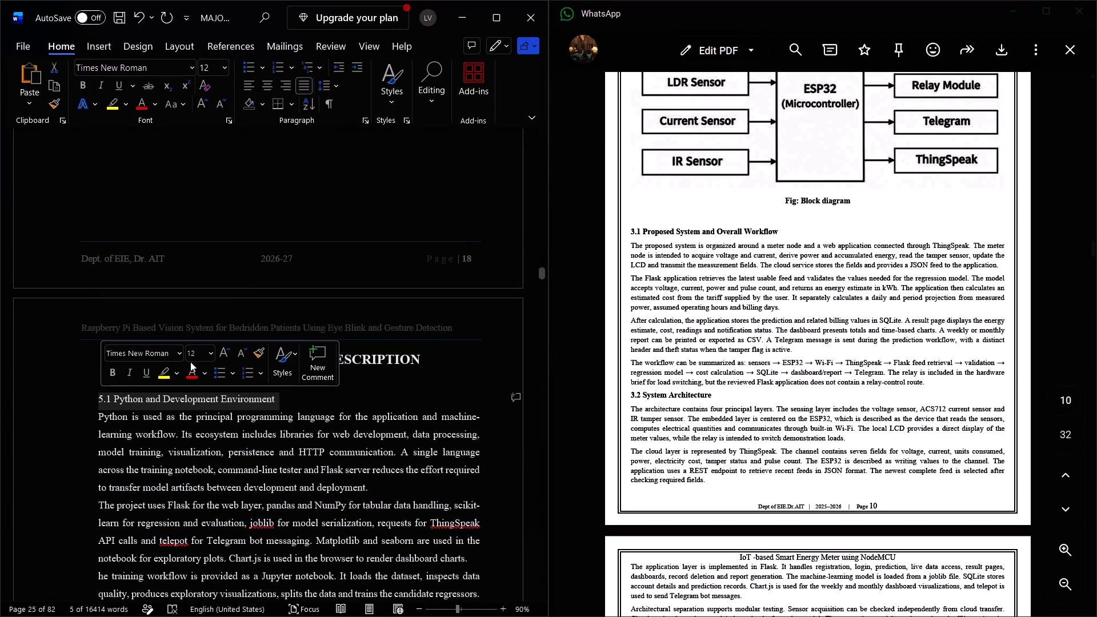
{"action": "left_click", "coordinate": [209, 350]}
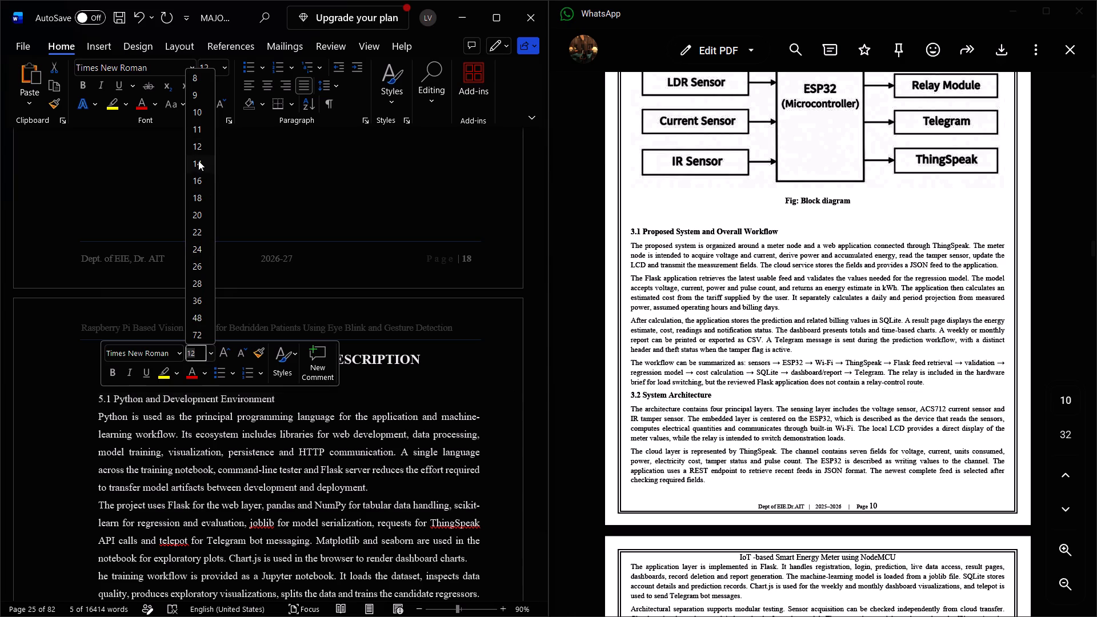
{"action": "left_click", "coordinate": [198, 161]}
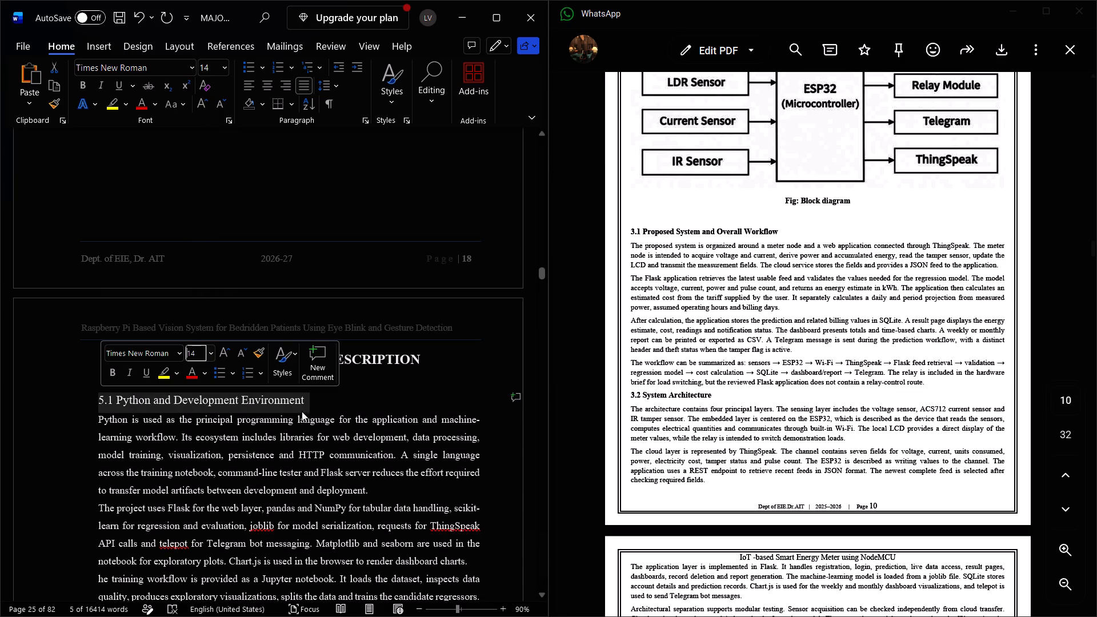
{"action": "left_click", "coordinate": [310, 406]}
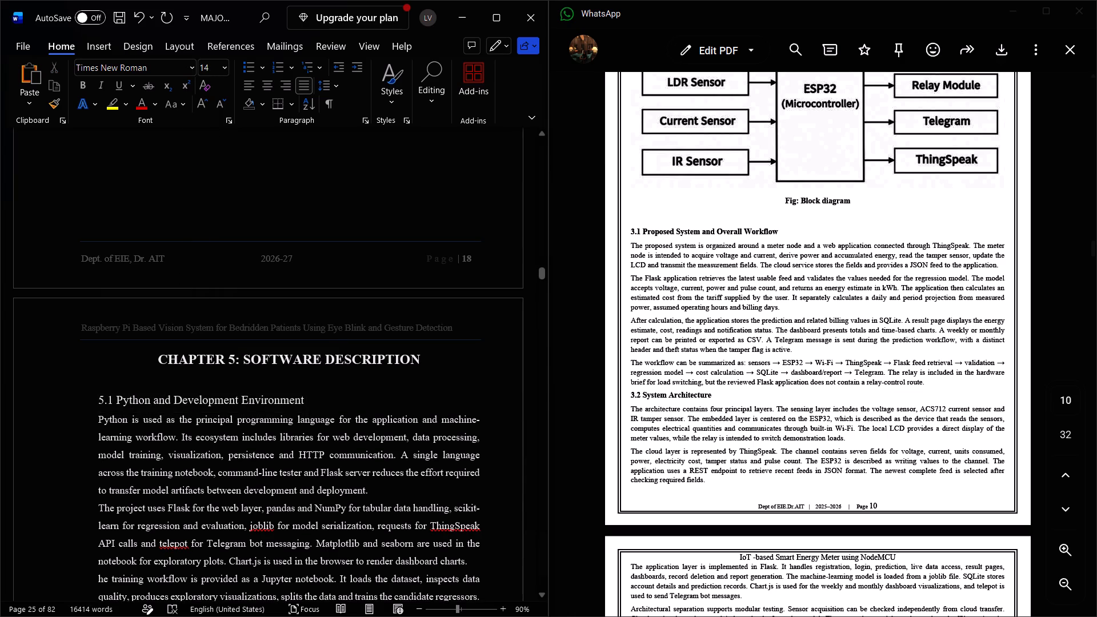
Remove the left indents from the 5.1 heading and its four body paragraphs, correcting "he training workflow" to "The training workflow".
{"action": "scroll", "coordinate": [217, 417], "scroll_direction": "down", "scroll_amount": 1}
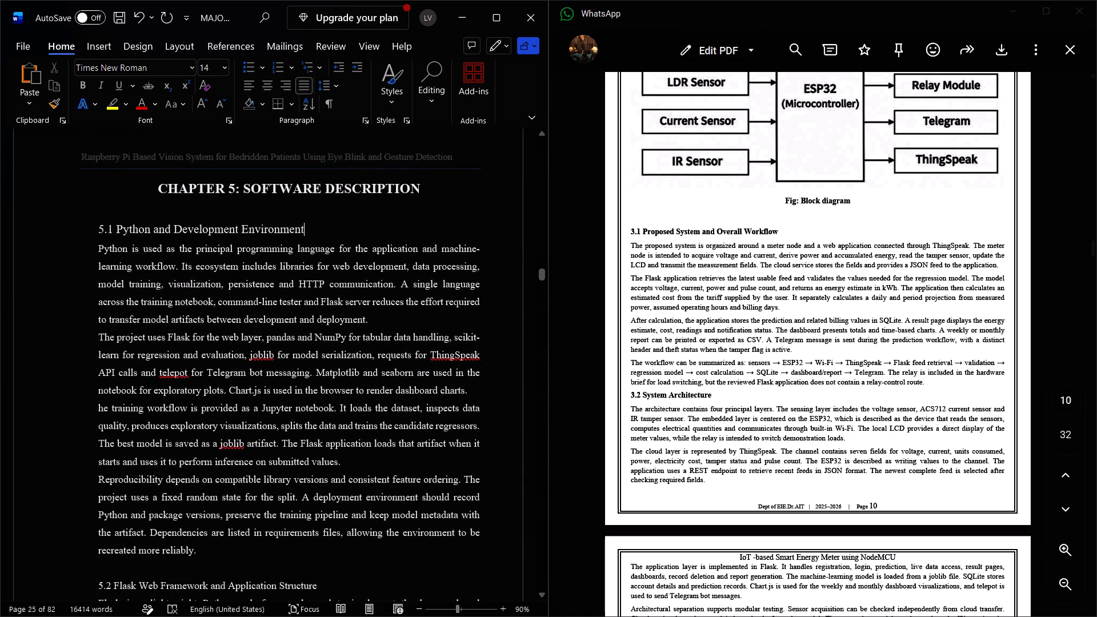
{"action": "left_click", "coordinate": [97, 231]}
{"action": "key", "text": "BackSpace"}
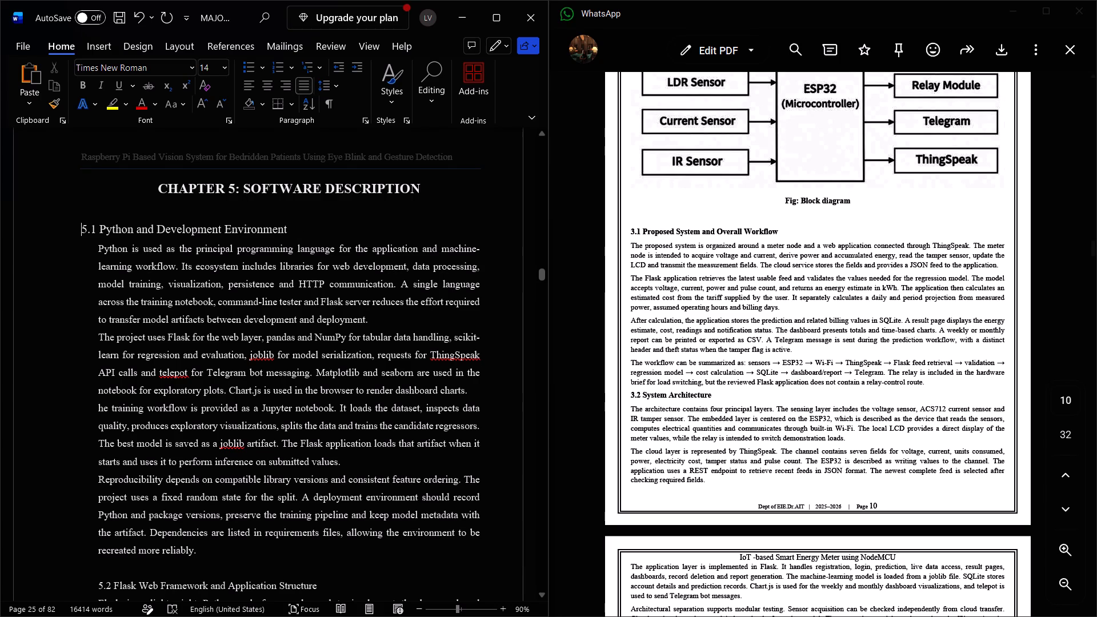
{"action": "left_click", "coordinate": [98, 249]}
{"action": "key", "text": "BackSpace"}
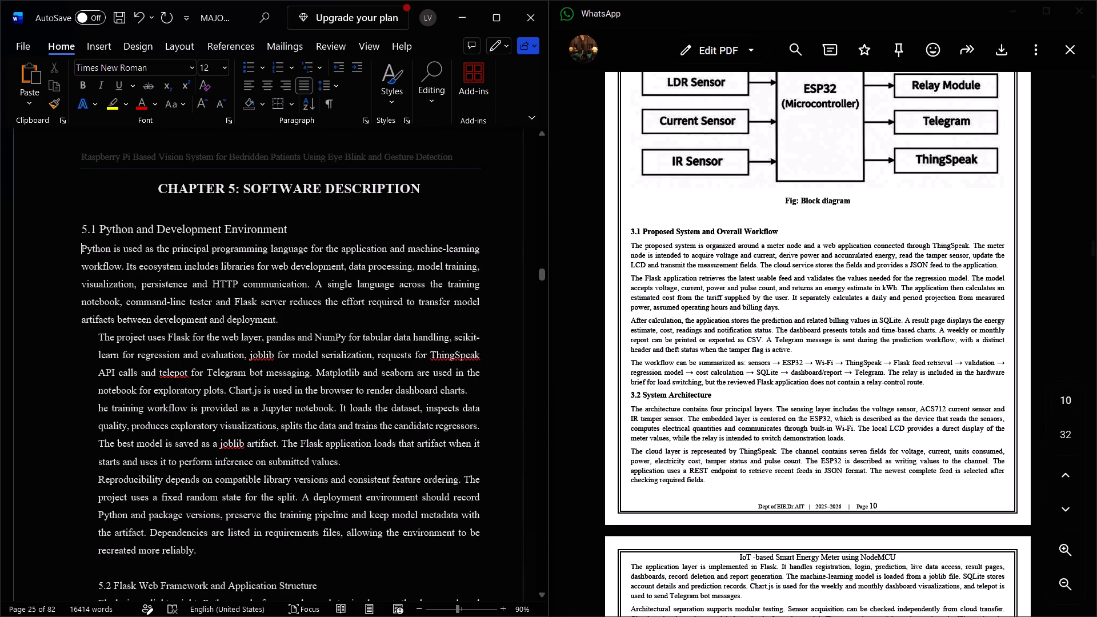
{"action": "left_click", "coordinate": [96, 335]}
{"action": "key", "text": "BackSpace"}
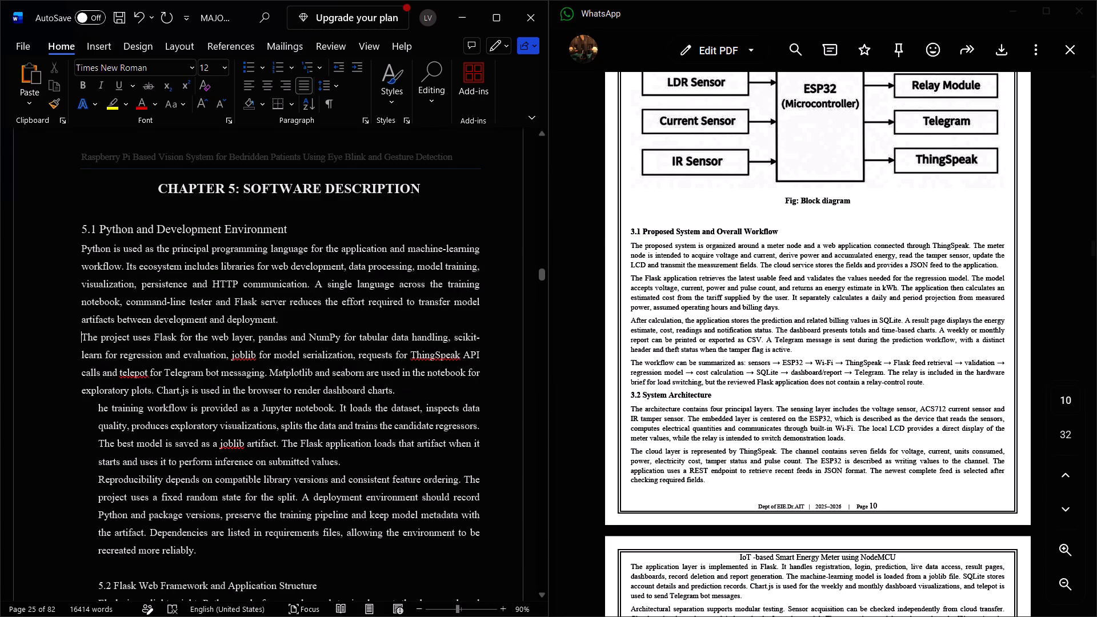
{"action": "left_click", "coordinate": [97, 408]}
{"action": "key", "text": "BackSpace"}
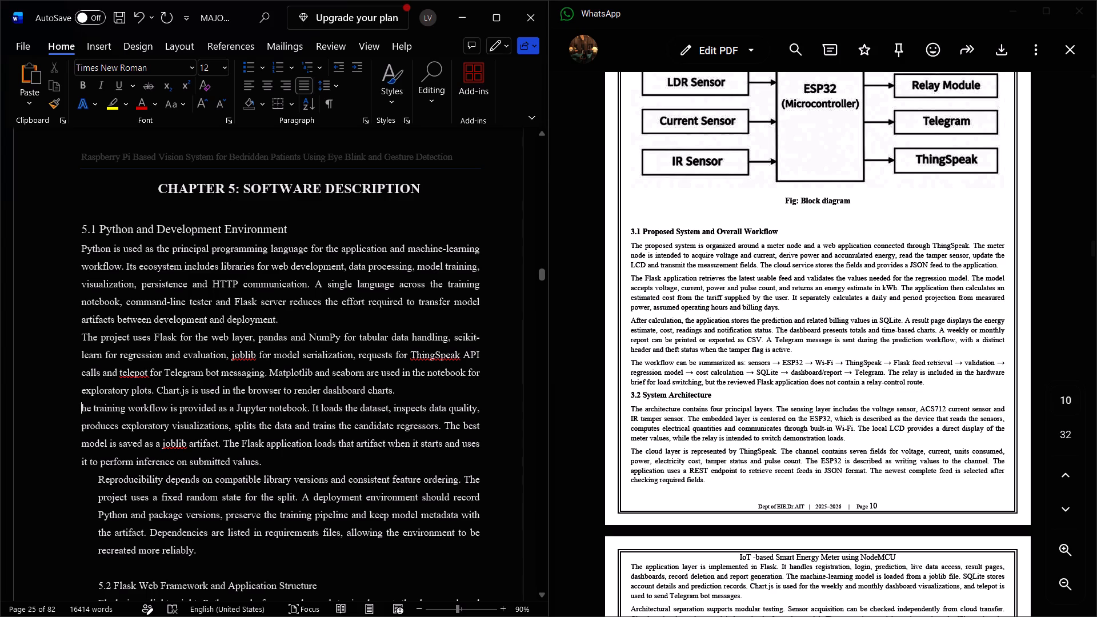
{"action": "key", "text": "shift+t"}
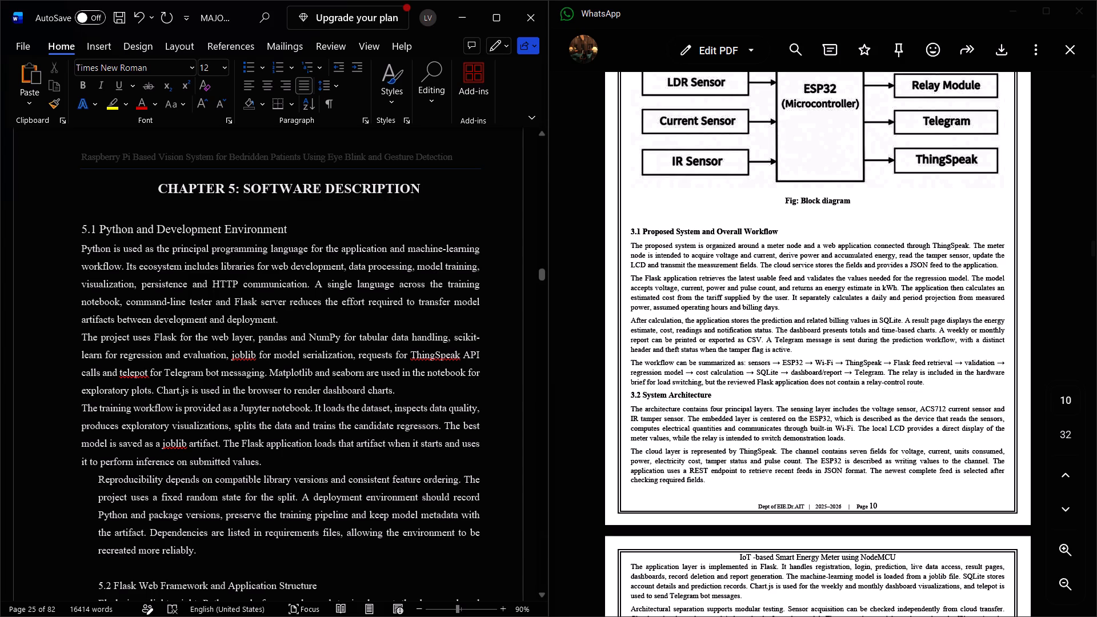
{"action": "left_click", "coordinate": [98, 484]}
{"action": "key", "text": "BackSpace"}
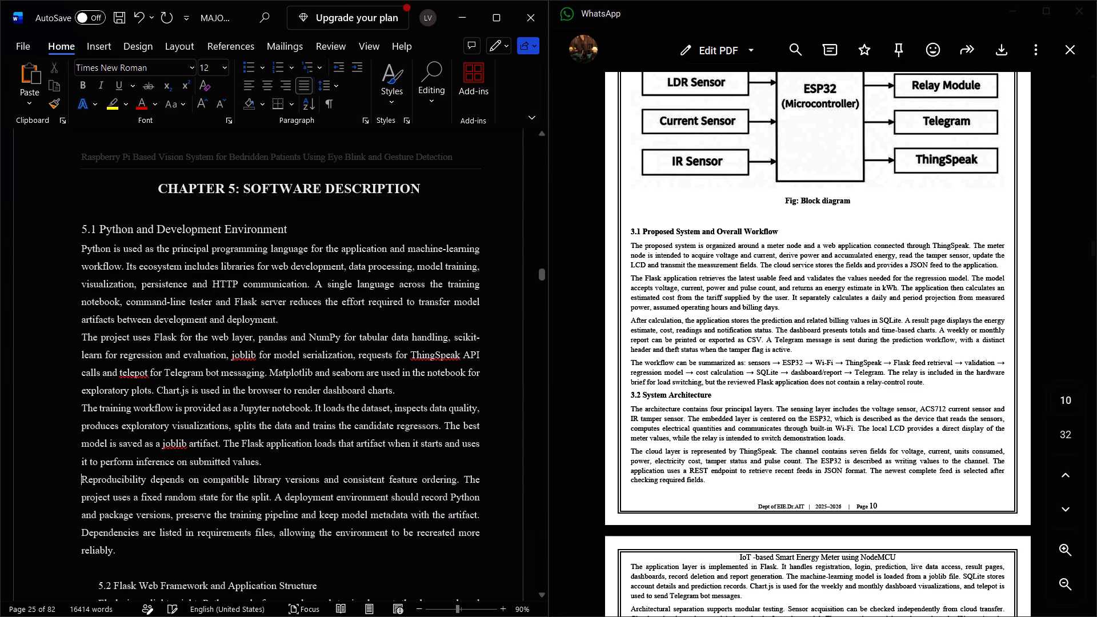
Remove the left indent from the 5.2 Flask Web Framework and Application Structure heading and format it as 14 pt bold.
{"action": "scroll", "coordinate": [133, 487], "scroll_direction": "down", "scroll_amount": 1}
{"action": "left_click", "coordinate": [98, 470]}
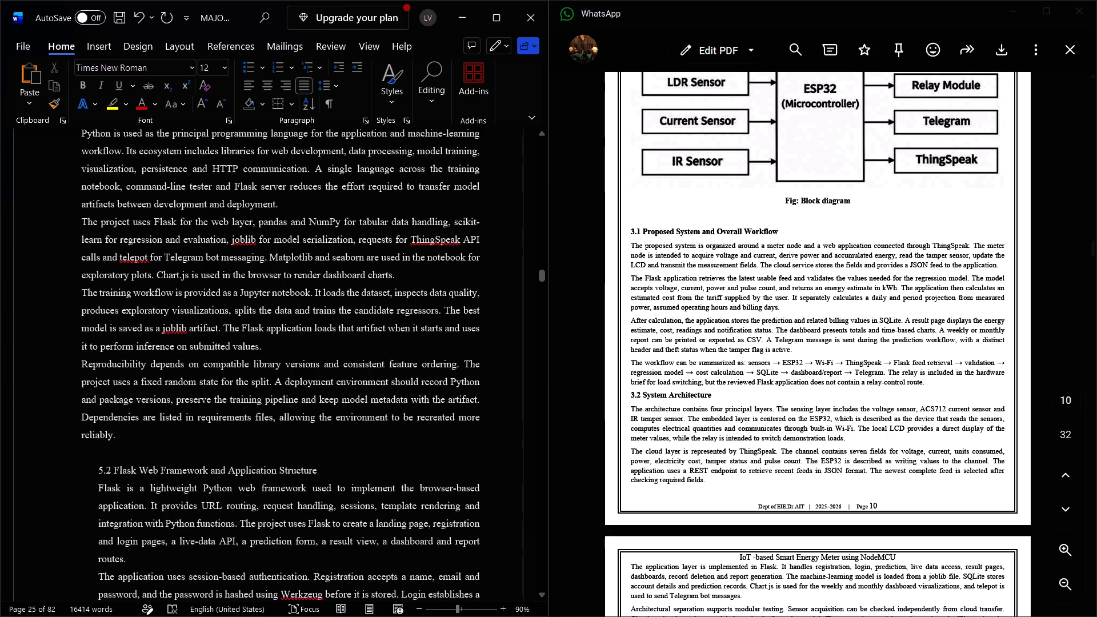
{"action": "key", "text": "BackSpace"}
{"action": "key", "text": "ctrl+z"}
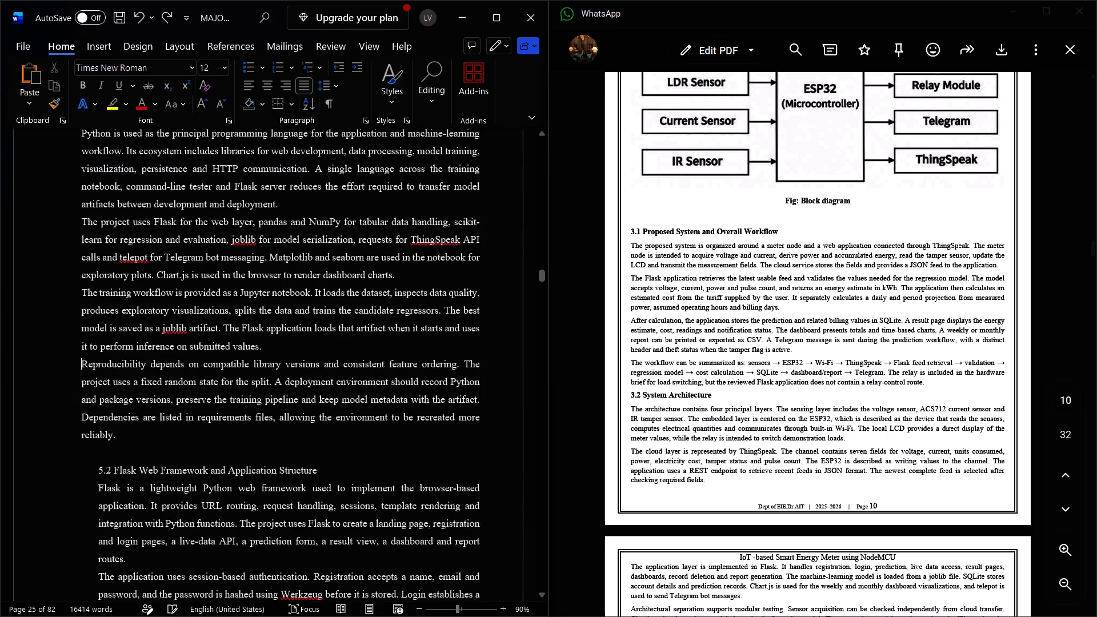
{"action": "left_click", "coordinate": [98, 472]}
{"action": "key", "text": "BackSpace"}
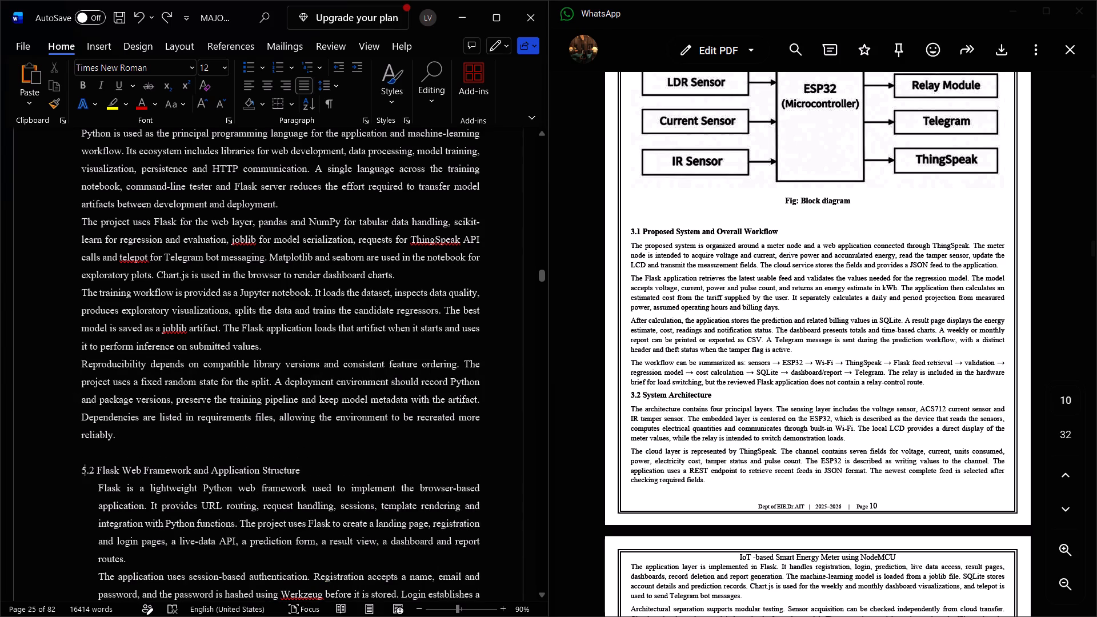
{"action": "triple_click", "coordinate": [98, 472]}
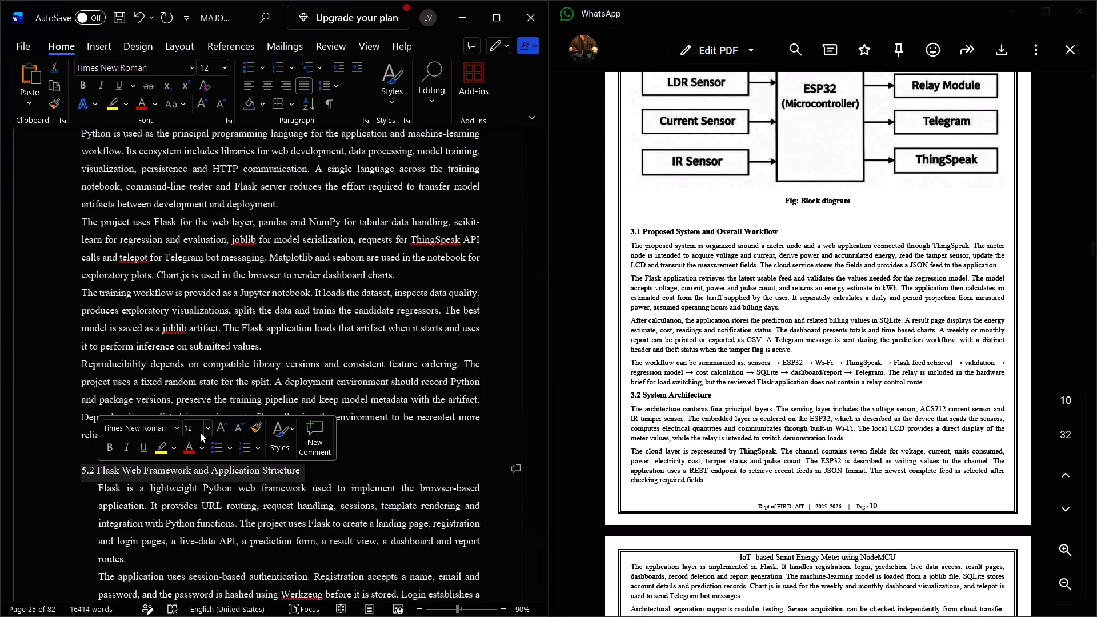
{"action": "left_click", "coordinate": [207, 432]}
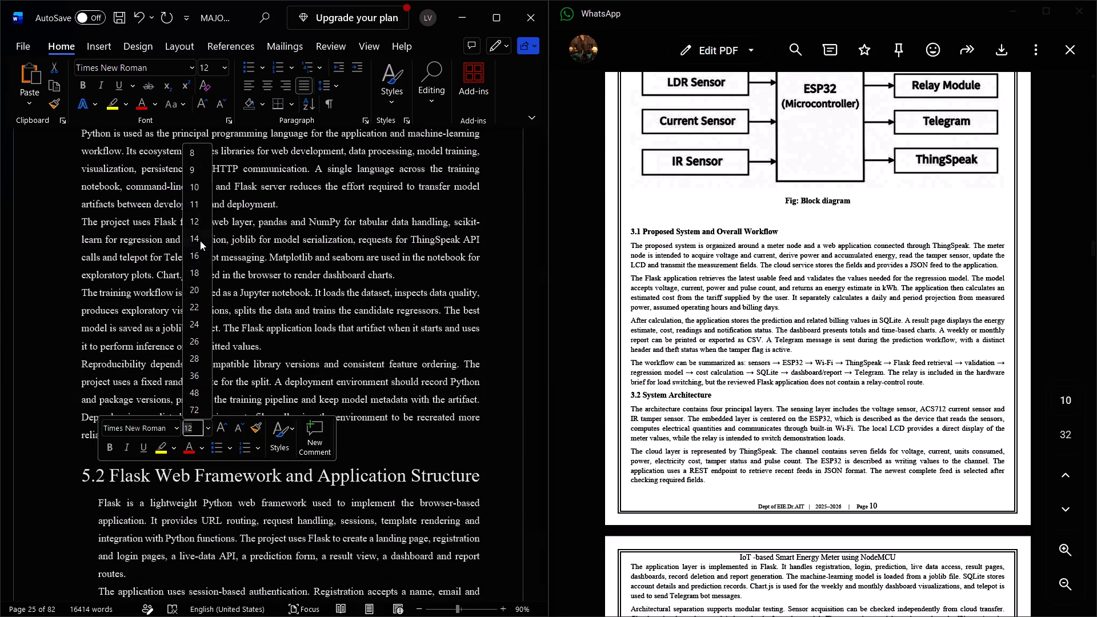
{"action": "left_click", "coordinate": [200, 241]}
{"action": "left_click", "coordinate": [105, 447]}
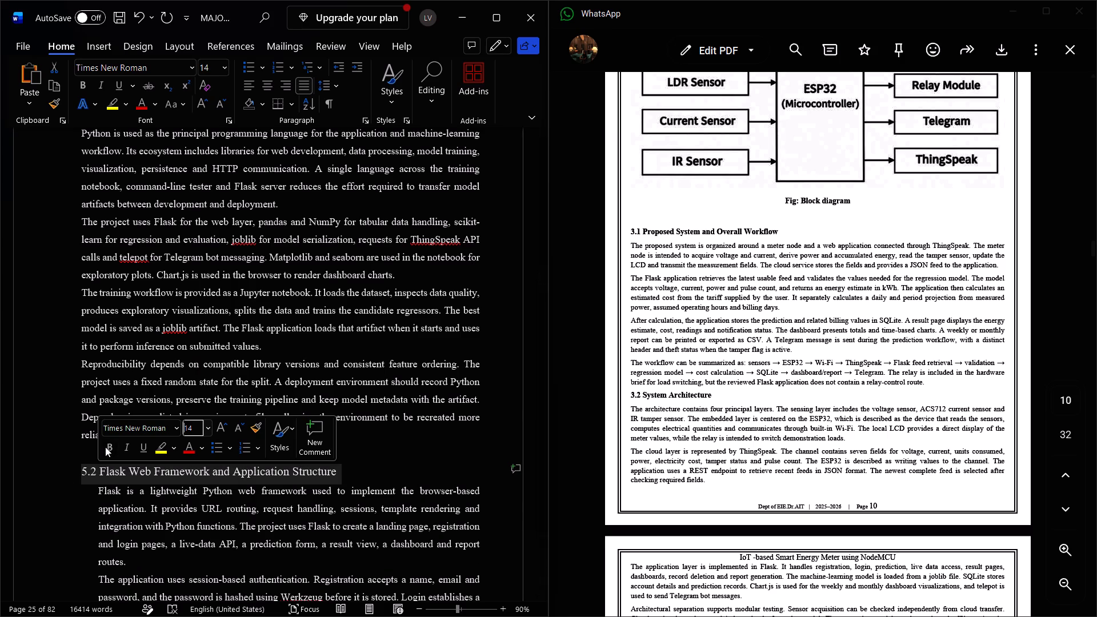
Make the 5.1 Python and Development Environment heading bold.
{"action": "scroll", "coordinate": [157, 344], "scroll_direction": "up", "scroll_amount": 1}
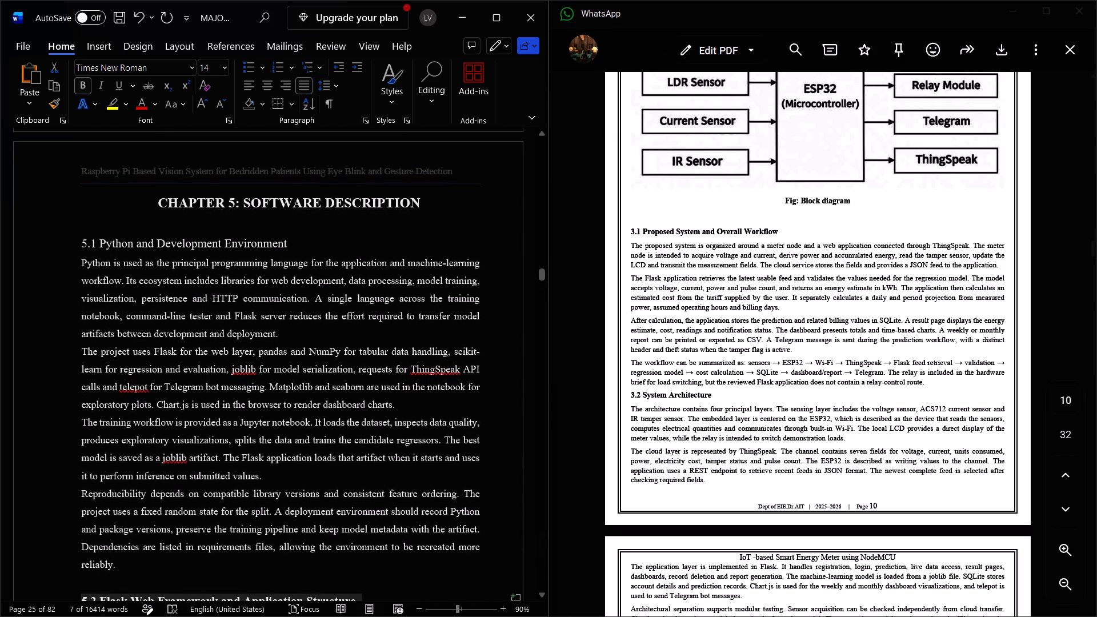
{"action": "triple_click", "coordinate": [155, 242]}
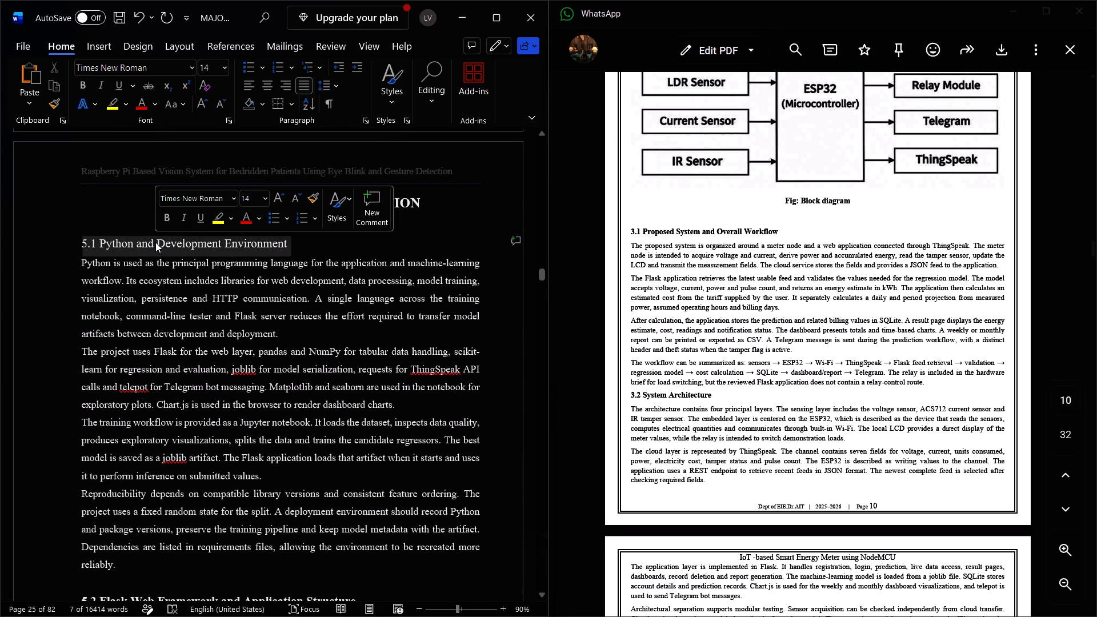
{"action": "scroll", "coordinate": [183, 320], "scroll_direction": "down", "scroll_amount": 2}
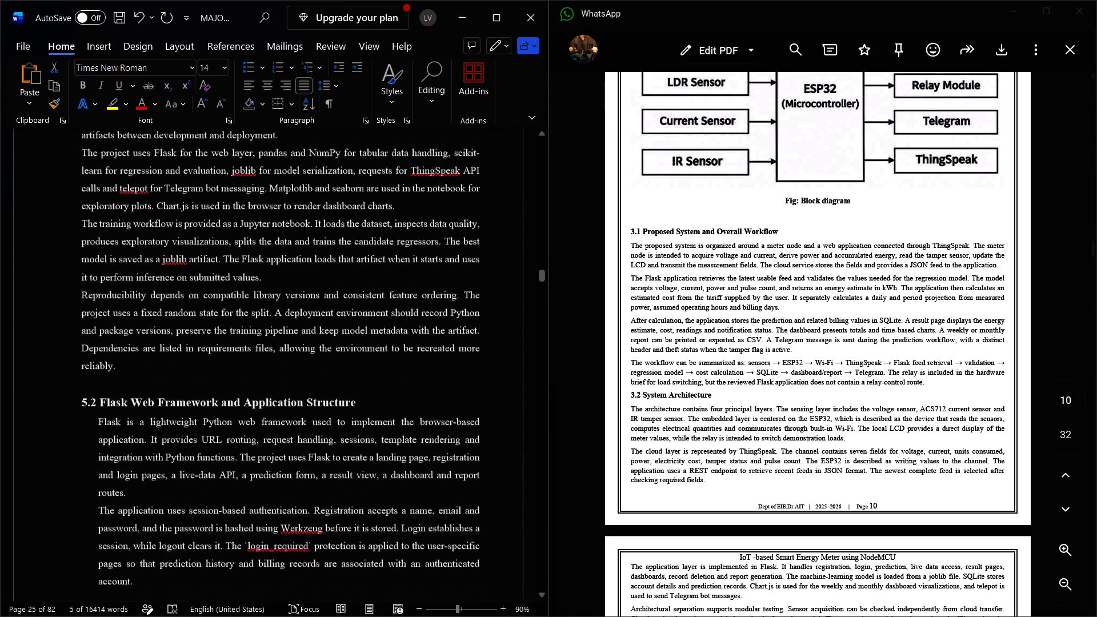
{"action": "scroll", "coordinate": [163, 250], "scroll_direction": "up", "scroll_amount": 1}
{"action": "triple_click", "coordinate": [158, 227]}
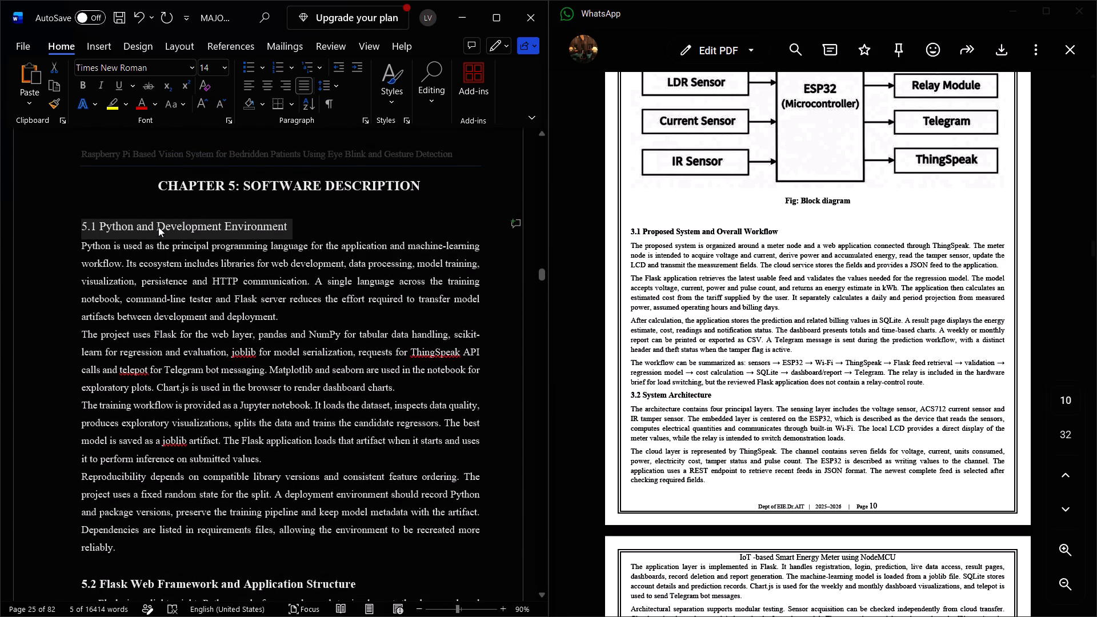
{"action": "left_click", "coordinate": [170, 196]}
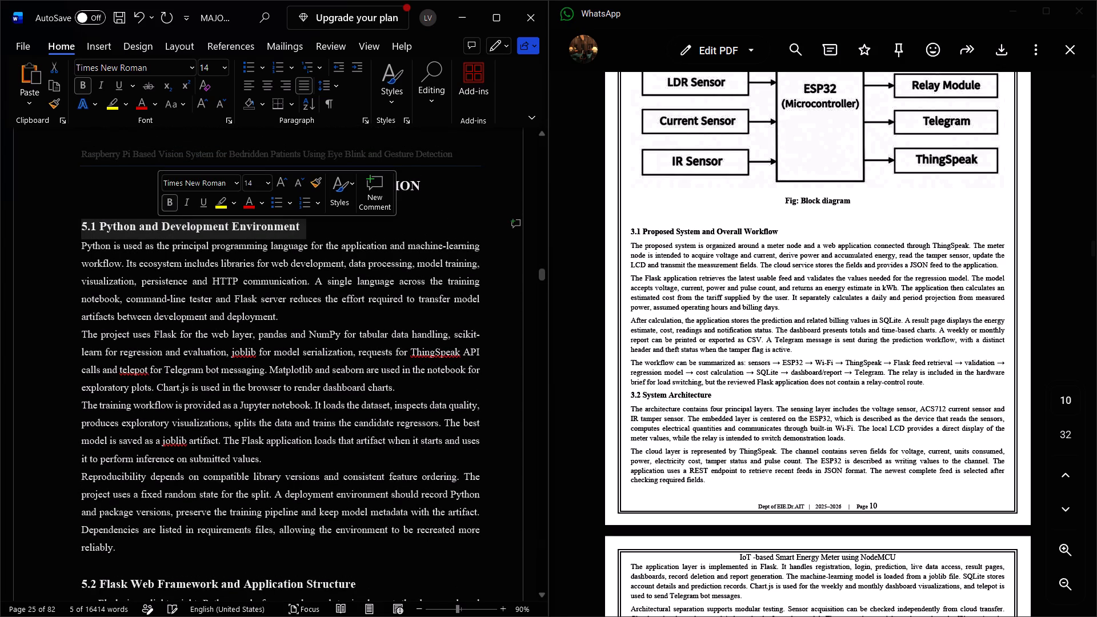
{"action": "scroll", "coordinate": [122, 353], "scroll_direction": "down", "scroll_amount": 1}
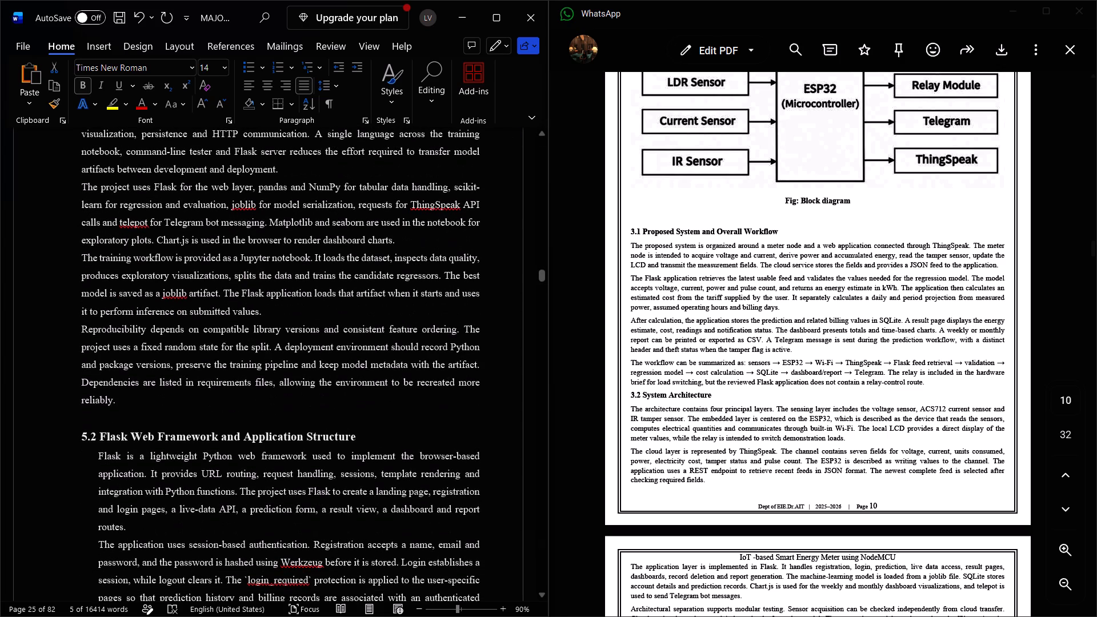
Remove the left indents from the first two body paragraphs under the 5.2 Flask Web Framework and Application Structure heading.
{"action": "left_click", "coordinate": [97, 456]}
{"action": "key", "text": "BackSpace"}
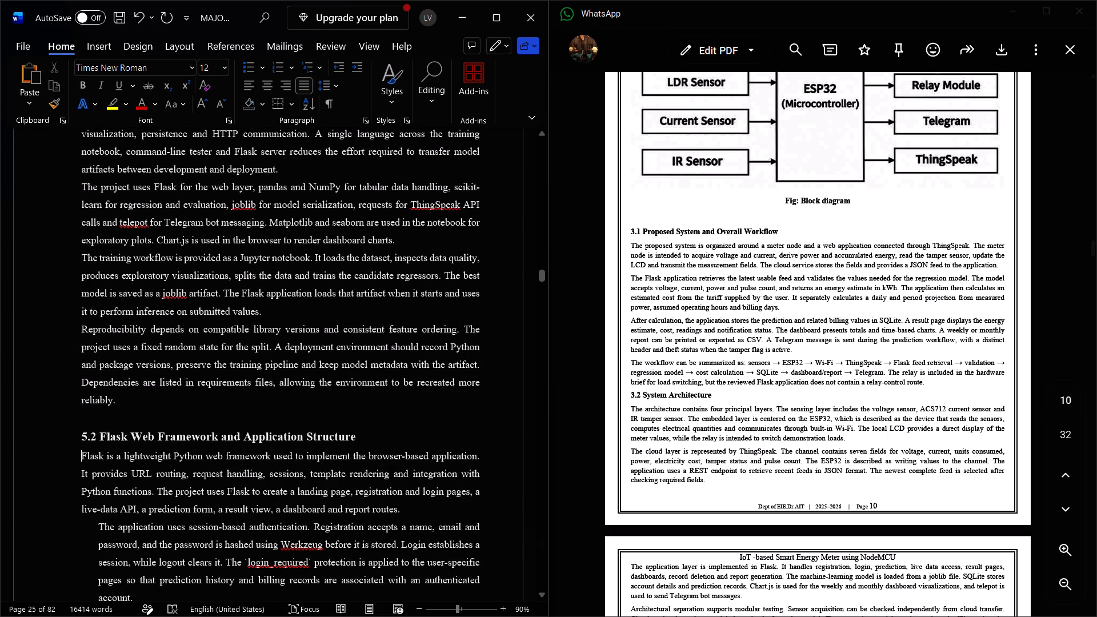
{"action": "left_click", "coordinate": [98, 523]}
{"action": "key", "text": "BackSpace"}
Remove the left indents from the last two body paragraphs of section 5.2 and delete the blank line above "The application is organized".
{"action": "scroll", "coordinate": [107, 506], "scroll_direction": "down", "scroll_amount": 1, "text": "ctrl"}
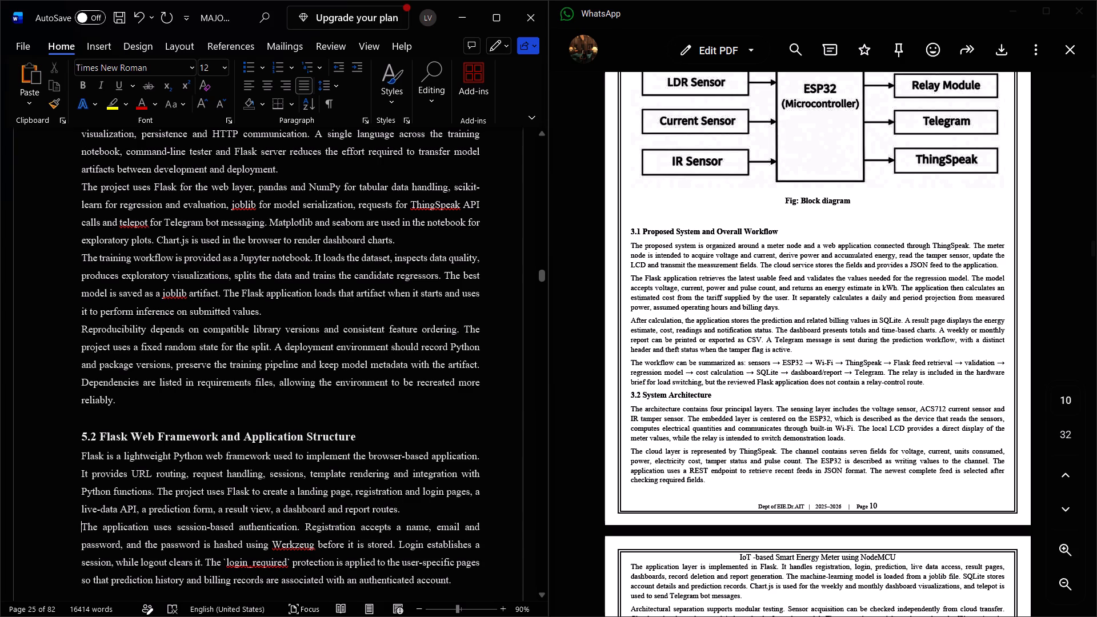
{"action": "scroll", "coordinate": [107, 506], "scroll_direction": "down", "scroll_amount": 1, "text": "ctrl"}
{"action": "scroll", "coordinate": [162, 445], "scroll_direction": "down", "scroll_amount": 2}
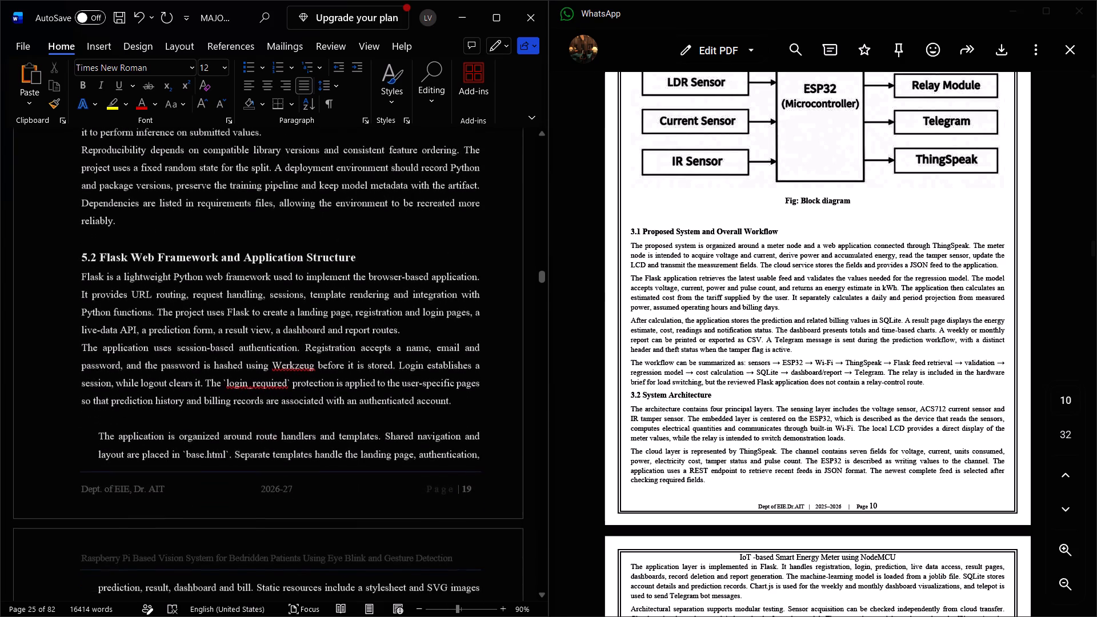
{"action": "left_click", "coordinate": [99, 434]}
{"action": "key", "text": "BackSpace"}
{"action": "key", "text": "BackSpace"}
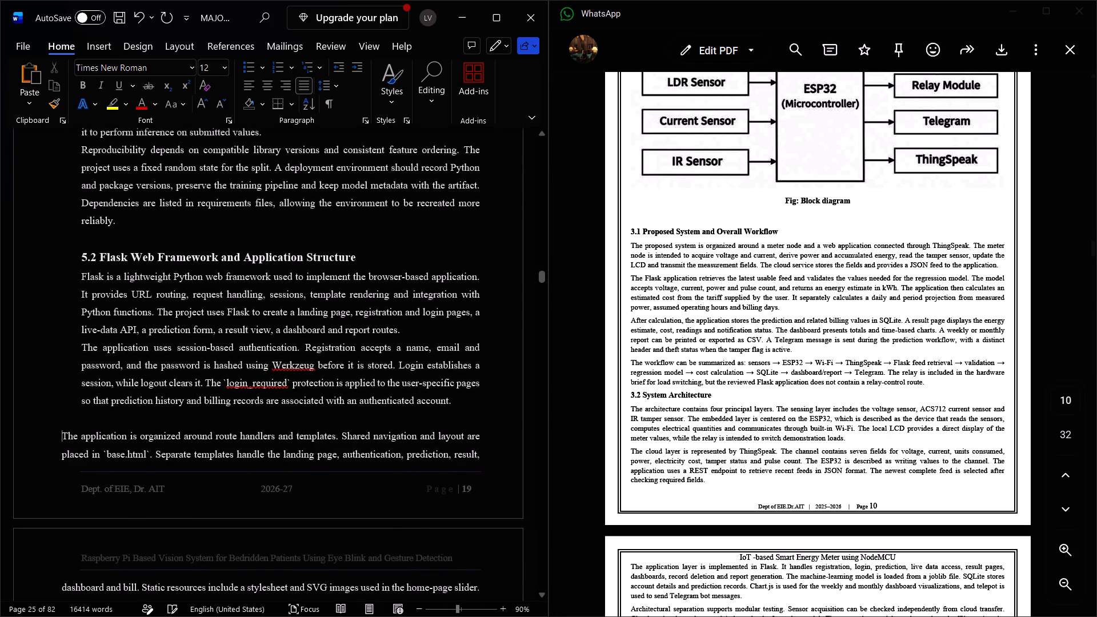
{"action": "key", "text": "BackSpace"}
{"action": "key", "text": "BackSpace"}
{"action": "key", "text": "Return"}
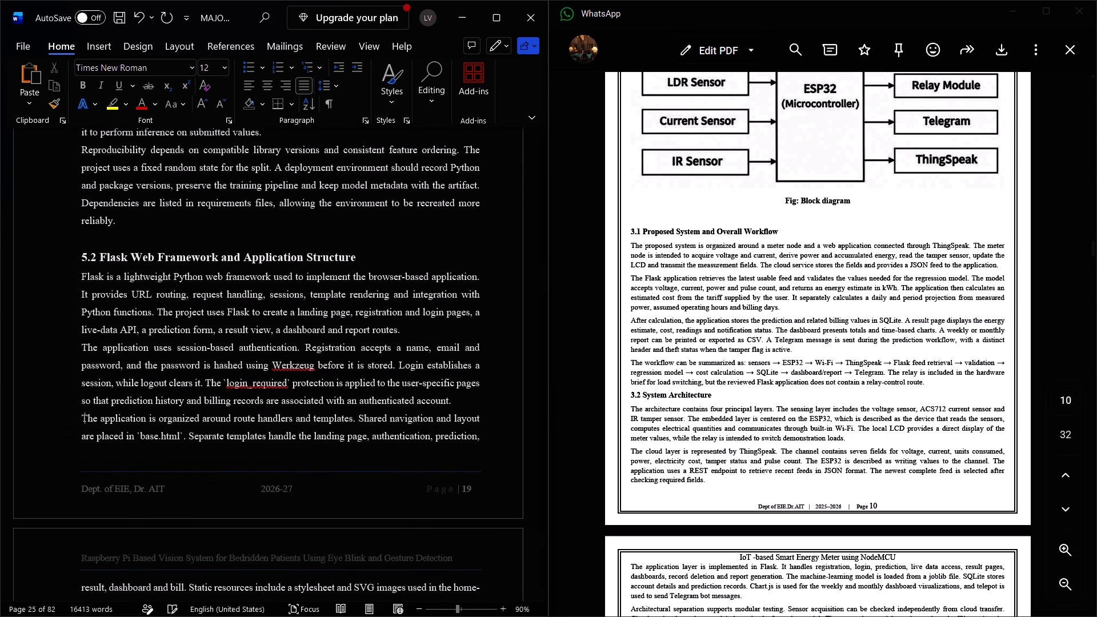
{"action": "scroll", "coordinate": [99, 436], "scroll_direction": "down", "scroll_amount": 2}
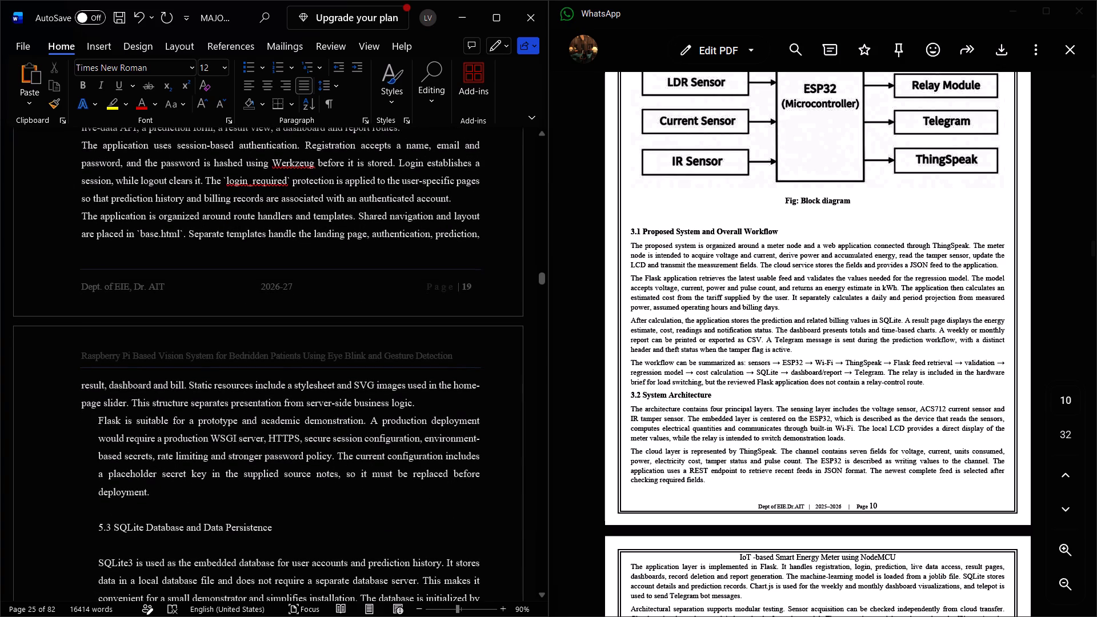
{"action": "left_click", "coordinate": [98, 416]}
{"action": "key", "text": "BackSpace"}
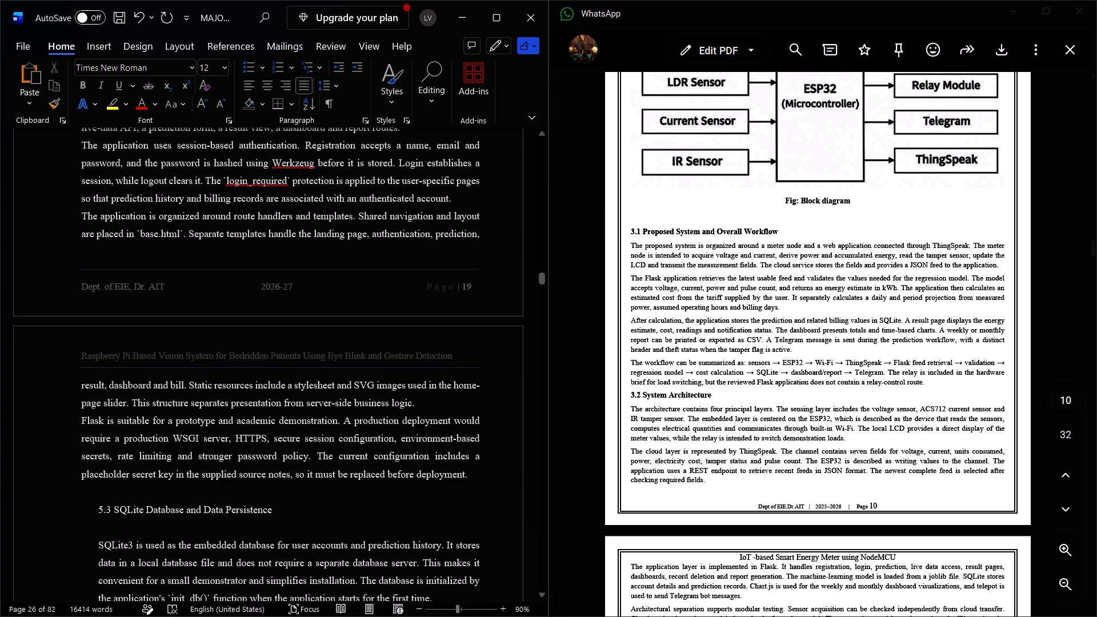
Remove the left indent from the 5.3 SQLite Database and Data Persistence heading and format it as 14 pt bold.
{"action": "scroll", "coordinate": [115, 423], "scroll_direction": "down", "scroll_amount": 1}
{"action": "left_click", "coordinate": [97, 366]}
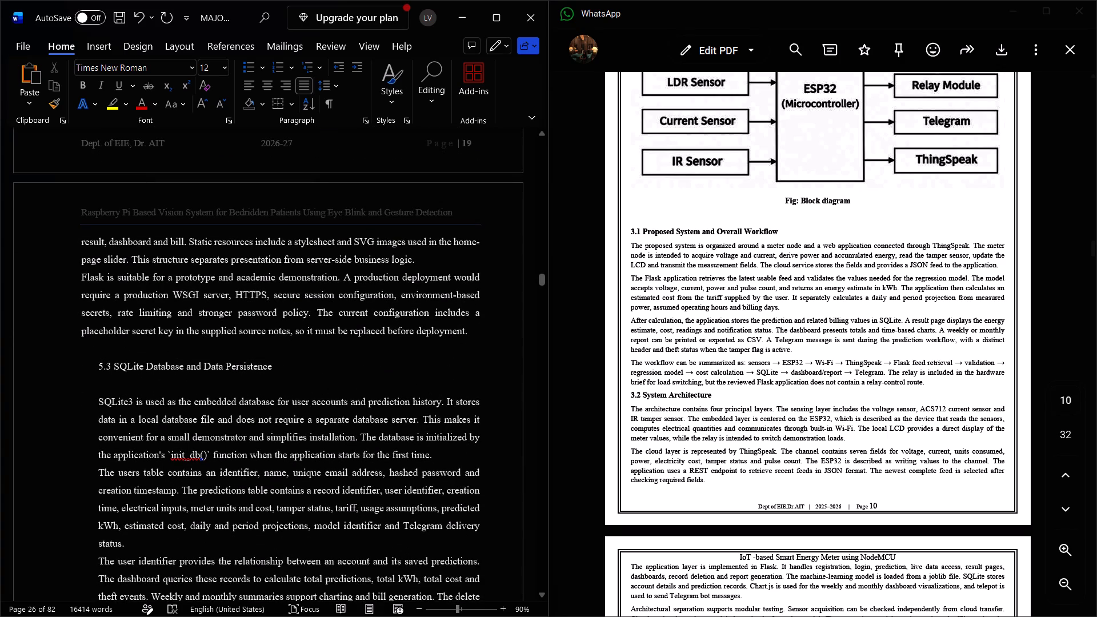
{"action": "key", "text": "BackSpace"}
{"action": "key", "text": "ctrl+z"}
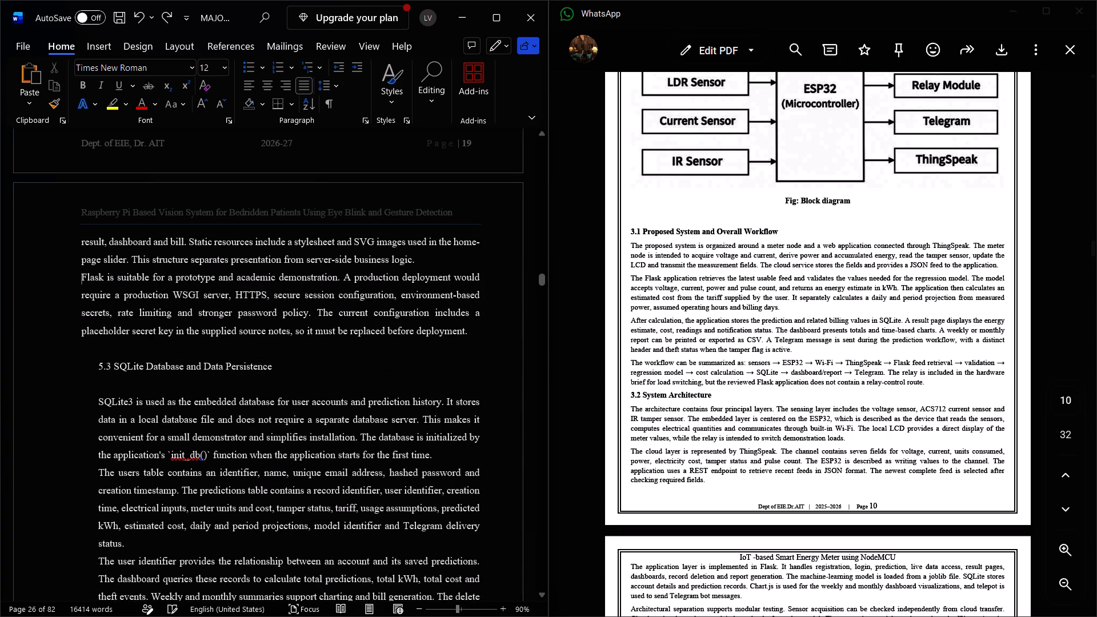
{"action": "left_click", "coordinate": [102, 370]}
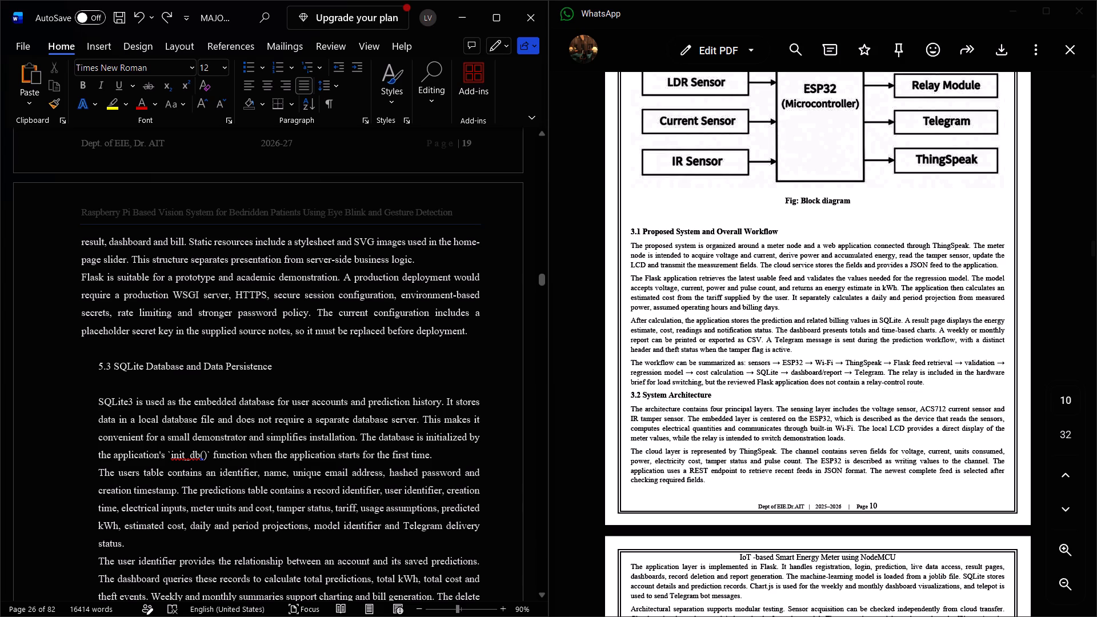
{"action": "key", "text": "Left"}
{"action": "key", "text": "BackSpace"}
{"action": "triple_click", "coordinate": [88, 364]}
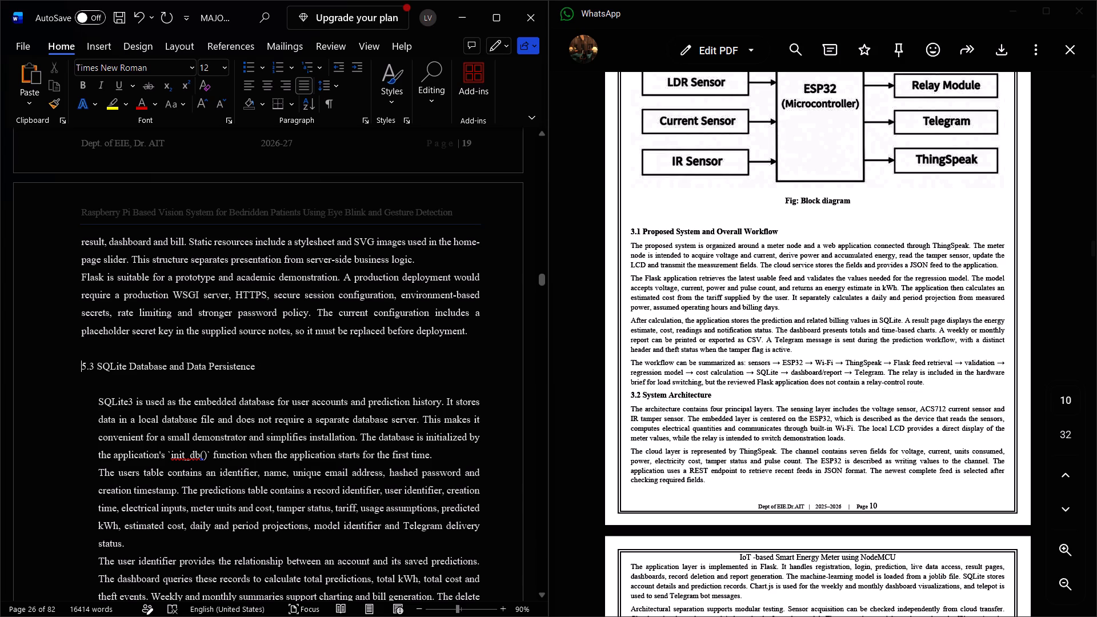
{"action": "left_click", "coordinate": [193, 324]}
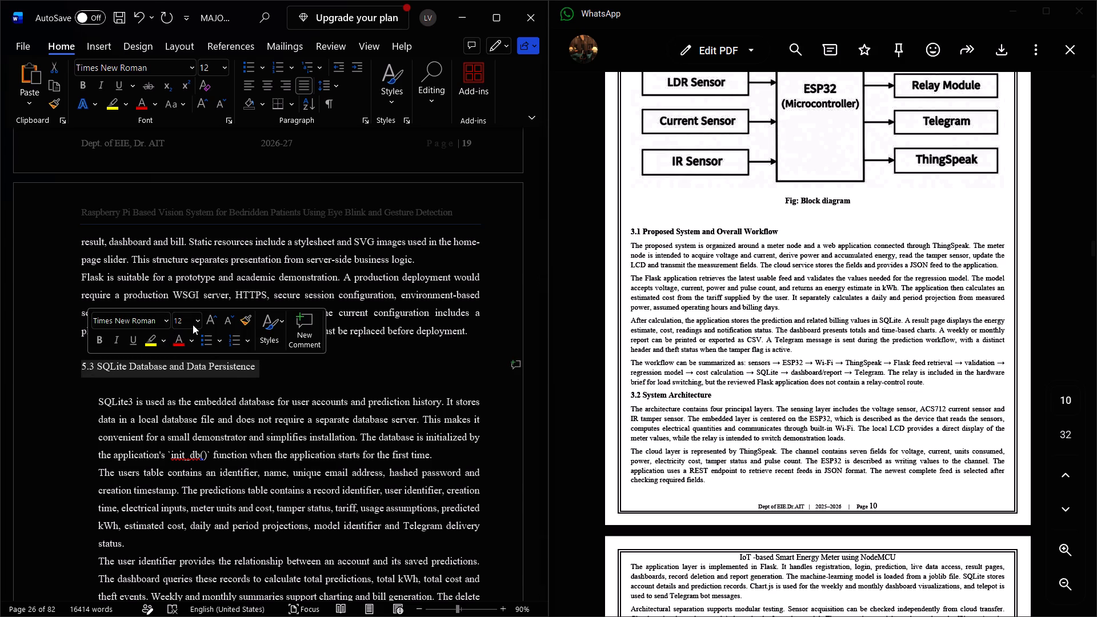
{"action": "left_click", "coordinate": [195, 319]}
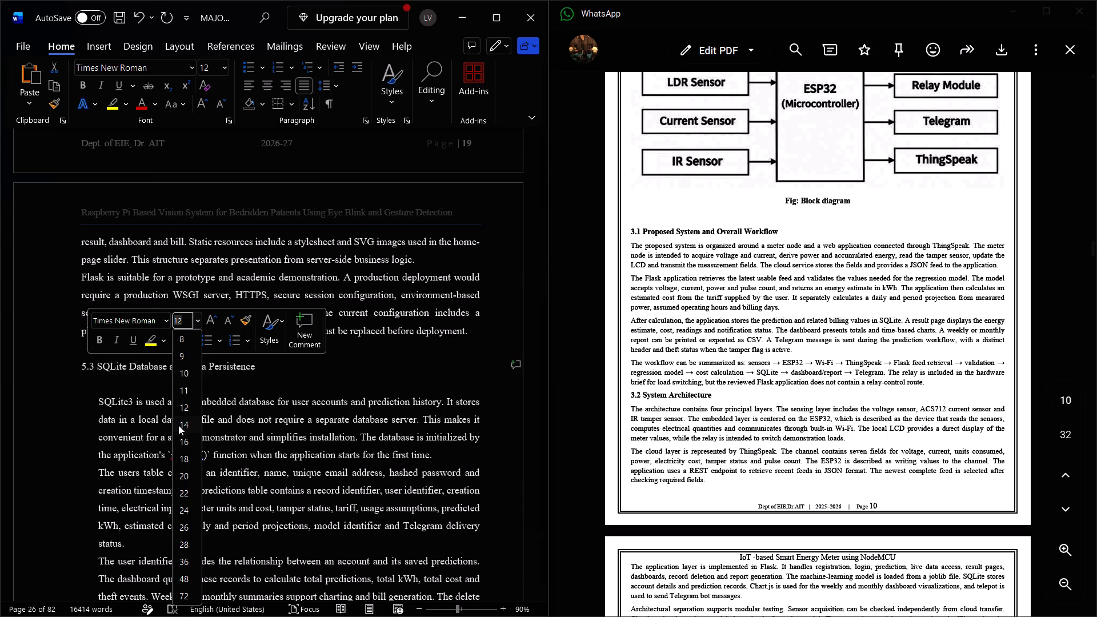
{"action": "left_click", "coordinate": [181, 427]}
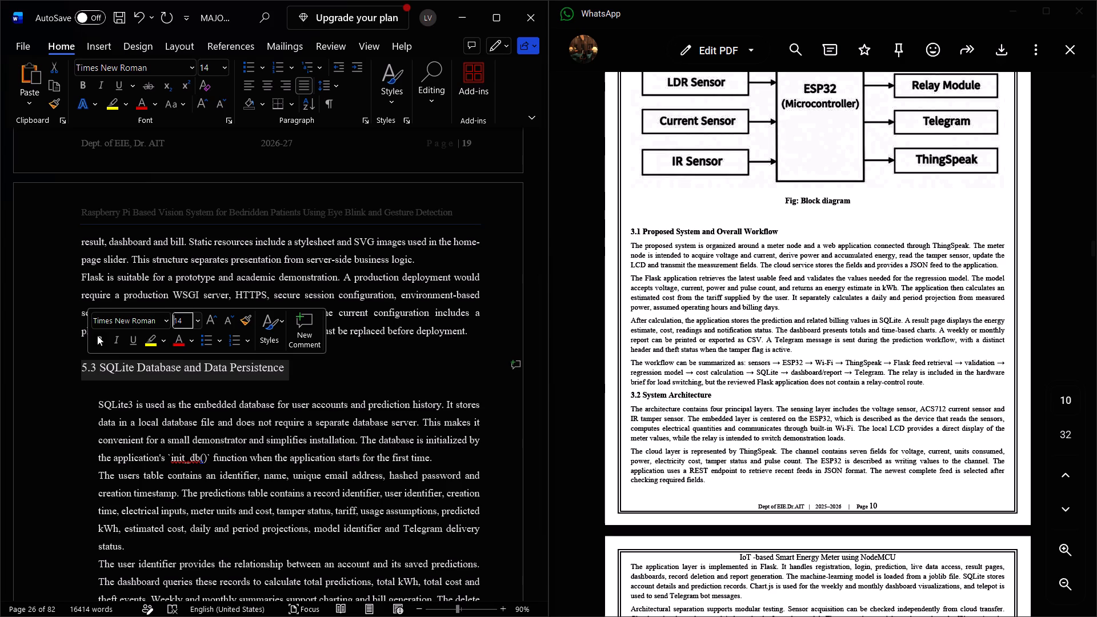
{"action": "left_click", "coordinate": [97, 335]}
Remove the left indents from the first three body paragraphs of section 5.3.
{"action": "left_click", "coordinate": [97, 404]}
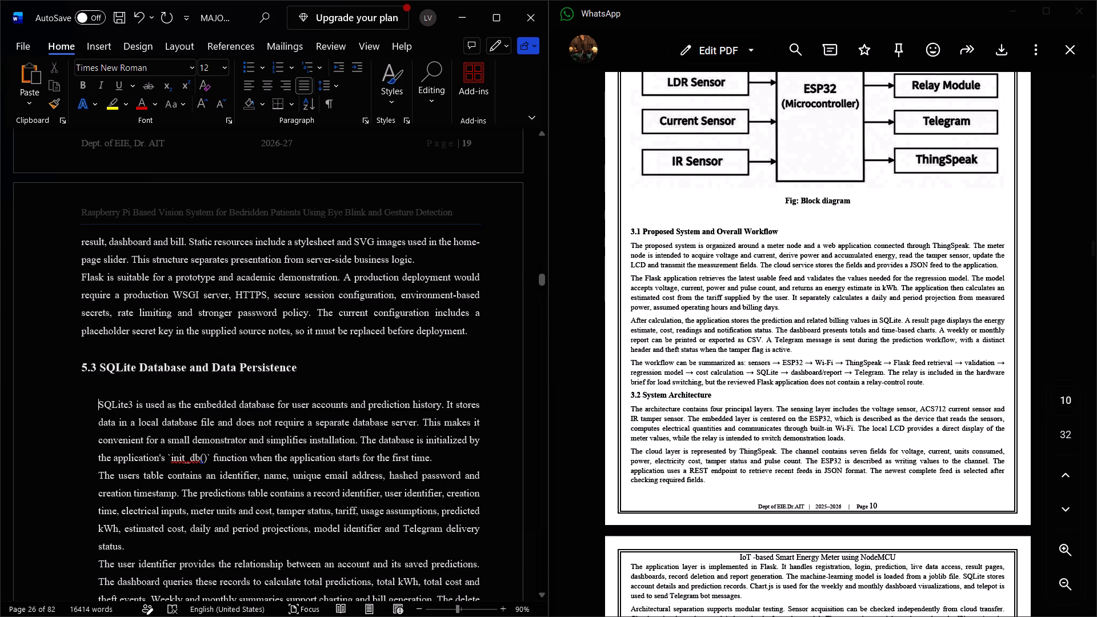
{"action": "key", "text": "BackSpace"}
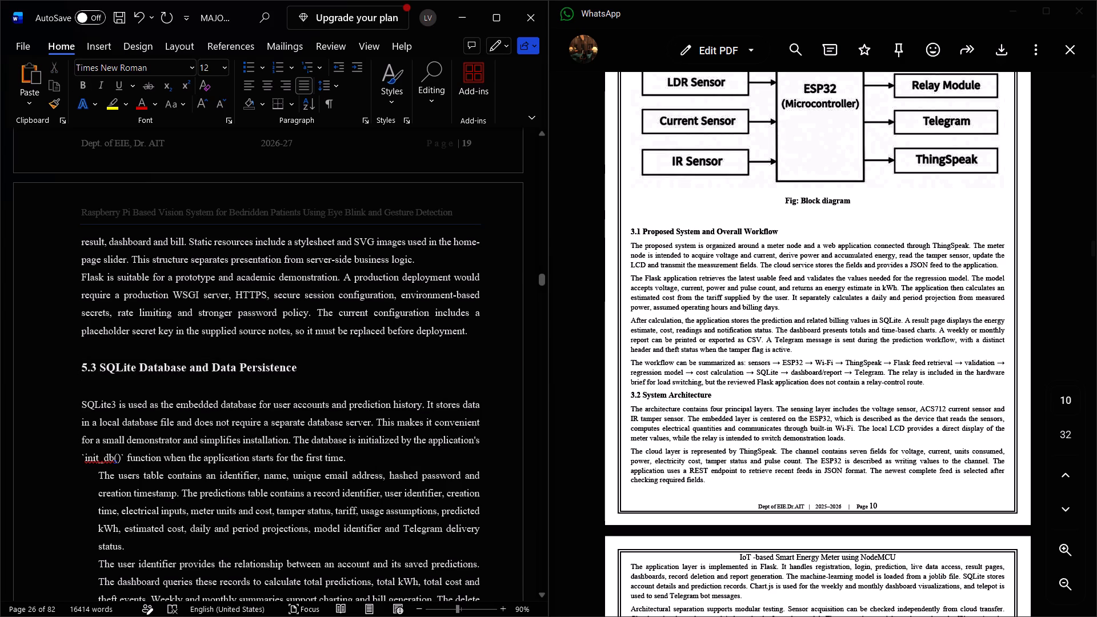
{"action": "left_click", "coordinate": [95, 477]}
{"action": "key", "text": "BackSpace"}
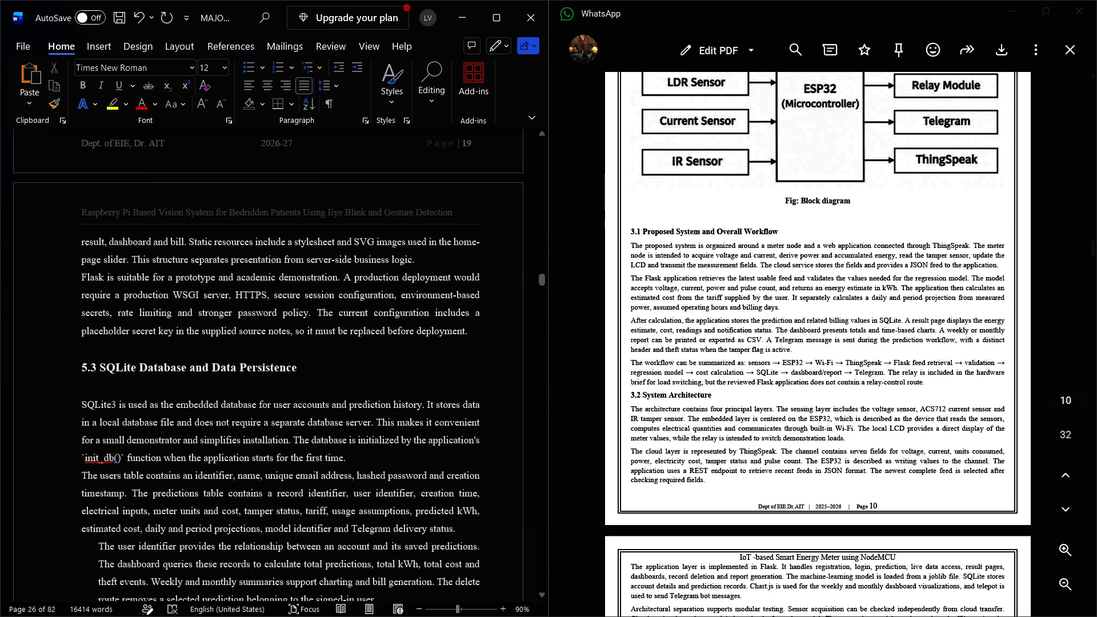
{"action": "left_click", "coordinate": [98, 541]}
{"action": "key", "text": "BackSpace"}
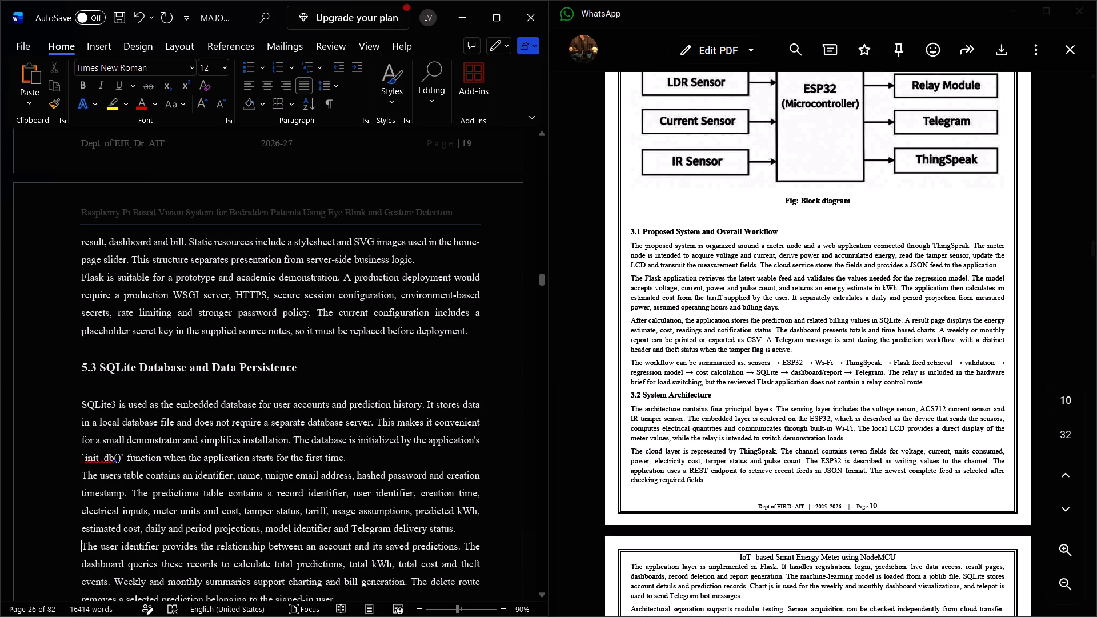
Delete the blank line between the 5.3 heading and its first body paragraph.
{"action": "left_click", "coordinate": [158, 396]}
{"action": "key", "text": "BackSpace"}
{"action": "key", "text": "BackSpace"}
{"action": "key", "text": "BackSpace"}
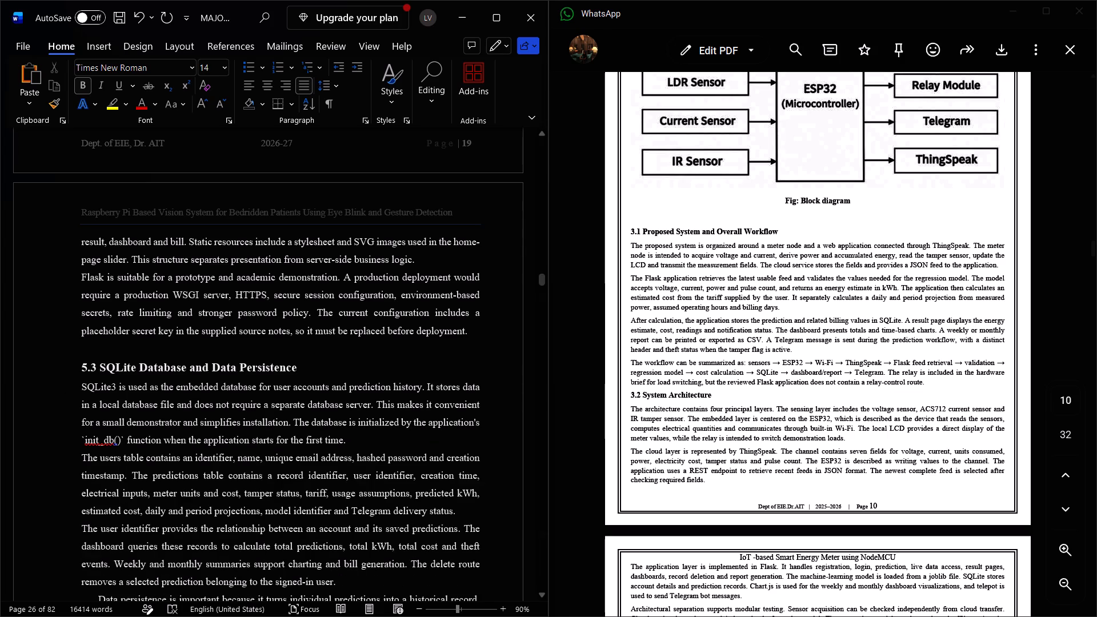
Remove the left indent from the "Data persistence is important" paragraph at the end of section 5.3.
{"action": "scroll", "coordinate": [161, 314], "scroll_direction": "down", "scroll_amount": 1}
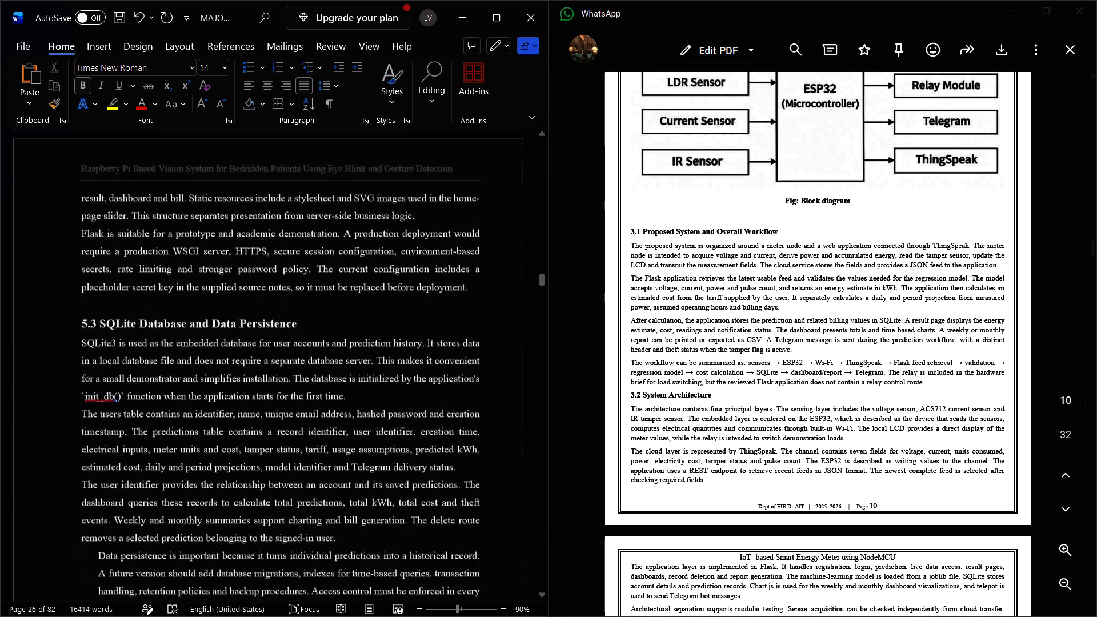
{"action": "scroll", "coordinate": [161, 314], "scroll_direction": "down", "scroll_amount": 2}
{"action": "left_click", "coordinate": [97, 379]}
{"action": "key", "text": "BackSpace"}
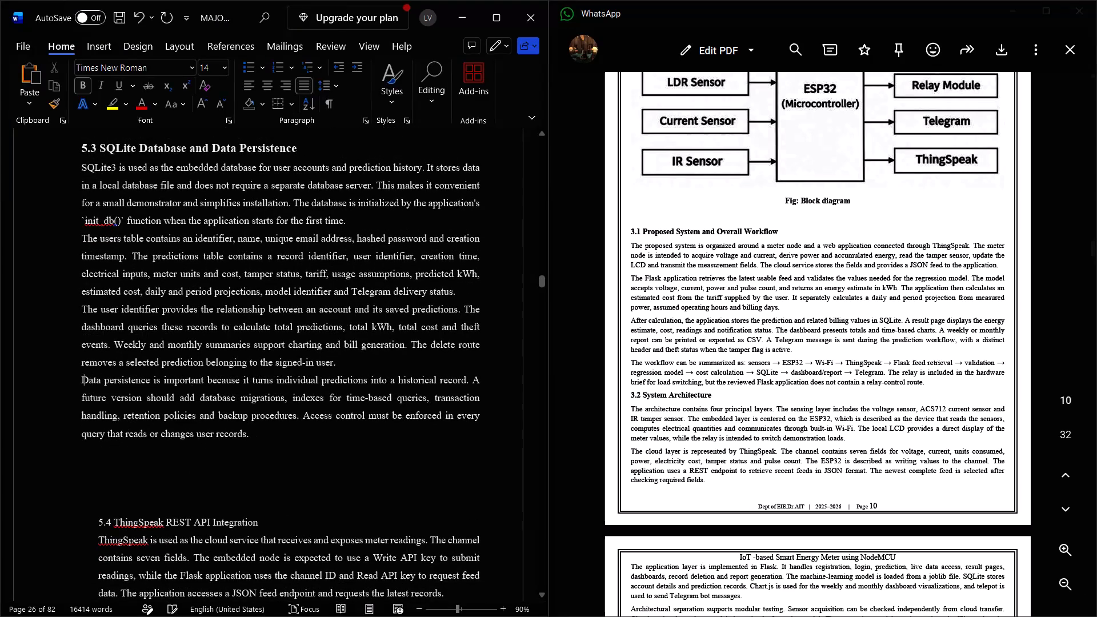
Delete the extra blank lines between the end of section 5.3 and the 5.4 heading, leaving one.
{"action": "left_click", "coordinate": [121, 492]}
{"action": "key", "text": "BackSpace"}
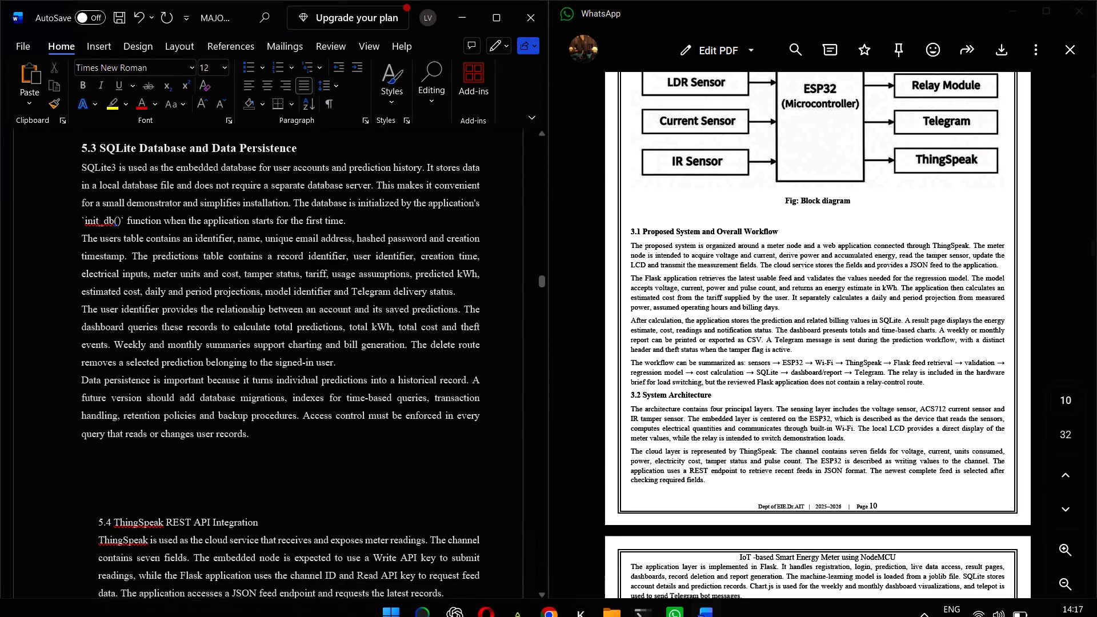
{"action": "key", "text": "BackSpace"}
{"action": "key", "text": "BackSpace"}
{"action": "key", "text": "BackSpace"}
{"action": "key", "text": "BackSpace"}
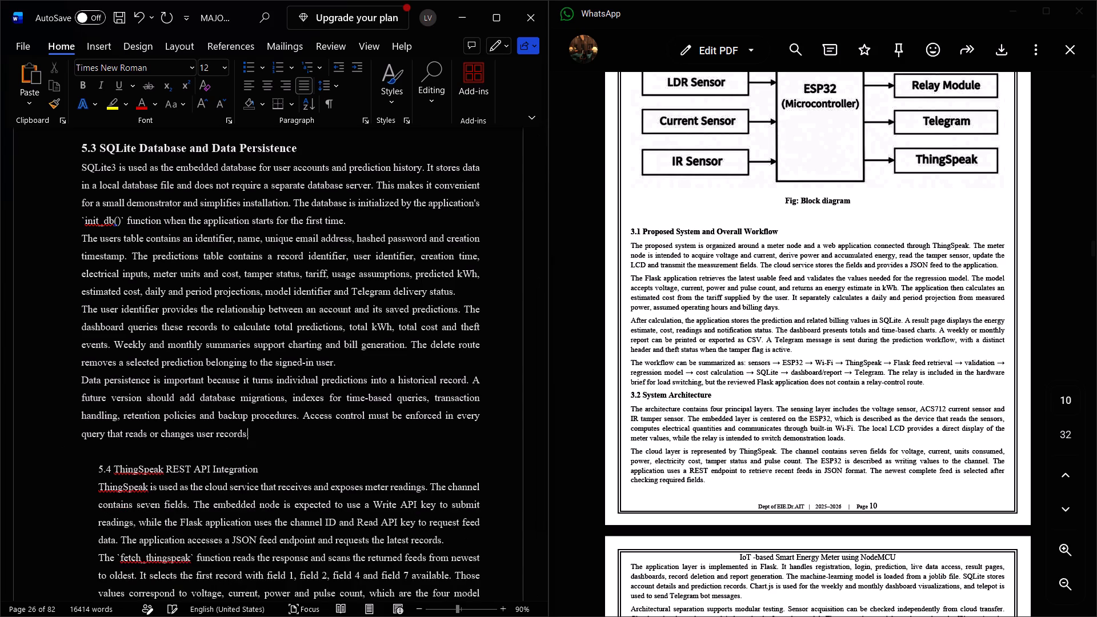
Remove the left indent from the 5.4 ThingSpeak REST API Integration heading and set it to 14 pt.
{"action": "left_click", "coordinate": [97, 468]}
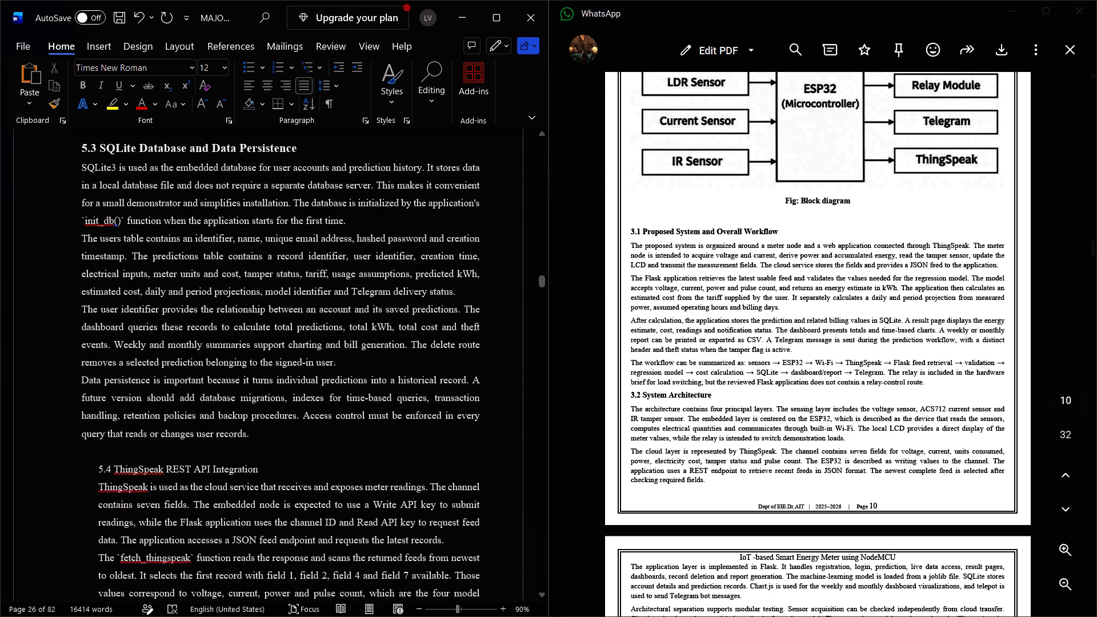
{"action": "key", "text": "BackSpace"}
{"action": "triple_click", "coordinate": [102, 468]}
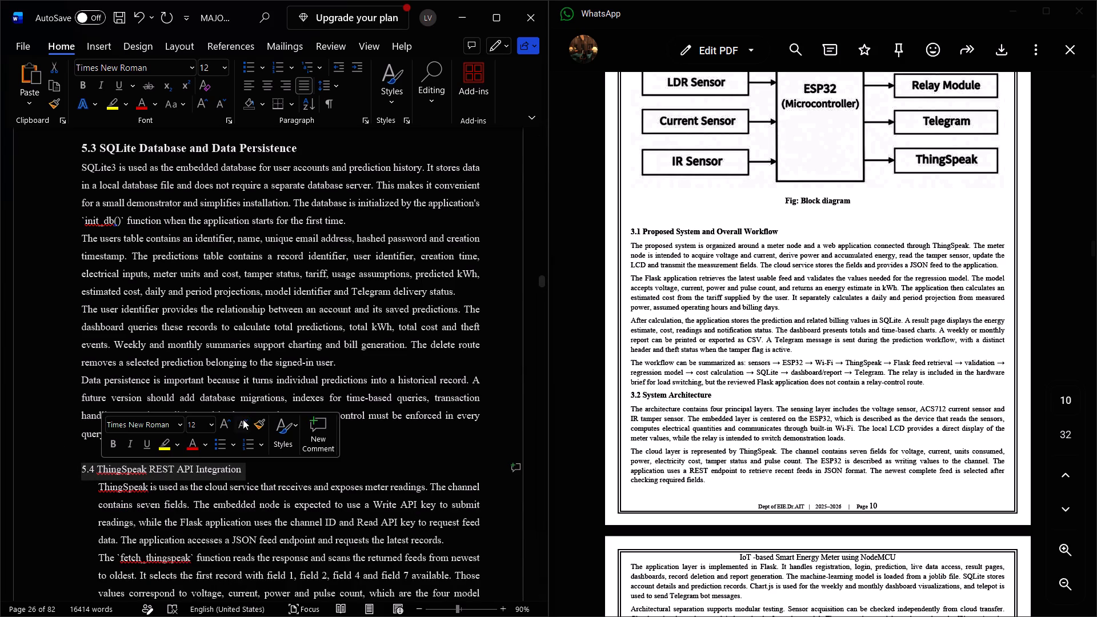
{"action": "left_click", "coordinate": [215, 423]}
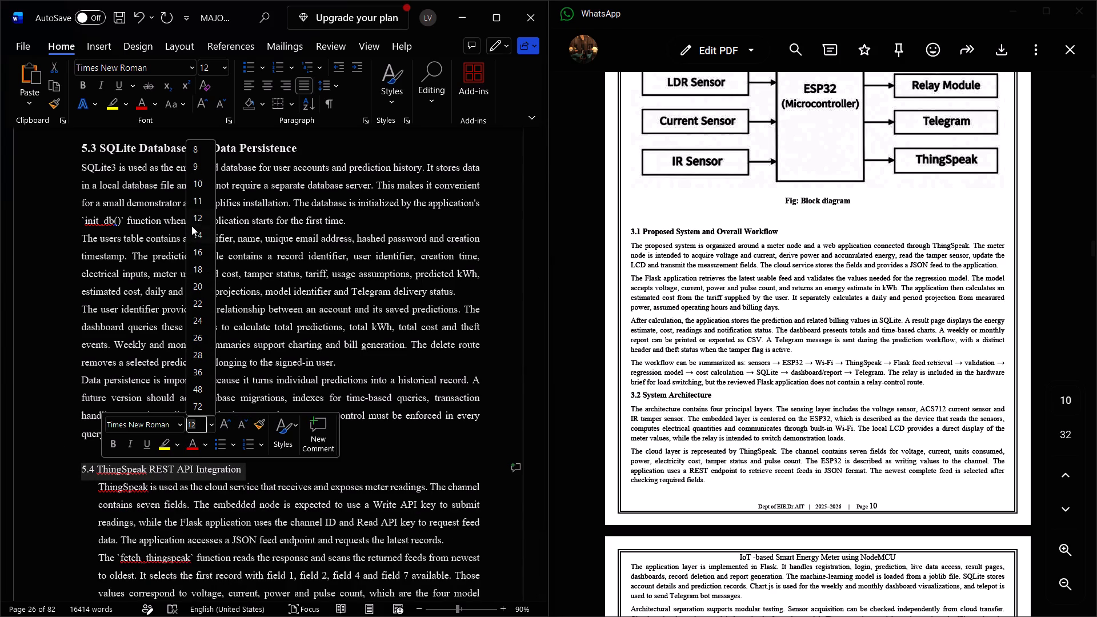
{"action": "left_click", "coordinate": [194, 234]}
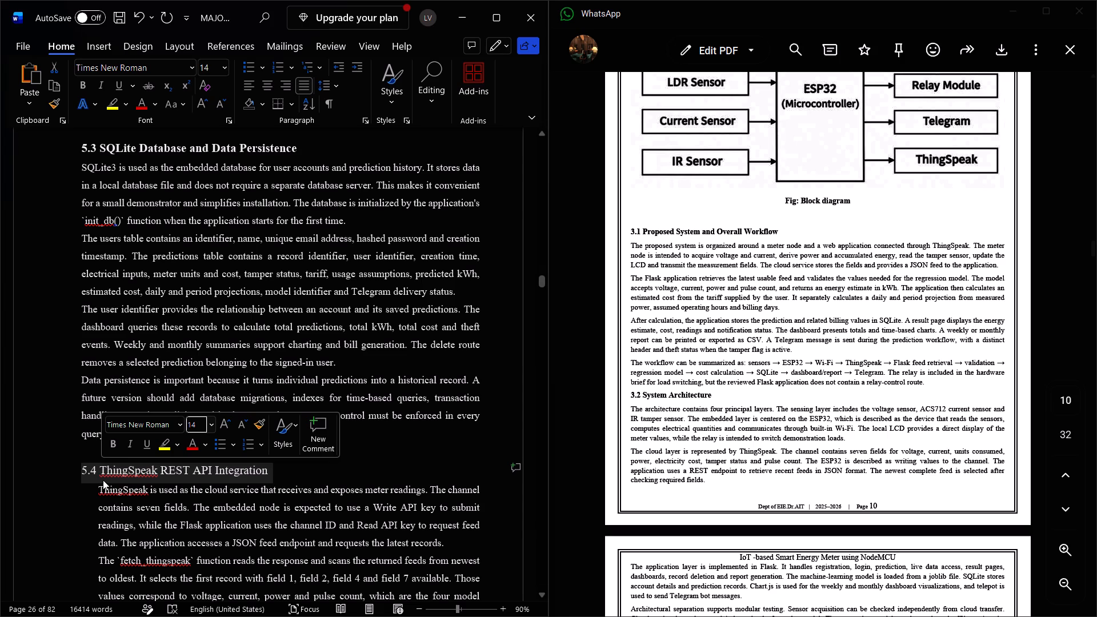
Remove the left indents from the four body paragraphs of section 5.4.
{"action": "left_click", "coordinate": [97, 489]}
{"action": "key", "text": "BackSpace"}
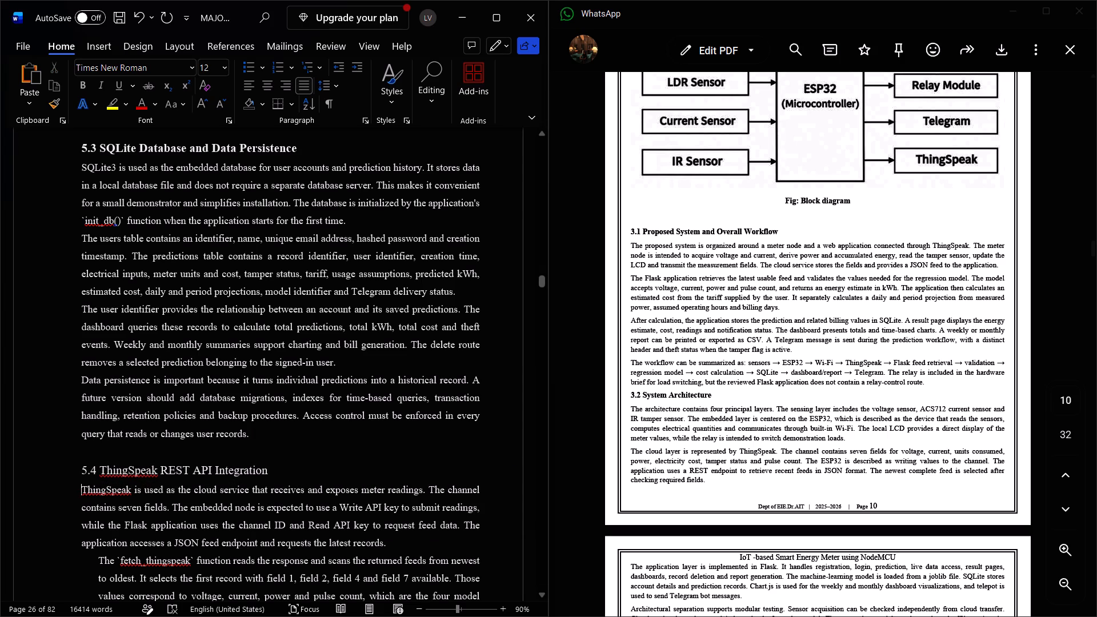
{"action": "left_click", "coordinate": [96, 560]}
{"action": "key", "text": "BackSpace"}
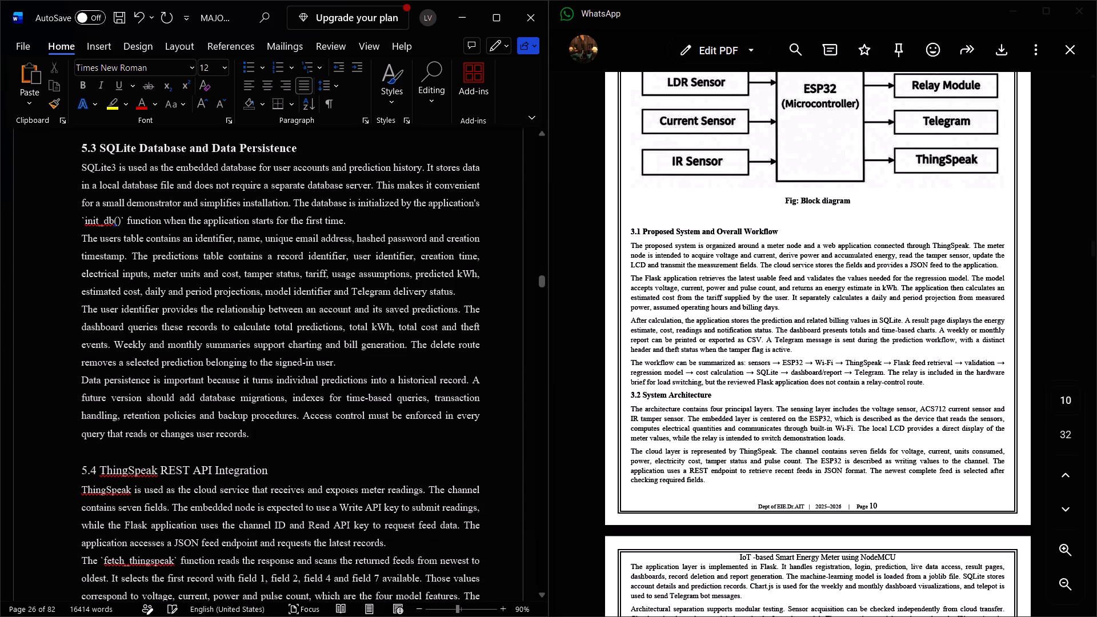
{"action": "scroll", "coordinate": [115, 515], "scroll_direction": "down", "scroll_amount": 2}
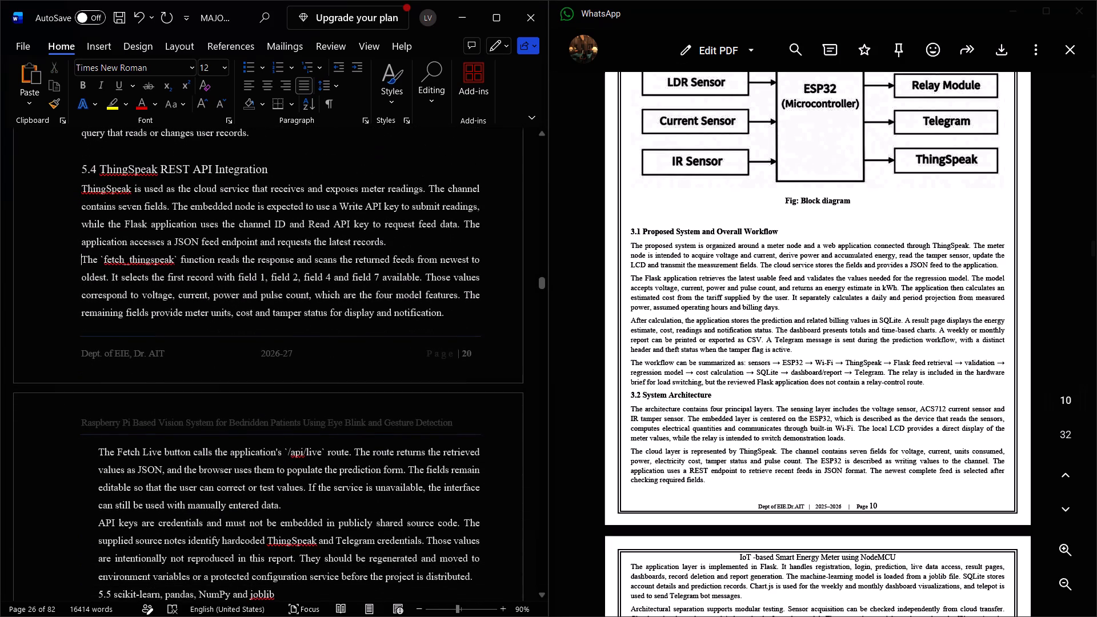
{"action": "left_click", "coordinate": [98, 452]}
{"action": "key", "text": "BackSpace"}
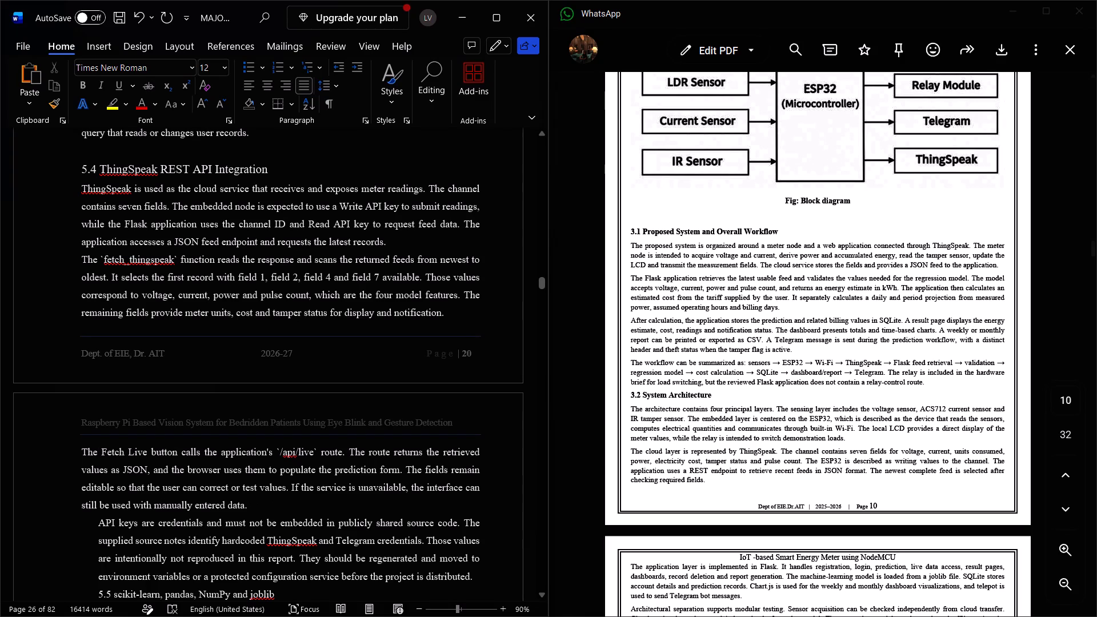
{"action": "left_click", "coordinate": [99, 522]}
{"action": "key", "text": "BackSpace"}
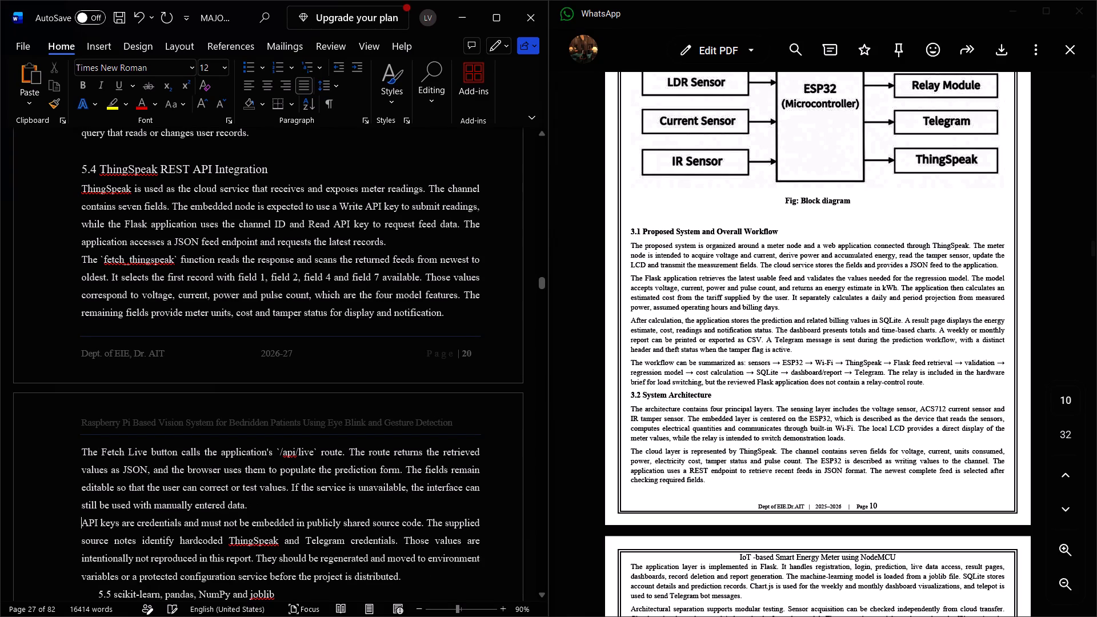
Remove the left indent from the 5.5 scikit-learn, pandas, NumPy and joblib heading and leave one blank line above it.
{"action": "scroll", "coordinate": [108, 504], "scroll_direction": "down", "scroll_amount": 1}
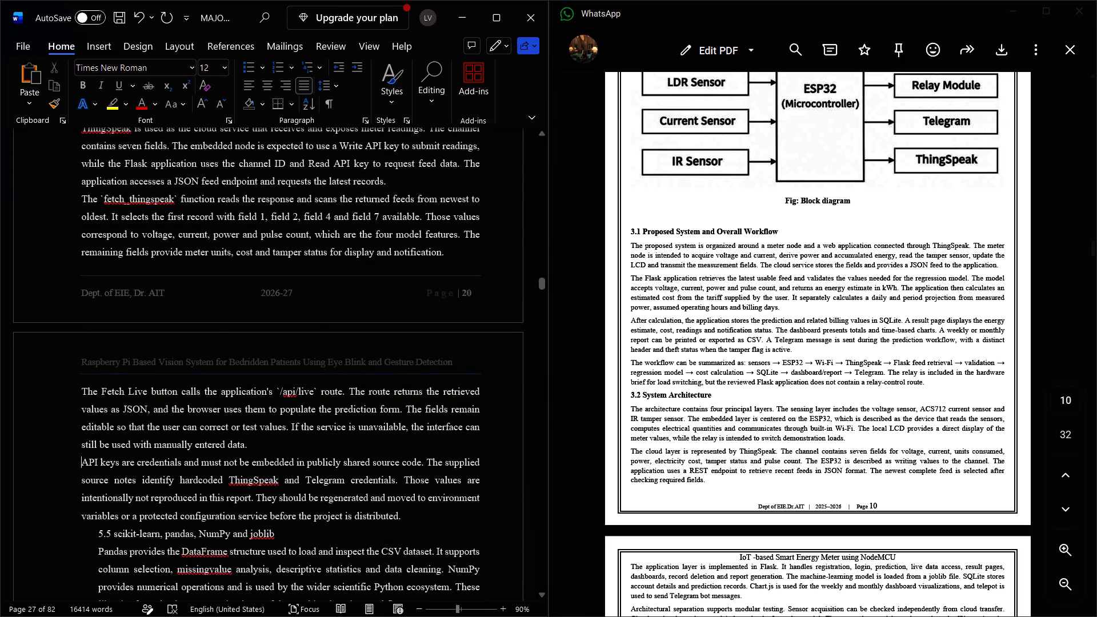
{"action": "left_click", "coordinate": [97, 532]}
{"action": "key", "text": "Return"}
{"action": "key", "text": "BackSpace"}
{"action": "key", "text": "BackSpace"}
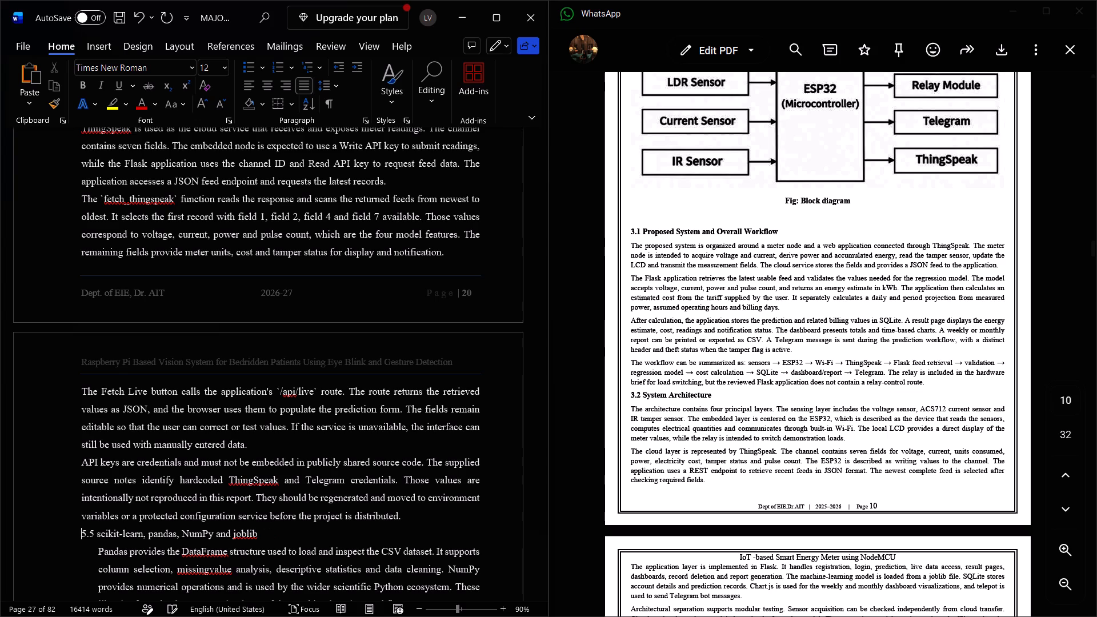
{"action": "key", "text": "Return"}
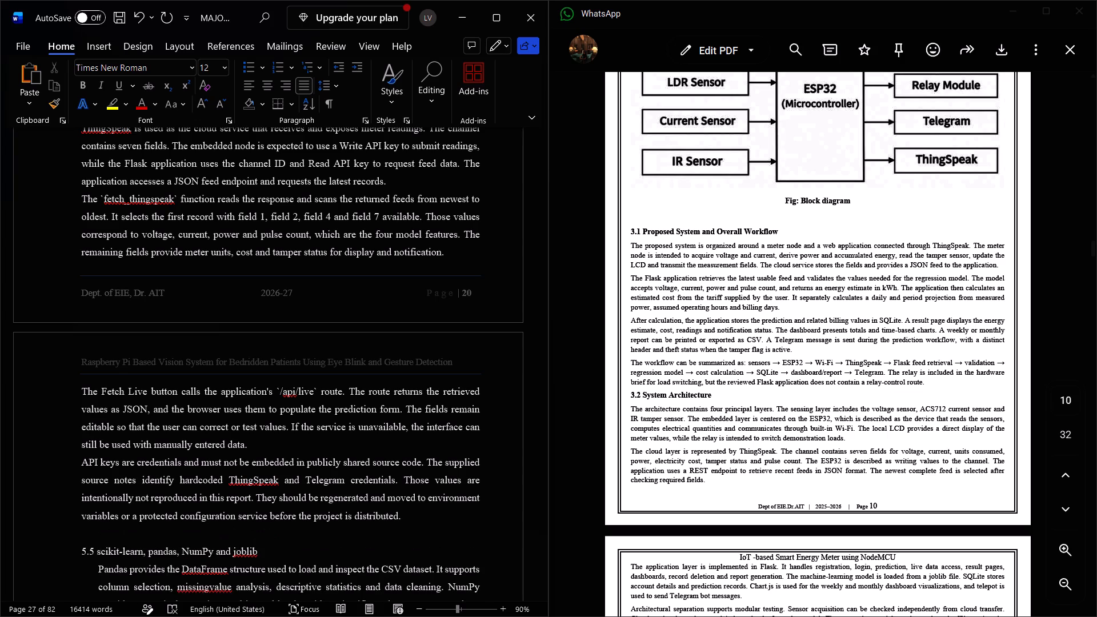
Format the 5.5 scikit-learn, pandas, NumPy and joblib heading as 14 pt bold.
{"action": "scroll", "coordinate": [97, 532], "scroll_direction": "down", "scroll_amount": 1}
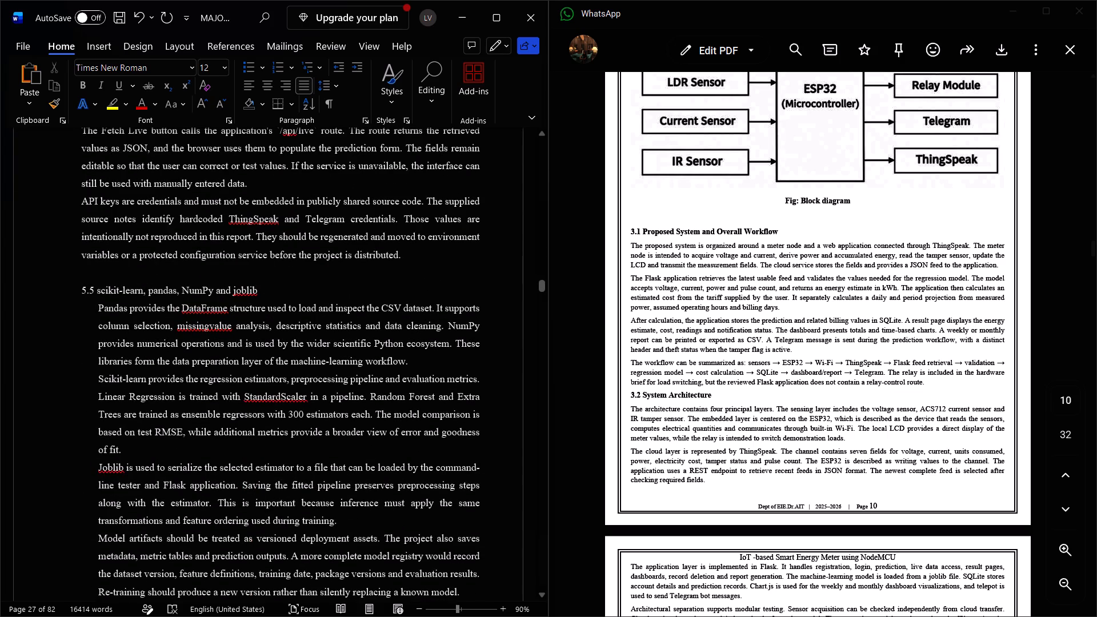
{"action": "triple_click", "coordinate": [87, 297]}
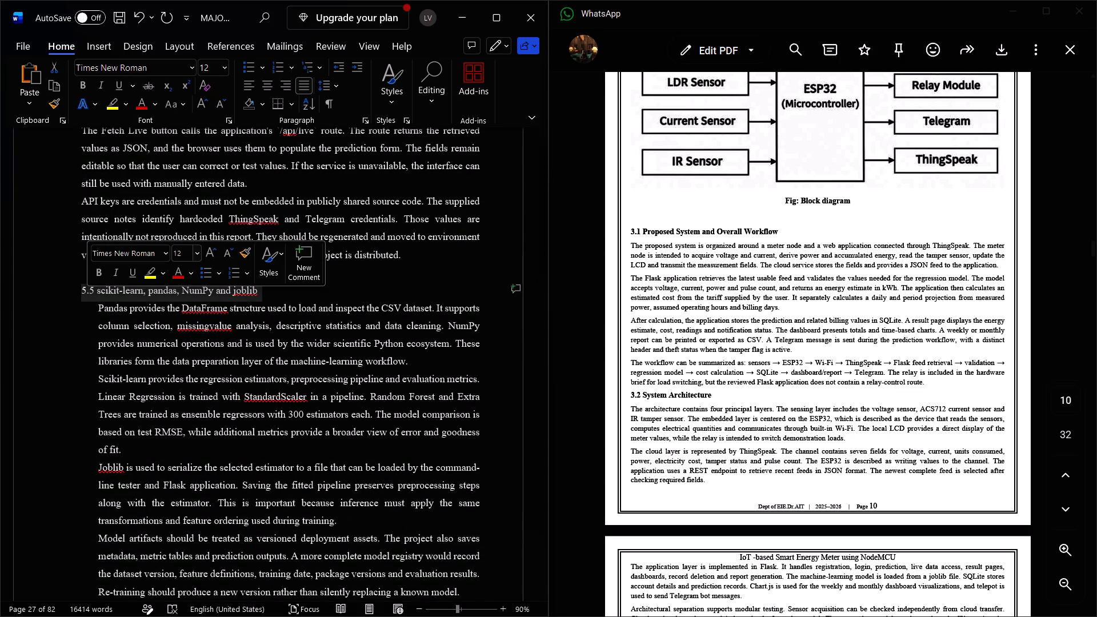
{"action": "left_click", "coordinate": [201, 256]}
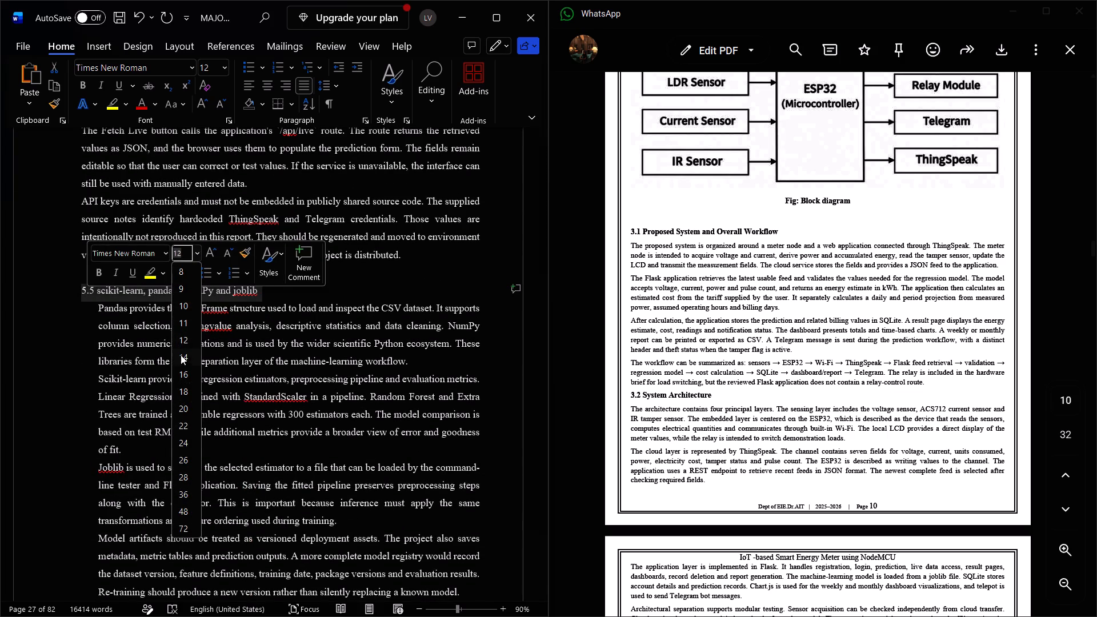
{"action": "left_click", "coordinate": [182, 358]}
{"action": "left_click", "coordinate": [95, 273]}
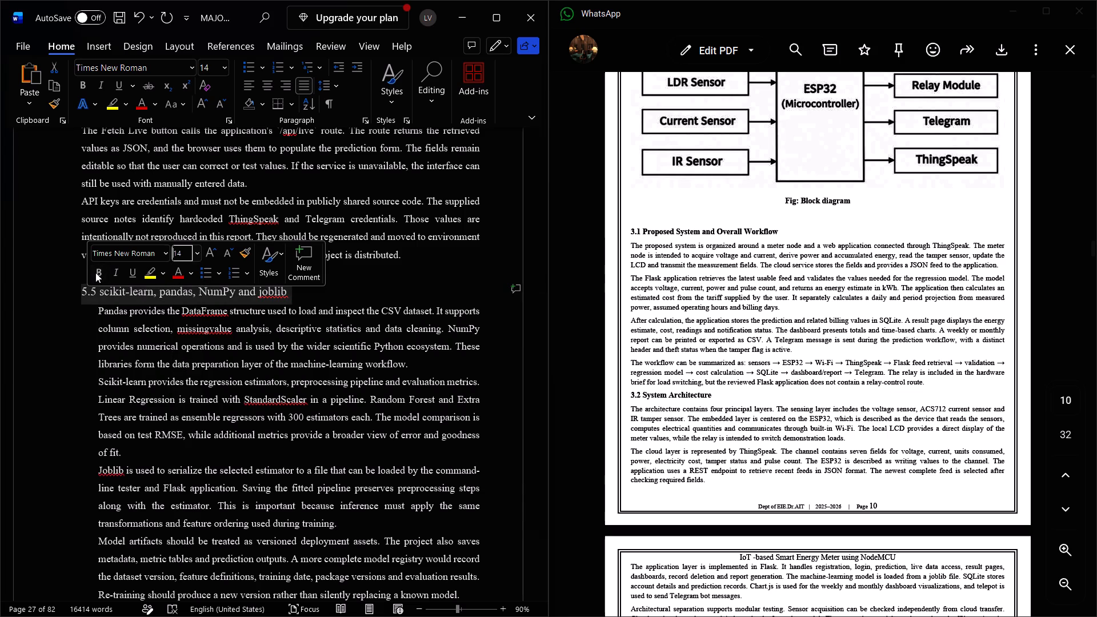
Remove the left indent from the opening "Pandas provides" paragraph of section 5.5.
{"action": "left_click", "coordinate": [98, 306]}
{"action": "key", "text": "BackSpace"}
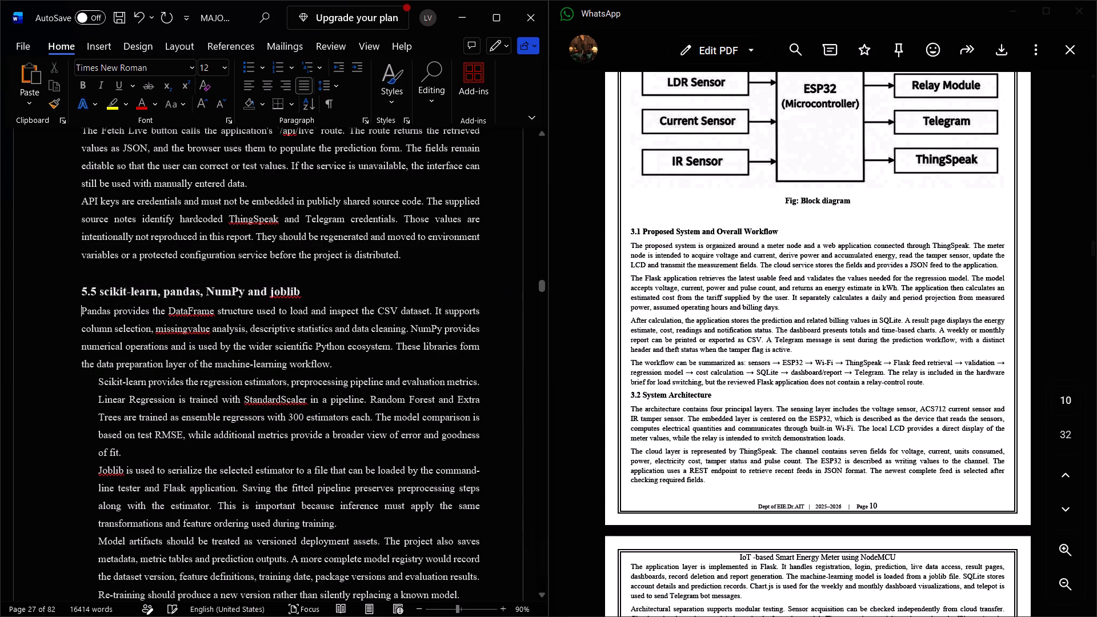
Open the correction options for the flagged word "DataFrame" in the first paragraph of section 5.5.
{"action": "right_click", "coordinate": [188, 310]}
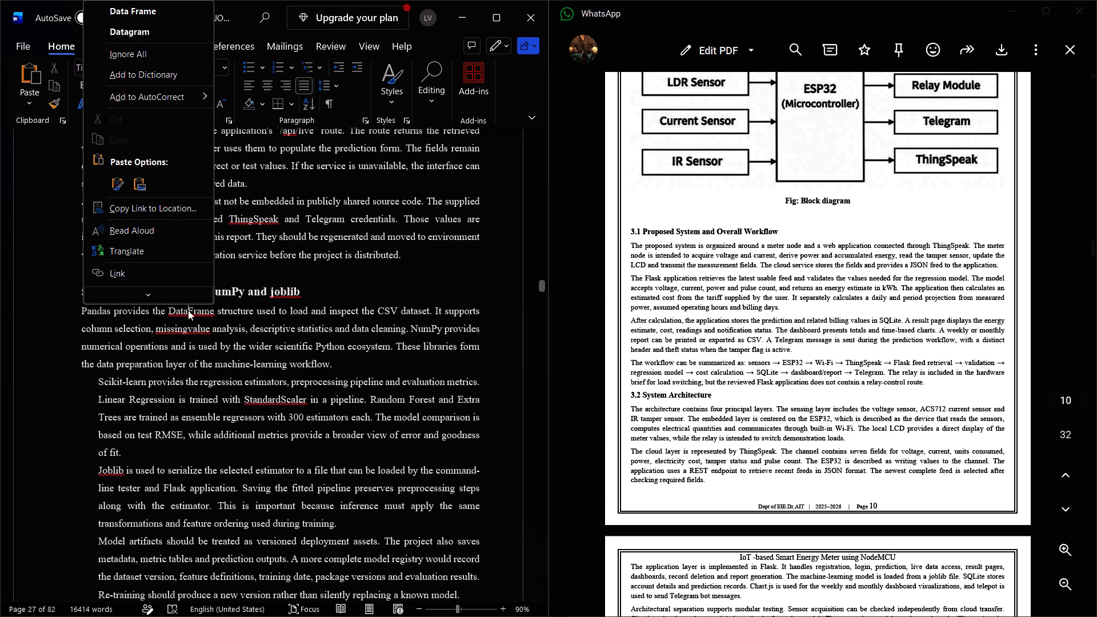
Split the run-together words in section 5.5 with spaces so they read "Data Frame", "missing value" and "Standard Scaler".
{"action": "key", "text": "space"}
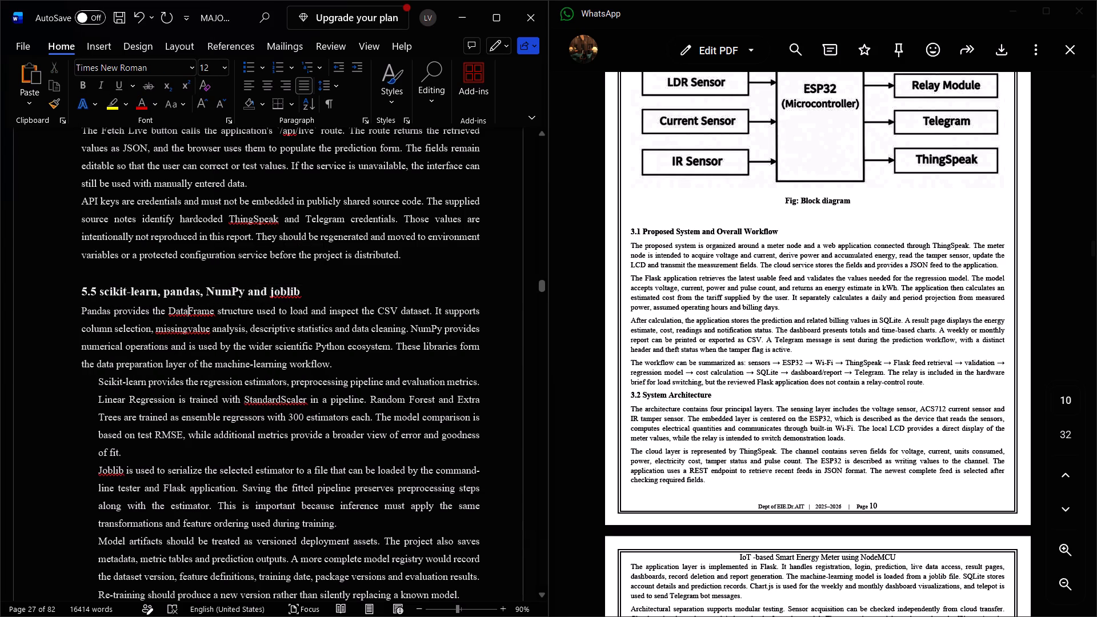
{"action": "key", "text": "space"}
{"action": "left_click", "coordinate": [189, 328]}
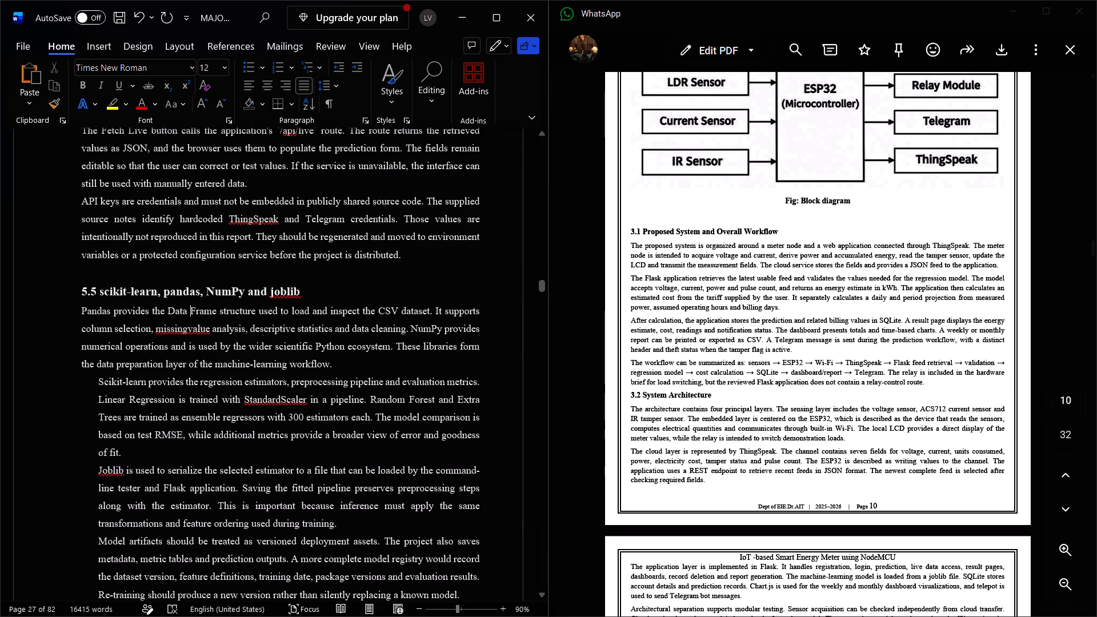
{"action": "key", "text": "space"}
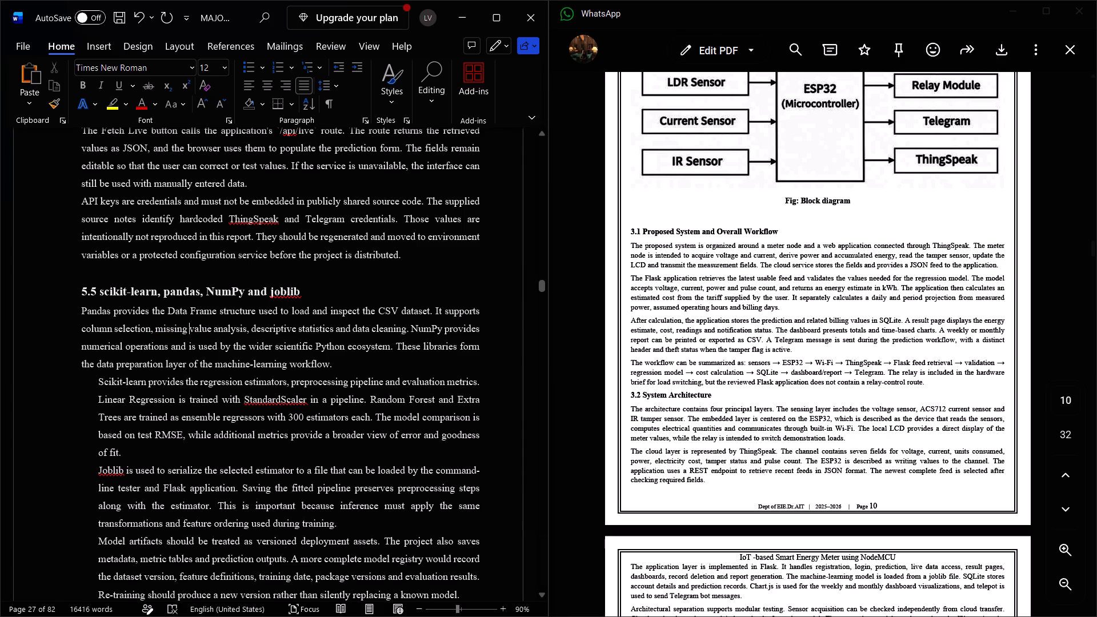
{"action": "left_click", "coordinate": [287, 291]}
{"action": "left_click", "coordinate": [283, 398]}
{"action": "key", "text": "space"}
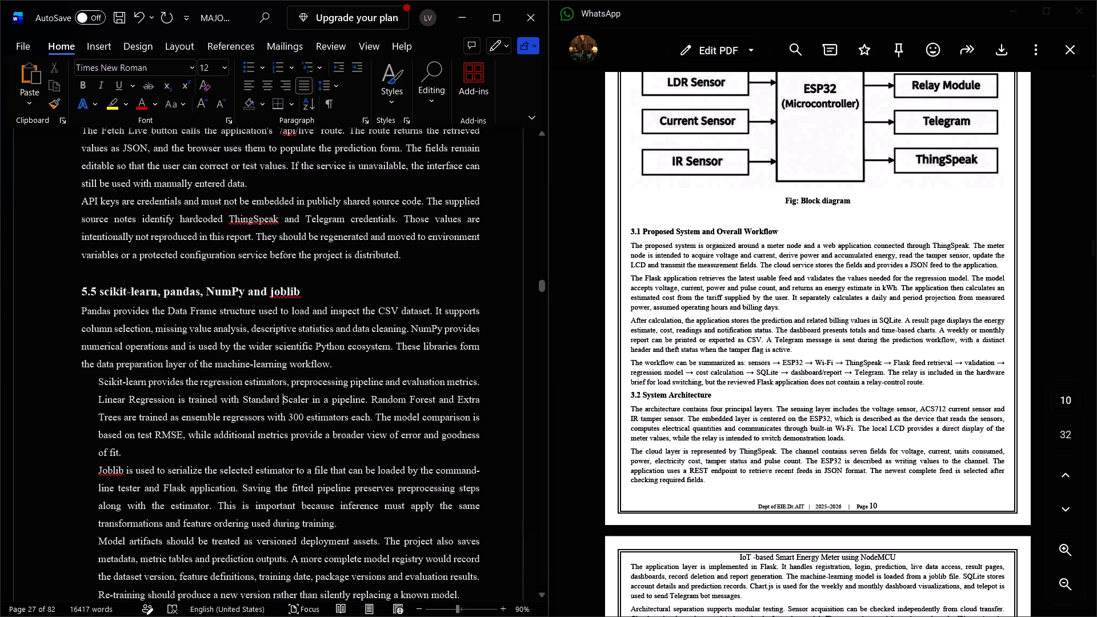
Remove the left indent from the "Scikit-learn provides", "Joblib is used" and "Model artifacts" paragraphs of section 5.5.
{"action": "left_click", "coordinate": [99, 376]}
{"action": "key", "text": "BackSpace"}
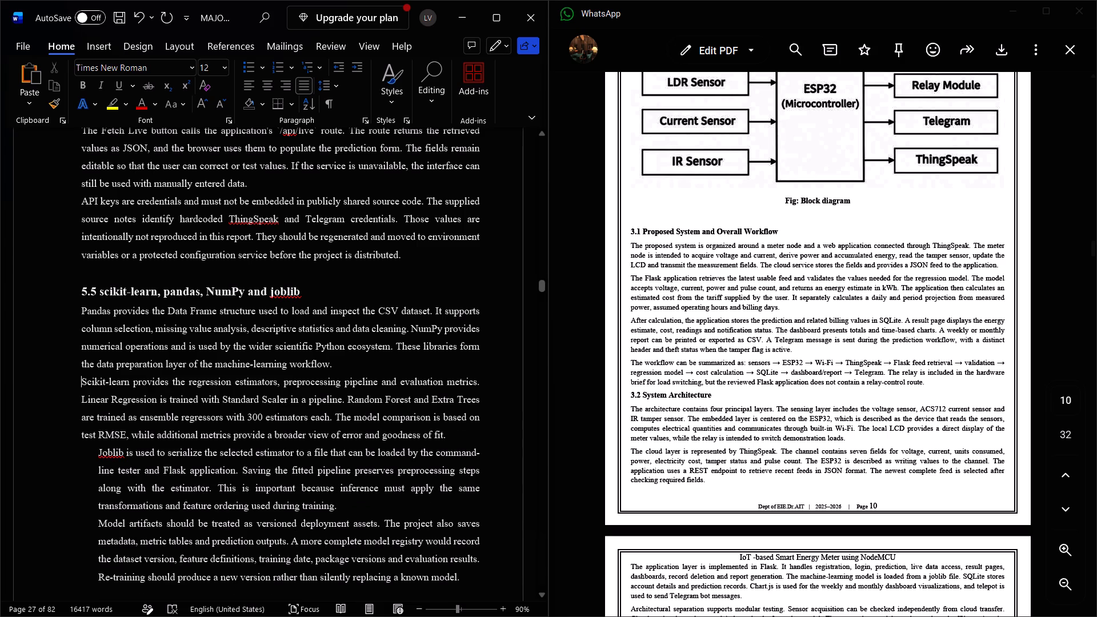
{"action": "left_click", "coordinate": [99, 451]}
{"action": "key", "text": "BackSpace"}
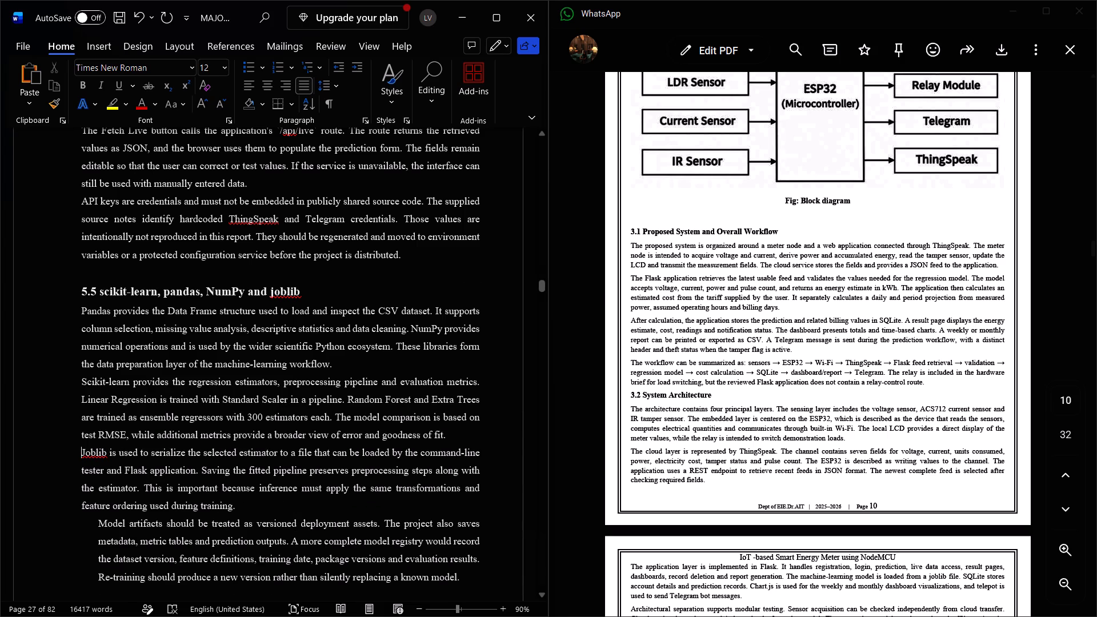
{"action": "scroll", "coordinate": [105, 473], "scroll_direction": "down", "scroll_amount": 1}
{"action": "left_click", "coordinate": [98, 374]}
{"action": "key", "text": "BackSpace"}
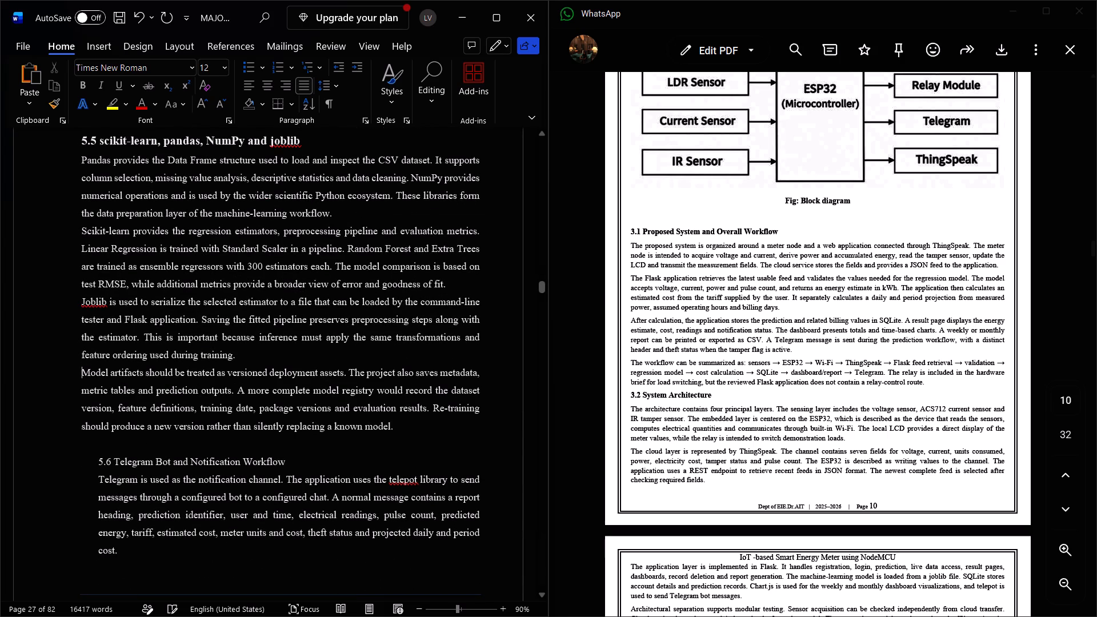
Remove the left indent from the 5.6 Telegram Bot and Notification Workflow heading and format it as 14 pt bold.
{"action": "left_click", "coordinate": [100, 458]}
{"action": "key", "text": "BackSpace"}
{"action": "double_click", "coordinate": [101, 461]}
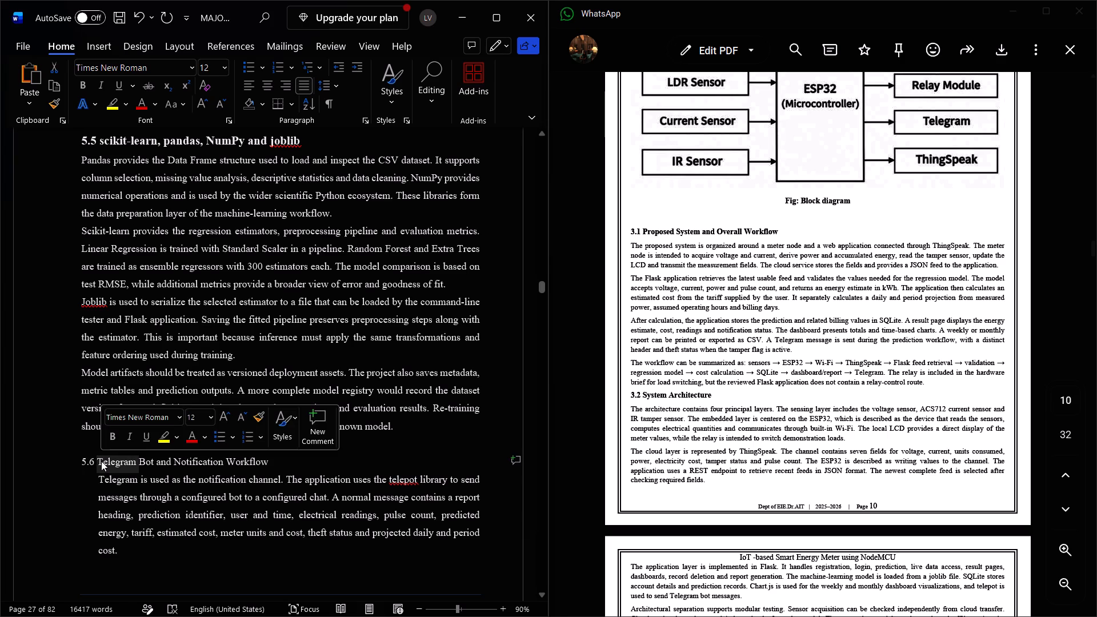
{"action": "triple_click", "coordinate": [101, 461]}
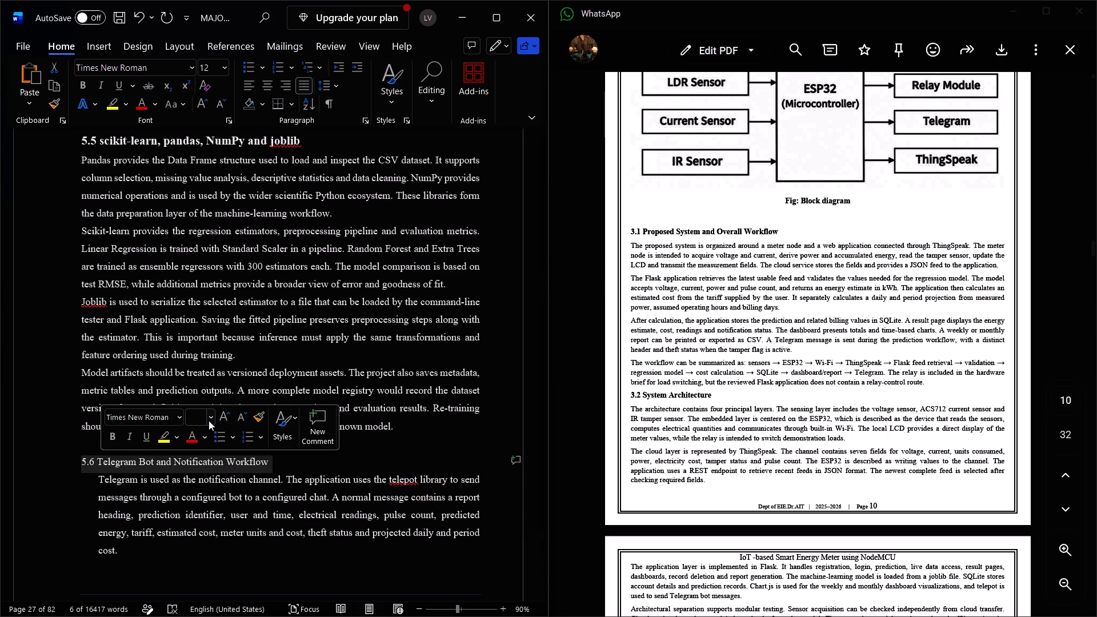
{"action": "left_click", "coordinate": [209, 420]}
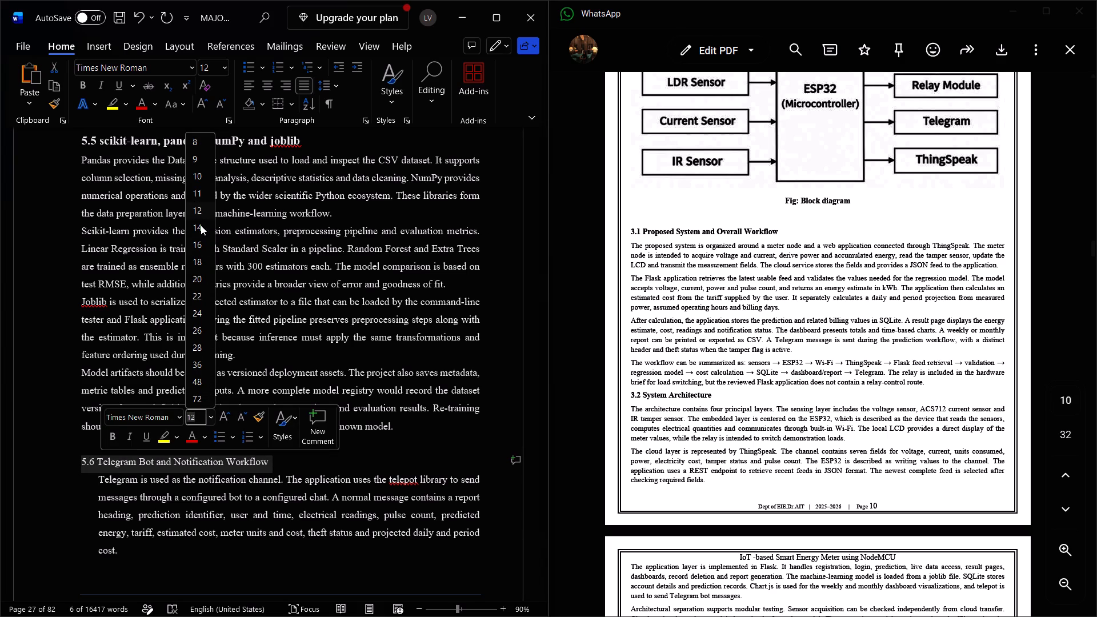
{"action": "left_click_drag", "start_coordinate": [201, 225], "coordinate": [113, 460]}
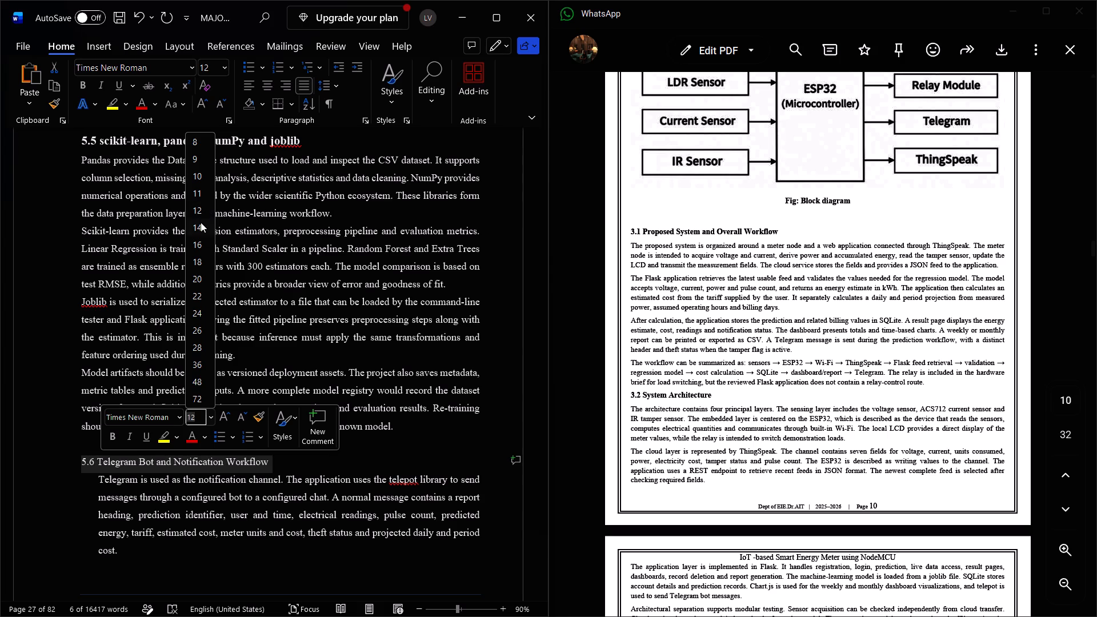
{"action": "left_click", "coordinate": [201, 222]}
{"action": "left_click", "coordinate": [114, 432]}
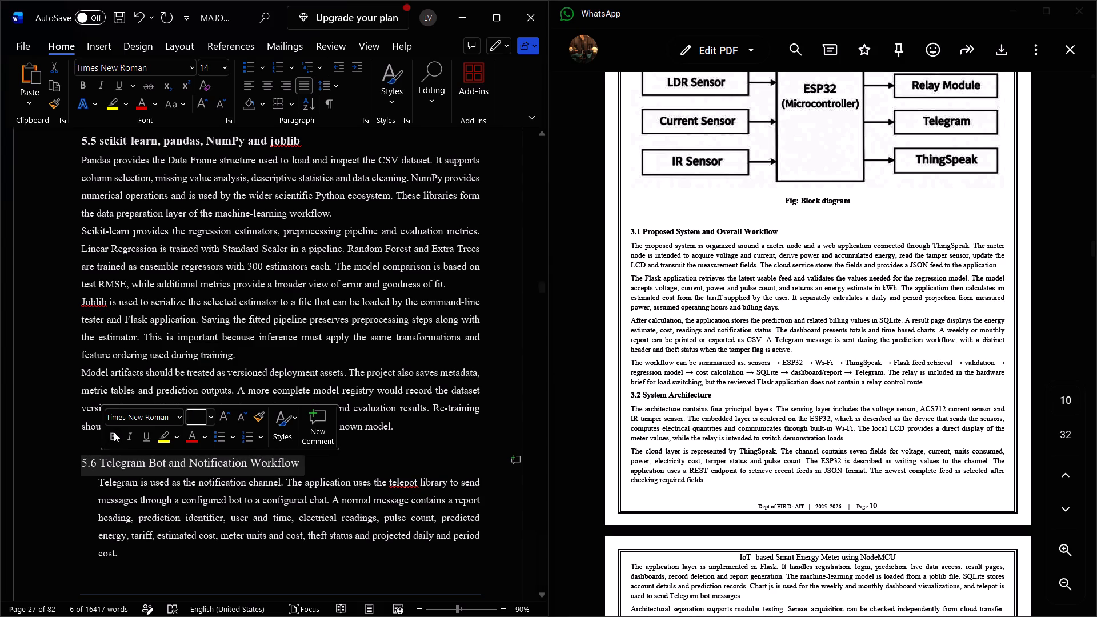
Remove the left indent from the opening "Telegram is used" paragraph of section 5.6.
{"action": "left_click", "coordinate": [100, 482]}
{"action": "key", "text": "BackSpace"}
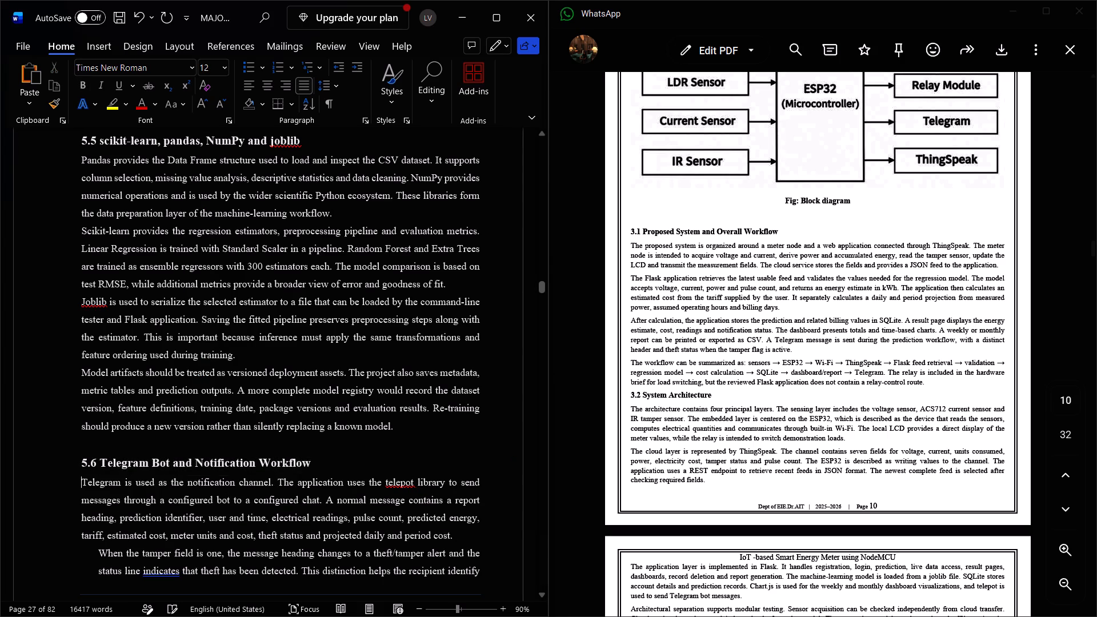
Remove the left indents from the "When the tamper field", "Notification sending" and "Telegram delivery" paragraphs of section 5.6.
{"action": "scroll", "coordinate": [107, 517], "scroll_direction": "down", "scroll_amount": 1}
{"action": "left_click", "coordinate": [100, 489]}
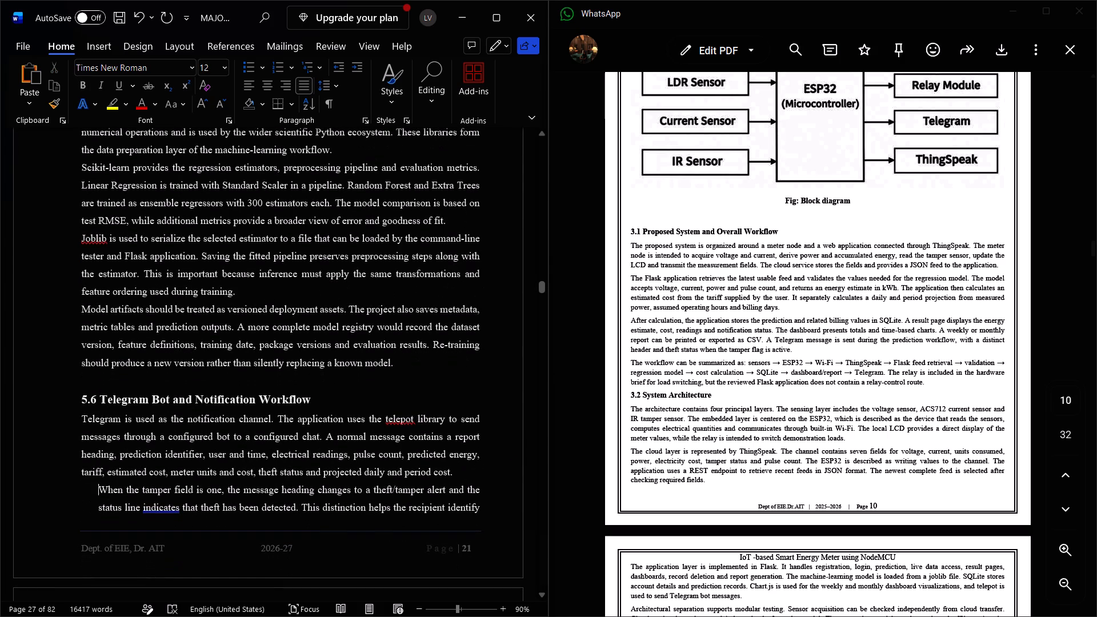
{"action": "key", "text": "BackSpace"}
{"action": "scroll", "coordinate": [100, 489], "scroll_direction": "down", "scroll_amount": 1}
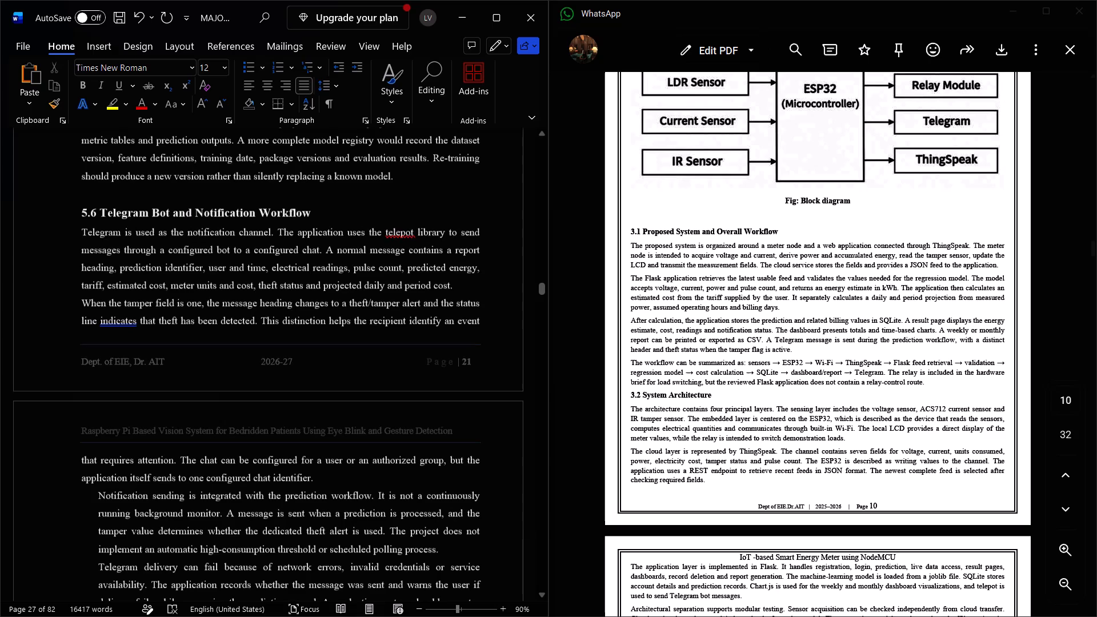
{"action": "left_click", "coordinate": [97, 496]}
{"action": "key", "text": "BackSpace"}
{"action": "scroll", "coordinate": [130, 505], "scroll_direction": "down", "scroll_amount": 1}
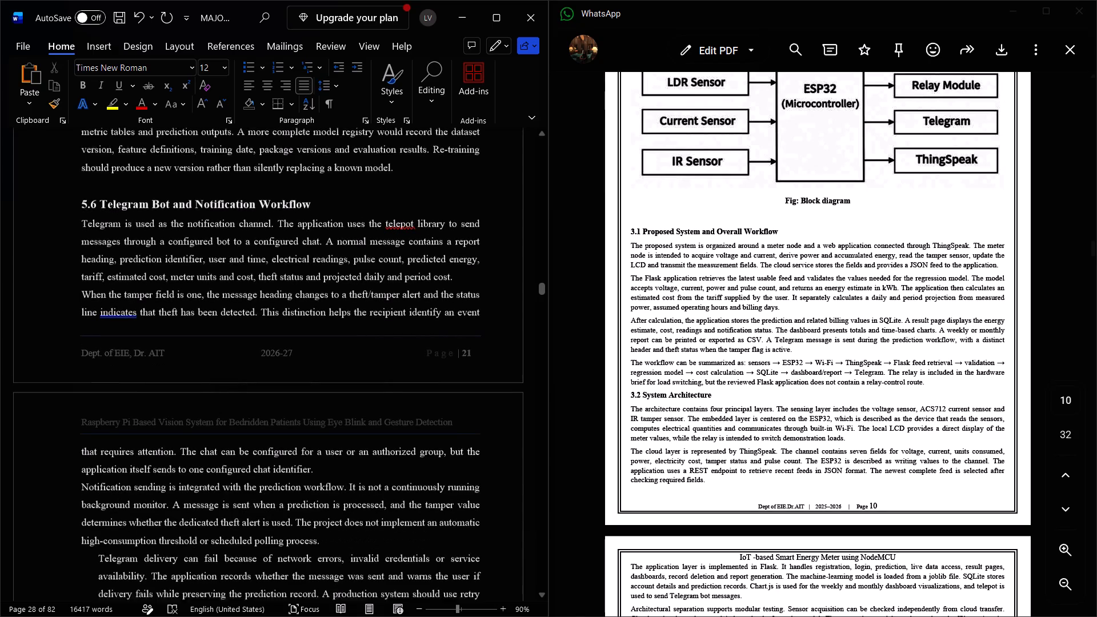
{"action": "scroll", "coordinate": [130, 505], "scroll_direction": "down", "scroll_amount": 1}
{"action": "left_click", "coordinate": [96, 511]}
{"action": "key", "text": "BackSpace"}
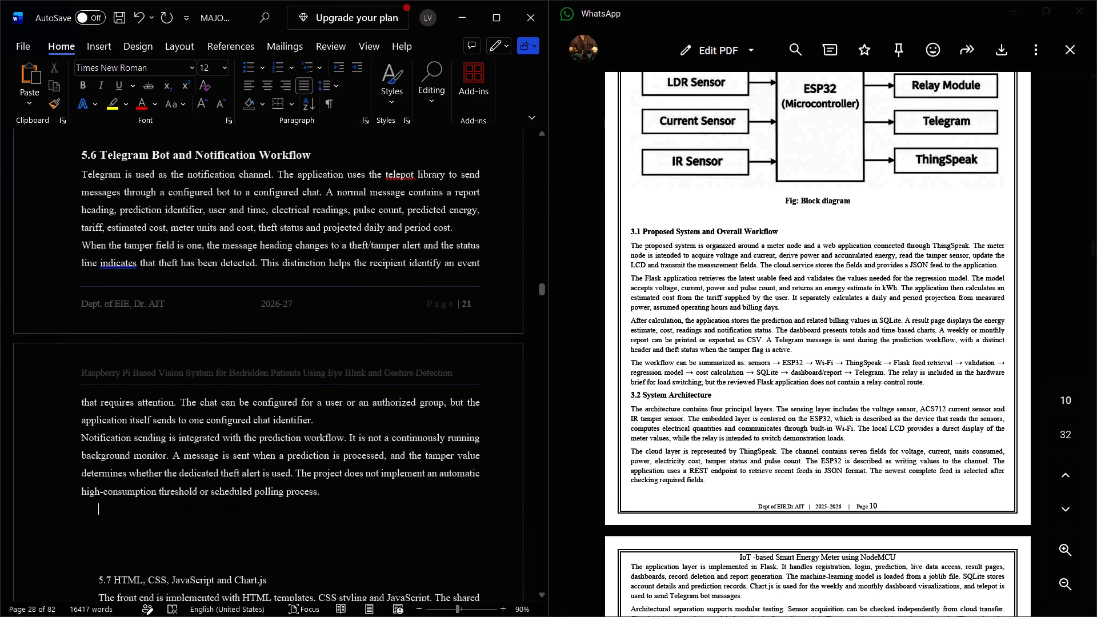
Remove the left indent from the 5.7 HTML, CSS, JavaScript and Chart.js heading and insert a blank line above it.
{"action": "scroll", "coordinate": [96, 511], "scroll_direction": "down", "scroll_amount": 1}
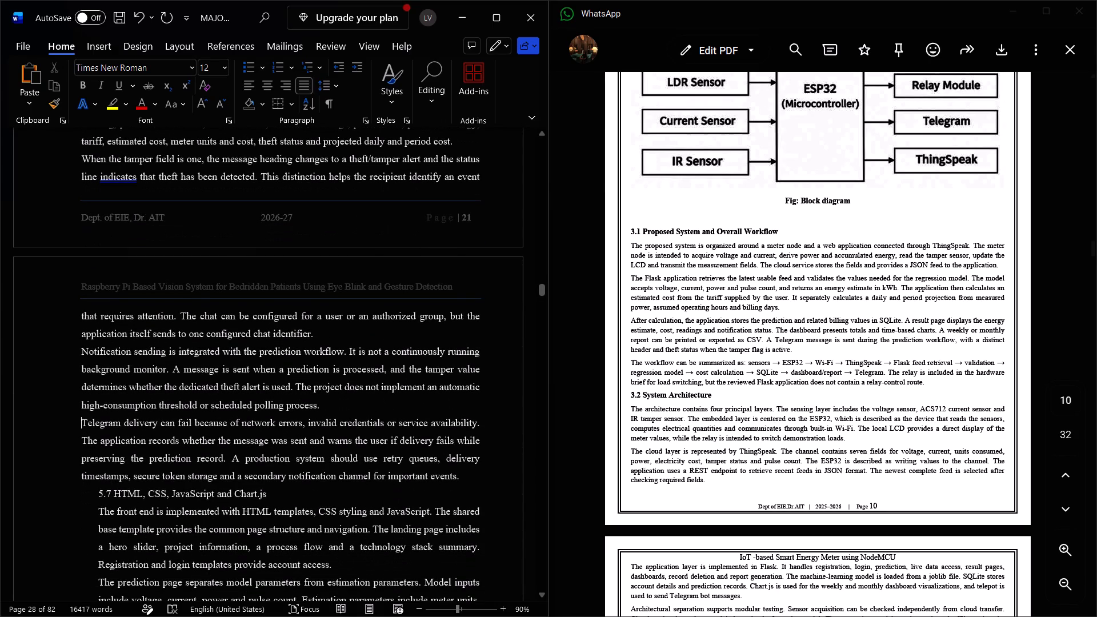
{"action": "left_click", "coordinate": [98, 494]}
{"action": "key", "text": "BackSpace"}
{"action": "key", "text": "Return"}
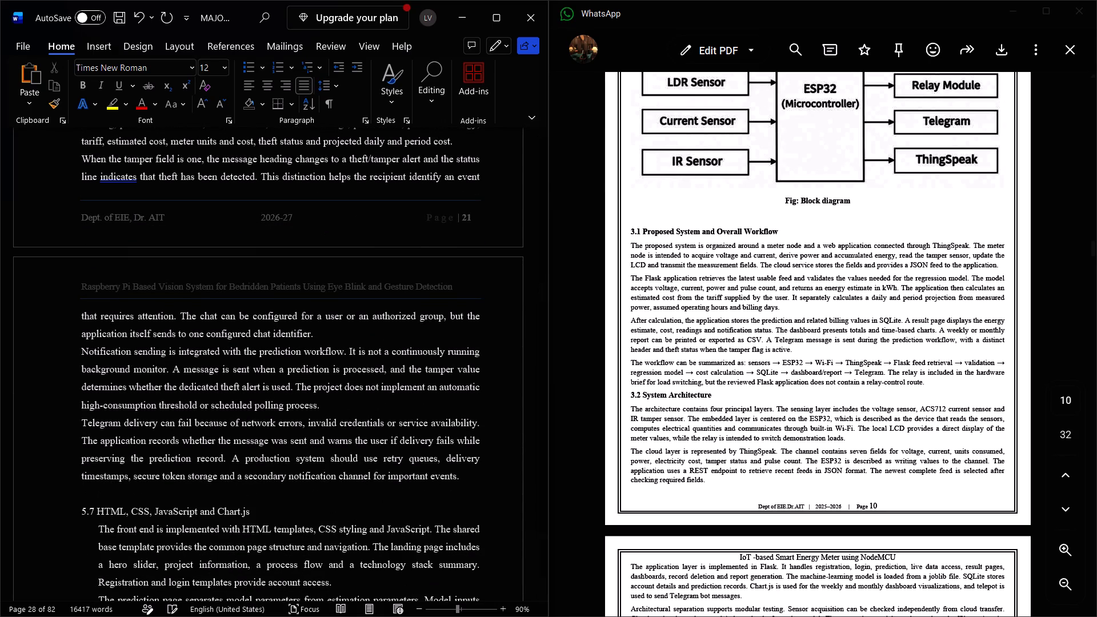
Select the 5.7 HTML, CSS, JavaScript and Chart.js heading and open its font size choices.
{"action": "triple_click", "coordinate": [88, 512]}
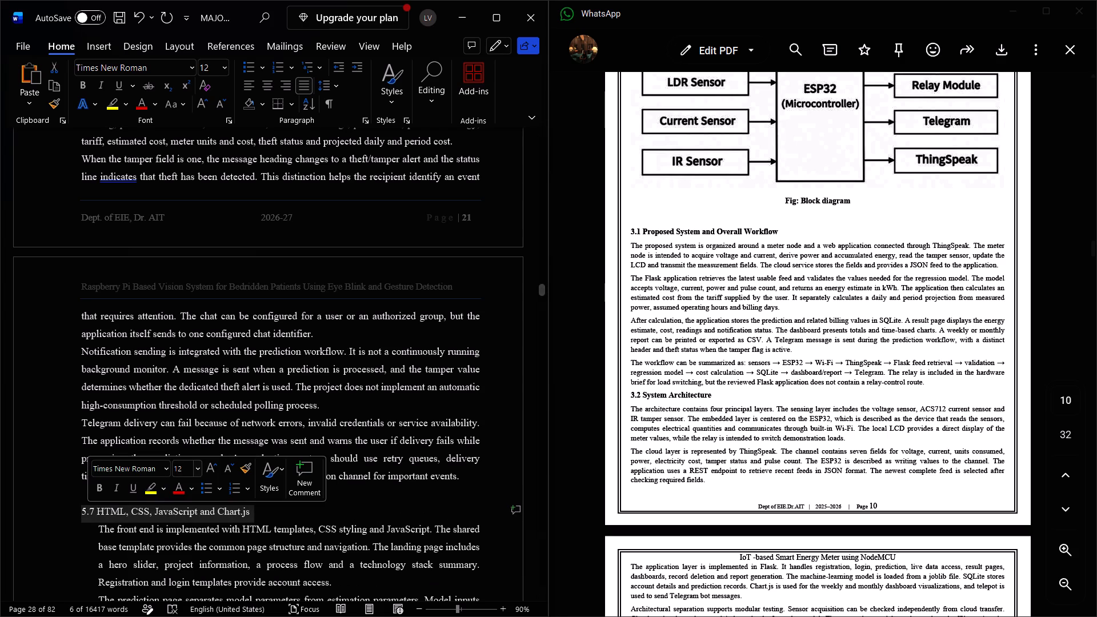
{"action": "left_click", "coordinate": [196, 471]}
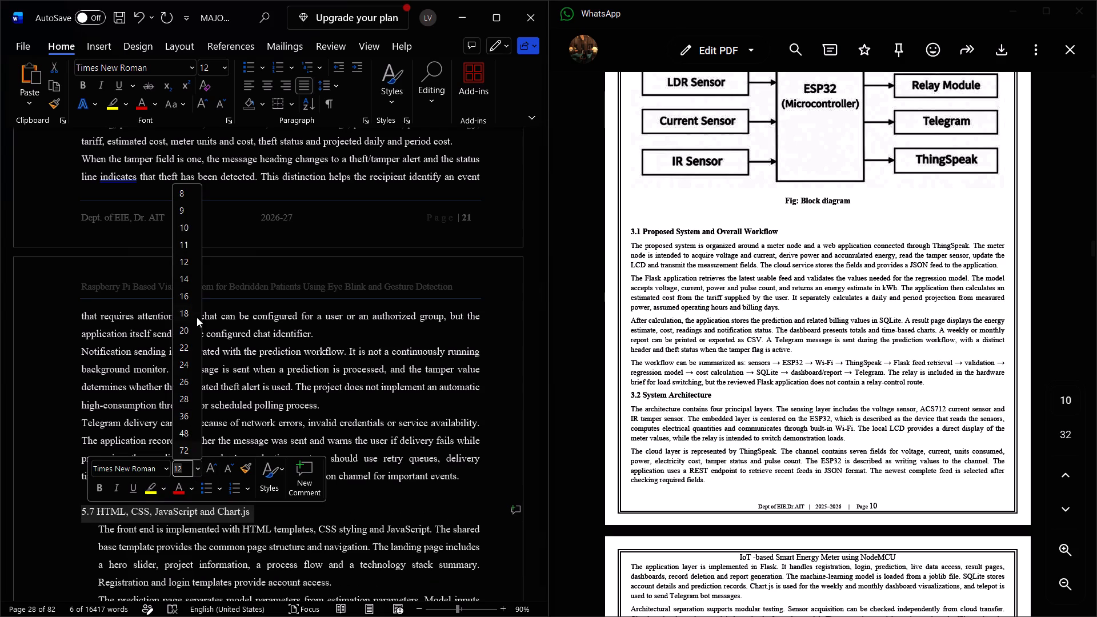
Set the 5.7 HTML, CSS, JavaScript and Chart.js heading to 14 pt and make it bold.
{"action": "left_click", "coordinate": [194, 279]}
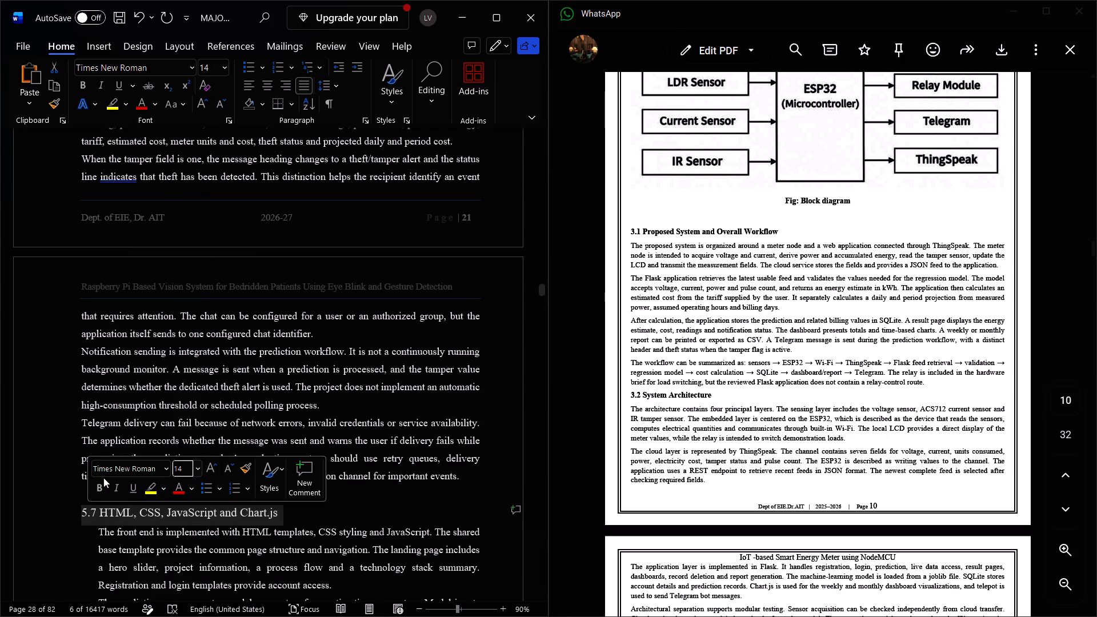
{"action": "left_click", "coordinate": [102, 483]}
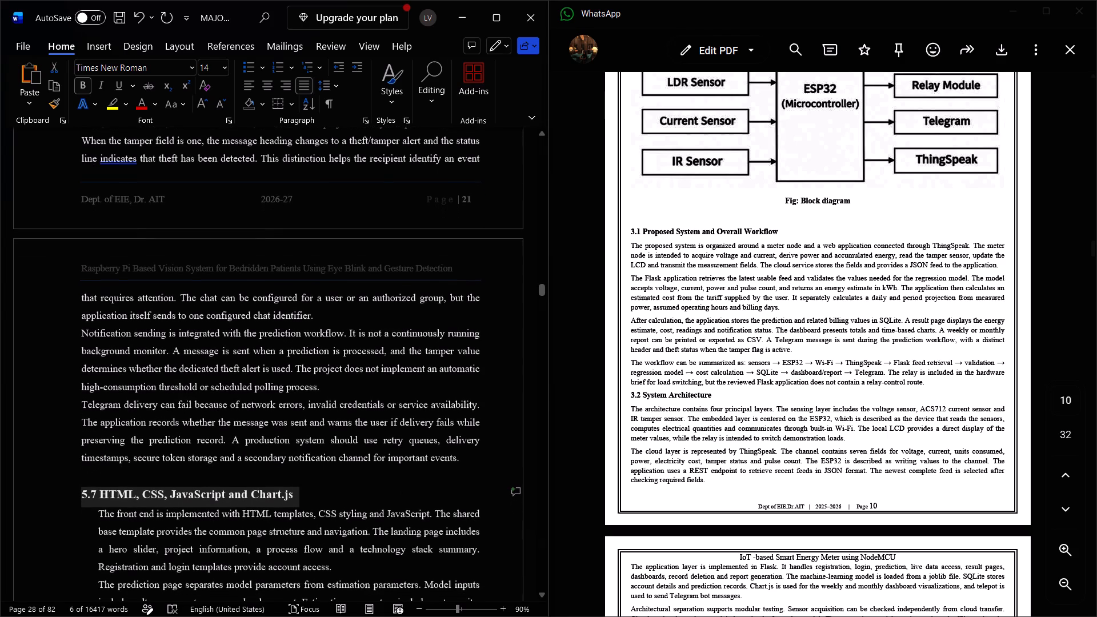
Remove the left indents from the four body paragraphs of section 5.7, from "The front end" to "The dashboard uses Chart.js".
{"action": "left_click", "coordinate": [99, 512]}
{"action": "key", "text": "BackSpace"}
{"action": "scroll", "coordinate": [99, 512], "scroll_direction": "down", "scroll_amount": 1}
{"action": "left_click", "coordinate": [99, 471]}
{"action": "key", "text": "BackSpace"}
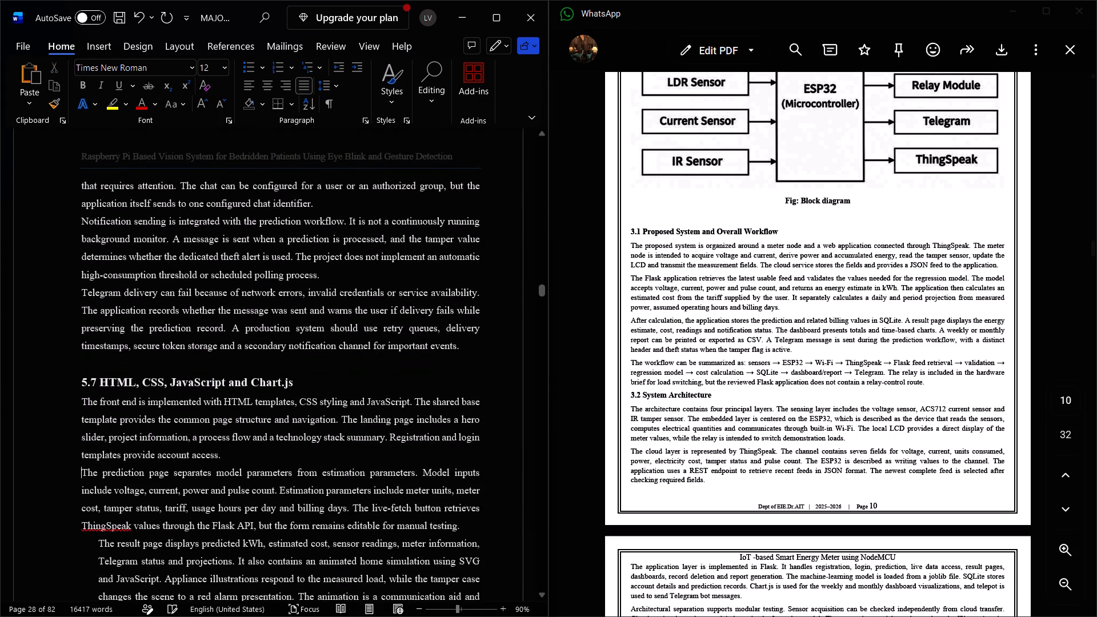
{"action": "scroll", "coordinate": [99, 471], "scroll_direction": "down", "scroll_amount": 1}
{"action": "left_click", "coordinate": [98, 415]}
{"action": "key", "text": "BackSpace"}
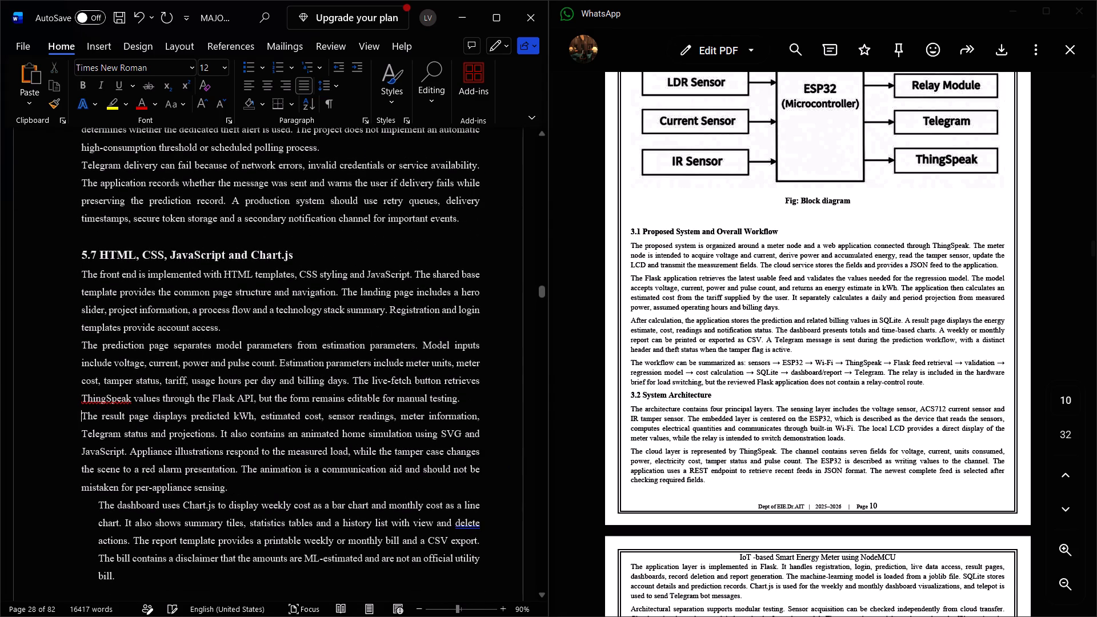
{"action": "scroll", "coordinate": [106, 364], "scroll_direction": "down", "scroll_amount": 1}
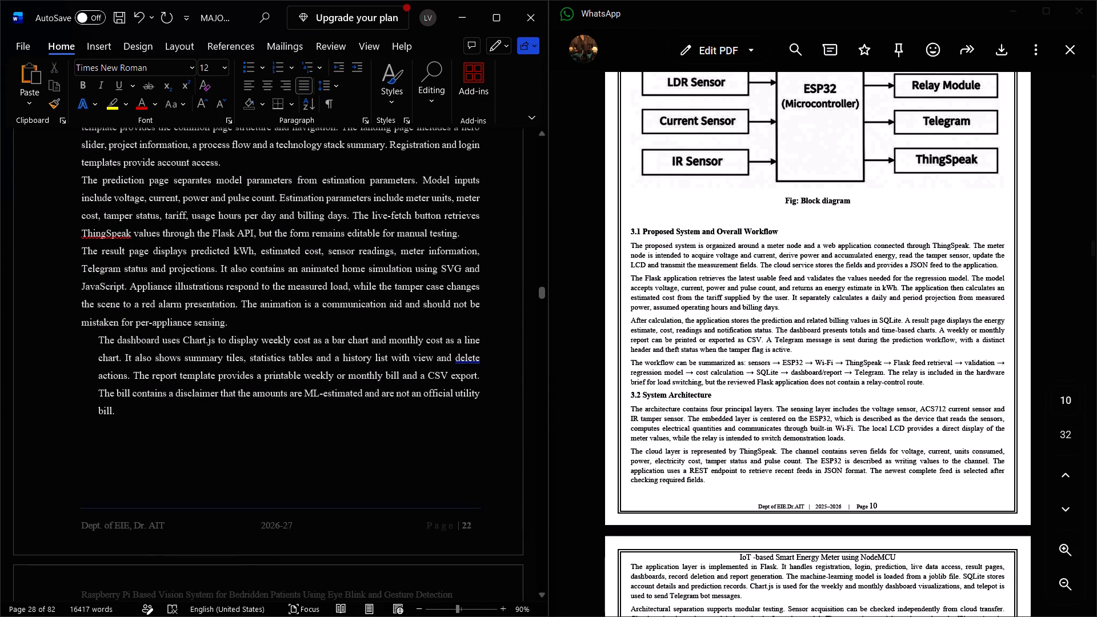
{"action": "left_click", "coordinate": [99, 339]}
{"action": "key", "text": "BackSpace"}
Delete the surplus blank lines above the CHAPTER 6: SYSTEM REQUIREMENTS AND DESIGN heading so it starts near the top of its page.
{"action": "scroll", "coordinate": [100, 422], "scroll_direction": "down", "scroll_amount": 1}
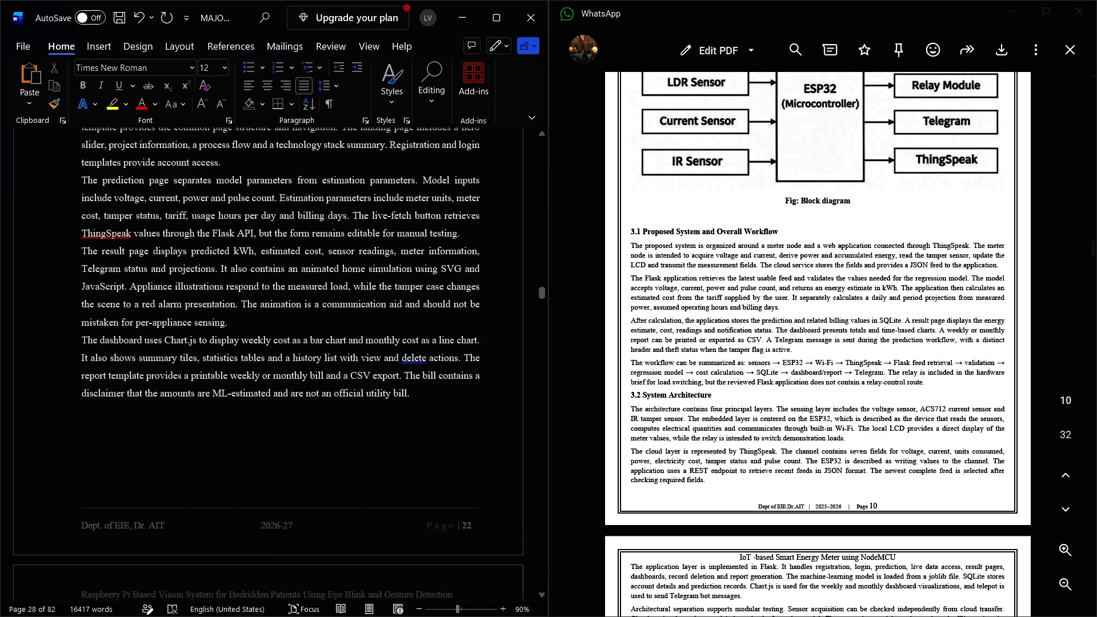
{"action": "scroll", "coordinate": [100, 422], "scroll_direction": "down", "scroll_amount": 2}
{"action": "scroll", "coordinate": [100, 422], "scroll_direction": "up", "scroll_amount": 1}
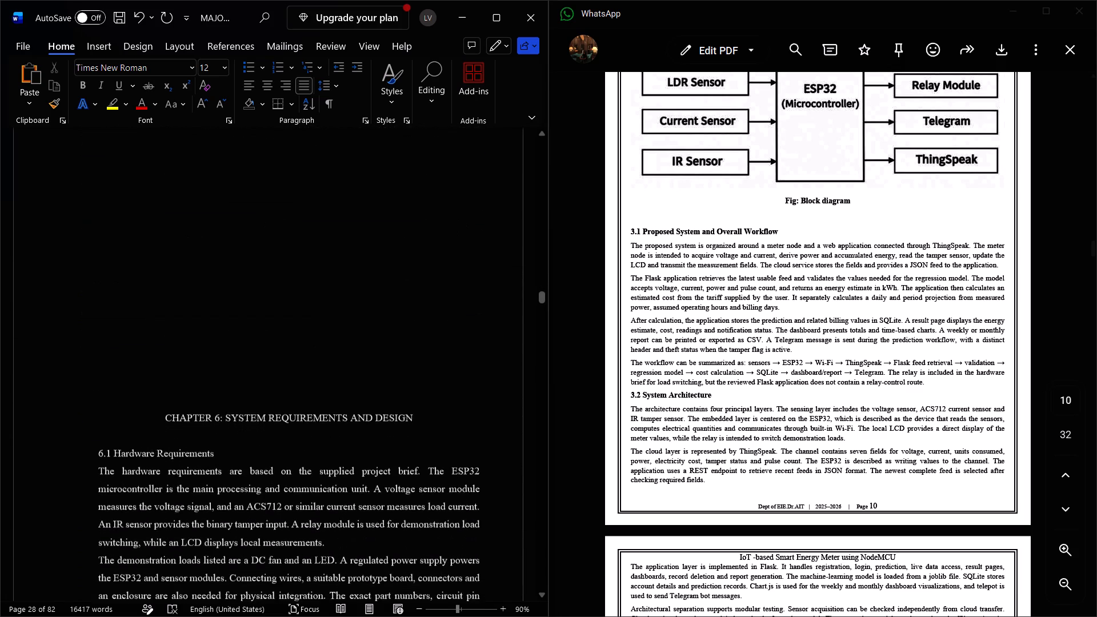
{"action": "scroll", "coordinate": [100, 422], "scroll_direction": "up", "scroll_amount": 1}
{"action": "left_click", "coordinate": [198, 479]}
{"action": "key", "text": "BackSpace"}
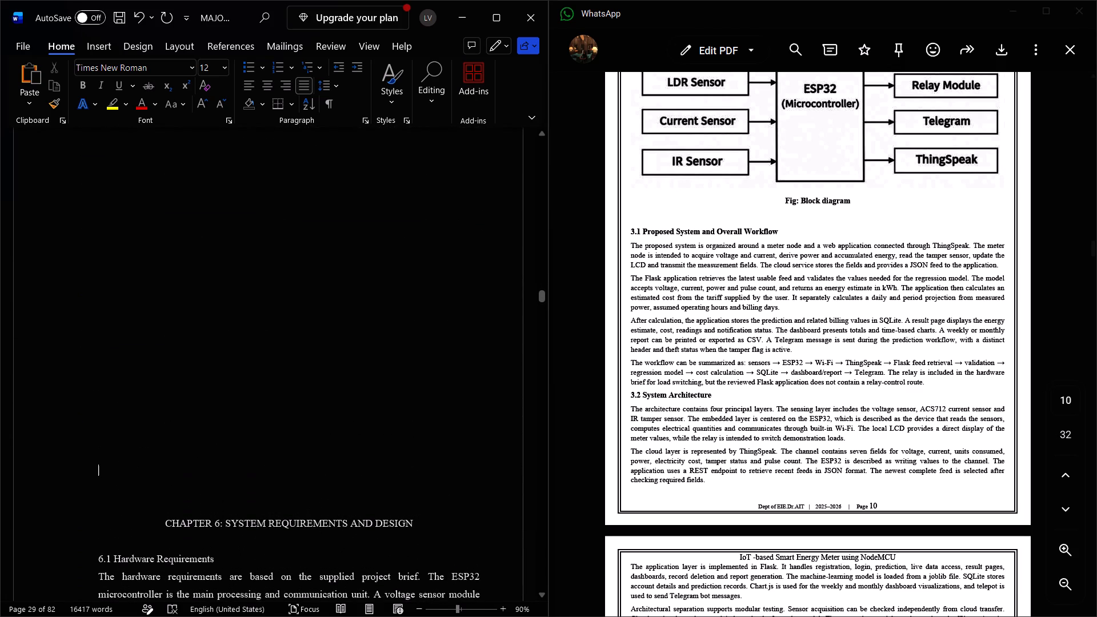
{"action": "key", "text": "BackSpace"}
{"action": "key", "text": "BackSpace"}
{"action": "key", "text": "BackSpace"}
{"action": "key", "text": "BackSpace"}
{"action": "key", "text": "BackSpace"}
{"action": "key", "text": "BackSpace"}
{"action": "key", "text": "BackSpace"}
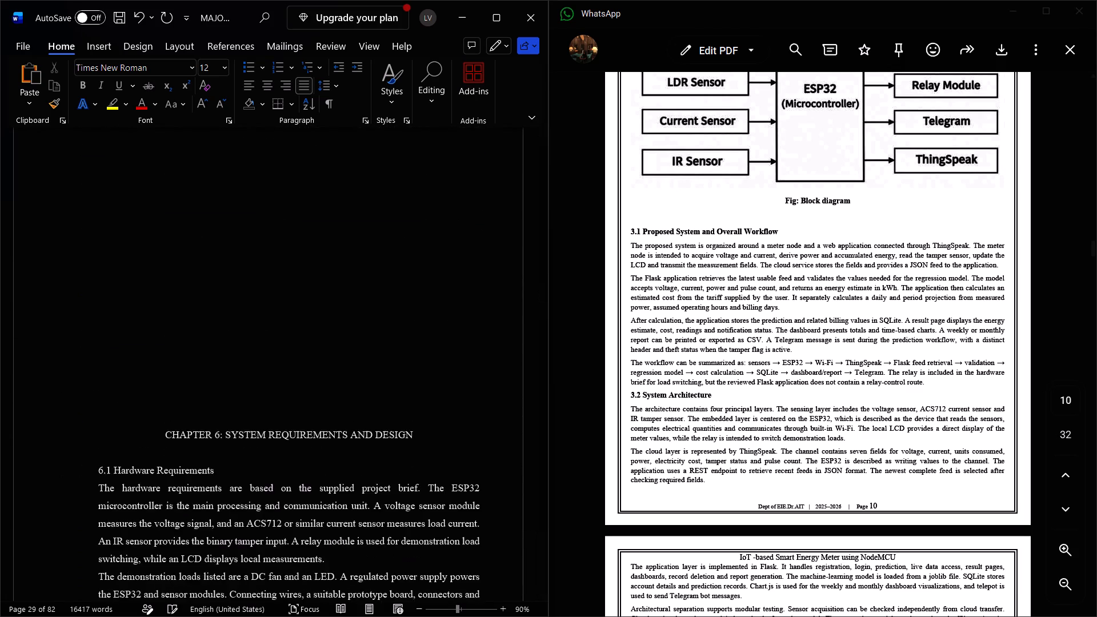
{"action": "key", "text": "BackSpace"}
{"action": "key", "text": "BackSpace"}
{"action": "key", "text": "BackSpace"}
{"action": "key", "text": "BackSpace"}
{"action": "key", "text": "BackSpace"}
{"action": "key", "text": "BackSpace"}
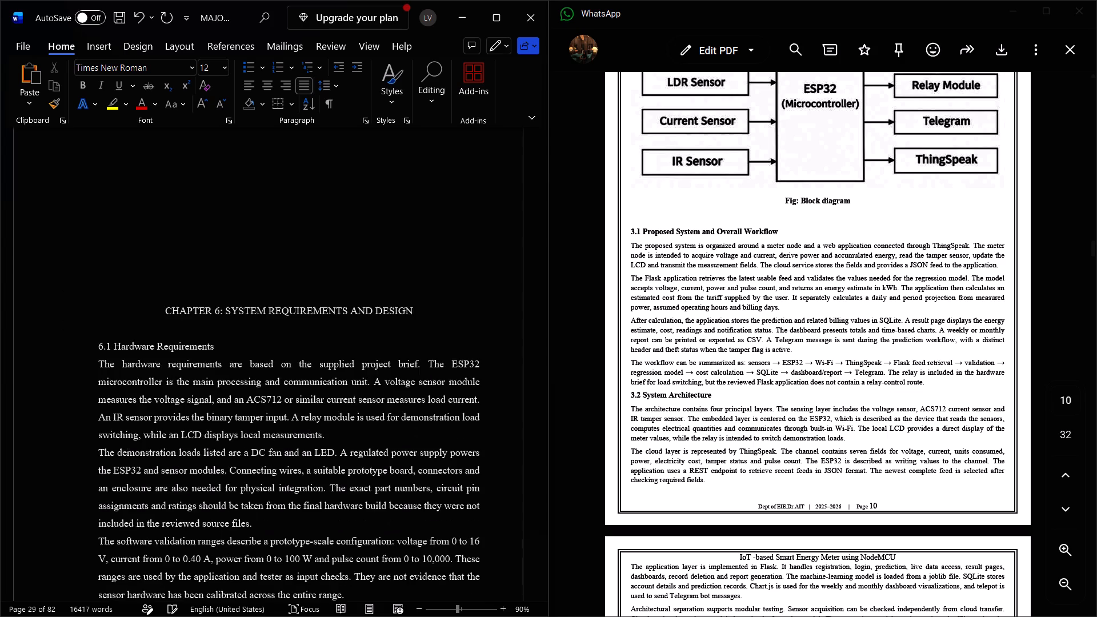
{"action": "key", "text": "BackSpace"}
{"action": "key", "text": "BackSpace"}
{"action": "key", "text": "BackSpace"}
{"action": "scroll", "coordinate": [198, 479], "scroll_direction": "up", "scroll_amount": 2}
{"action": "key", "text": "BackSpace"}
{"action": "key", "text": "BackSpace"}
{"action": "key", "text": "BackSpace"}
{"action": "key", "text": "BackSpace"}
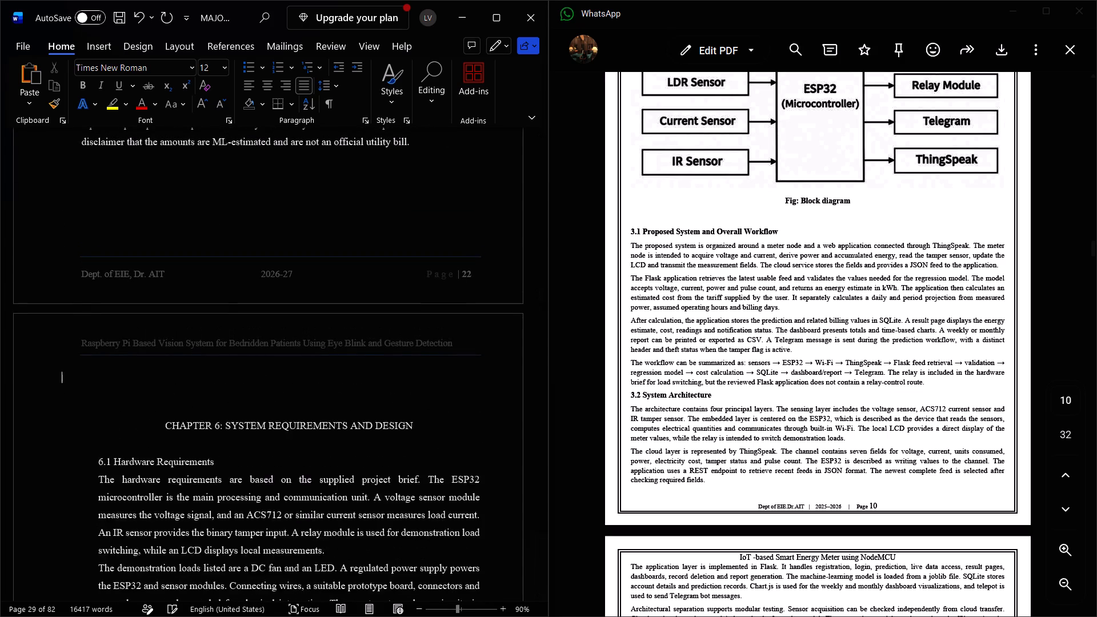
{"action": "key", "text": "BackSpace"}
{"action": "key", "text": "BackSpace"}
{"action": "key", "text": "BackSpace"}
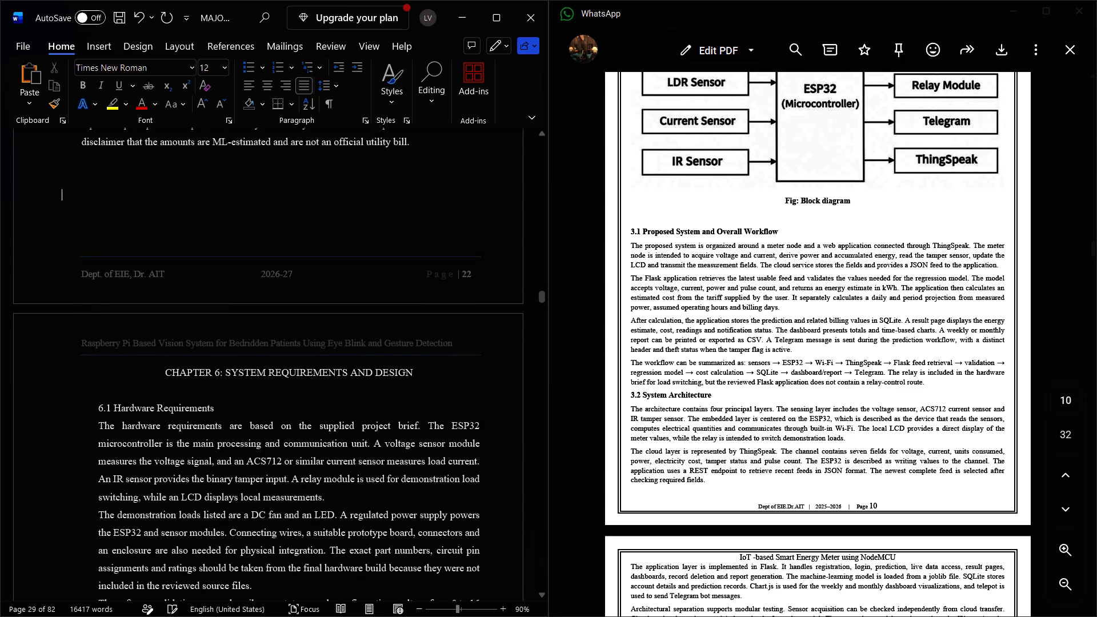
{"action": "key", "text": "Return"}
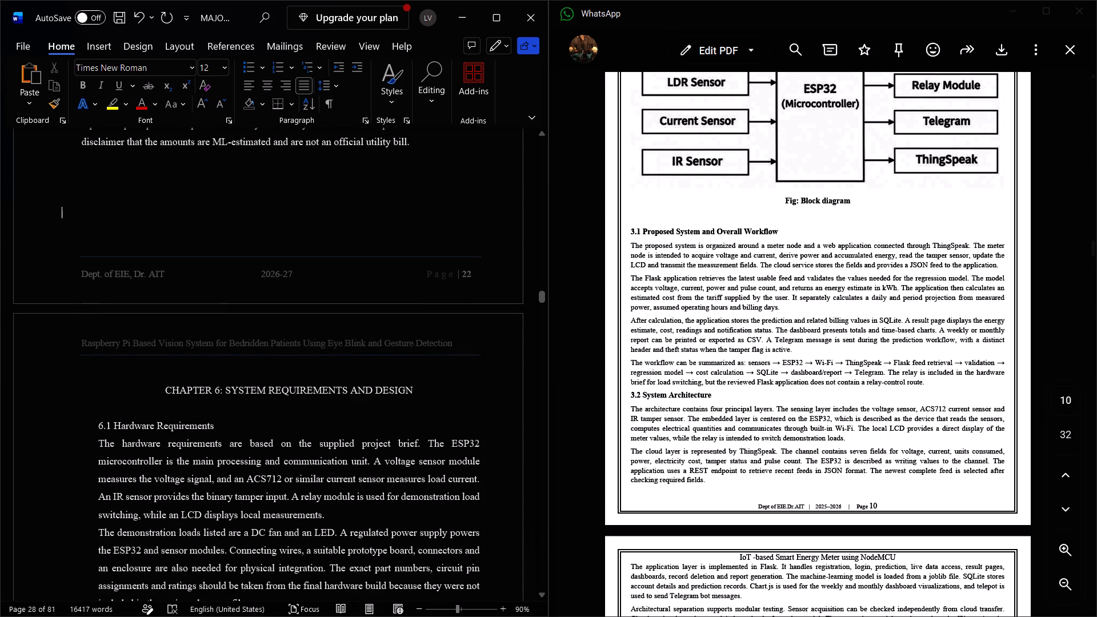
Set the CHAPTER 6: SYSTEM REQUIREMENTS AND DESIGN heading to 16 pt and make it bold.
{"action": "triple_click", "coordinate": [254, 393]}
{"action": "left_click", "coordinate": [254, 393]}
{"action": "triple_click", "coordinate": [254, 393]}
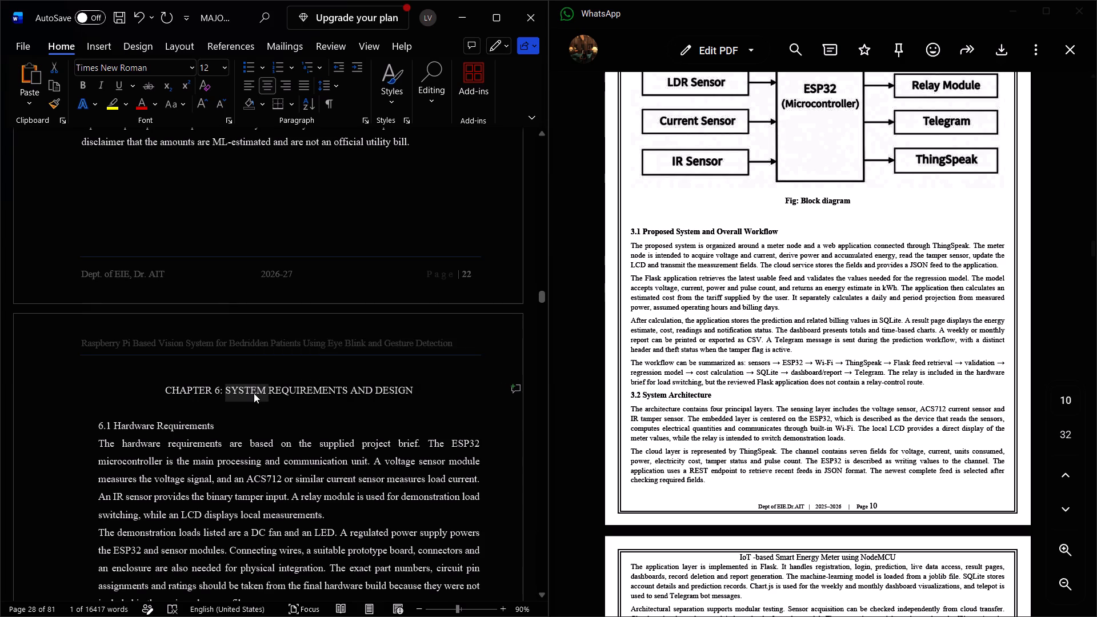
{"action": "left_click", "coordinate": [362, 349]}
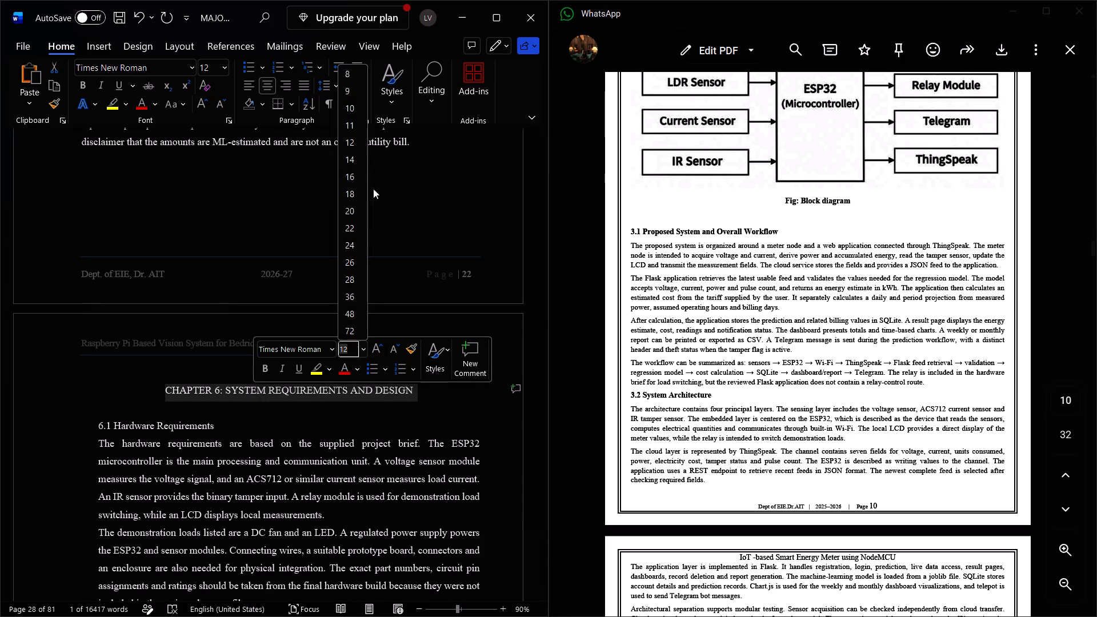
{"action": "left_click", "coordinate": [359, 175]}
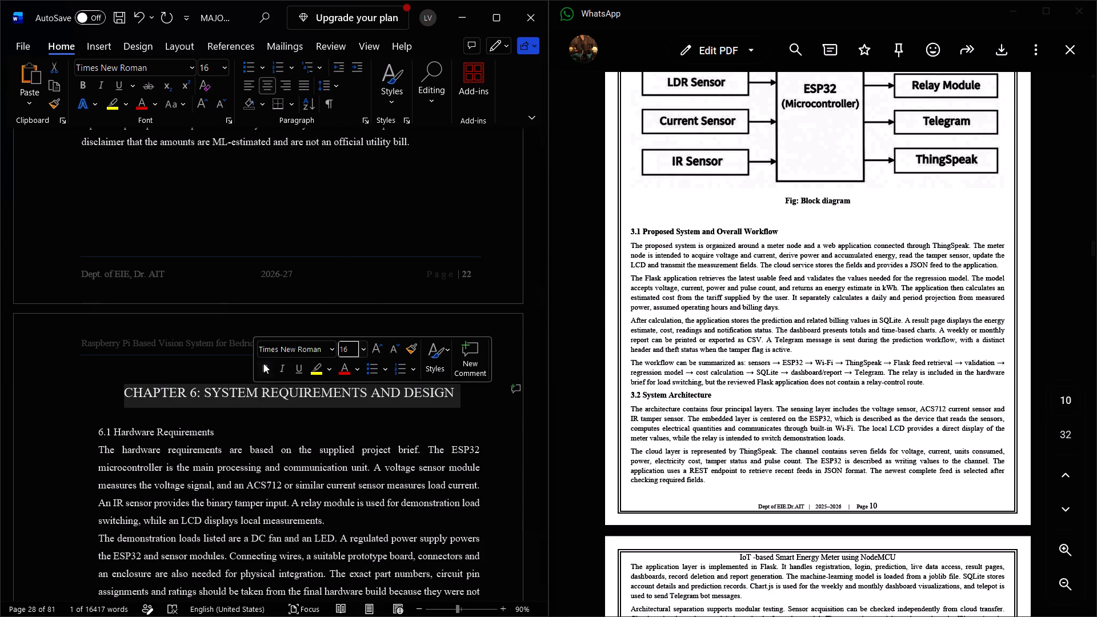
{"action": "left_click", "coordinate": [263, 366]}
Remove the left indent from the 6.1 Hardware Requirements heading and format it as 14 pt bold.
{"action": "left_click", "coordinate": [94, 429]}
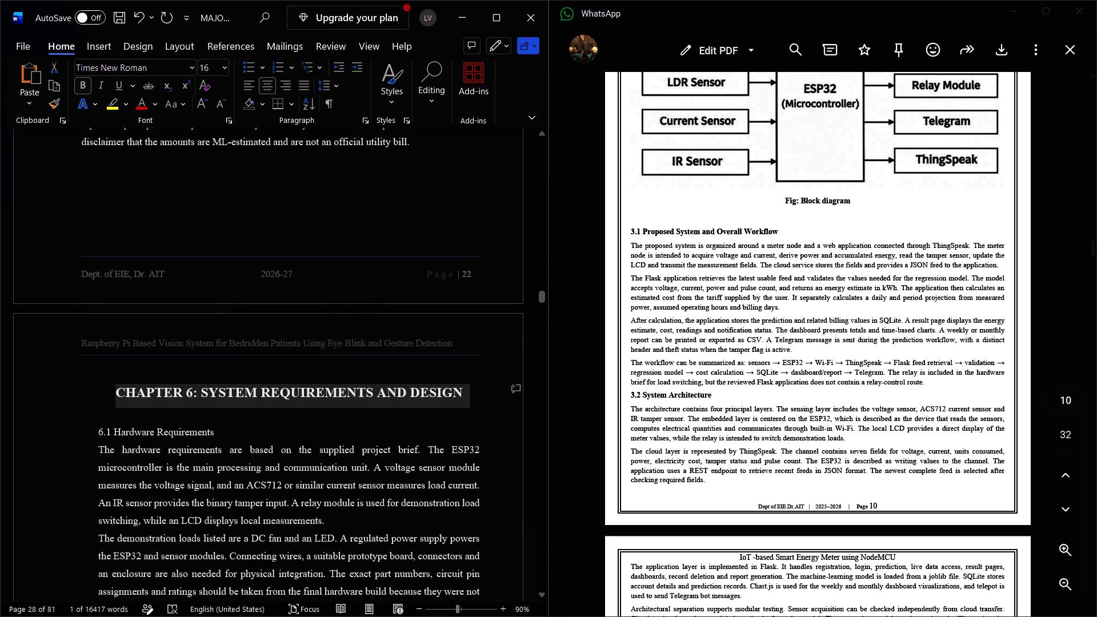
{"action": "left_click", "coordinate": [94, 429]}
{"action": "left_click", "coordinate": [95, 430]}
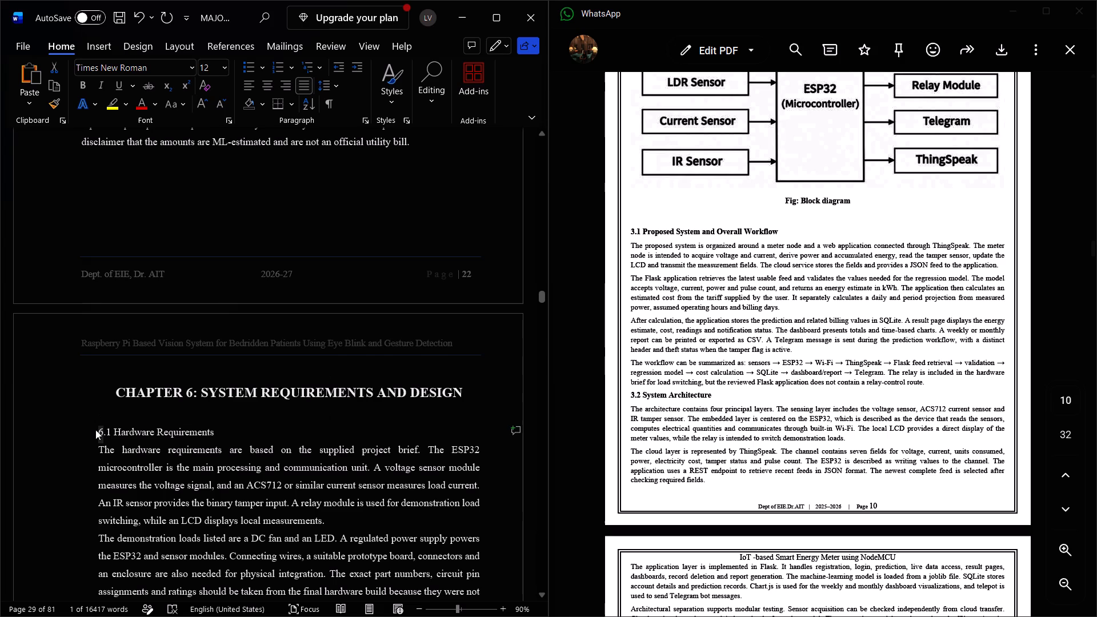
{"action": "key", "text": "BackSpace"}
{"action": "triple_click", "coordinate": [95, 430]}
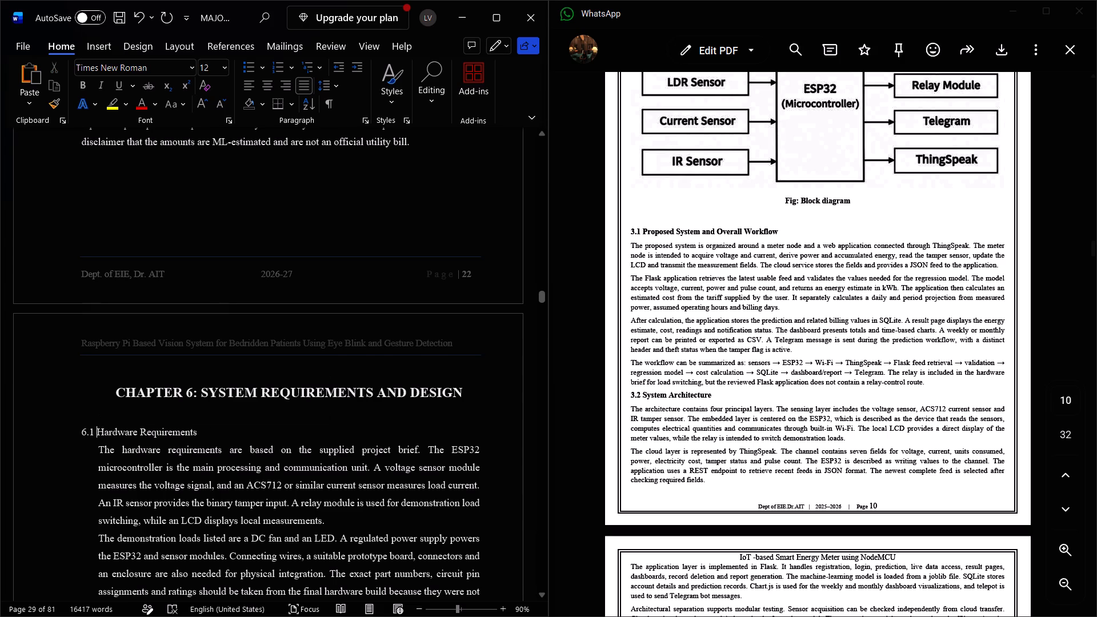
{"action": "left_click", "coordinate": [202, 385]}
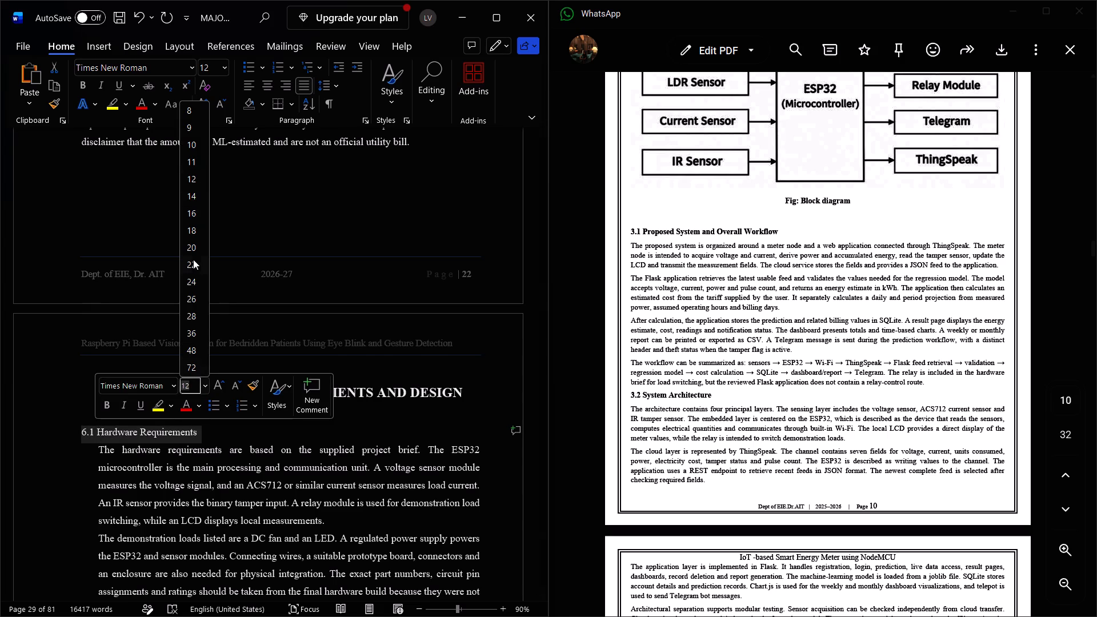
{"action": "left_click", "coordinate": [191, 193]}
{"action": "left_click", "coordinate": [101, 406]}
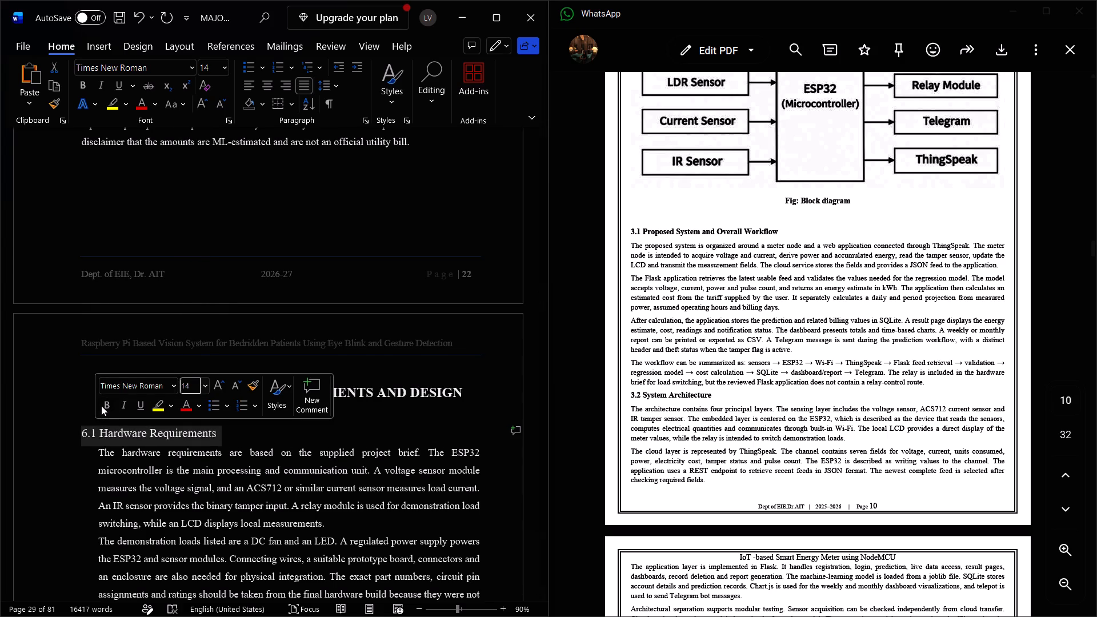
Remove the left indents from the four body paragraphs of section 6.1, aligning them with the heading.
{"action": "left_click", "coordinate": [101, 456]}
{"action": "key", "text": "BackSpace"}
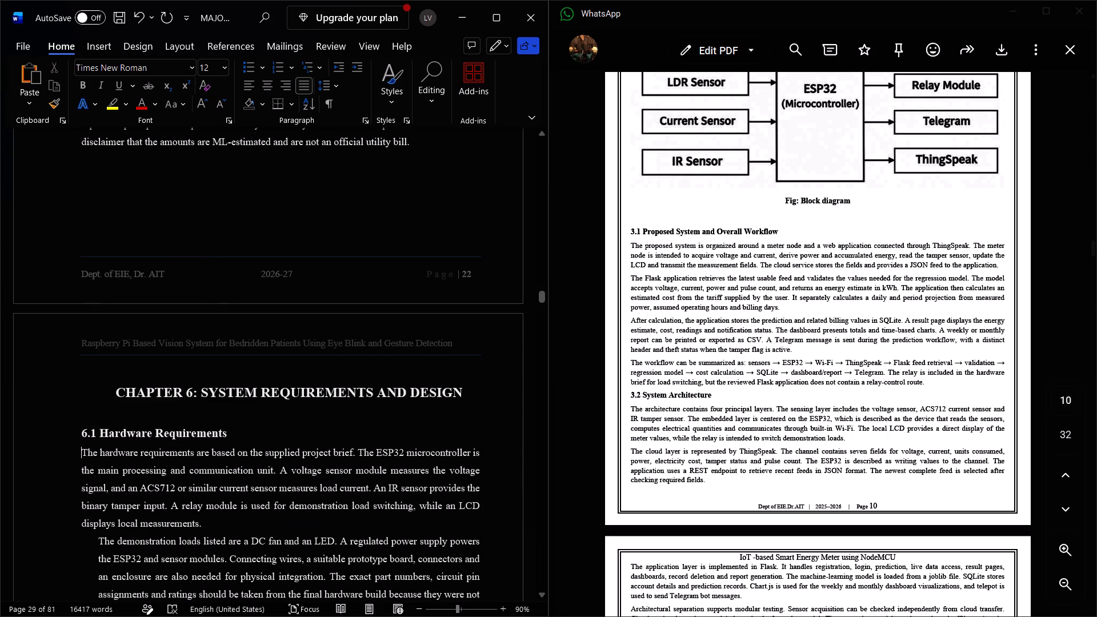
{"action": "left_click", "coordinate": [97, 538]}
{"action": "key", "text": "BackSpace"}
{"action": "scroll", "coordinate": [97, 538], "scroll_direction": "down", "scroll_amount": 1}
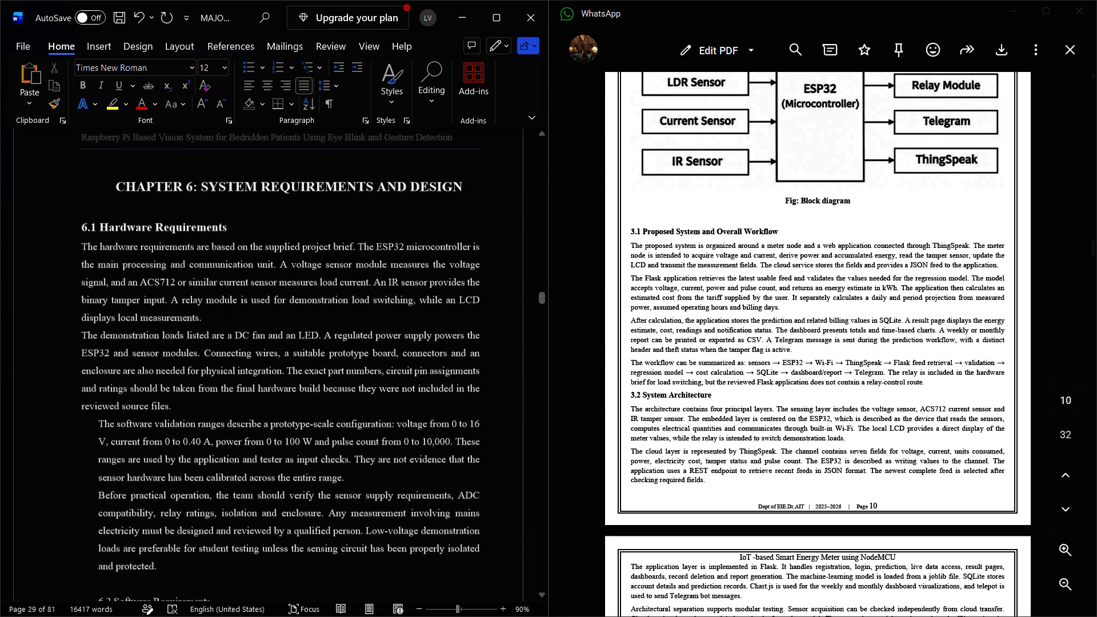
{"action": "scroll", "coordinate": [97, 538], "scroll_direction": "down", "scroll_amount": 1}
{"action": "left_click", "coordinate": [98, 420]}
{"action": "key", "text": "BackSpace"}
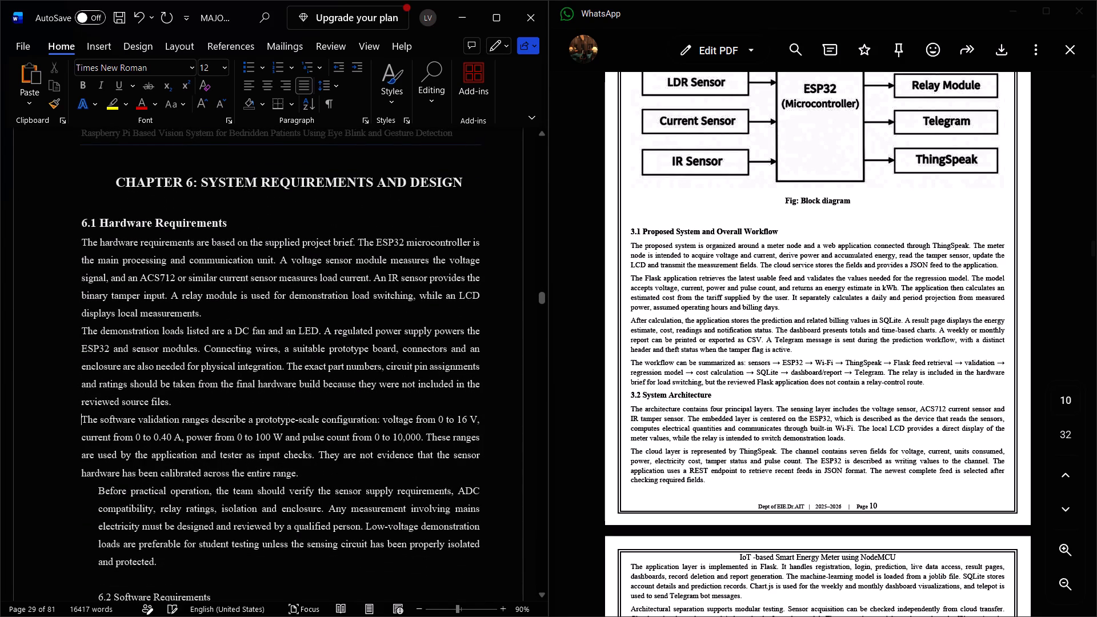
{"action": "scroll", "coordinate": [98, 420], "scroll_direction": "down", "scroll_amount": 1}
{"action": "left_click", "coordinate": [99, 365]}
{"action": "key", "text": "BackSpace"}
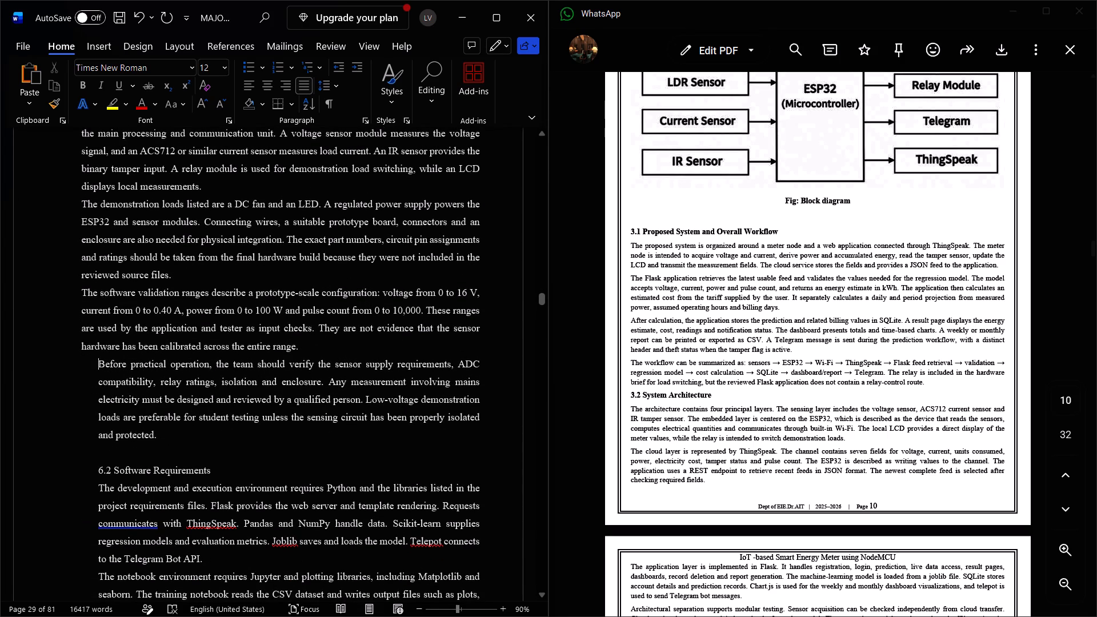
{"action": "key", "text": "BackSpace"}
{"action": "key", "text": "ctrl+z"}
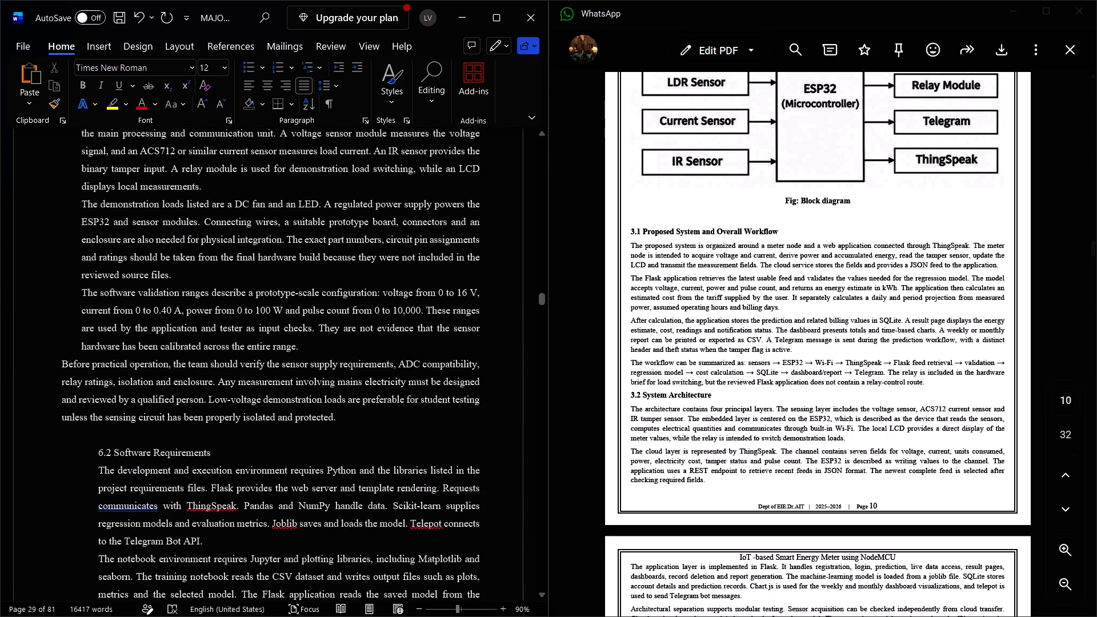
Remove the left indent from the 6.2 Software Requirements heading, then select it and open its font size choices.
{"action": "scroll", "coordinate": [136, 445], "scroll_direction": "down", "scroll_amount": 1}
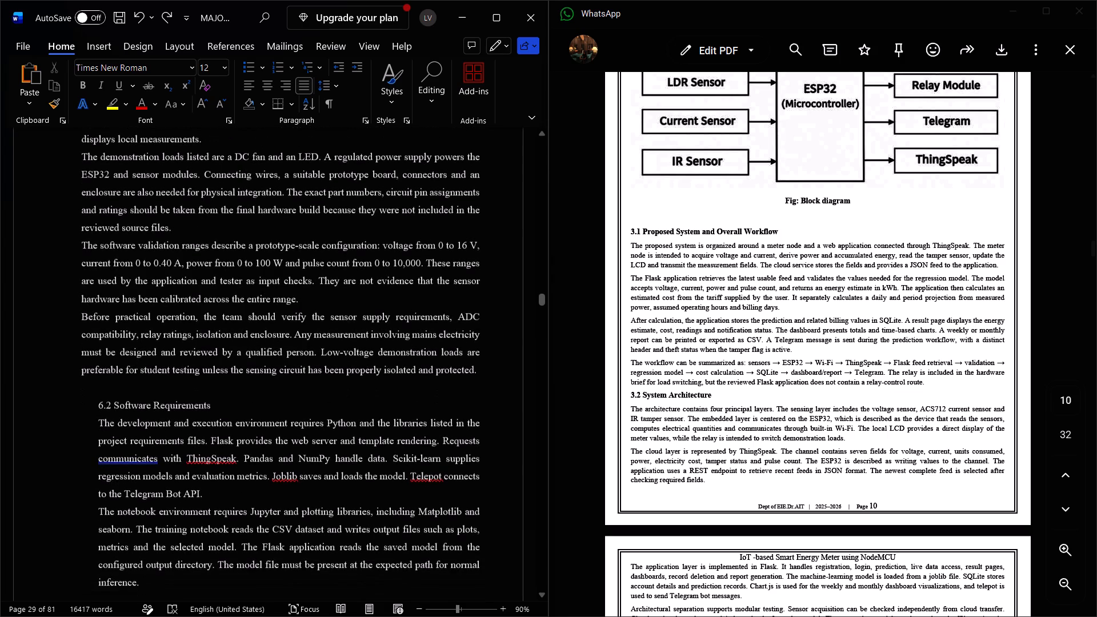
{"action": "left_click", "coordinate": [97, 404]}
{"action": "key", "text": "BackSpace"}
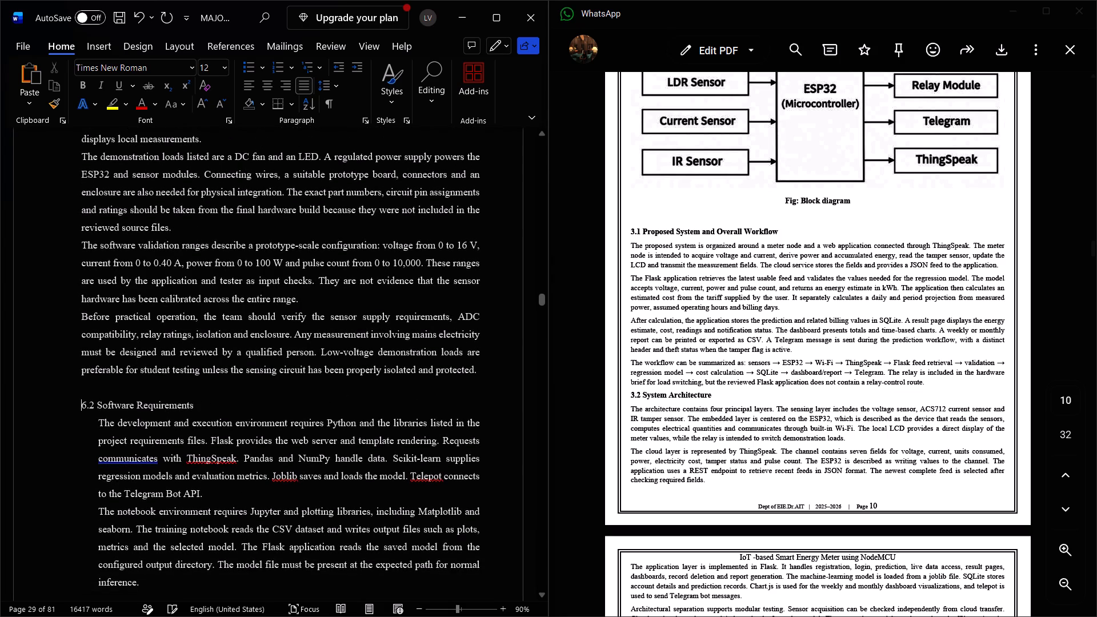
{"action": "triple_click", "coordinate": [103, 404]}
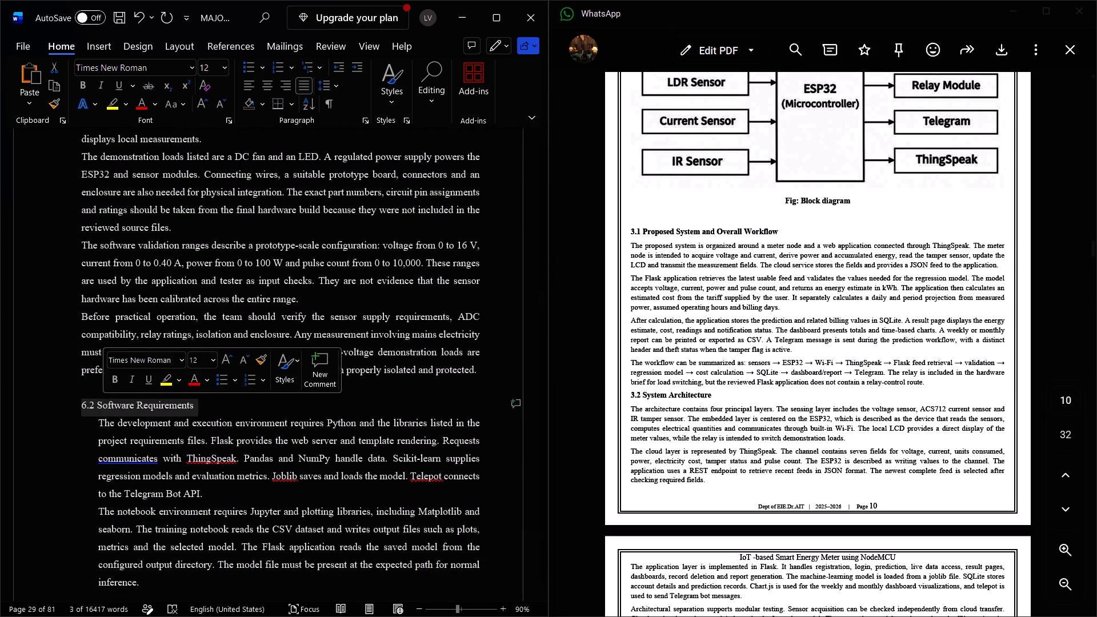
{"action": "left_click", "coordinate": [211, 363]}
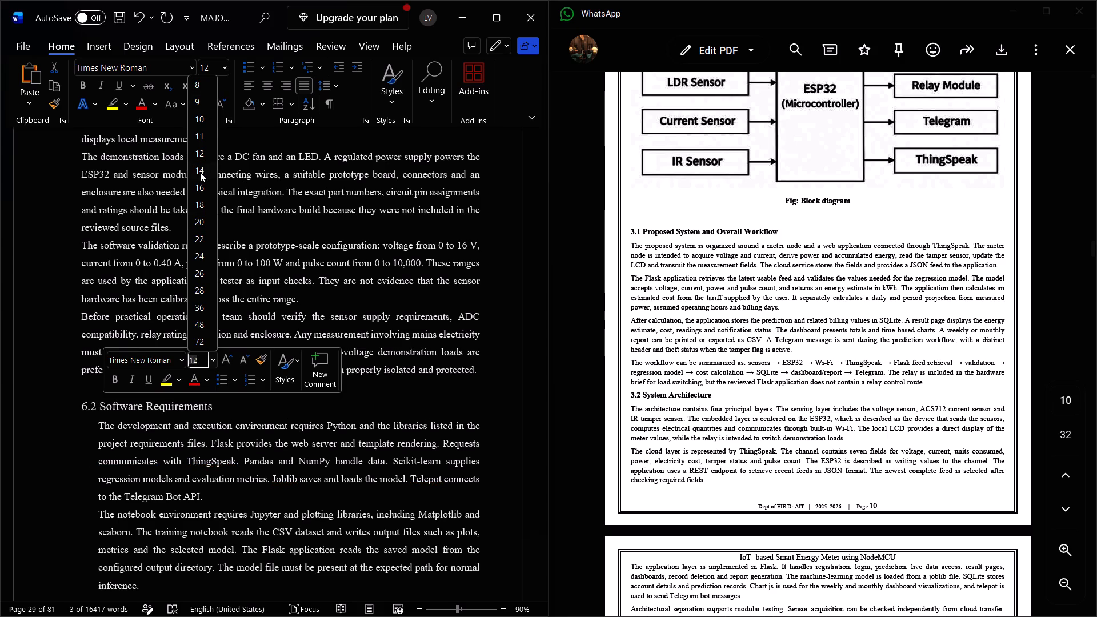
Format the 6.2 Software Requirements heading as 14 pt bold.
{"action": "left_click", "coordinate": [200, 172]}
{"action": "left_click", "coordinate": [114, 379]}
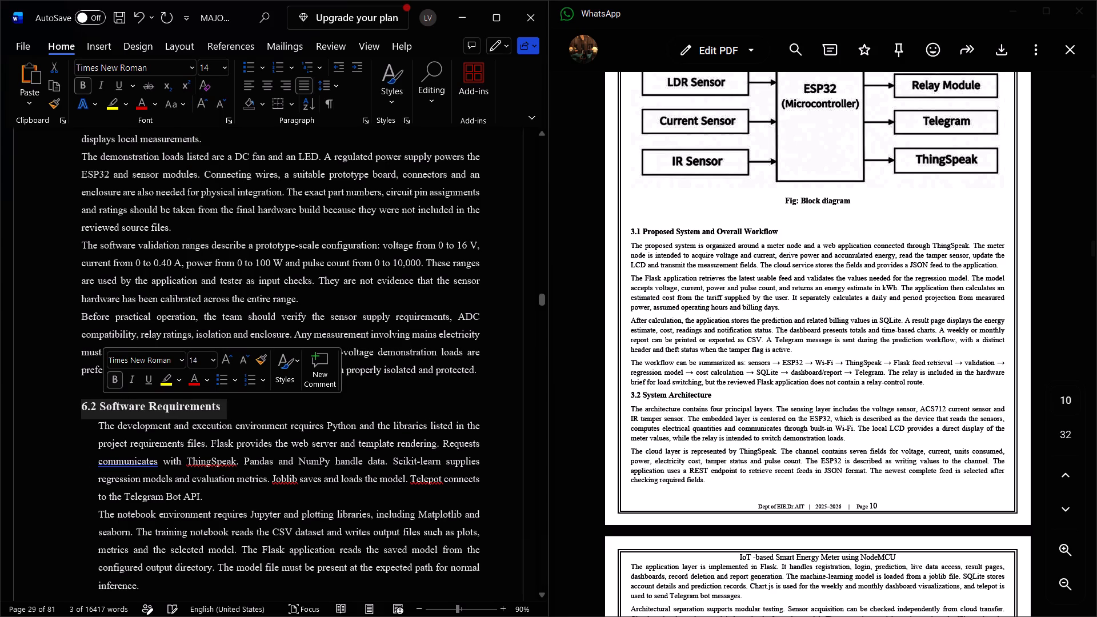
Remove the left indents from the four body paragraphs of section 6.2 Software Requirements.
{"action": "left_click", "coordinate": [98, 430]}
{"action": "key", "text": "BackSpace"}
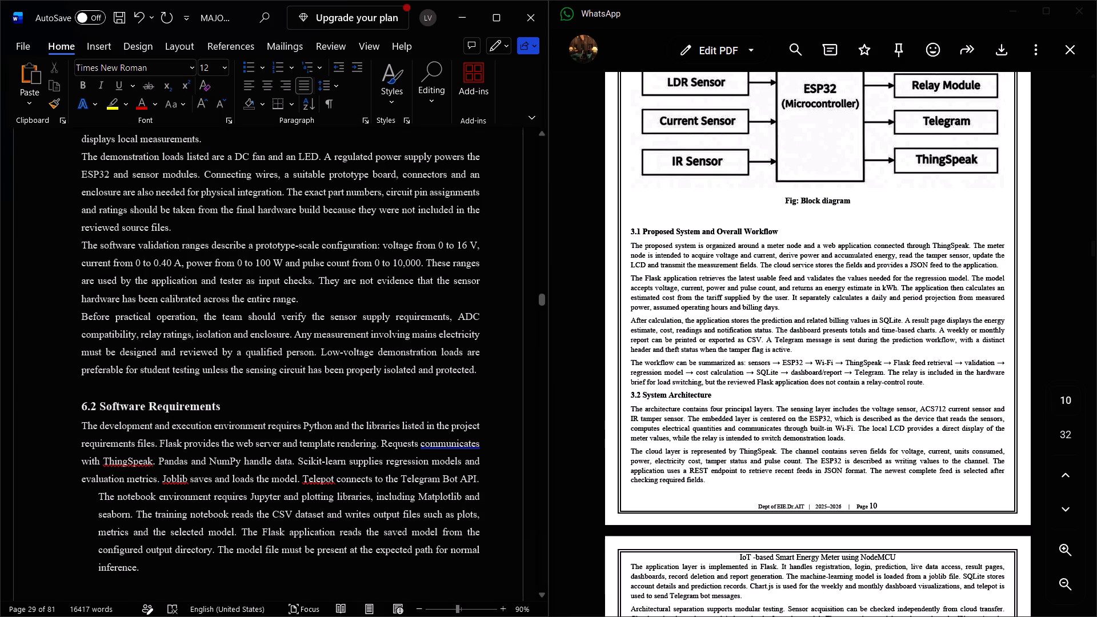
{"action": "left_click", "coordinate": [99, 499]}
{"action": "key", "text": "BackSpace"}
{"action": "key", "text": "BackSpace"}
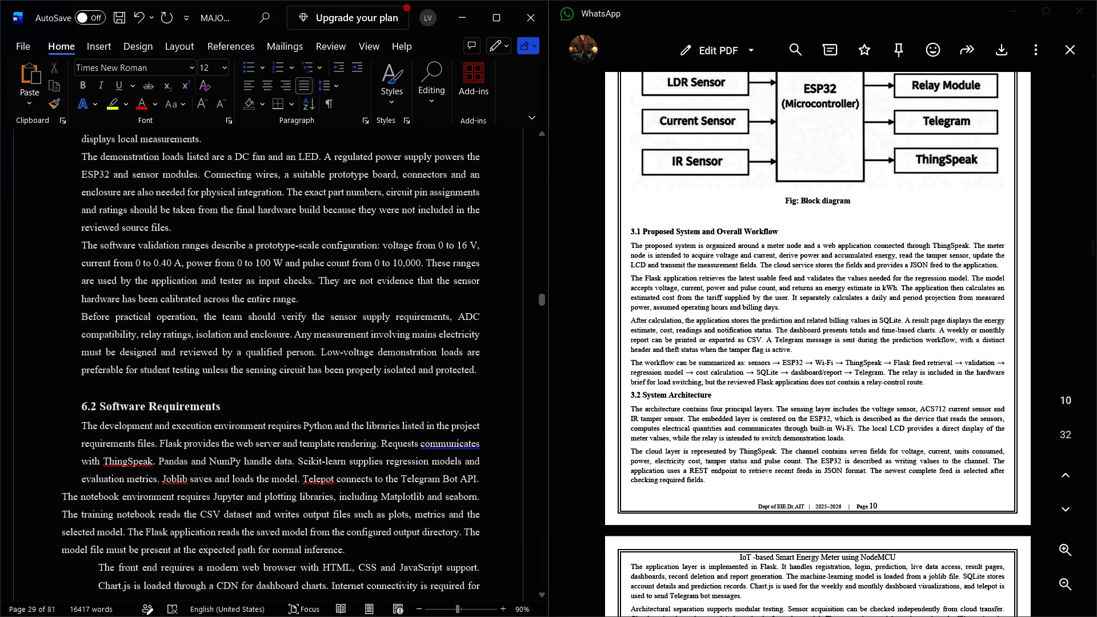
{"action": "key", "text": "ctrl+z"}
{"action": "scroll", "coordinate": [99, 499], "scroll_direction": "down", "scroll_amount": 1}
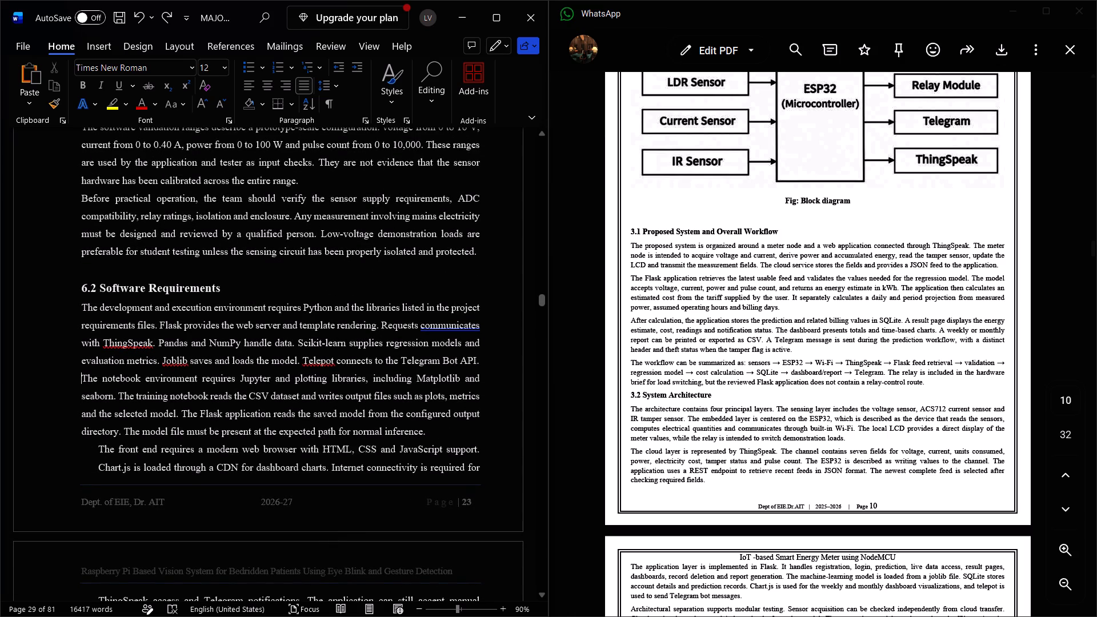
{"action": "left_click", "coordinate": [100, 450]}
{"action": "key", "text": "BackSpace"}
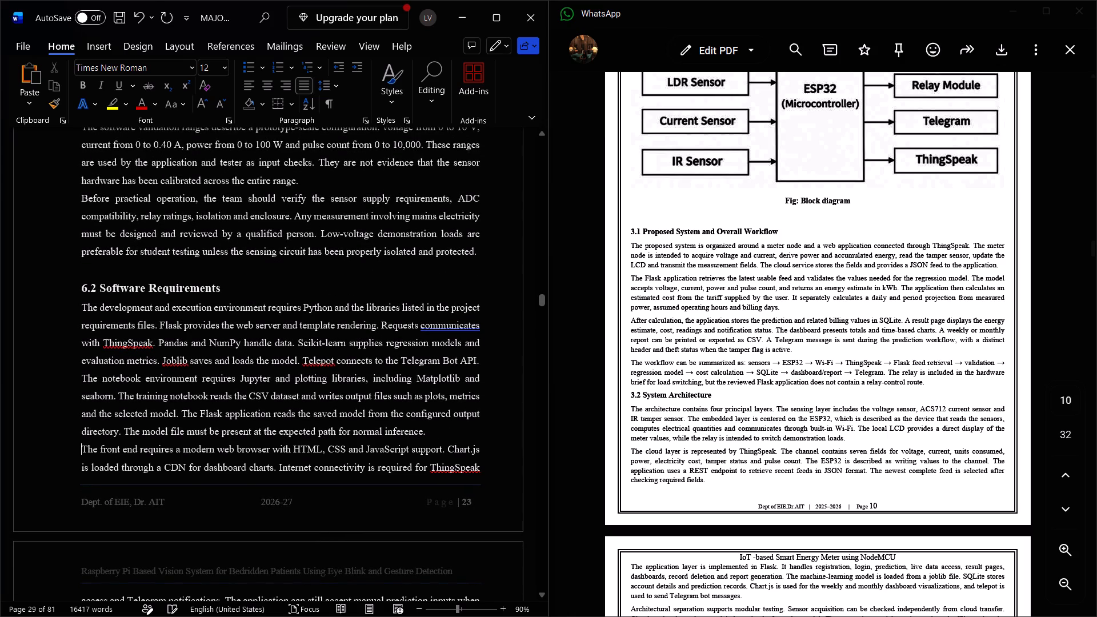
{"action": "scroll", "coordinate": [331, 374], "scroll_direction": "down", "scroll_amount": 1}
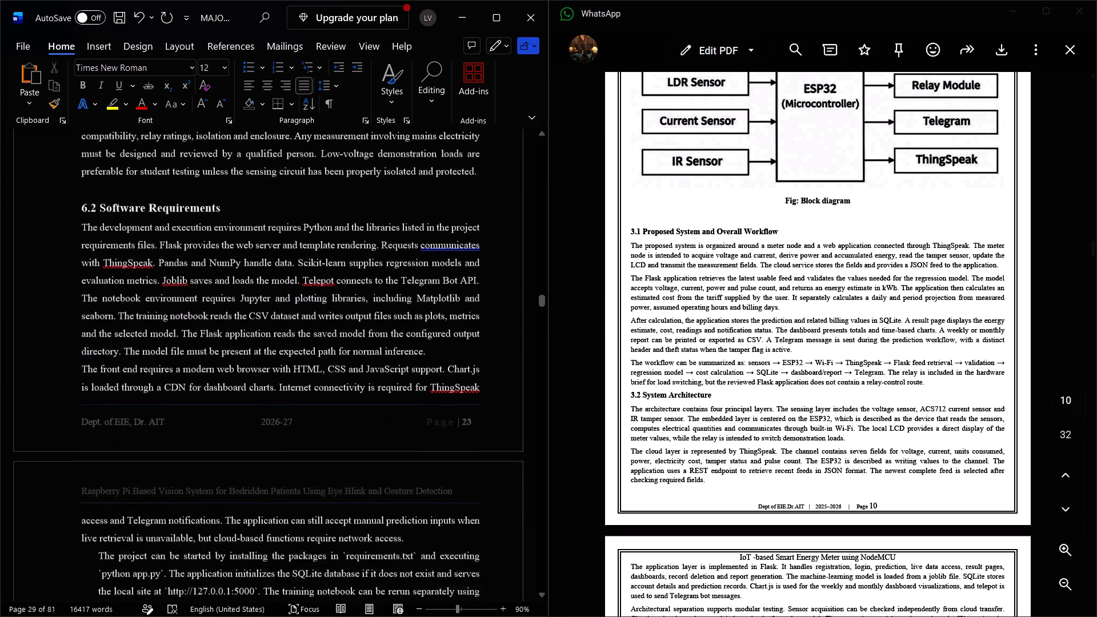
{"action": "scroll", "coordinate": [331, 374], "scroll_direction": "down", "scroll_amount": 1}
{"action": "left_click", "coordinate": [100, 523]}
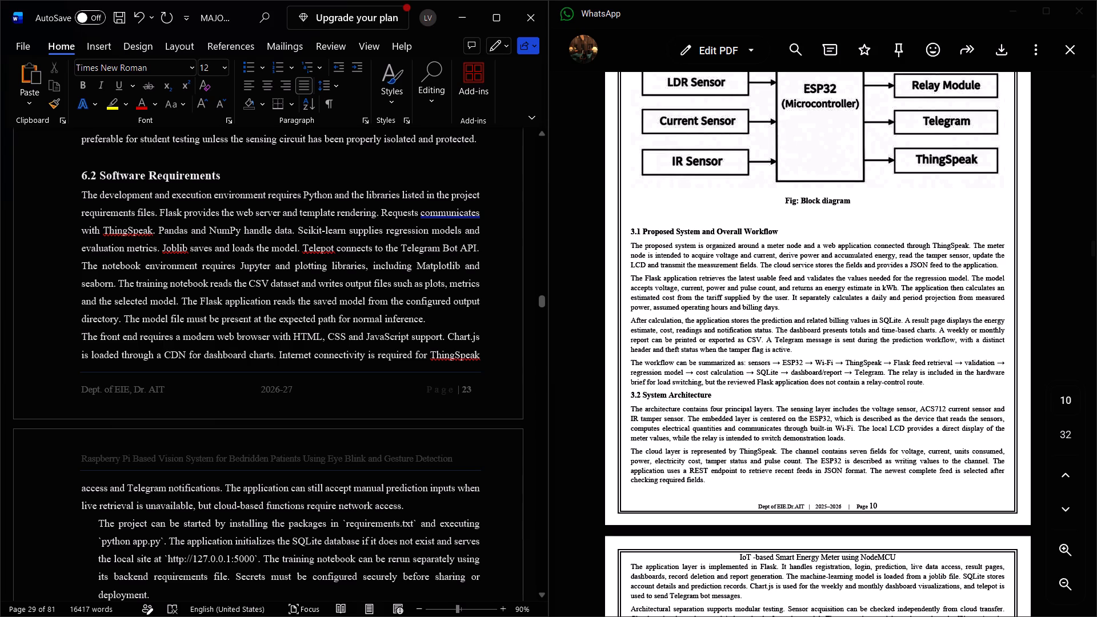
{"action": "key", "text": "BackSpace"}
Remove the left indent from the 6.3 Functional Requirements heading and insert a blank line above it.
{"action": "scroll", "coordinate": [100, 523], "scroll_direction": "down", "scroll_amount": 1}
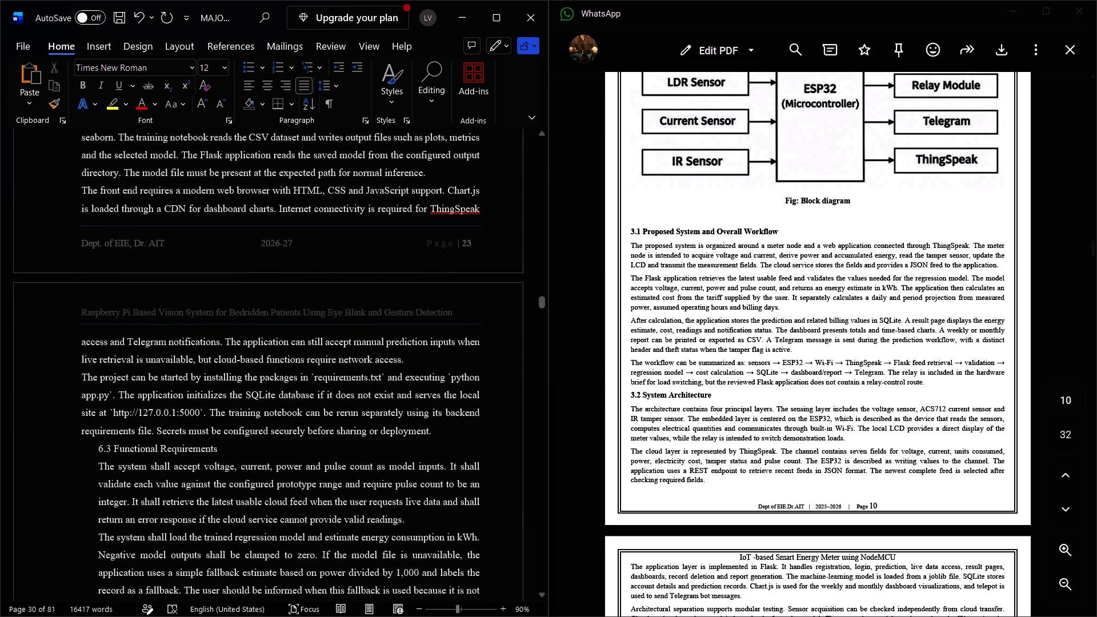
{"action": "scroll", "coordinate": [100, 523], "scroll_direction": "down", "scroll_amount": 1}
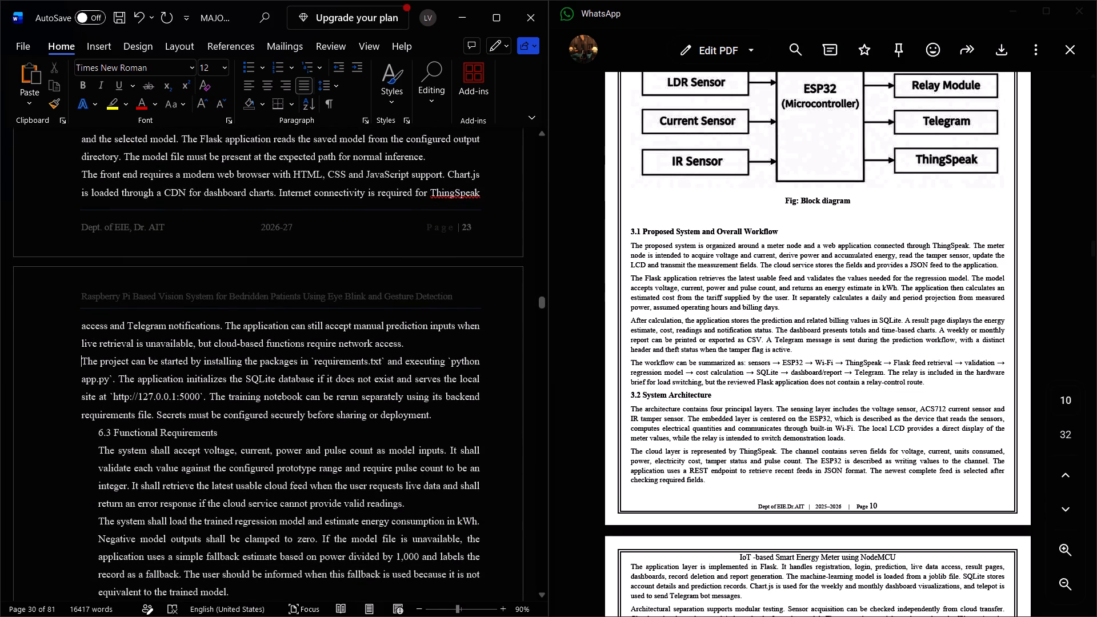
{"action": "left_click", "coordinate": [97, 432]}
{"action": "key", "text": "Return"}
{"action": "key", "text": "BackSpace"}
{"action": "key", "text": "BackSpace"}
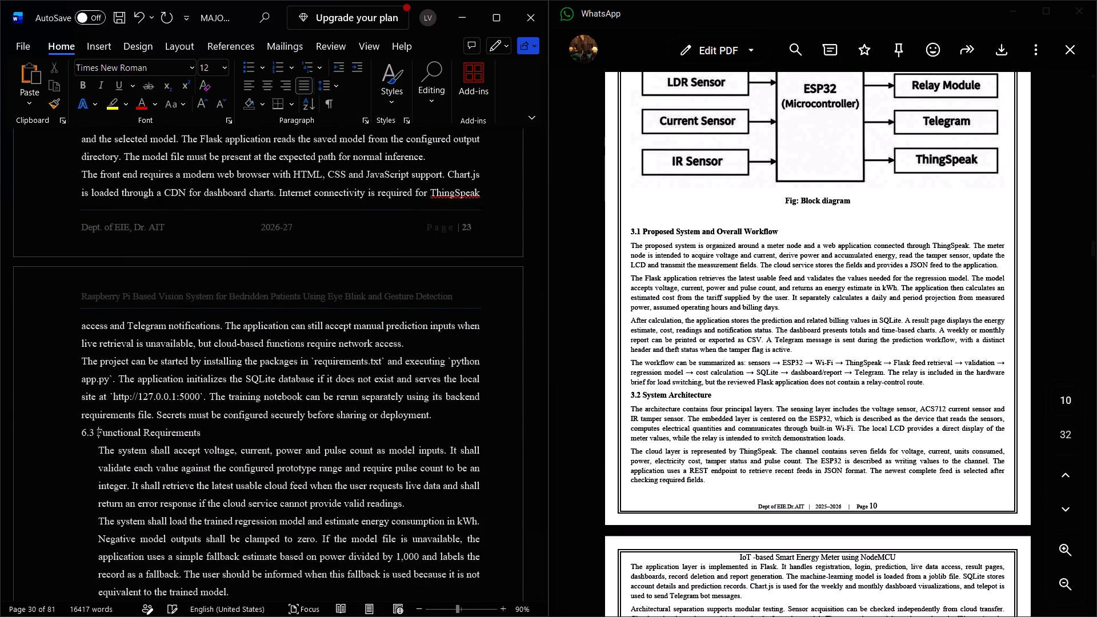
{"action": "key", "text": "Return"}
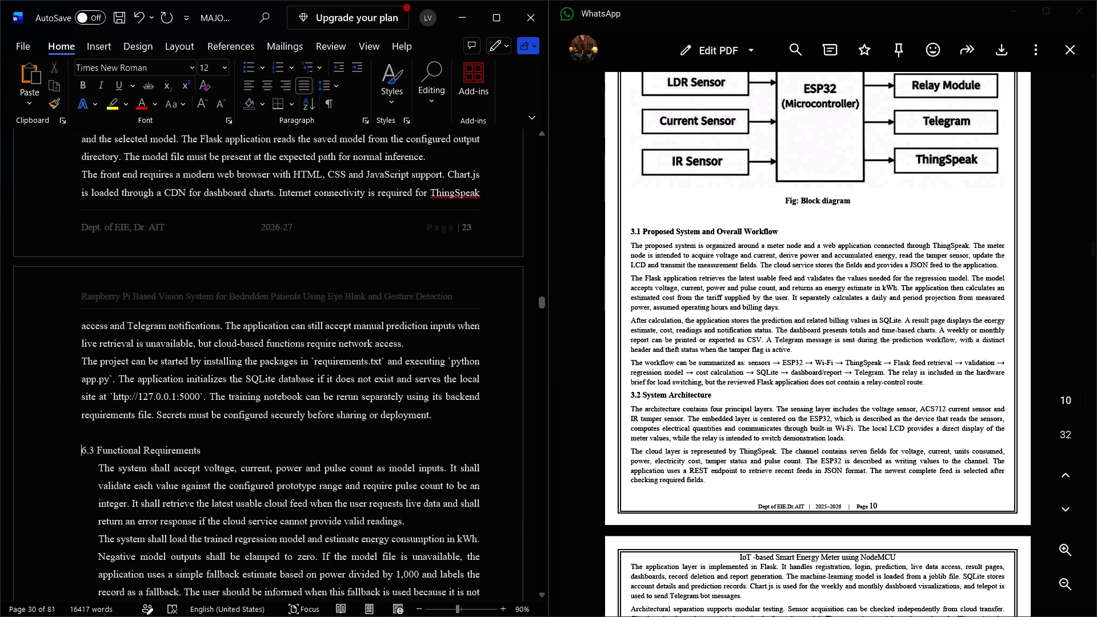
Format the 6.3 Functional Requirements heading as 14 pt bold.
{"action": "triple_click", "coordinate": [86, 454]}
{"action": "left_click", "coordinate": [197, 413]}
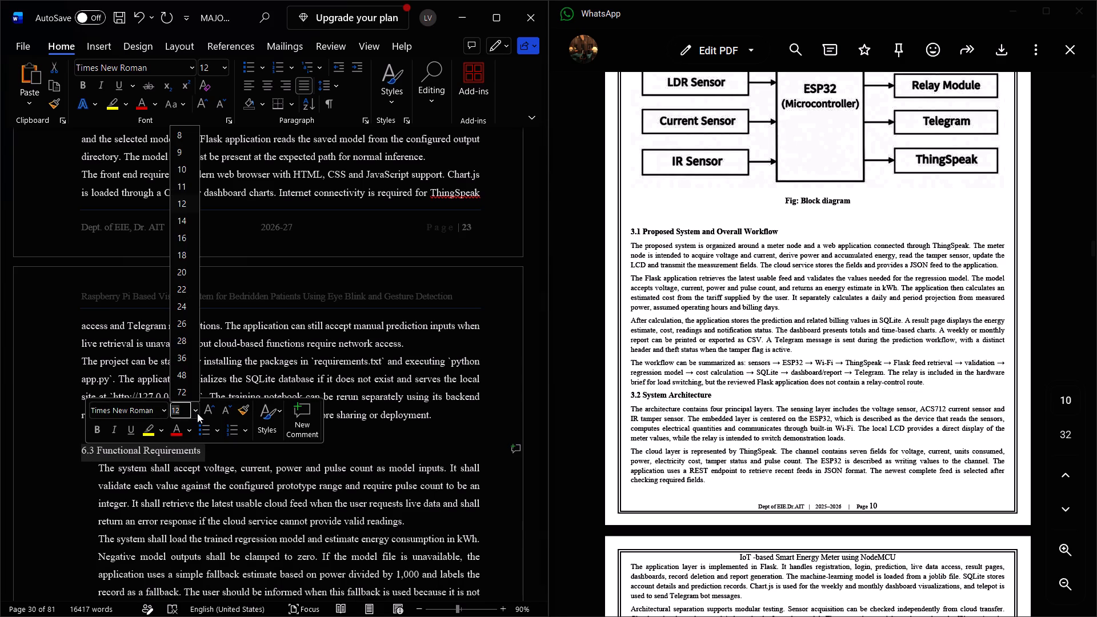
{"action": "left_click", "coordinate": [182, 219]}
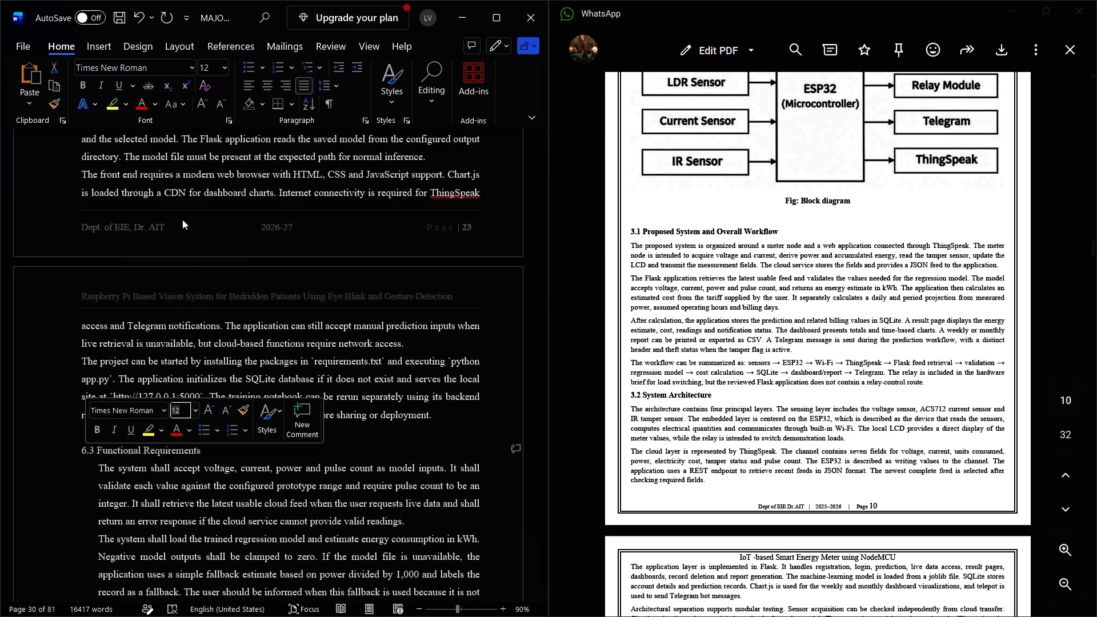
{"action": "left_click", "coordinate": [90, 430]}
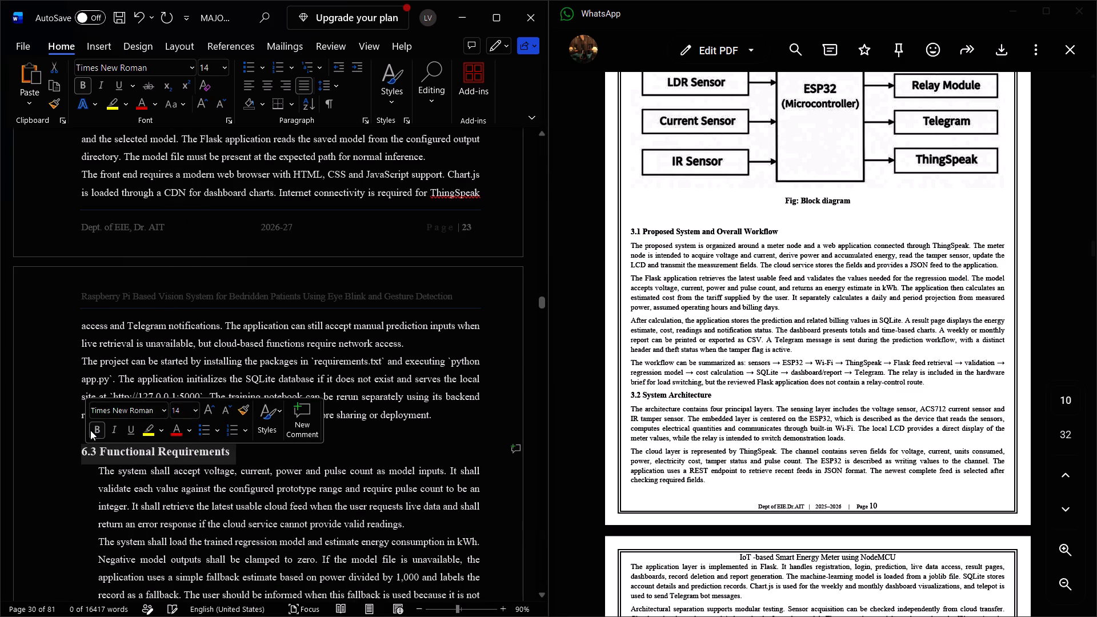
Remove the left indents from the four body paragraphs of section 6.3 Functional Requirements.
{"action": "left_click", "coordinate": [98, 470]}
{"action": "key", "text": "BackSpace"}
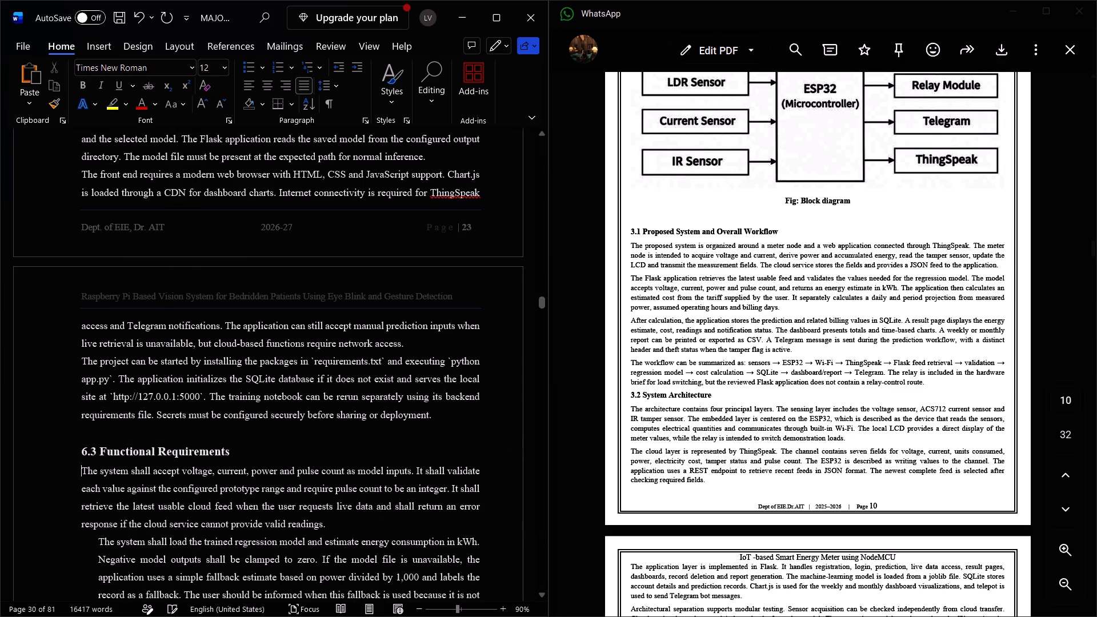
{"action": "left_click", "coordinate": [97, 540]}
{"action": "key", "text": "BackSpace"}
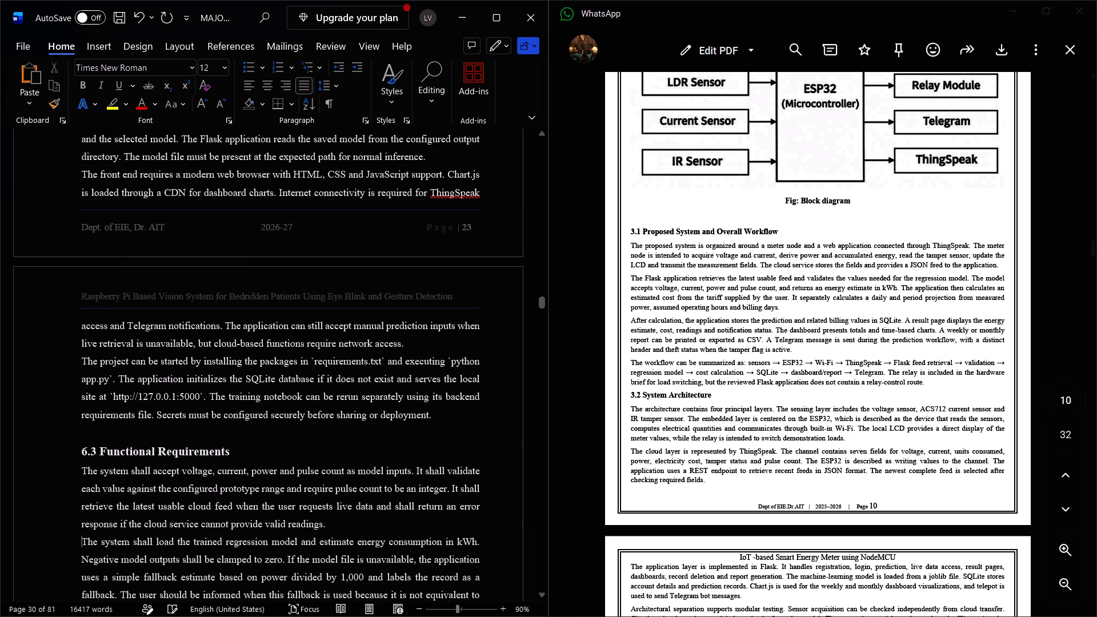
{"action": "scroll", "coordinate": [97, 541], "scroll_direction": "down", "scroll_amount": 1}
{"action": "left_click", "coordinate": [98, 486]}
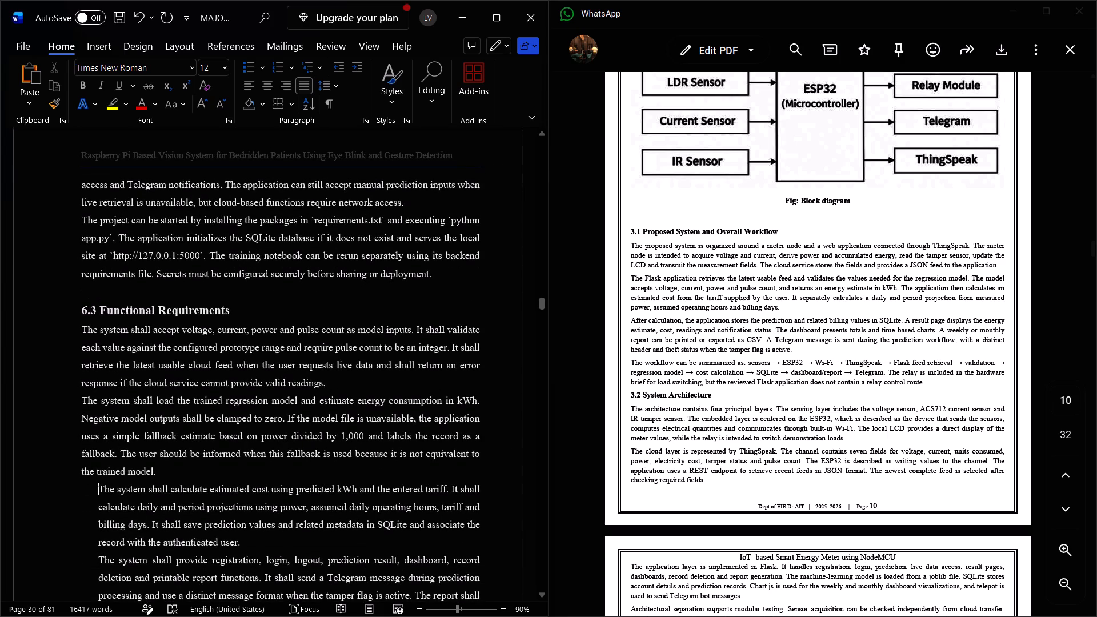
{"action": "key", "text": "BackSpace"}
{"action": "scroll", "coordinate": [98, 486], "scroll_direction": "down", "scroll_amount": 1}
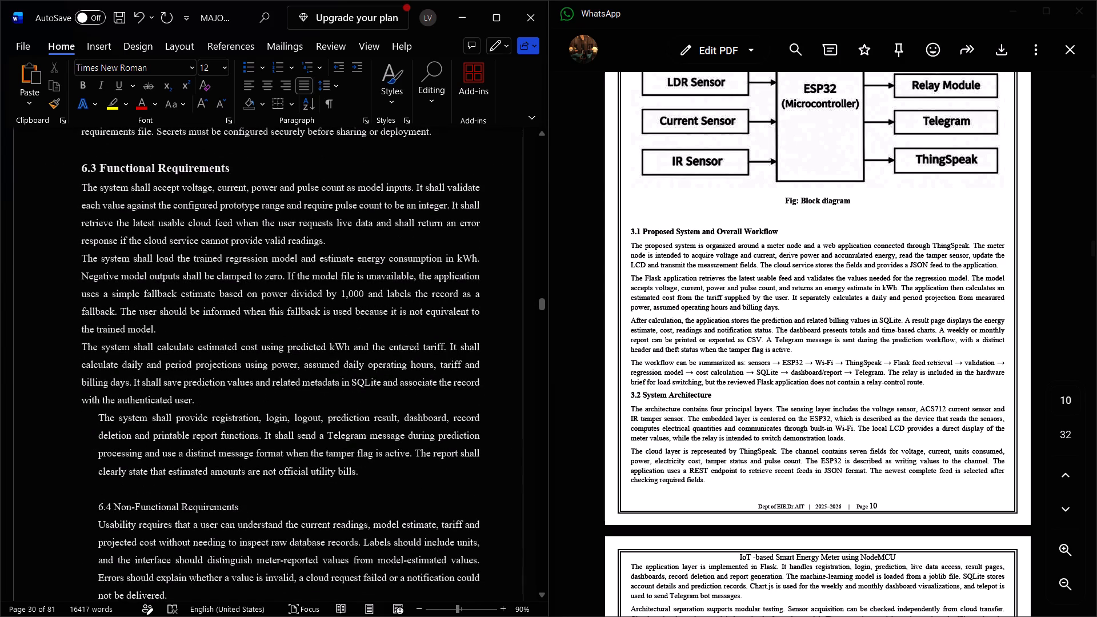
{"action": "left_click", "coordinate": [100, 418]}
{"action": "key", "text": "BackSpace"}
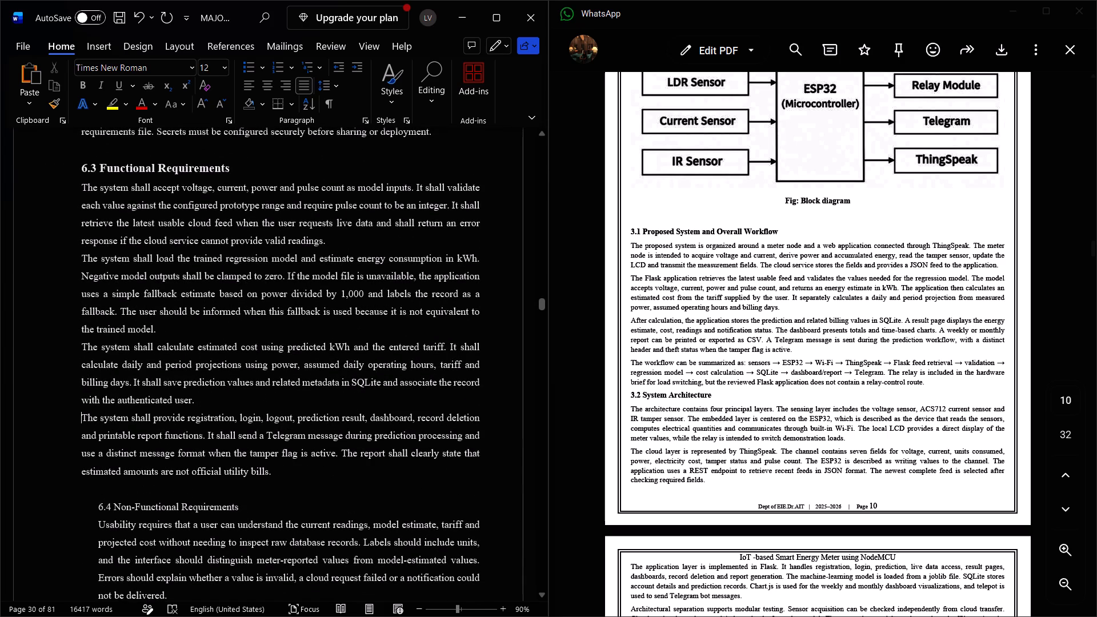
Remove the left indent from the 6.4 Non-Functional Requirements heading and set its font size to 14 pt.
{"action": "left_click", "coordinate": [97, 506]}
{"action": "key", "text": "BackSpace"}
{"action": "triple_click", "coordinate": [97, 506]}
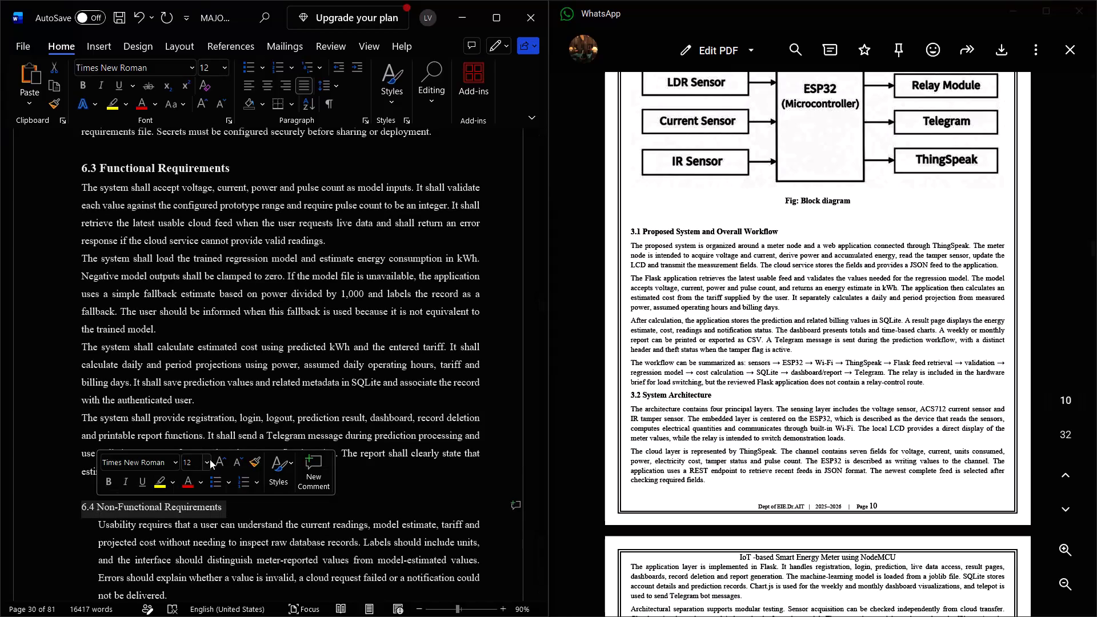
{"action": "left_click", "coordinate": [210, 460]}
{"action": "left_click", "coordinate": [197, 273]}
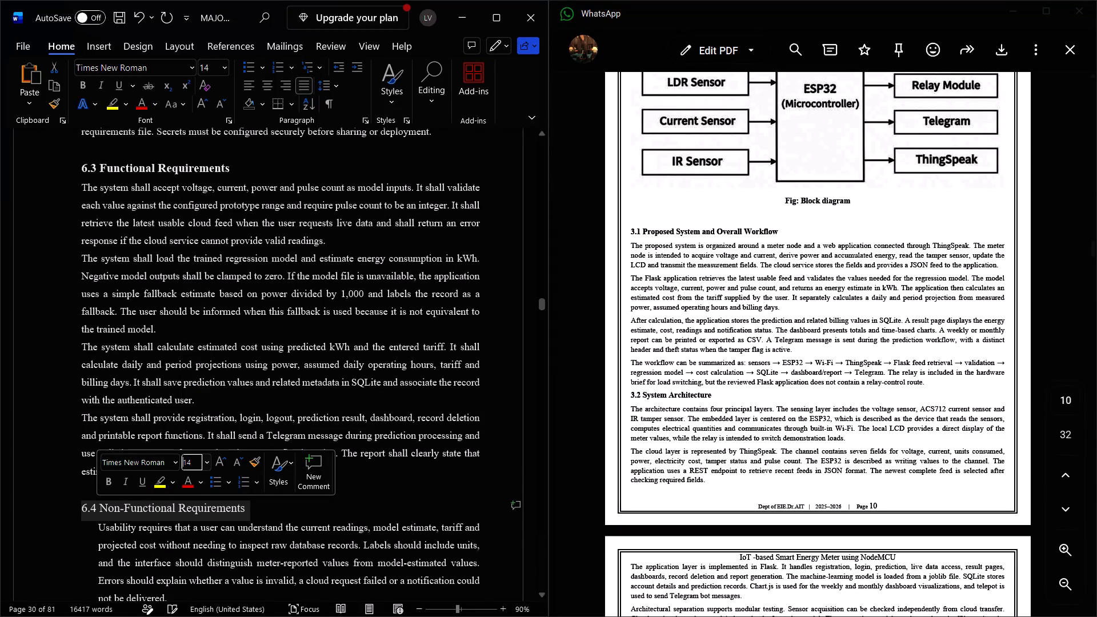
{"action": "left_click", "coordinate": [99, 525]}
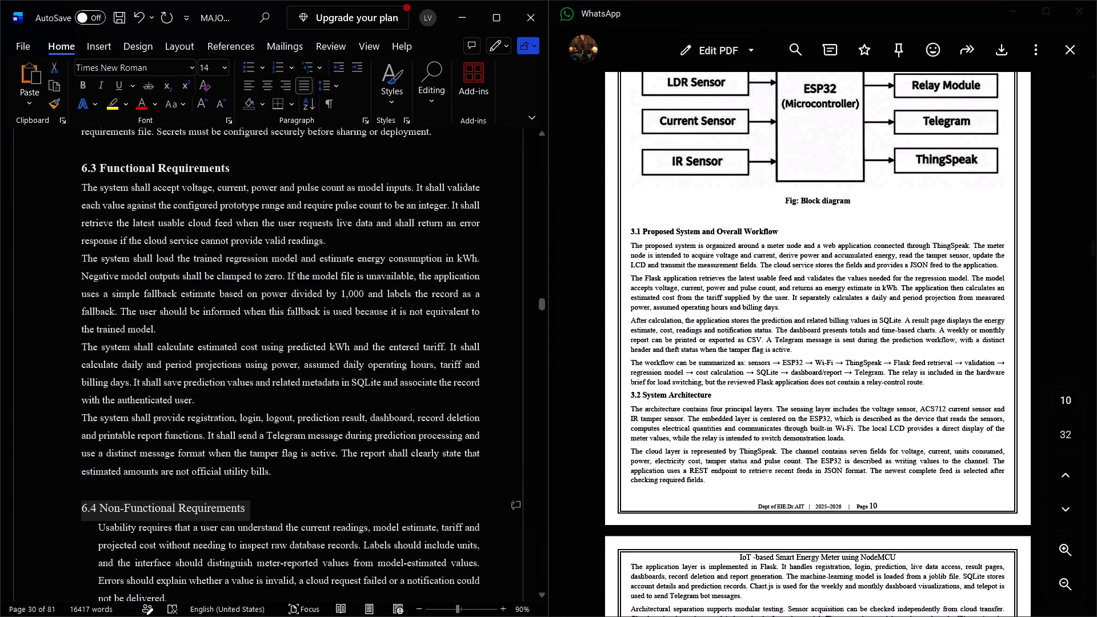
Remove the left indents from the four body paragraphs of section 6.4, from "Usability requires" through "Security requires".
{"action": "key", "text": "BackSpace"}
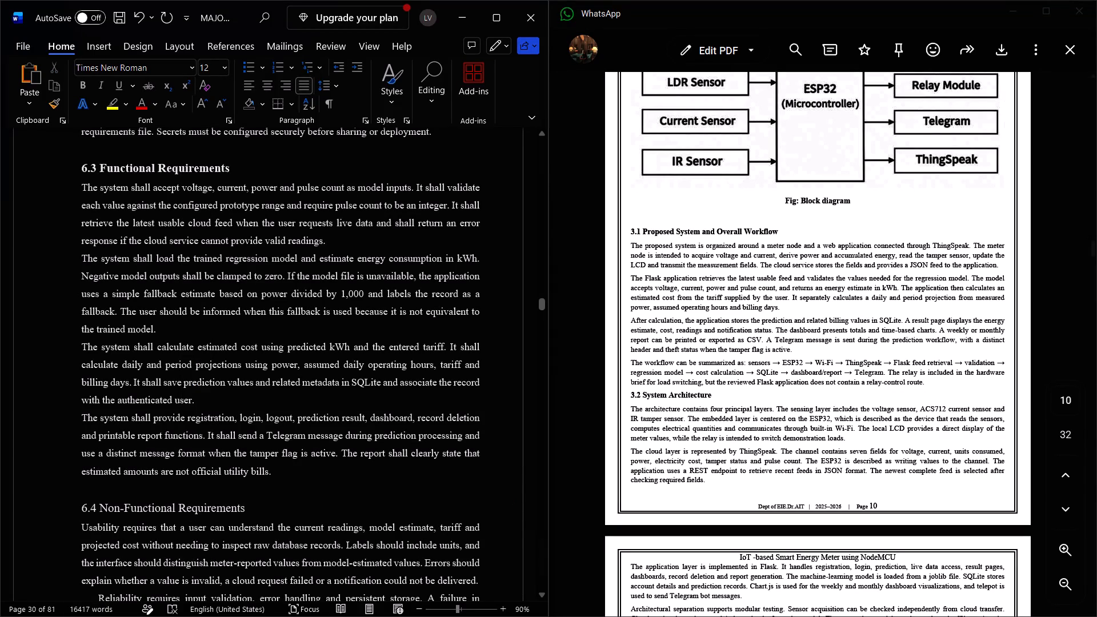
{"action": "scroll", "coordinate": [99, 525], "scroll_direction": "down", "scroll_amount": 1}
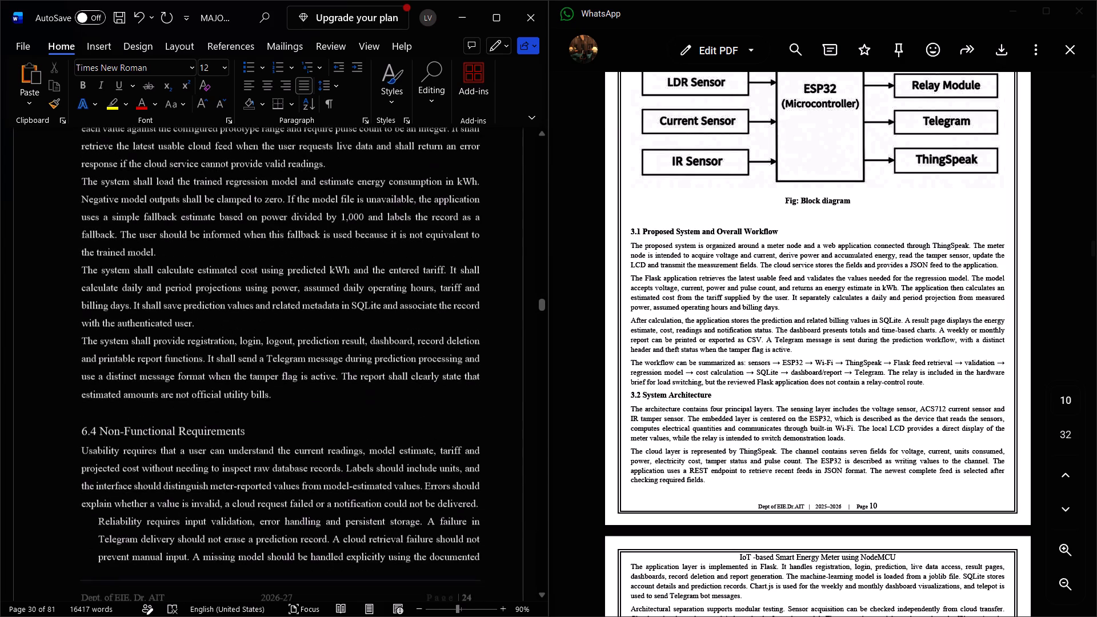
{"action": "scroll", "coordinate": [99, 525], "scroll_direction": "down", "scroll_amount": 1}
{"action": "left_click", "coordinate": [99, 513]}
{"action": "key", "text": "BackSpace"}
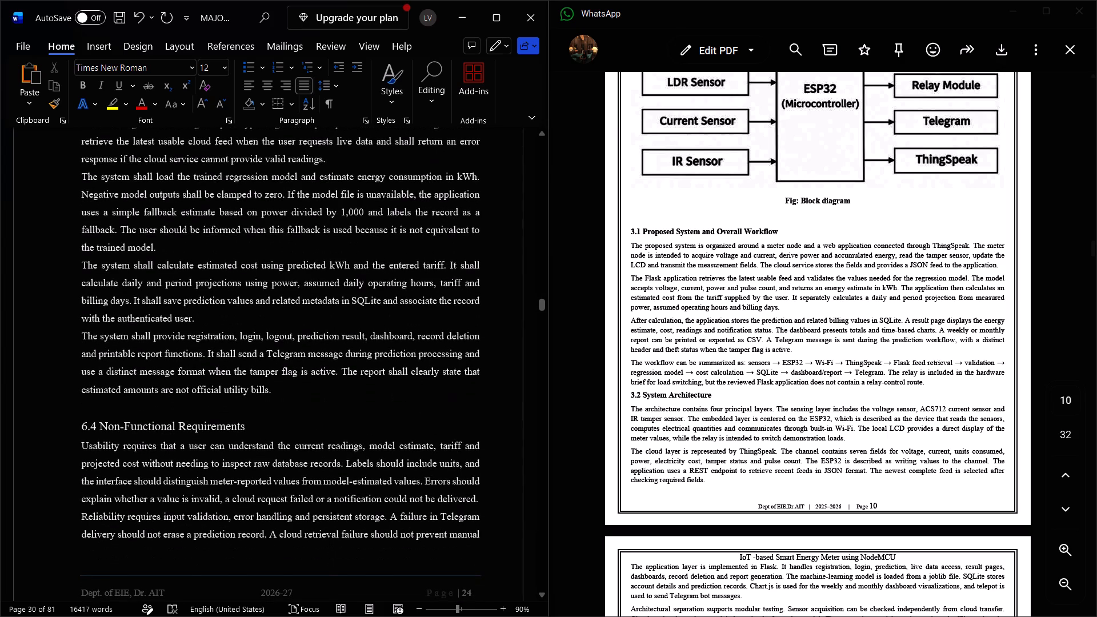
{"action": "scroll", "coordinate": [99, 513], "scroll_direction": "down", "scroll_amount": 1}
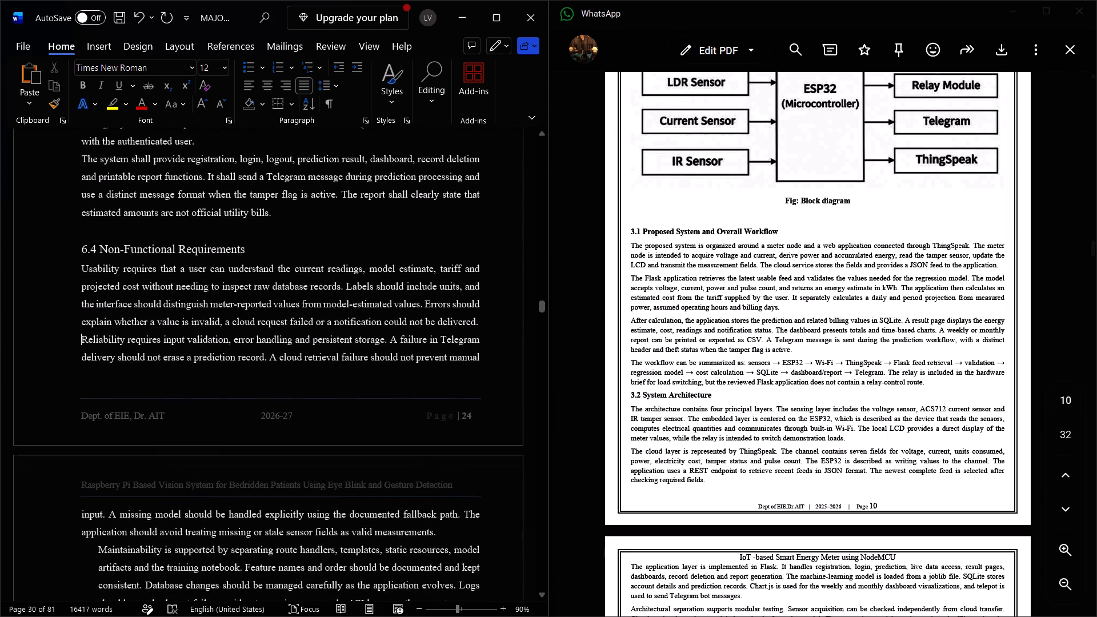
{"action": "left_click", "coordinate": [95, 546]}
{"action": "key", "text": "BackSpace"}
{"action": "scroll", "coordinate": [95, 546], "scroll_direction": "down", "scroll_amount": 1}
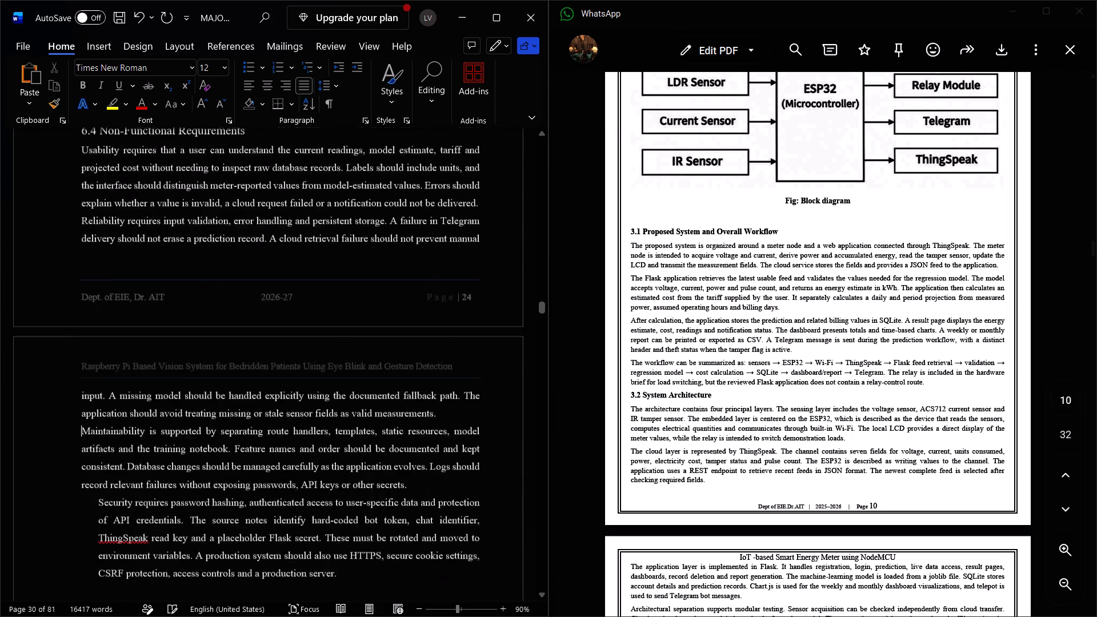
{"action": "scroll", "coordinate": [95, 546], "scroll_direction": "down", "scroll_amount": 1}
{"action": "left_click", "coordinate": [97, 424]}
{"action": "key", "text": "BackSpace"}
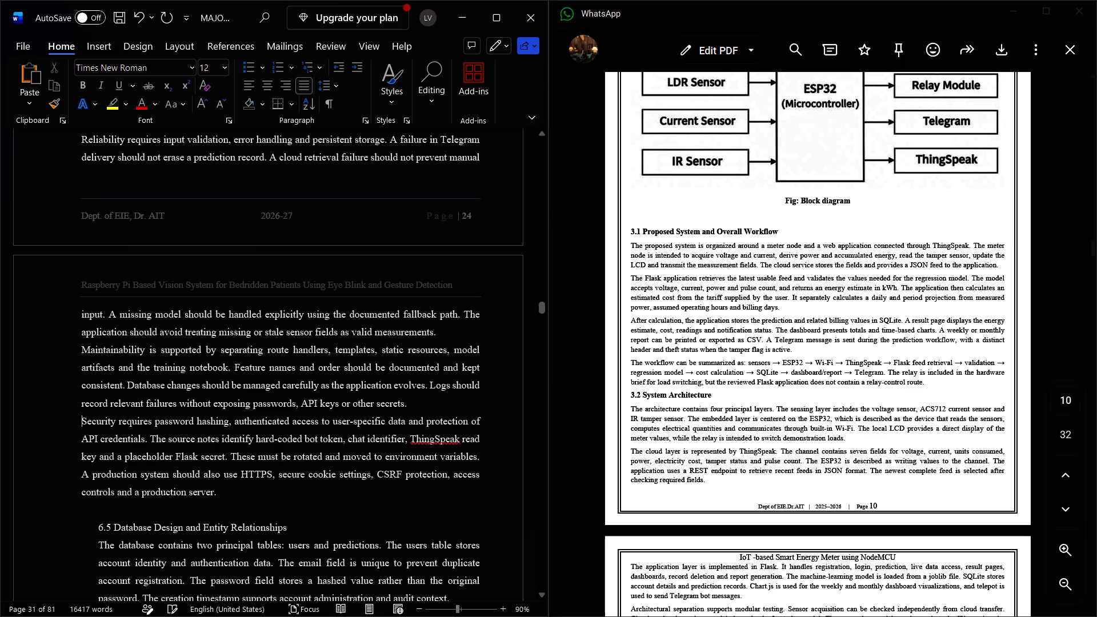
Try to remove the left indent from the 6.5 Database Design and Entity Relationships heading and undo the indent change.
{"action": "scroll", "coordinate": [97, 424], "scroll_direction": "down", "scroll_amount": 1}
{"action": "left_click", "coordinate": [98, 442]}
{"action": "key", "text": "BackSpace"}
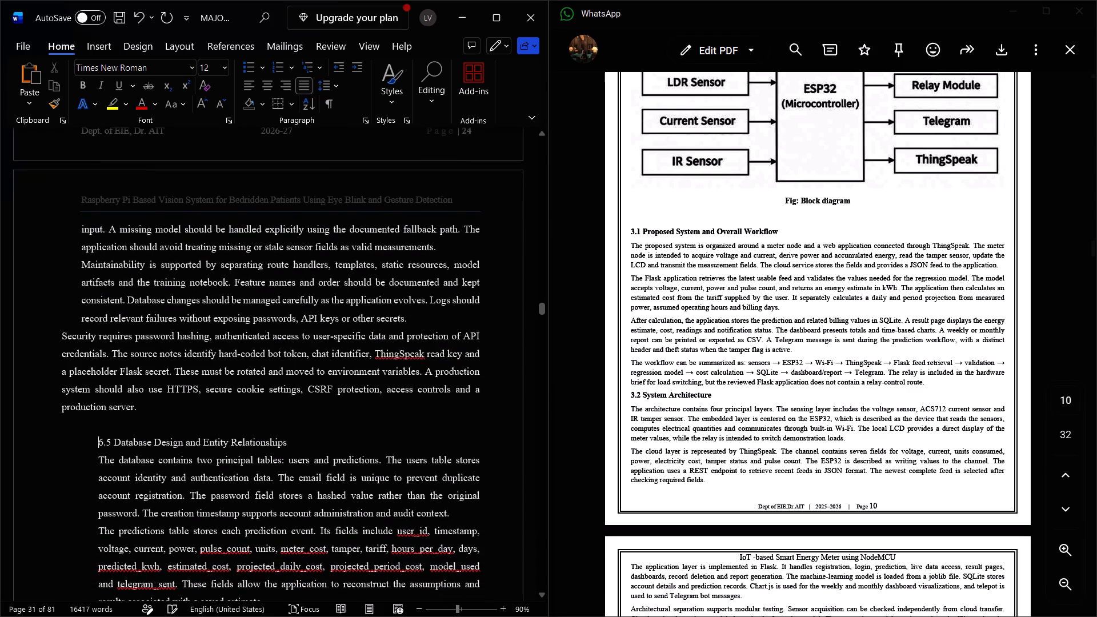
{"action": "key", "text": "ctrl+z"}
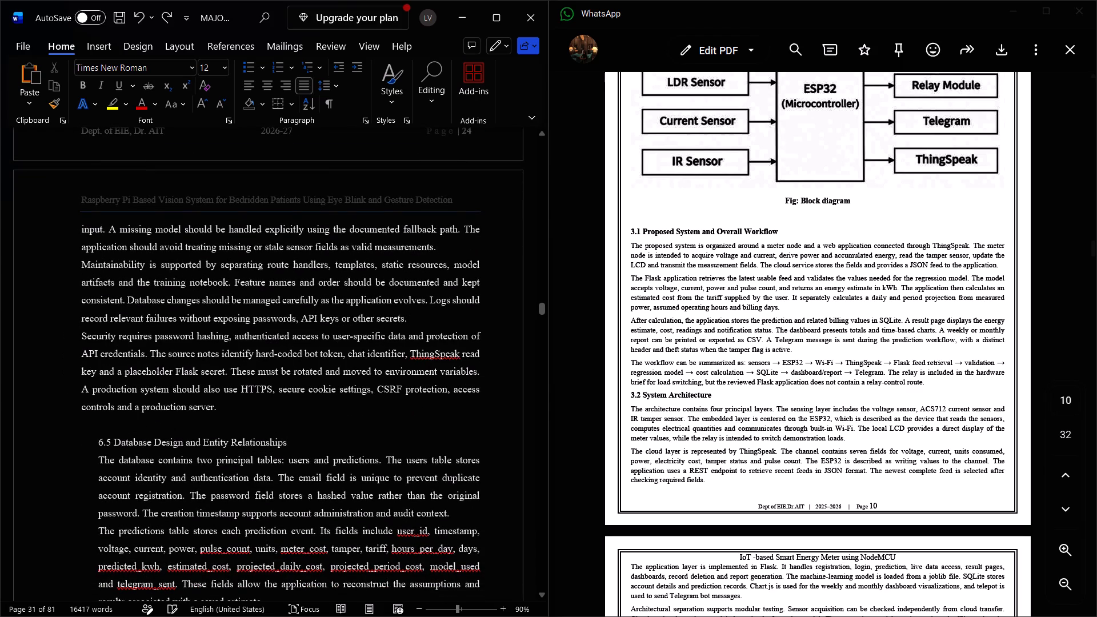
Remove the left indent from the 6.5 Database Design and Entity Relationships heading and make it 14 pt bold.
{"action": "left_click", "coordinate": [98, 442]}
{"action": "key", "text": "BackSpace"}
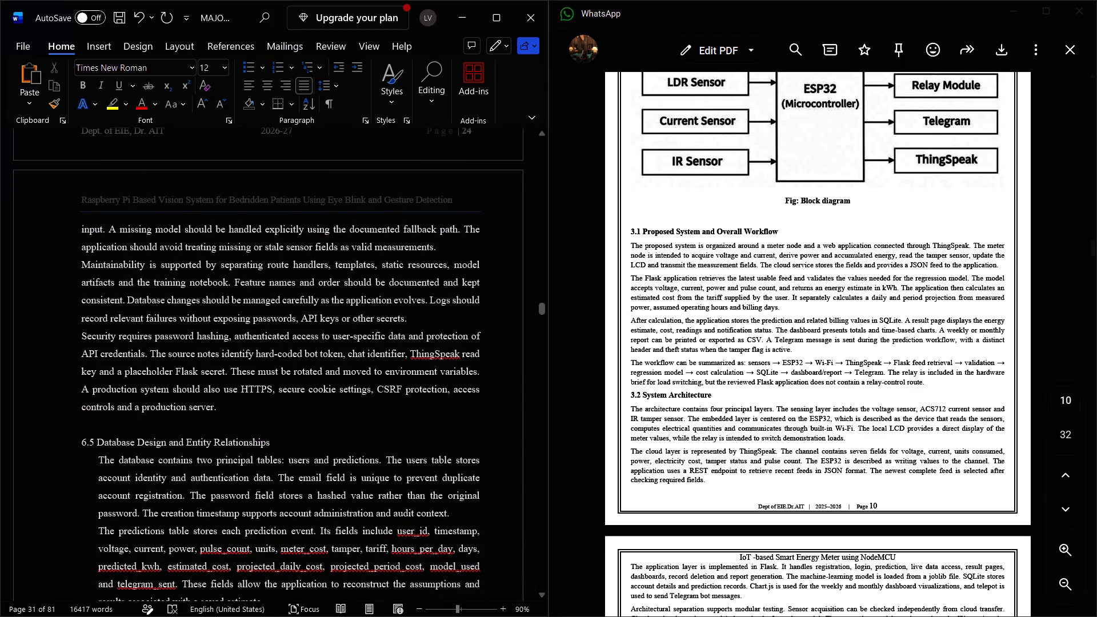
{"action": "double_click", "coordinate": [98, 442]}
{"action": "triple_click", "coordinate": [136, 443]}
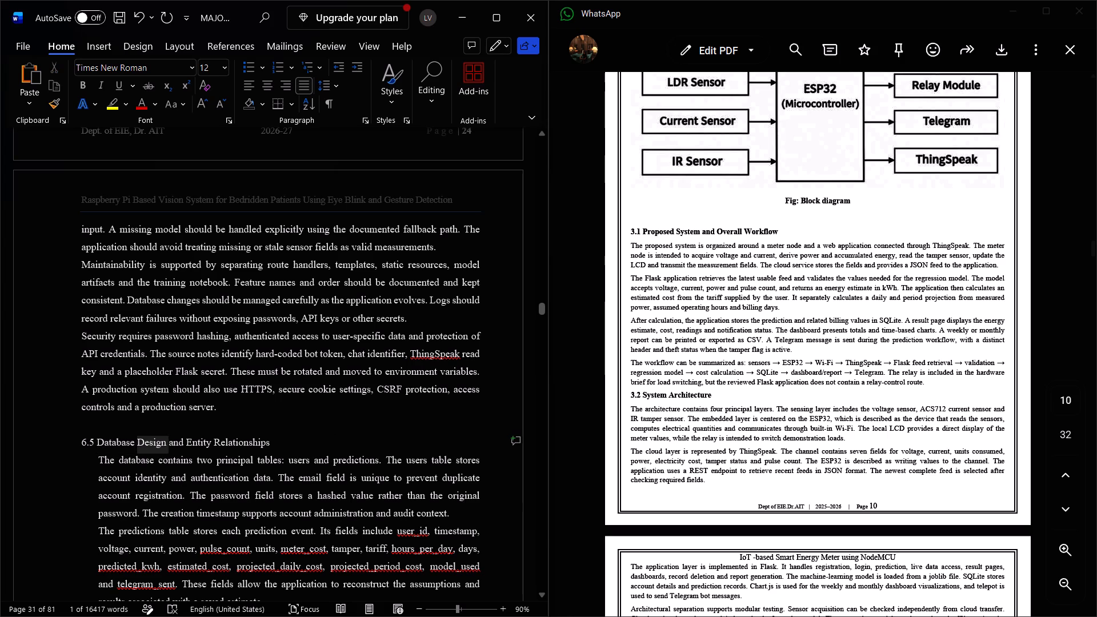
{"action": "left_click_drag", "start_coordinate": [247, 399], "coordinate": [231, 240]}
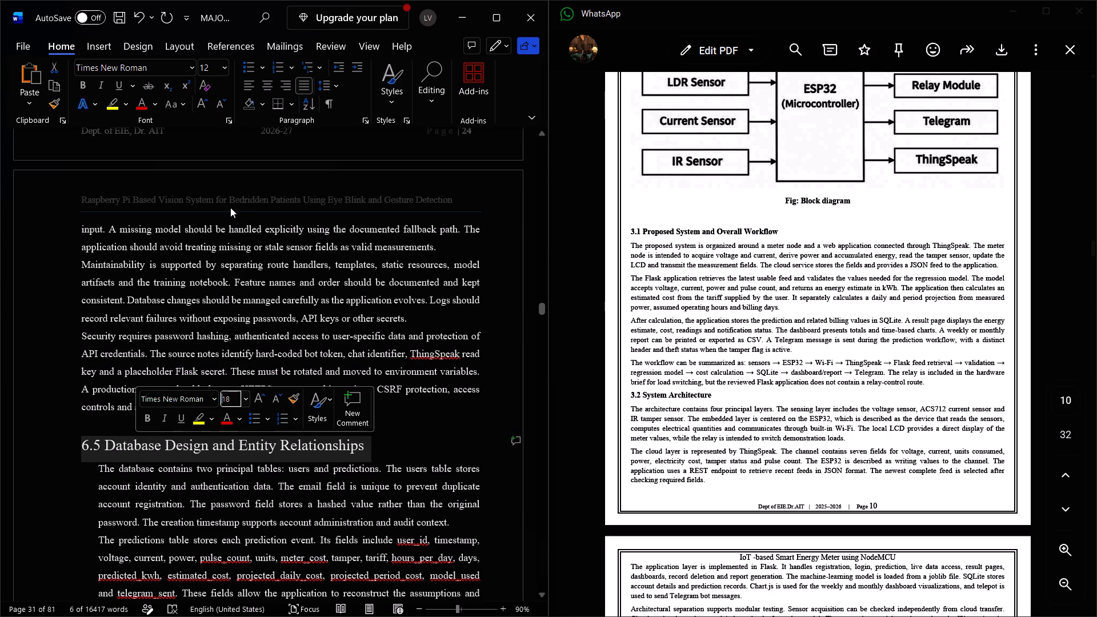
{"action": "left_click", "coordinate": [234, 402]}
{"action": "key", "text": "BackSpace"}
{"action": "key", "text": "4"}
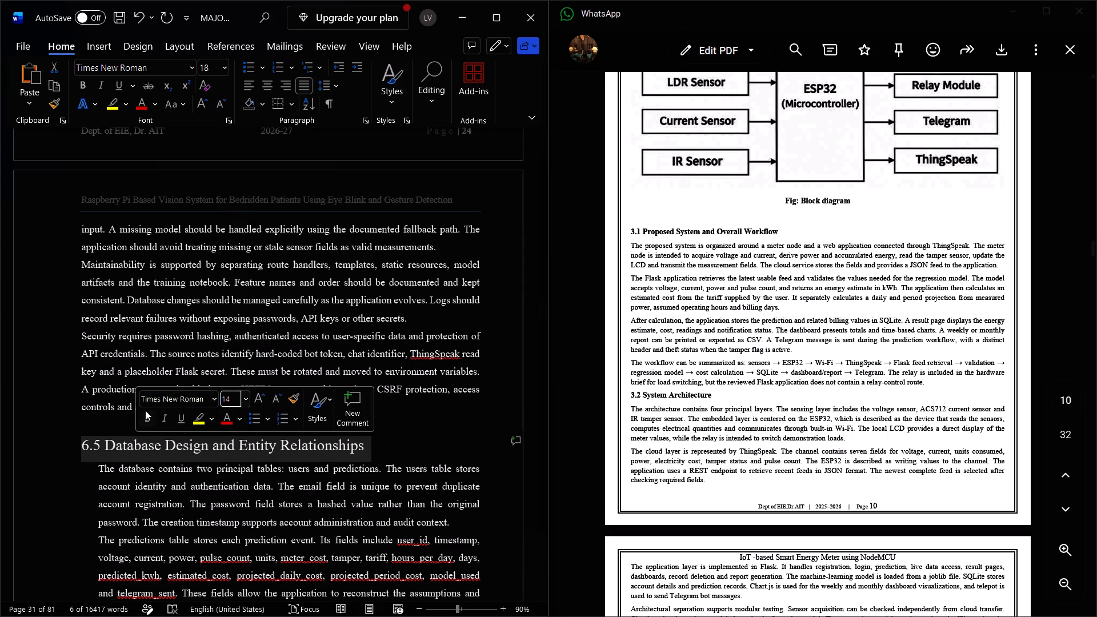
{"action": "left_click", "coordinate": [145, 410]}
Remove the left indents from the four body paragraphs of section 6.5, from "The database contains" through "SQLite is suitable".
{"action": "left_click", "coordinate": [98, 457]}
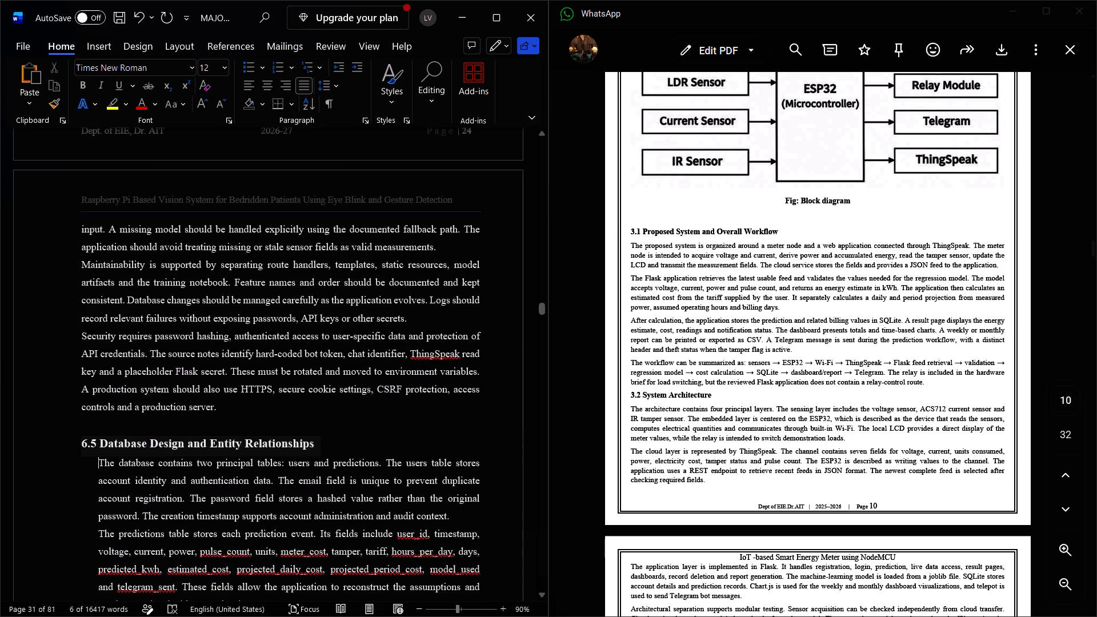
{"action": "key", "text": "BackSpace"}
{"action": "left_click", "coordinate": [98, 531]}
{"action": "key", "text": "BackSpace"}
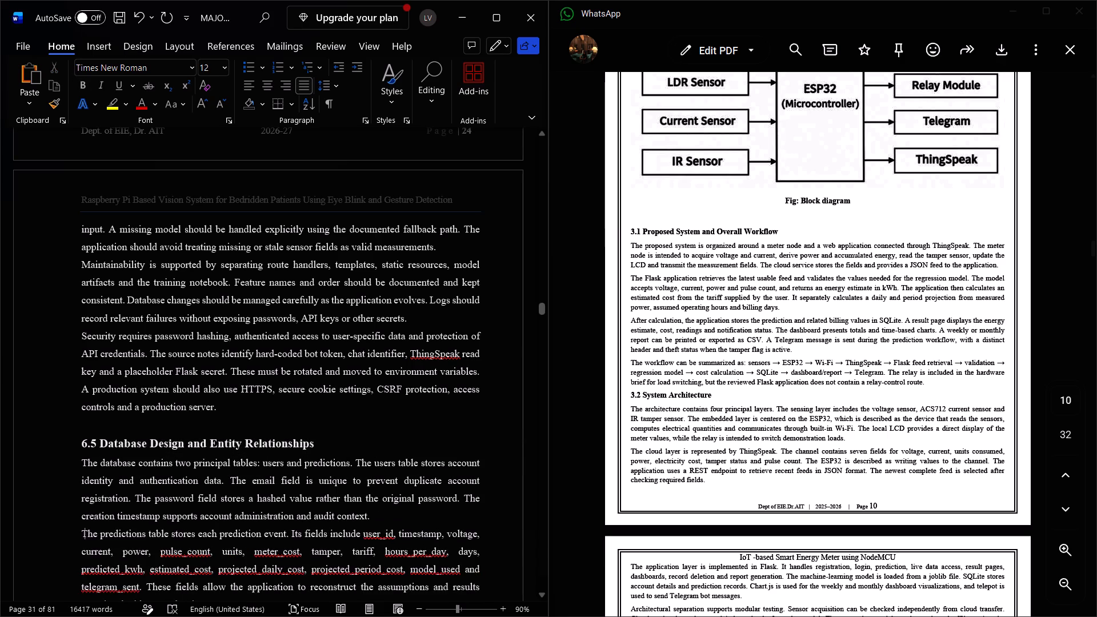
{"action": "scroll", "coordinate": [98, 531], "scroll_direction": "down", "scroll_amount": 1}
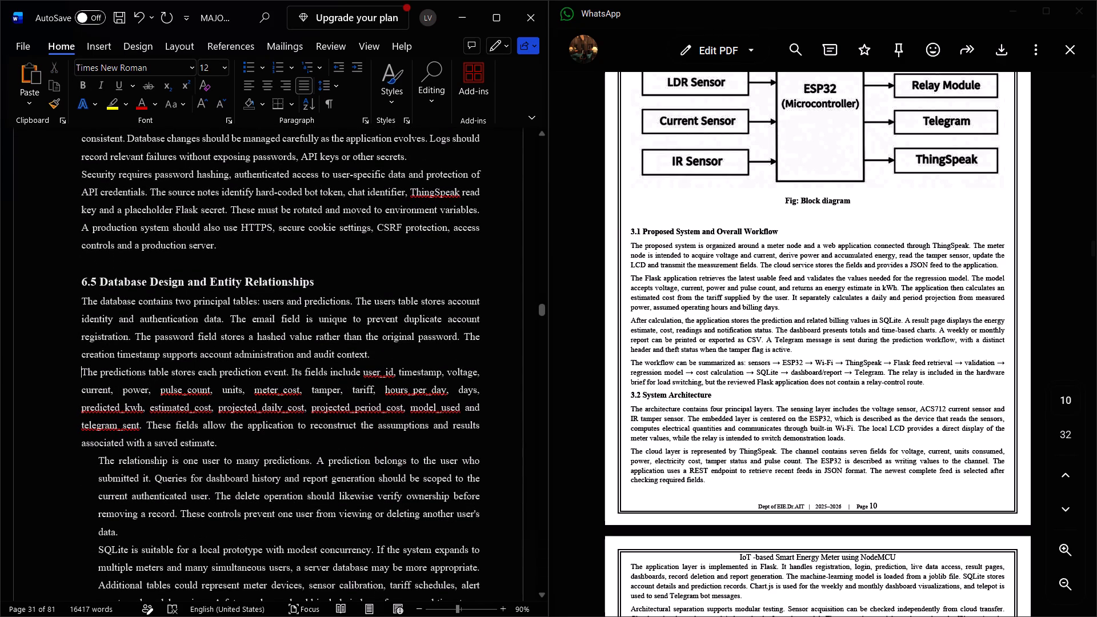
{"action": "left_click", "coordinate": [96, 463]}
{"action": "key", "text": "BackSpace"}
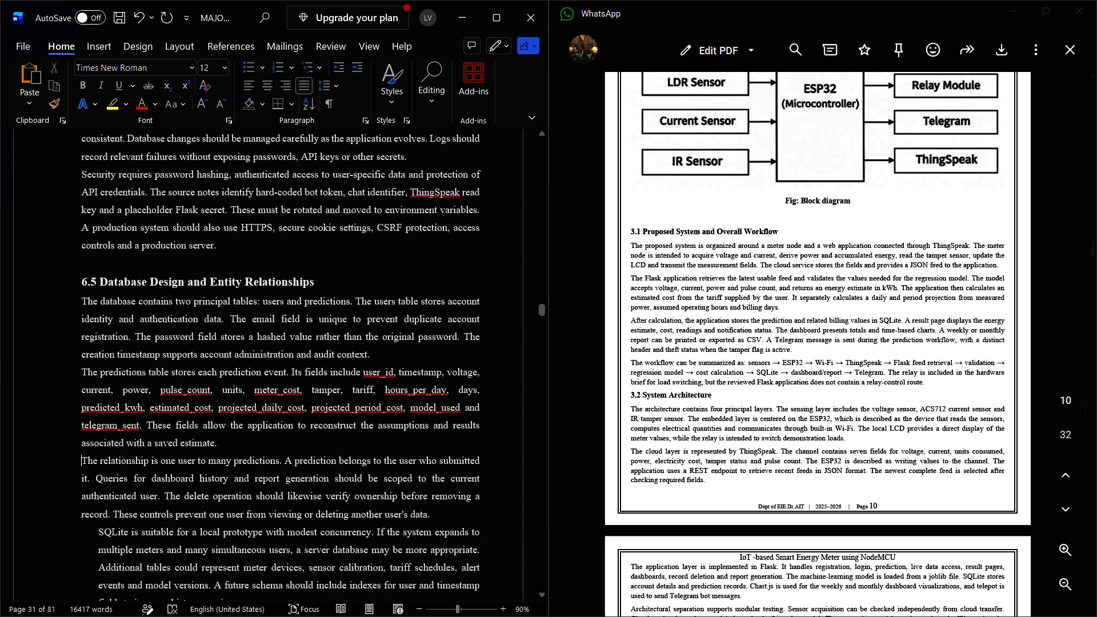
{"action": "left_click", "coordinate": [98, 538]}
{"action": "key", "text": "BackSpace"}
Remove the left indent from the 6.6 Security, Privacy and System Constraints heading and make it 14 pt bold.
{"action": "scroll", "coordinate": [98, 538], "scroll_direction": "down", "scroll_amount": 1}
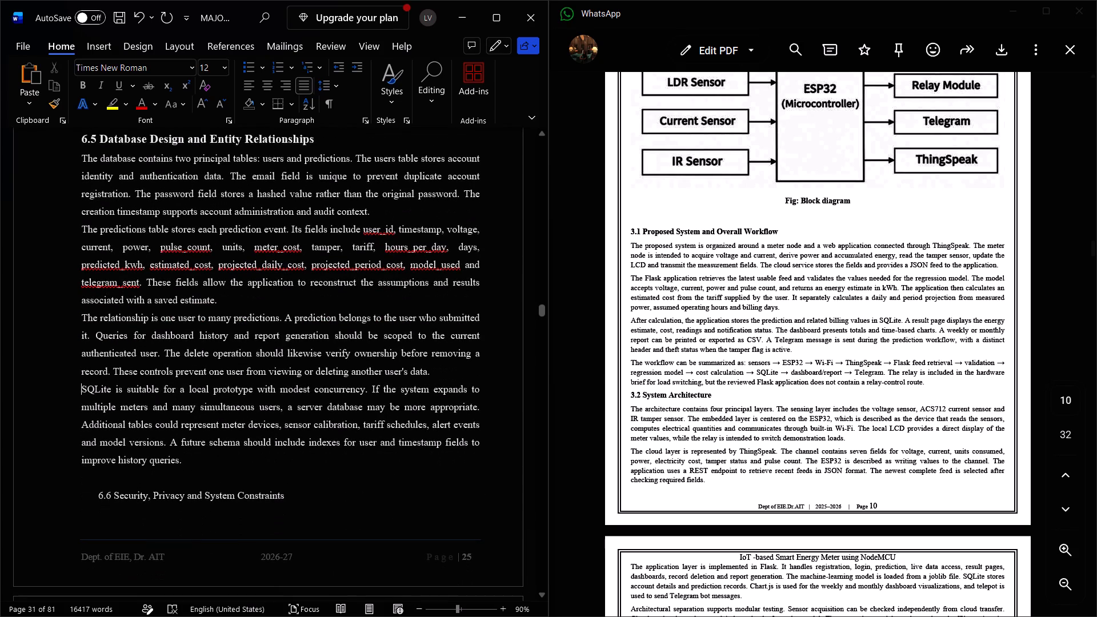
{"action": "left_click", "coordinate": [98, 497]}
{"action": "key", "text": "BackSpace"}
{"action": "triple_click", "coordinate": [98, 497]}
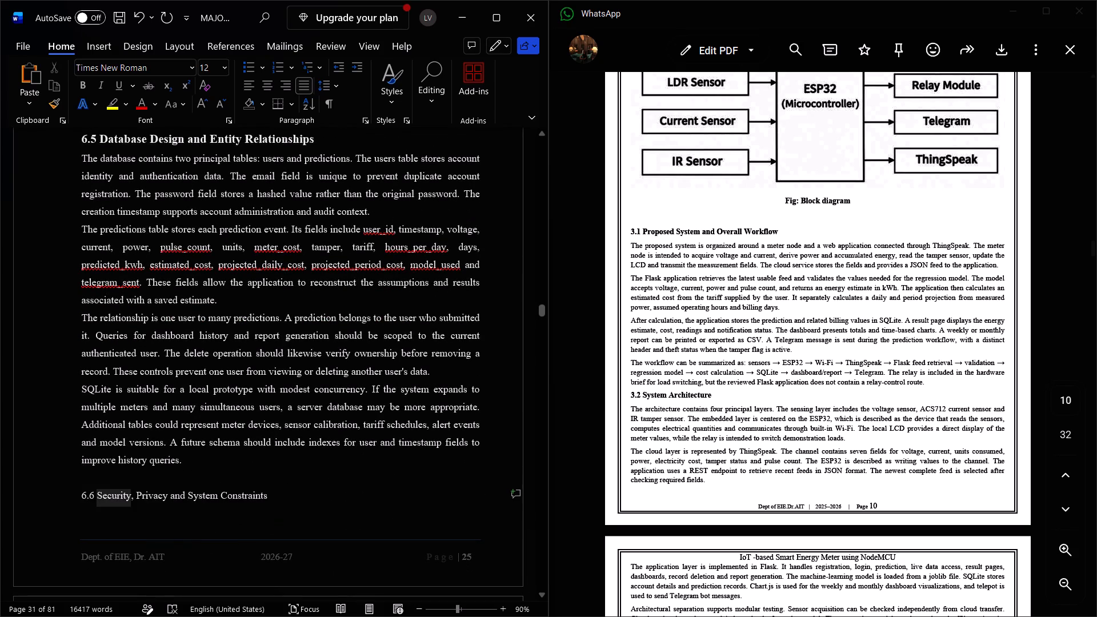
{"action": "left_click", "coordinate": [203, 452]}
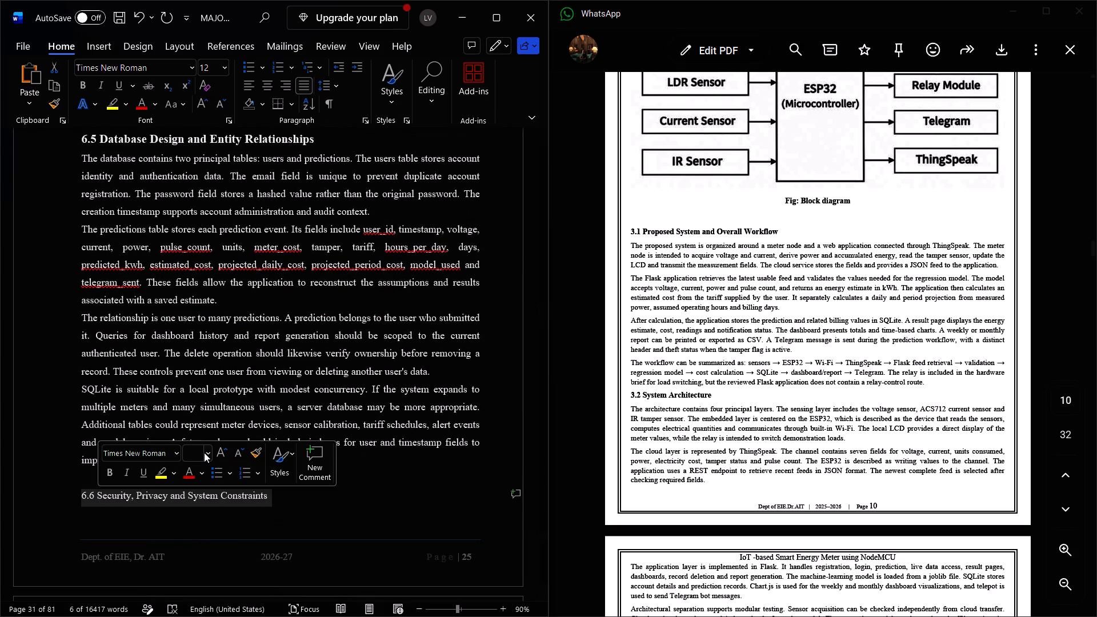
{"action": "left_click", "coordinate": [207, 452]}
{"action": "left_click", "coordinate": [194, 269]}
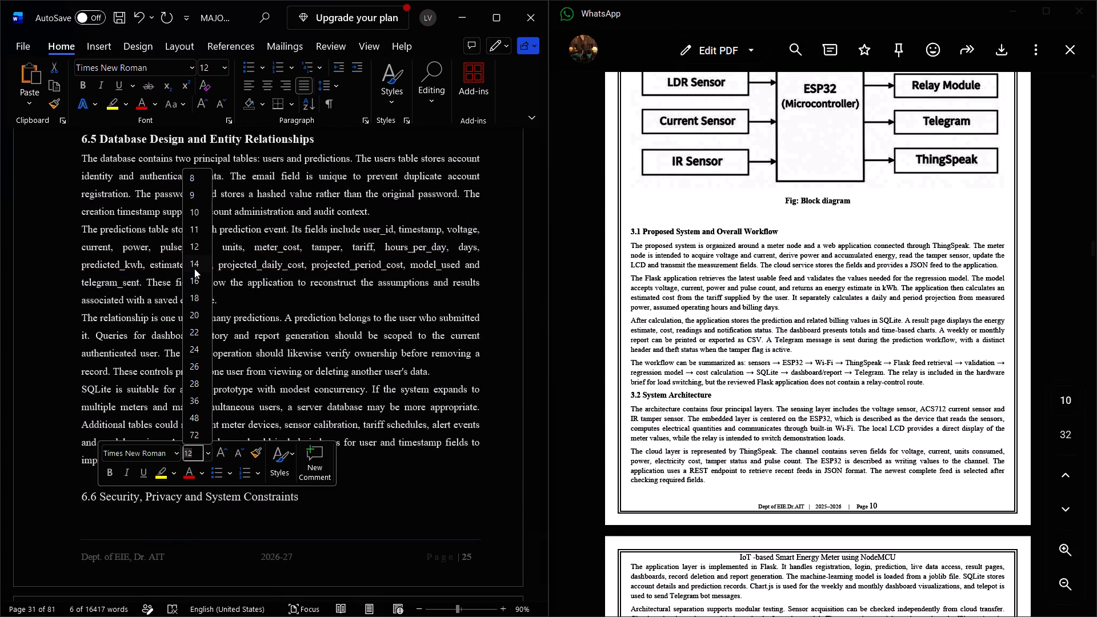
{"action": "left_click", "coordinate": [107, 470]}
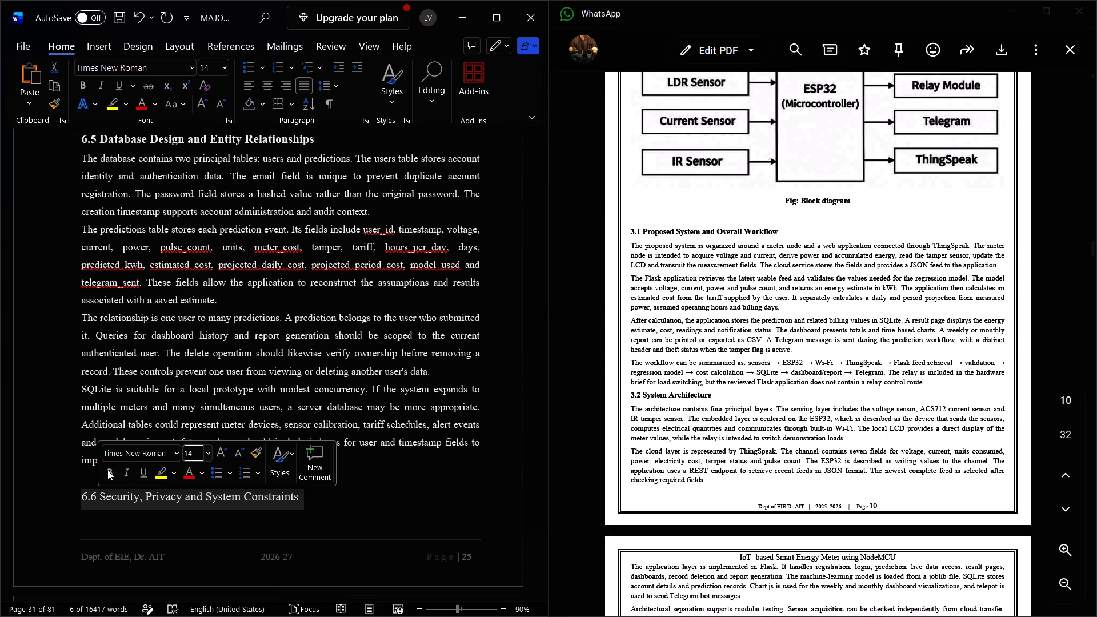
Insert two blank lines above the 6.6 Security, Privacy and System Constraints heading to push it onto the next page.
{"action": "left_click", "coordinate": [79, 475]}
{"action": "key", "text": "Return"}
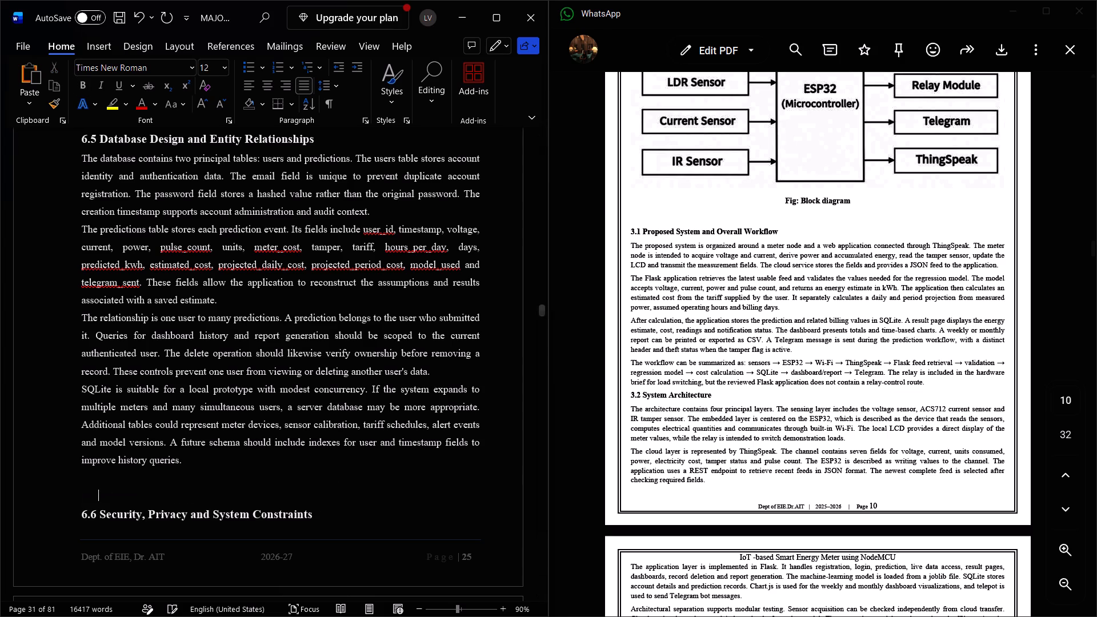
{"action": "key", "text": "Return"}
Remove the left indents from the four body paragraphs of section 6.6, from "The application stores" through "Other constraints are".
{"action": "scroll", "coordinate": [79, 475], "scroll_direction": "down", "scroll_amount": 1}
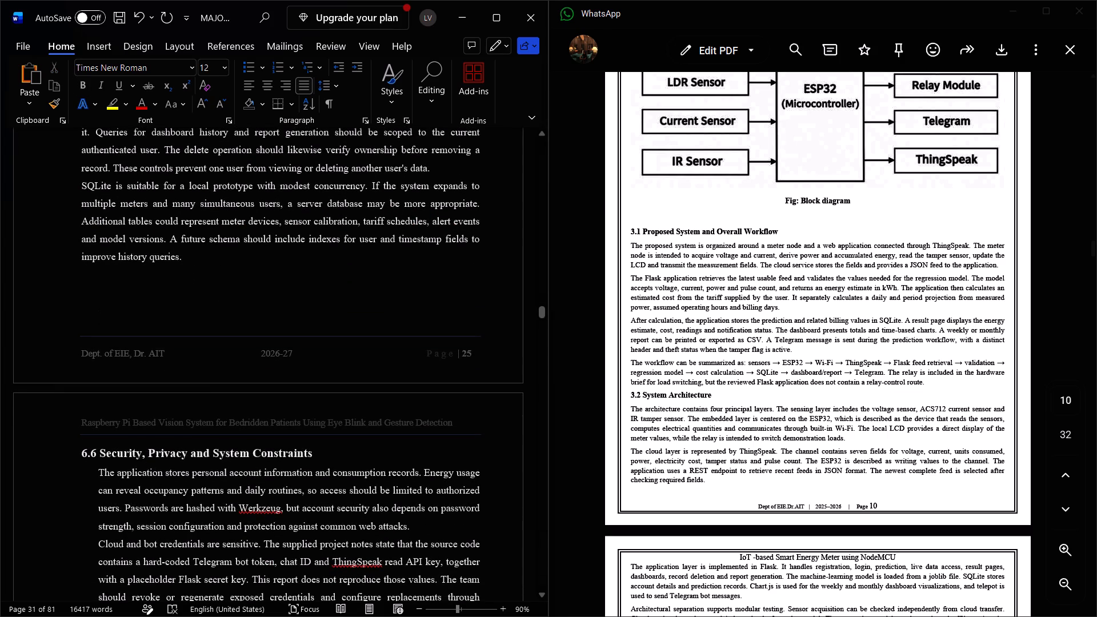
{"action": "left_click", "coordinate": [99, 474]}
{"action": "key", "text": "BackSpace"}
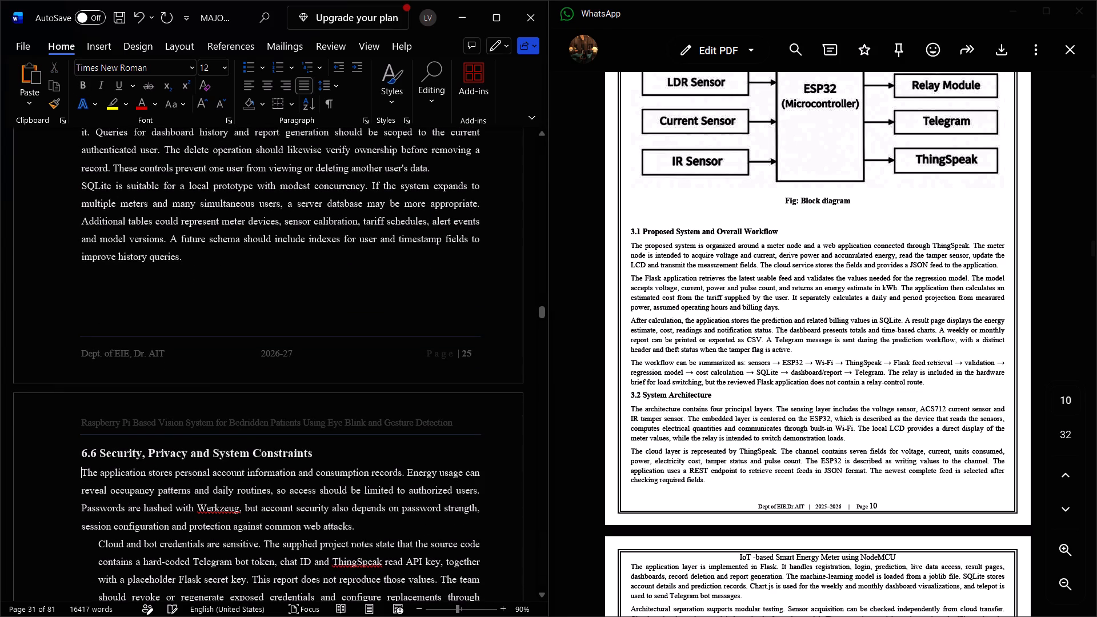
{"action": "left_click", "coordinate": [97, 545]}
{"action": "key", "text": "BackSpace"}
{"action": "scroll", "coordinate": [97, 545], "scroll_direction": "down", "scroll_amount": 1}
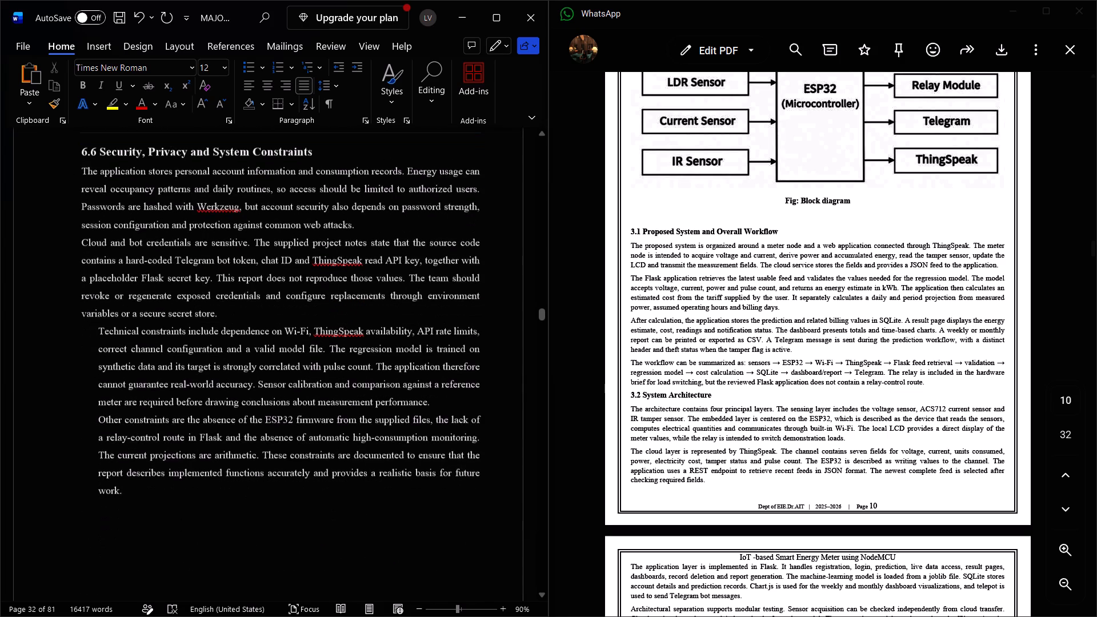
{"action": "scroll", "coordinate": [97, 545], "scroll_direction": "down", "scroll_amount": 1}
{"action": "left_click", "coordinate": [99, 327]}
{"action": "key", "text": "BackSpace"}
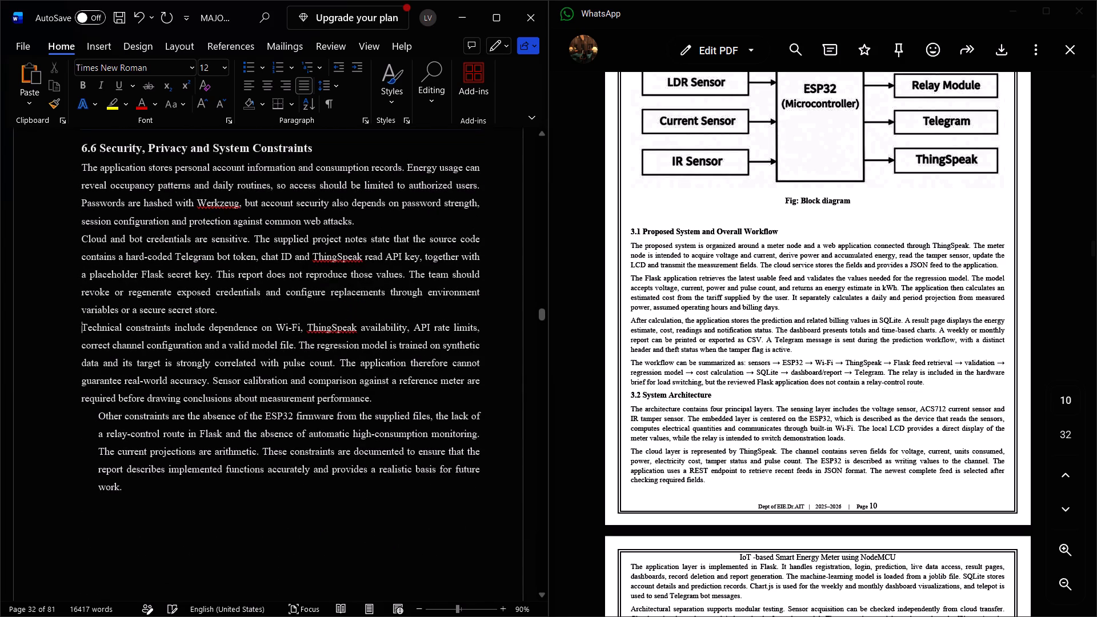
{"action": "left_click", "coordinate": [96, 415]}
{"action": "key", "text": "BackSpace"}
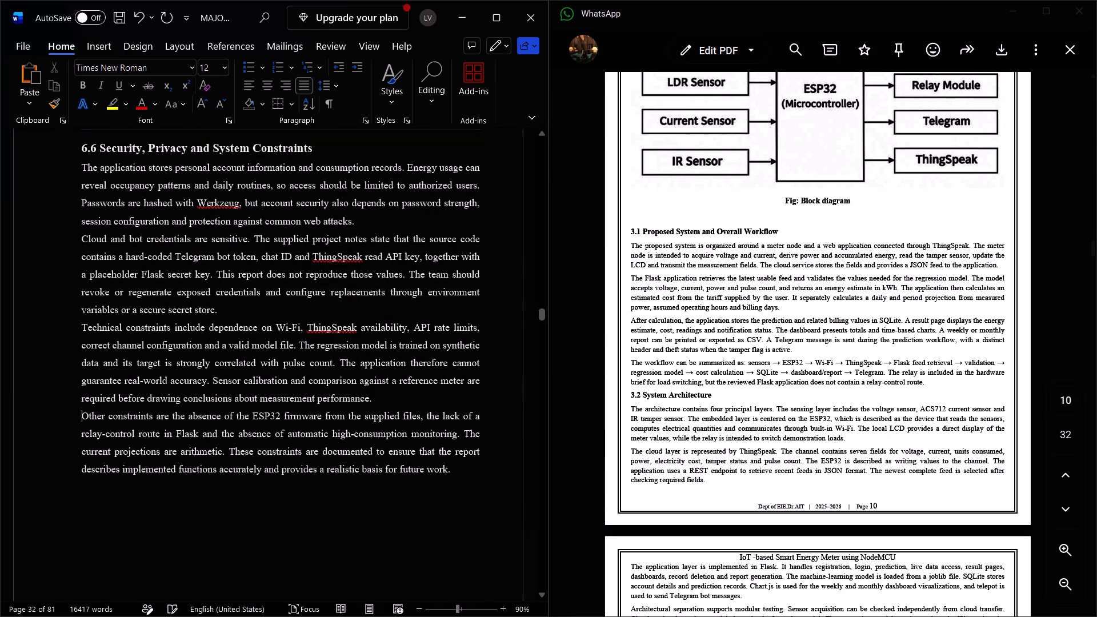
Insert six blank lines above the CHAPTER 7: IMPLEMENTATION heading so the chapter starts on a new page.
{"action": "scroll", "coordinate": [98, 483], "scroll_direction": "down", "scroll_amount": 1}
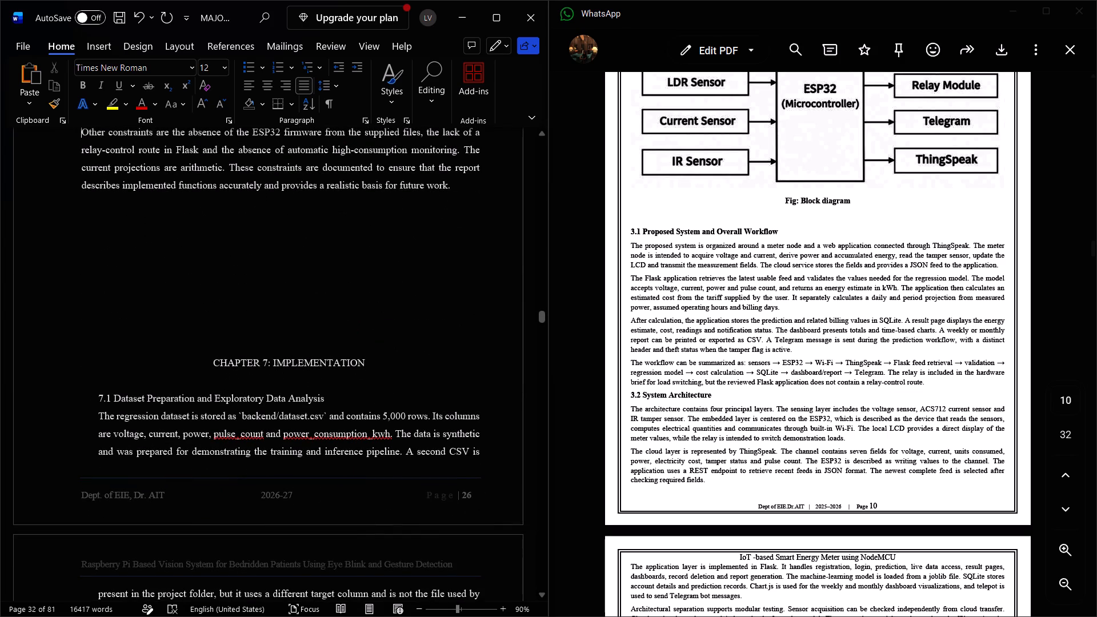
{"action": "left_click", "coordinate": [231, 306]}
{"action": "key", "text": "Return"}
{"action": "key", "text": "Return"}
{"action": "key", "text": "Return"}
{"action": "key", "text": "Return"}
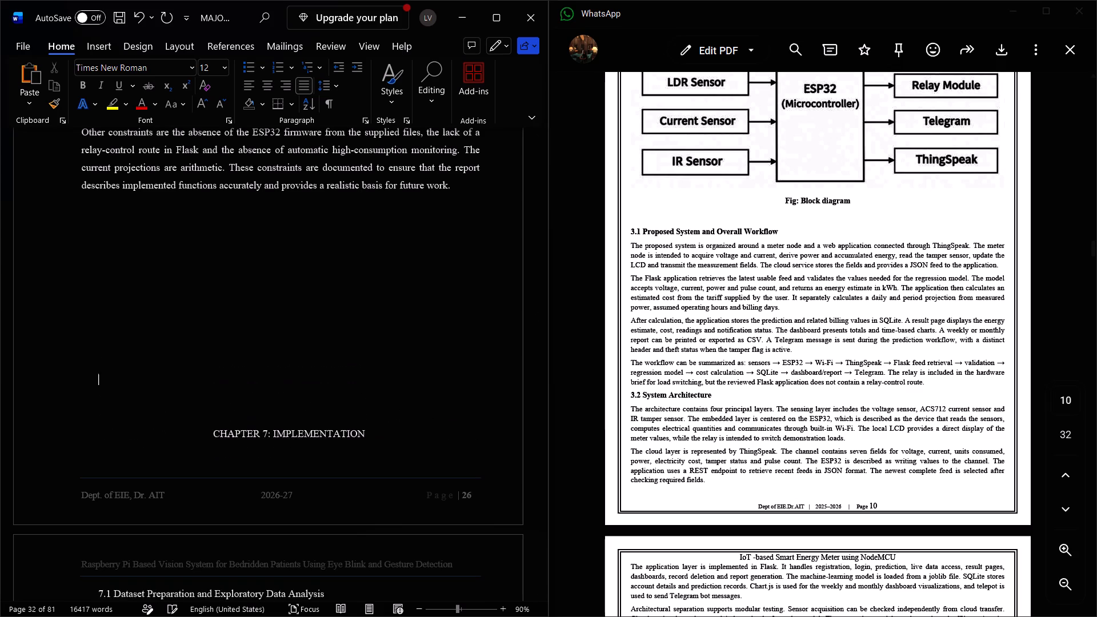
{"action": "key", "text": "Return"}
{"action": "key", "text": "Return"}
Format the CHAPTER 7: IMPLEMENTATION heading as 16 pt bold.
{"action": "scroll", "coordinate": [231, 306], "scroll_direction": "down", "scroll_amount": 1}
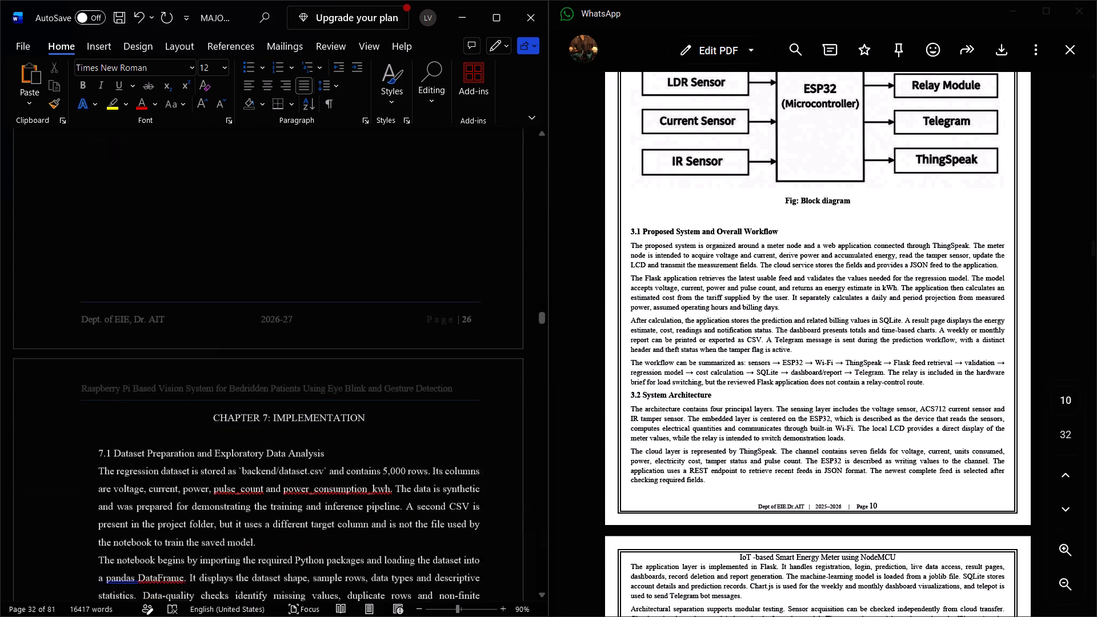
{"action": "scroll", "coordinate": [231, 306], "scroll_direction": "down", "scroll_amount": 1}
{"action": "triple_click", "coordinate": [266, 391]}
{"action": "left_click", "coordinate": [266, 391]}
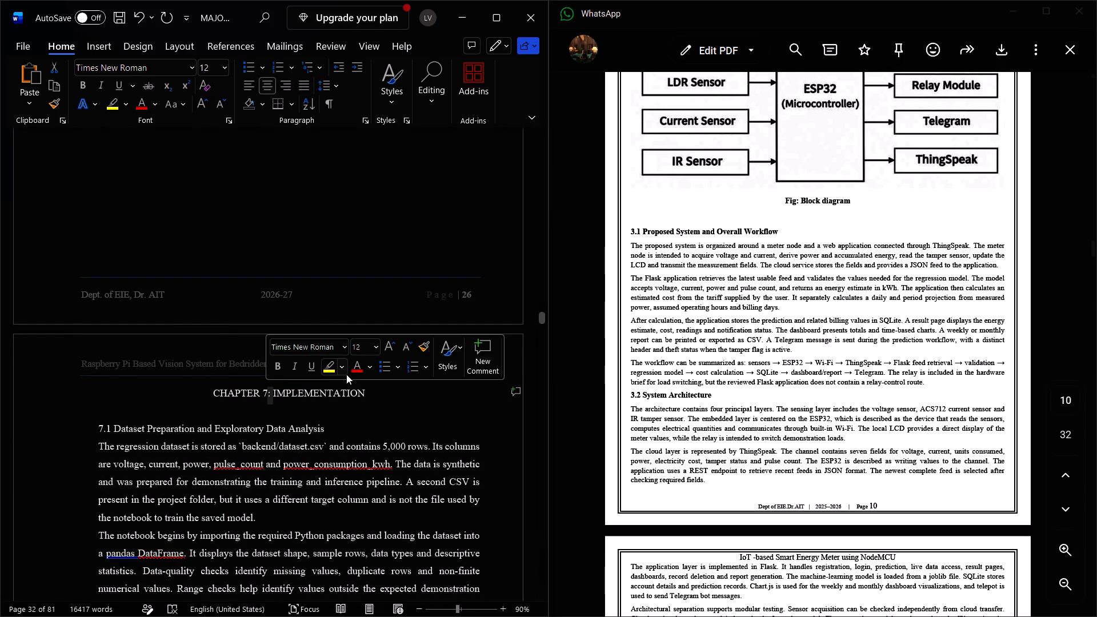
{"action": "triple_click", "coordinate": [318, 405]}
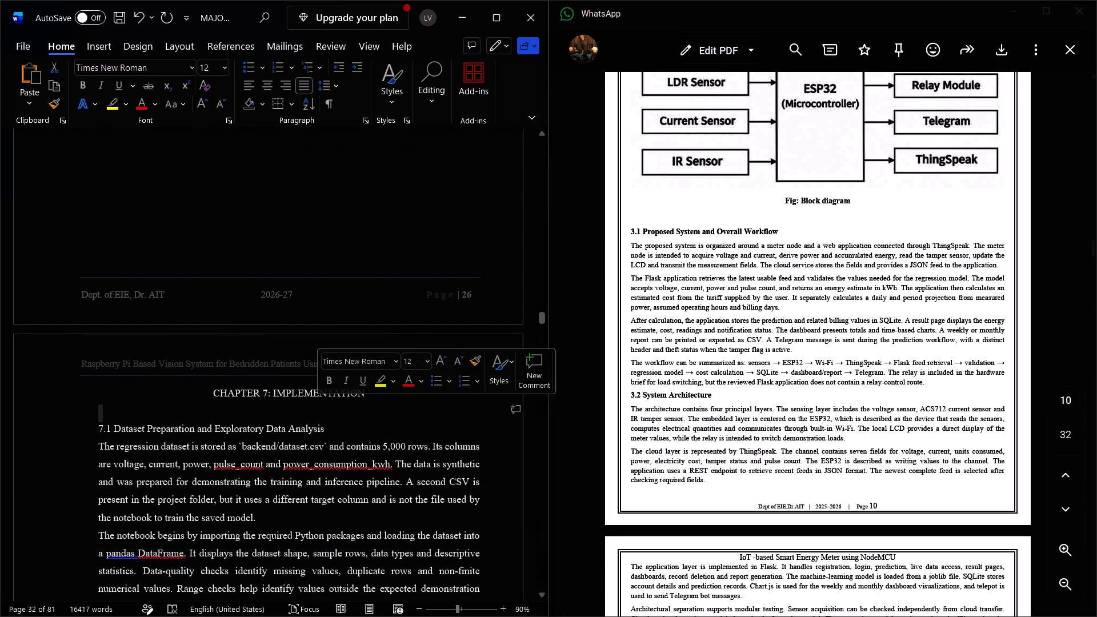
{"action": "triple_click", "coordinate": [294, 395]}
{"action": "left_click", "coordinate": [373, 344]}
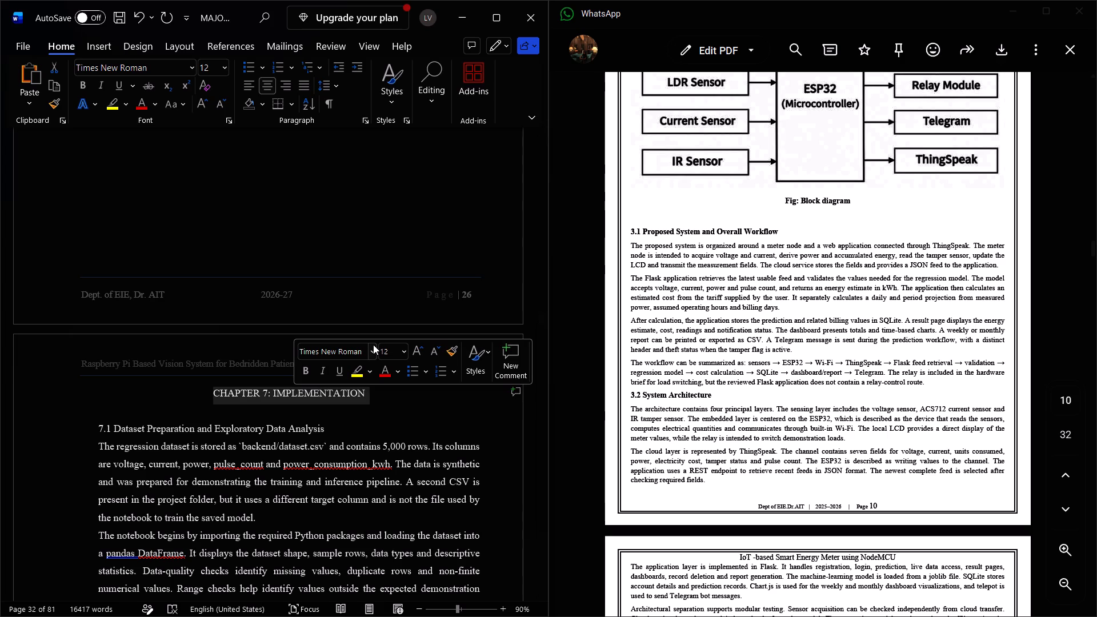
{"action": "left_click", "coordinate": [403, 352]}
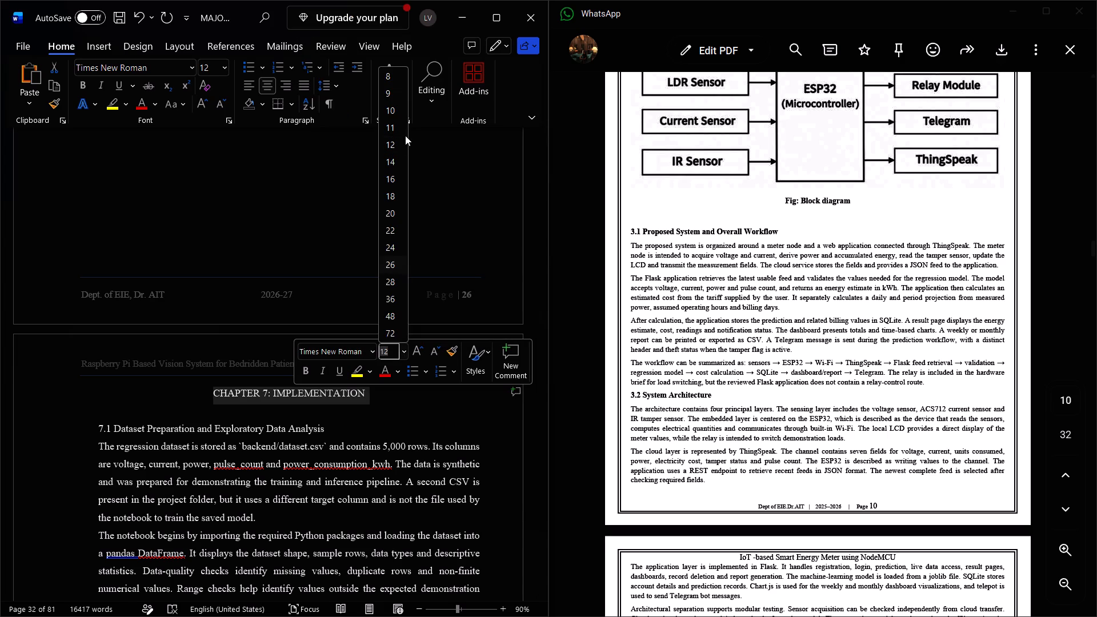
{"action": "left_click", "coordinate": [392, 181]}
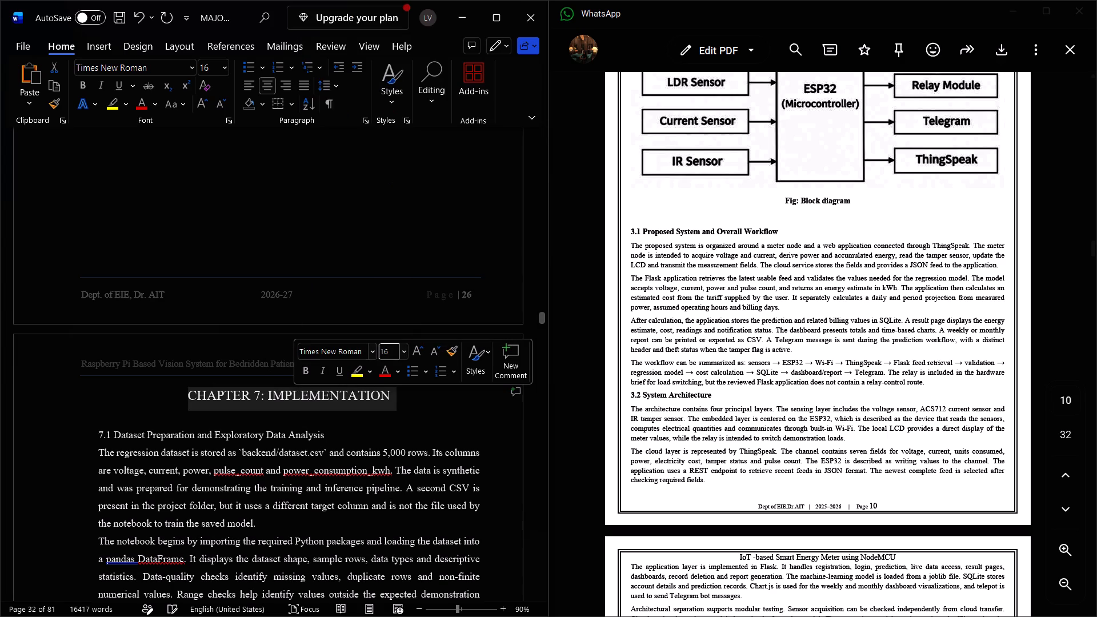
{"action": "left_click", "coordinate": [308, 363]}
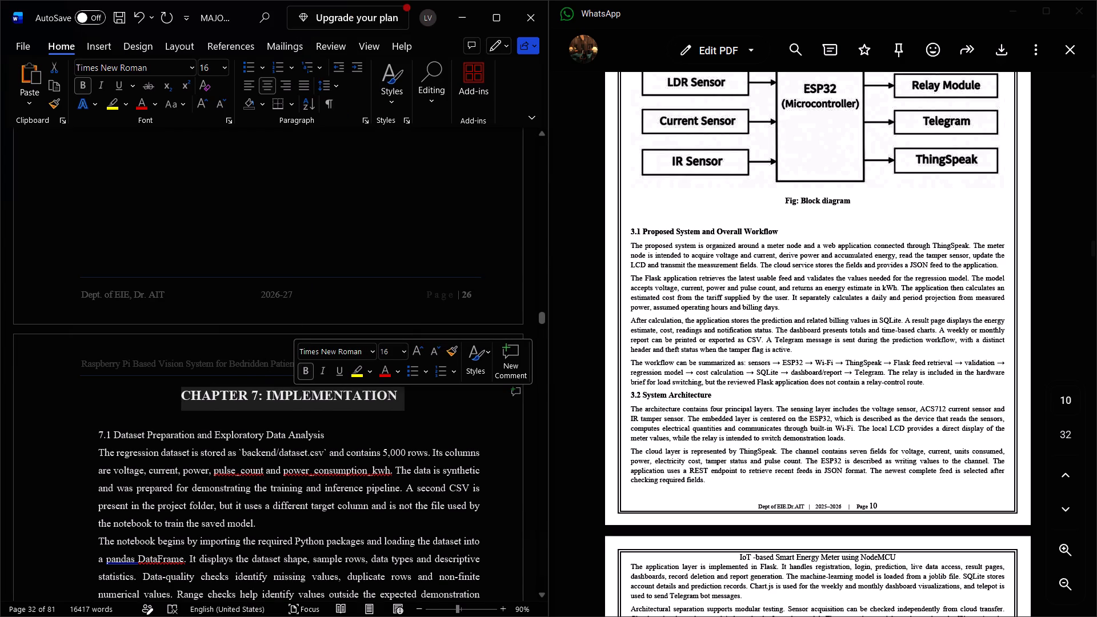
Remove the left indent from the 7.1 Dataset Preparation and Exploratory Data Analysis heading and set its size to 14 pt.
{"action": "left_click", "coordinate": [99, 432]}
{"action": "key", "text": "BackSpace"}
{"action": "triple_click", "coordinate": [99, 432]}
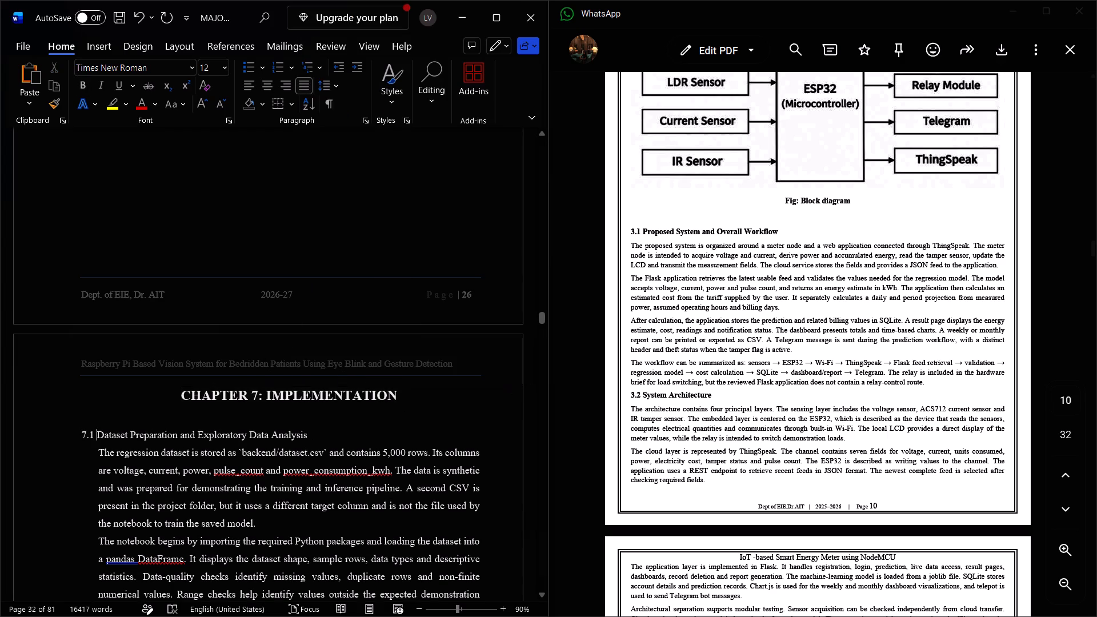
{"action": "left_click_drag", "start_coordinate": [208, 383], "coordinate": [190, 227]}
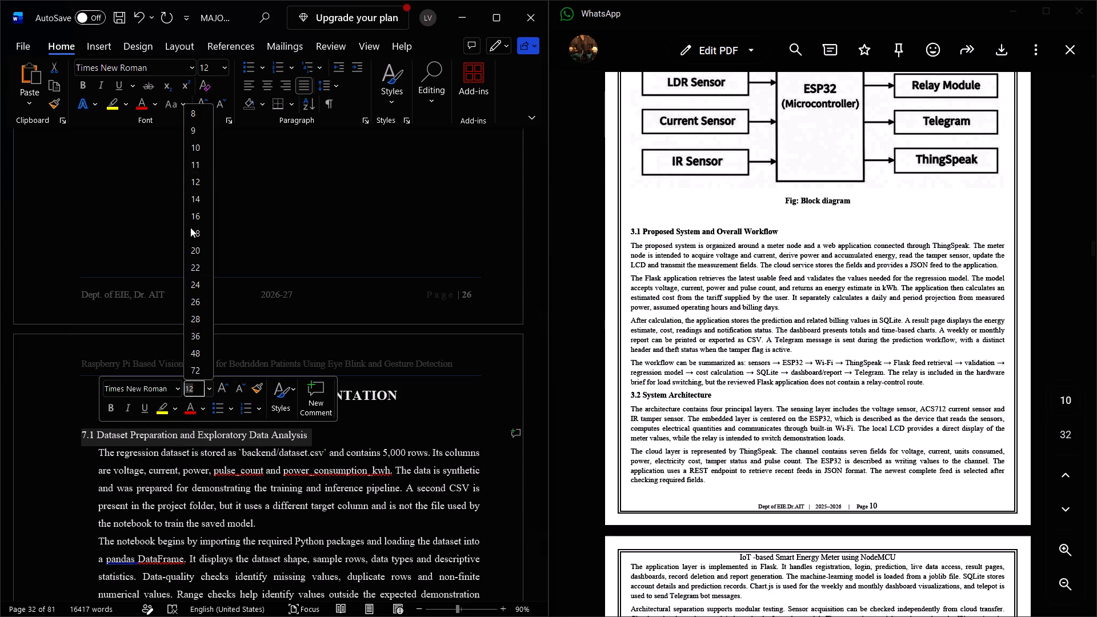
Set the font size of the 7.1 Dataset Preparation and Exploratory Data Analysis heading to 14 pt.
{"action": "left_click", "coordinate": [204, 383]}
{"action": "left_click_drag", "start_coordinate": [207, 386], "coordinate": [192, 145]}
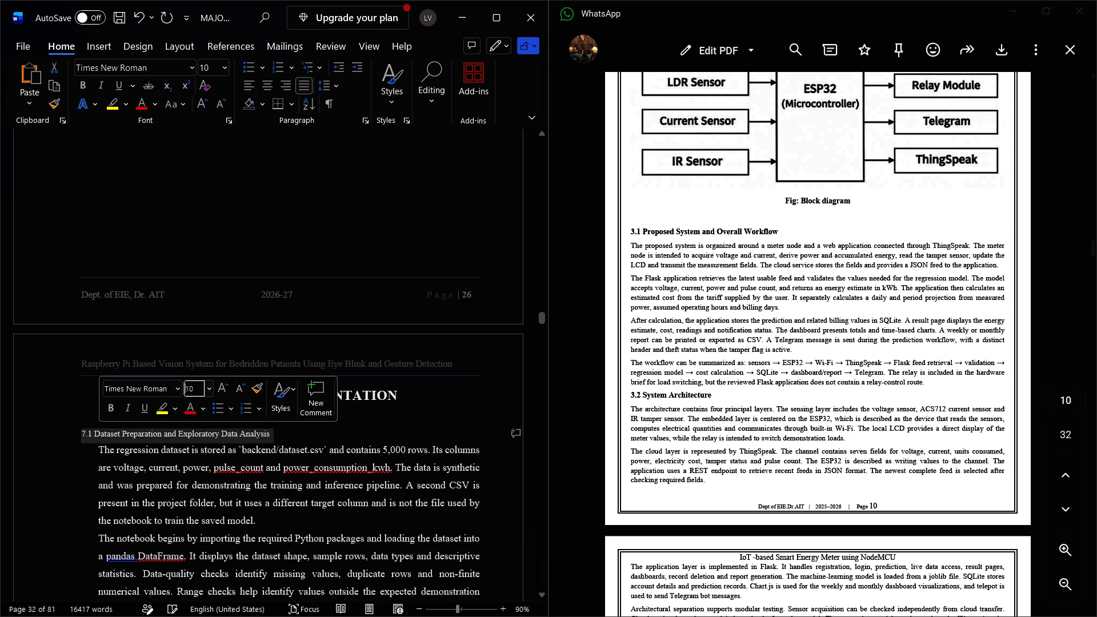
{"action": "left_click", "coordinate": [209, 388]}
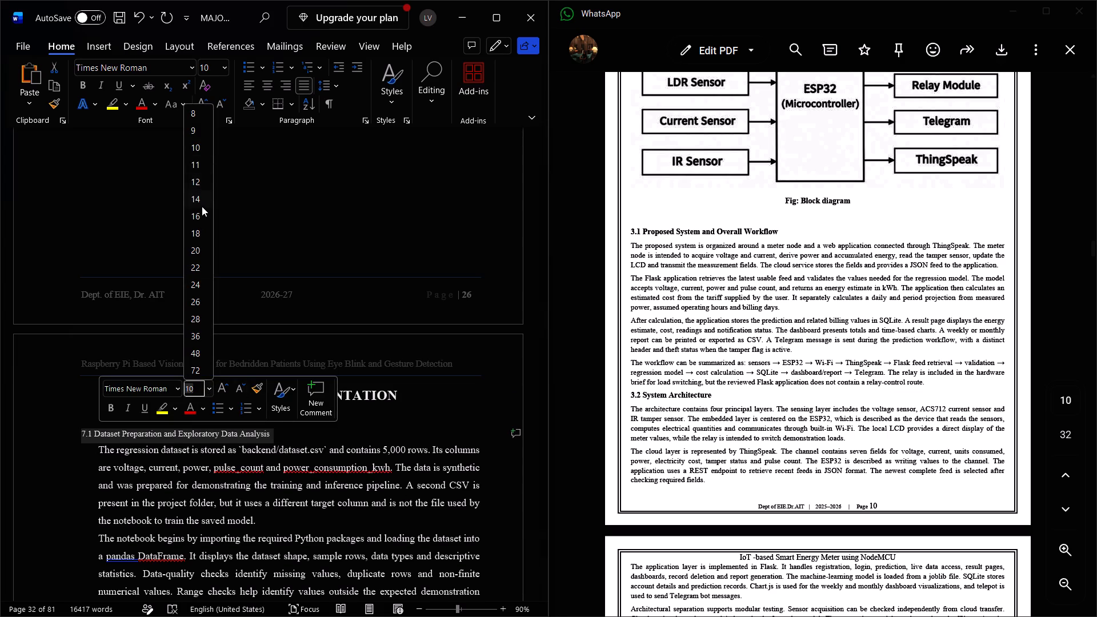
{"action": "left_click", "coordinate": [202, 206]}
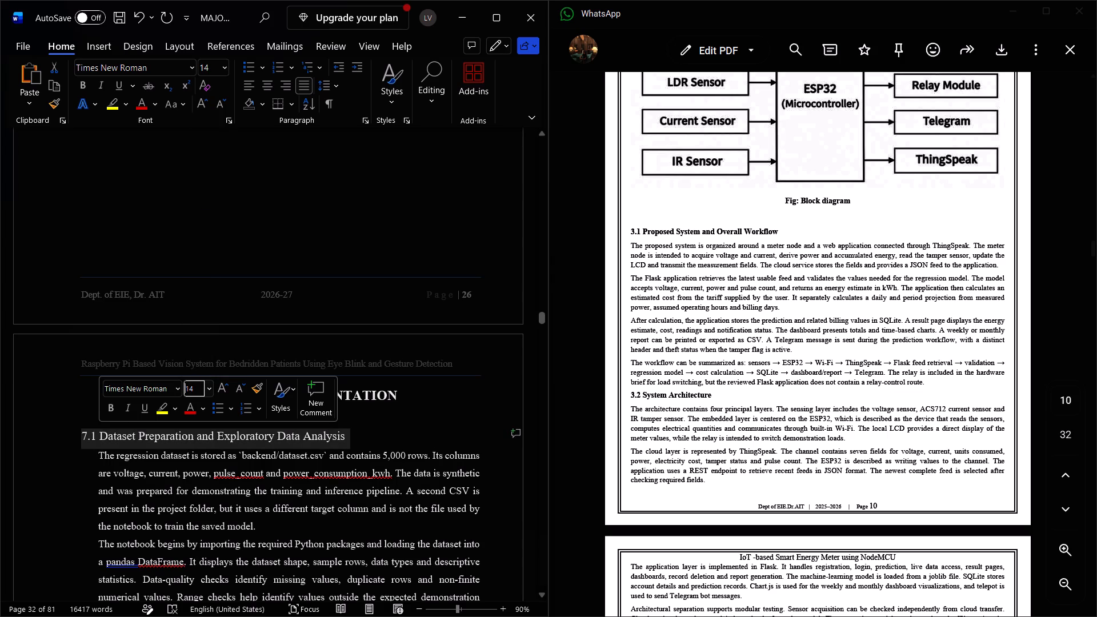
Remove the left indents from the four body paragraphs of section 7.1, from "The regression dataset" through "The EDA reveals".
{"action": "left_click", "coordinate": [102, 454]}
{"action": "key", "text": "Left"}
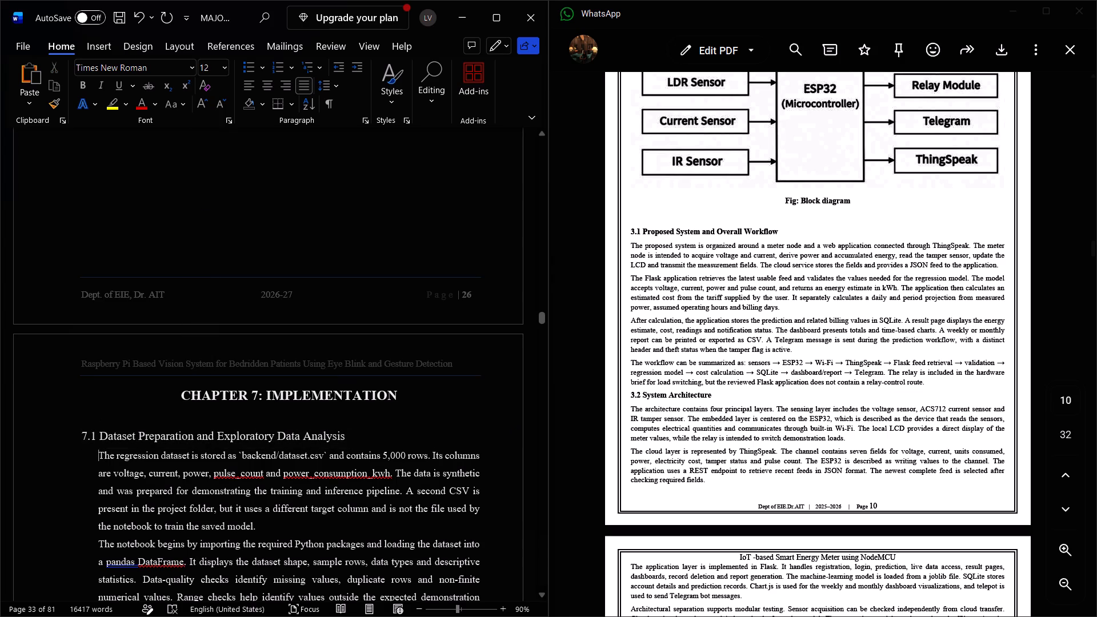
{"action": "key", "text": "BackSpace"}
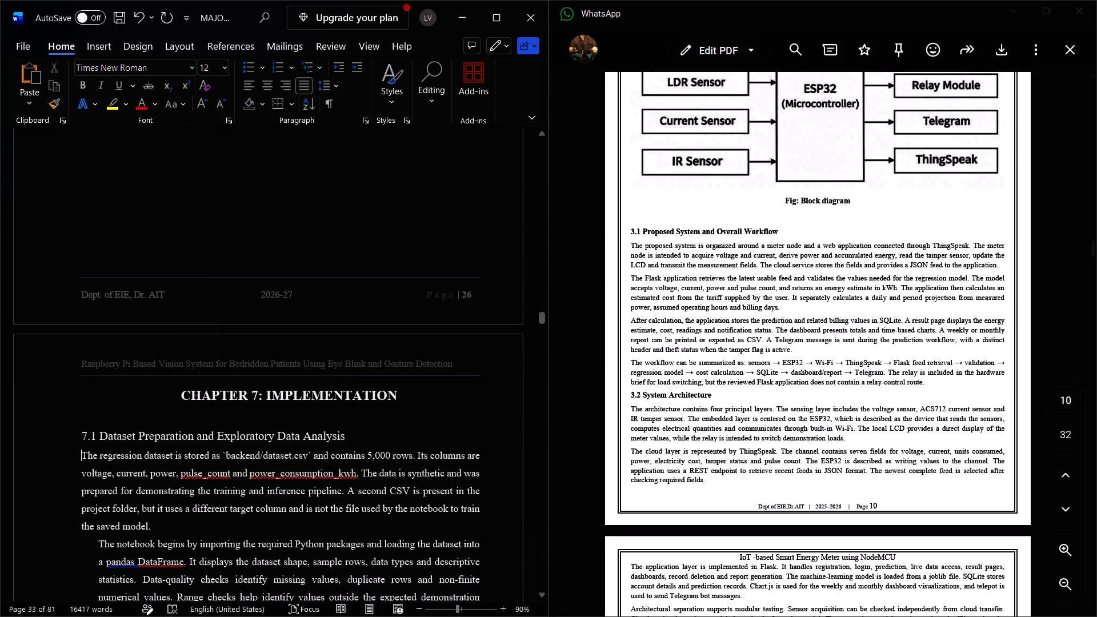
{"action": "left_click", "coordinate": [99, 537]}
{"action": "double_click", "coordinate": [99, 541]}
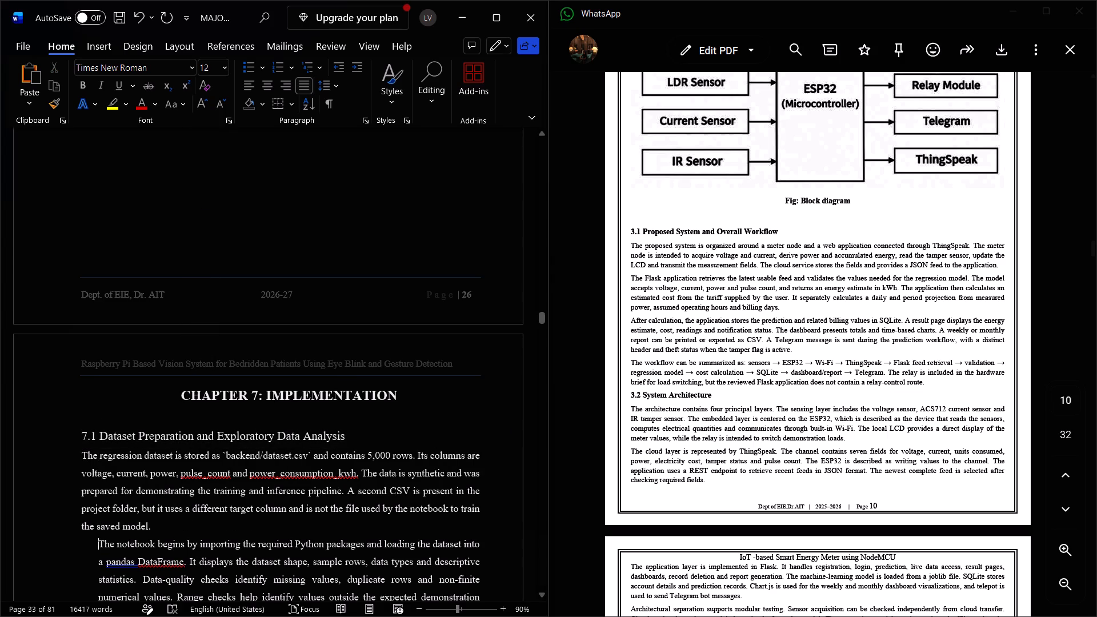
{"action": "left_click", "coordinate": [99, 541]}
{"action": "key", "text": "BackSpace"}
{"action": "scroll", "coordinate": [99, 541], "scroll_direction": "down", "scroll_amount": 1}
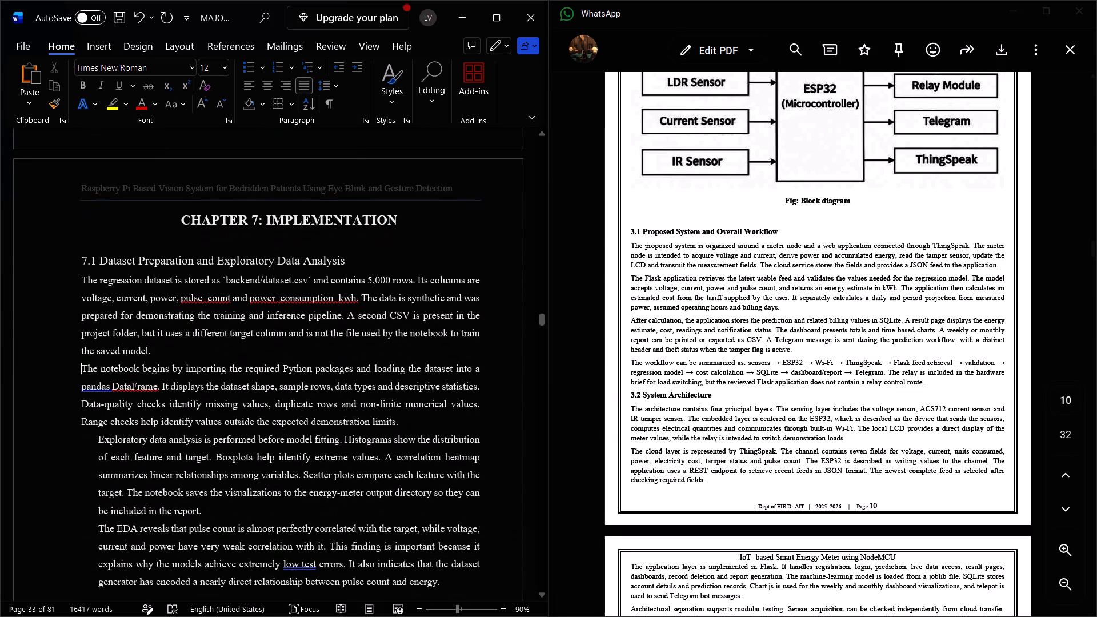
{"action": "left_click", "coordinate": [97, 441]}
{"action": "key", "text": "BackSpace"}
{"action": "scroll", "coordinate": [97, 441], "scroll_direction": "down", "scroll_amount": 1}
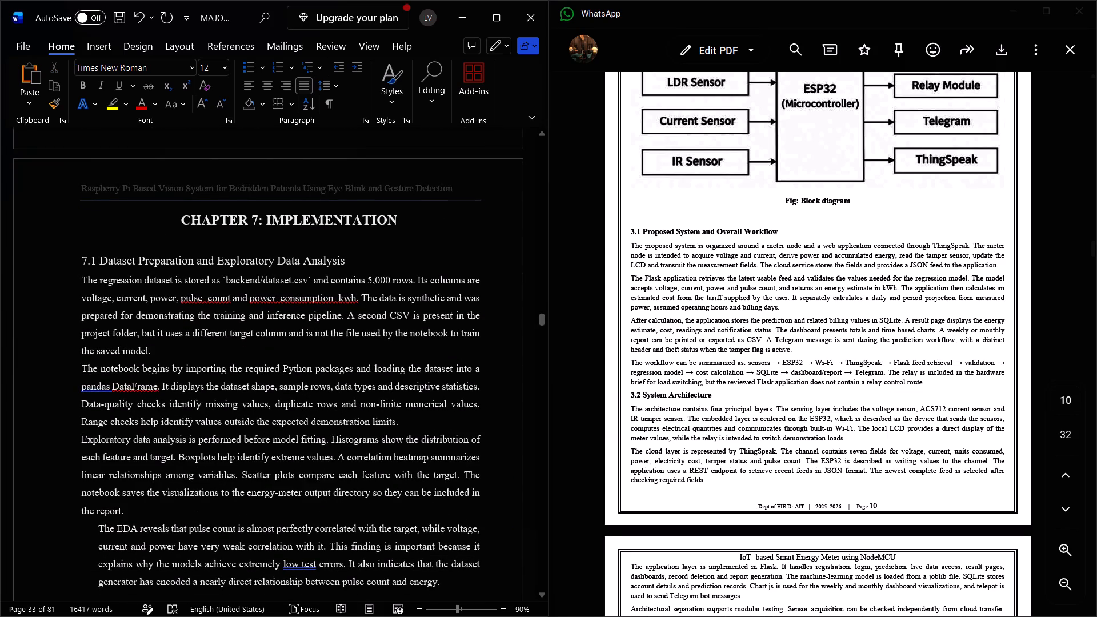
{"action": "scroll", "coordinate": [97, 441], "scroll_direction": "down", "scroll_amount": 1}
{"action": "left_click", "coordinate": [97, 428]}
{"action": "key", "text": "BackSpace"}
Remove the left indent from the 7.2 Training Linear Regression, Random Forest and Extra Trees heading and set its size to 14 pt.
{"action": "scroll", "coordinate": [97, 428], "scroll_direction": "down", "scroll_amount": 1}
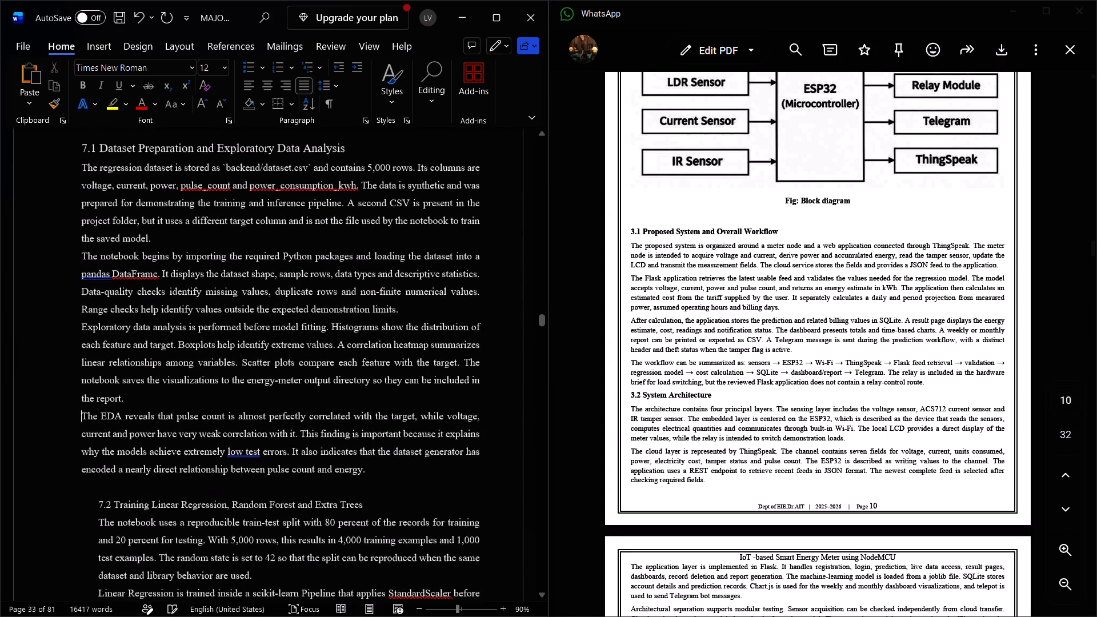
{"action": "scroll", "coordinate": [97, 428], "scroll_direction": "down", "scroll_amount": 1}
{"action": "left_click", "coordinate": [99, 447]}
{"action": "key", "text": "BackSpace"}
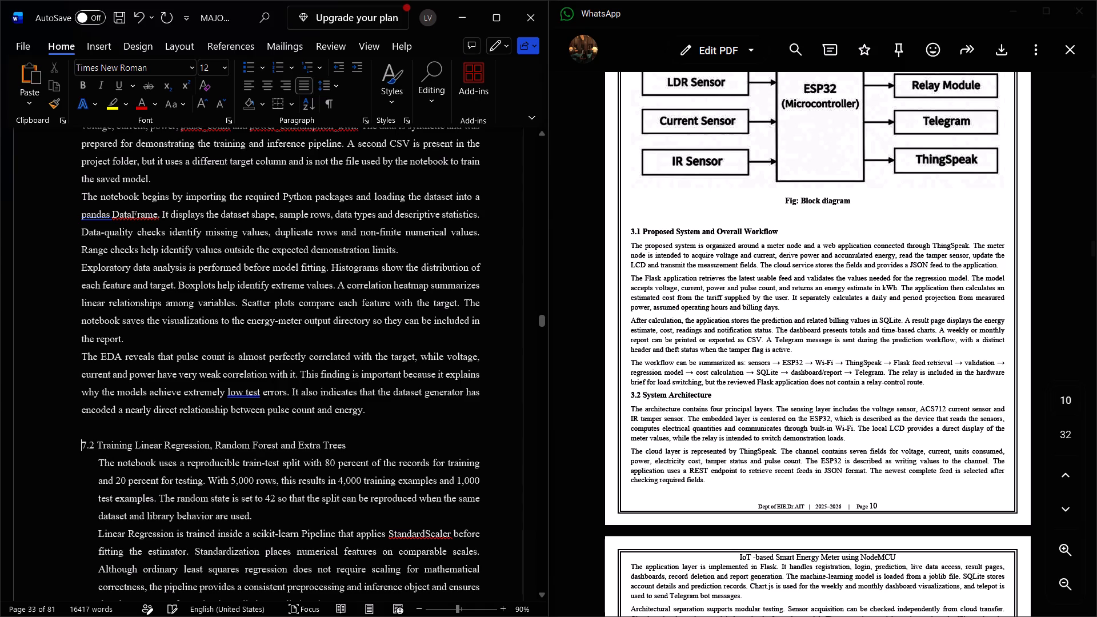
{"action": "triple_click", "coordinate": [99, 447]}
{"action": "left_click", "coordinate": [212, 404]}
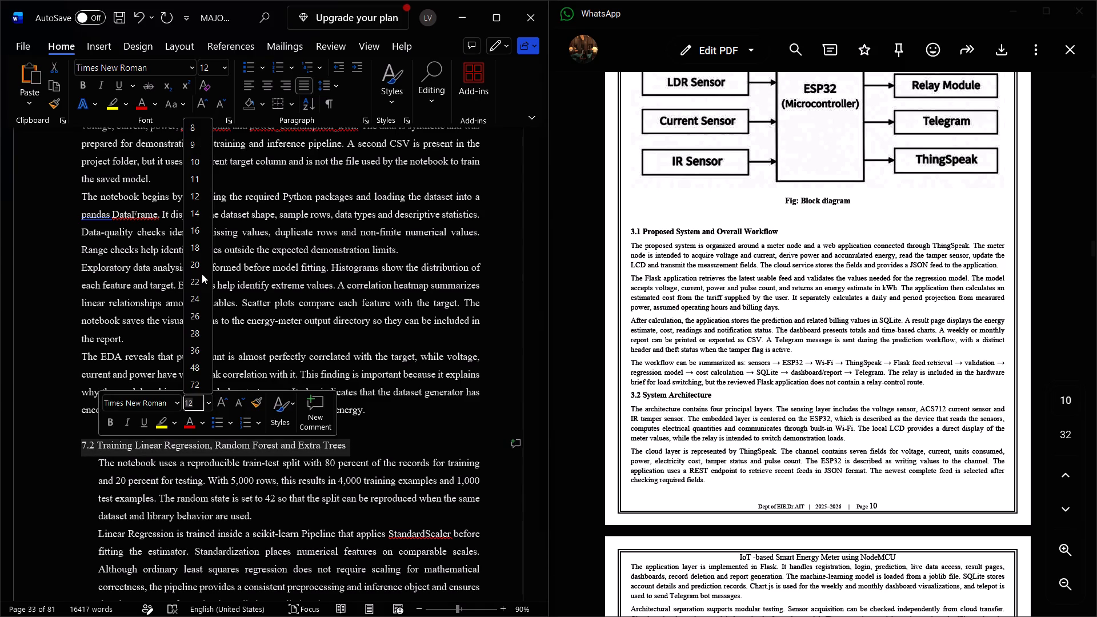
{"action": "left_click", "coordinate": [200, 212]}
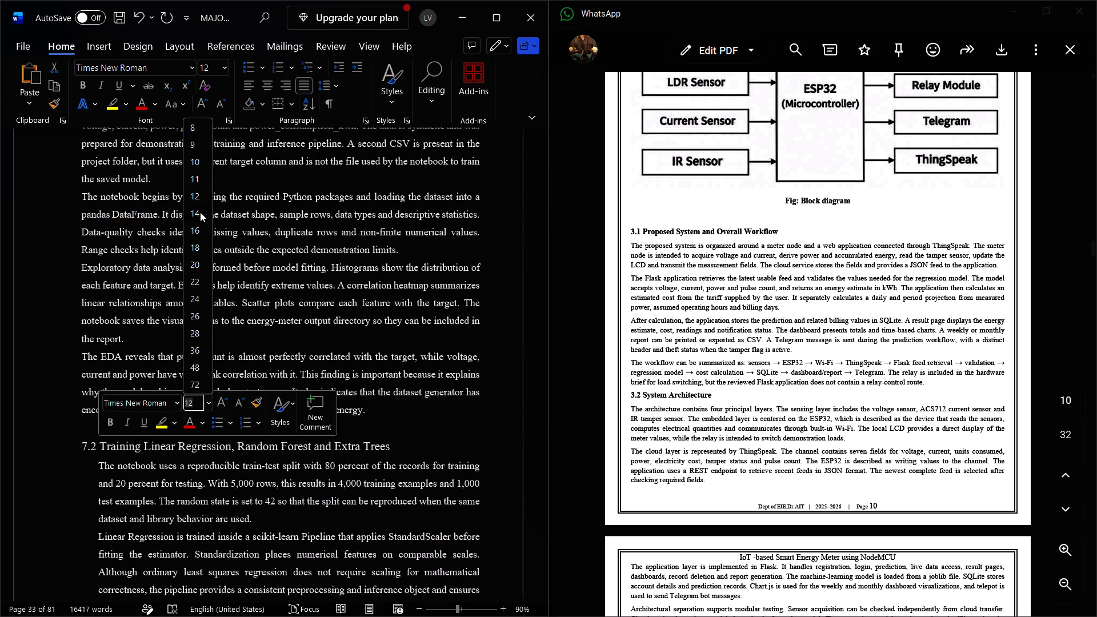
Remove the left indent from section 7.2's first body paragraph, beginning "The notebook uses a reproducible train-test split".
{"action": "left_click", "coordinate": [95, 466]}
{"action": "key", "text": "BackSpace"}
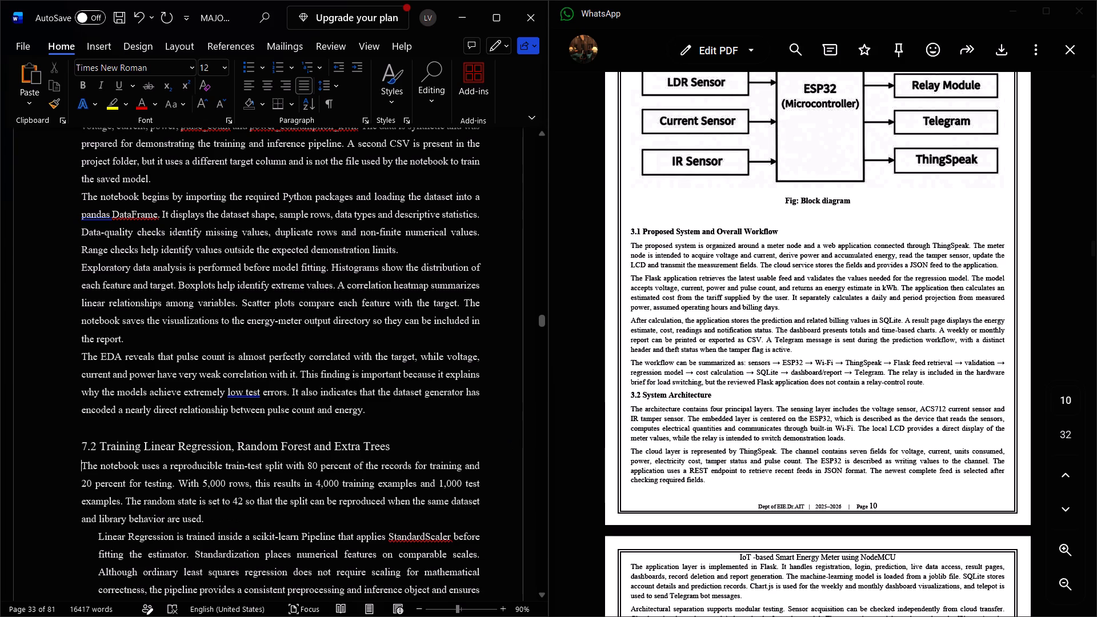
Remove the left indents from the last three body paragraphs of section 7.2, from "Linear Regression is trained" through "After fitting".
{"action": "left_click", "coordinate": [100, 537]}
{"action": "key", "text": "BackSpace"}
{"action": "scroll", "coordinate": [100, 537], "scroll_direction": "down", "scroll_amount": 1}
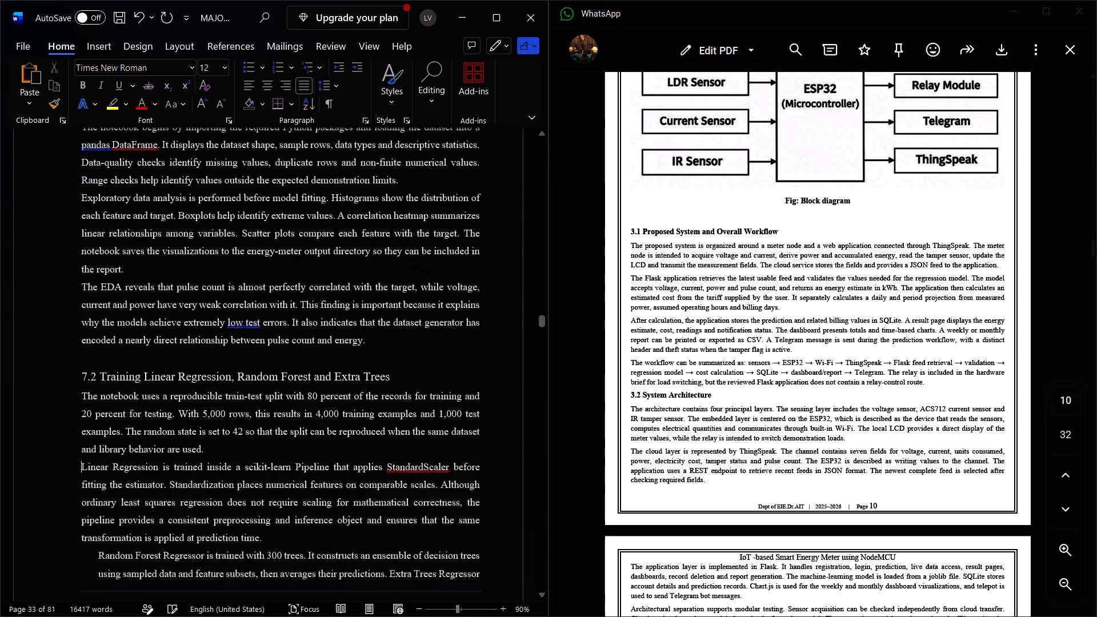
{"action": "scroll", "coordinate": [100, 537], "scroll_direction": "down", "scroll_amount": 1}
{"action": "left_click", "coordinate": [98, 463]}
{"action": "key", "text": "BackSpace"}
{"action": "scroll", "coordinate": [98, 463], "scroll_direction": "down", "scroll_amount": 1}
{"action": "left_click", "coordinate": [98, 417]}
{"action": "key", "text": "BackSpace"}
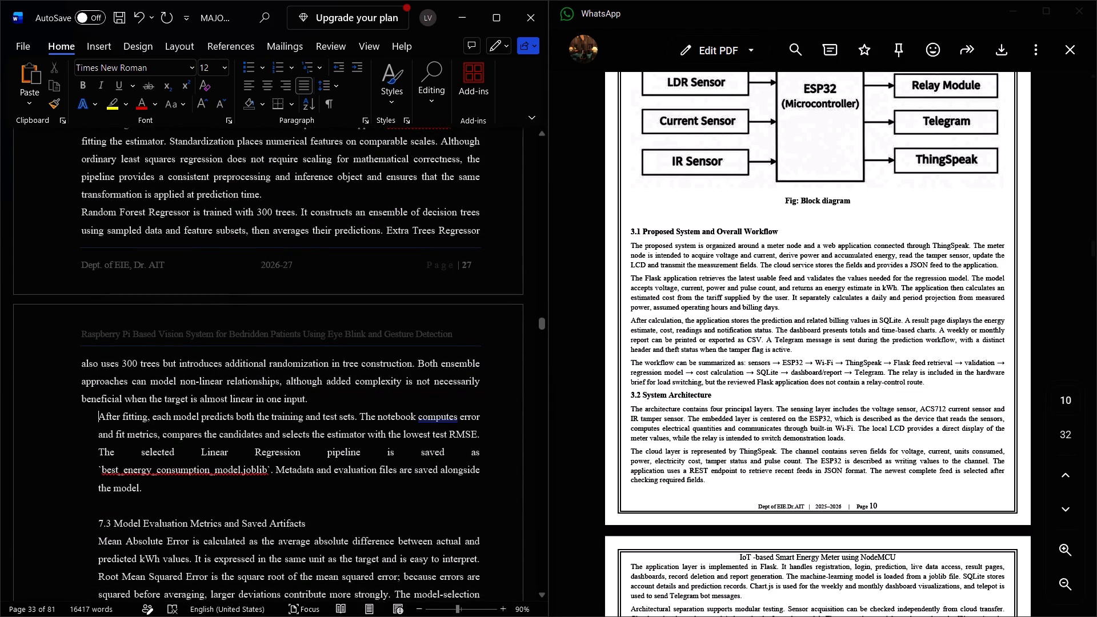
Remove the left indent from the 7.3 Model Evaluation Metrics and Saved Artifacts heading and make it 14 pt bold.
{"action": "scroll", "coordinate": [98, 417], "scroll_direction": "down", "scroll_amount": 1}
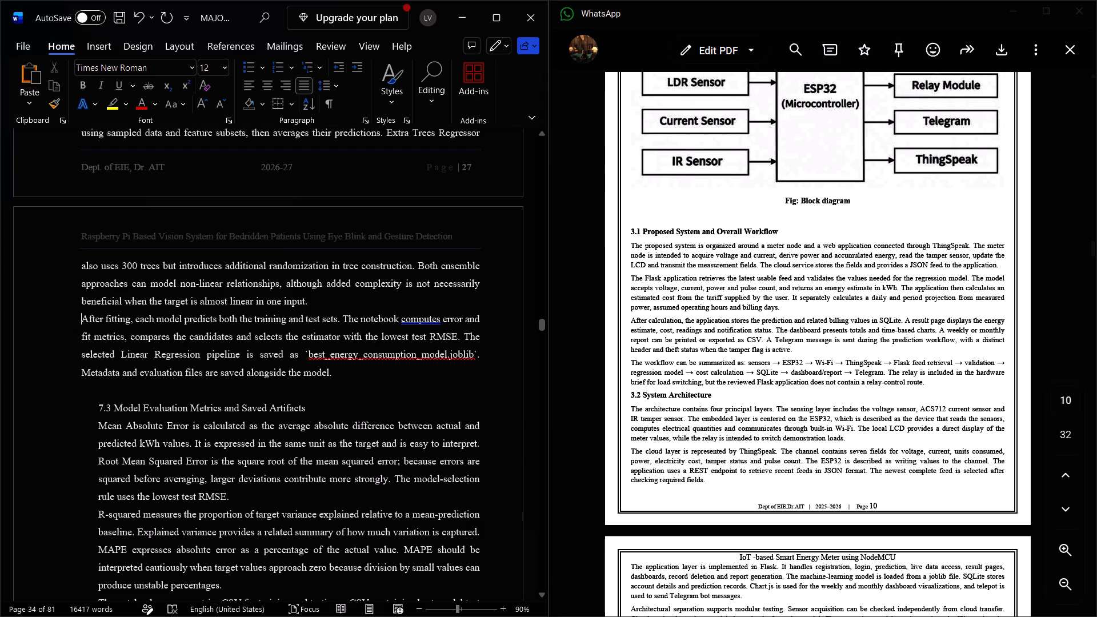
{"action": "left_click", "coordinate": [98, 409]}
{"action": "key", "text": "BackSpace"}
{"action": "triple_click", "coordinate": [98, 409]}
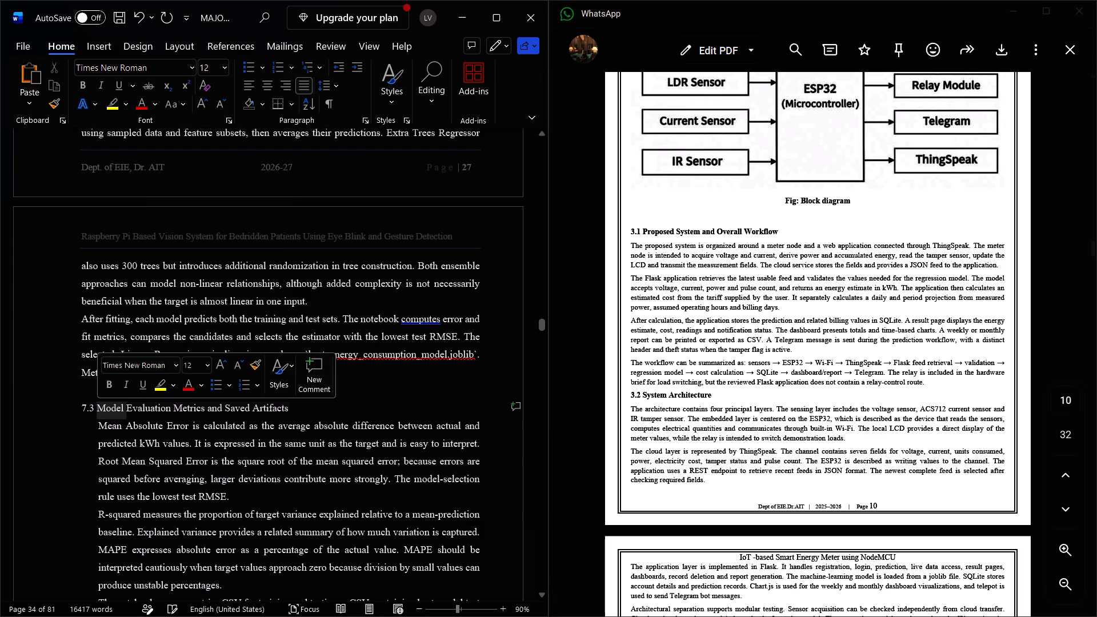
{"action": "left_click_drag", "start_coordinate": [209, 366], "coordinate": [199, 186]}
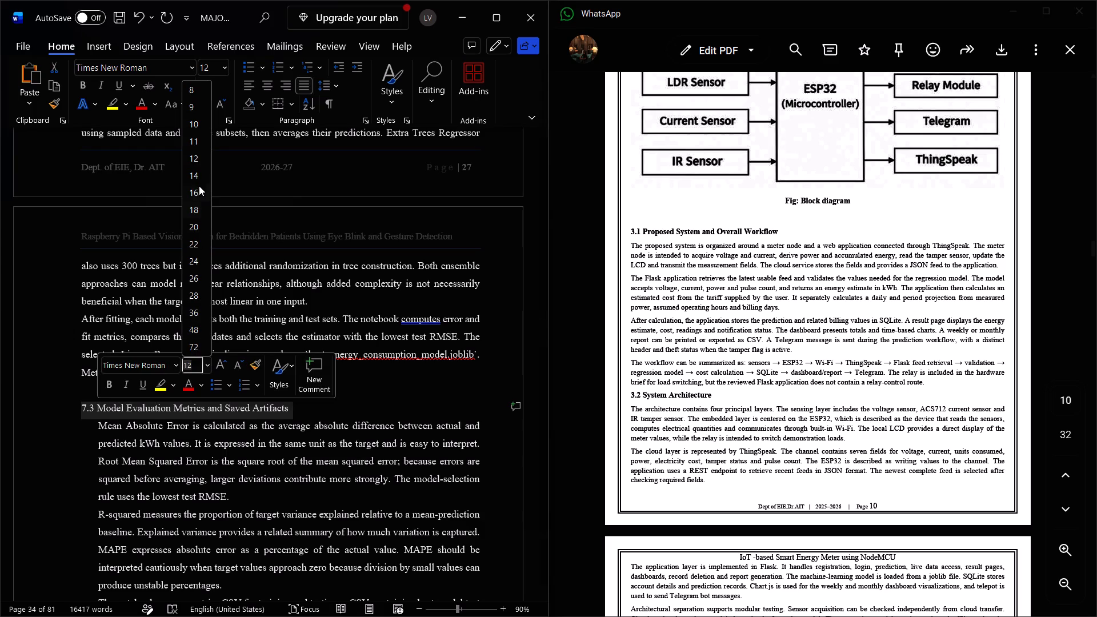
{"action": "left_click_drag", "start_coordinate": [199, 186], "coordinate": [199, 177]}
{"action": "left_click", "coordinate": [199, 177]}
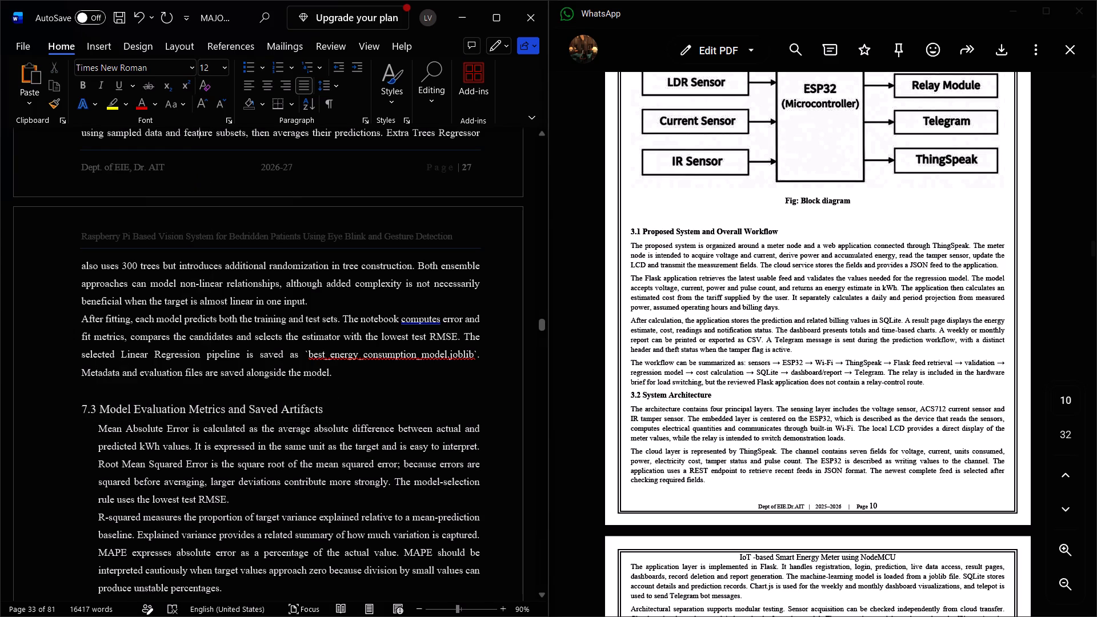
{"action": "triple_click", "coordinate": [135, 415]}
{"action": "left_click", "coordinate": [150, 390]}
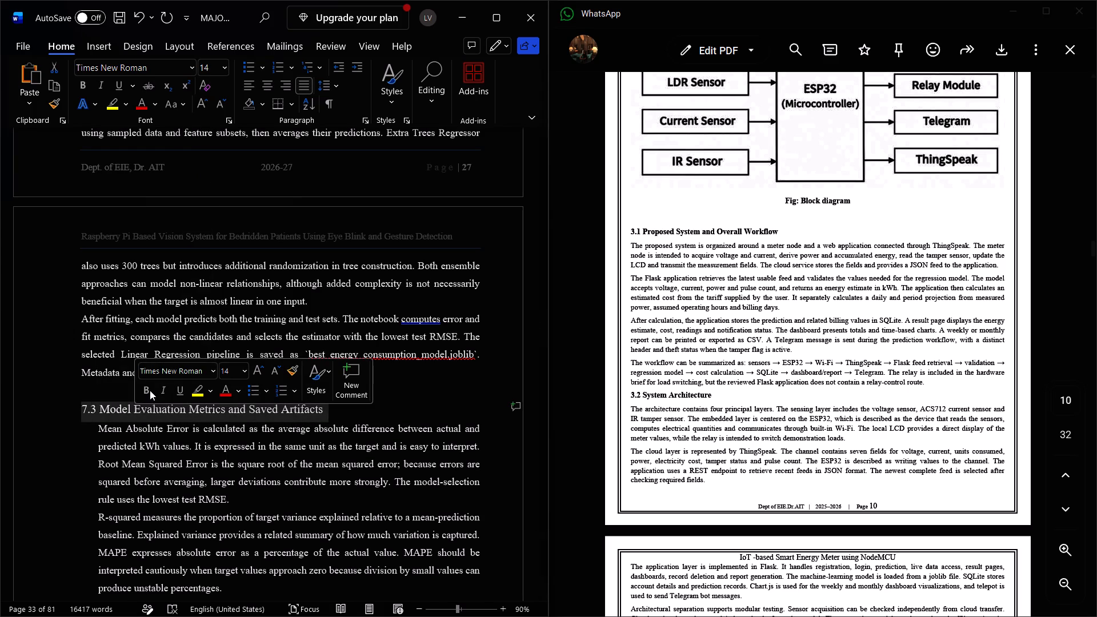
Make the 7.1 Dataset Preparation and Exploratory Data Analysis heading bold.
{"action": "scroll", "coordinate": [105, 390], "scroll_direction": "up", "scroll_amount": 3}
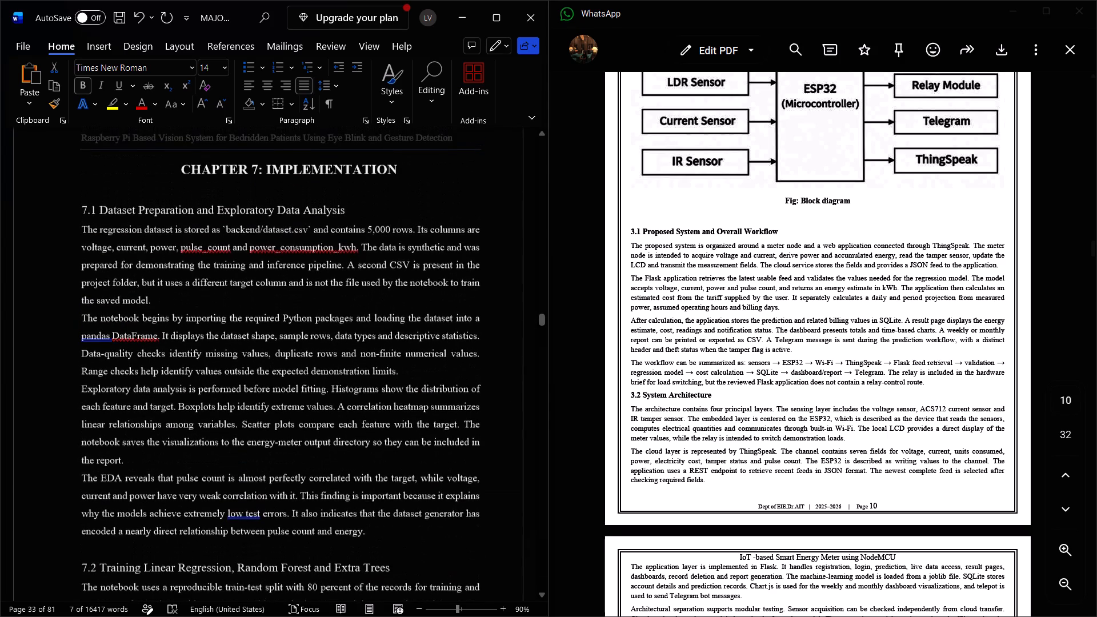
{"action": "scroll", "coordinate": [125, 394], "scroll_direction": "up", "scroll_amount": 1}
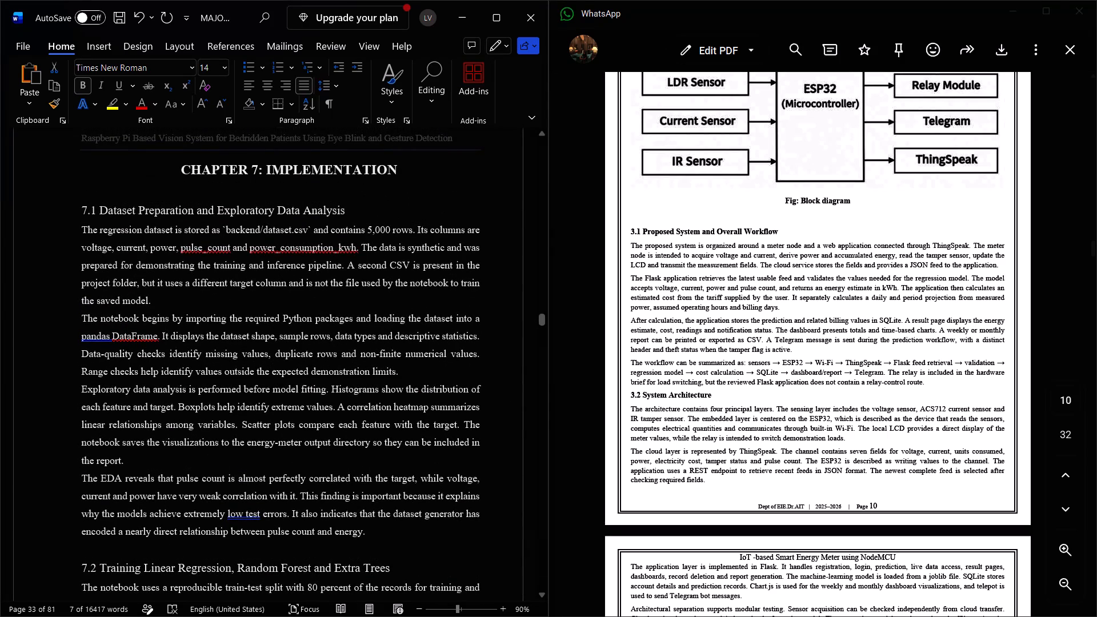
{"action": "scroll", "coordinate": [129, 407], "scroll_direction": "up", "scroll_amount": 1}
{"action": "triple_click", "coordinate": [134, 249]}
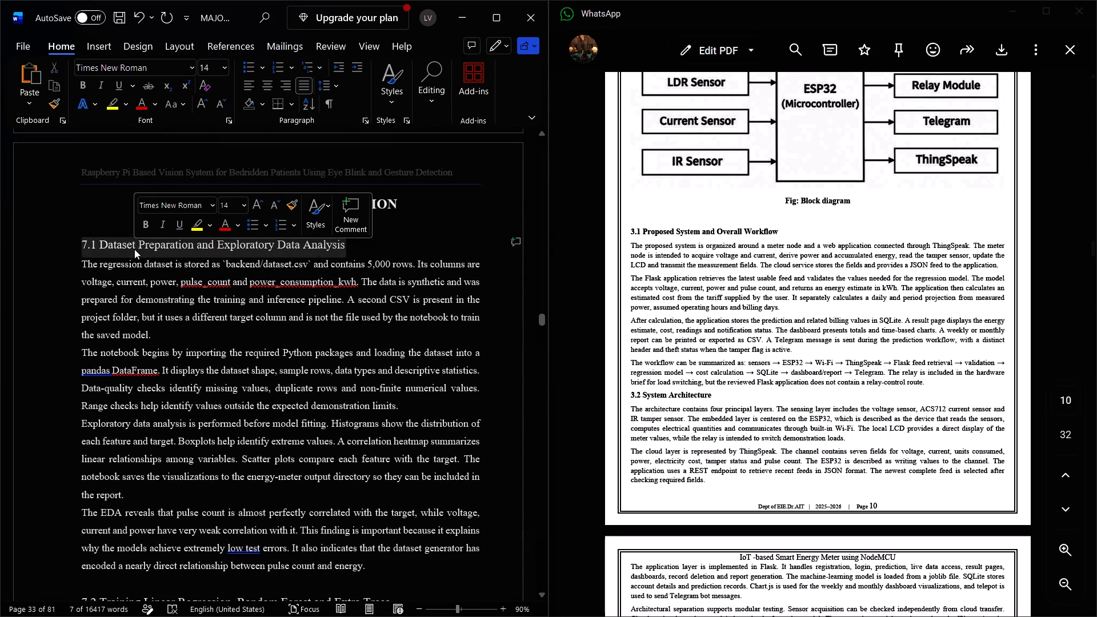
{"action": "left_click", "coordinate": [147, 226]}
Make the 7.2 Training Linear Regression, Random Forest and Extra Trees heading bold.
{"action": "scroll", "coordinate": [109, 298], "scroll_direction": "up", "scroll_amount": 1}
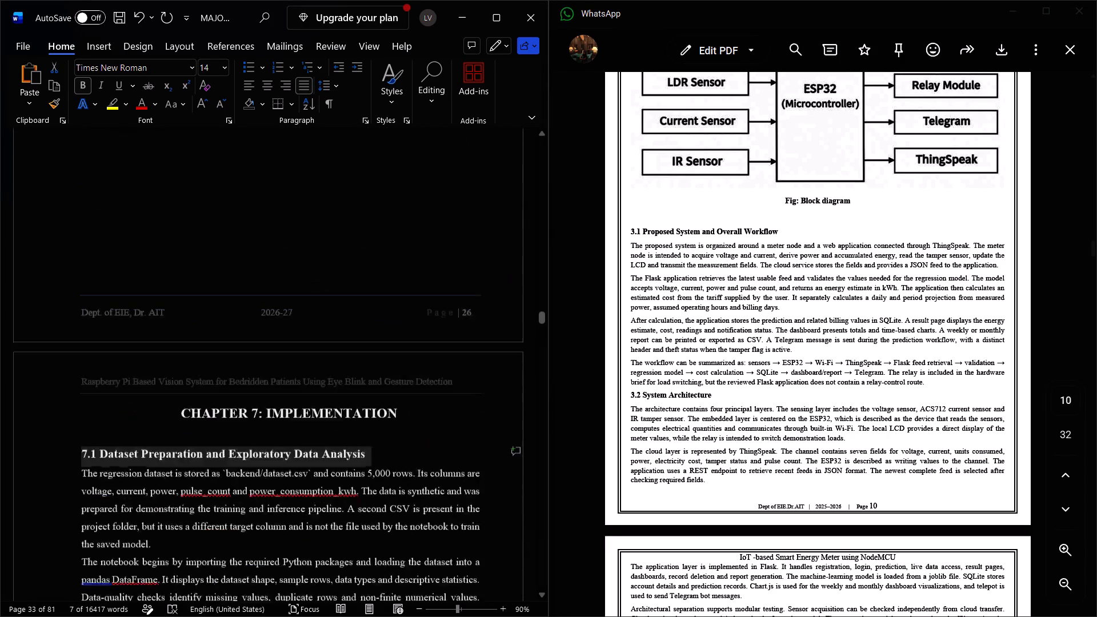
{"action": "scroll", "coordinate": [109, 298], "scroll_direction": "up", "scroll_amount": 2}
{"action": "scroll", "coordinate": [109, 298], "scroll_direction": "down", "scroll_amount": 3}
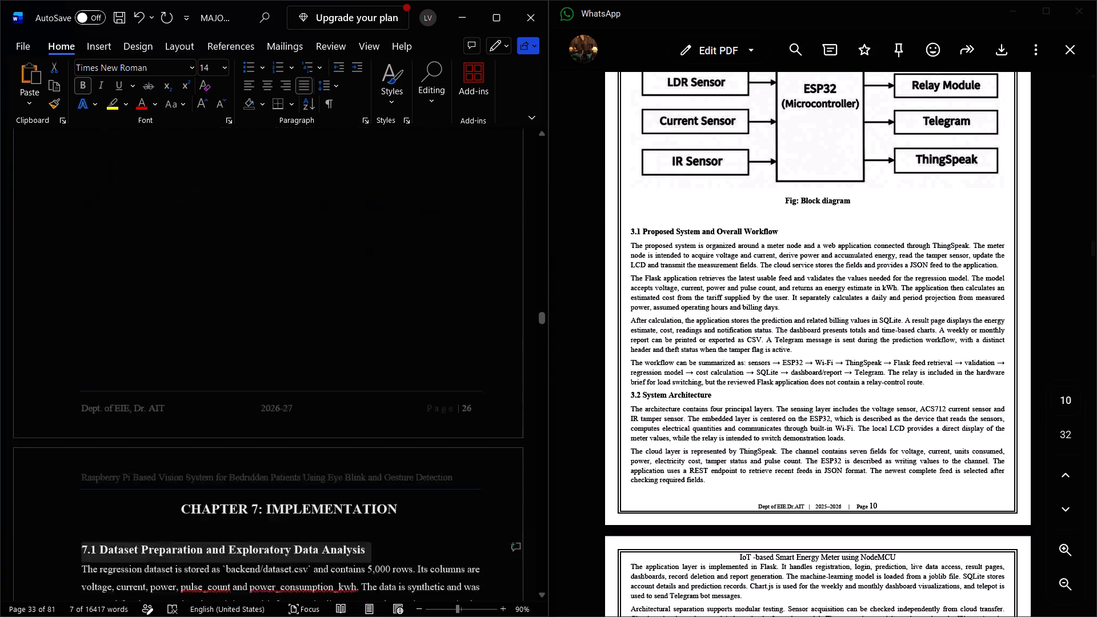
{"action": "scroll", "coordinate": [109, 298], "scroll_direction": "down", "scroll_amount": 2}
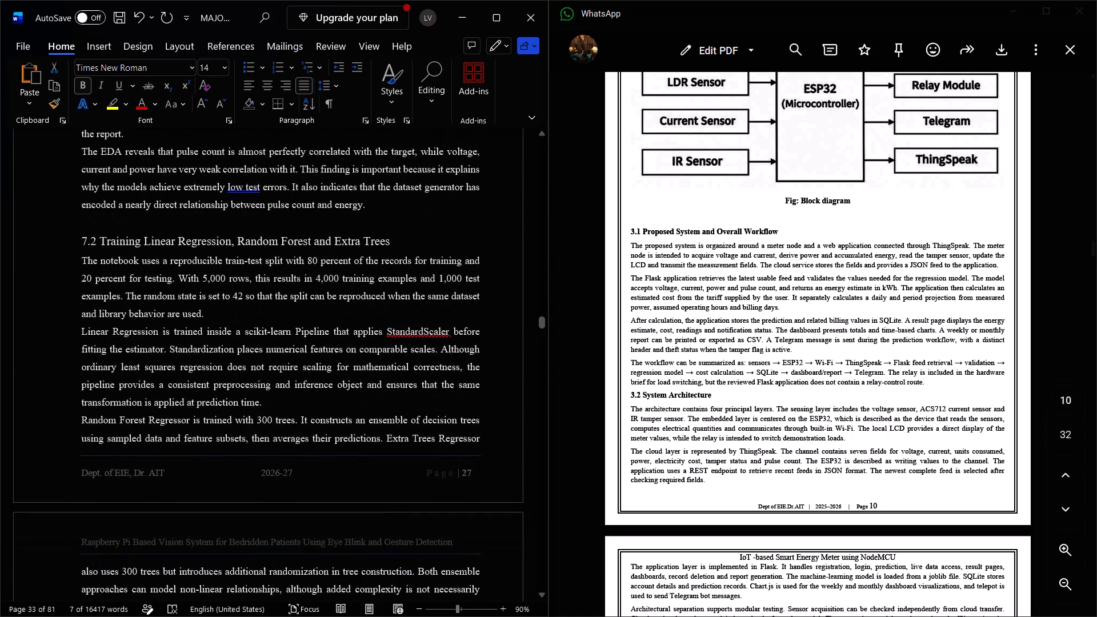
{"action": "triple_click", "coordinate": [114, 241]}
{"action": "left_click", "coordinate": [126, 214]}
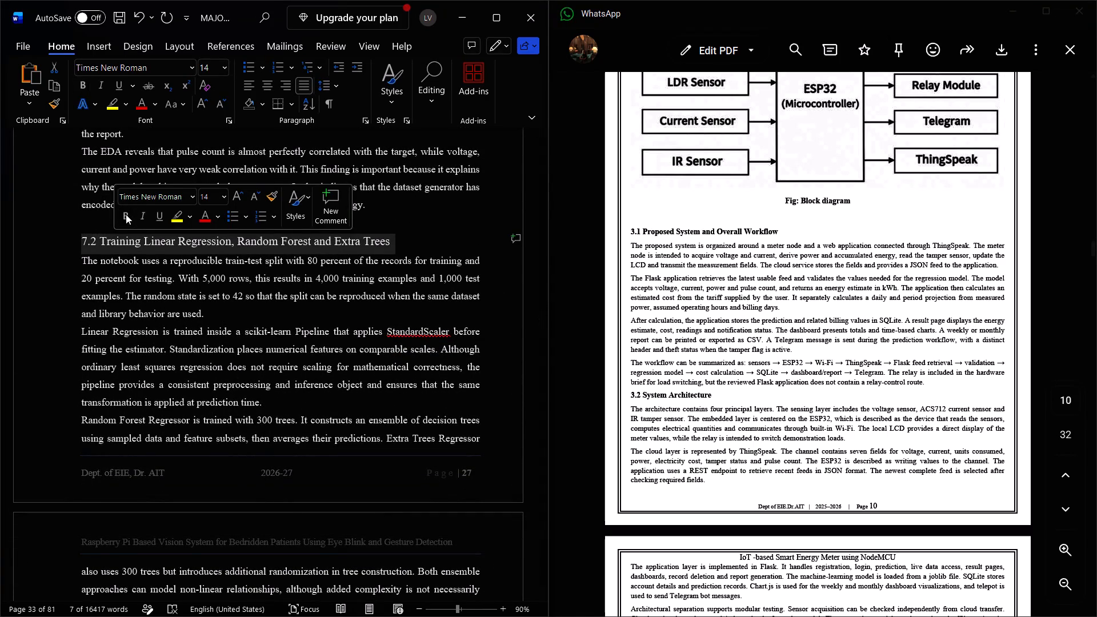
Remove the left indents from the four body paragraphs of section 7.3, from "Mean Absolute Error" through "Training metrics alone".
{"action": "scroll", "coordinate": [135, 312], "scroll_direction": "down", "scroll_amount": 2}
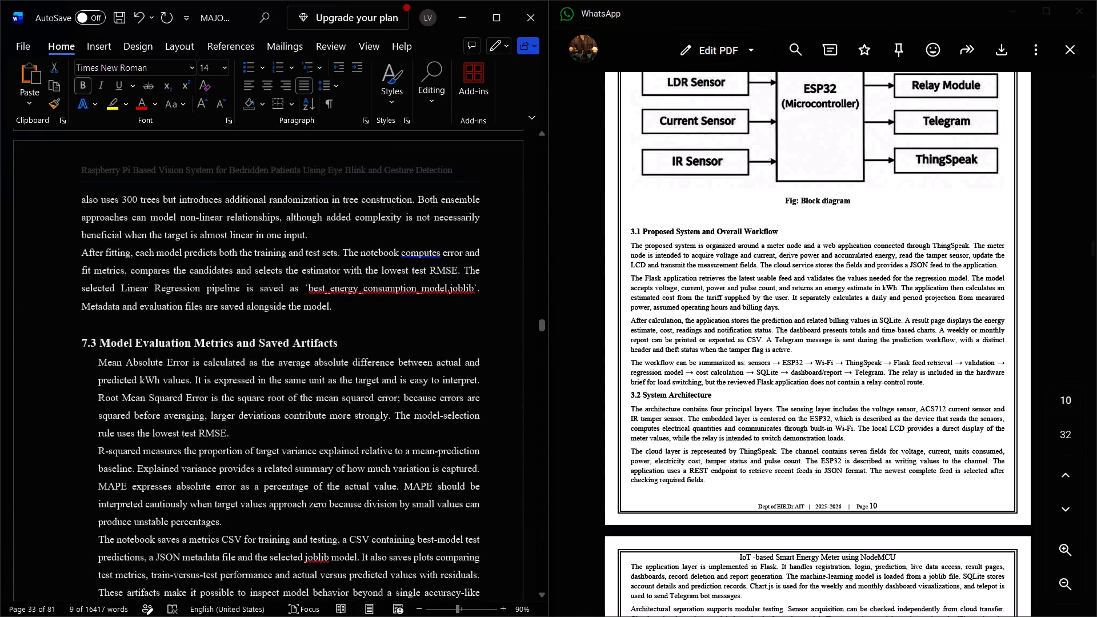
{"action": "left_click", "coordinate": [95, 363]}
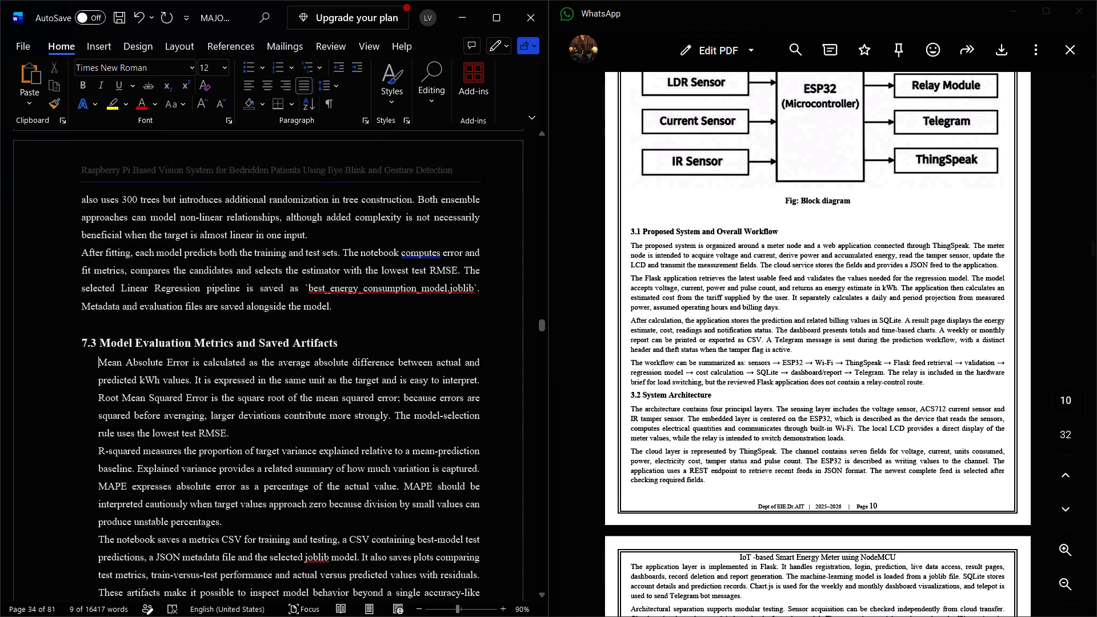
{"action": "key", "text": "BackSpace"}
{"action": "scroll", "coordinate": [95, 363], "scroll_direction": "down", "scroll_amount": 1}
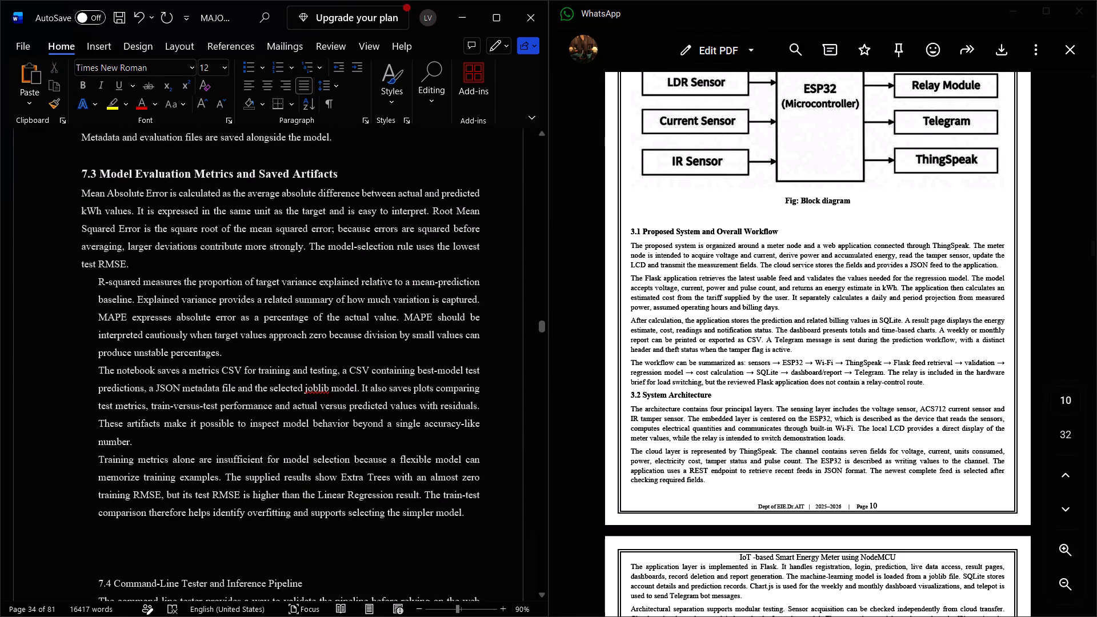
{"action": "left_click", "coordinate": [97, 285]}
{"action": "key", "text": "BackSpace"}
{"action": "scroll", "coordinate": [97, 285], "scroll_direction": "down", "scroll_amount": 1}
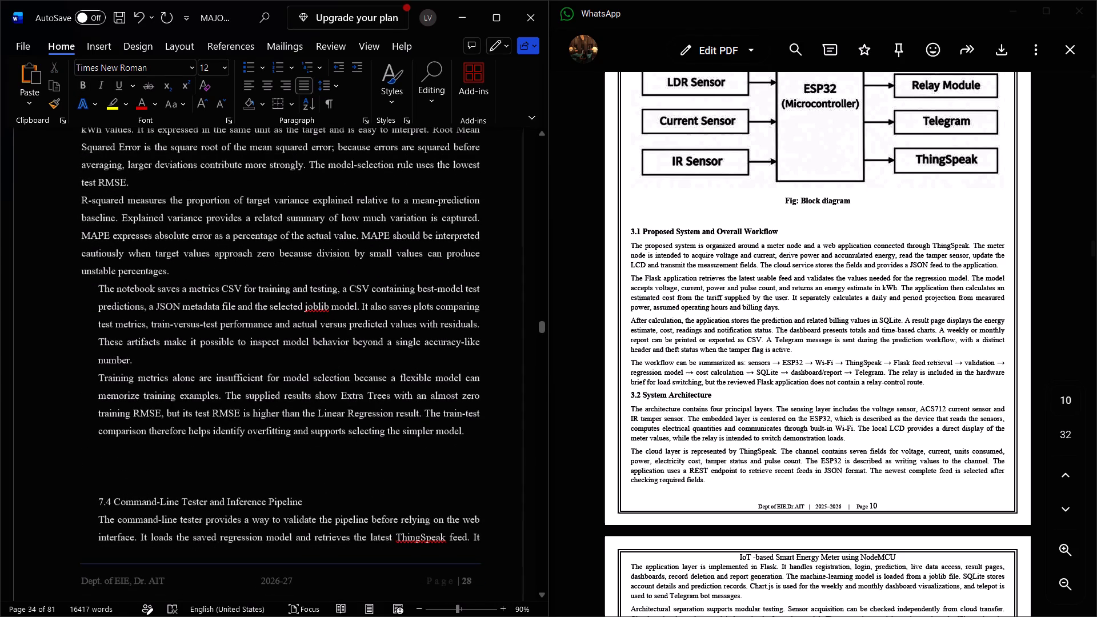
{"action": "left_click", "coordinate": [101, 291]}
{"action": "key", "text": "BackSpace"}
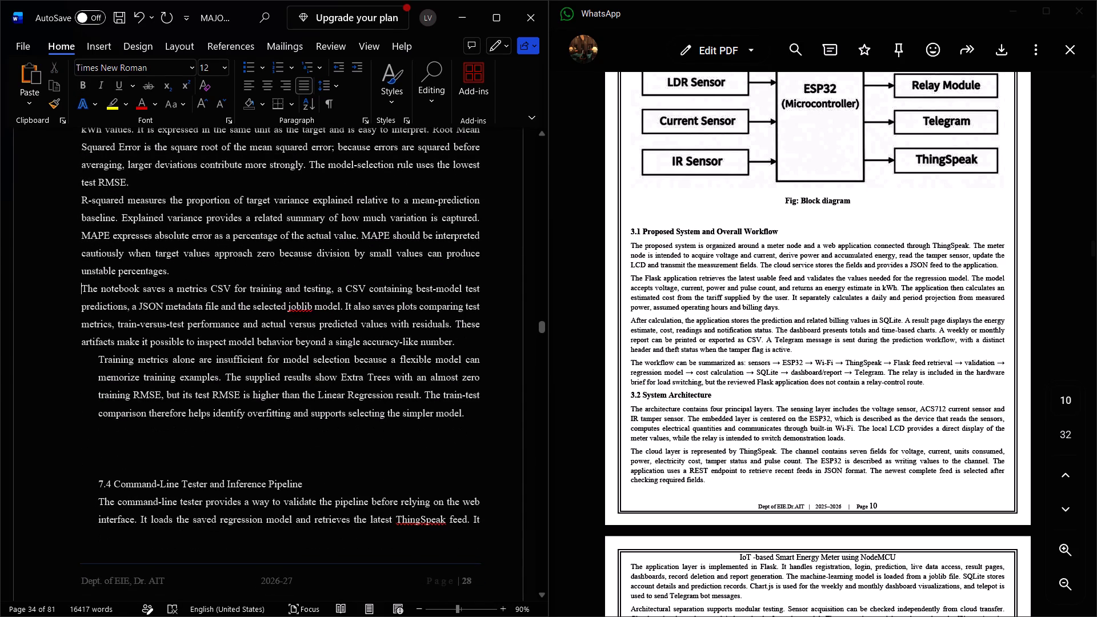
{"action": "left_click", "coordinate": [97, 353]}
{"action": "key", "text": "BackSpace"}
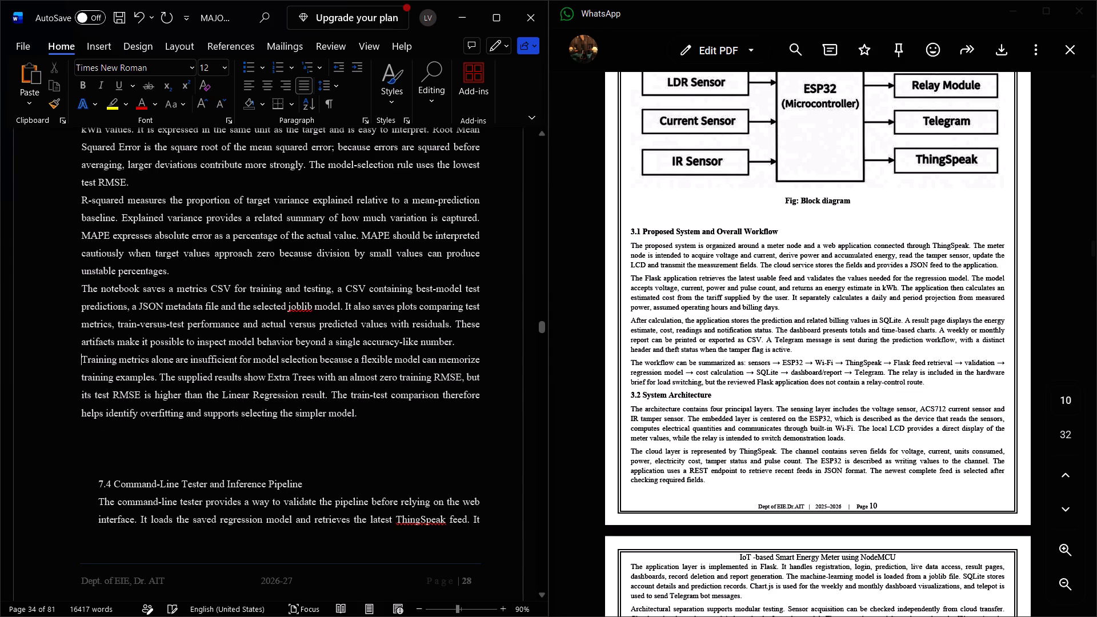
Remove the left indent from the 7.4 Command-Line Tester and Inference Pipeline heading and leave a single blank line above it.
{"action": "scroll", "coordinate": [97, 353], "scroll_direction": "down", "scroll_amount": 1}
{"action": "left_click", "coordinate": [98, 369]}
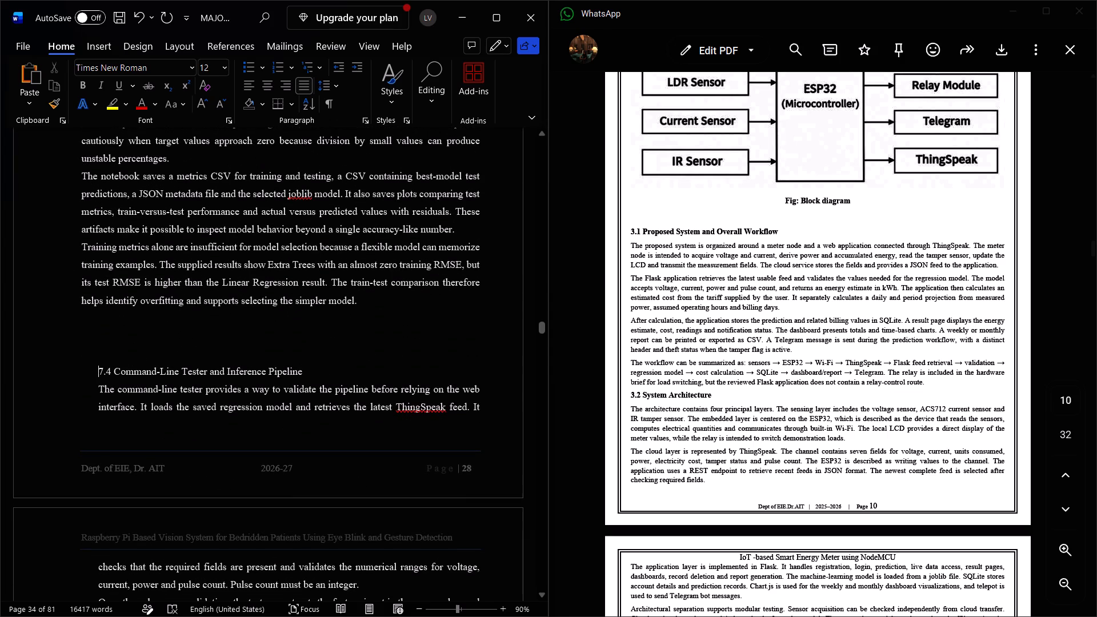
{"action": "left_click", "coordinate": [119, 360]}
{"action": "key", "text": "BackSpace"}
{"action": "key", "text": "BackSpace"}
{"action": "key", "text": "BackSpace"}
{"action": "key", "text": "BackSpace"}
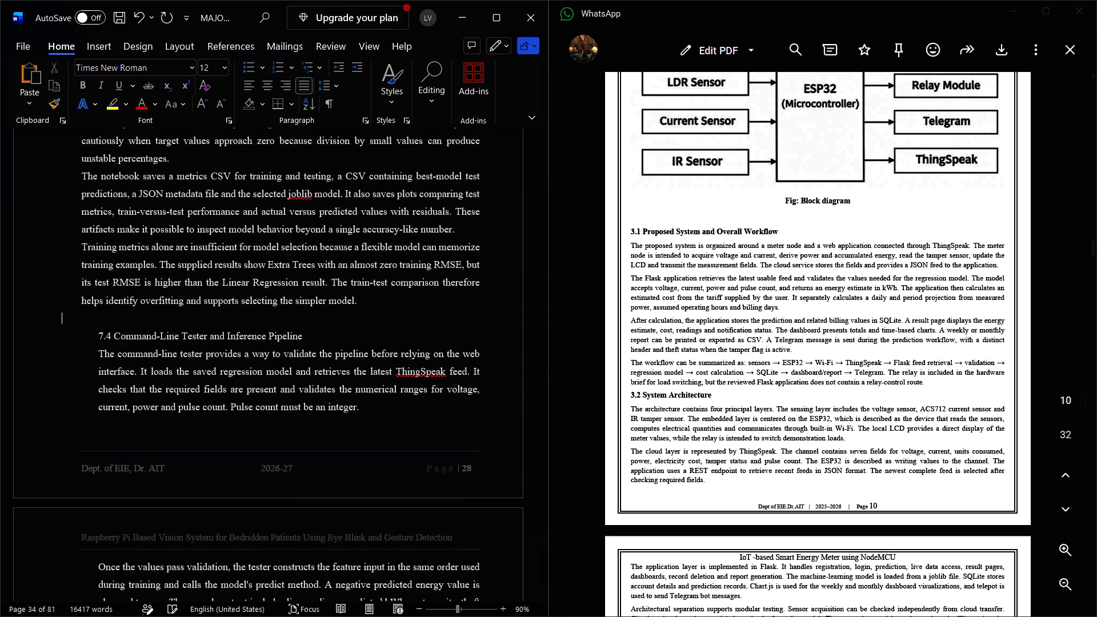
{"action": "key", "text": "BackSpace"}
{"action": "key", "text": "Return"}
{"action": "key", "text": "Return"}
{"action": "left_click", "coordinate": [100, 354]}
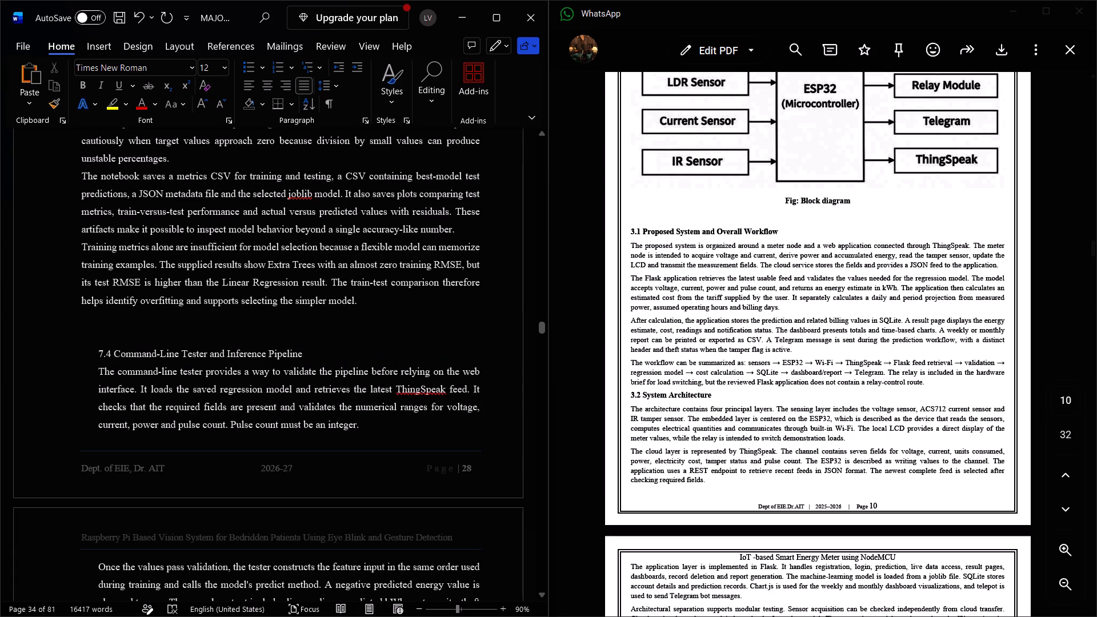
{"action": "key", "text": "BackSpace"}
{"action": "key", "text": "BackSpace"}
{"action": "key", "text": "BackSpace"}
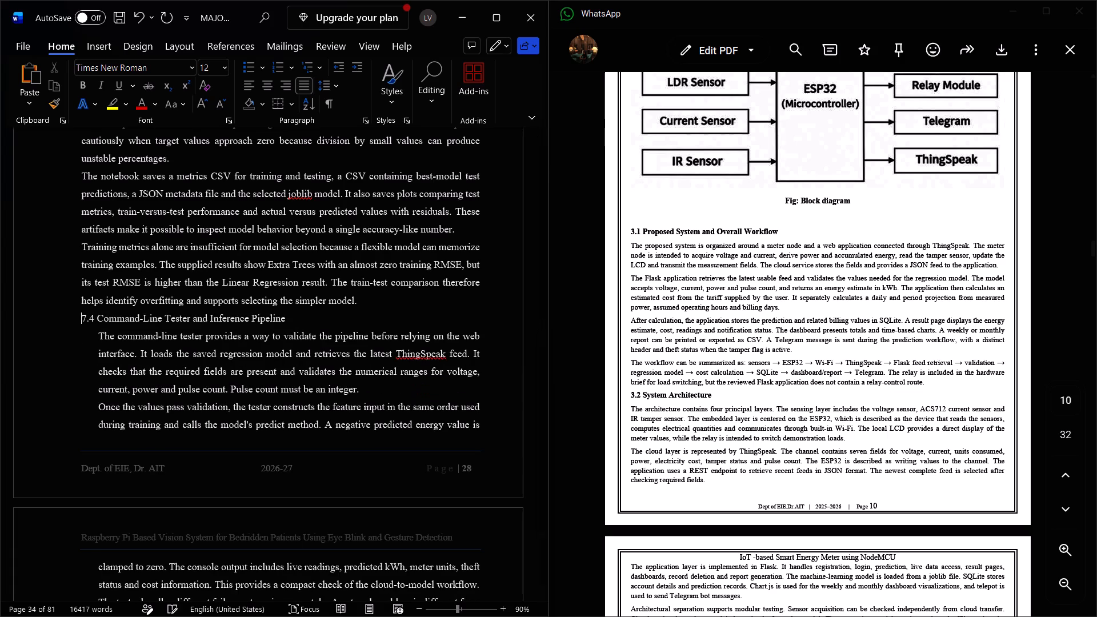
{"action": "key", "text": "Return"}
{"action": "key", "text": "Return"}
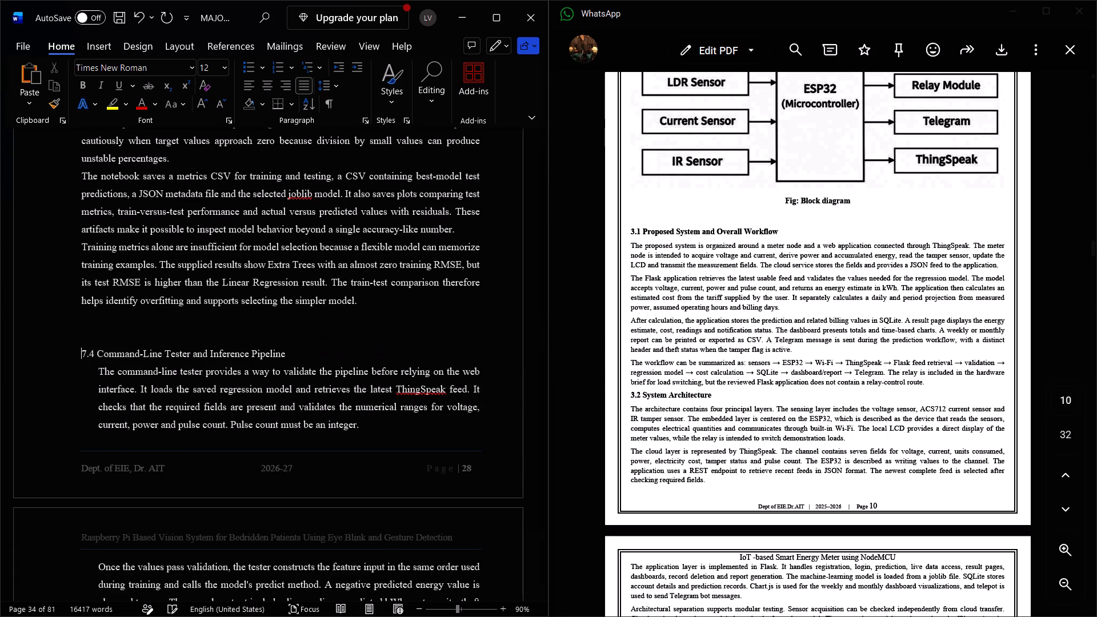
{"action": "key", "text": "BackSpace"}
Make the 7.4 Command-Line Tester and Inference Pipeline heading 14 pt bold.
{"action": "triple_click", "coordinate": [81, 338]}
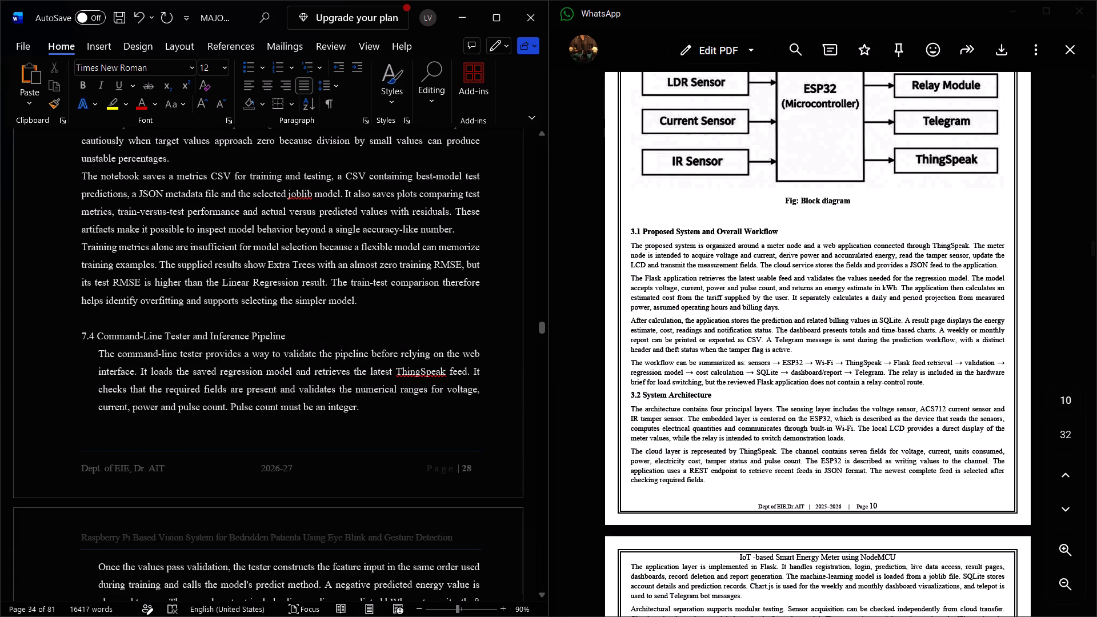
{"action": "left_click", "coordinate": [190, 295]}
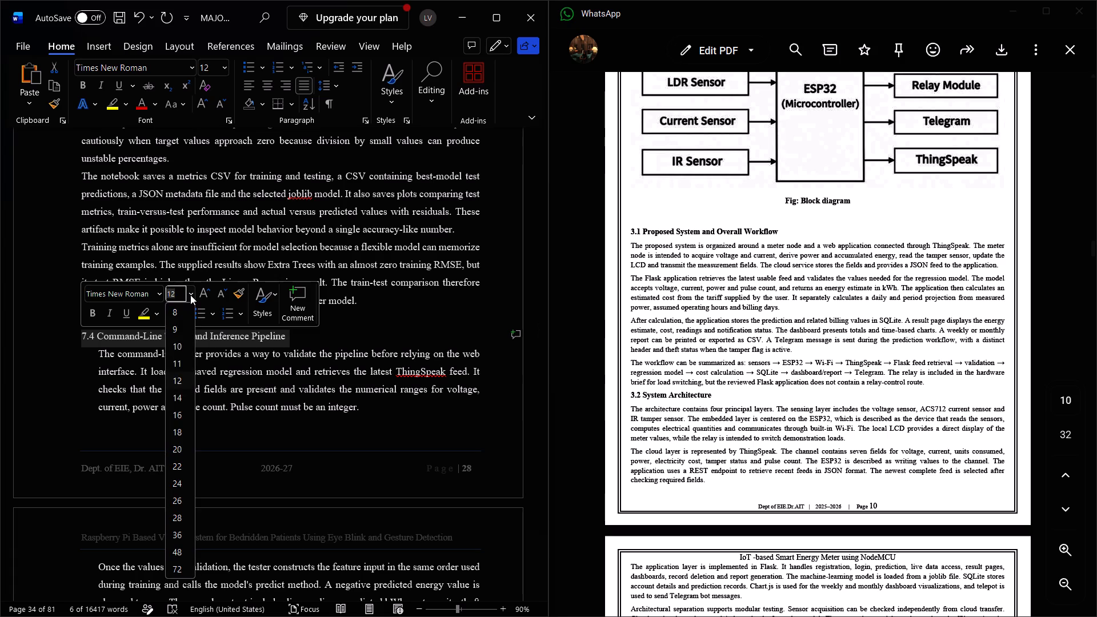
{"action": "left_click", "coordinate": [175, 396]}
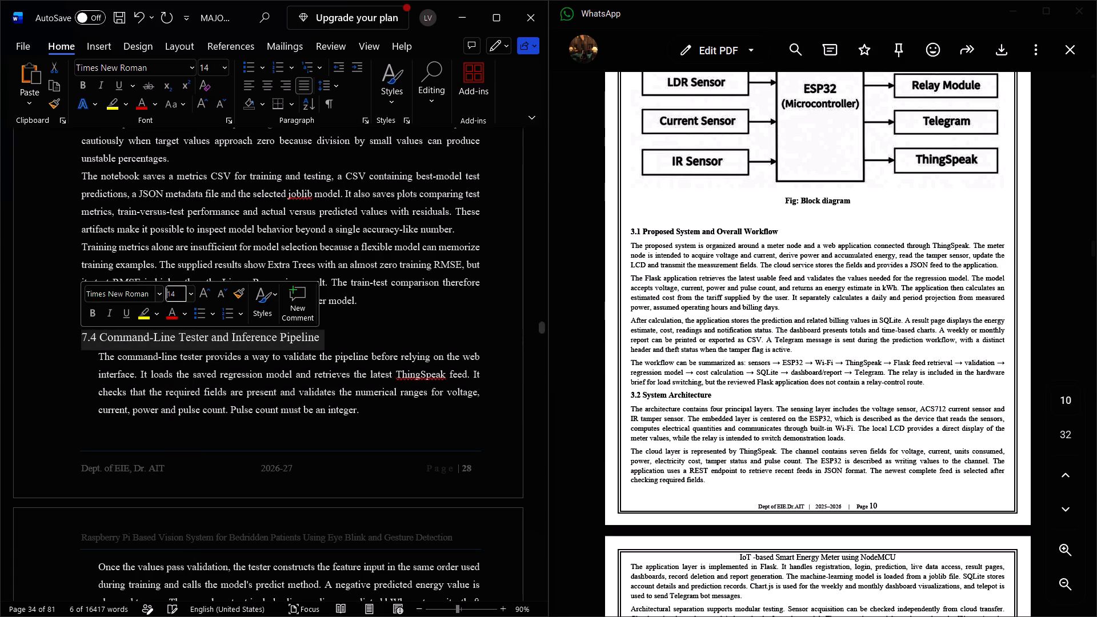
{"action": "left_click", "coordinate": [97, 311]}
Remove the left indents from the four body paragraphs of section 7.4, from "The command-line tester" through "Before deployment".
{"action": "left_click", "coordinate": [98, 351]}
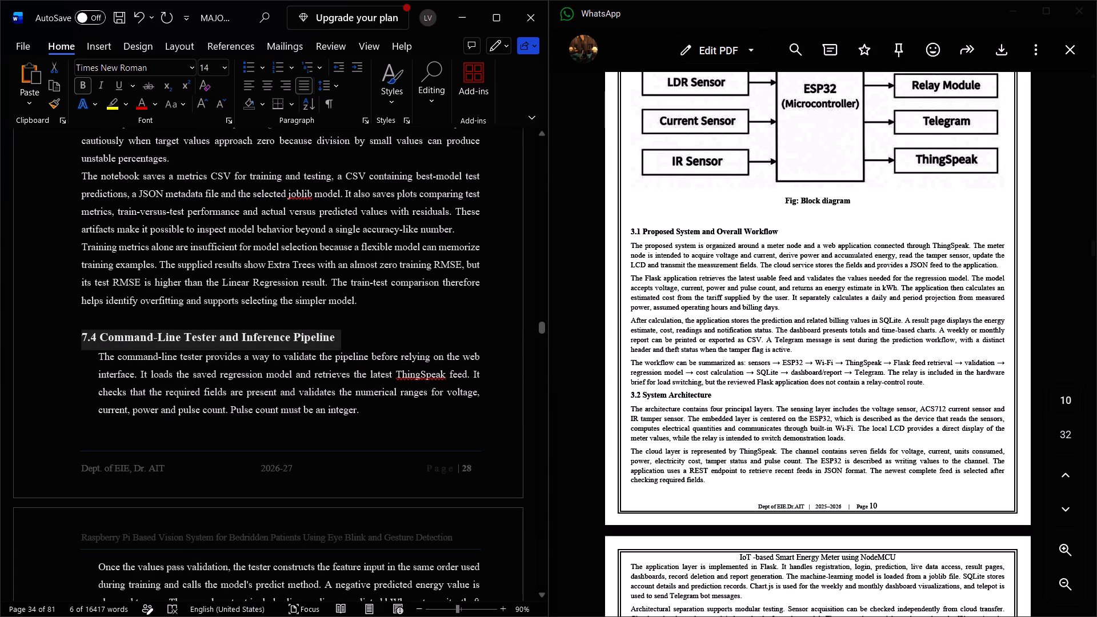
{"action": "key", "text": "BackSpace"}
{"action": "scroll", "coordinate": [98, 351], "scroll_direction": "down", "scroll_amount": 2}
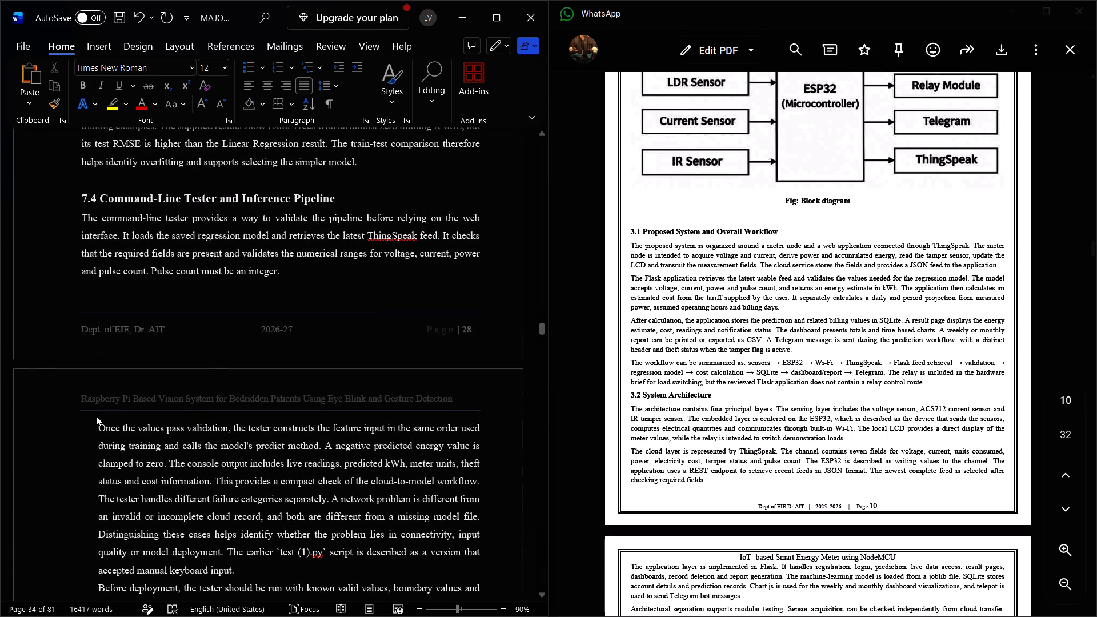
{"action": "left_click", "coordinate": [99, 424]}
{"action": "key", "text": "BackSpace"}
{"action": "scroll", "coordinate": [99, 424], "scroll_direction": "down", "scroll_amount": 1}
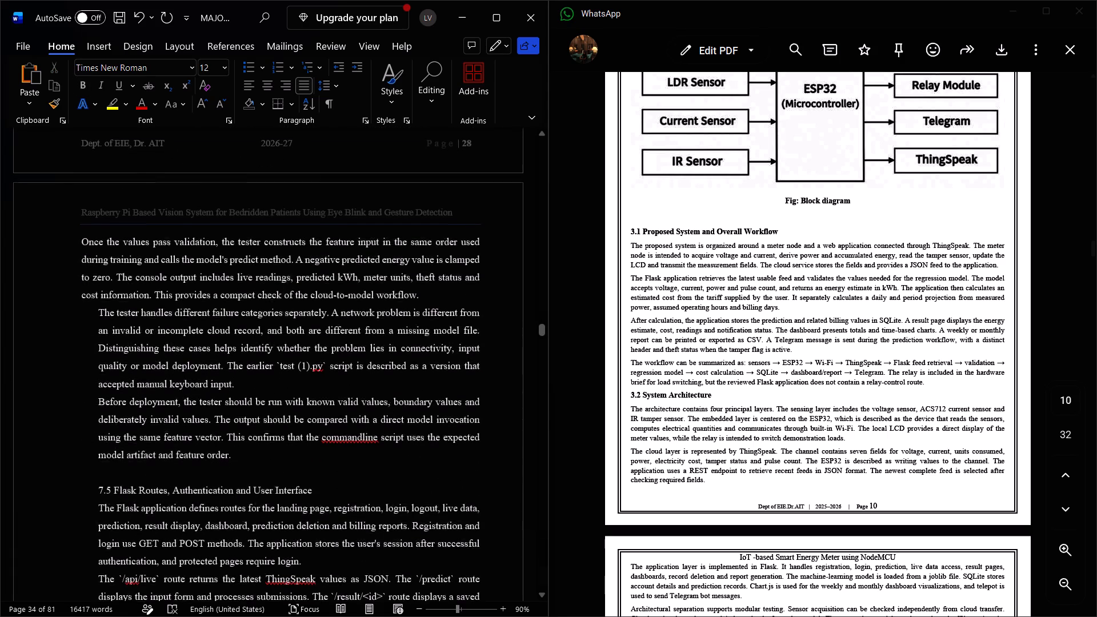
{"action": "left_click", "coordinate": [97, 316]}
{"action": "key", "text": "BackSpace"}
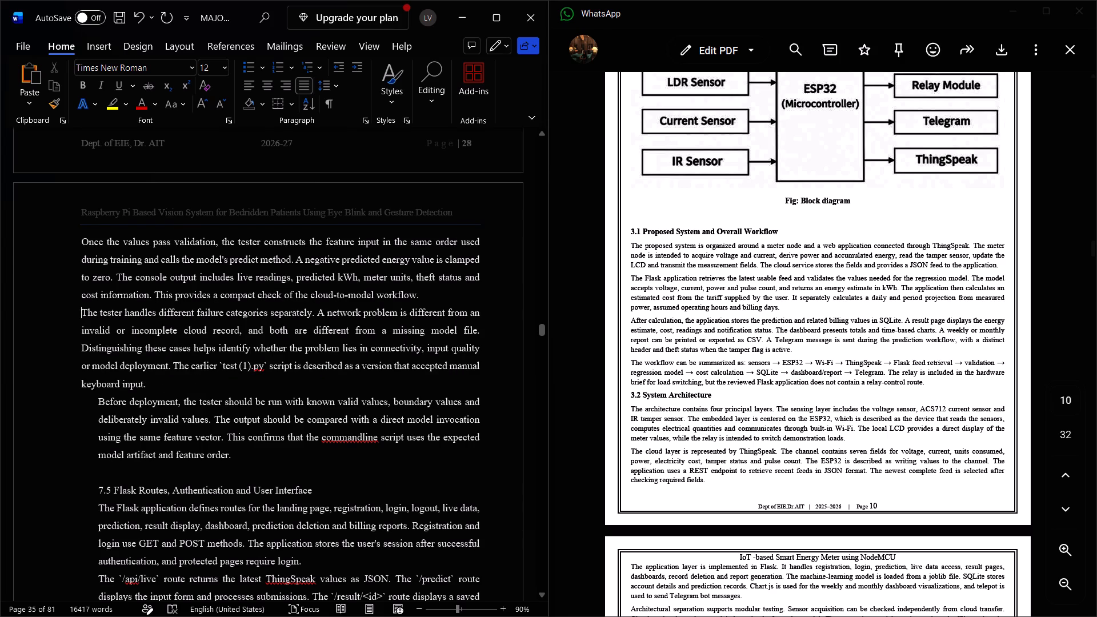
{"action": "left_click", "coordinate": [95, 402]}
{"action": "key", "text": "BackSpace"}
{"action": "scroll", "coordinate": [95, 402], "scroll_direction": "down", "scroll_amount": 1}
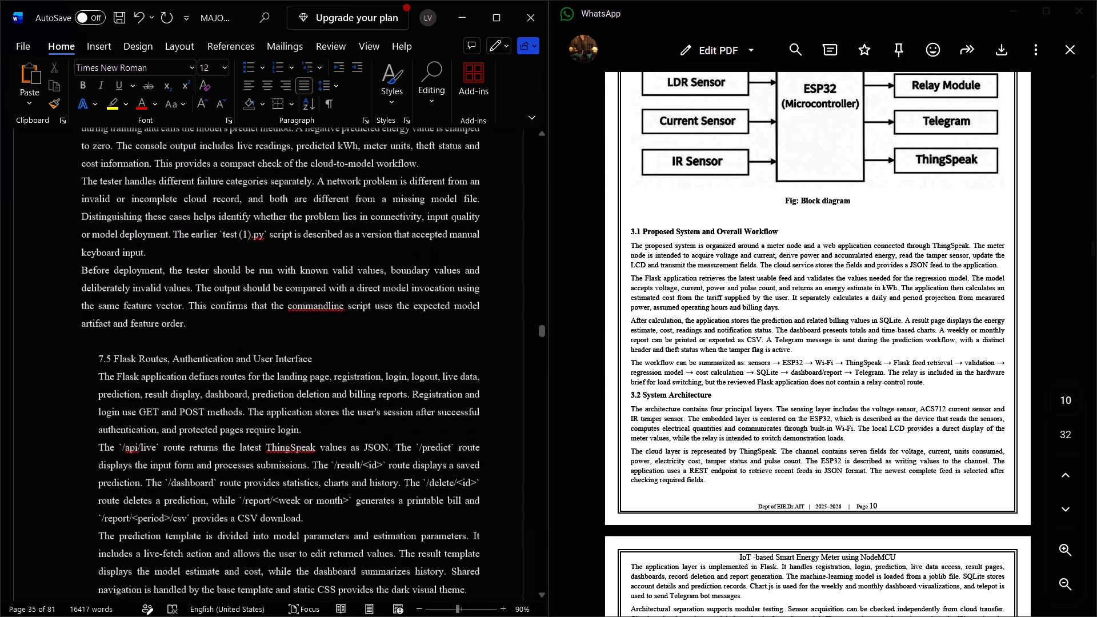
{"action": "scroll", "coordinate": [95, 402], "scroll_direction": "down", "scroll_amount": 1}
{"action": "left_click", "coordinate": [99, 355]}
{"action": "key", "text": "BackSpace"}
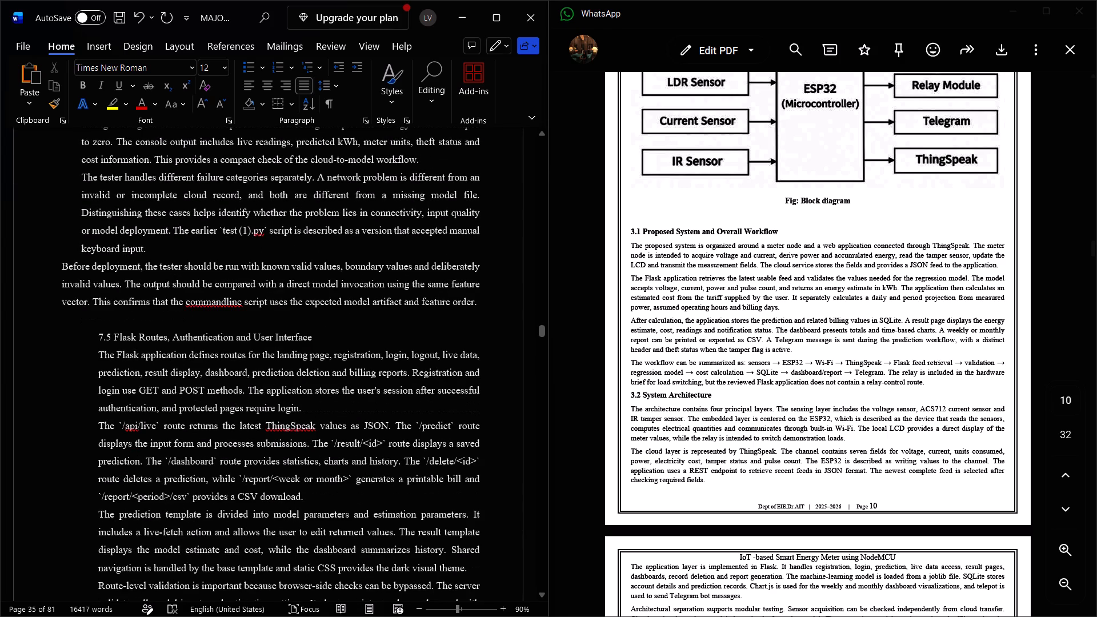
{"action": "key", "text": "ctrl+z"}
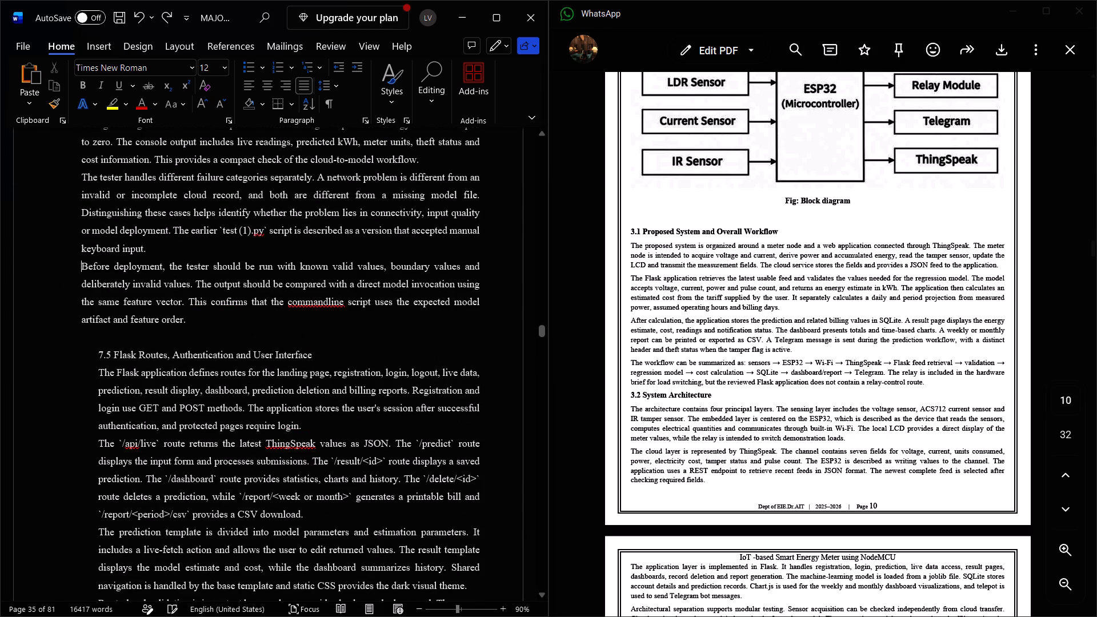
Remove the left indent from the 7.5 Flask Routes, Authentication and User Interface heading and make it 14 pt bold.
{"action": "left_click", "coordinate": [100, 354]}
{"action": "key", "text": "BackSpace"}
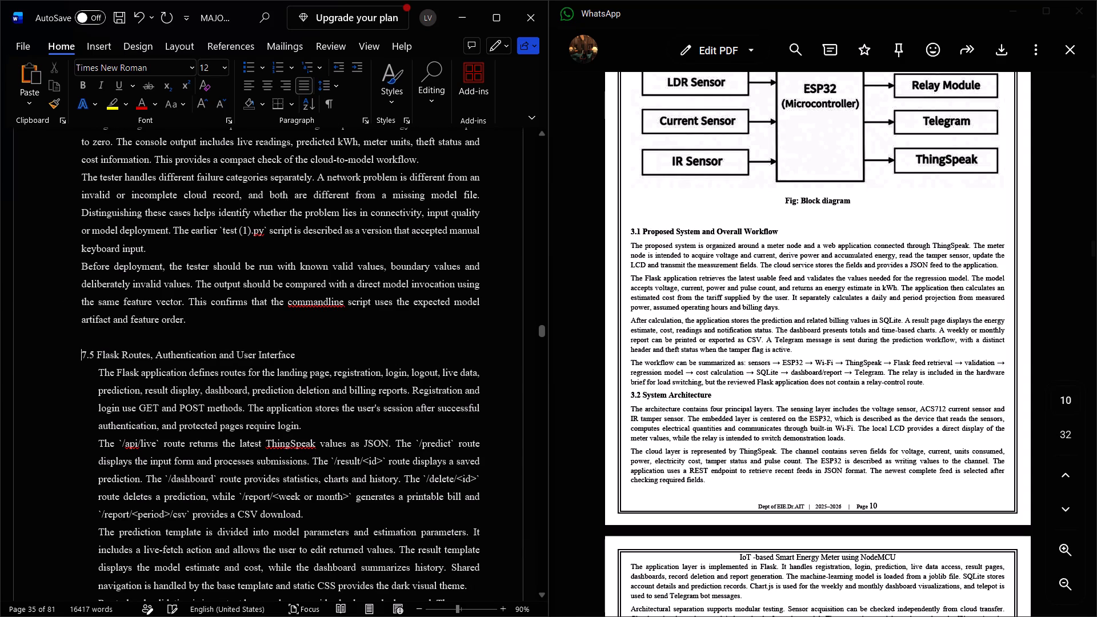
{"action": "triple_click", "coordinate": [100, 354]}
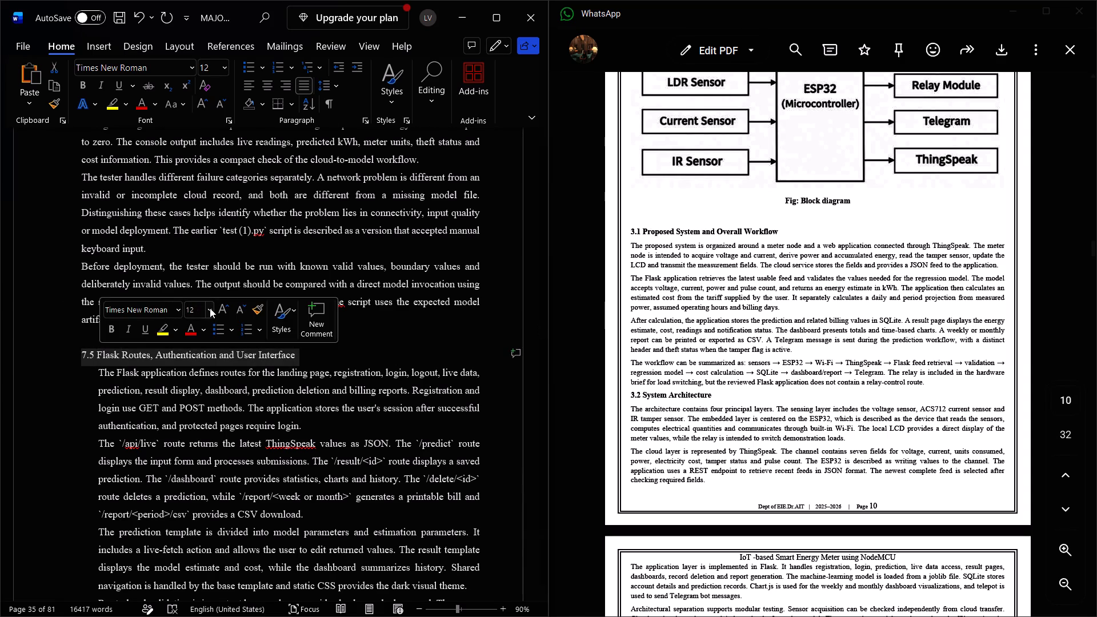
{"action": "left_click_drag", "start_coordinate": [210, 308], "coordinate": [201, 408]}
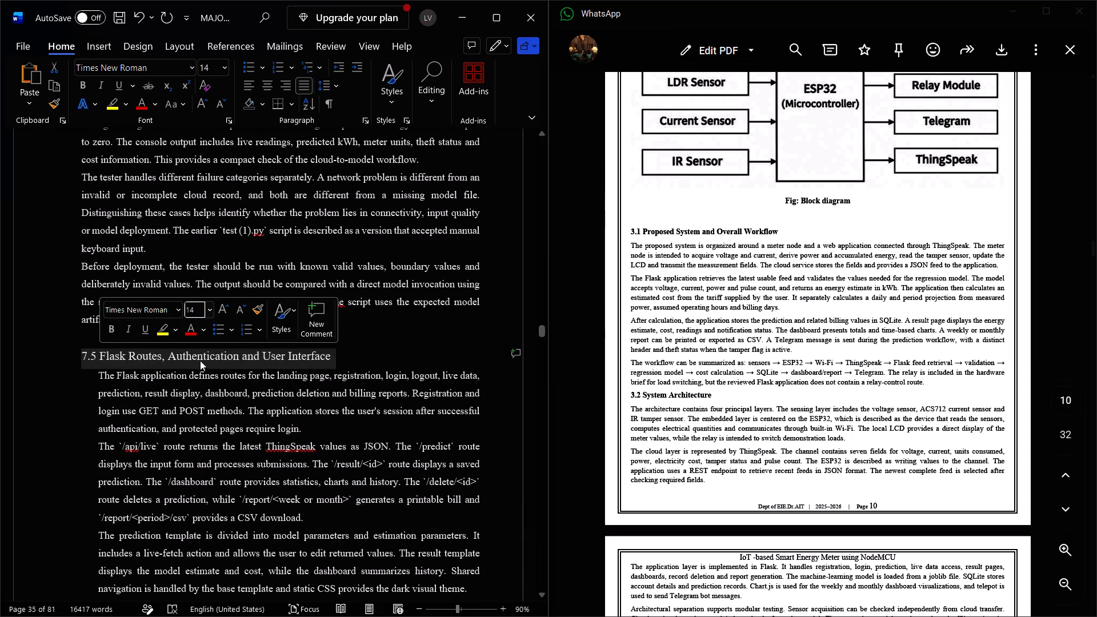
{"action": "left_click", "coordinate": [117, 332]}
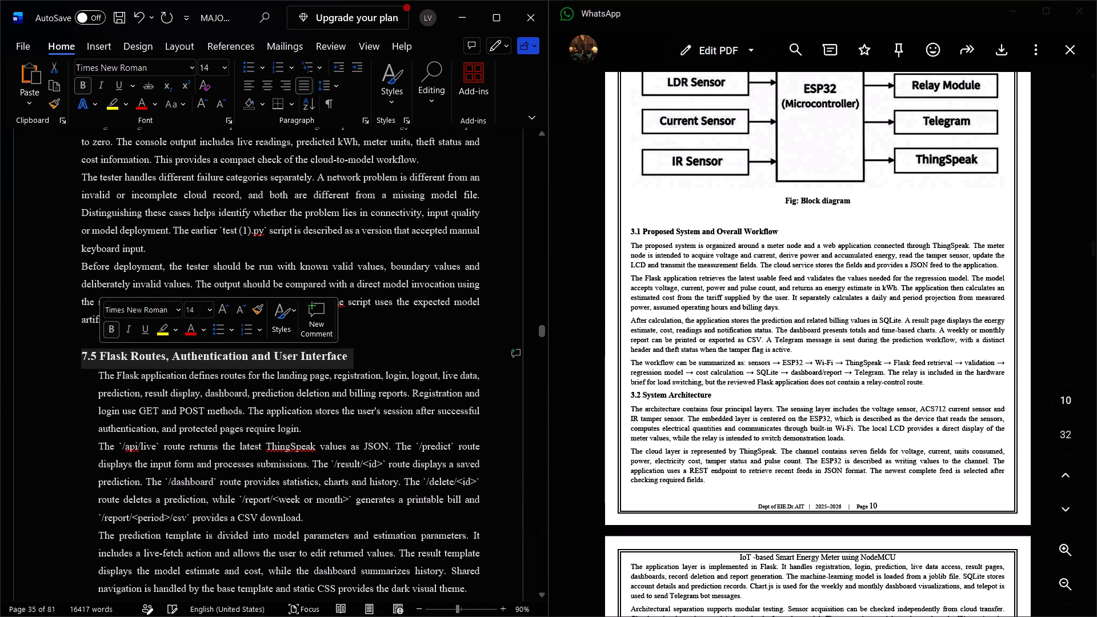
Remove the left indents from all four body paragraphs of section 7.5, from "The Flask application" through "Route-level validation".
{"action": "left_click", "coordinate": [98, 377]}
{"action": "key", "text": "BackSpace"}
{"action": "scroll", "coordinate": [98, 377], "scroll_direction": "down", "scroll_amount": 1}
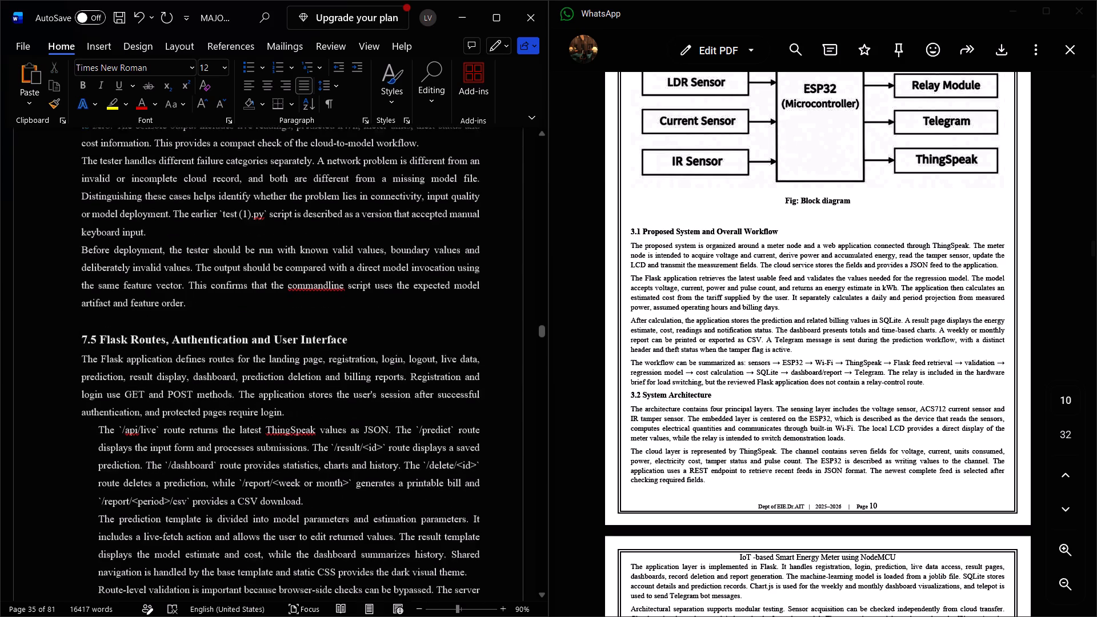
{"action": "scroll", "coordinate": [98, 377], "scroll_direction": "down", "scroll_amount": 1}
{"action": "left_click", "coordinate": [98, 342]}
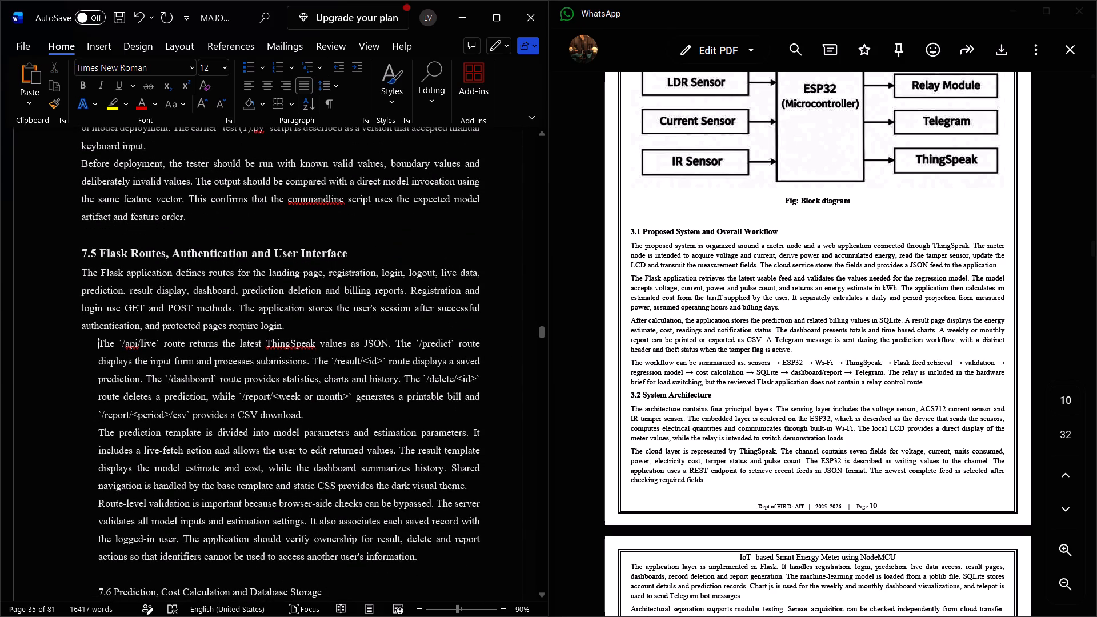
{"action": "key", "text": "BackSpace"}
{"action": "left_click", "coordinate": [99, 430]}
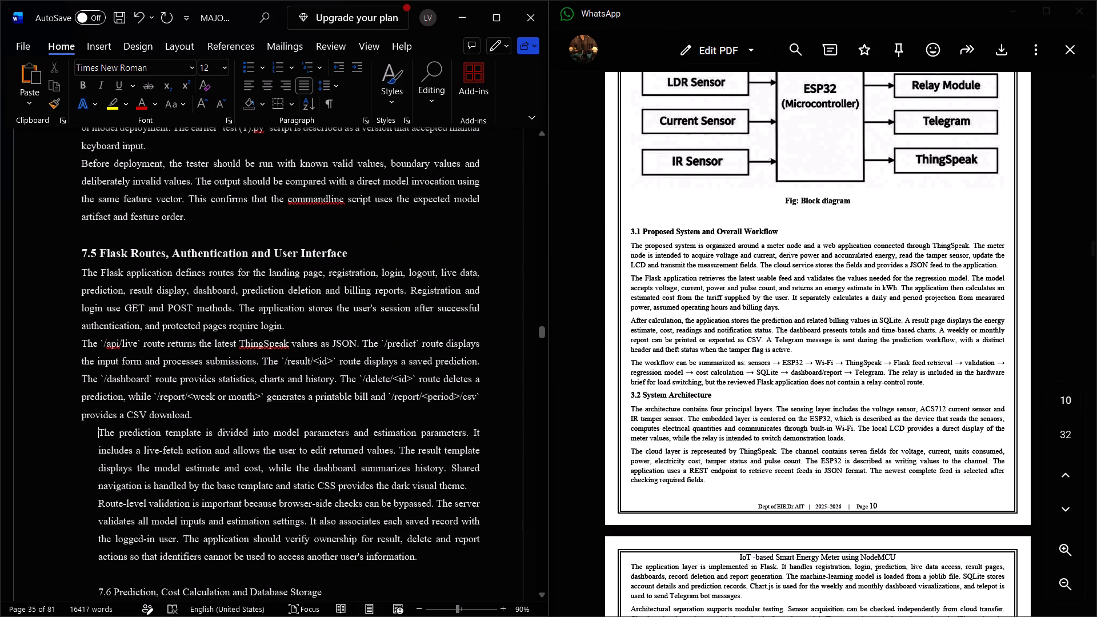
{"action": "key", "text": "BackSpace"}
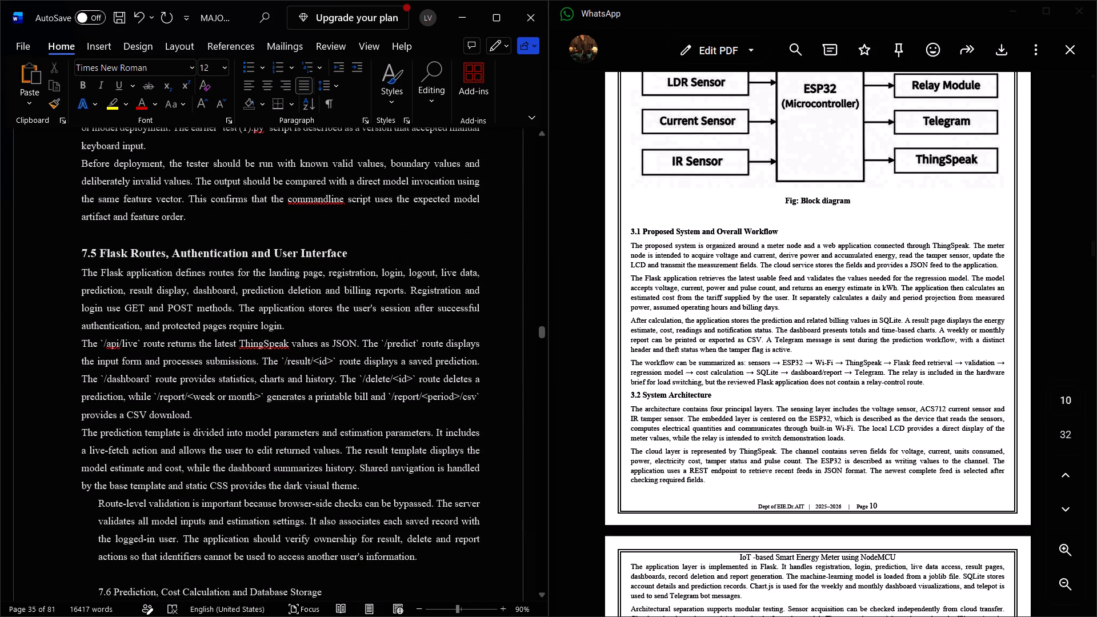
{"action": "left_click", "coordinate": [99, 506]}
{"action": "key", "text": "BackSpace"}
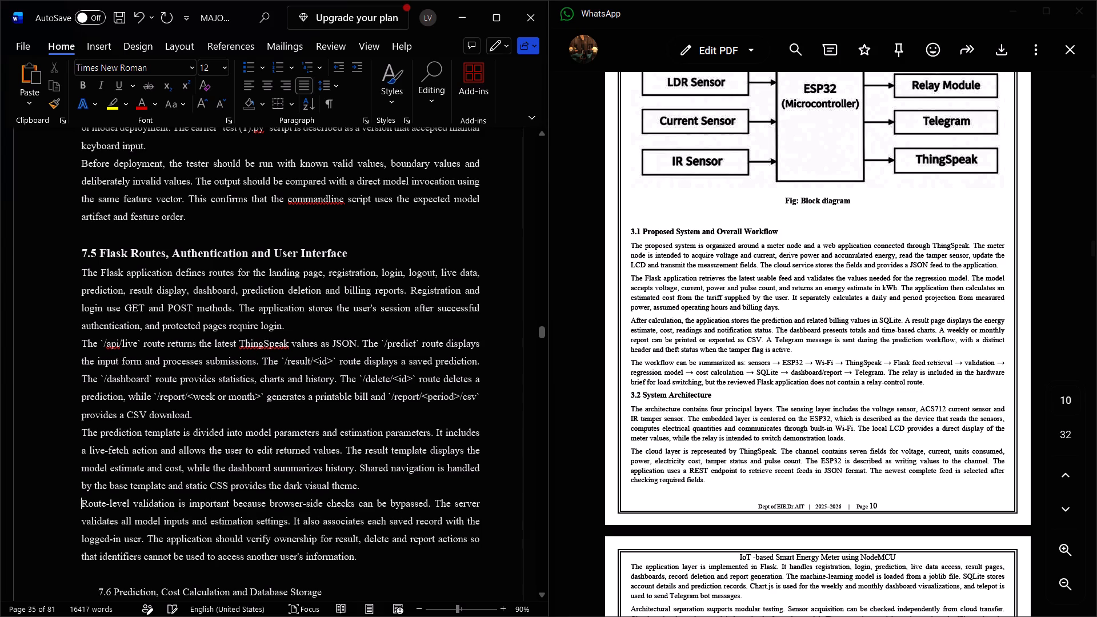
Remove the left indent from the 7.6 Prediction, Cost Calculation and Database Storage heading and push it onto the next page with a blank line.
{"action": "scroll", "coordinate": [99, 506], "scroll_direction": "down", "scroll_amount": 1}
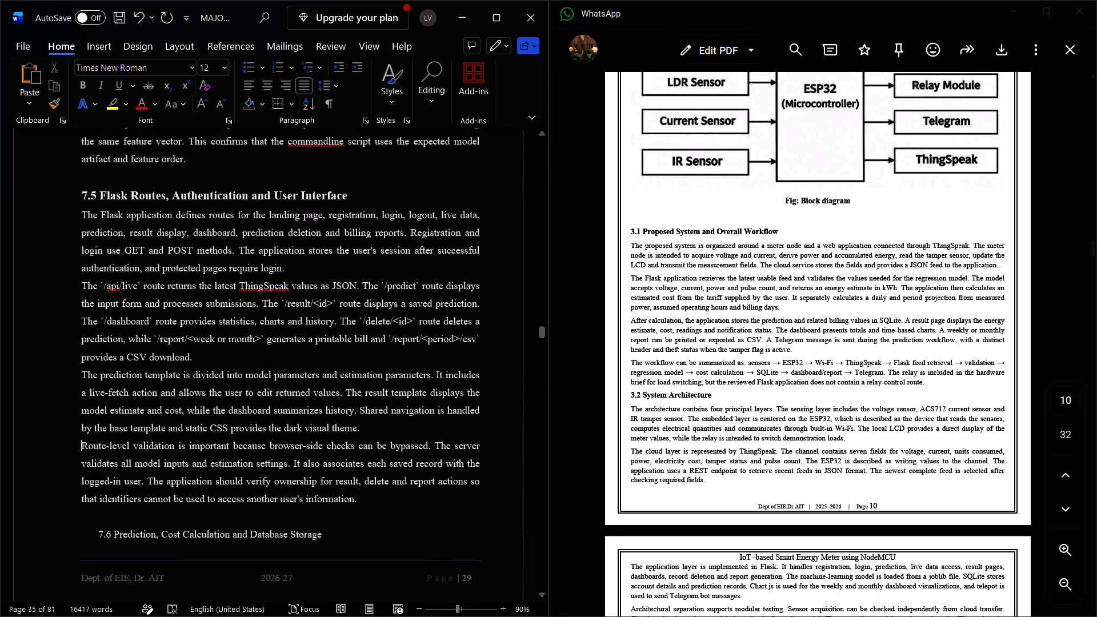
{"action": "left_click", "coordinate": [100, 523]}
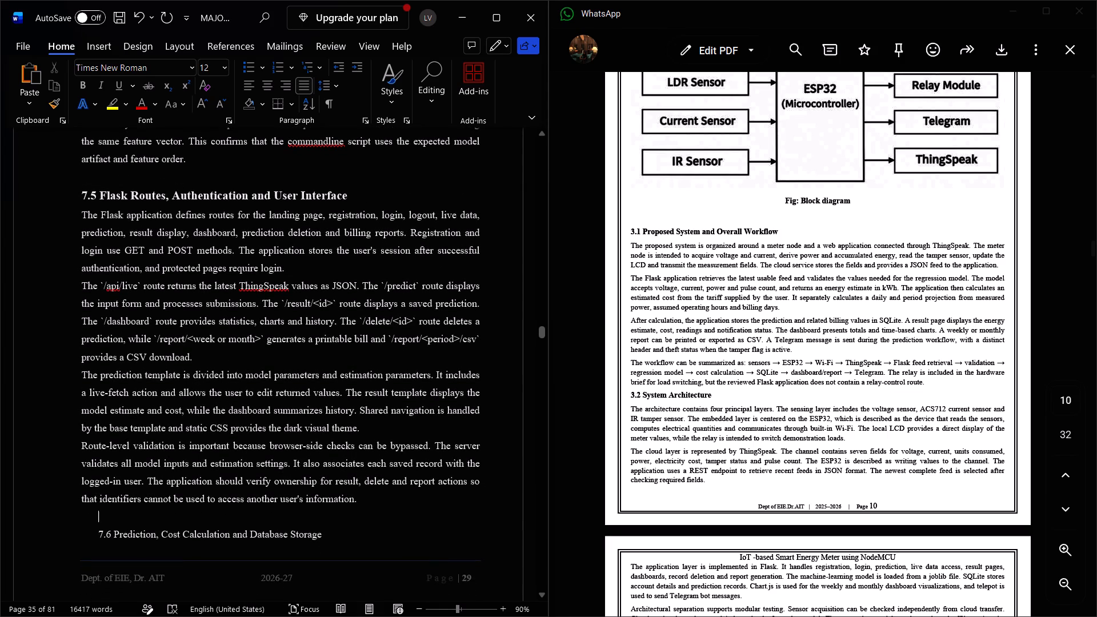
{"action": "left_click", "coordinate": [97, 536]}
{"action": "key", "text": "BackSpace"}
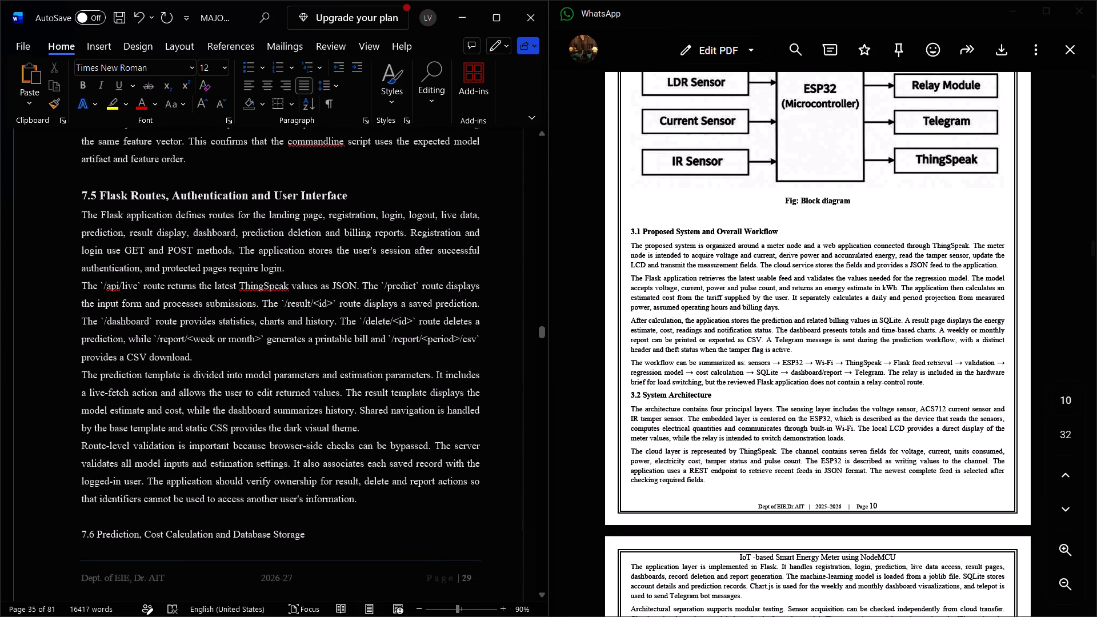
{"action": "key", "text": "Return"}
Change the font size of the 7.6 Prediction, Cost Calculation and Database Storage heading.
{"action": "scroll", "coordinate": [98, 516], "scroll_direction": "down", "scroll_amount": 1}
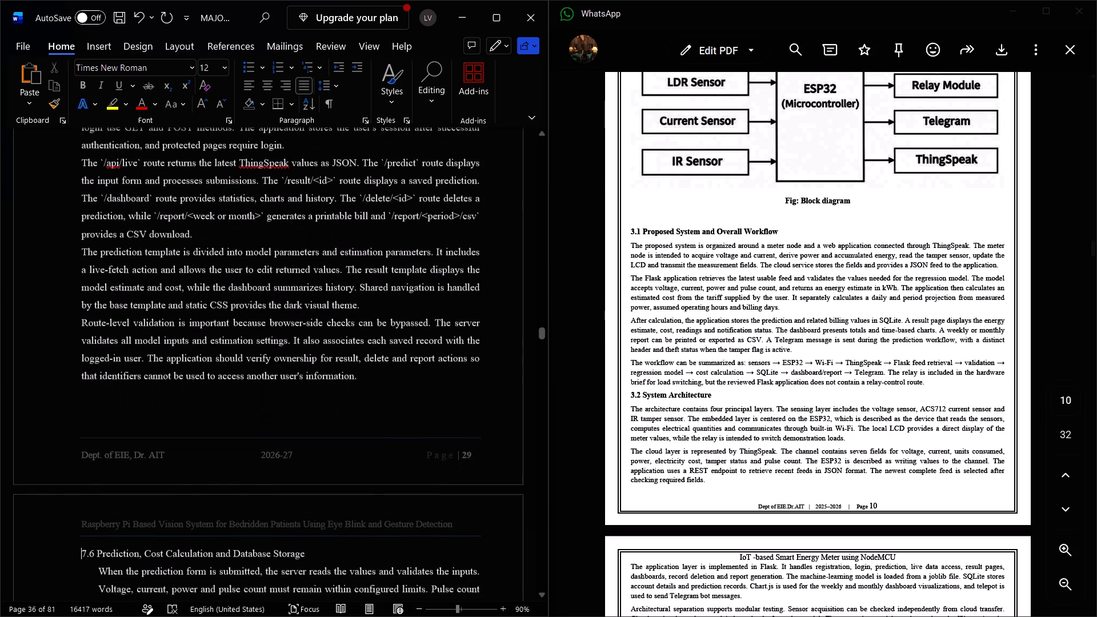
{"action": "scroll", "coordinate": [97, 466], "scroll_direction": "down", "scroll_amount": 1}
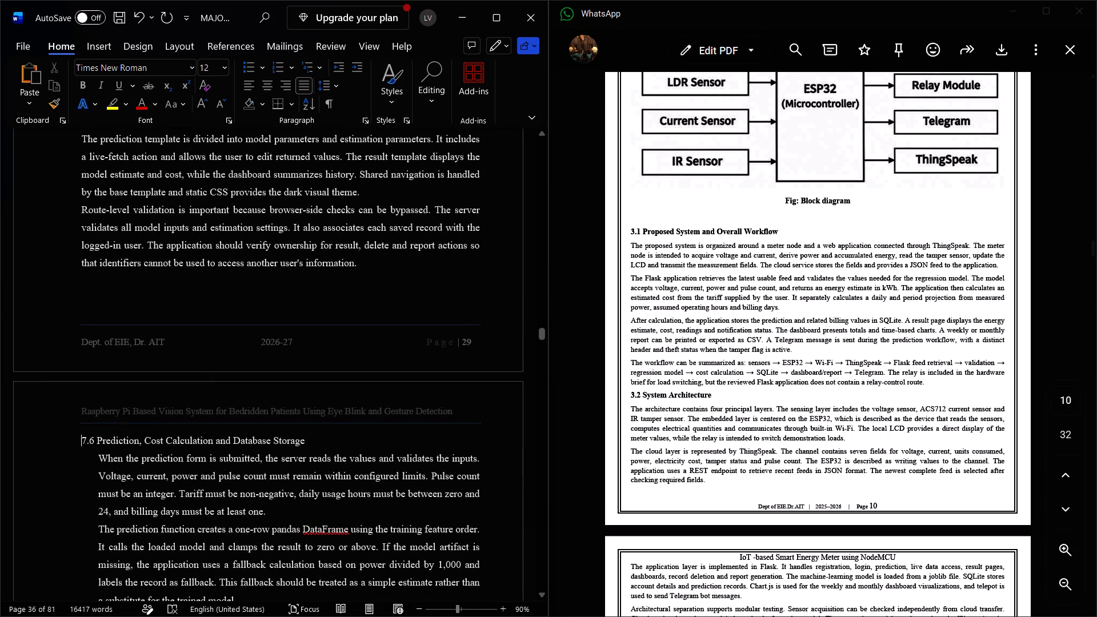
{"action": "triple_click", "coordinate": [99, 445]}
{"action": "left_click_drag", "start_coordinate": [210, 403], "coordinate": [202, 273]}
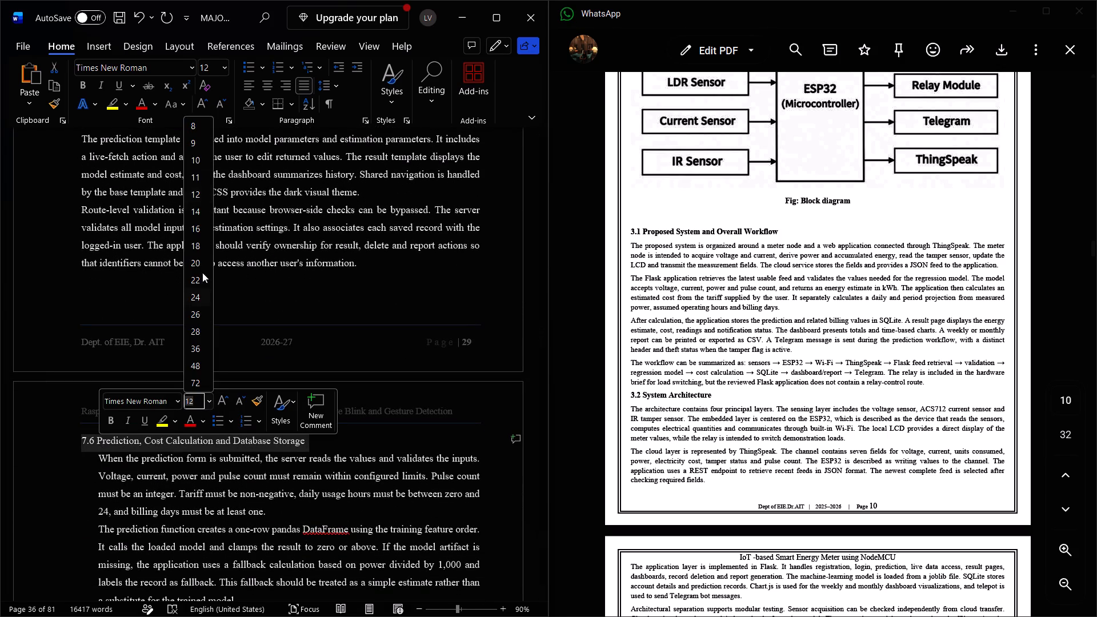
Set the 7.6 Prediction, Cost Calculation and Database Storage heading to 14 pt bold.
{"action": "left_click_drag", "start_coordinate": [202, 273], "coordinate": [205, 255]}
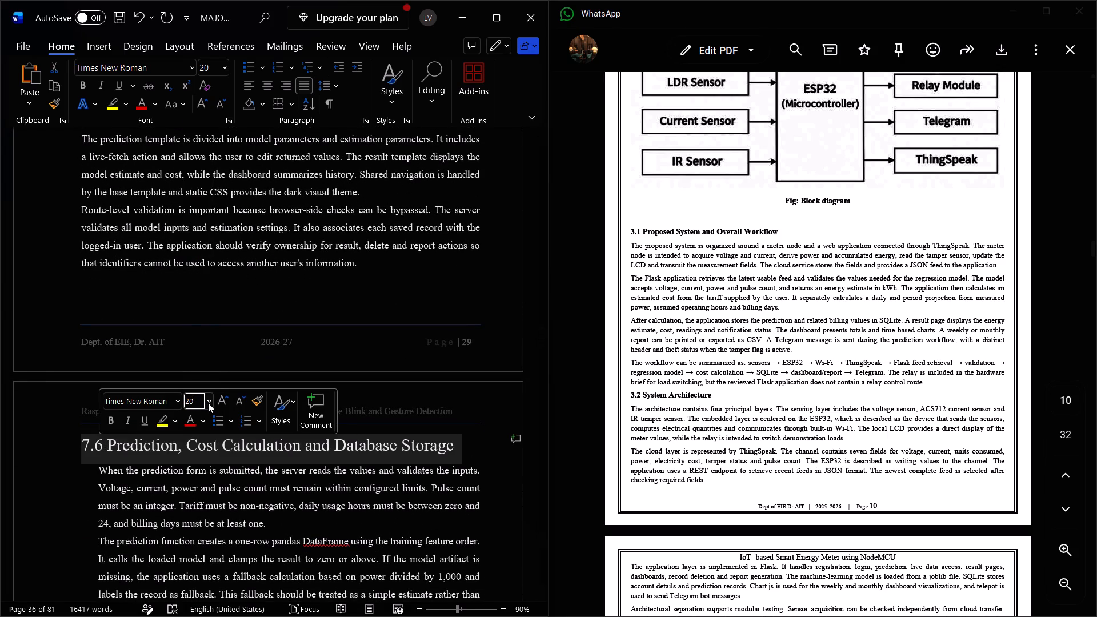
{"action": "left_click_drag", "start_coordinate": [208, 403], "coordinate": [203, 211]}
{"action": "left_click", "coordinate": [203, 211]}
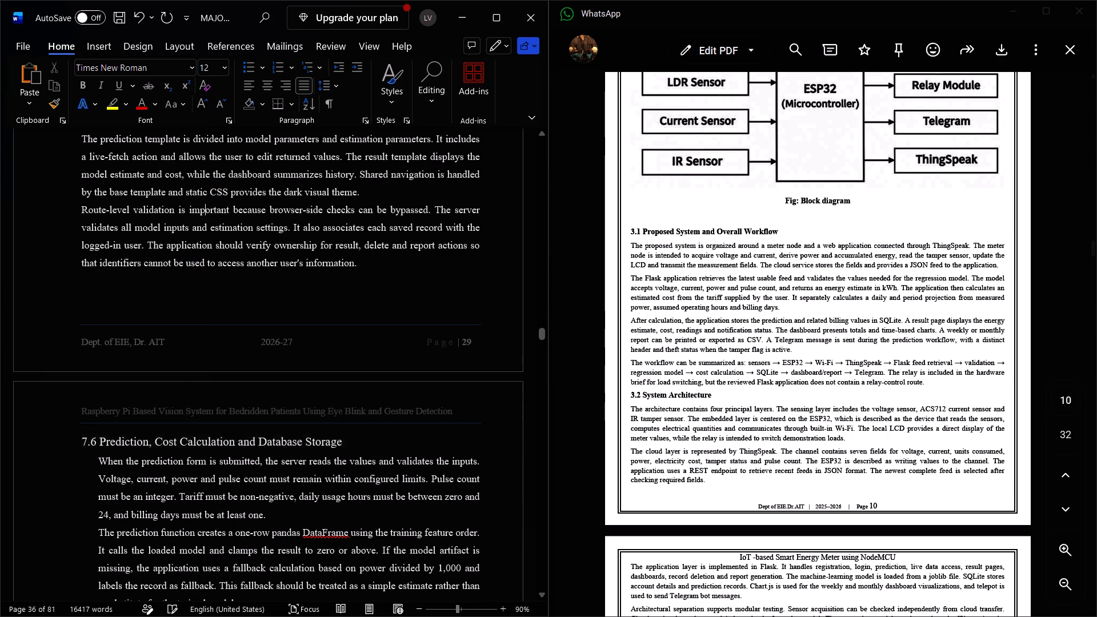
{"action": "triple_click", "coordinate": [155, 439]}
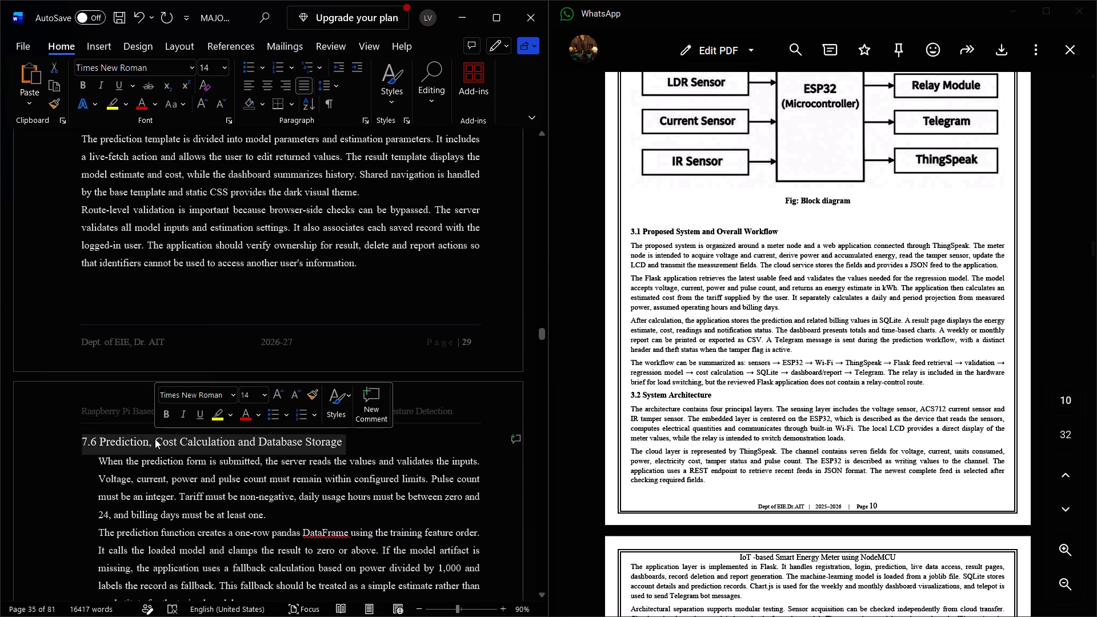
{"action": "left_click", "coordinate": [169, 418]}
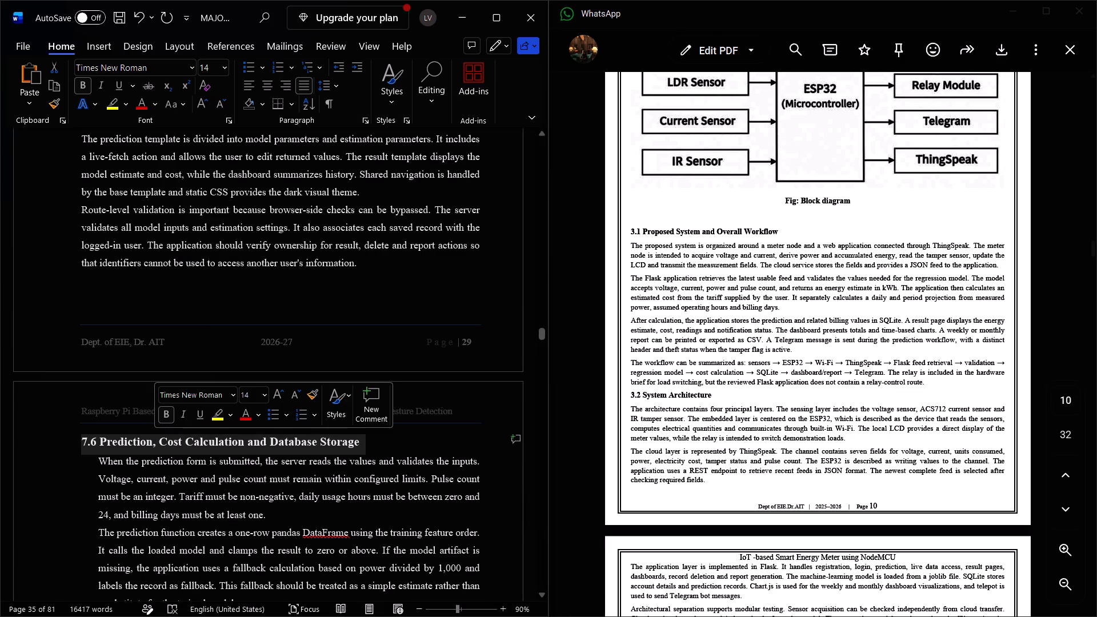
Remove the left indents from all four body paragraphs of section 7.6, from "When the prediction form" through "The application saves the readings".
{"action": "left_click", "coordinate": [98, 463]}
{"action": "key", "text": "BackSpace"}
{"action": "scroll", "coordinate": [98, 463], "scroll_direction": "down", "scroll_amount": 1}
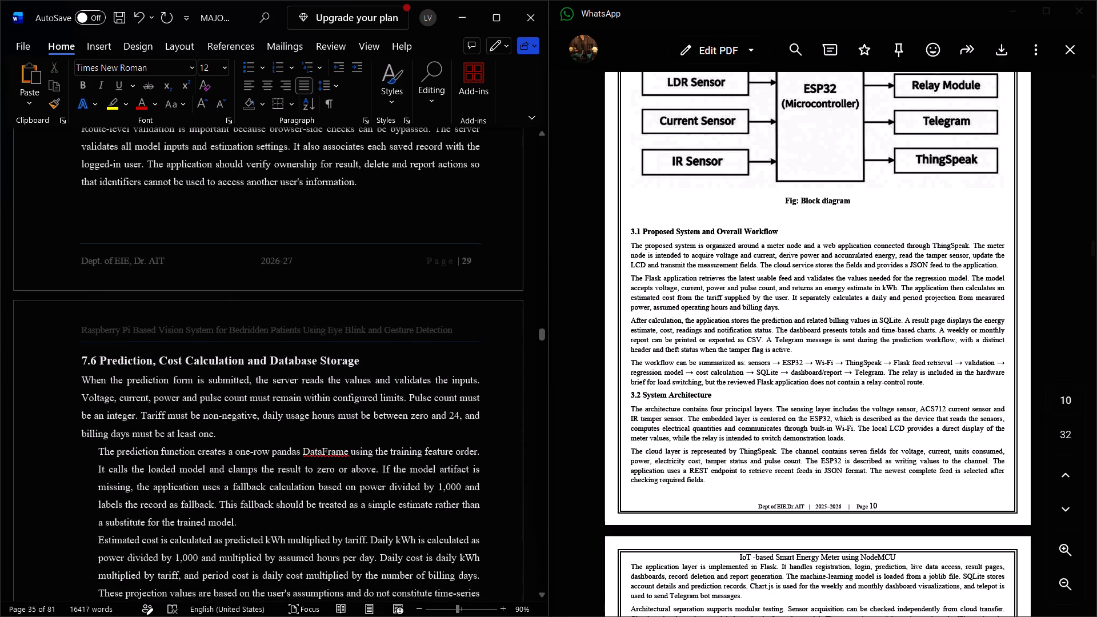
{"action": "left_click", "coordinate": [96, 453]}
{"action": "key", "text": "BackSpace"}
{"action": "scroll", "coordinate": [96, 453], "scroll_direction": "down", "scroll_amount": 1}
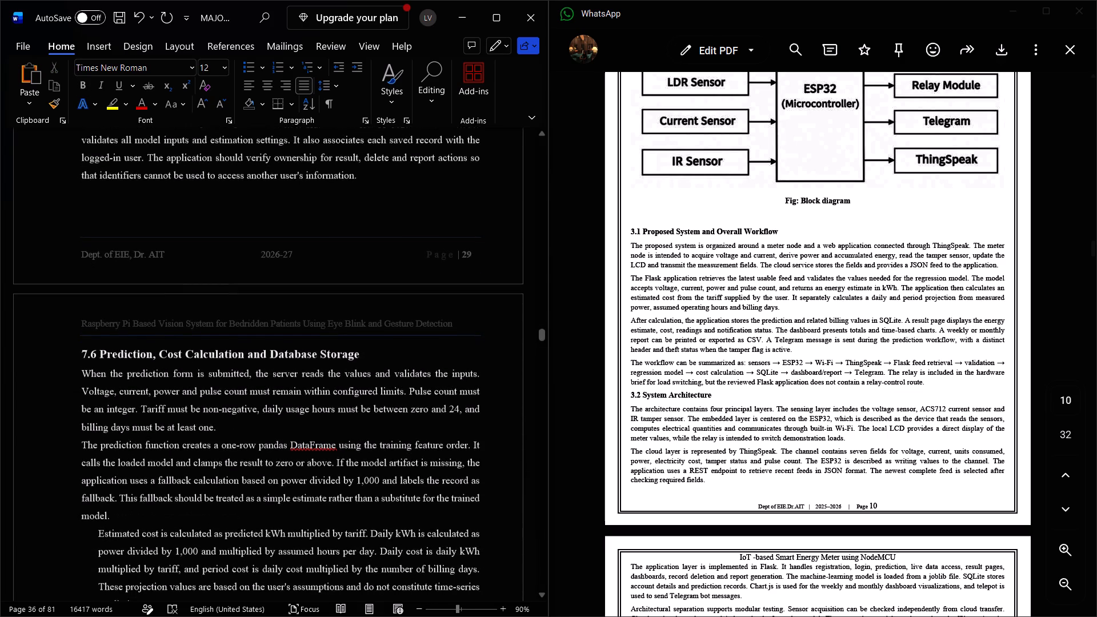
{"action": "scroll", "coordinate": [96, 453], "scroll_direction": "down", "scroll_amount": 1}
{"action": "left_click", "coordinate": [97, 455]}
{"action": "key", "text": "BackSpace"}
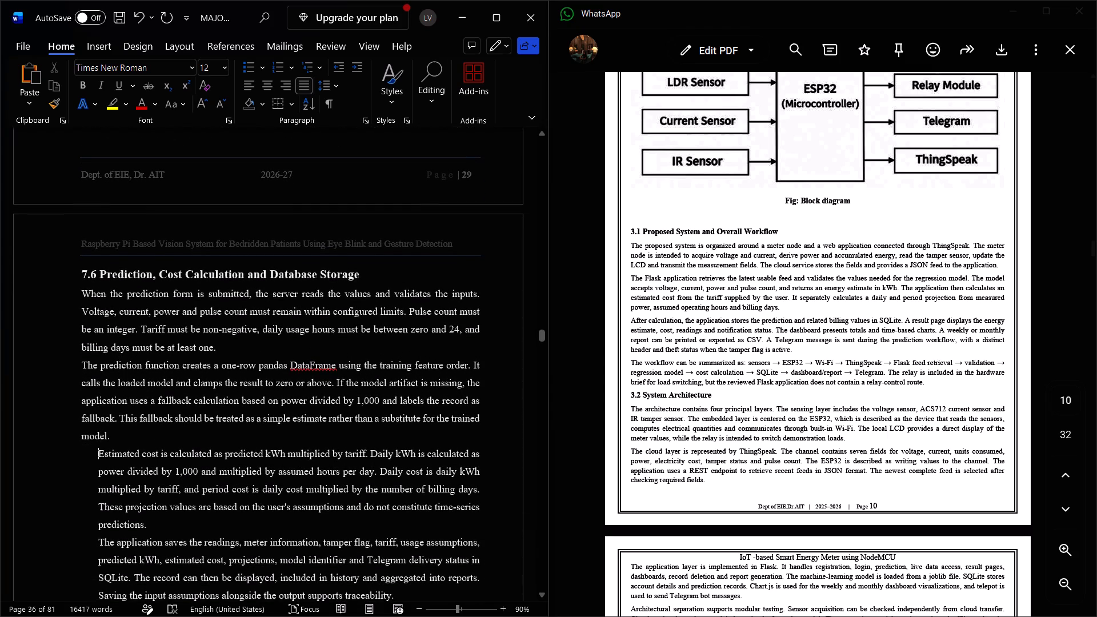
{"action": "scroll", "coordinate": [97, 455], "scroll_direction": "down", "scroll_amount": 1}
{"action": "left_click", "coordinate": [99, 419]}
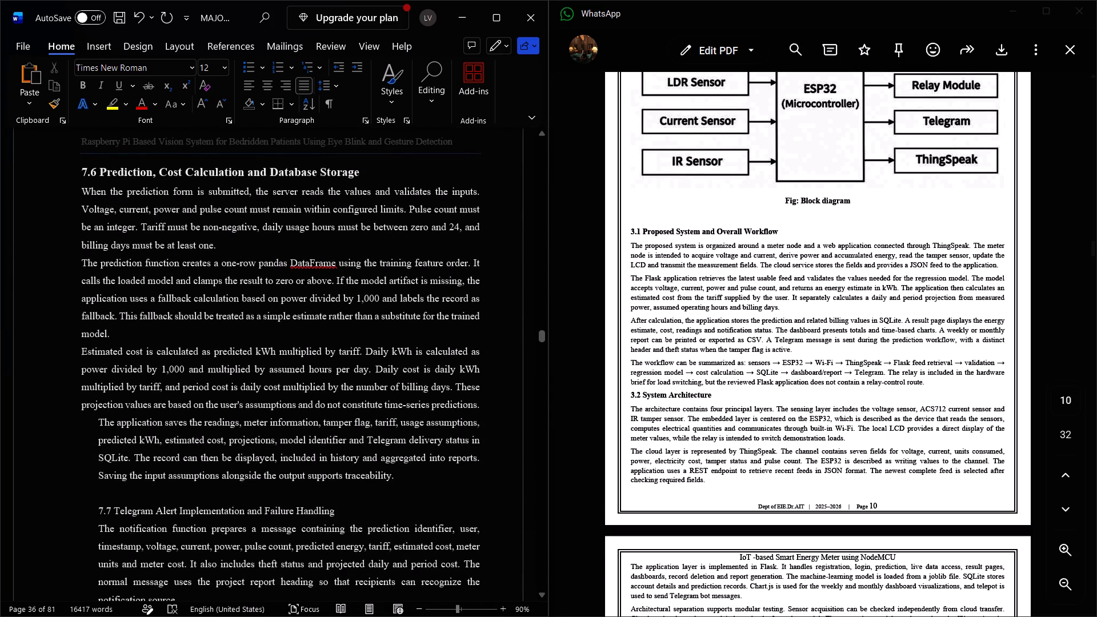
{"action": "key", "text": "BackSpace"}
Remove the left indent from the 7.7 Telegram Alert Implementation and Failure Handling heading and format it as 14 pt bold.
{"action": "scroll", "coordinate": [99, 419], "scroll_direction": "down", "scroll_amount": 1}
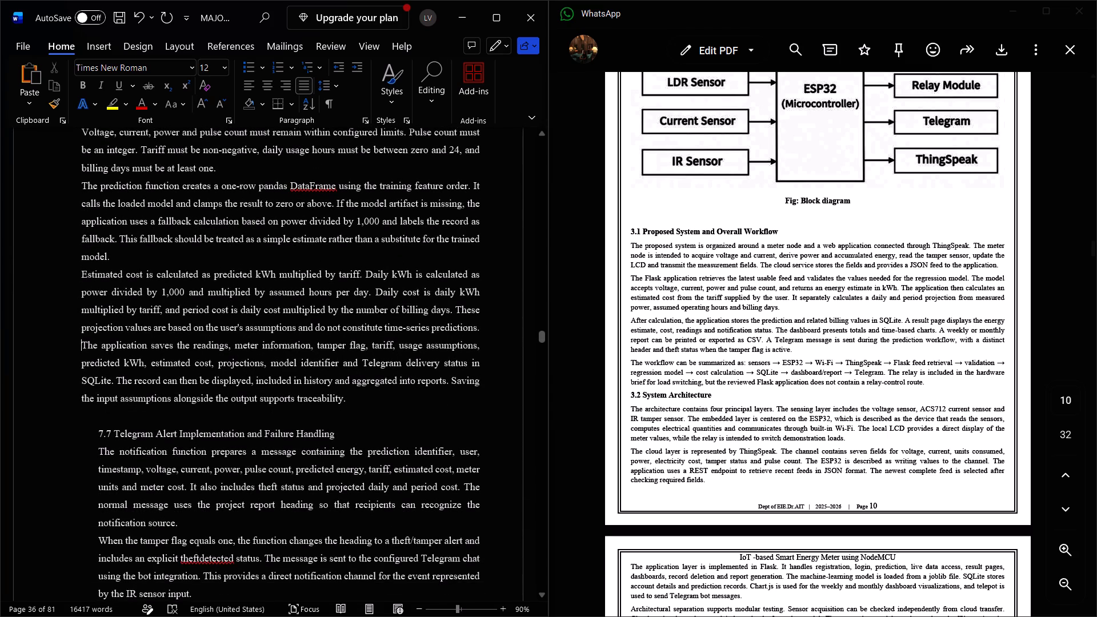
{"action": "left_click", "coordinate": [99, 434]}
{"action": "key", "text": "BackSpace"}
{"action": "triple_click", "coordinate": [99, 434]}
{"action": "left_click", "coordinate": [99, 434]}
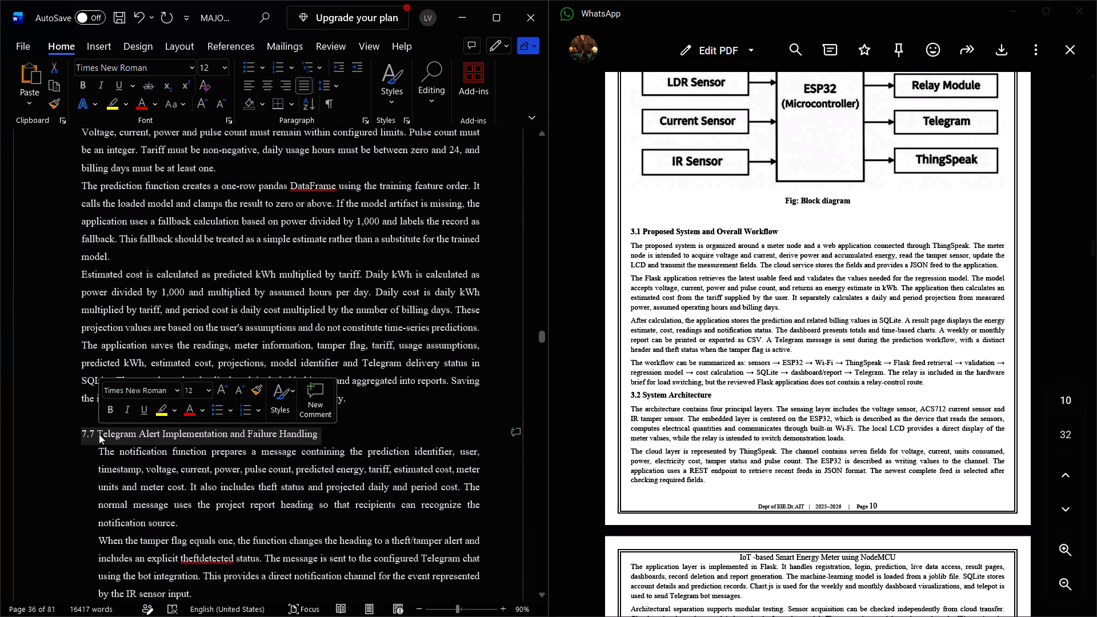
{"action": "triple_click", "coordinate": [180, 430]}
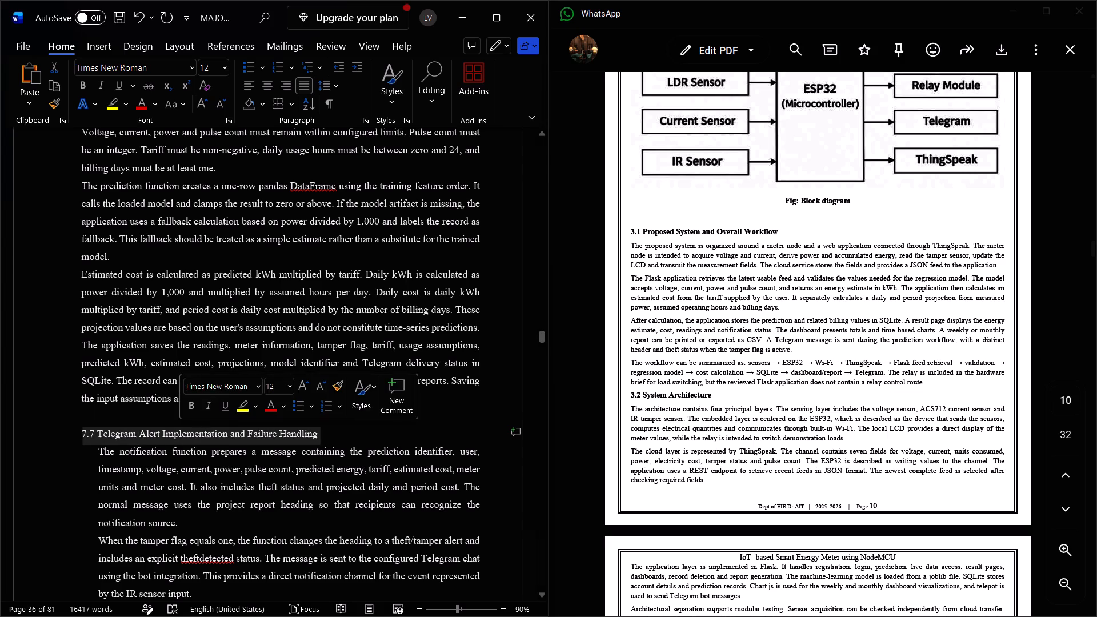
{"action": "left_click", "coordinate": [290, 382]}
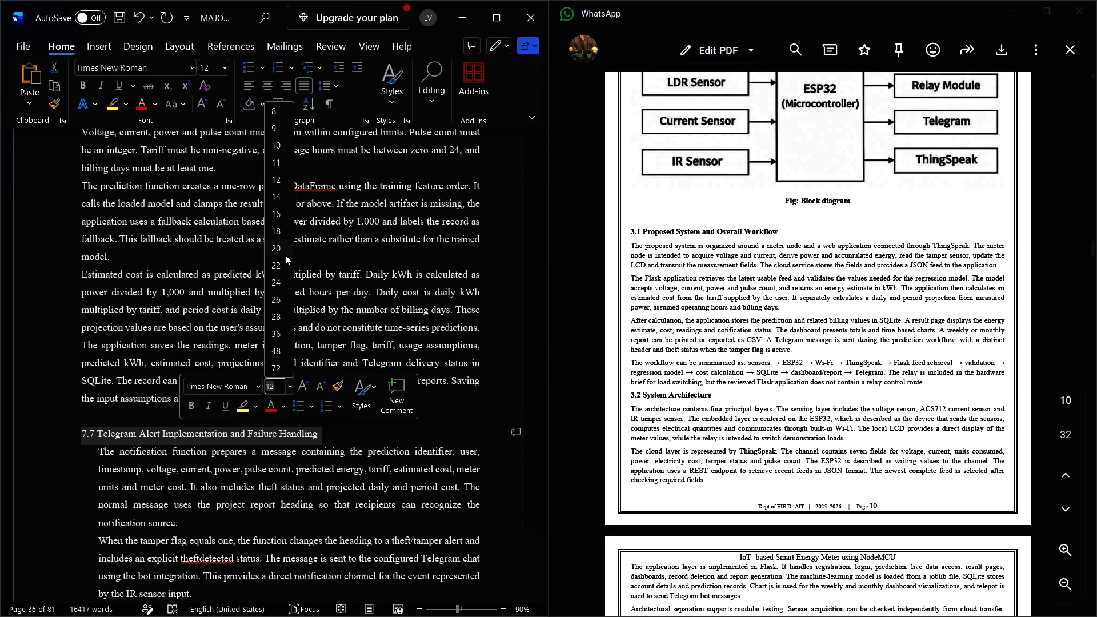
{"action": "left_click", "coordinate": [283, 194]}
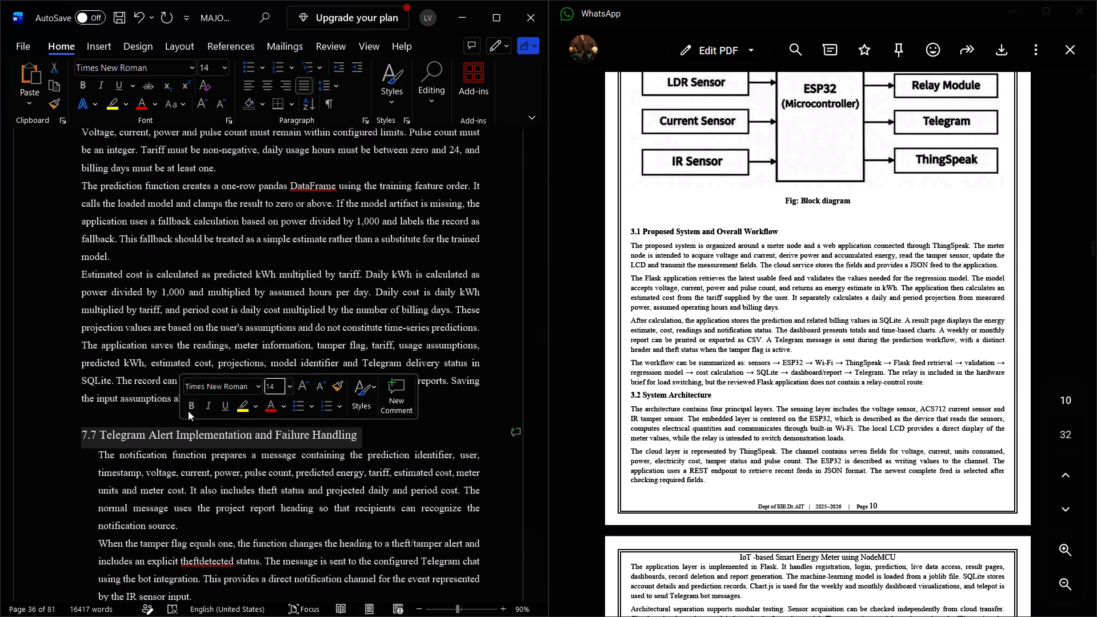
{"action": "left_click", "coordinate": [188, 411]}
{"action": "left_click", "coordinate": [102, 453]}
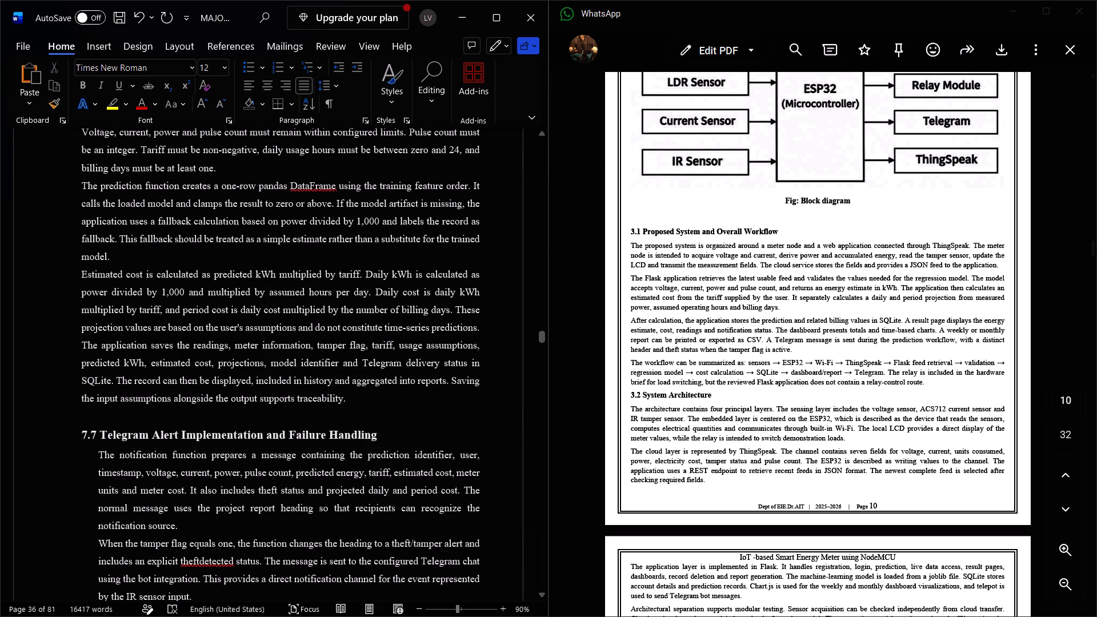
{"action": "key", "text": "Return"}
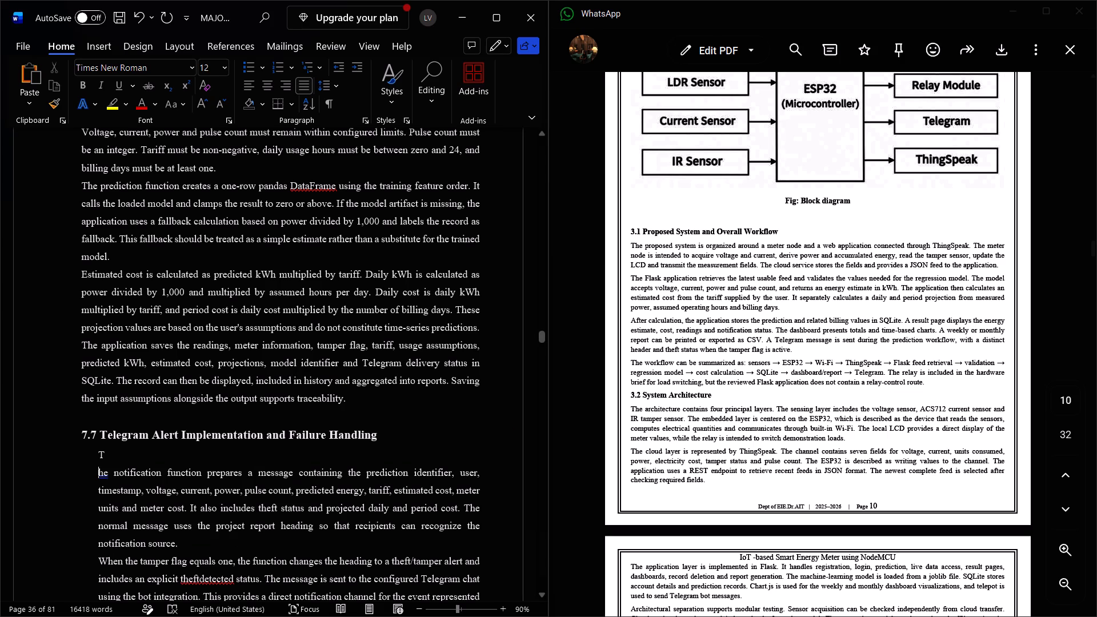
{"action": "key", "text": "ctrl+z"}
Remove the left indents from all four body paragraphs of section 7.7, from "The notification function" through "If Telegram sending fails".
{"action": "key", "text": "Left"}
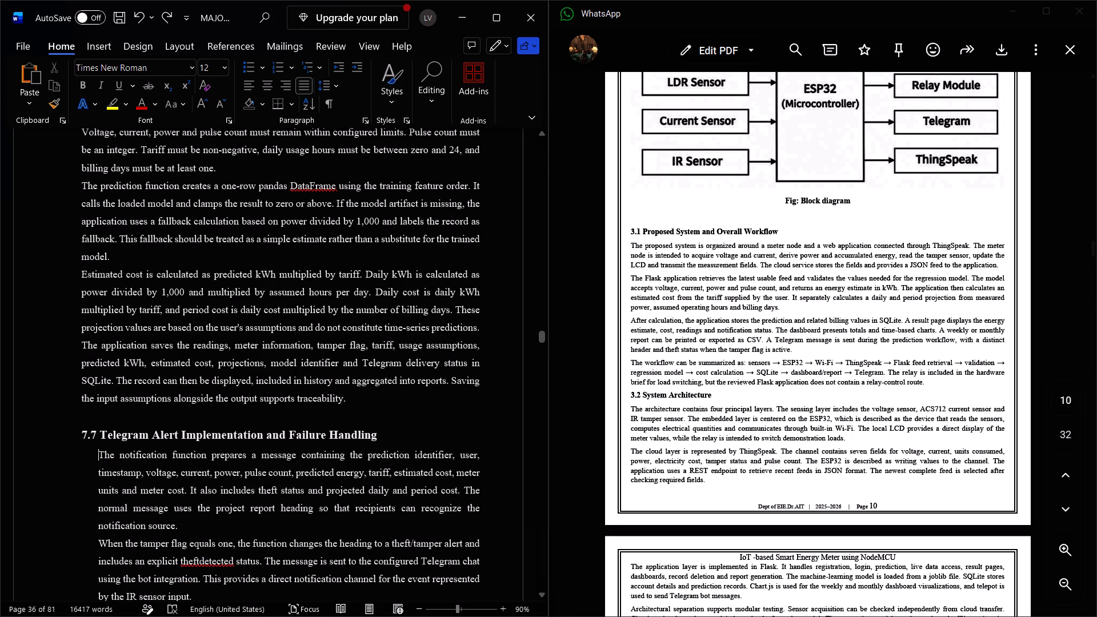
{"action": "key", "text": "Return"}
{"action": "key", "text": "BackSpace"}
{"action": "key", "text": "BackSpace"}
{"action": "scroll", "coordinate": [50, 422], "scroll_direction": "down", "scroll_amount": 1}
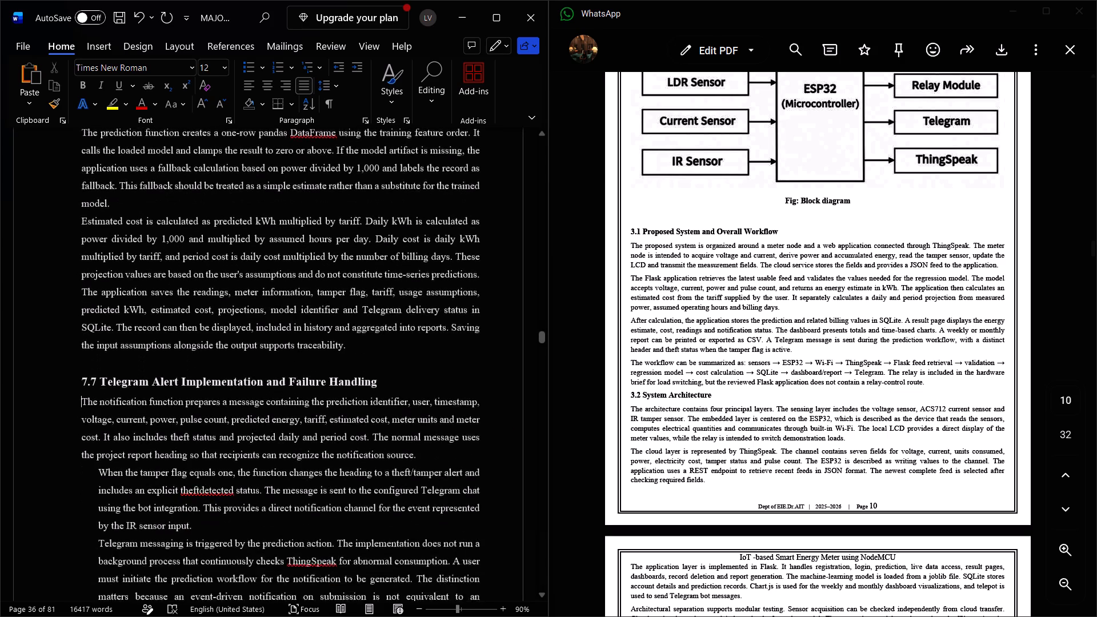
{"action": "scroll", "coordinate": [50, 422], "scroll_direction": "down", "scroll_amount": 1}
{"action": "left_click", "coordinate": [100, 407]}
{"action": "key", "text": "BackSpace"}
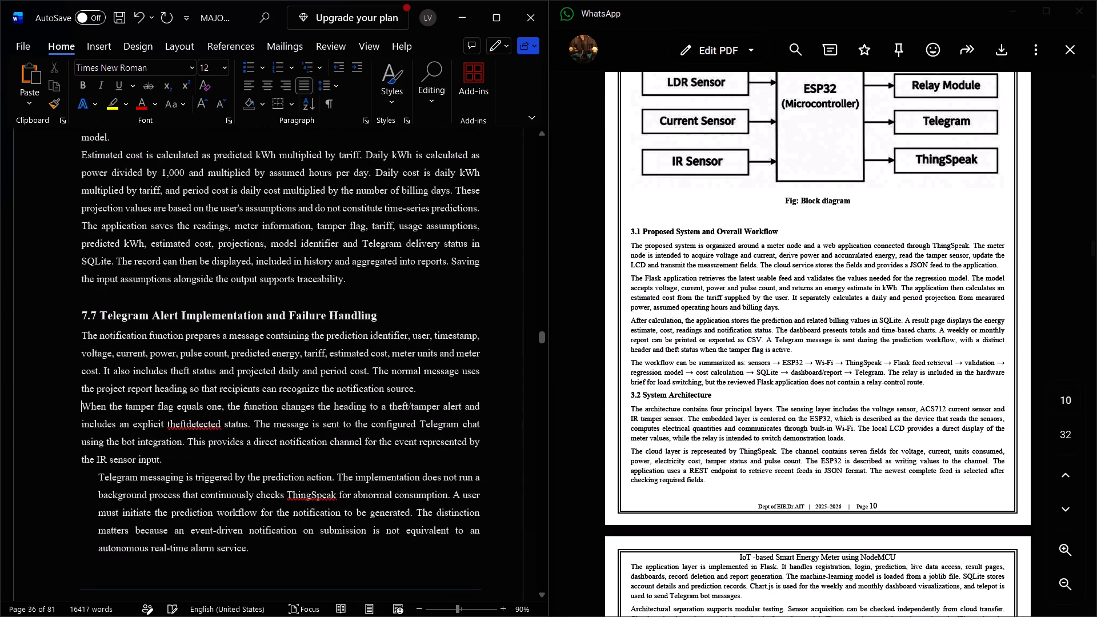
{"action": "left_click", "coordinate": [98, 472]}
{"action": "key", "text": "BackSpace"}
{"action": "scroll", "coordinate": [98, 472], "scroll_direction": "down", "scroll_amount": 1}
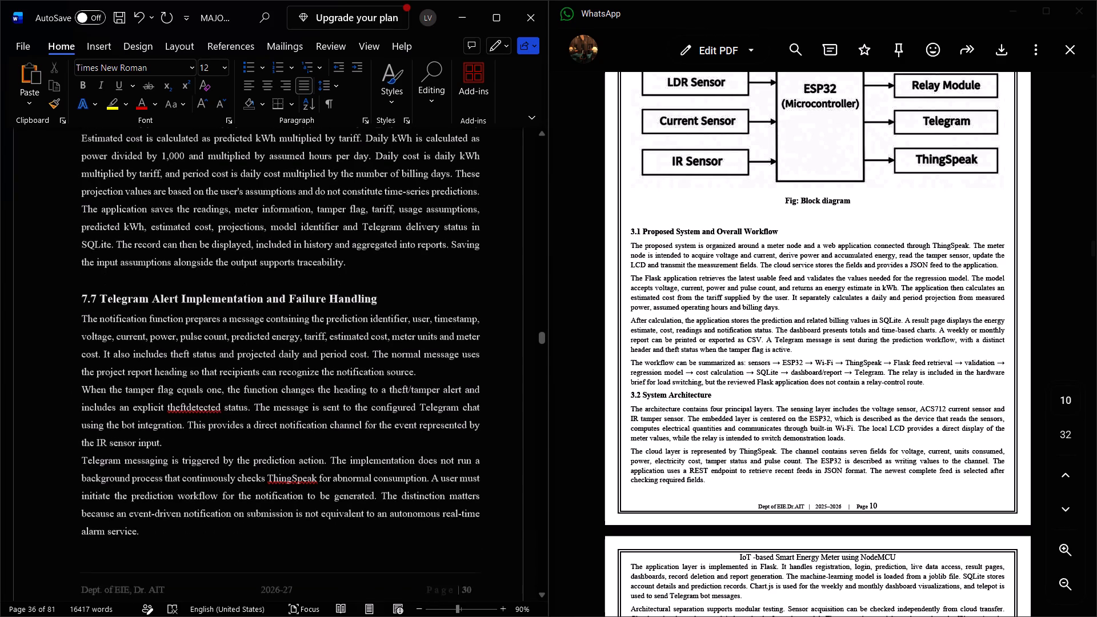
{"action": "scroll", "coordinate": [98, 472], "scroll_direction": "down", "scroll_amount": 1}
{"action": "left_click", "coordinate": [98, 454]}
{"action": "key", "text": "BackSpace"}
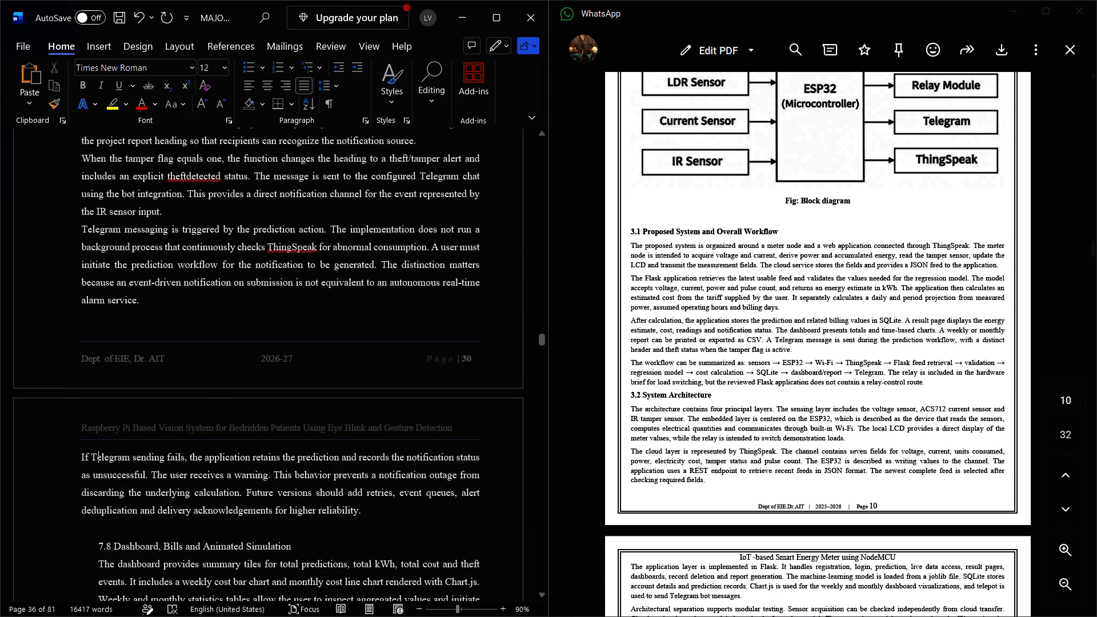
Remove the left indent from the 7.8 Dashboard, Bills and Animated Simulation heading and format it as 14 pt bold.
{"action": "scroll", "coordinate": [98, 454], "scroll_direction": "down", "scroll_amount": 1}
{"action": "left_click", "coordinate": [97, 478]}
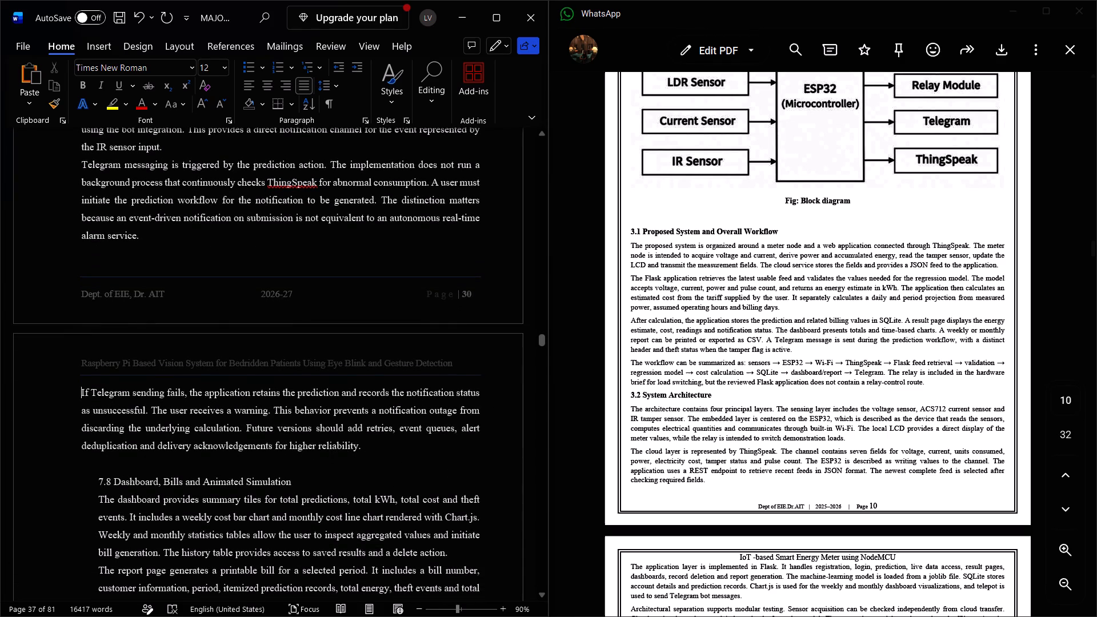
{"action": "key", "text": "BackSpace"}
{"action": "triple_click", "coordinate": [97, 478]}
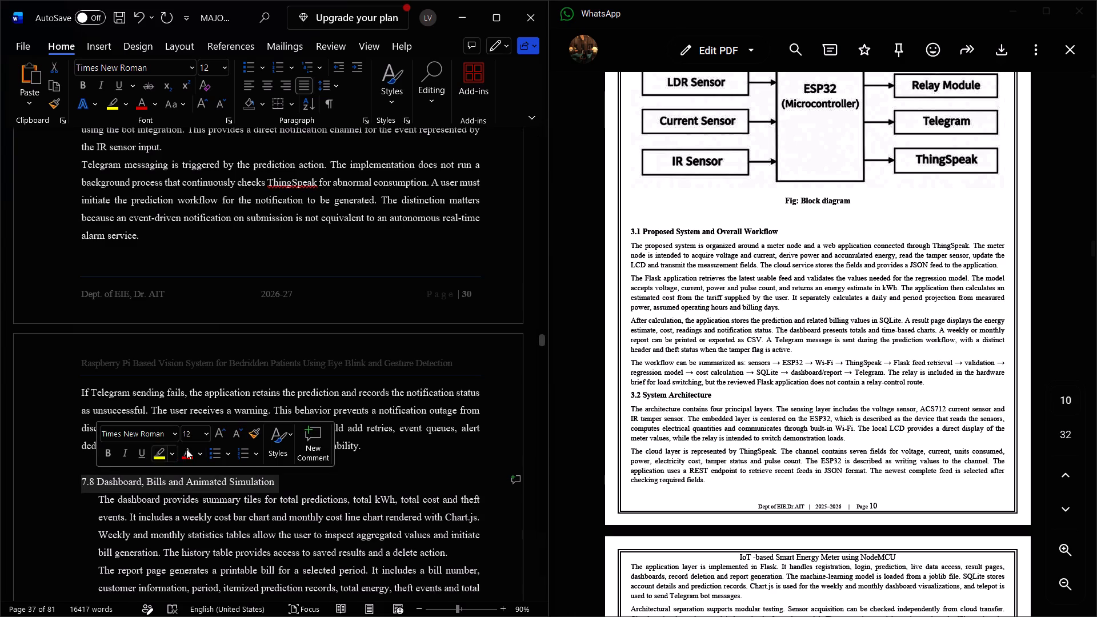
{"action": "left_click_drag", "start_coordinate": [206, 435], "coordinate": [208, 303]}
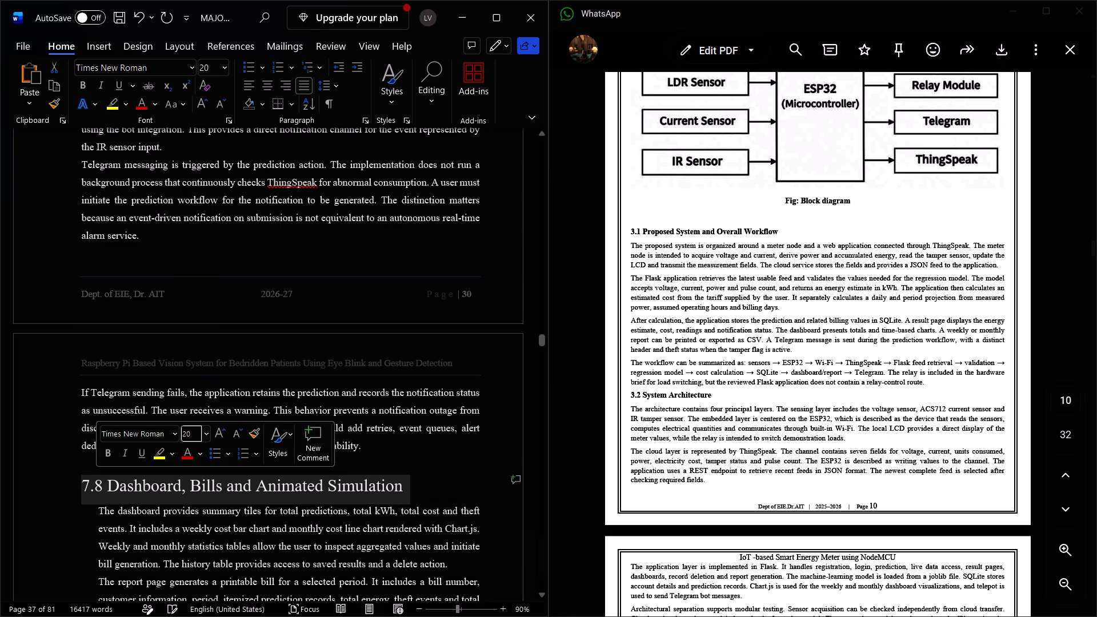
{"action": "left_click_drag", "start_coordinate": [205, 435], "coordinate": [207, 254]}
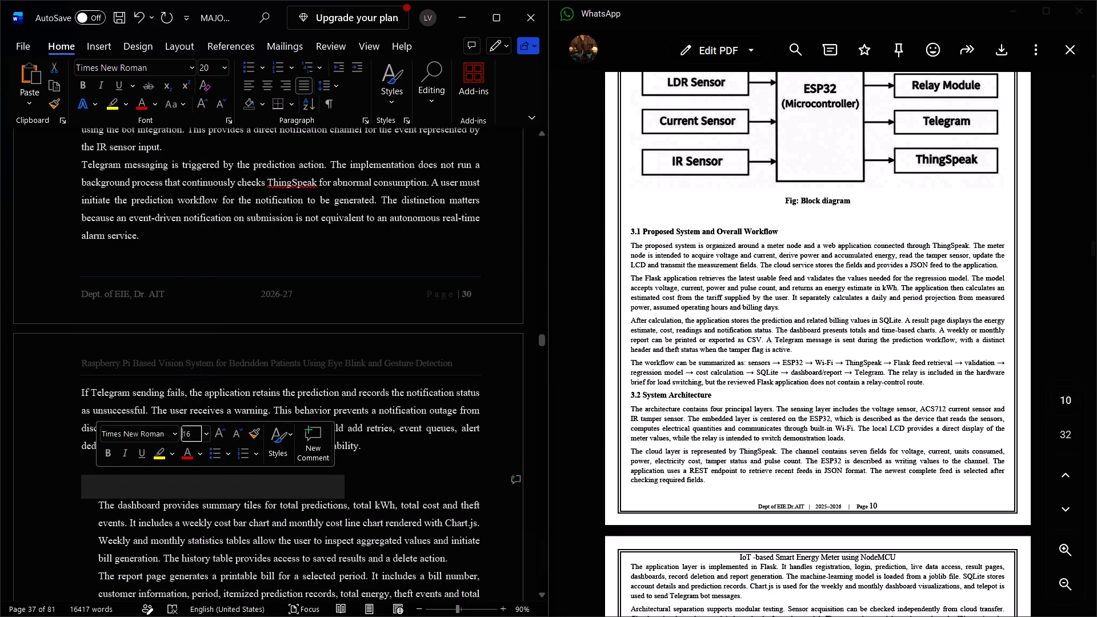
{"action": "left_click", "coordinate": [208, 430]}
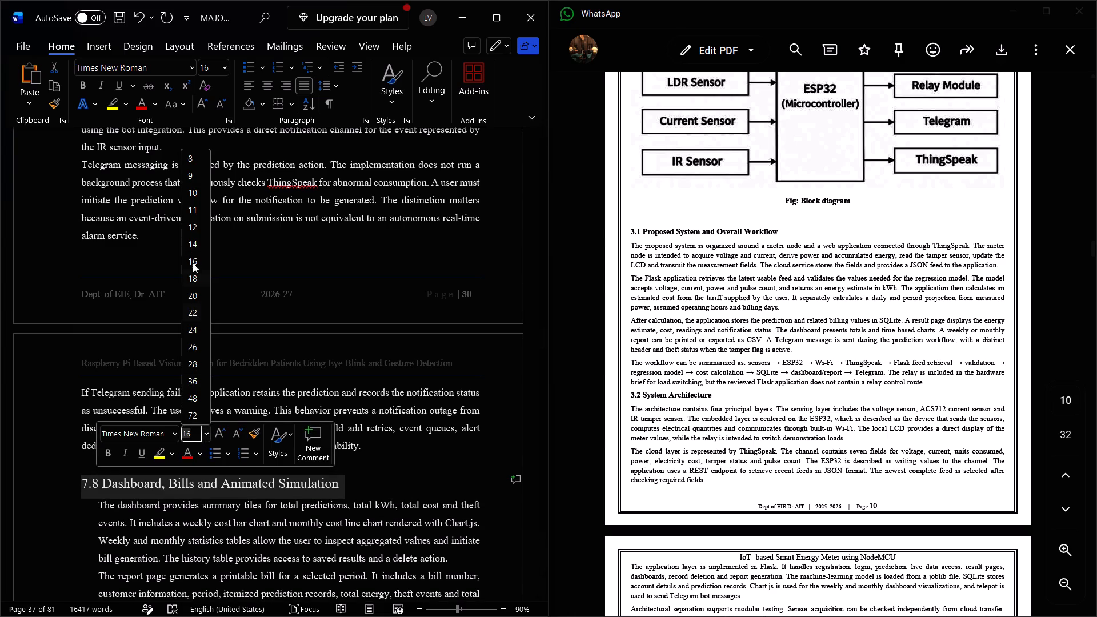
{"action": "left_click", "coordinate": [199, 243]}
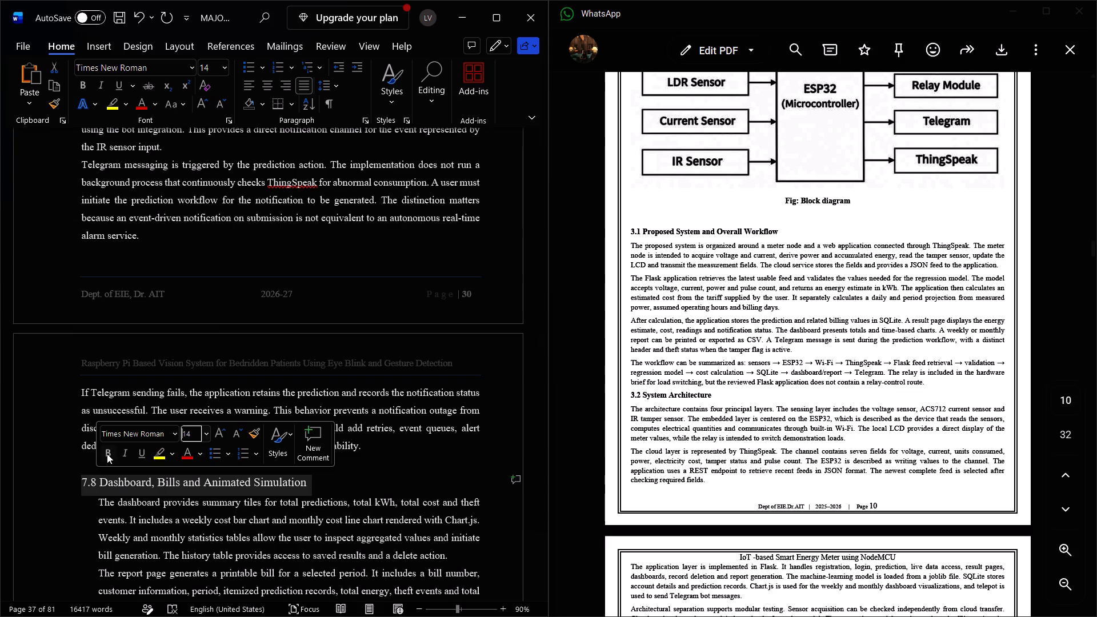
{"action": "left_click", "coordinate": [107, 454]}
Remove the left indent from the first body paragraph of section 7.8, beginning "The dashboard provides summary tiles".
{"action": "left_click", "coordinate": [100, 499]}
{"action": "key", "text": "BackSpace"}
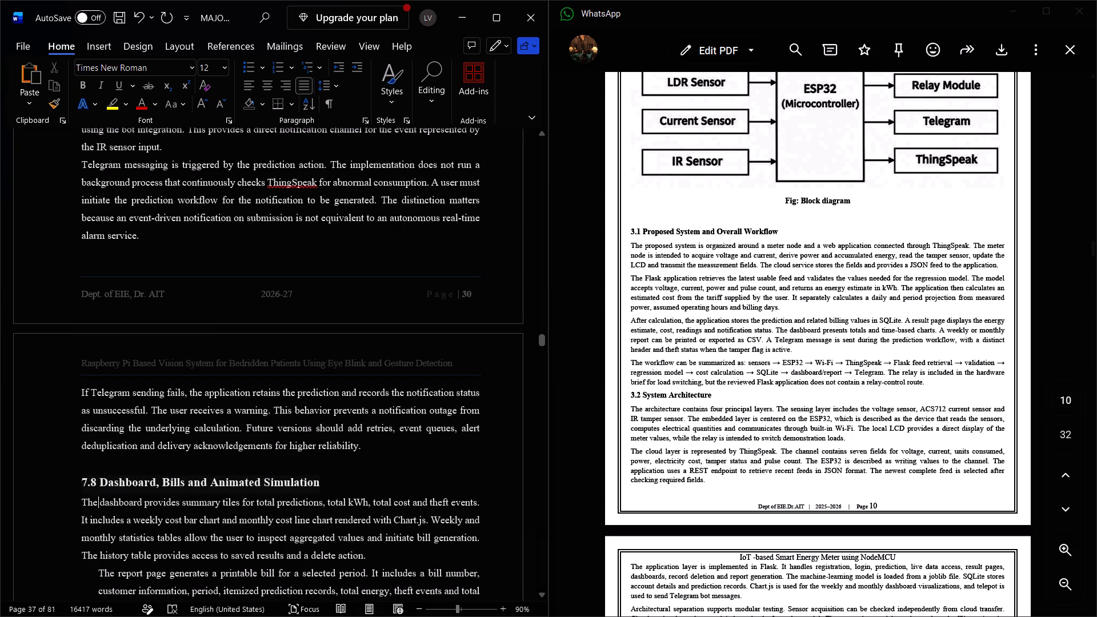
Remove the left indents from the last three body paragraphs of section 7.8, from "The report page" through "The result page".
{"action": "scroll", "coordinate": [100, 499], "scroll_direction": "down", "scroll_amount": 1}
{"action": "left_click", "coordinate": [97, 508]}
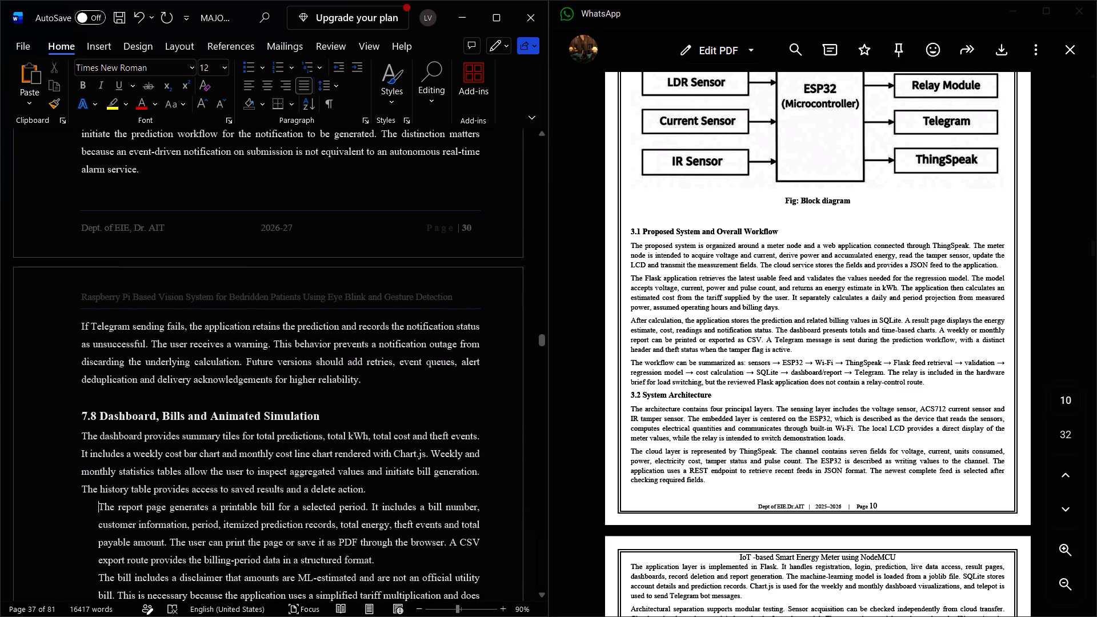
{"action": "key", "text": "BackSpace"}
{"action": "scroll", "coordinate": [97, 508], "scroll_direction": "down", "scroll_amount": 1}
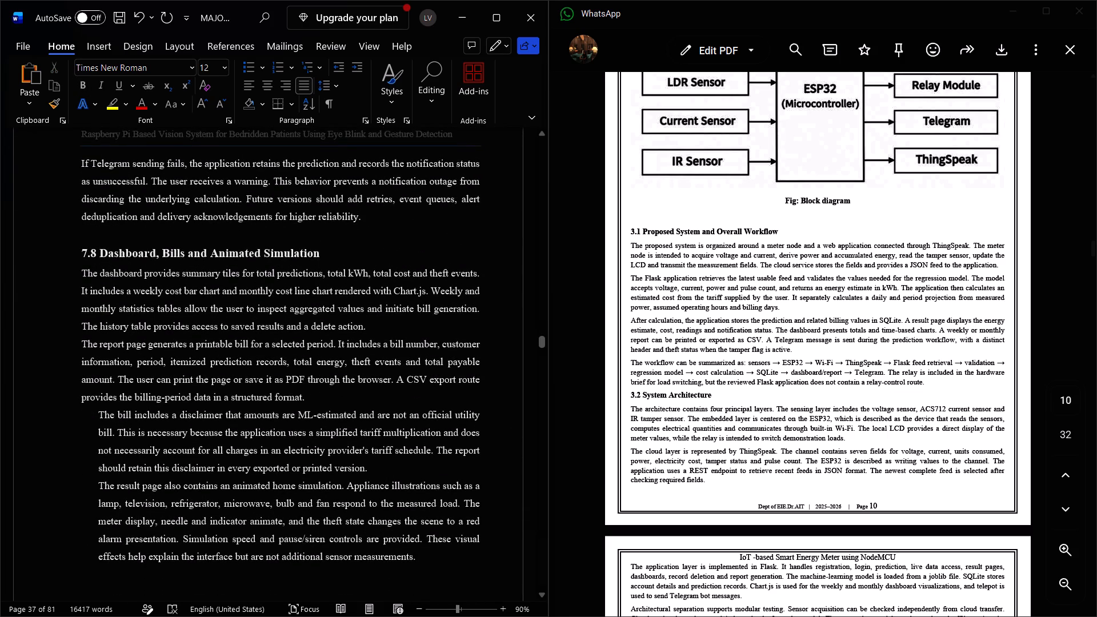
{"action": "left_click", "coordinate": [98, 415]}
{"action": "key", "text": "BackSpace"}
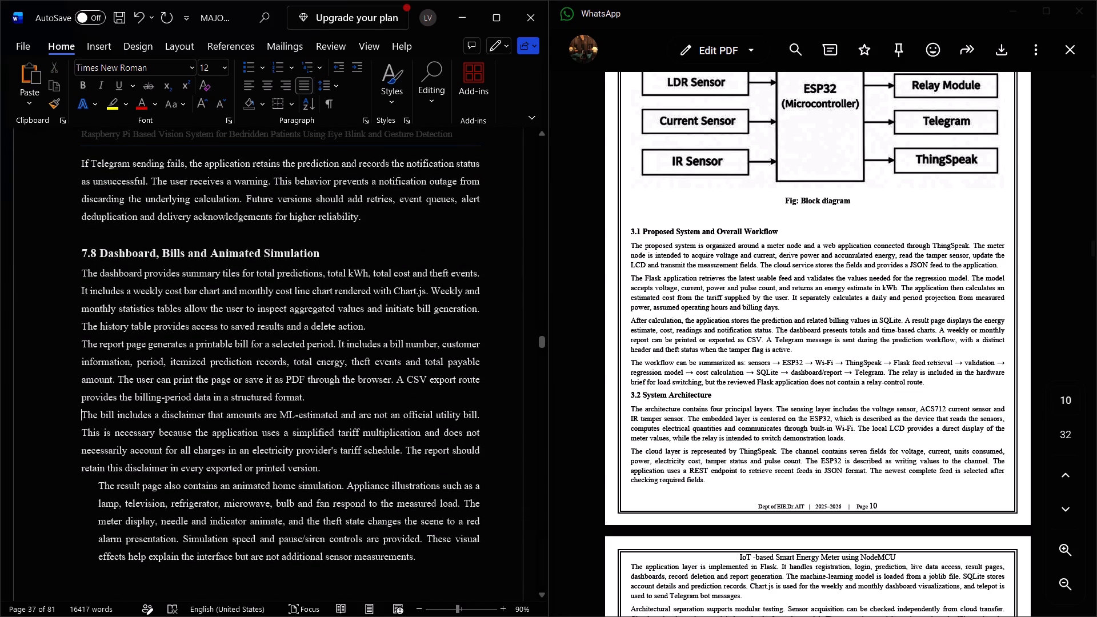
{"action": "left_click", "coordinate": [98, 484]}
{"action": "key", "text": "BackSpace"}
Insert seven blank lines above the CHAPTER 8: TESTING, RESULTS AND DISCUSSION heading to move it onto a new page.
{"action": "scroll", "coordinate": [98, 484], "scroll_direction": "down", "scroll_amount": 1}
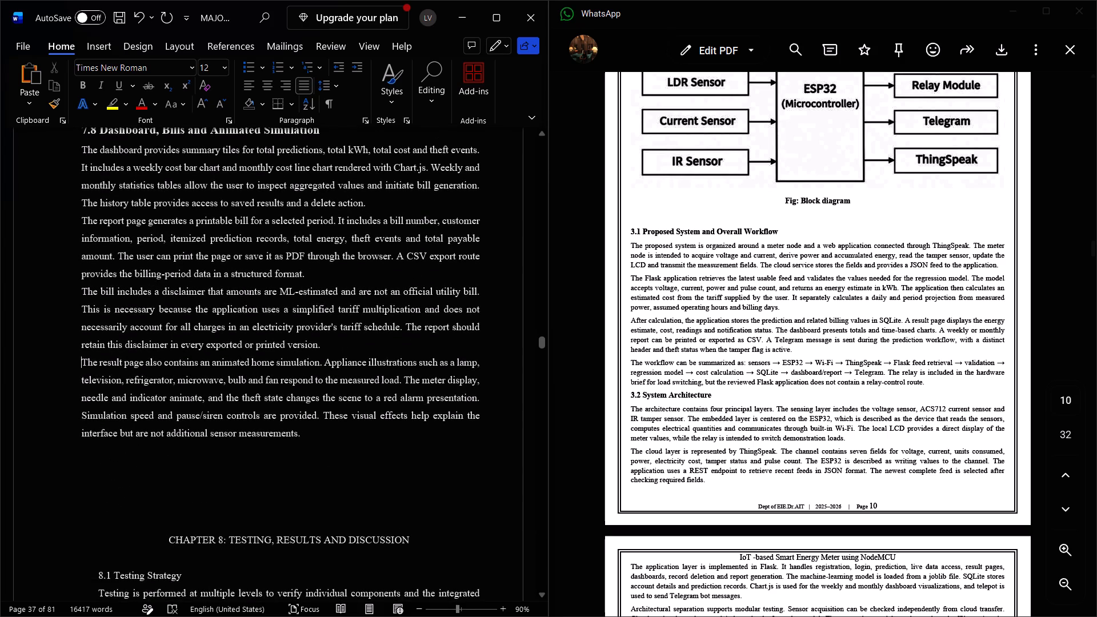
{"action": "left_click", "coordinate": [172, 518]}
{"action": "key", "text": "Return"}
{"action": "key", "text": "Return"}
{"action": "key", "text": "Return"}
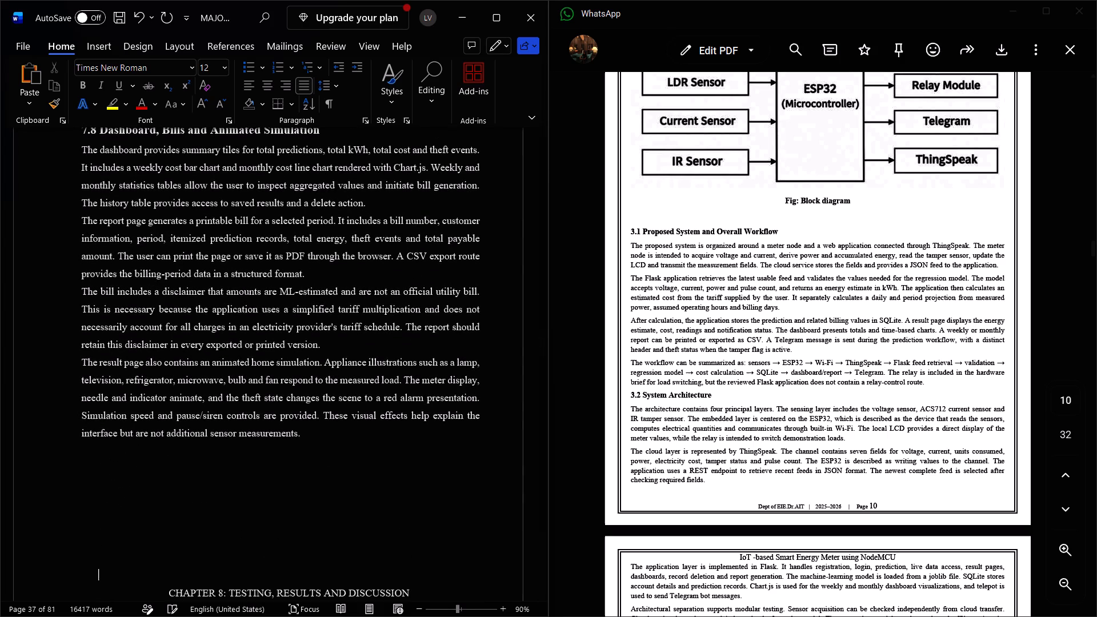
{"action": "key", "text": "Return"}
{"action": "key", "text": "Return"}
{"action": "scroll", "coordinate": [172, 518], "scroll_direction": "down", "scroll_amount": 1}
{"action": "key", "text": "Return"}
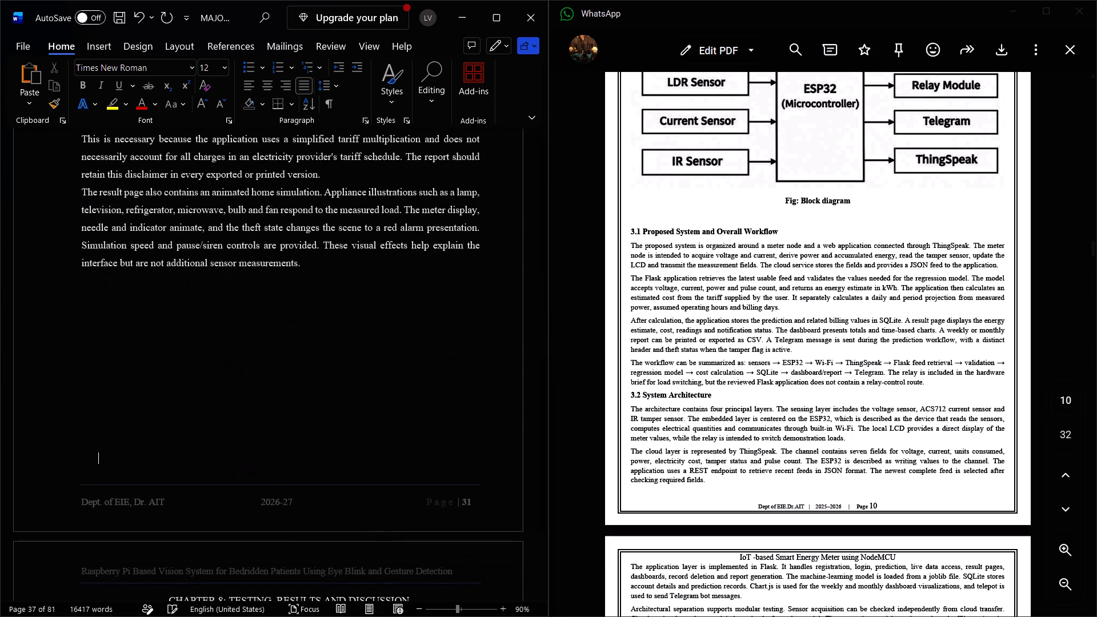
{"action": "scroll", "coordinate": [172, 518], "scroll_direction": "down", "scroll_amount": 1}
{"action": "key", "text": "Return"}
Format the CHAPTER 8: TESTING, RESULTS AND DISCUSSION heading as 16 pt bold.
{"action": "scroll", "coordinate": [172, 534], "scroll_direction": "down", "scroll_amount": 1}
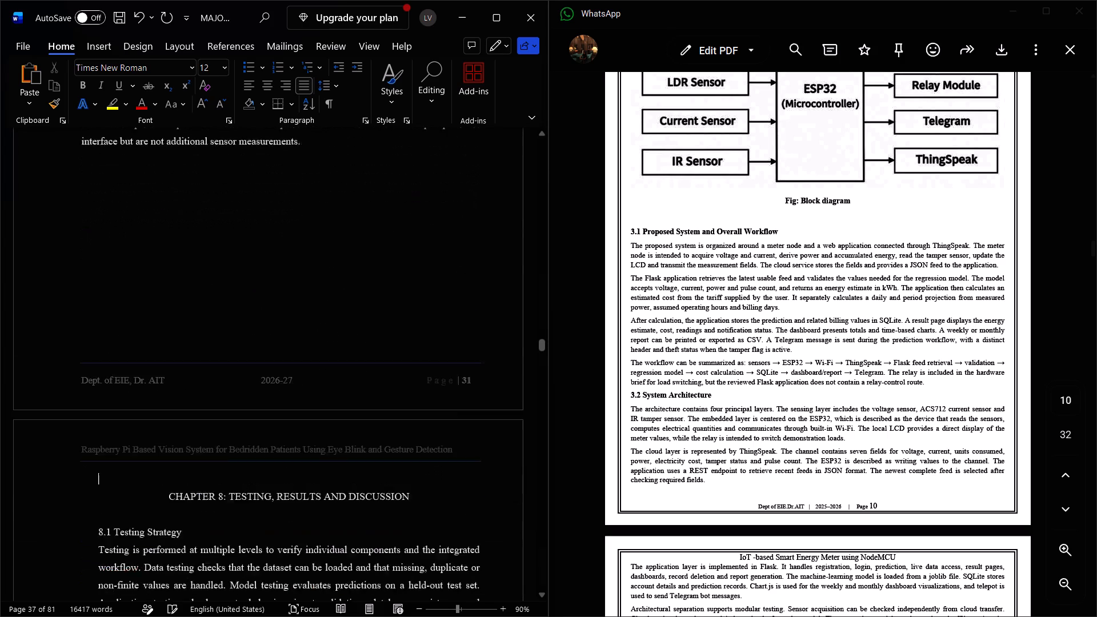
{"action": "scroll", "coordinate": [172, 534], "scroll_direction": "down", "scroll_amount": 1}
{"action": "triple_click", "coordinate": [174, 417]}
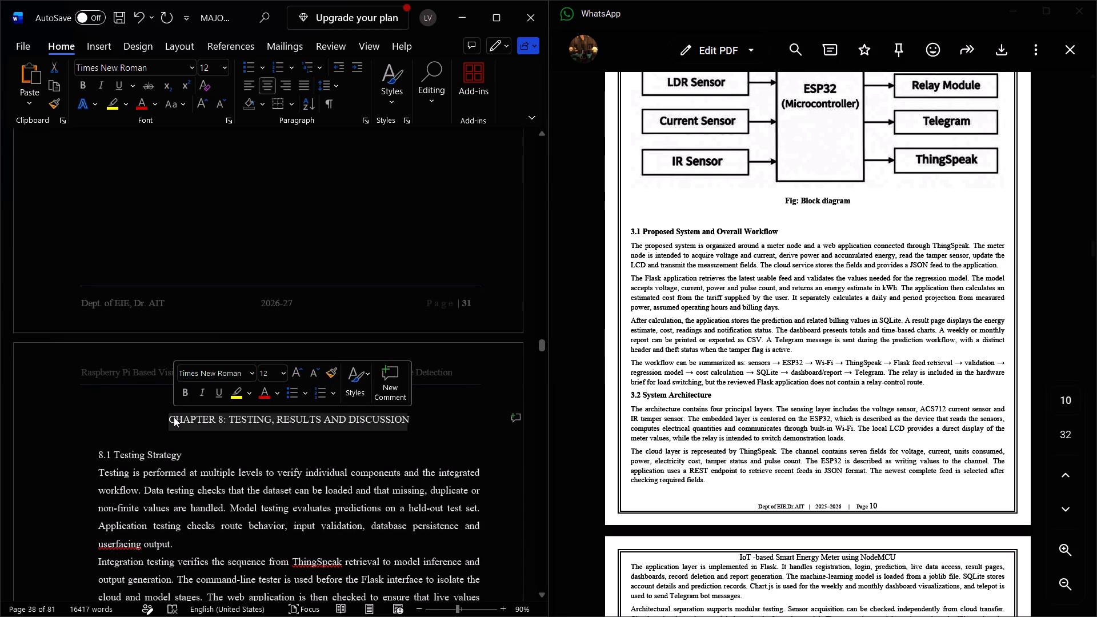
{"action": "left_click", "coordinate": [282, 375]}
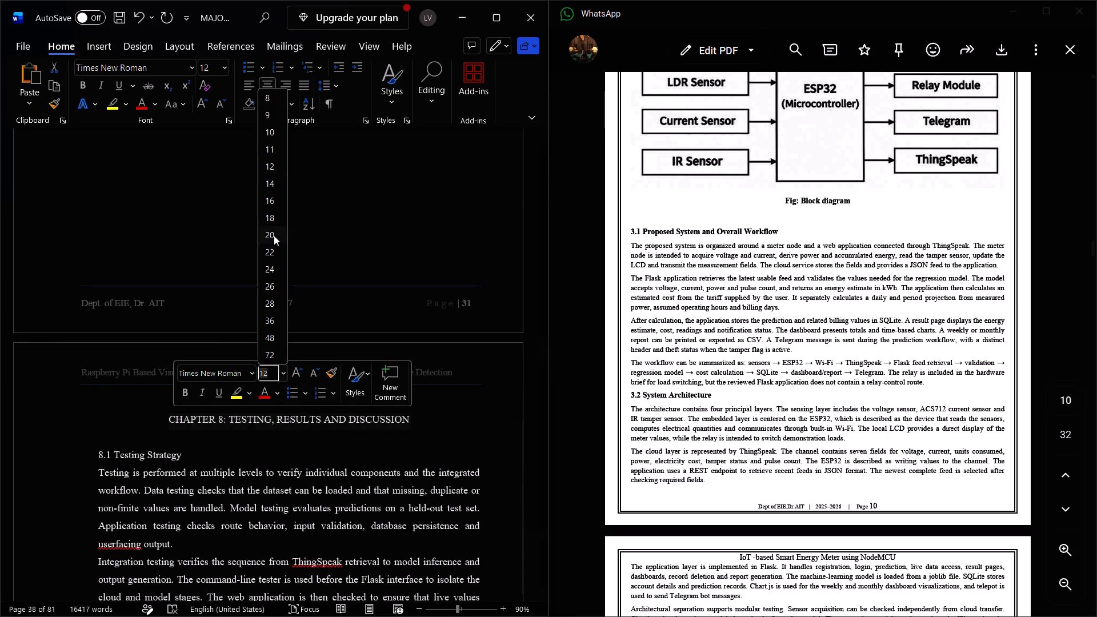
{"action": "left_click", "coordinate": [276, 200]}
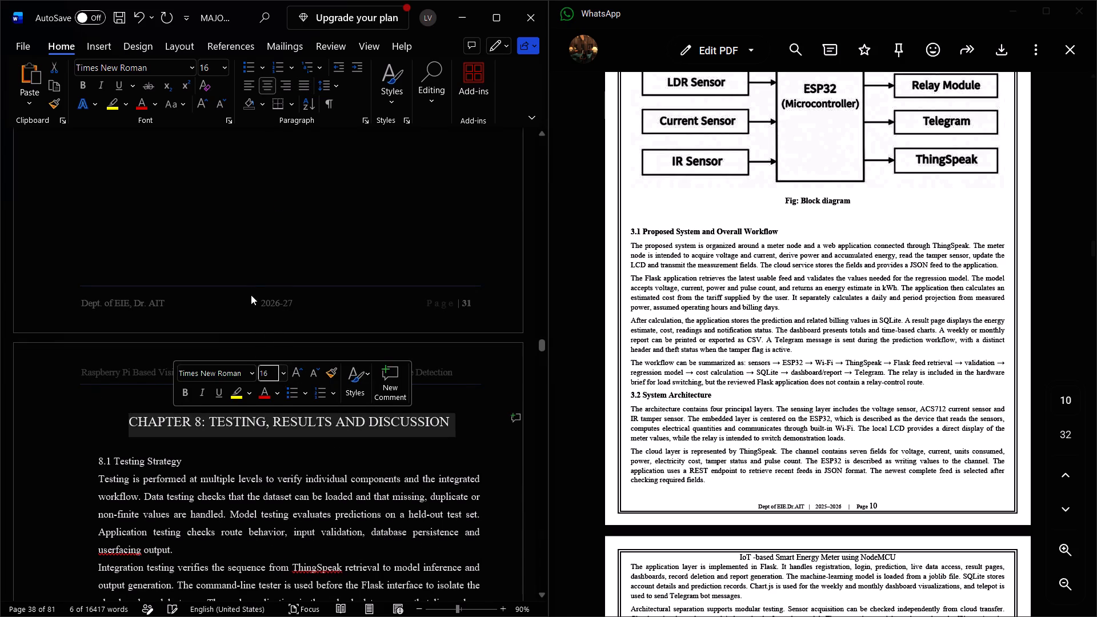
{"action": "left_click", "coordinate": [183, 398]}
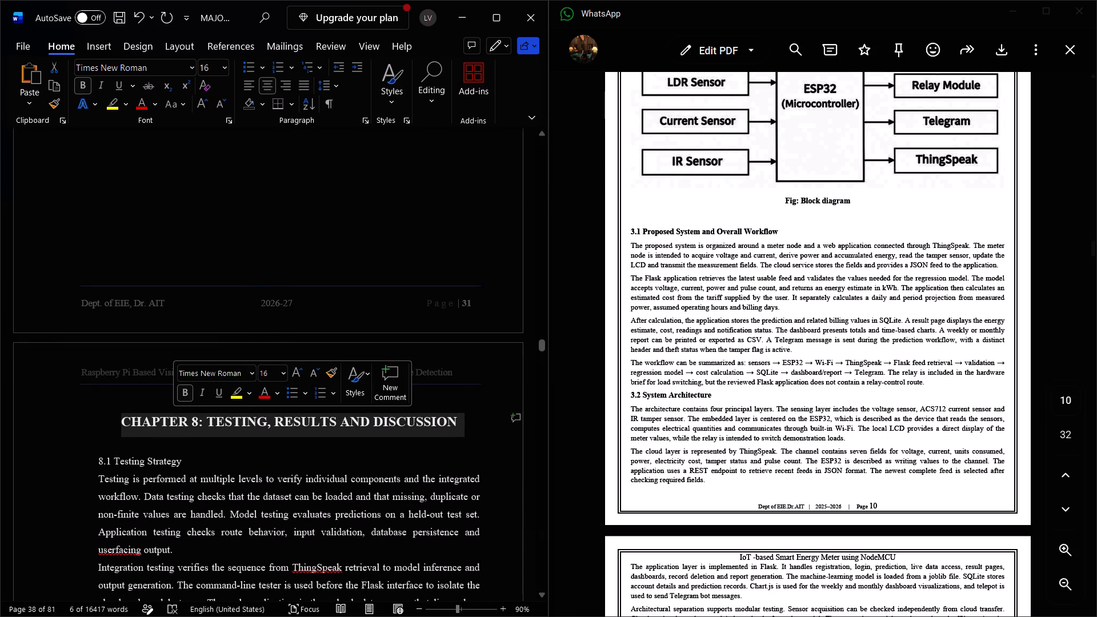
Remove the left indent from the 8.1 Testing Strategy heading and set its size to 14 pt.
{"action": "left_click", "coordinate": [99, 461]}
{"action": "key", "text": "BackSpace"}
{"action": "triple_click", "coordinate": [99, 461]}
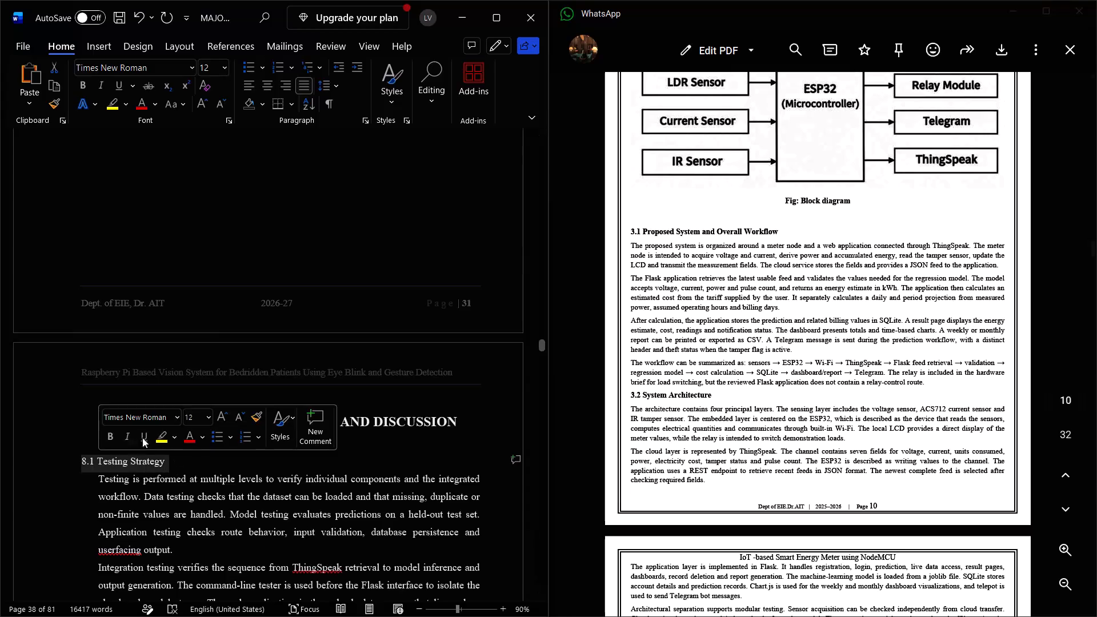
{"action": "left_click_drag", "start_coordinate": [208, 414], "coordinate": [202, 281]}
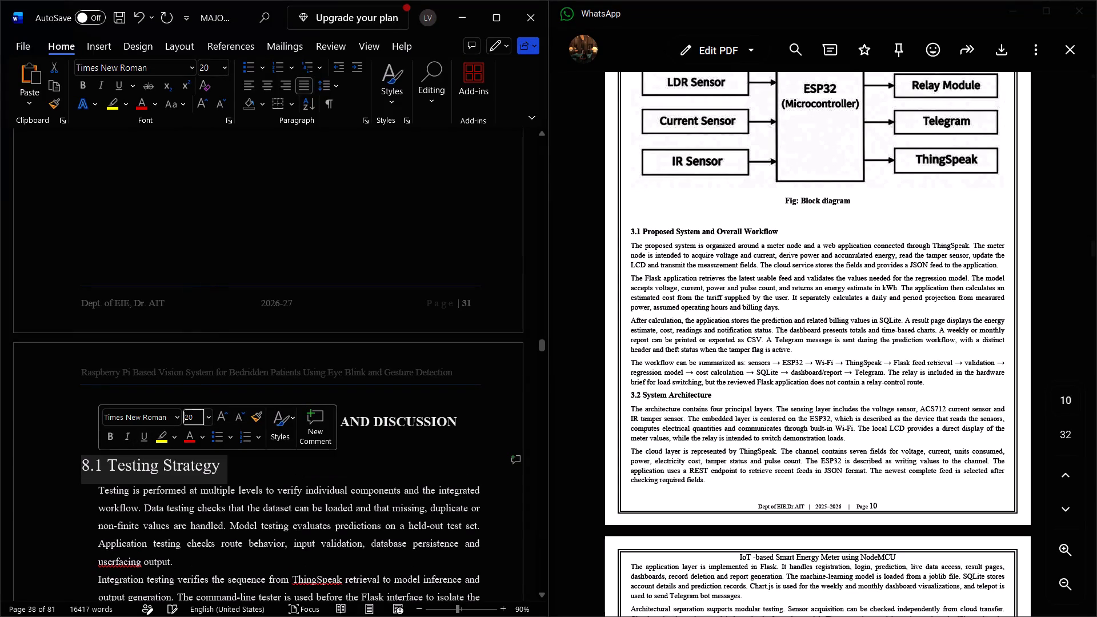
{"action": "left_click", "coordinate": [209, 414]}
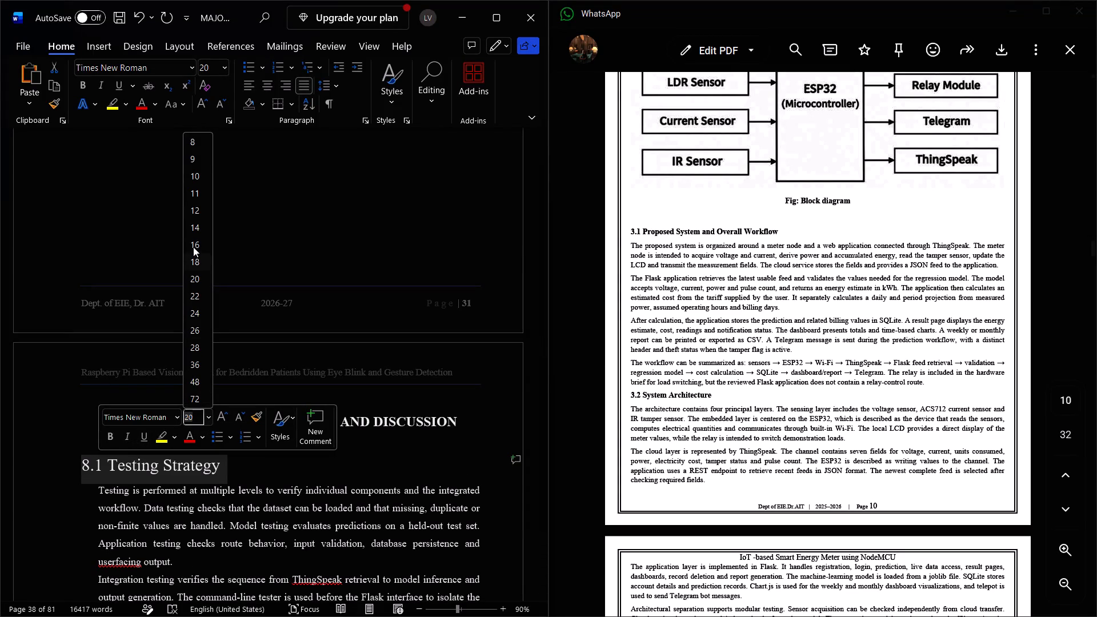
{"action": "left_click", "coordinate": [197, 223]}
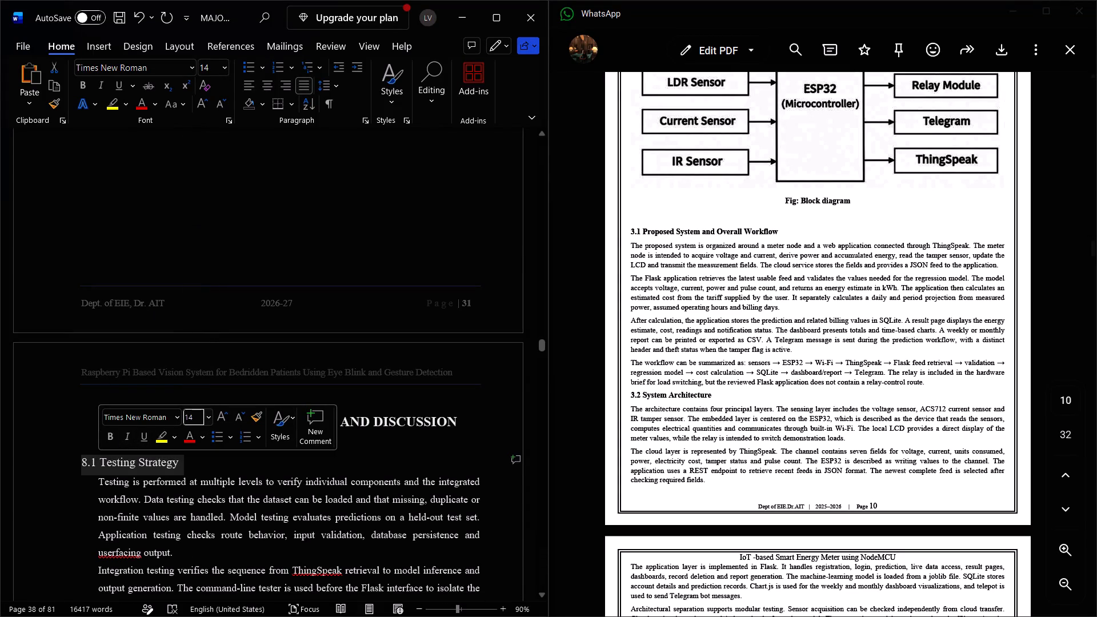
Remove the left indents from the four body paragraphs of section 8.1, from "Testing is performed" through "Testing should record".
{"action": "left_click", "coordinate": [103, 483]}
{"action": "key", "text": "Left"}
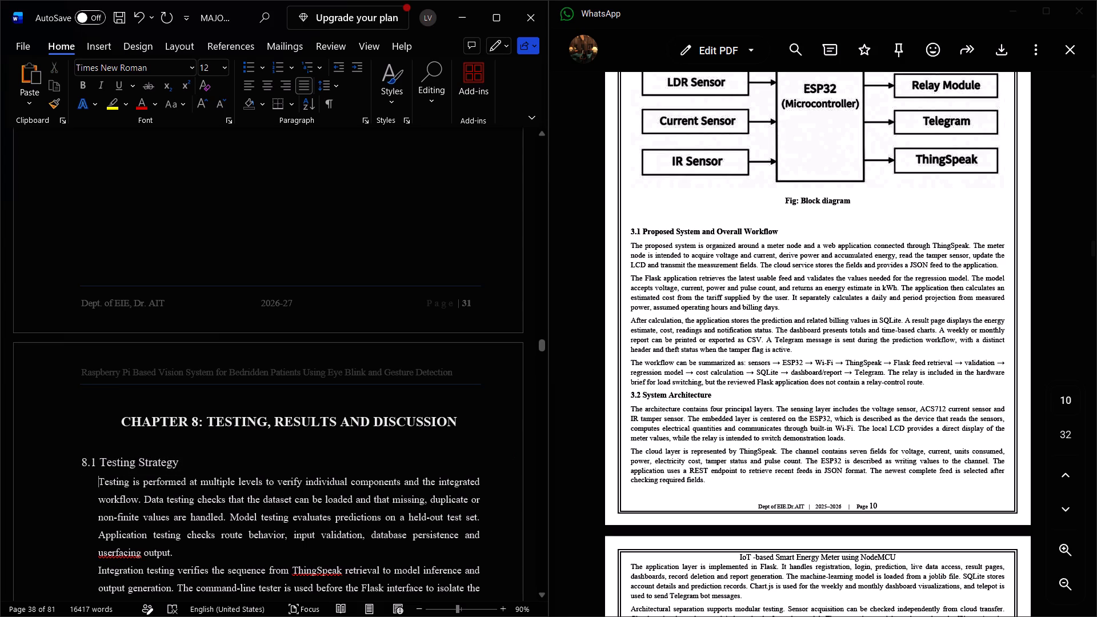
{"action": "key", "text": "BackSpace"}
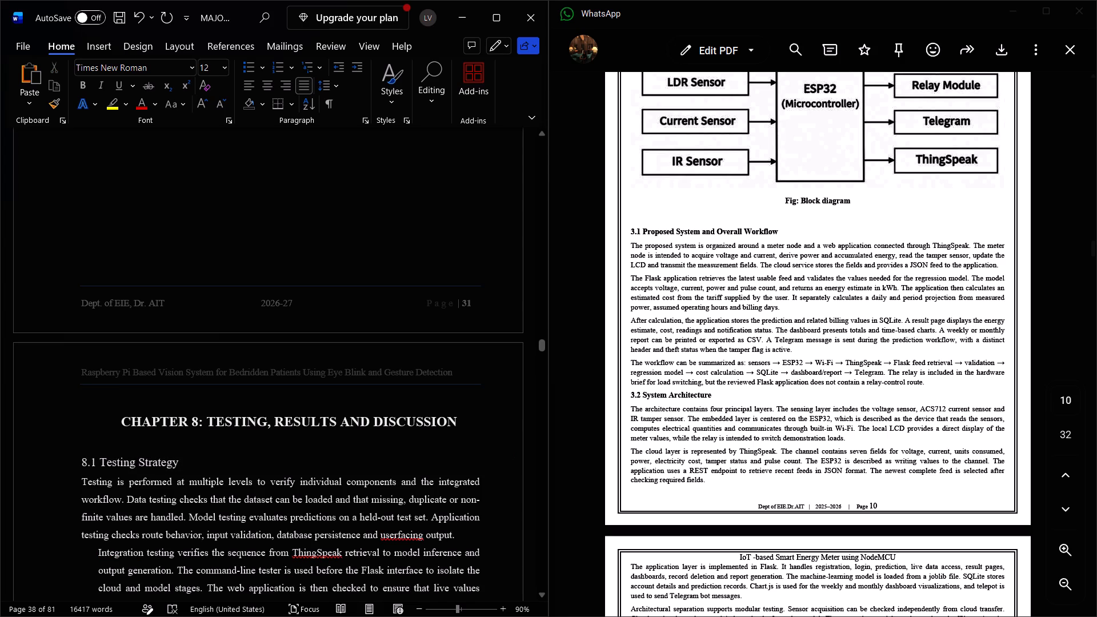
{"action": "left_click", "coordinate": [99, 548]}
{"action": "key", "text": "BackSpace"}
{"action": "scroll", "coordinate": [99, 548], "scroll_direction": "down", "scroll_amount": 1}
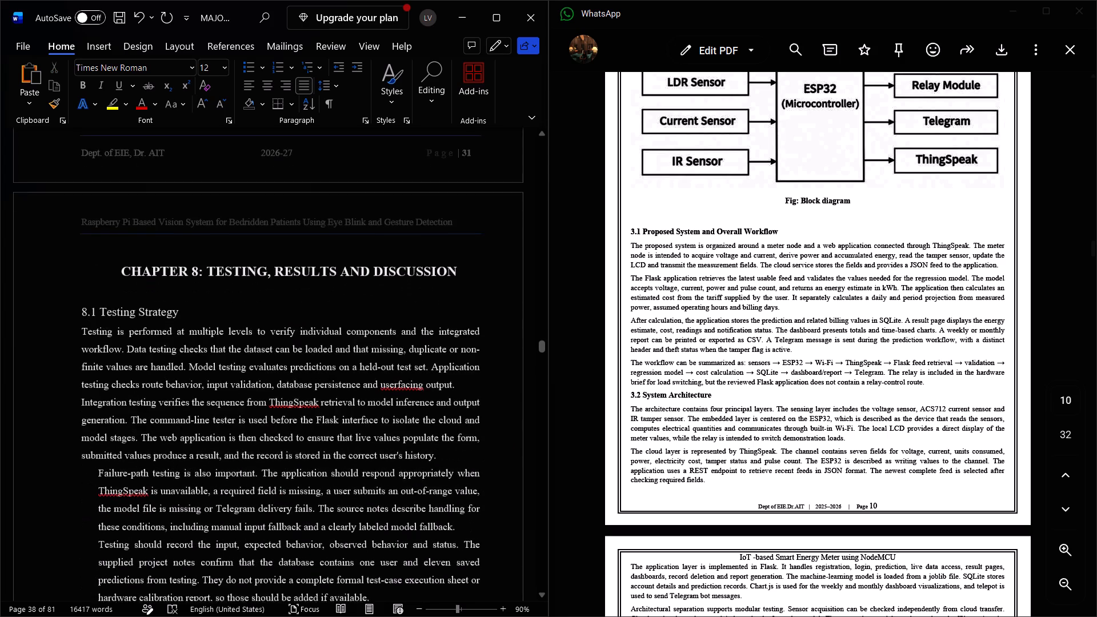
{"action": "scroll", "coordinate": [99, 548], "scroll_direction": "down", "scroll_amount": 1}
{"action": "left_click", "coordinate": [97, 450]}
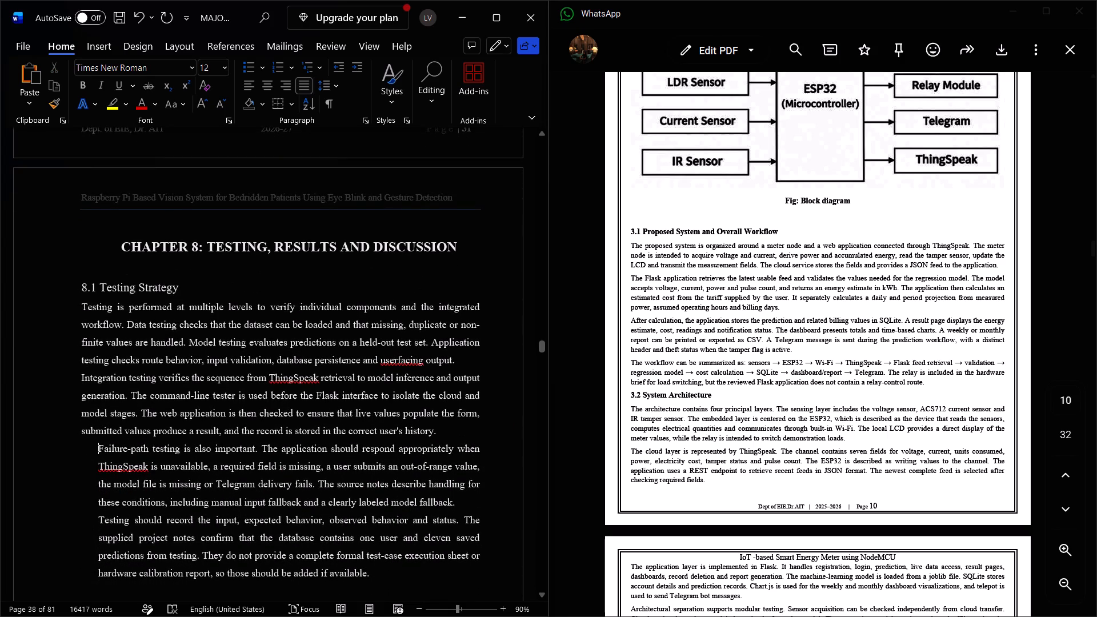
{"action": "key", "text": "BackSpace"}
{"action": "scroll", "coordinate": [97, 450], "scroll_direction": "down", "scroll_amount": 1}
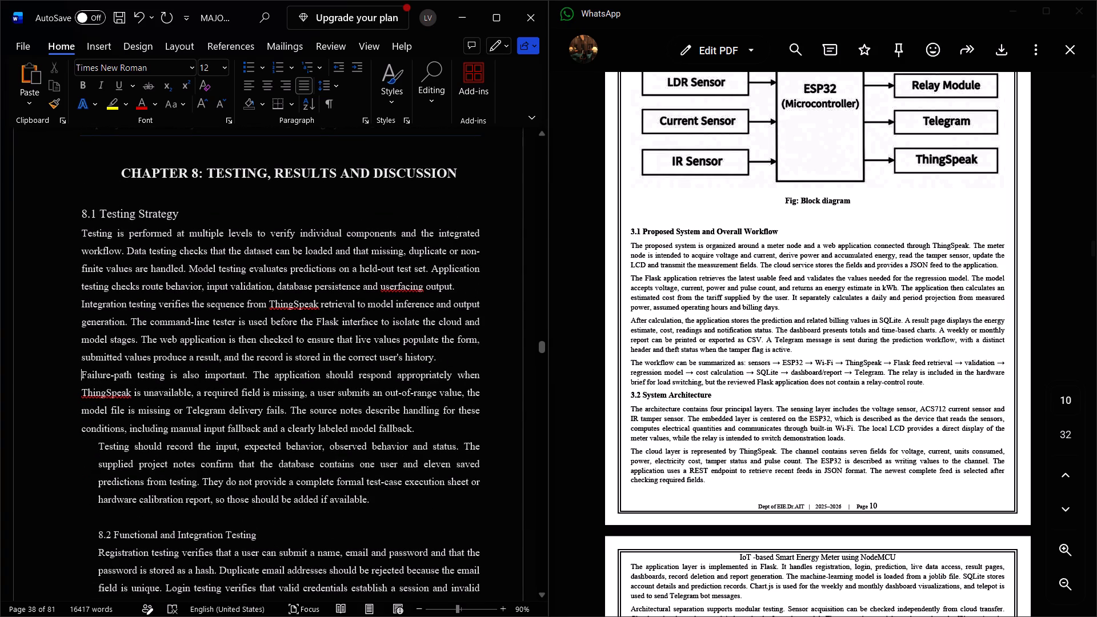
{"action": "left_click", "coordinate": [101, 444]}
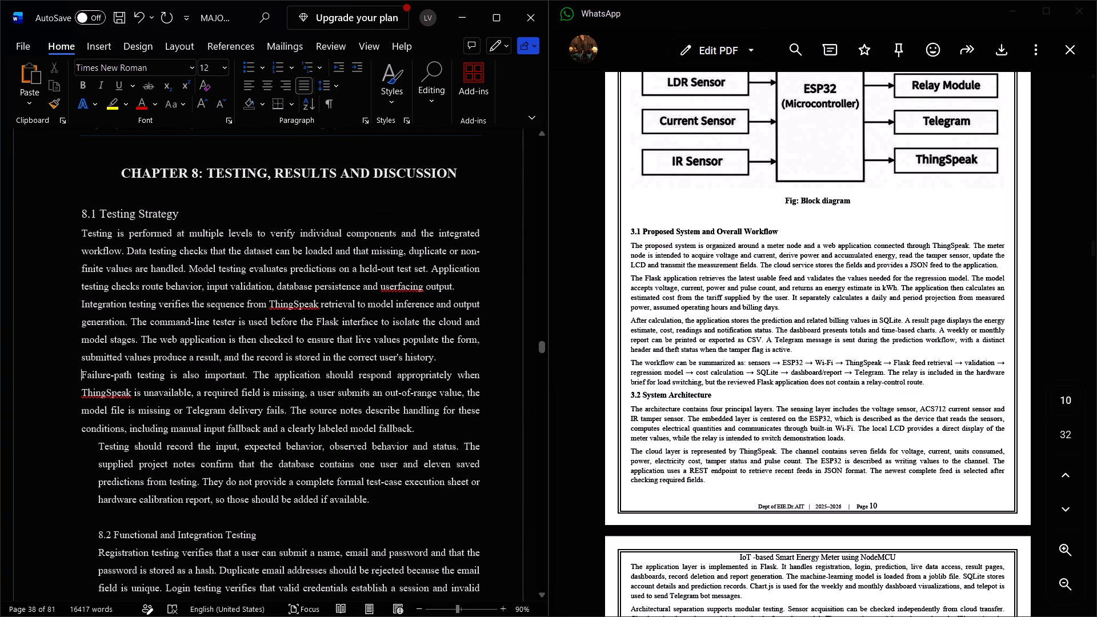
{"action": "key", "text": "BackSpace"}
Remove the left indent from the 8.2 Functional and Integration Testing heading and format it as 14 pt bold.
{"action": "scroll", "coordinate": [101, 444], "scroll_direction": "down", "scroll_amount": 1}
{"action": "left_click", "coordinate": [99, 442]}
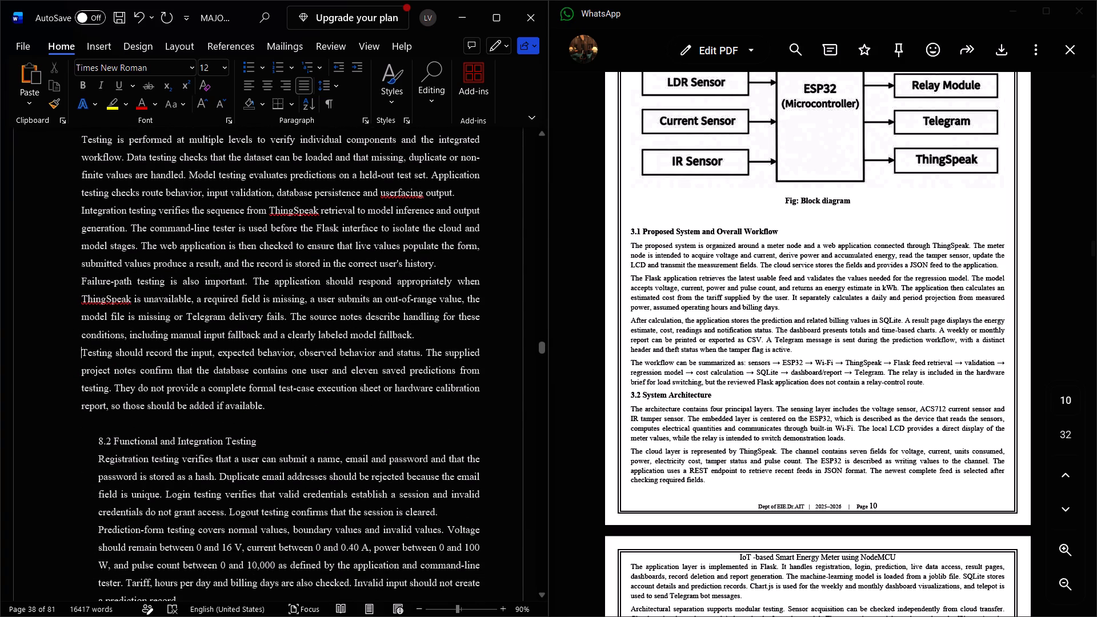
{"action": "key", "text": "BackSpace"}
{"action": "triple_click", "coordinate": [99, 442]}
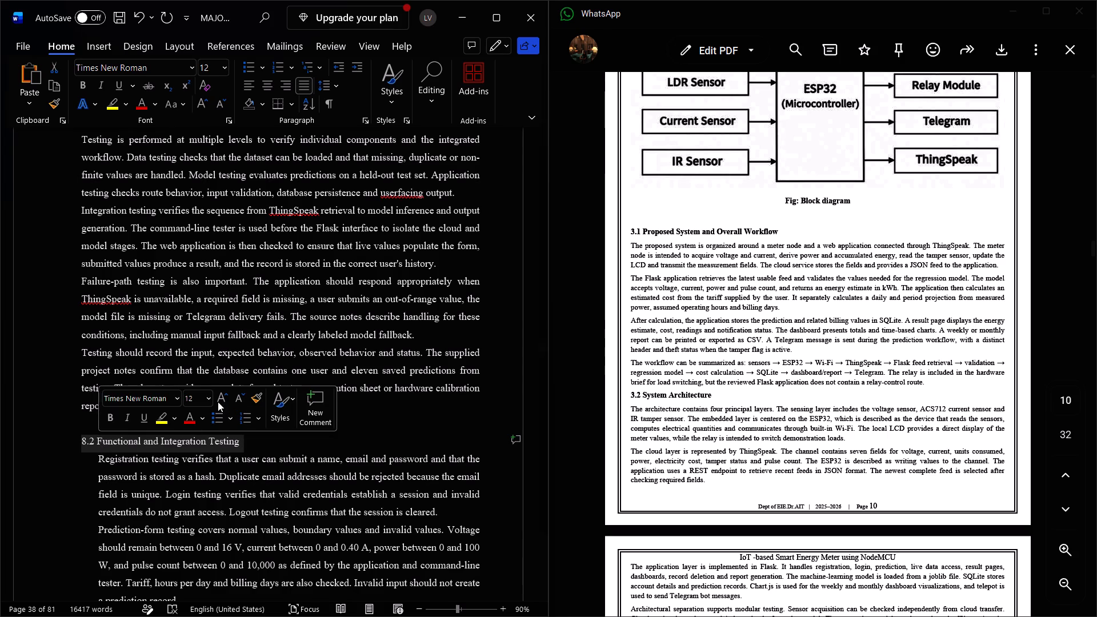
{"action": "left_click_drag", "start_coordinate": [210, 396], "coordinate": [191, 269]}
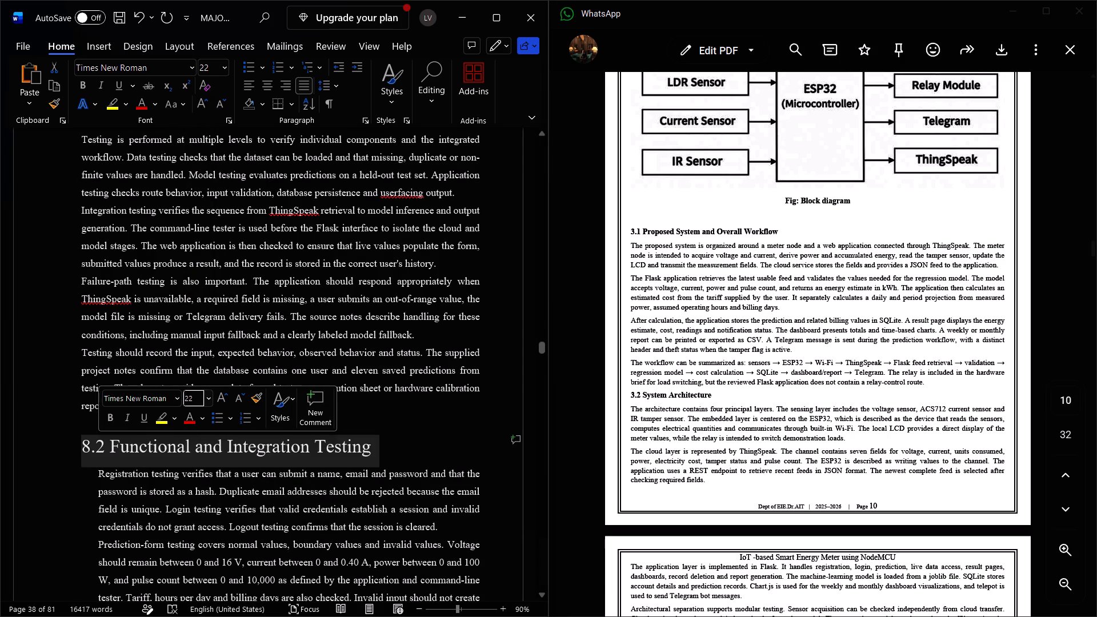
{"action": "left_click", "coordinate": [208, 397]}
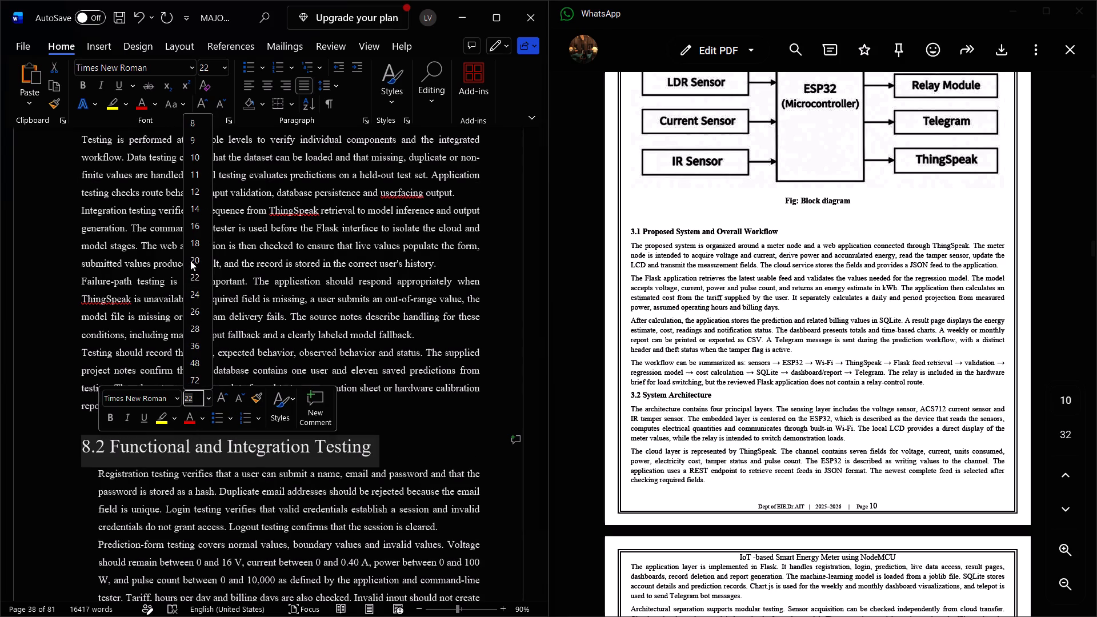
{"action": "left_click", "coordinate": [203, 211]}
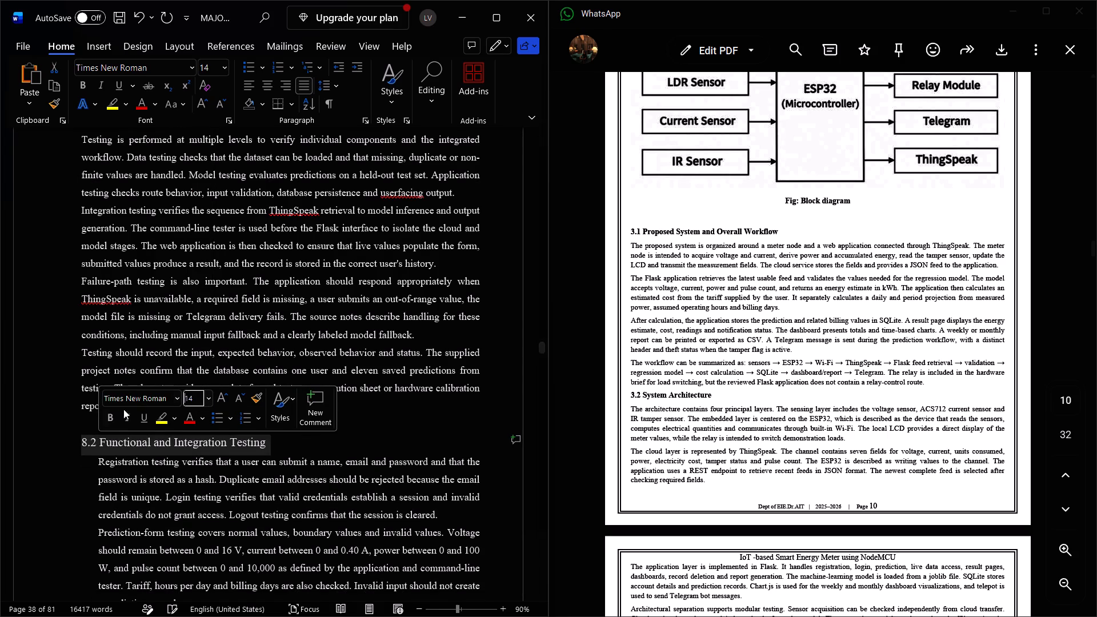
{"action": "left_click", "coordinate": [111, 415]}
Remove the left indents from the four body paragraphs of section 8.2, from "Registration testing" through "Notification testing".
{"action": "left_click", "coordinate": [97, 459]}
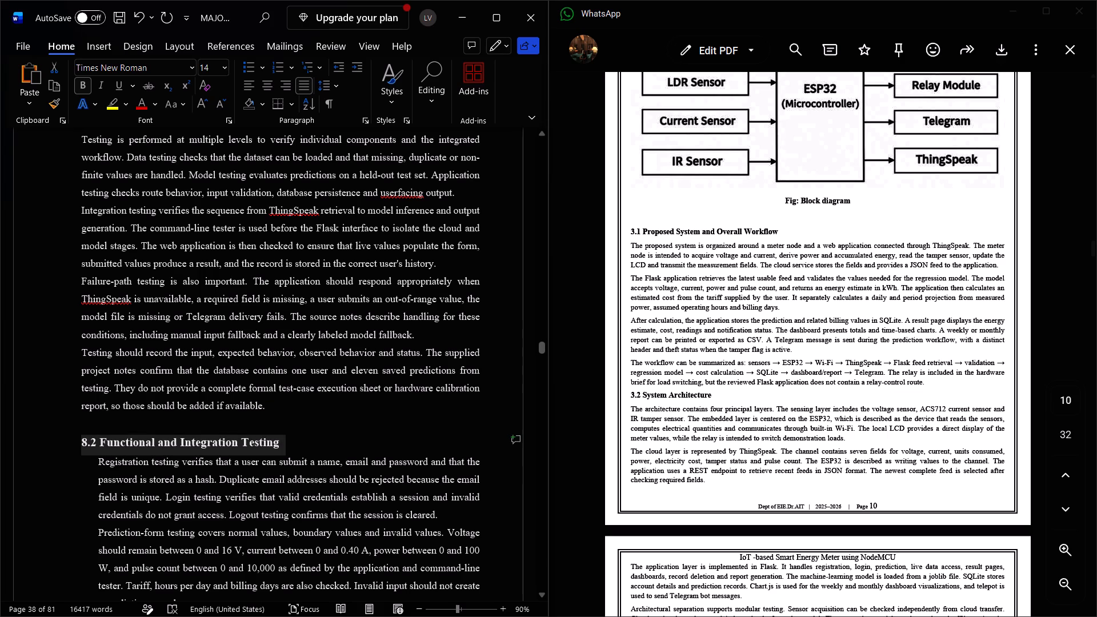
{"action": "key", "text": "BackSpace"}
{"action": "scroll", "coordinate": [97, 459], "scroll_direction": "down", "scroll_amount": 1}
{"action": "left_click", "coordinate": [97, 479]}
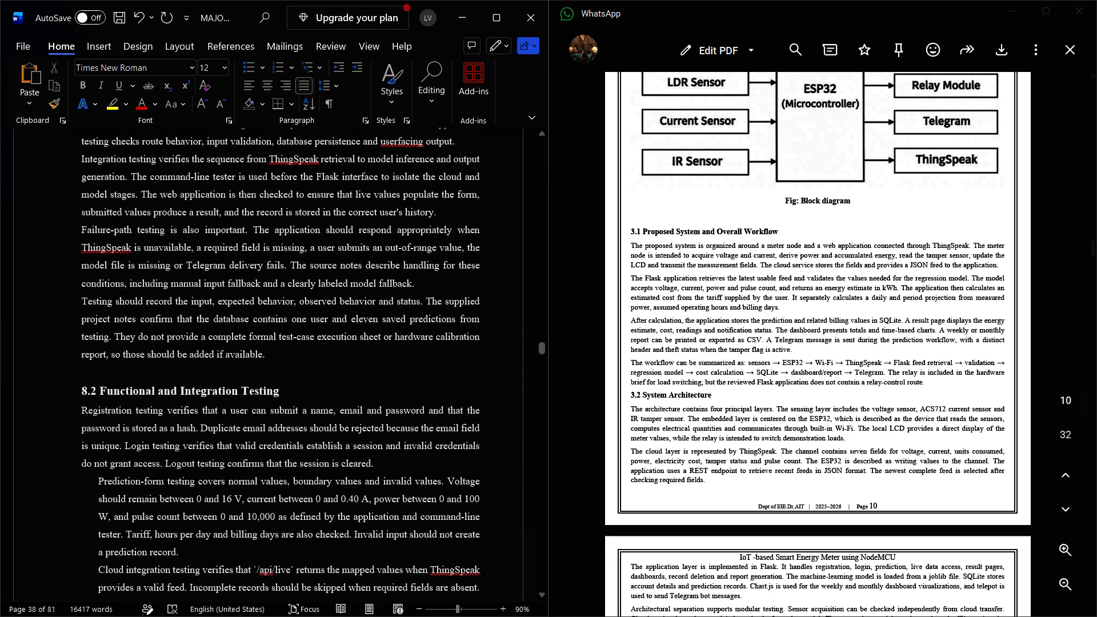
{"action": "key", "text": "BackSpace"}
{"action": "scroll", "coordinate": [97, 479], "scroll_direction": "down", "scroll_amount": 1}
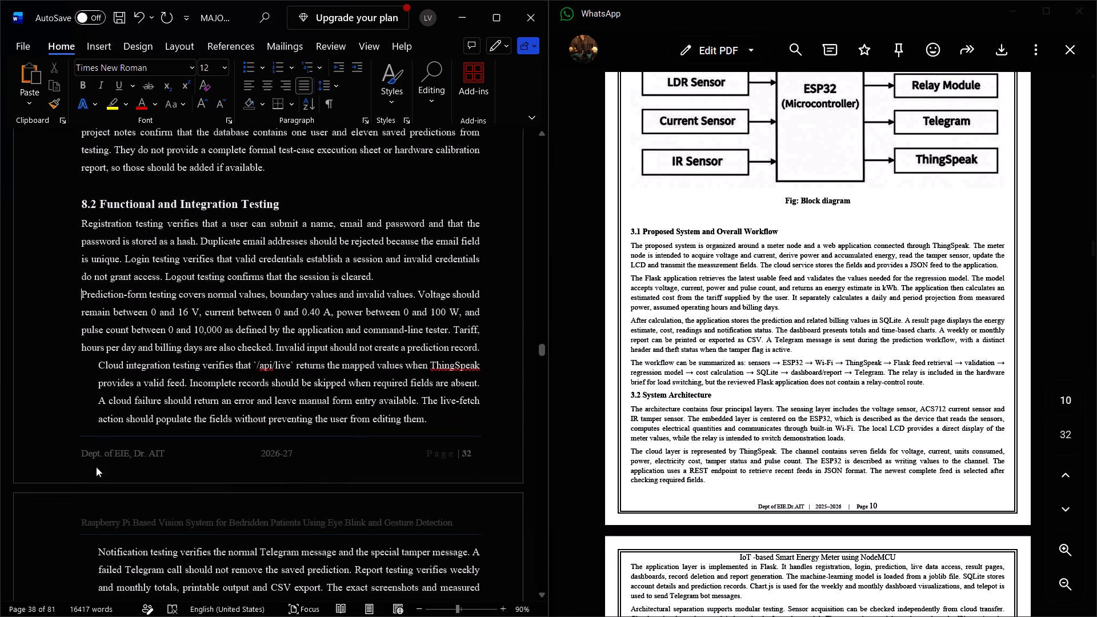
{"action": "left_click", "coordinate": [100, 367]}
{"action": "key", "text": "BackSpace"}
{"action": "scroll", "coordinate": [100, 367], "scroll_direction": "down", "scroll_amount": 1}
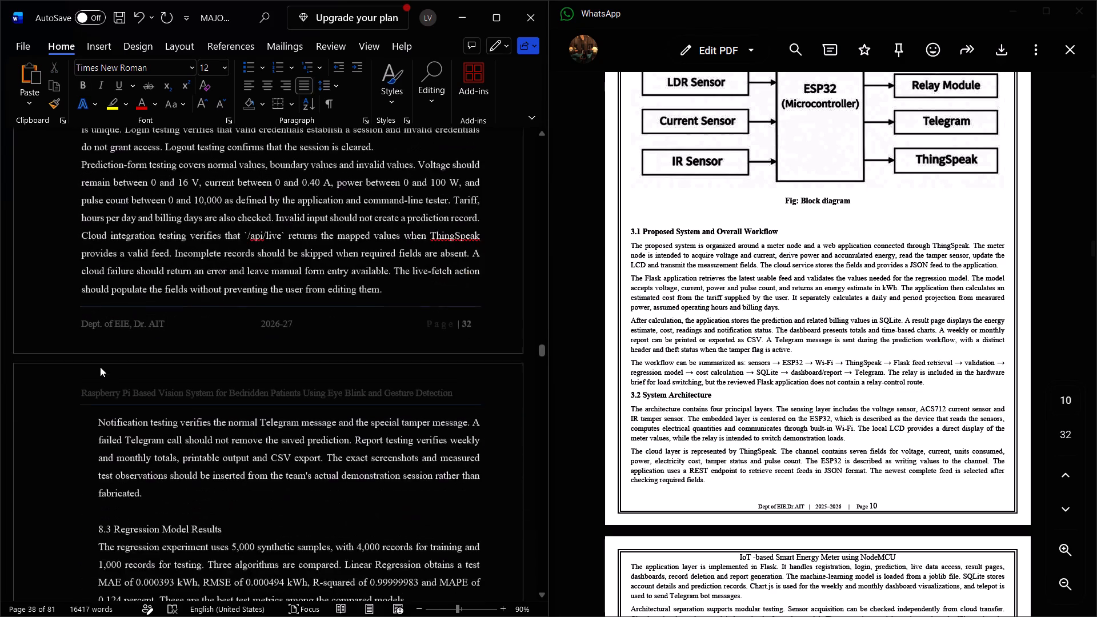
{"action": "scroll", "coordinate": [100, 367], "scroll_direction": "down", "scroll_amount": 1}
{"action": "left_click", "coordinate": [95, 415]}
{"action": "key", "text": "BackSpace"}
Remove the left indent from the 8.3 Regression Model Results heading and format it as 14 pt bold.
{"action": "scroll", "coordinate": [95, 415], "scroll_direction": "down", "scroll_amount": 1}
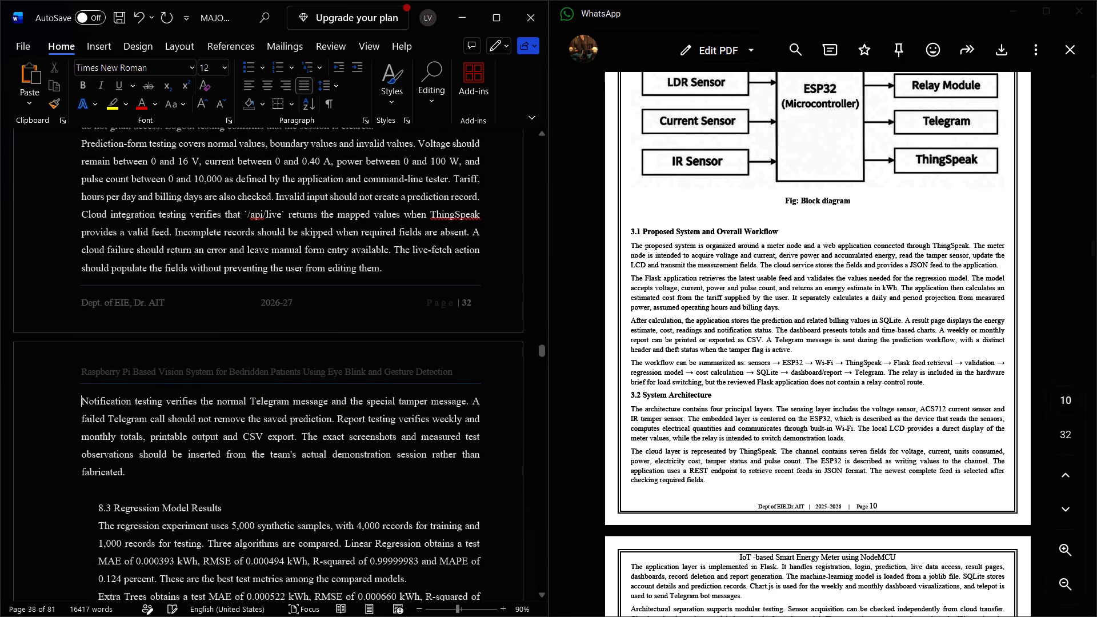
{"action": "scroll", "coordinate": [95, 415], "scroll_direction": "down", "scroll_amount": 1}
{"action": "left_click", "coordinate": [99, 368]}
{"action": "key", "text": "BackSpace"}
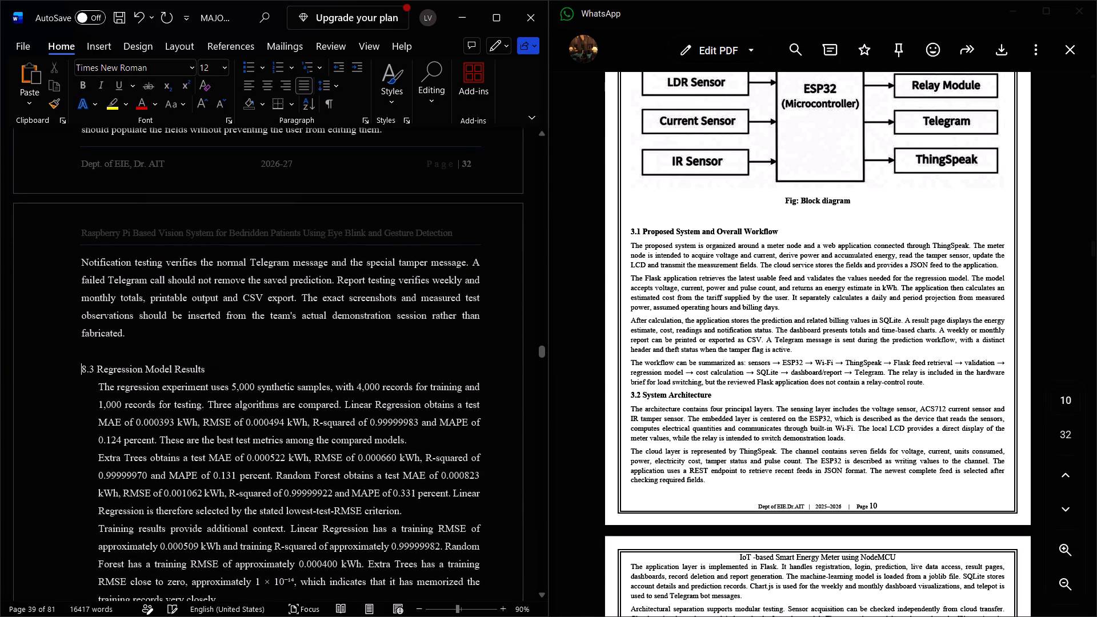
{"action": "triple_click", "coordinate": [99, 368]}
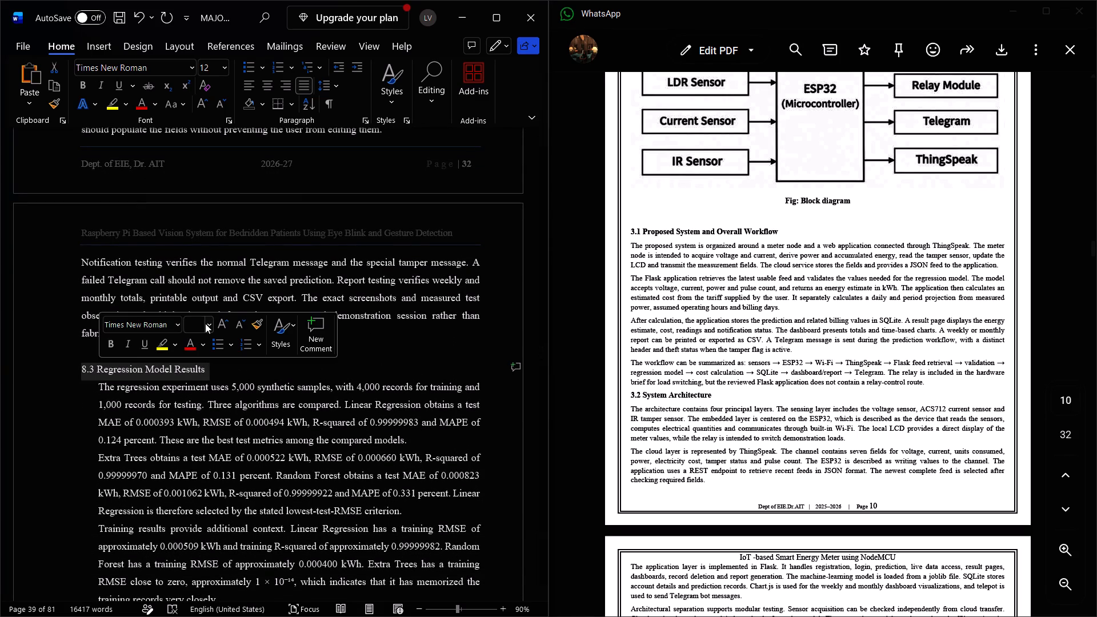
{"action": "left_click", "coordinate": [205, 323]}
{"action": "left_click", "coordinate": [201, 427]}
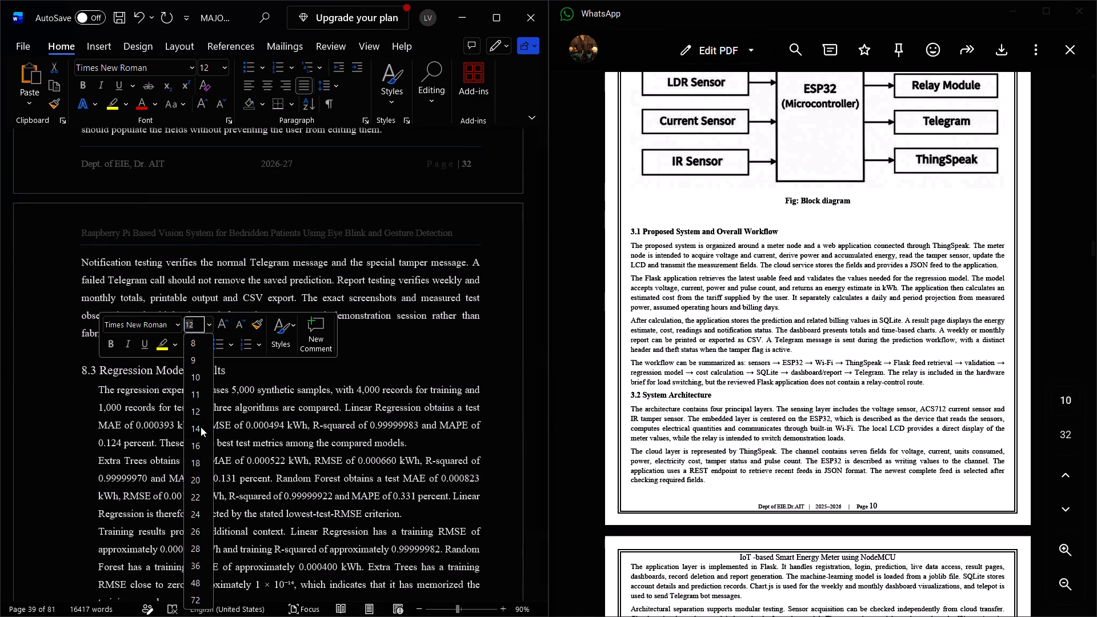
{"action": "left_click", "coordinate": [111, 342]}
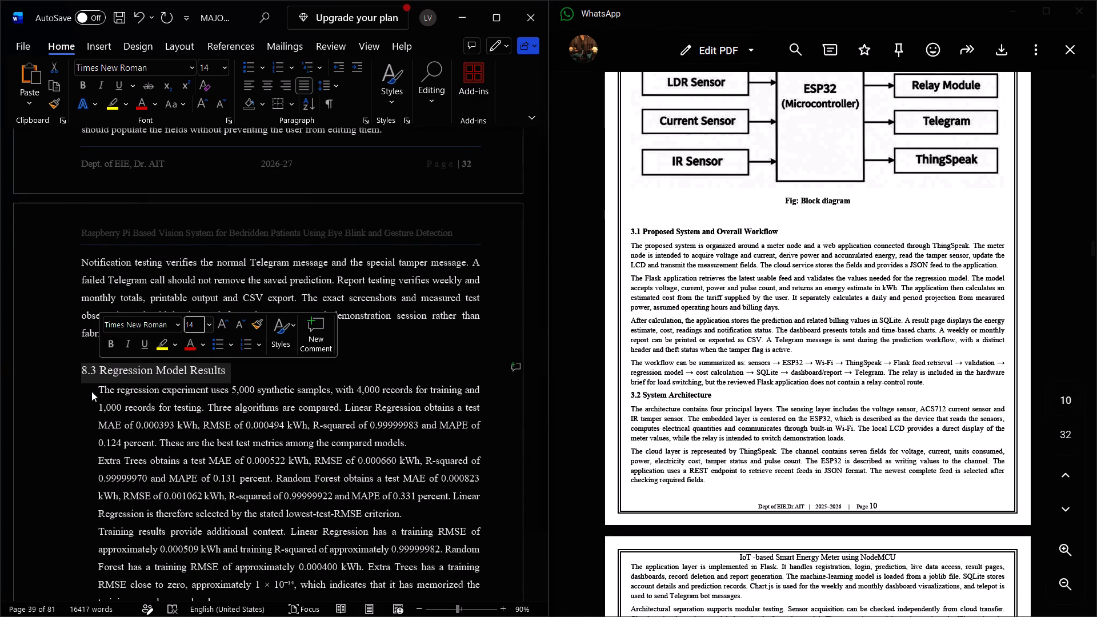
{"action": "left_click", "coordinate": [113, 340]}
{"action": "left_click", "coordinate": [113, 340]}
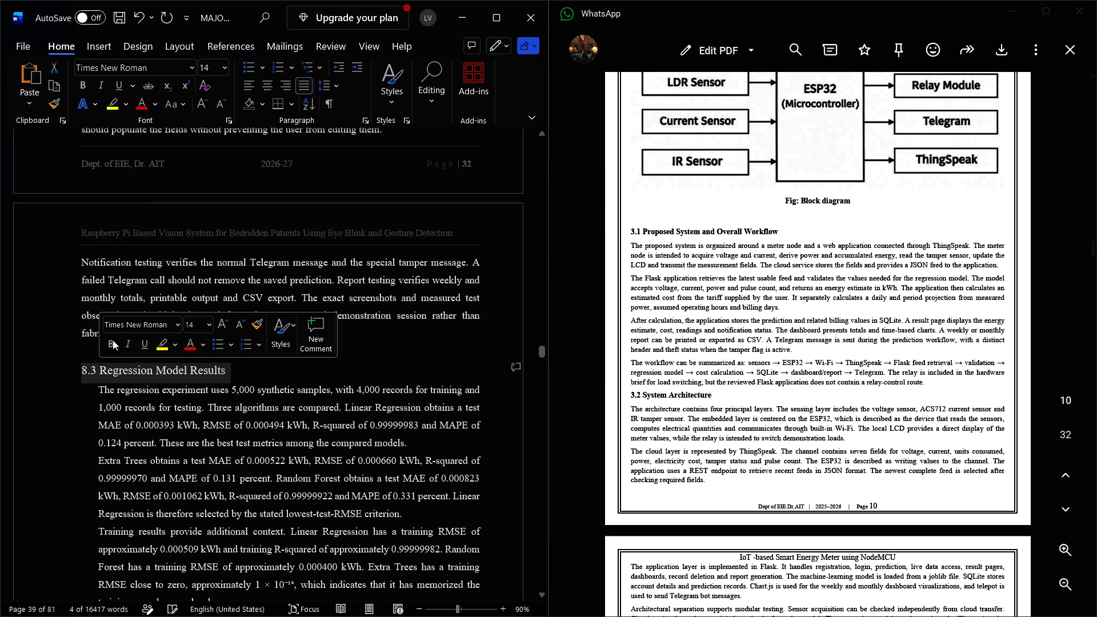
Remove the left indents from the four body paragraphs of section 8.3, from "The regression experiment" through "The lower test error".
{"action": "left_click", "coordinate": [95, 384]}
{"action": "key", "text": "BackSpace"}
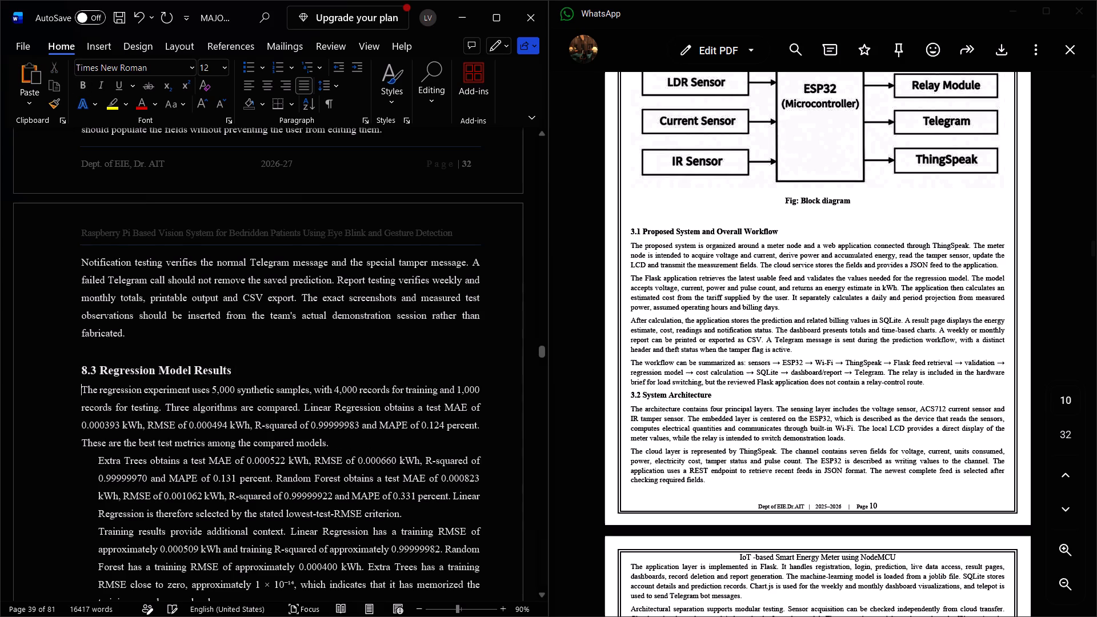
{"action": "scroll", "coordinate": [95, 384], "scroll_direction": "down", "scroll_amount": 1}
{"action": "left_click", "coordinate": [99, 356]}
{"action": "key", "text": "BackSpace"}
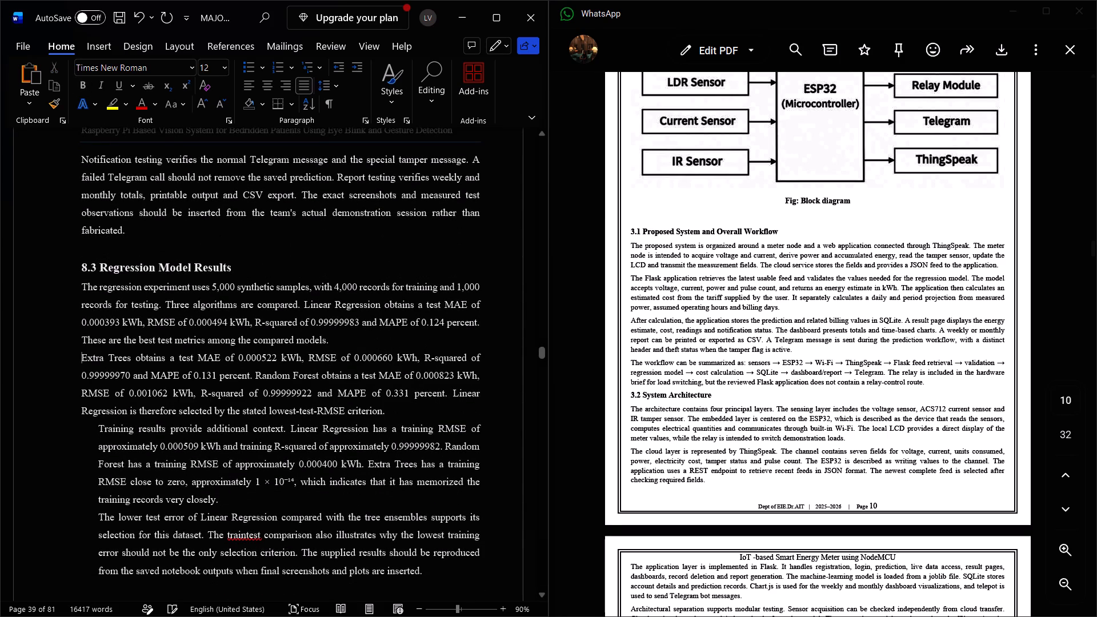
{"action": "scroll", "coordinate": [99, 356], "scroll_direction": "down", "scroll_amount": 1}
{"action": "left_click", "coordinate": [98, 383]}
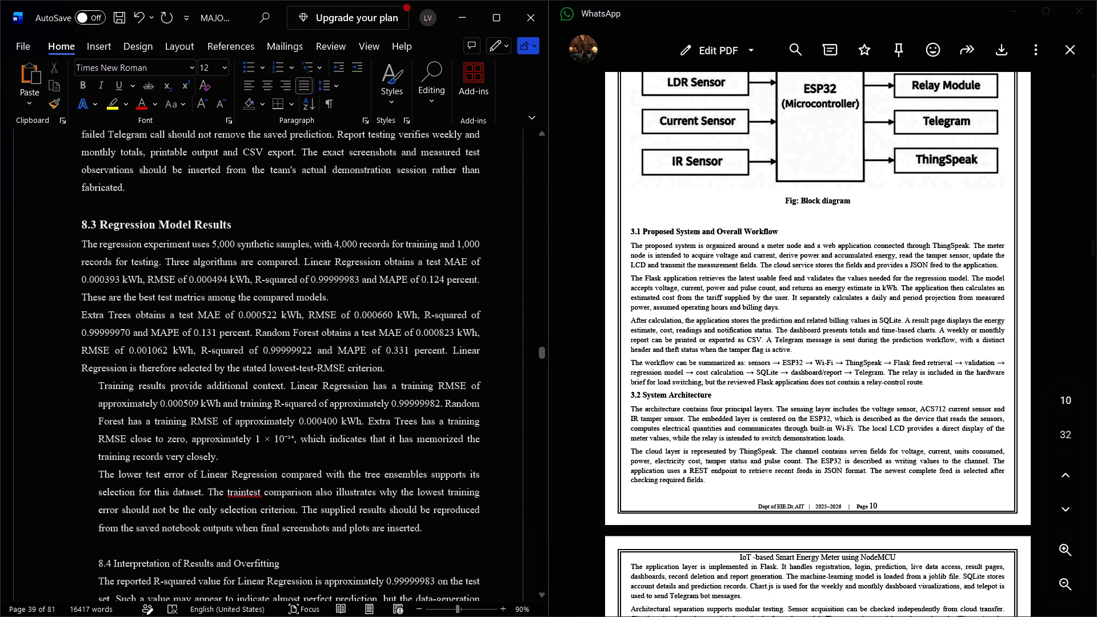
{"action": "key", "text": "BackSpace"}
{"action": "scroll", "coordinate": [96, 380], "scroll_direction": "down", "scroll_amount": 1}
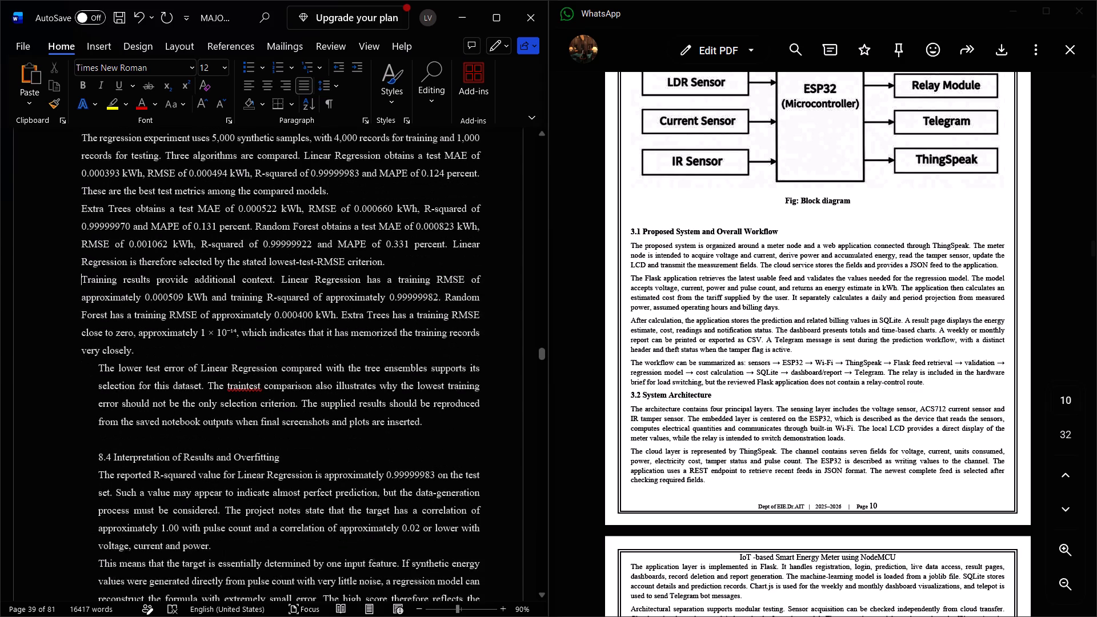
{"action": "scroll", "coordinate": [96, 380], "scroll_direction": "down", "scroll_amount": 1}
{"action": "left_click", "coordinate": [99, 335]}
{"action": "key", "text": "BackSpace"}
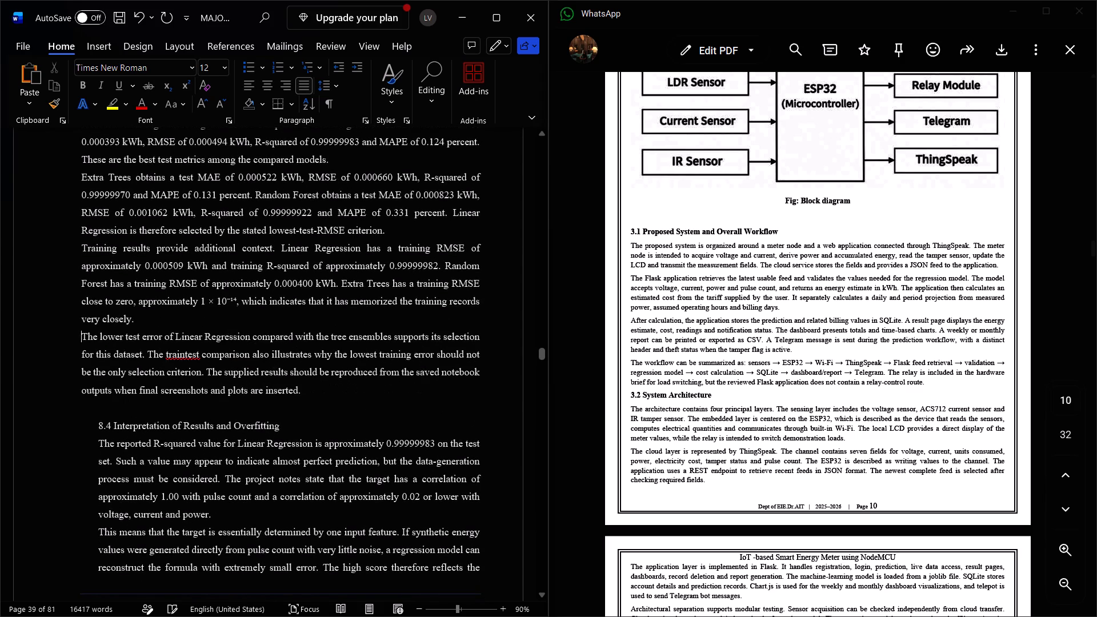
Remove the left indent from the 8.4 Interpretation of Results and Overfitting heading and format it as 14 pt bold.
{"action": "scroll", "coordinate": [99, 335], "scroll_direction": "down", "scroll_amount": 1}
{"action": "left_click", "coordinate": [97, 363]}
{"action": "key", "text": "BackSpace"}
{"action": "triple_click", "coordinate": [97, 363]}
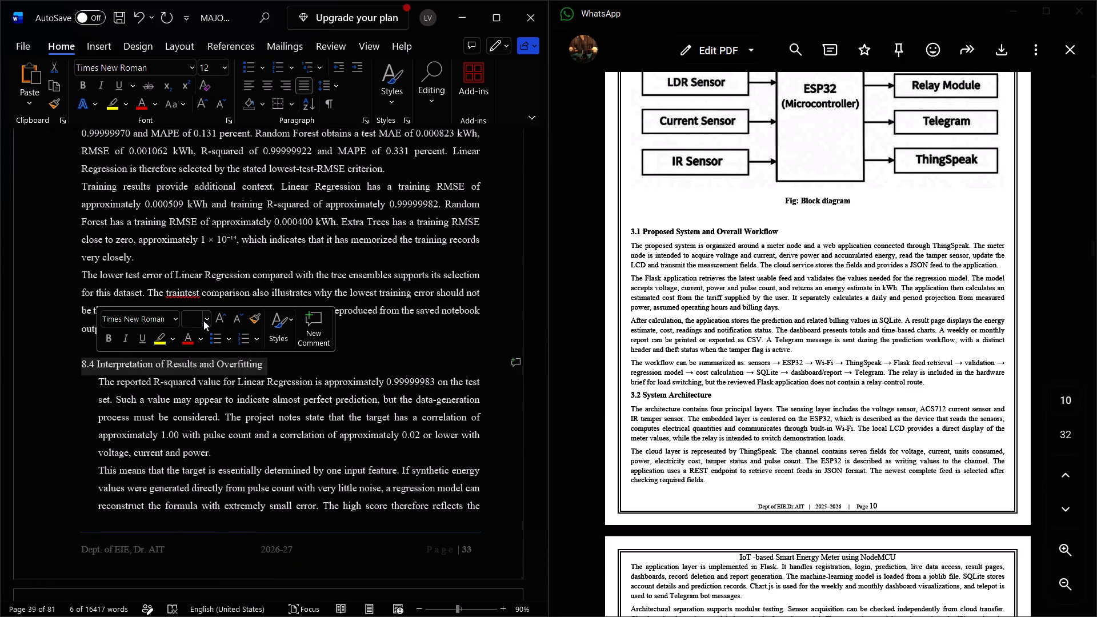
{"action": "left_click", "coordinate": [203, 320]}
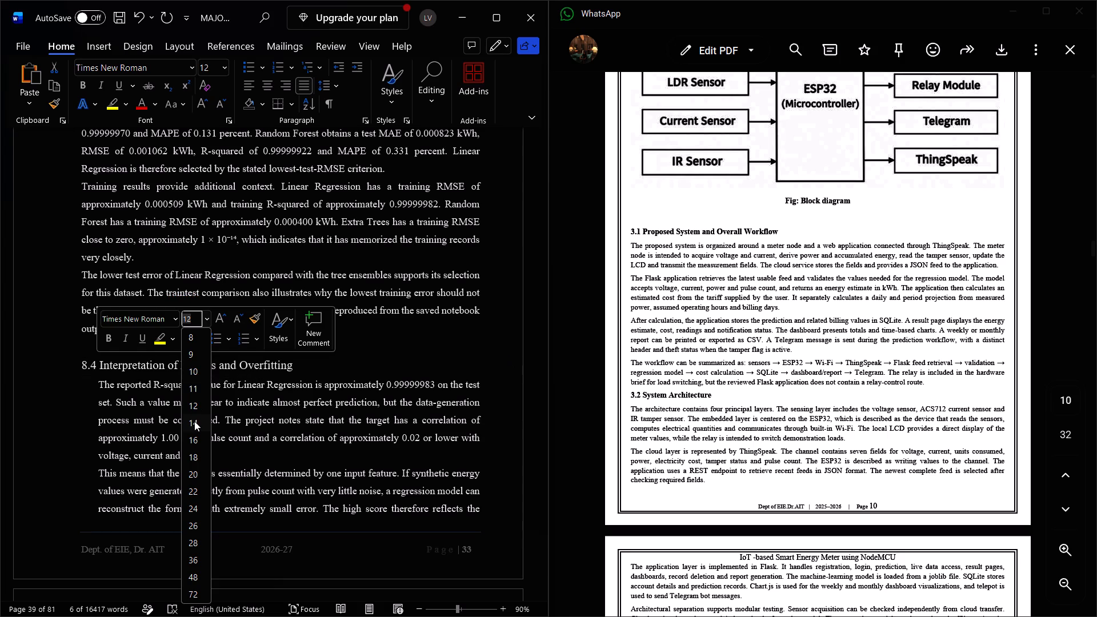
{"action": "left_click", "coordinate": [194, 421]}
{"action": "left_click", "coordinate": [109, 332]}
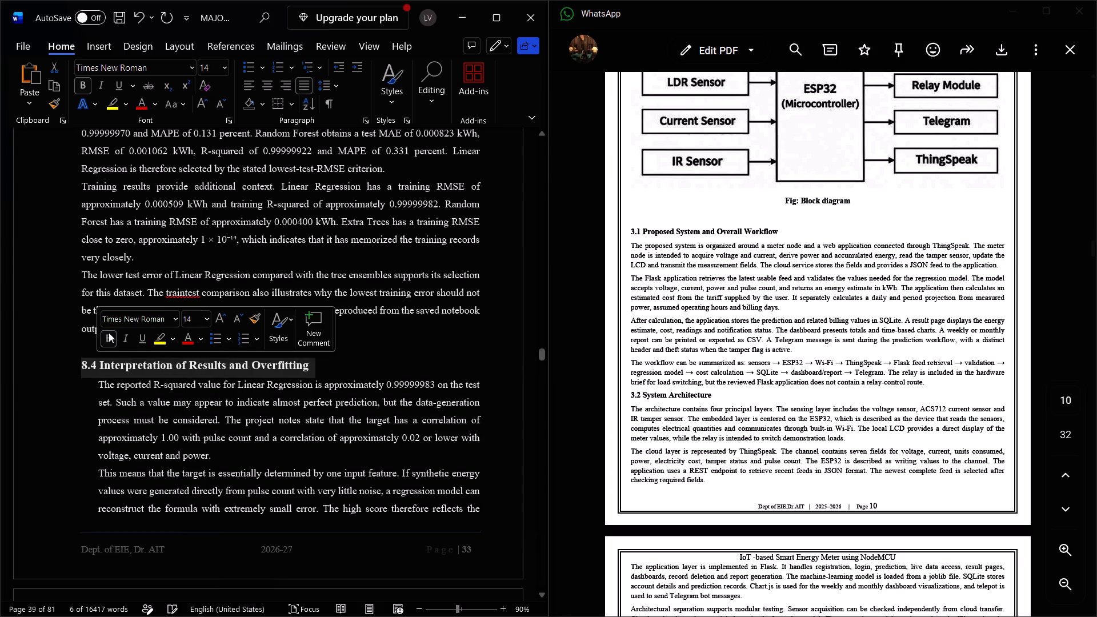
Remove the left indents from the four body paragraphs of section 8.4, from "The reported R-squared value" through "To establish real-world performance".
{"action": "left_click", "coordinate": [99, 383]}
{"action": "key", "text": "BackSpace"}
{"action": "scroll", "coordinate": [99, 383], "scroll_direction": "down", "scroll_amount": 1}
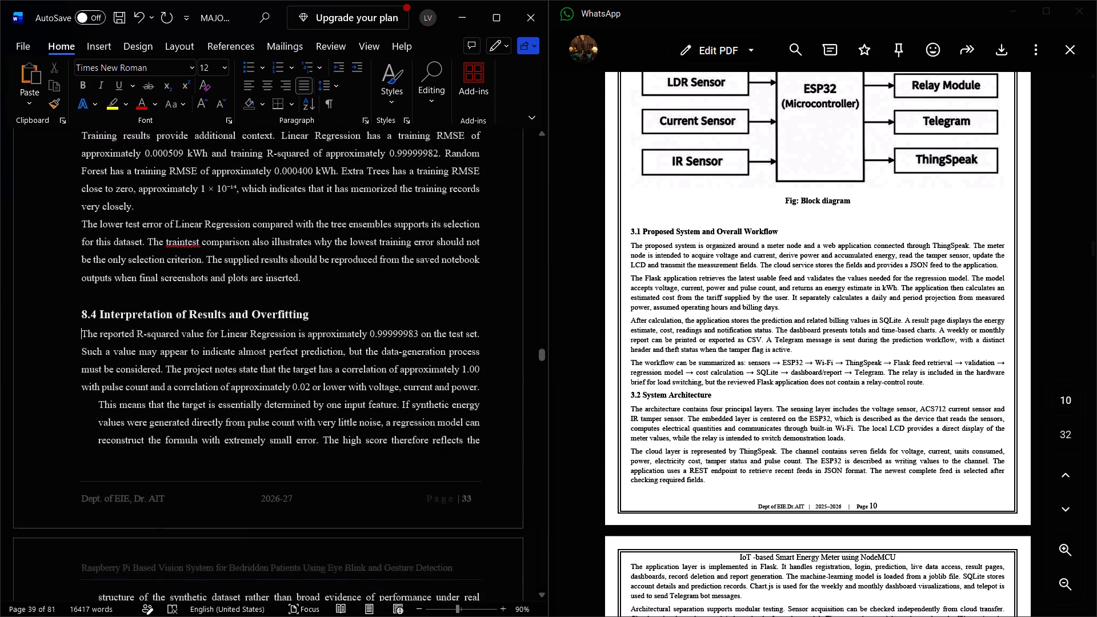
{"action": "scroll", "coordinate": [99, 383], "scroll_direction": "down", "scroll_amount": 1}
{"action": "left_click", "coordinate": [98, 385]}
{"action": "key", "text": "BackSpace"}
{"action": "scroll", "coordinate": [98, 385], "scroll_direction": "down", "scroll_amount": 1}
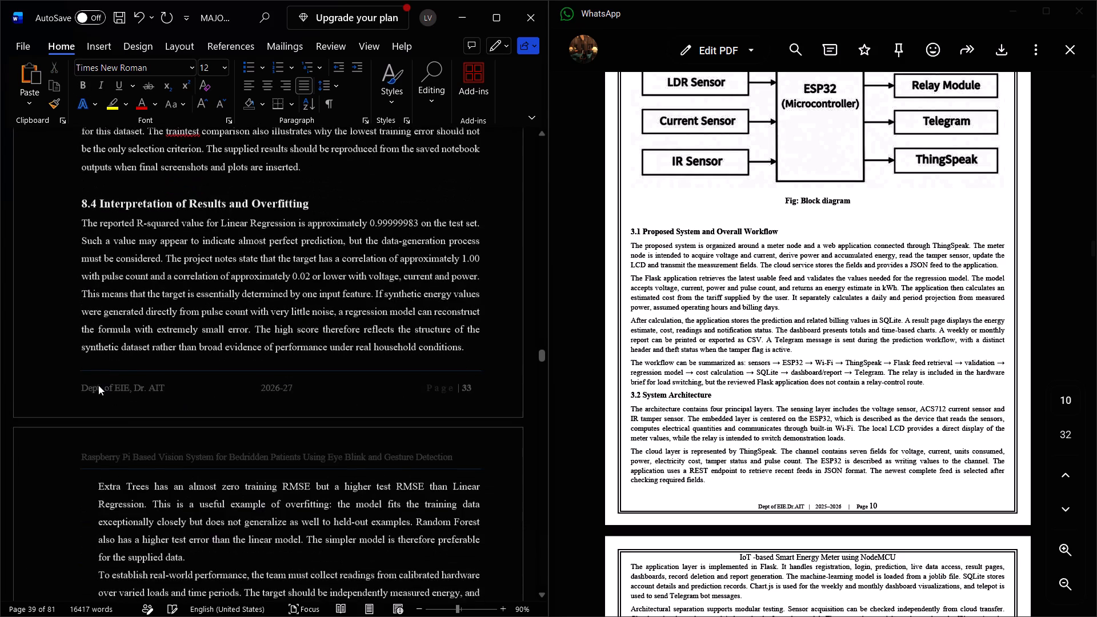
{"action": "scroll", "coordinate": [98, 385], "scroll_direction": "down", "scroll_amount": 1}
{"action": "left_click", "coordinate": [101, 458]}
{"action": "key", "text": "BackSpace"}
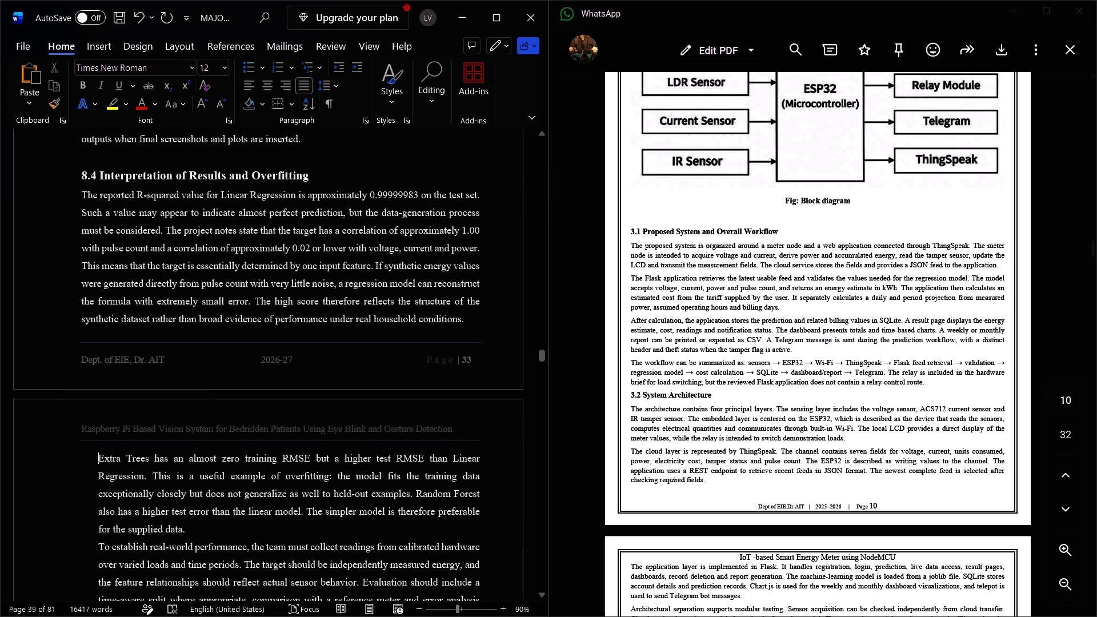
{"action": "scroll", "coordinate": [101, 458], "scroll_direction": "down", "scroll_amount": 2}
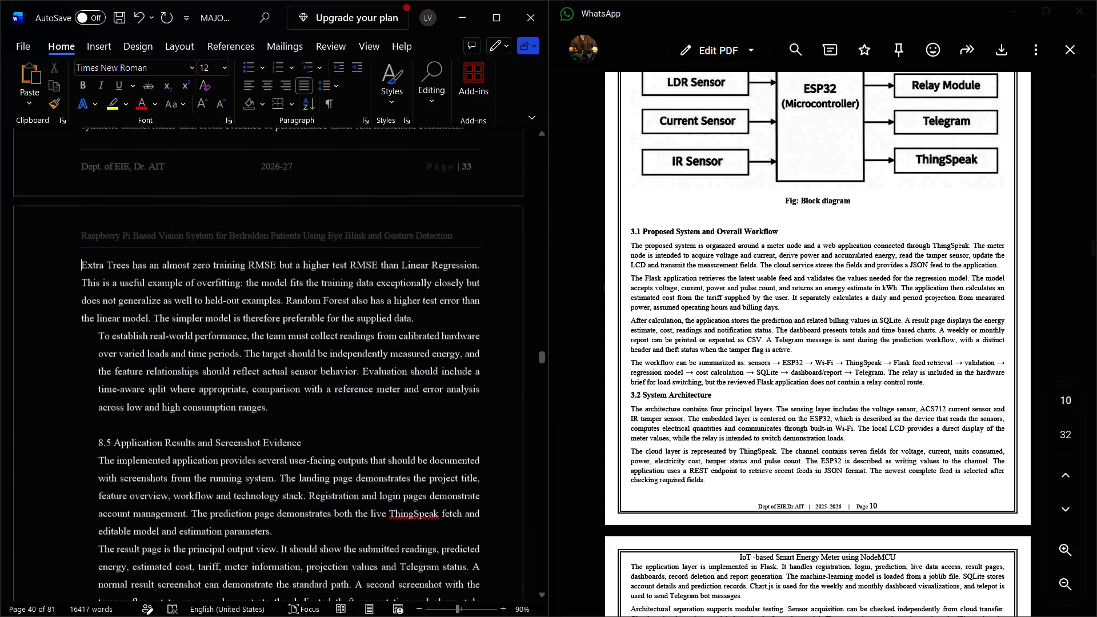
{"action": "left_click", "coordinate": [98, 335]}
{"action": "key", "text": "BackSpace"}
Remove the left indent from the 8.5 Application Results and Screenshot Evidence heading and format it as 14 pt bold.
{"action": "scroll", "coordinate": [98, 335], "scroll_direction": "down", "scroll_amount": 1}
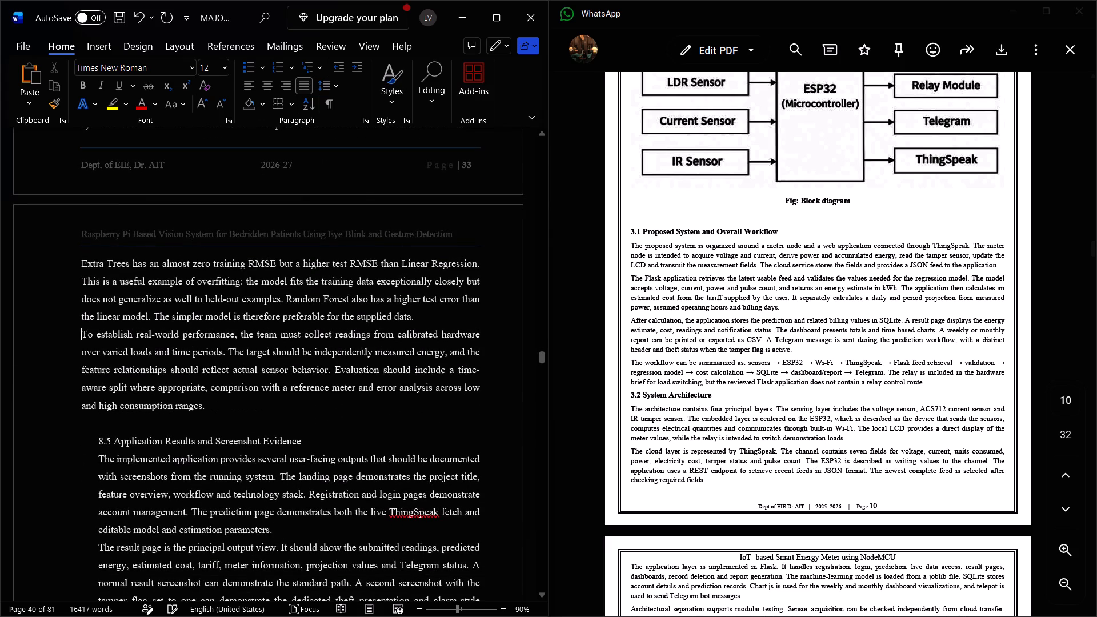
{"action": "scroll", "coordinate": [98, 335], "scroll_direction": "down", "scroll_amount": 1}
{"action": "left_click", "coordinate": [99, 355]}
{"action": "key", "text": "BackSpace"}
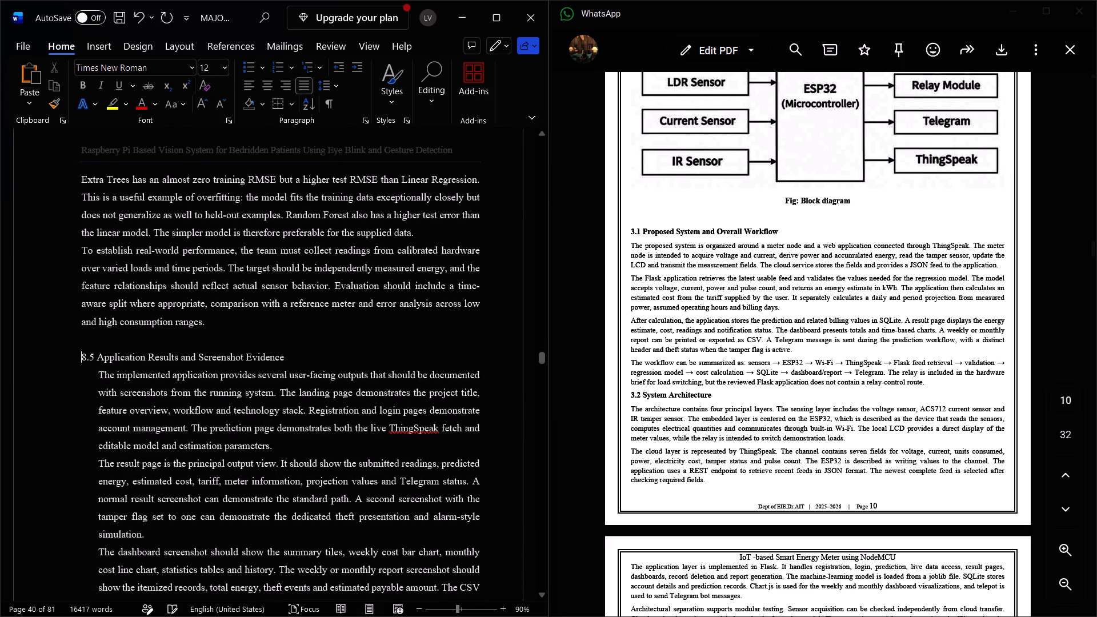
{"action": "triple_click", "coordinate": [99, 355]}
{"action": "left_click_drag", "start_coordinate": [207, 311], "coordinate": [202, 412]}
{"action": "left_click", "coordinate": [202, 412]}
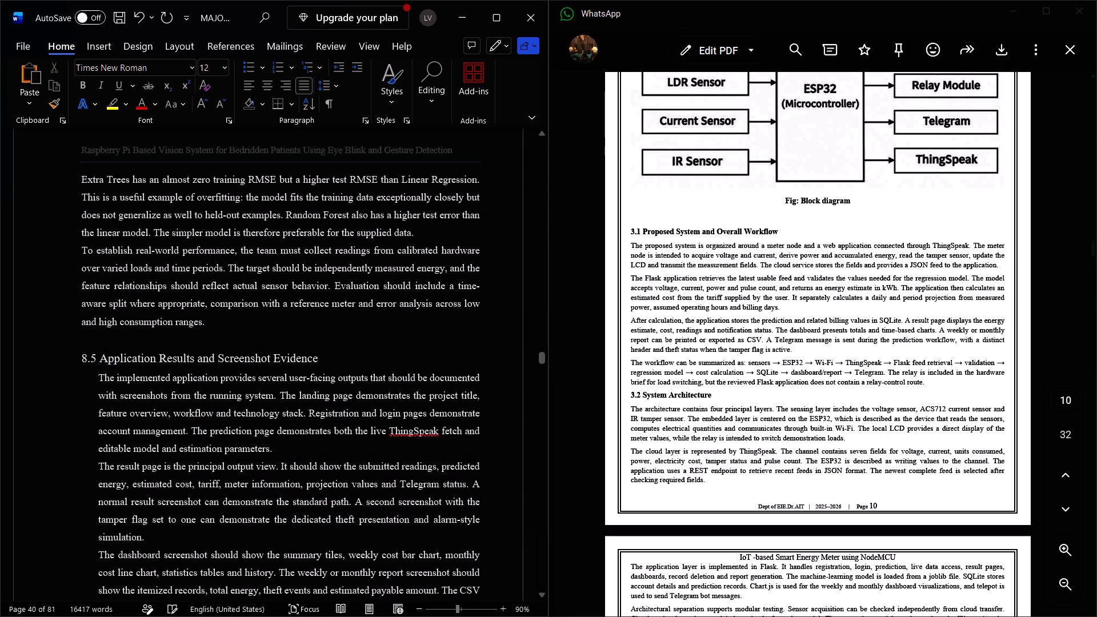
{"action": "triple_click", "coordinate": [121, 353]}
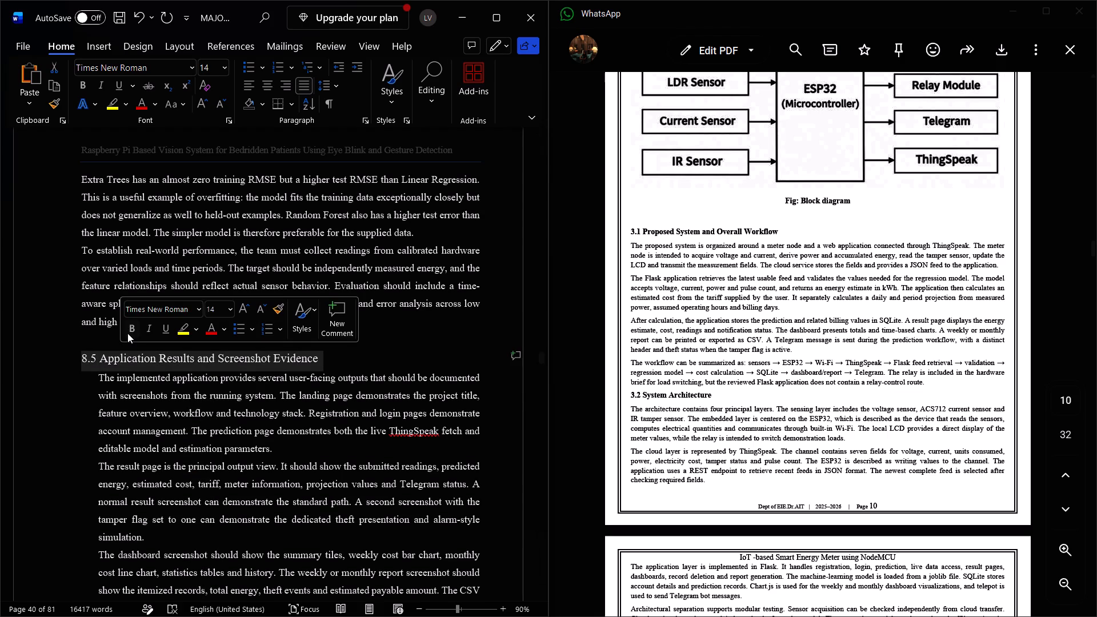
{"action": "left_click", "coordinate": [127, 333]}
Remove the left indents from the four body paragraphs of section 8.5, from "The implemented application" through "Additional evidence".
{"action": "left_click", "coordinate": [96, 379]}
{"action": "key", "text": "BackSpace"}
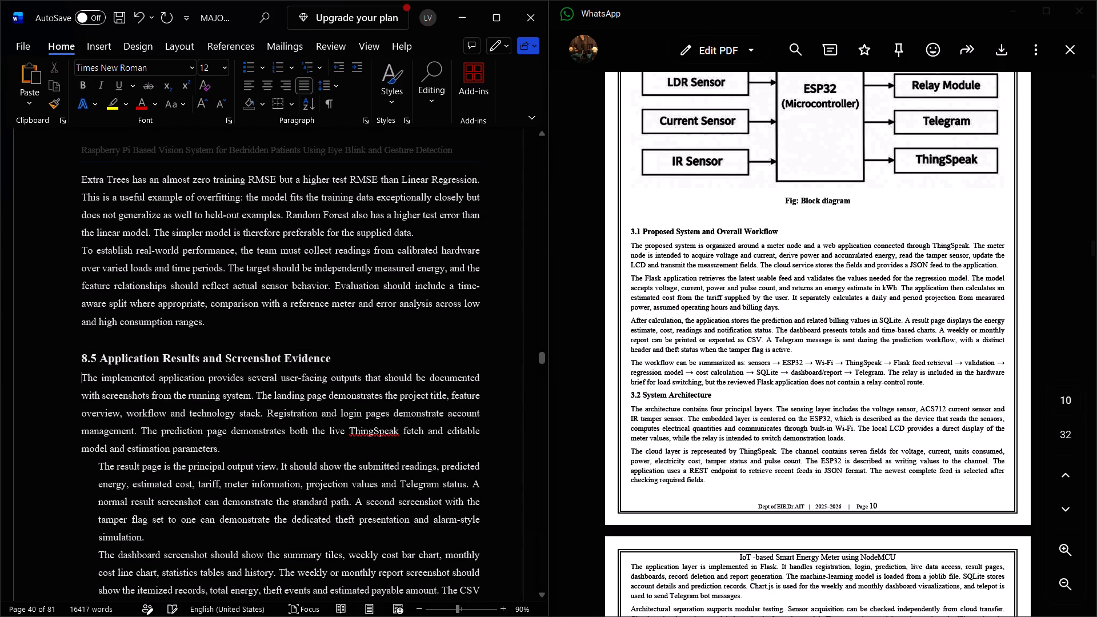
{"action": "scroll", "coordinate": [96, 379], "scroll_direction": "down", "scroll_amount": 1}
{"action": "left_click", "coordinate": [98, 419]}
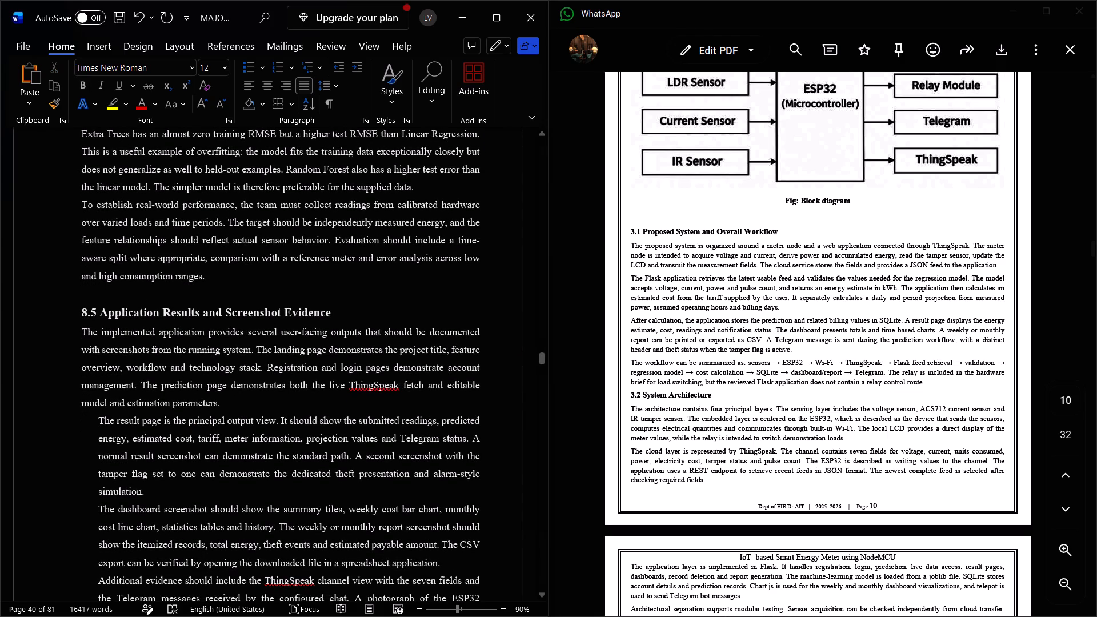
{"action": "key", "text": "BackSpace"}
{"action": "scroll", "coordinate": [98, 419], "scroll_direction": "down", "scroll_amount": 1}
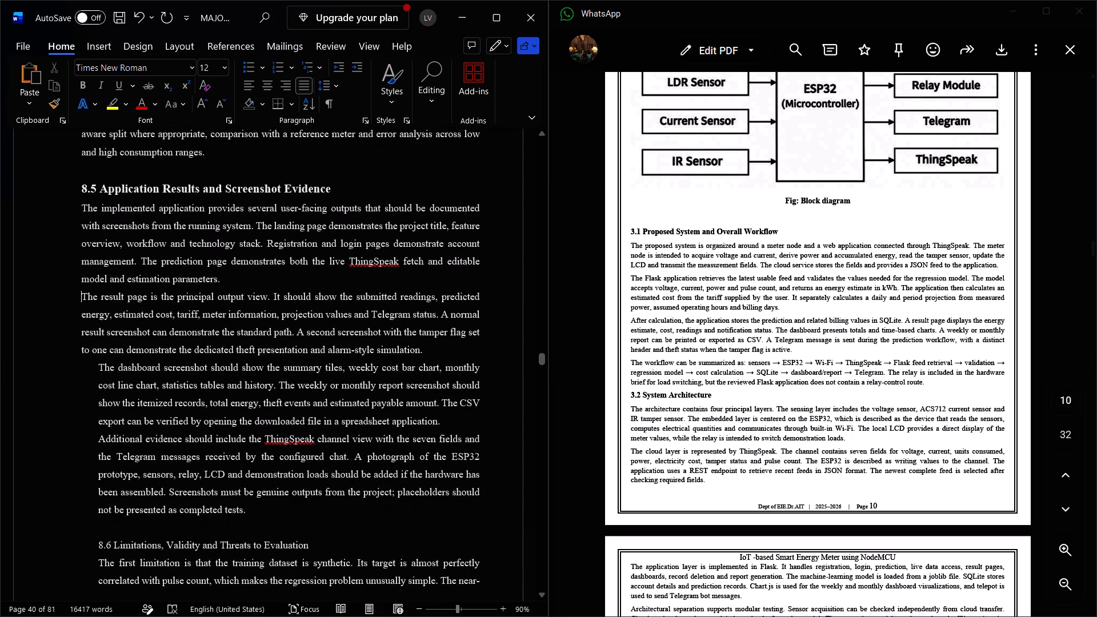
{"action": "left_click", "coordinate": [98, 370]}
{"action": "key", "text": "BackSpace"}
{"action": "scroll", "coordinate": [98, 370], "scroll_direction": "down", "scroll_amount": 1}
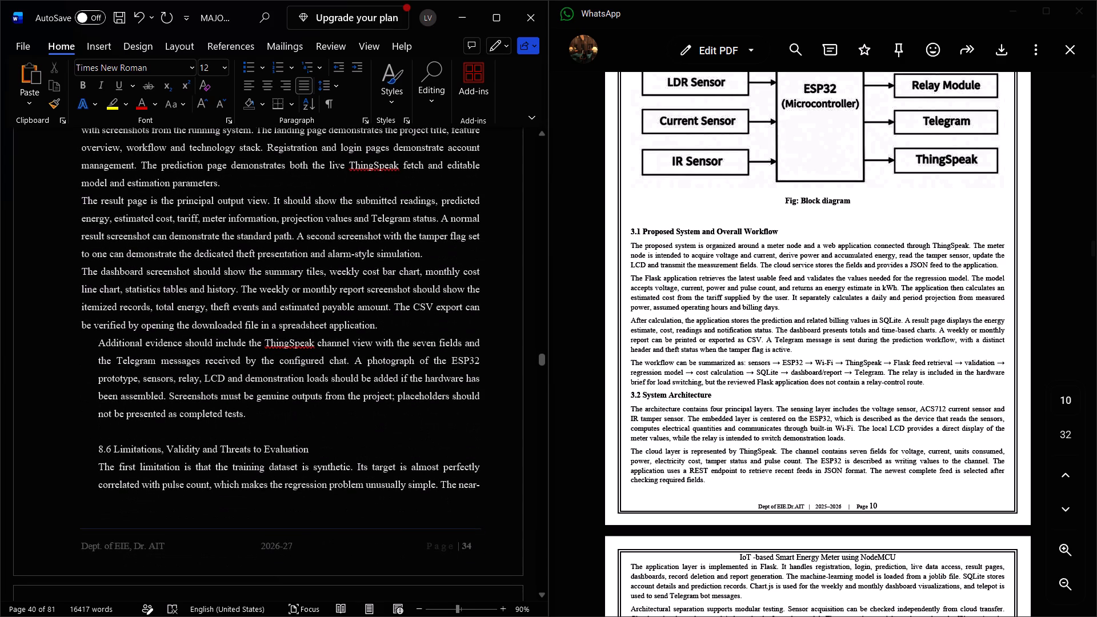
{"action": "left_click", "coordinate": [98, 346]}
{"action": "key", "text": "BackSpace"}
Review the heading and paragraph formatting of chapter 8 from its title page through section 8.4.
{"action": "scroll", "coordinate": [98, 346], "scroll_direction": "down", "scroll_amount": 1}
{"action": "scroll", "coordinate": [98, 346], "scroll_direction": "up", "scroll_amount": 6}
{"action": "scroll", "coordinate": [98, 346], "scroll_direction": "down", "scroll_amount": 1}
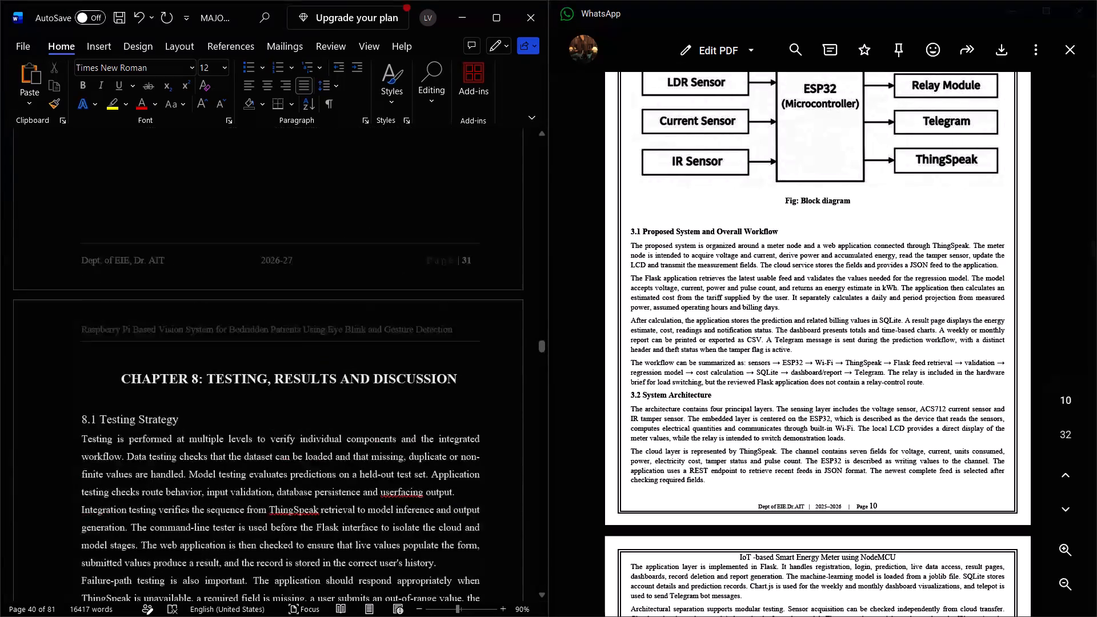
{"action": "scroll", "coordinate": [98, 346], "scroll_direction": "down", "scroll_amount": 1}
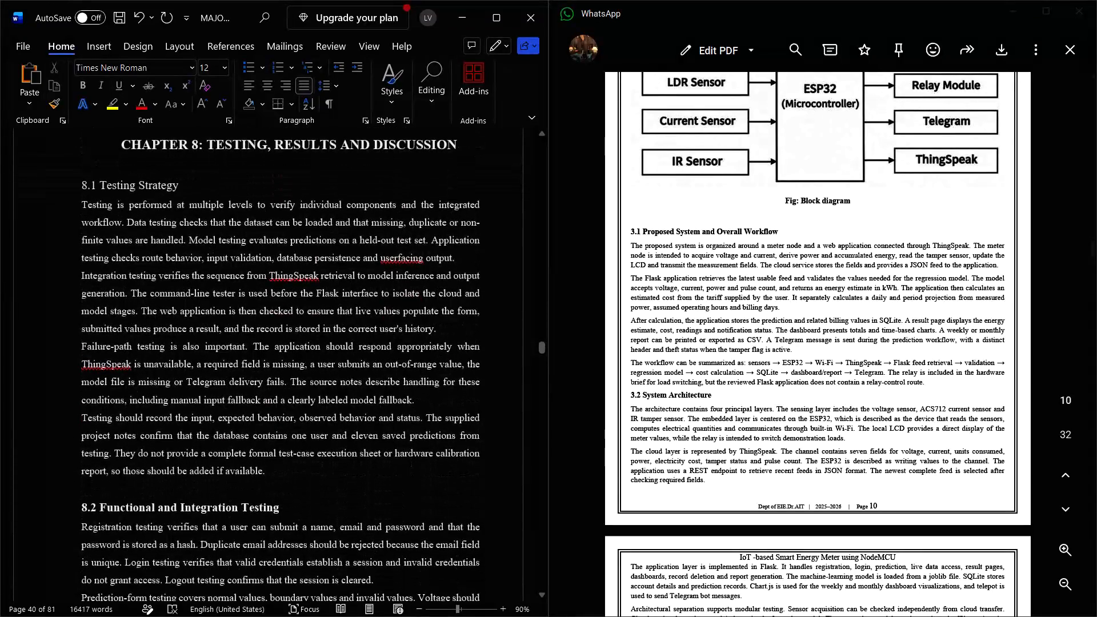
{"action": "scroll", "coordinate": [98, 346], "scroll_direction": "down", "scroll_amount": 1}
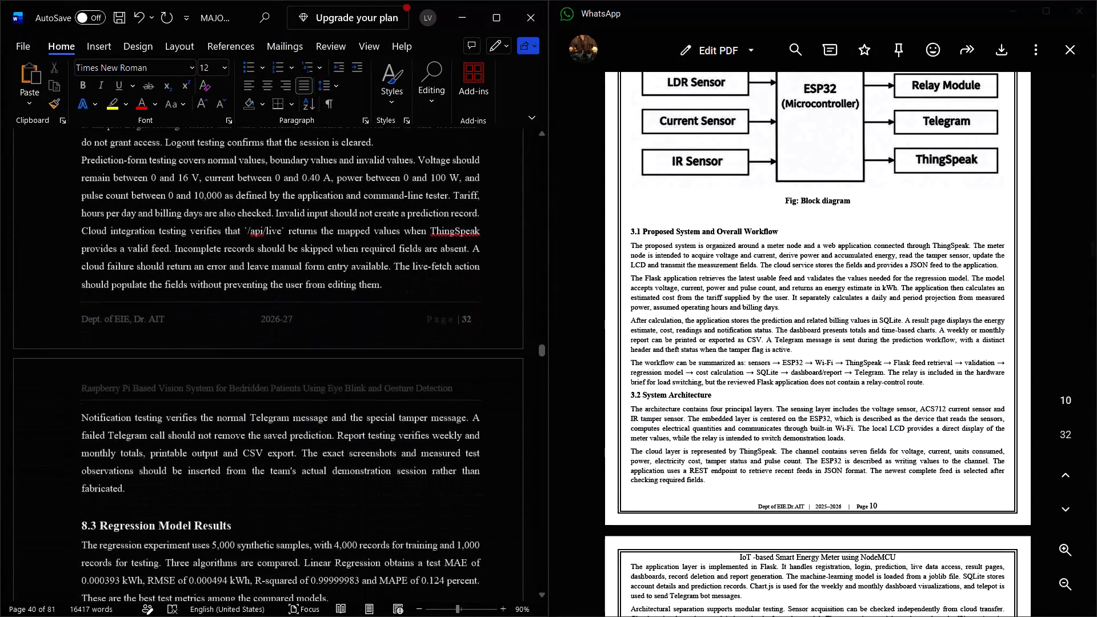
{"action": "scroll", "coordinate": [98, 346], "scroll_direction": "down", "scroll_amount": 1}
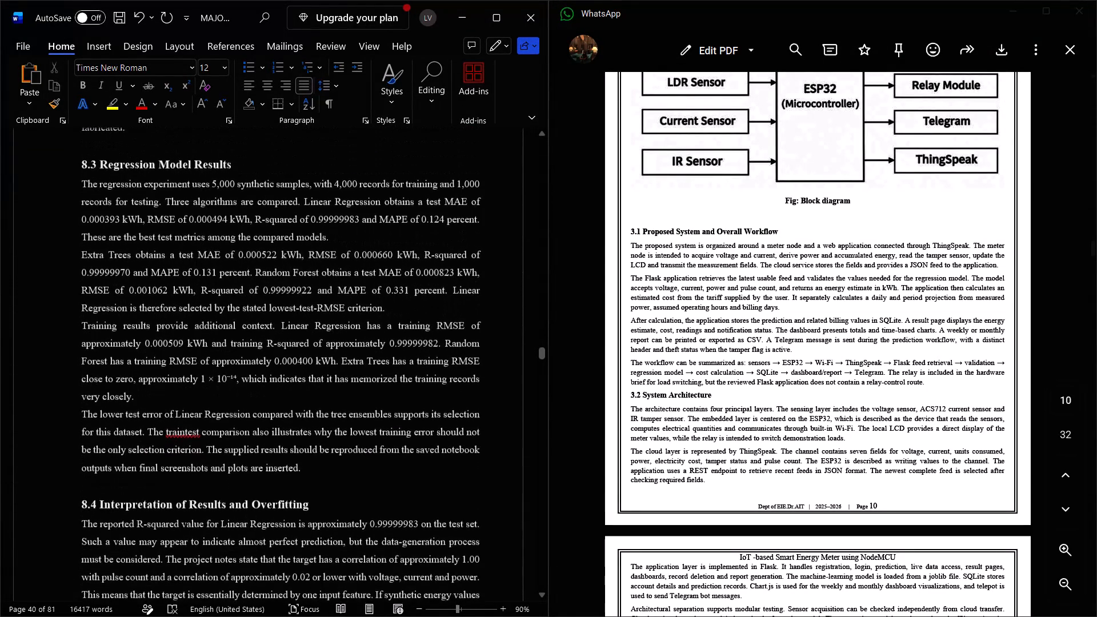
{"action": "scroll", "coordinate": [98, 346], "scroll_direction": "down", "scroll_amount": 1}
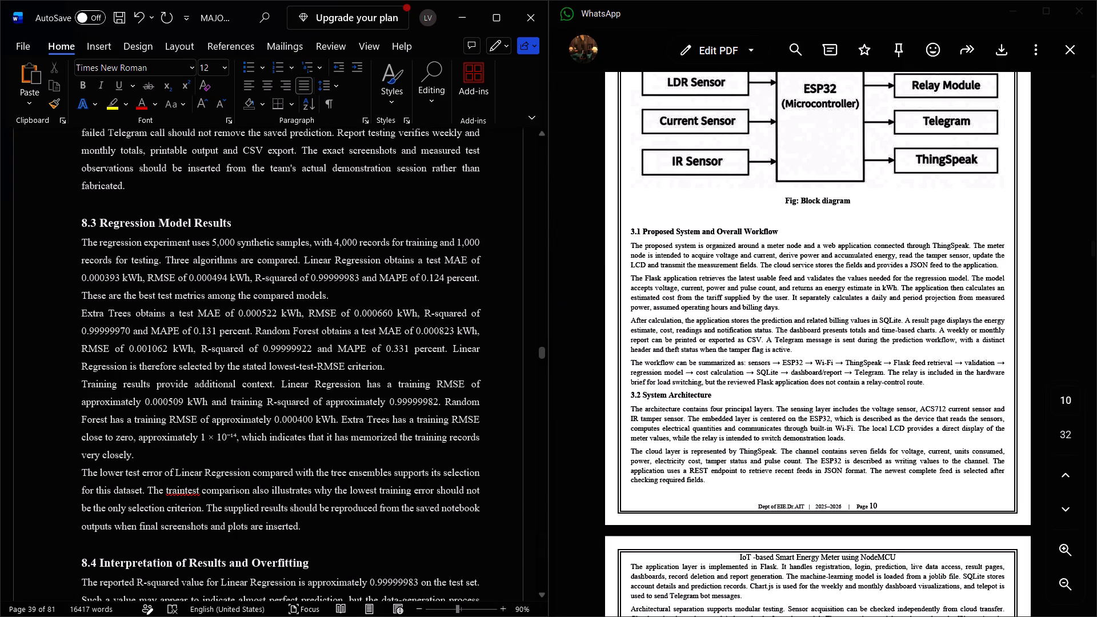
{"action": "scroll", "coordinate": [344, 313], "scroll_direction": "up", "scroll_amount": 3}
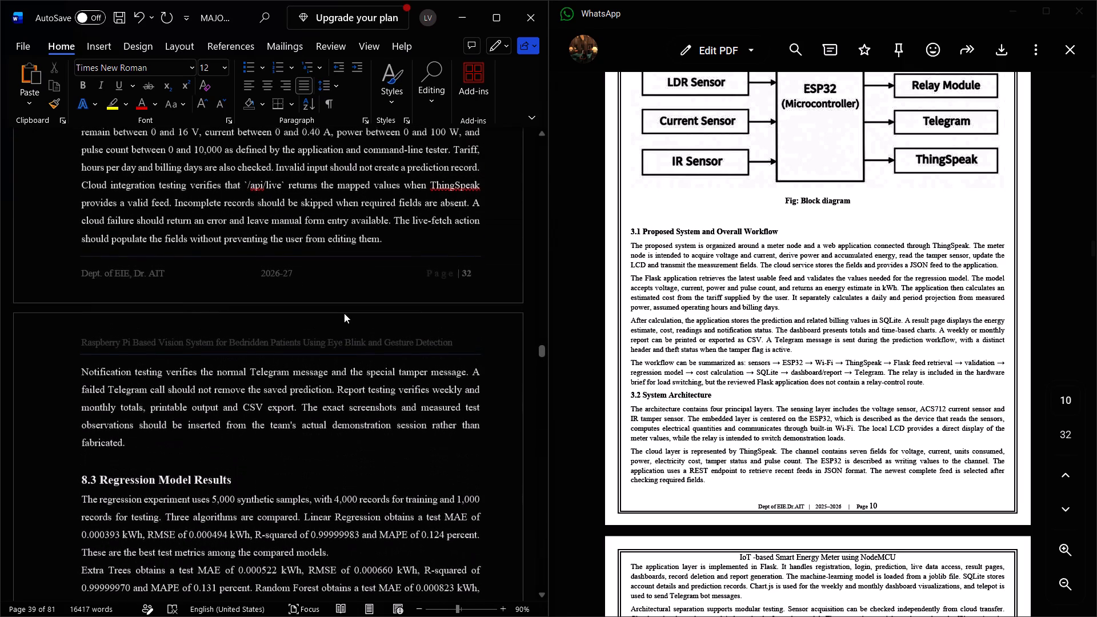
{"action": "scroll", "coordinate": [344, 313], "scroll_direction": "up", "scroll_amount": 3}
{"action": "scroll", "coordinate": [344, 313], "scroll_direction": "down", "scroll_amount": 1}
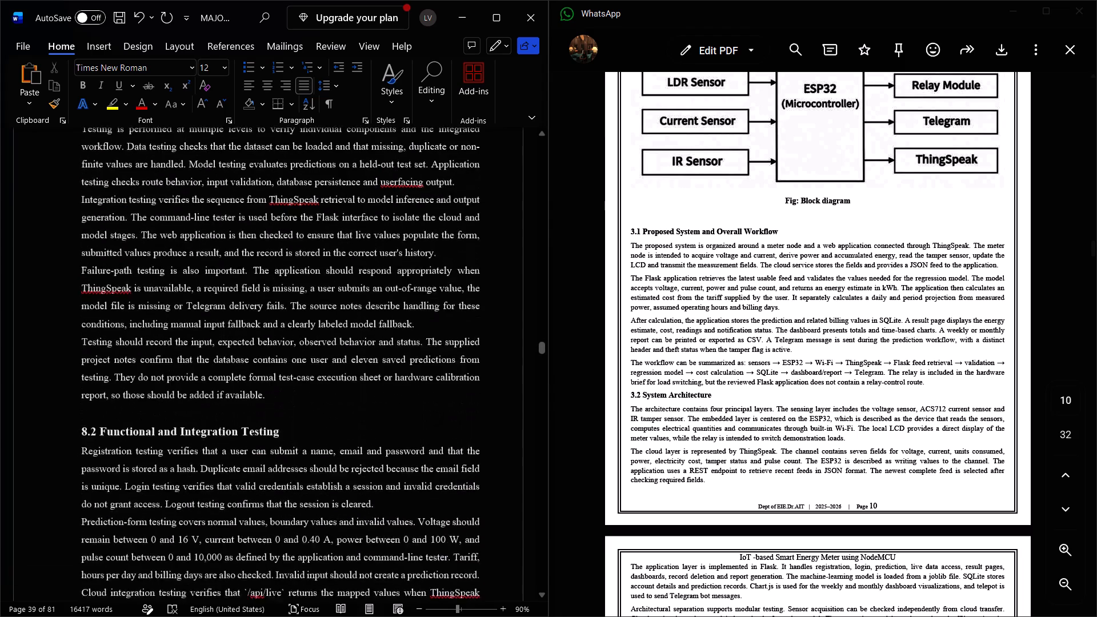
{"action": "scroll", "coordinate": [344, 313], "scroll_direction": "down", "scroll_amount": 2}
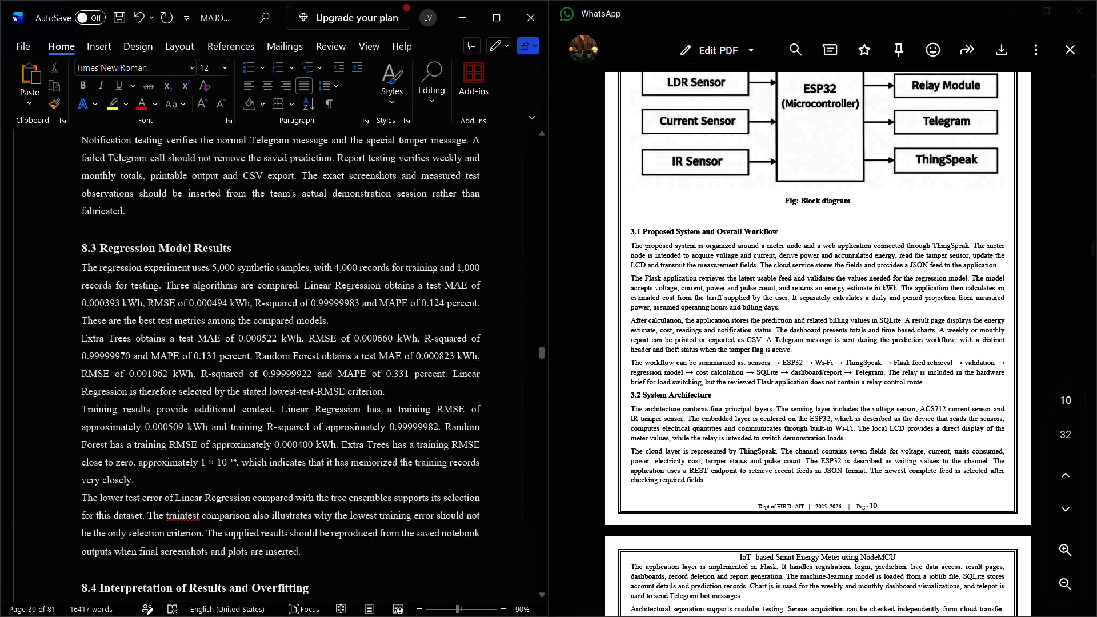
{"action": "scroll", "coordinate": [335, 503], "scroll_direction": "down", "scroll_amount": 1}
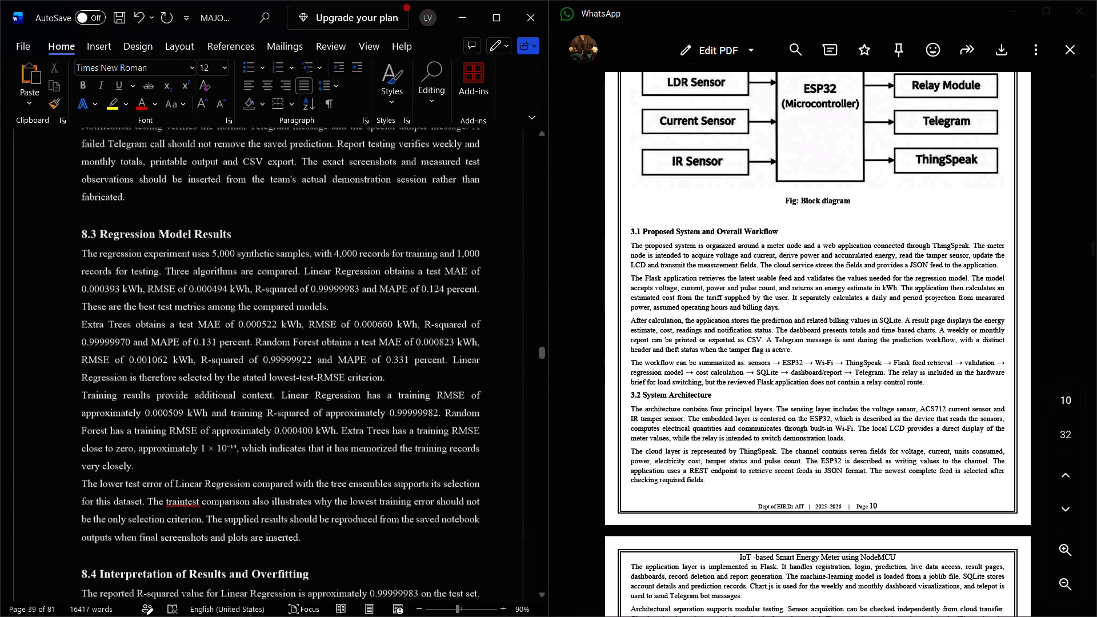
{"action": "scroll", "coordinate": [335, 503], "scroll_direction": "down", "scroll_amount": 1}
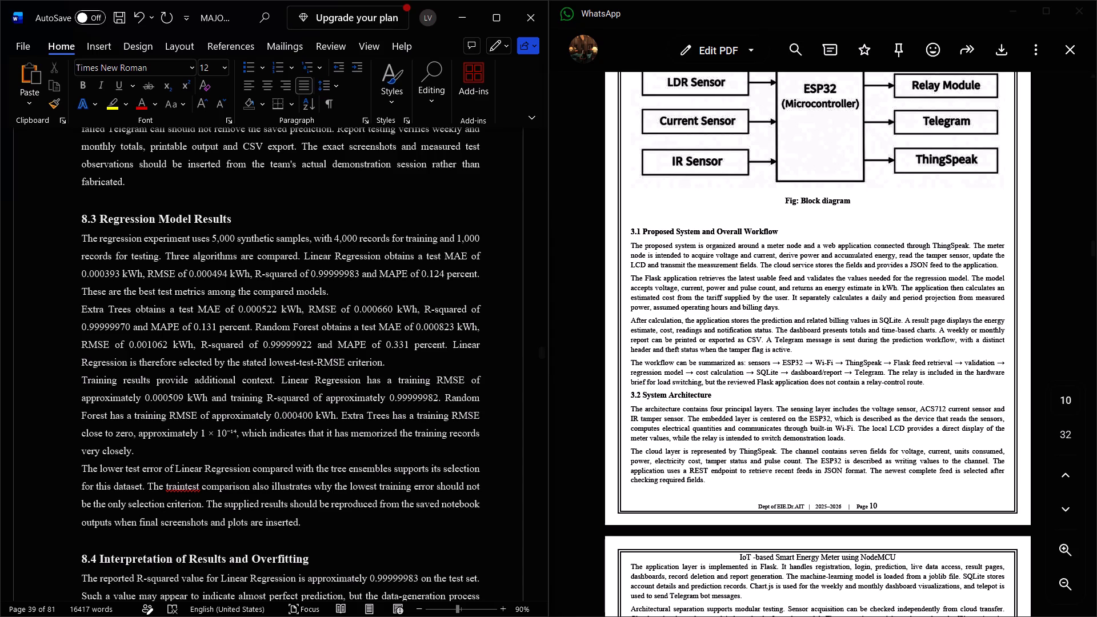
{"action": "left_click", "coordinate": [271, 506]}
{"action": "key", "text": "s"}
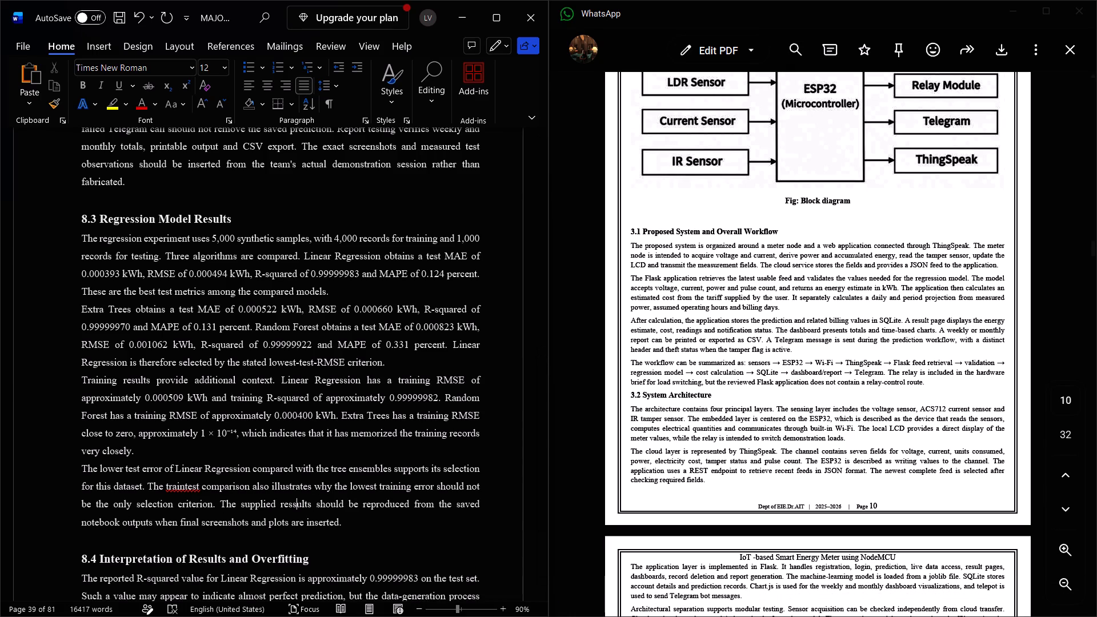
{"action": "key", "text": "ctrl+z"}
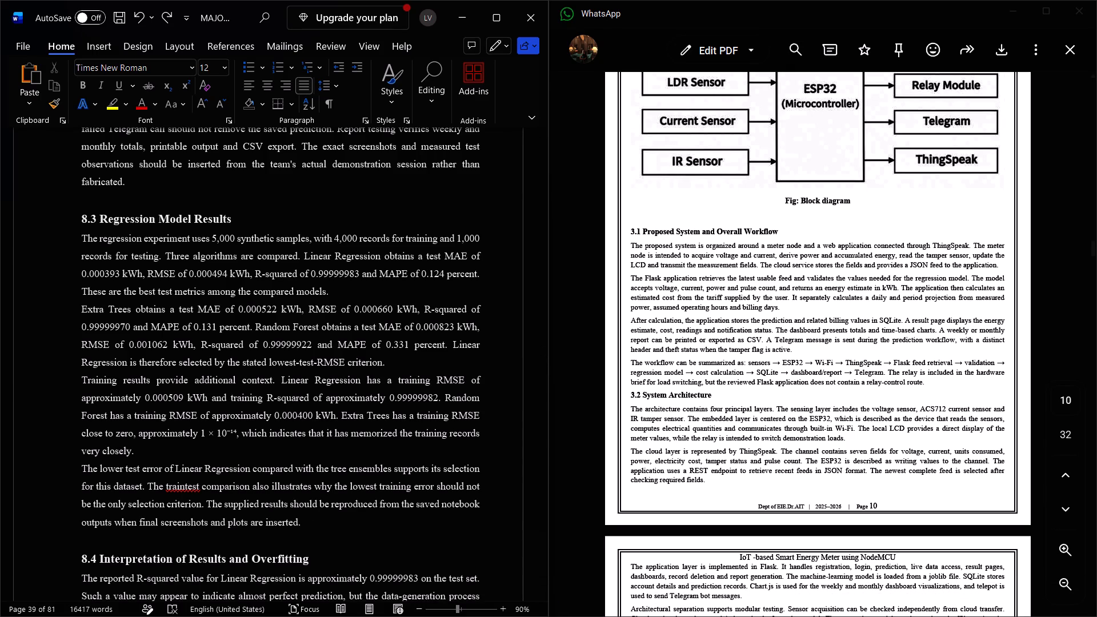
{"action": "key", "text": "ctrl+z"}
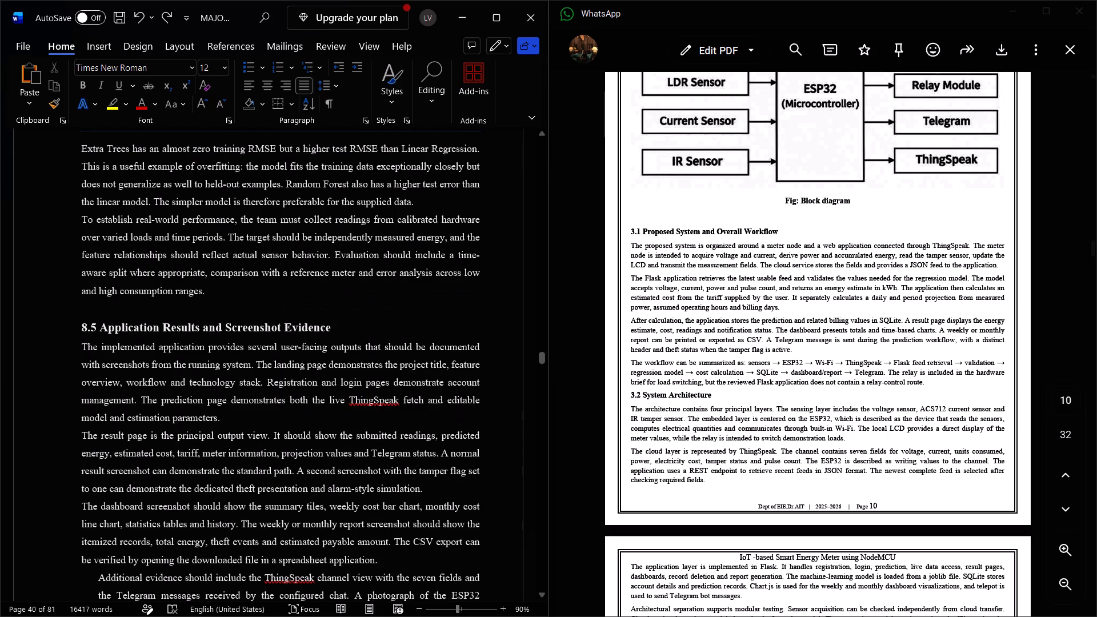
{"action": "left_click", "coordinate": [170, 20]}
Save the report document.
{"action": "scroll", "coordinate": [181, 307], "scroll_direction": "down", "scroll_amount": 1}
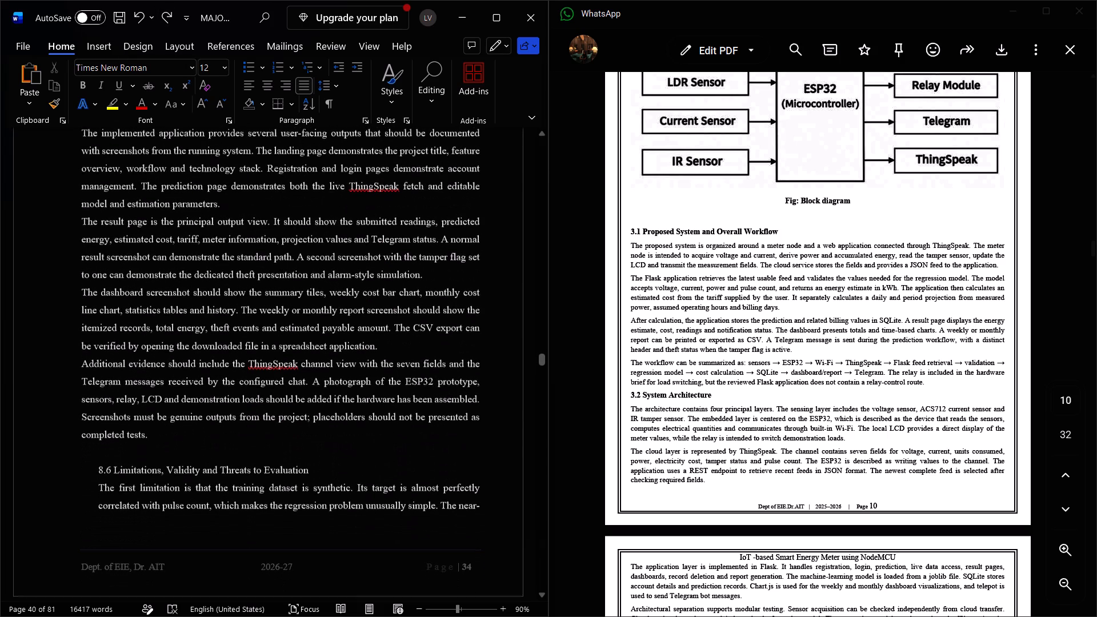
{"action": "scroll", "coordinate": [181, 307], "scroll_direction": "down", "scroll_amount": 1}
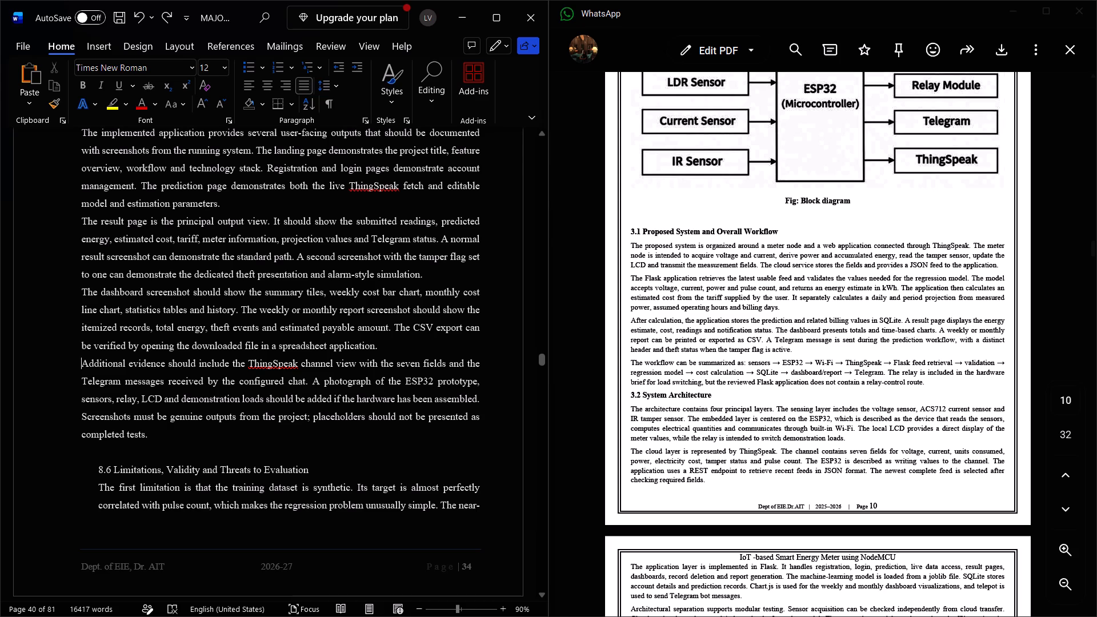
{"action": "key", "text": "ctrl+s"}
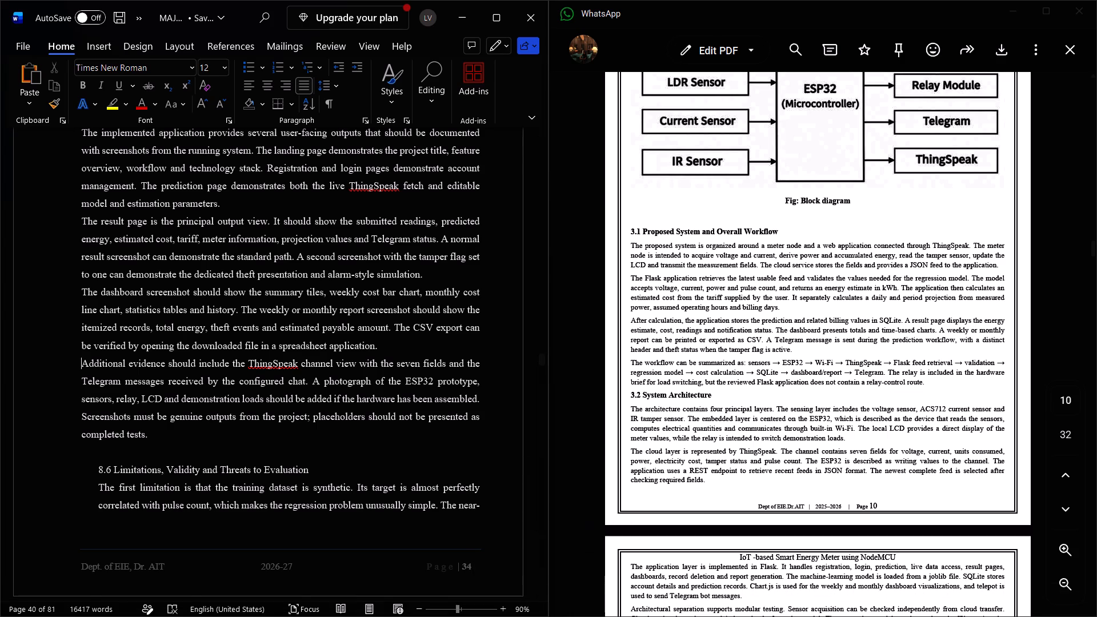
Remove the left indent from the 8.6 Limitations, Validity and Threats to Evaluation heading and format it as 14 pt bold.
{"action": "scroll", "coordinate": [275, 379], "scroll_direction": "up", "scroll_amount": 1}
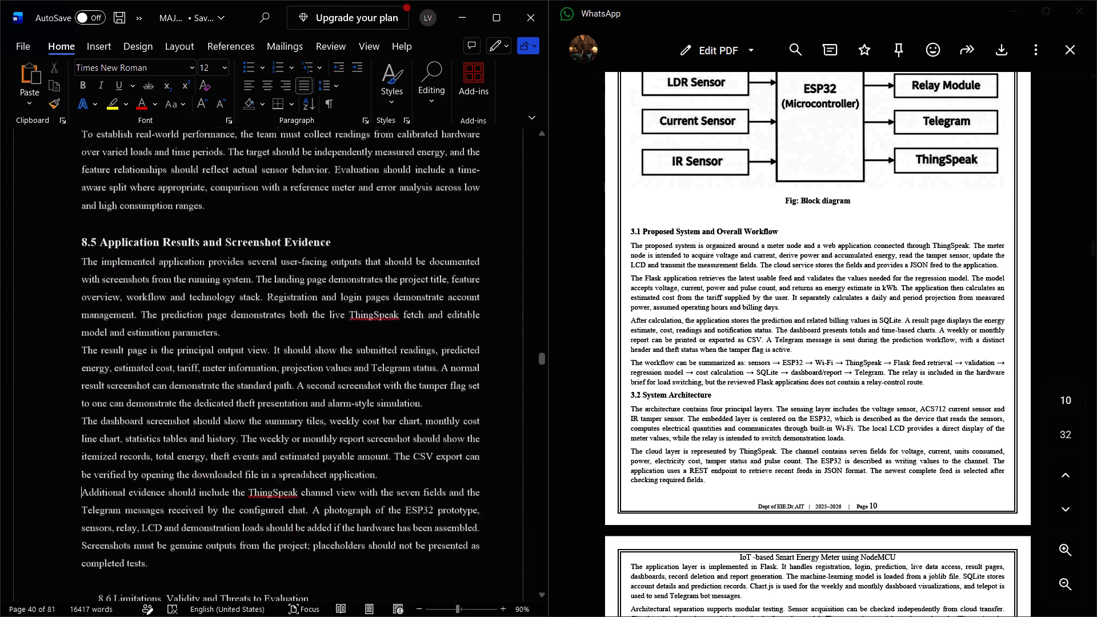
{"action": "scroll", "coordinate": [275, 379], "scroll_direction": "up", "scroll_amount": 1}
{"action": "scroll", "coordinate": [275, 379], "scroll_direction": "down", "scroll_amount": 1}
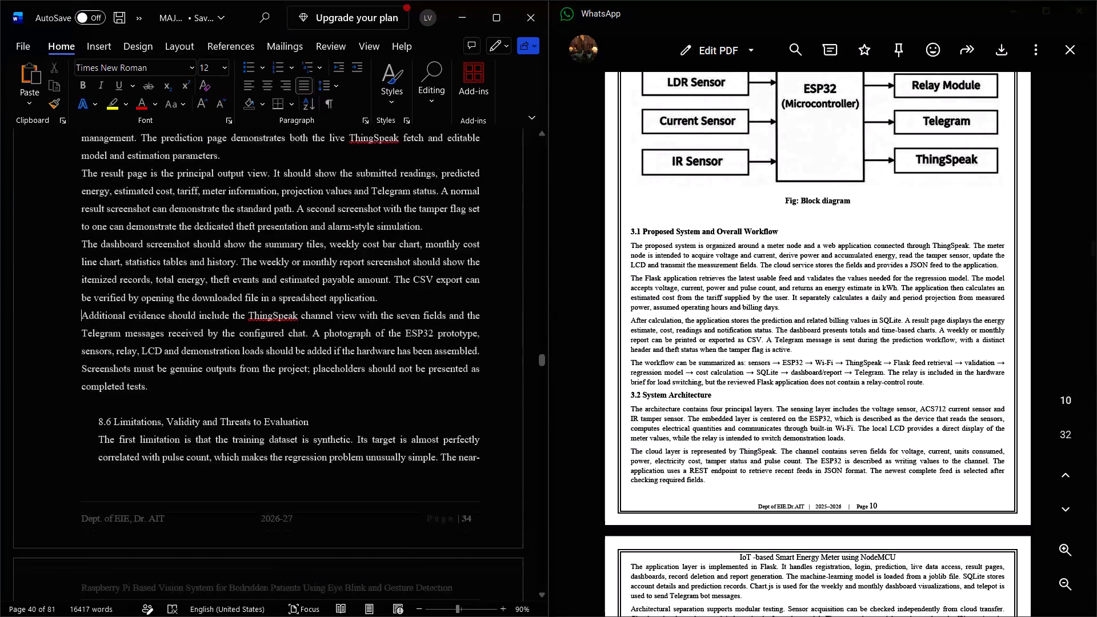
{"action": "scroll", "coordinate": [275, 379], "scroll_direction": "down", "scroll_amount": 1}
{"action": "left_click", "coordinate": [96, 407]}
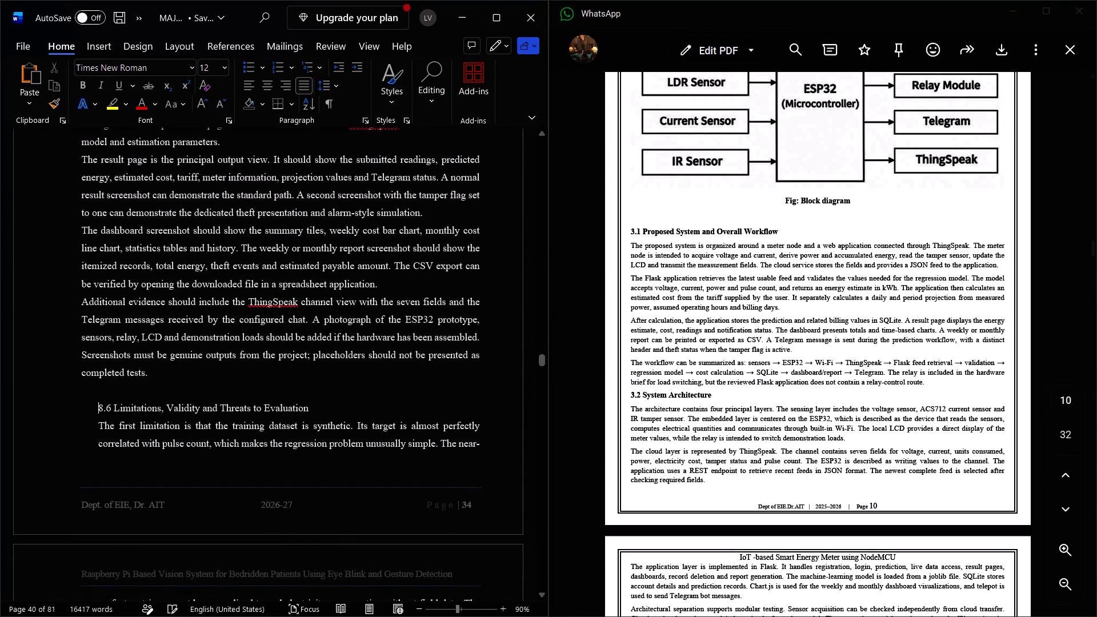
{"action": "key", "text": "BackSpace"}
{"action": "triple_click", "coordinate": [96, 407]}
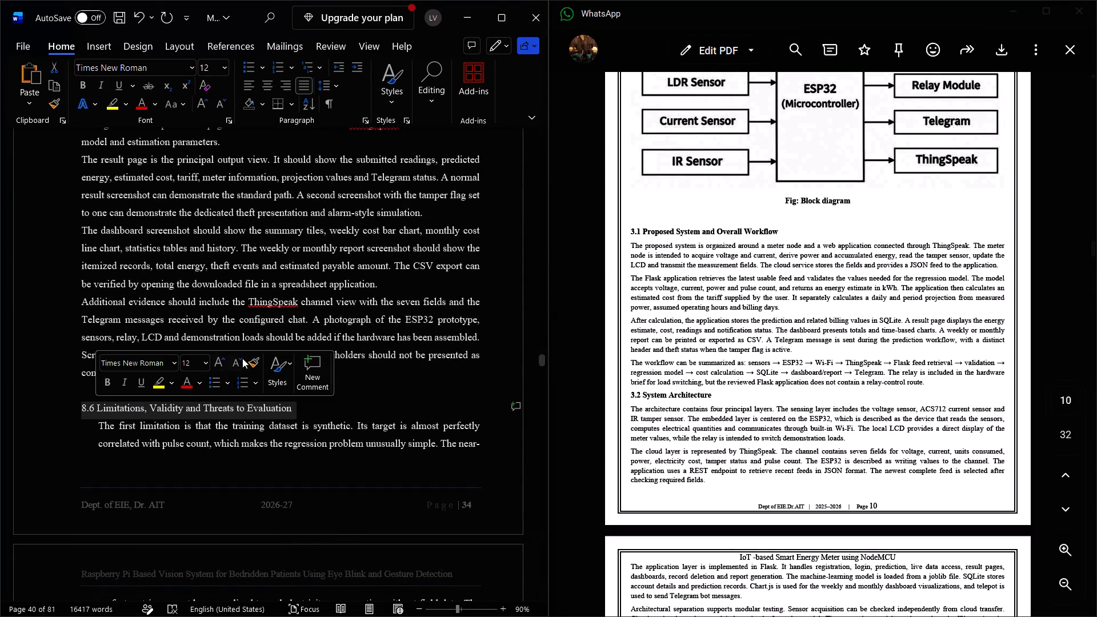
{"action": "left_click", "coordinate": [205, 359]}
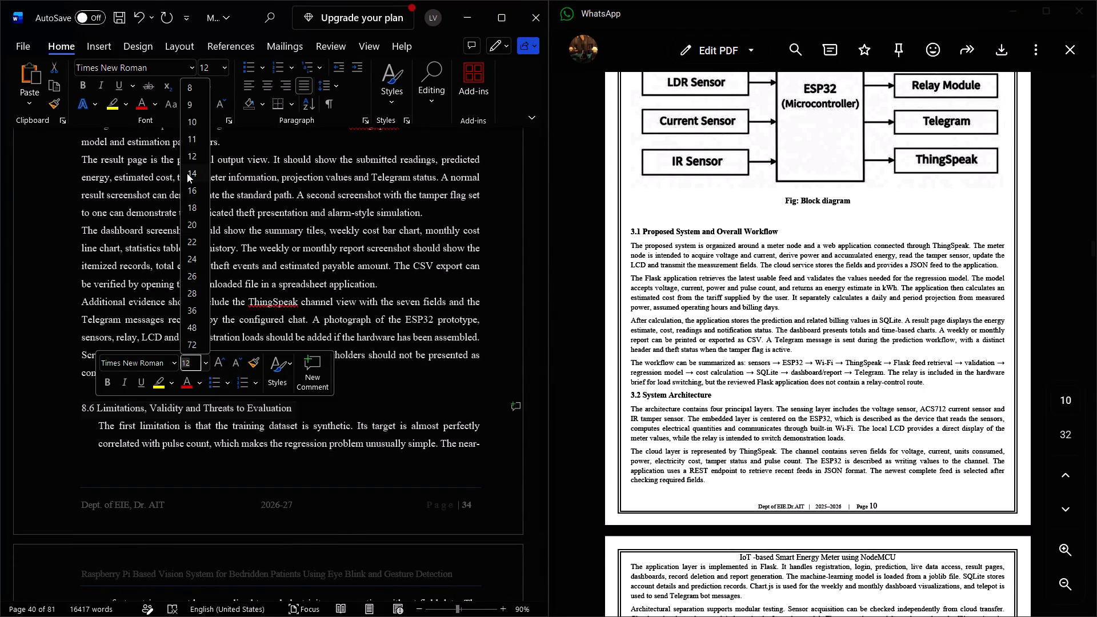
{"action": "left_click", "coordinate": [187, 173]}
{"action": "left_click", "coordinate": [110, 388]}
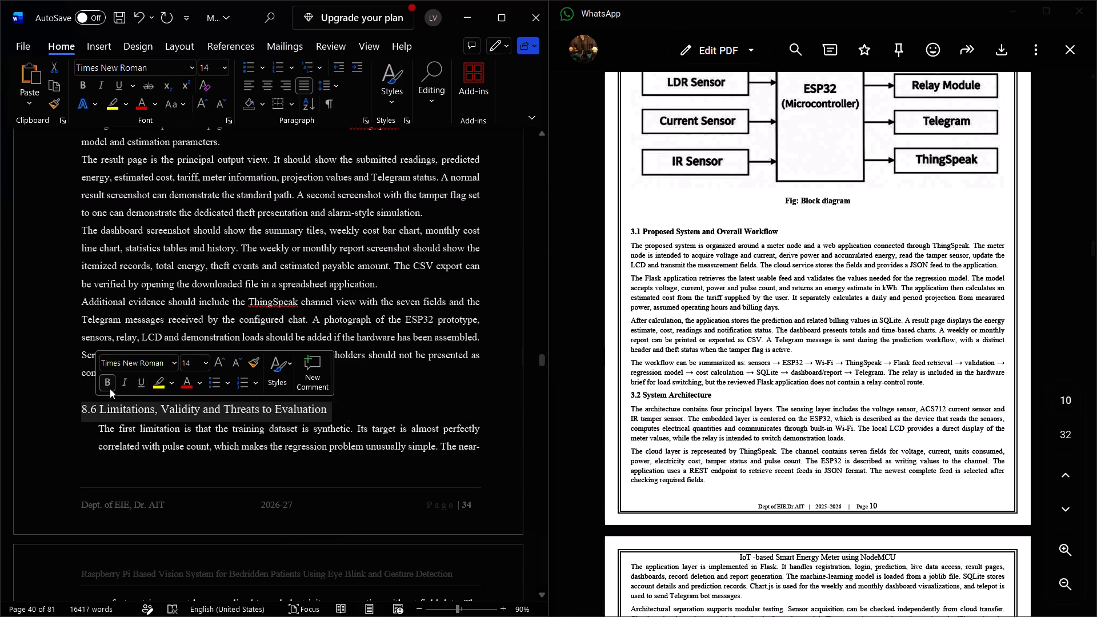
Remove the left indents from the four body paragraphs of section 8.6, from "The first limitation" through "Other limitations".
{"action": "left_click", "coordinate": [101, 427]}
{"action": "key", "text": "BackSpace"}
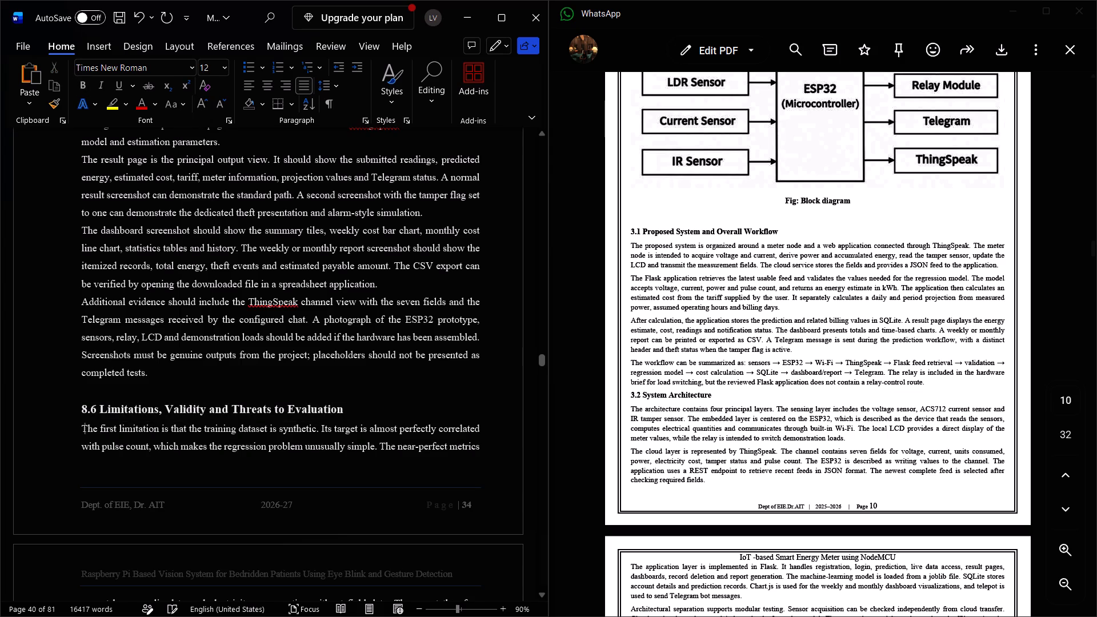
{"action": "scroll", "coordinate": [99, 497], "scroll_direction": "down", "scroll_amount": 1}
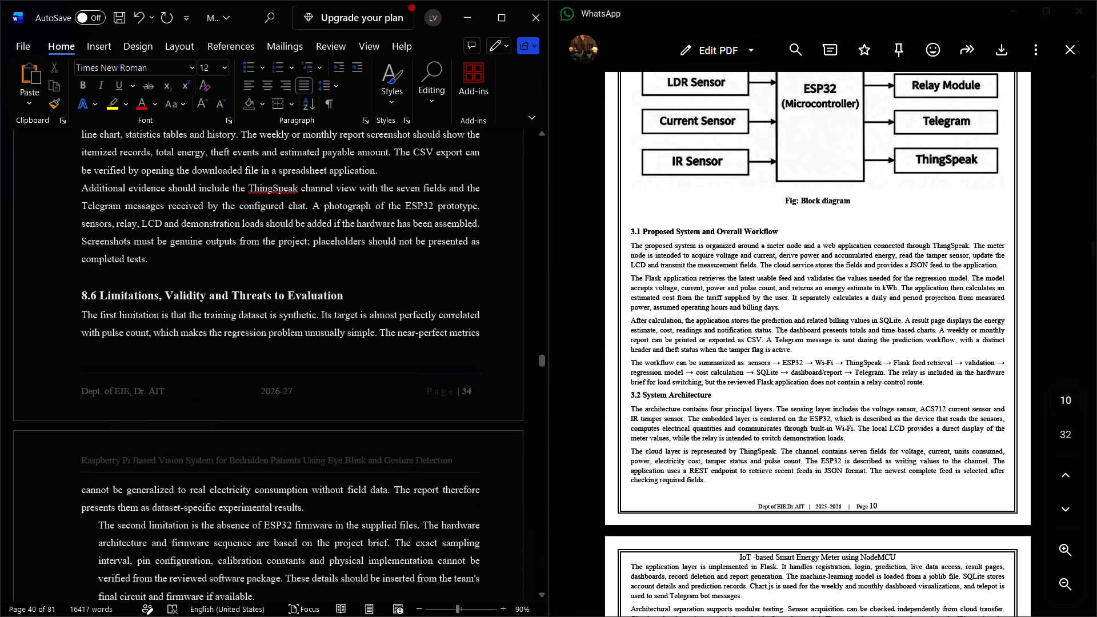
{"action": "left_click", "coordinate": [99, 526]}
{"action": "key", "text": "BackSpace"}
{"action": "scroll", "coordinate": [99, 526], "scroll_direction": "down", "scroll_amount": 1}
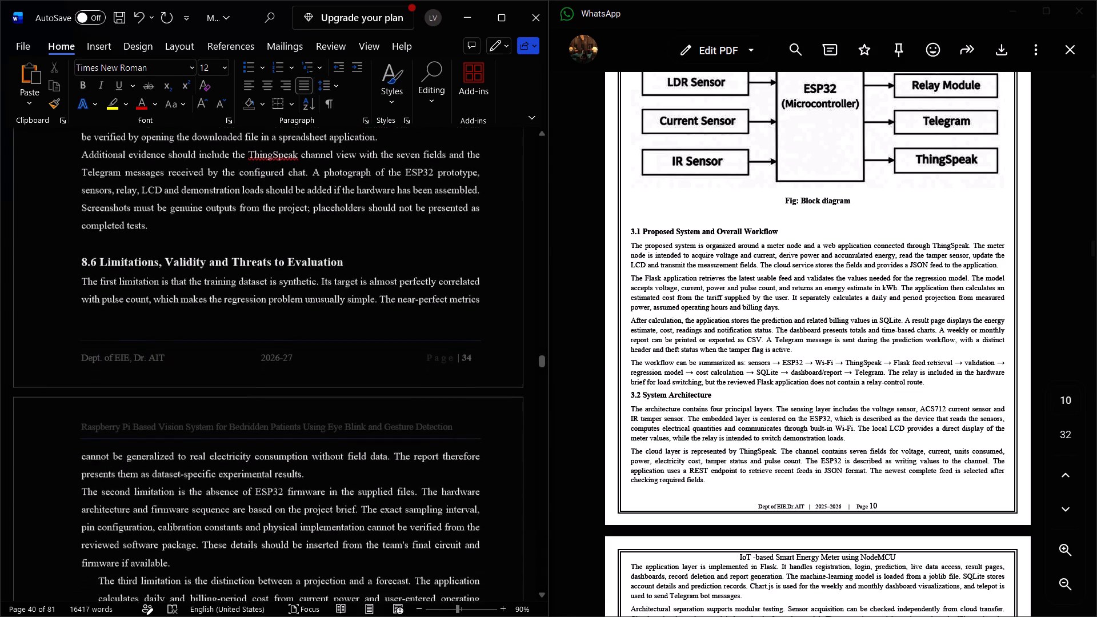
{"action": "scroll", "coordinate": [99, 526], "scroll_direction": "down", "scroll_amount": 1}
{"action": "left_click", "coordinate": [97, 500]}
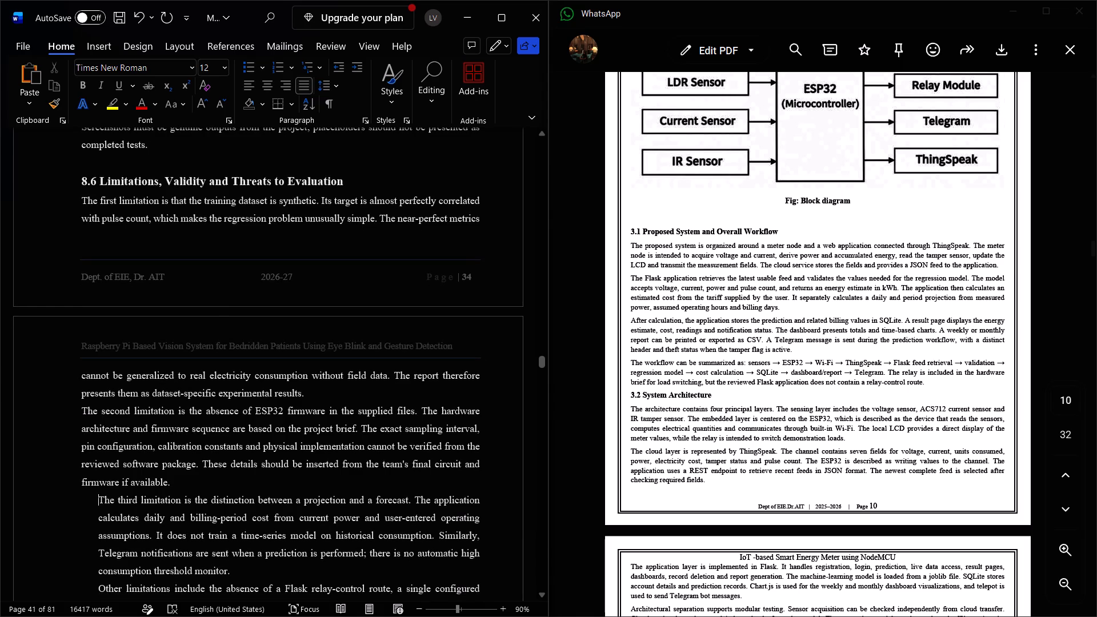
{"action": "key", "text": "BackSpace"}
{"action": "scroll", "coordinate": [97, 500], "scroll_direction": "down", "scroll_amount": 1}
{"action": "left_click", "coordinate": [100, 508]}
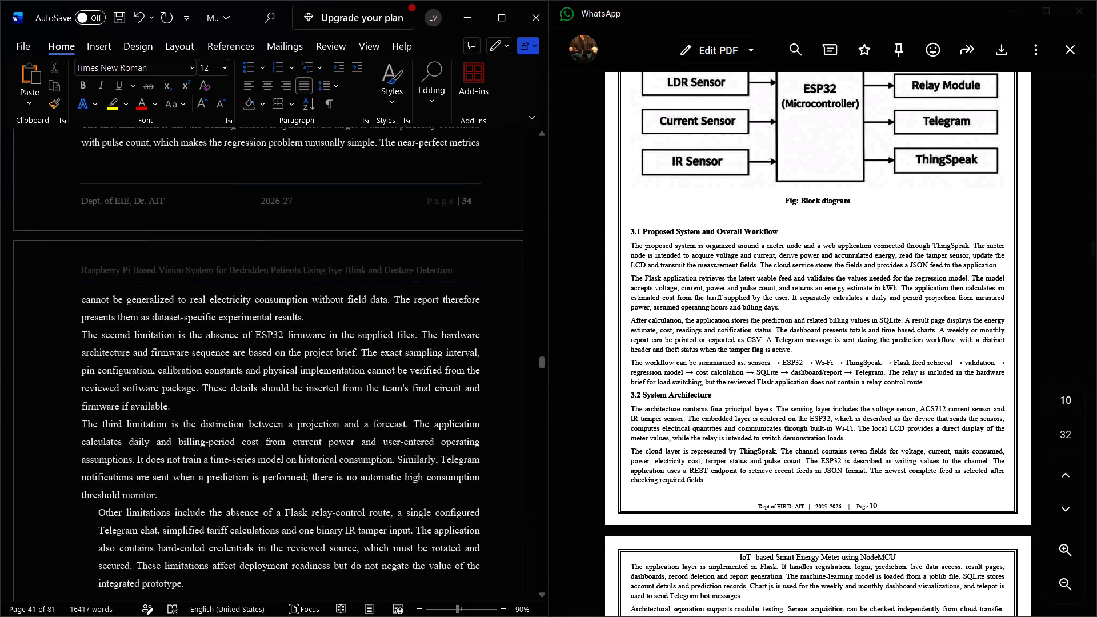
{"action": "key", "text": "BackSpace"}
Remove the left indent from the 8.7 Discussion heading and select the whole heading for formatting.
{"action": "scroll", "coordinate": [100, 508], "scroll_direction": "down", "scroll_amount": 1}
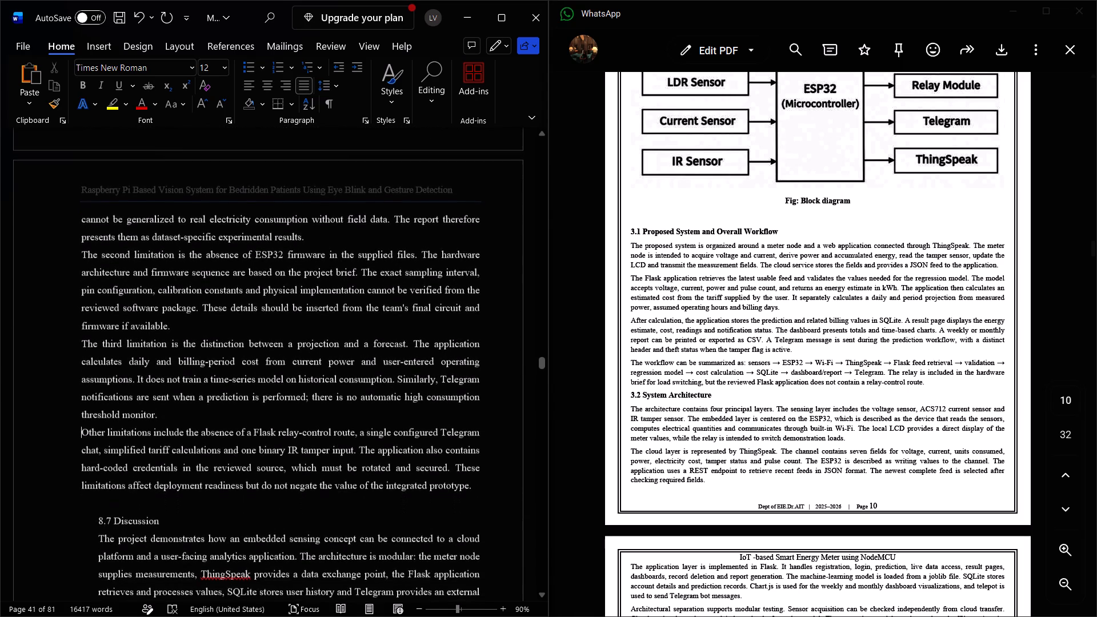
{"action": "left_click", "coordinate": [98, 516]}
{"action": "key", "text": "BackSpace"}
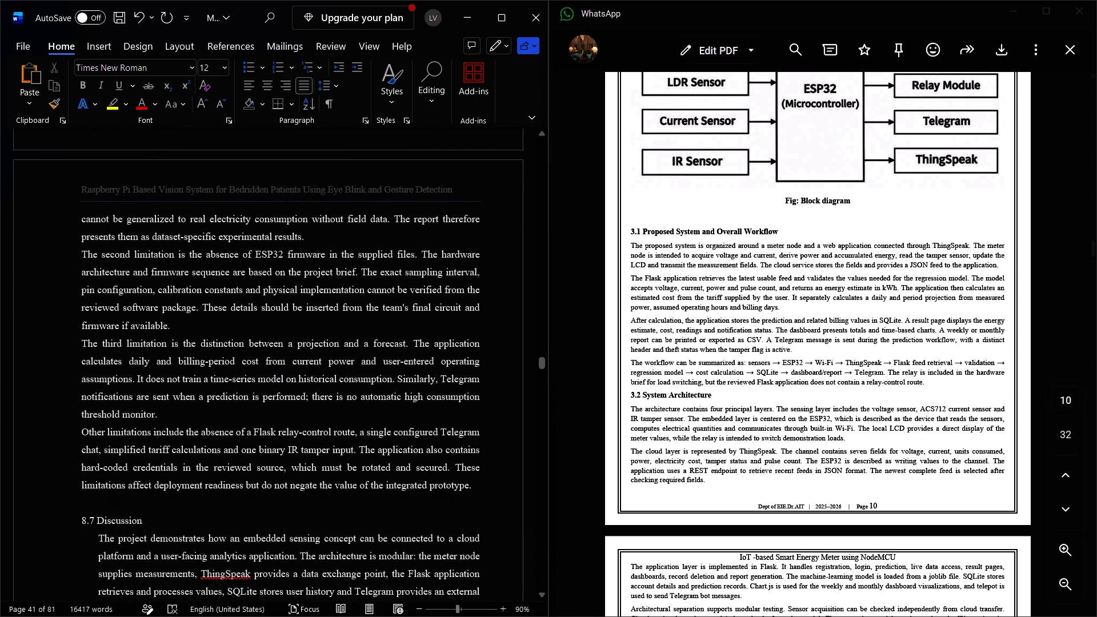
{"action": "triple_click", "coordinate": [98, 516]}
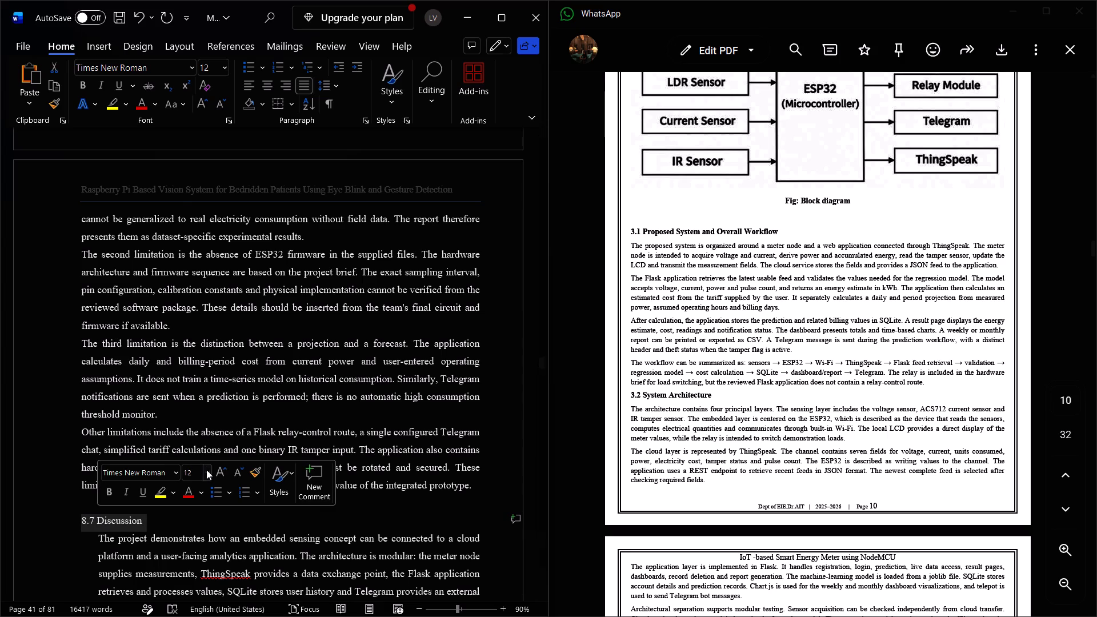
Format the selected 8.7 Discussion heading as 14 pt bold.
{"action": "left_click", "coordinate": [206, 470]}
{"action": "left_click", "coordinate": [195, 282]}
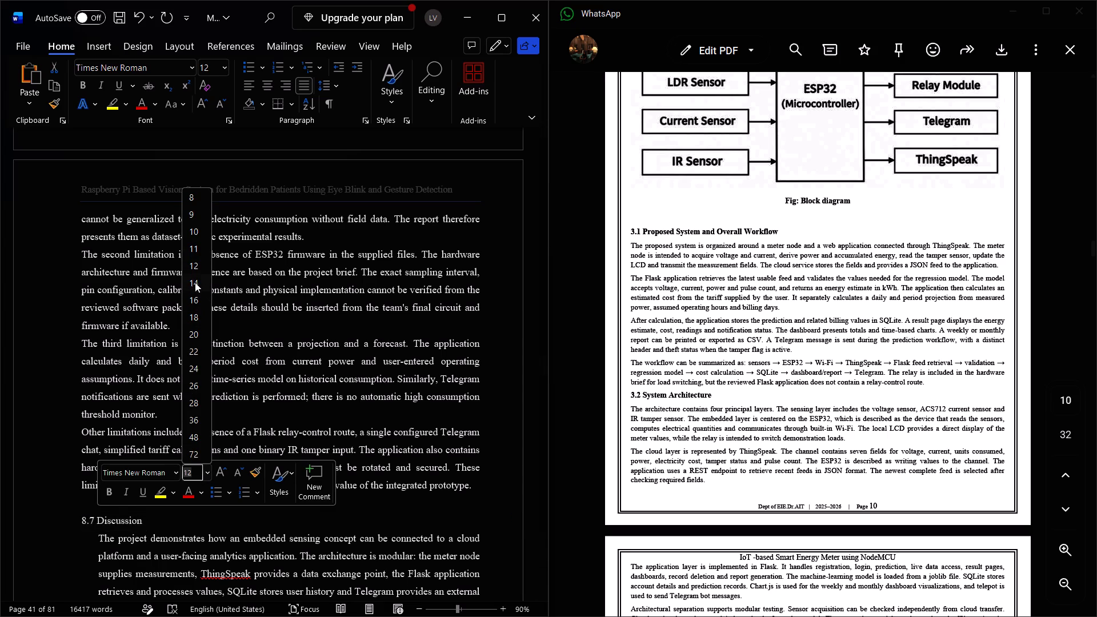
{"action": "left_click", "coordinate": [113, 489]}
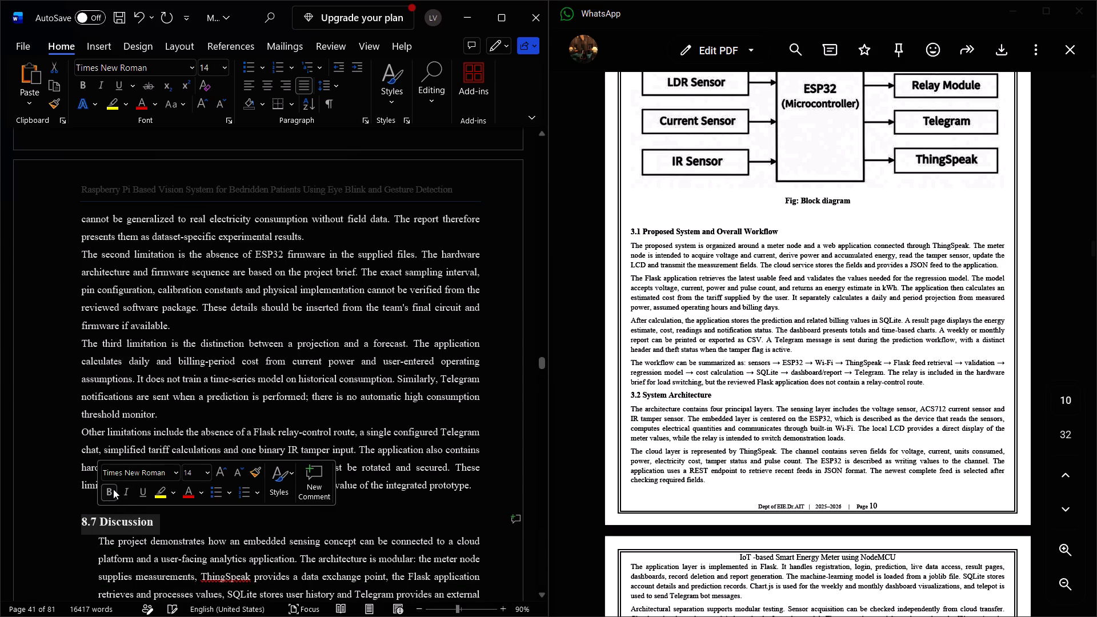
{"action": "left_click", "coordinate": [100, 537]}
{"action": "key", "text": "BackSpace"}
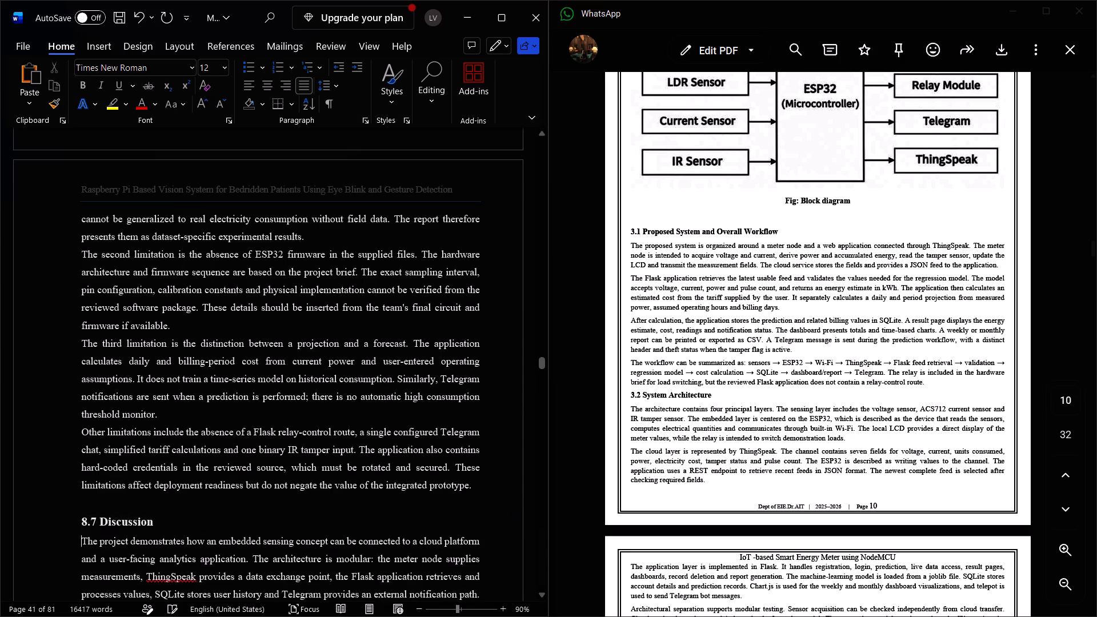
{"action": "scroll", "coordinate": [100, 537], "scroll_direction": "down", "scroll_amount": 1}
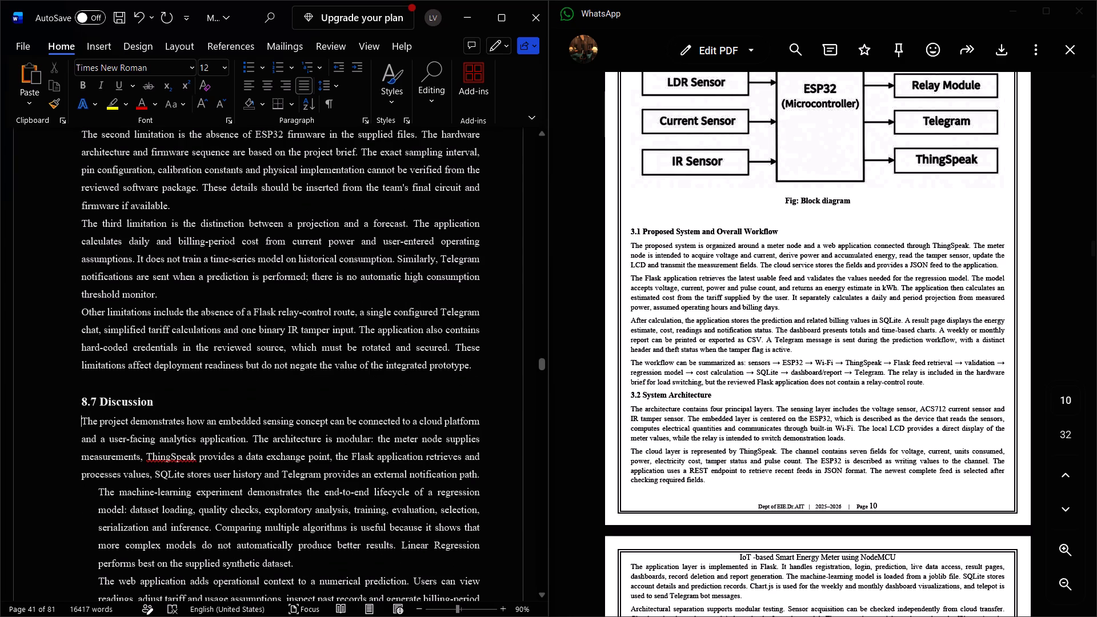
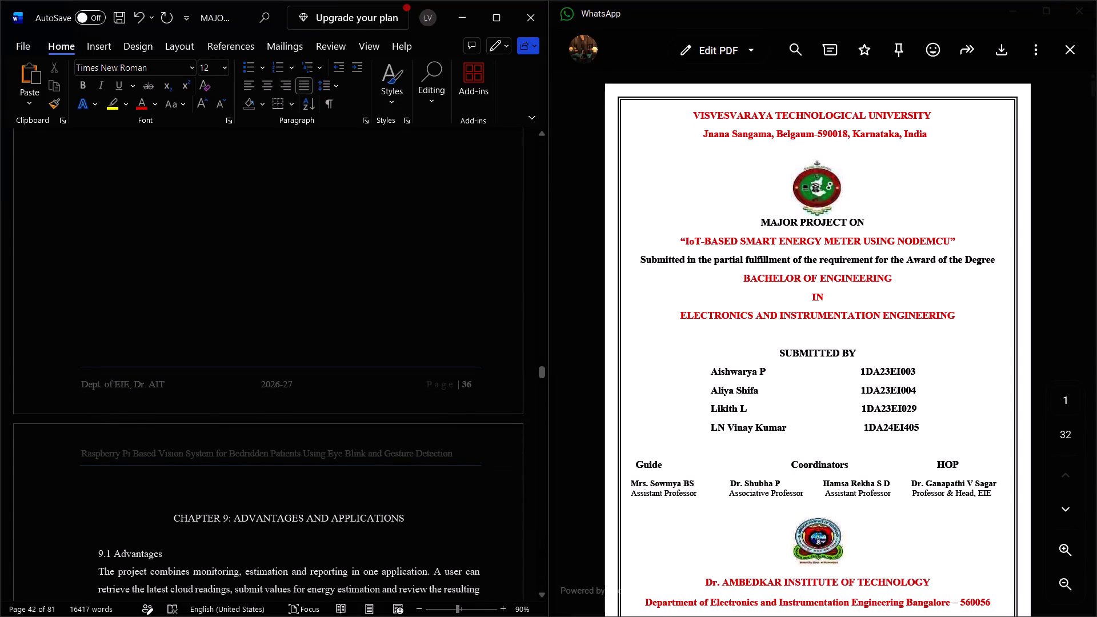
Delete the empty line above the Chapter 9: Advantages and Applications heading.
{"action": "left_click", "coordinate": [228, 495]}
{"action": "key", "text": "BackSpace"}
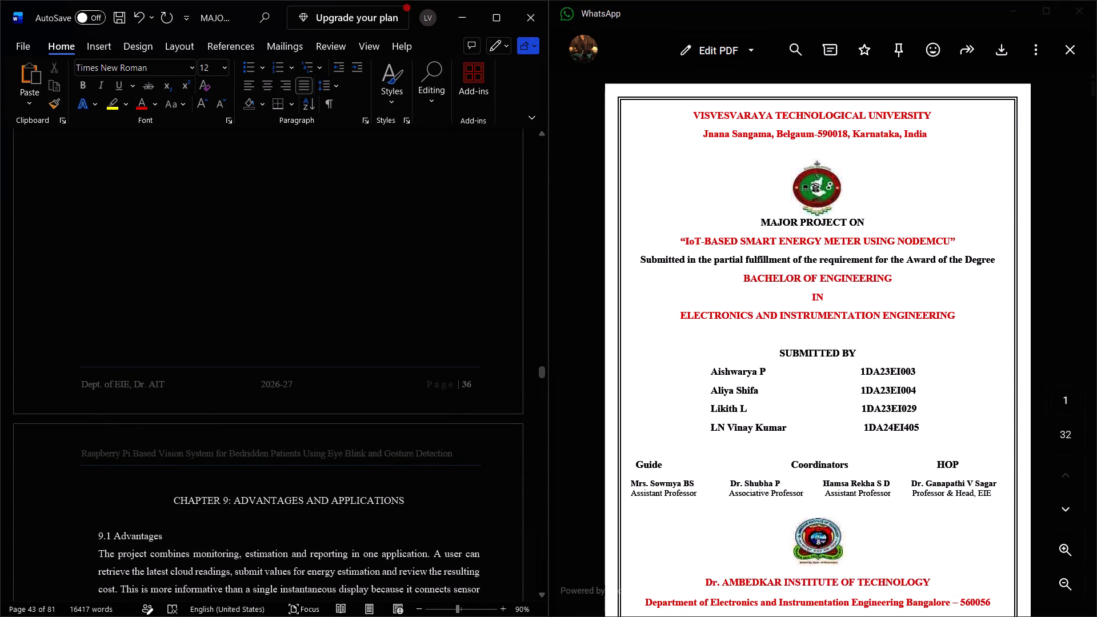
Set the whole Chapter 9: Advantages and Applications heading to 16 pt.
{"action": "triple_click", "coordinate": [185, 502]}
{"action": "left_click", "coordinate": [185, 502]}
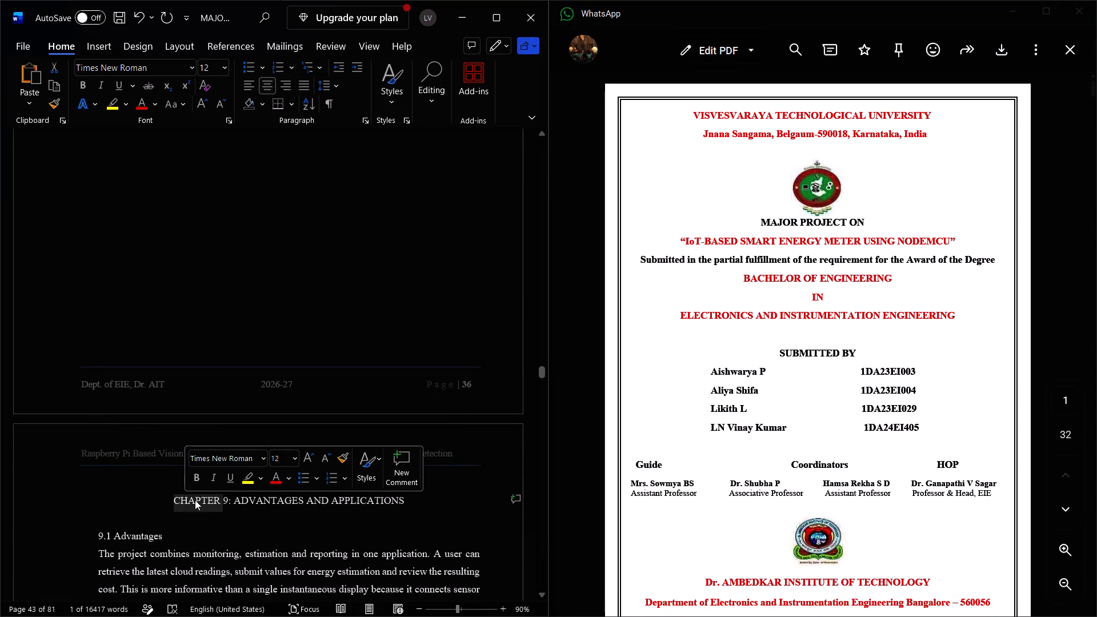
{"action": "triple_click", "coordinate": [196, 500]}
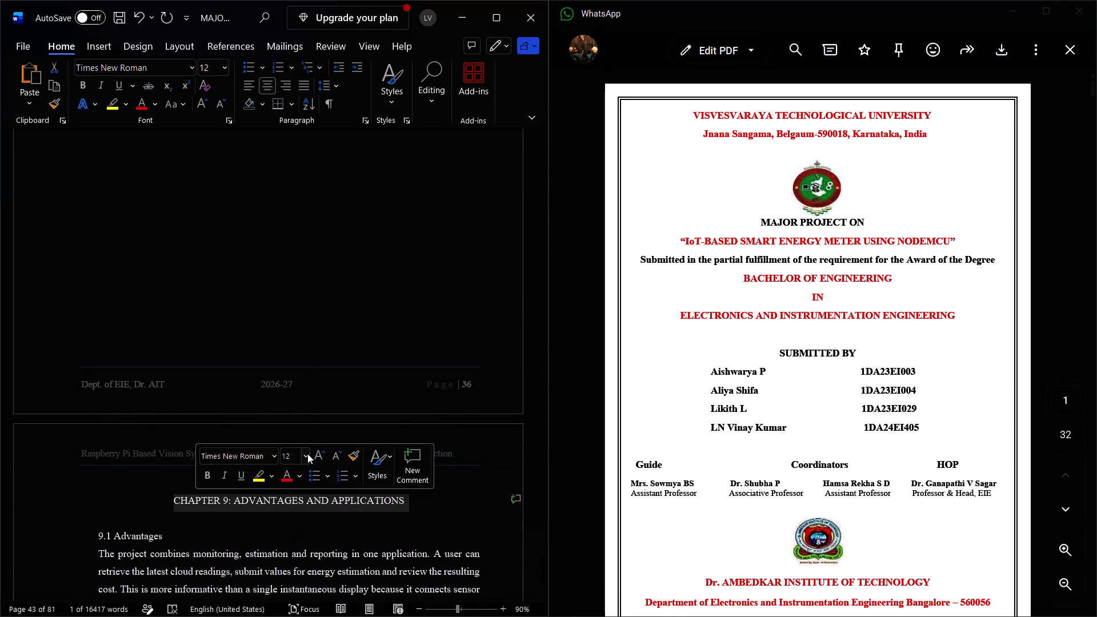
{"action": "left_click", "coordinate": [307, 454]}
{"action": "left_click", "coordinate": [291, 283]}
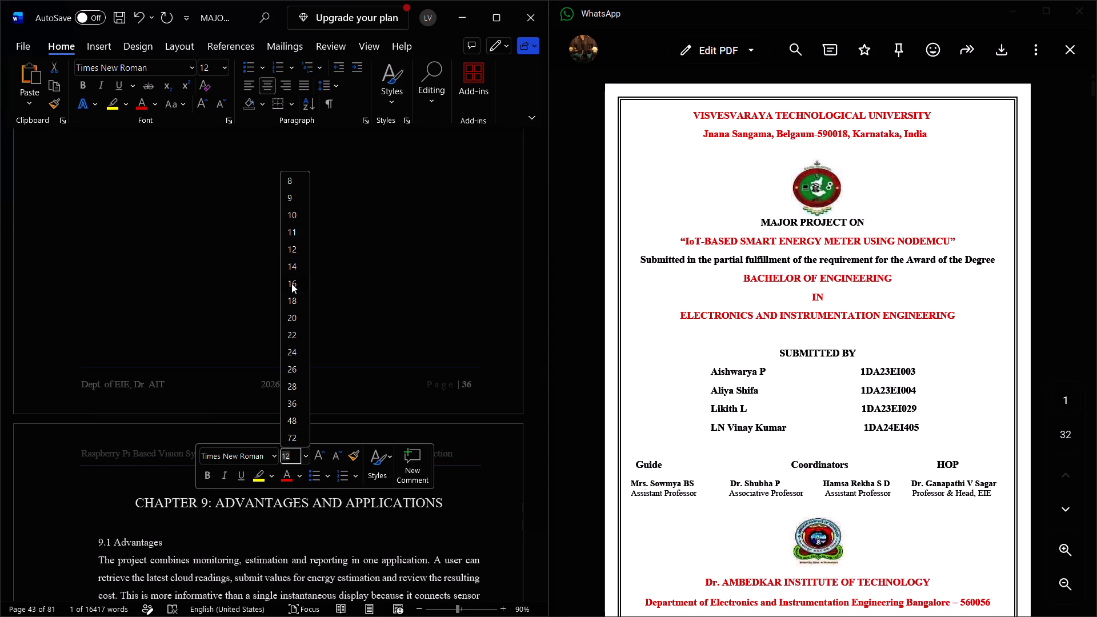
Make the Chapter 9: Advantages and Applications heading bold.
{"action": "left_click", "coordinate": [205, 480]}
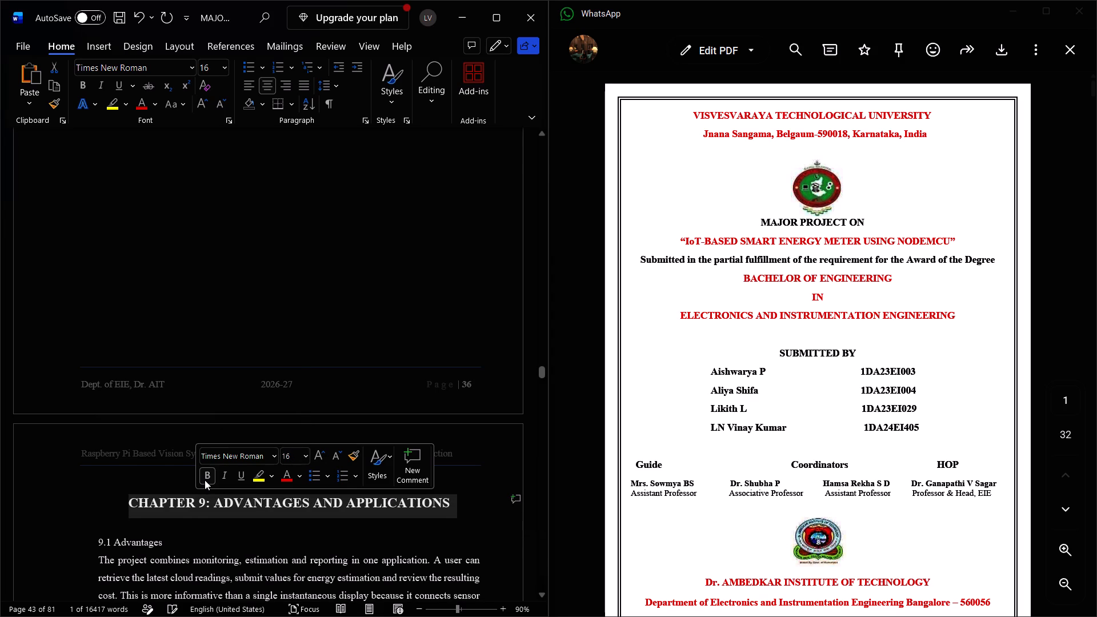
Remove the left indent from the 9.1 Advantages heading and format it as 14 pt bold.
{"action": "left_click", "coordinate": [93, 540]}
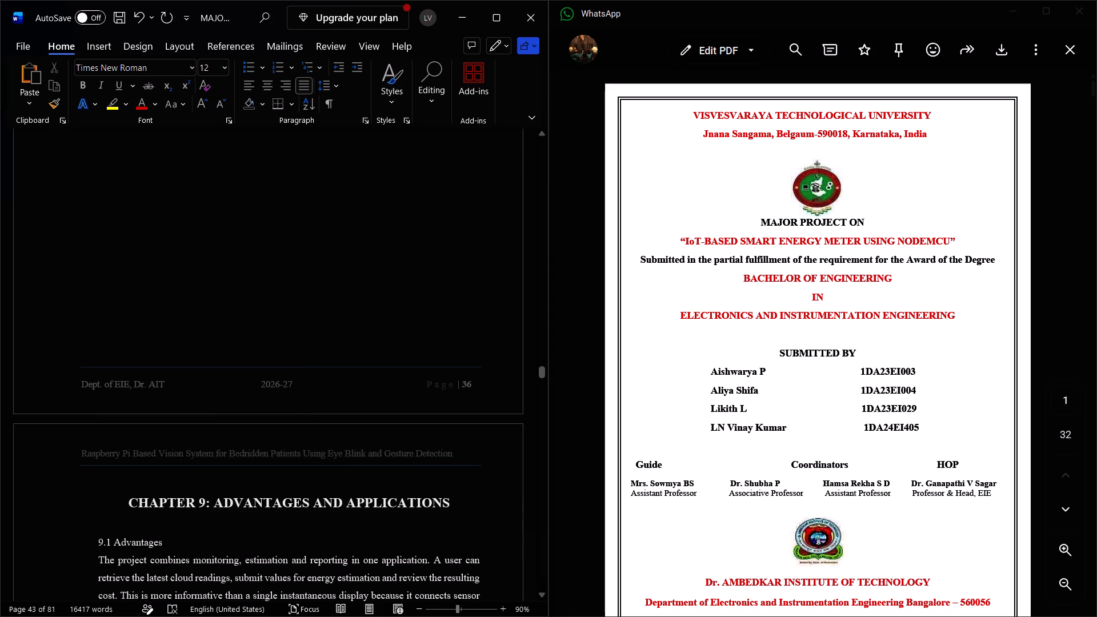
{"action": "key", "text": "BackSpace"}
{"action": "triple_click", "coordinate": [85, 552]}
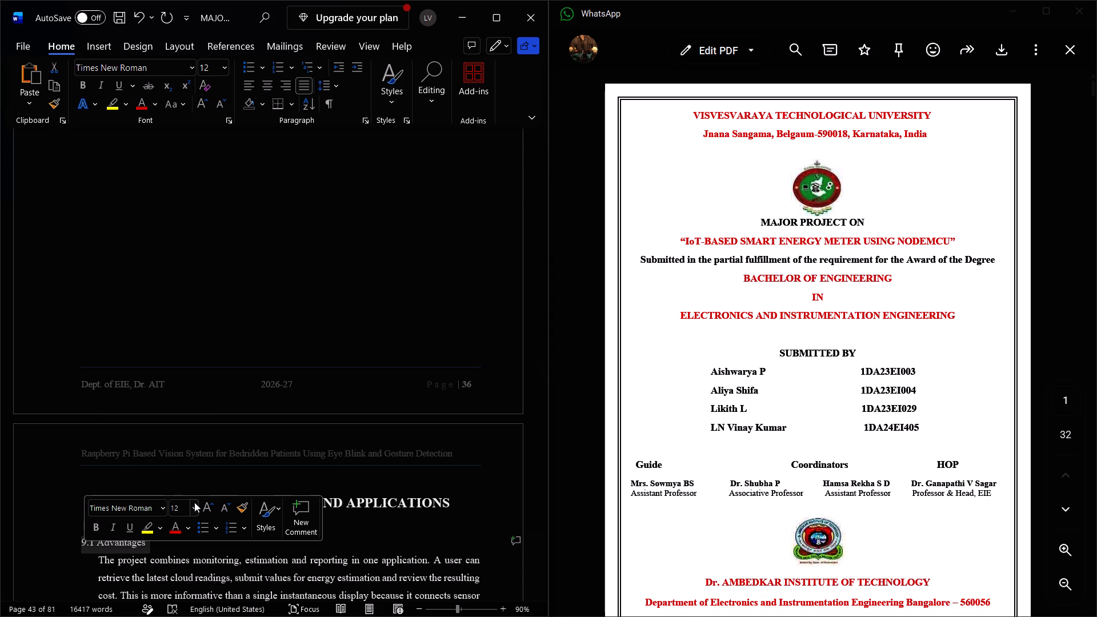
{"action": "left_click", "coordinate": [194, 502]}
{"action": "left_click", "coordinate": [179, 318]}
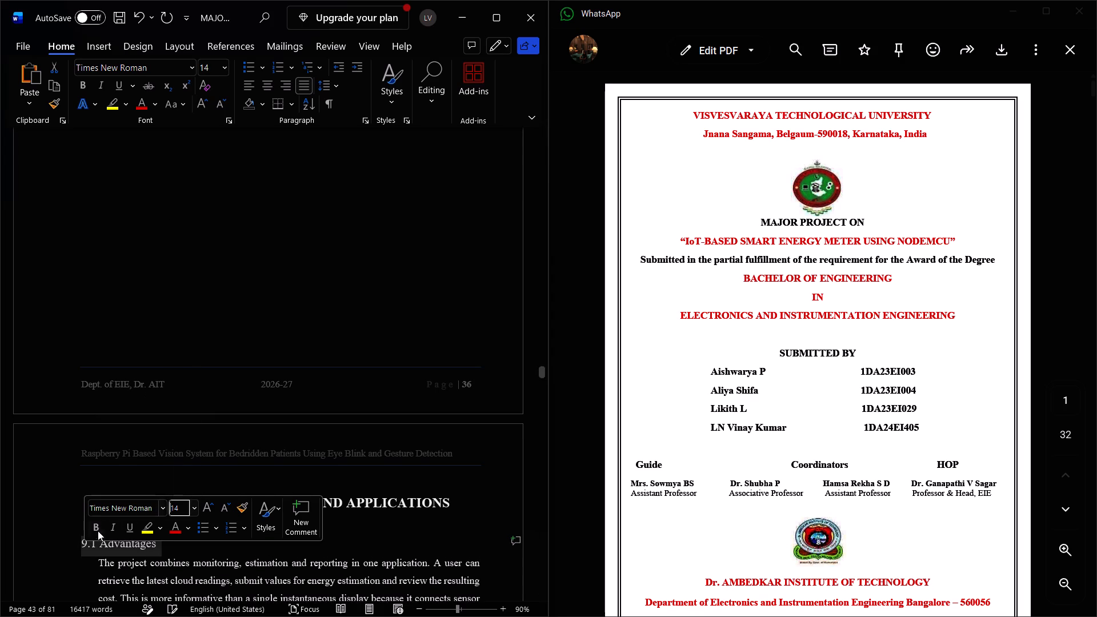
{"action": "left_click", "coordinate": [93, 528]}
{"action": "left_click", "coordinate": [120, 394]}
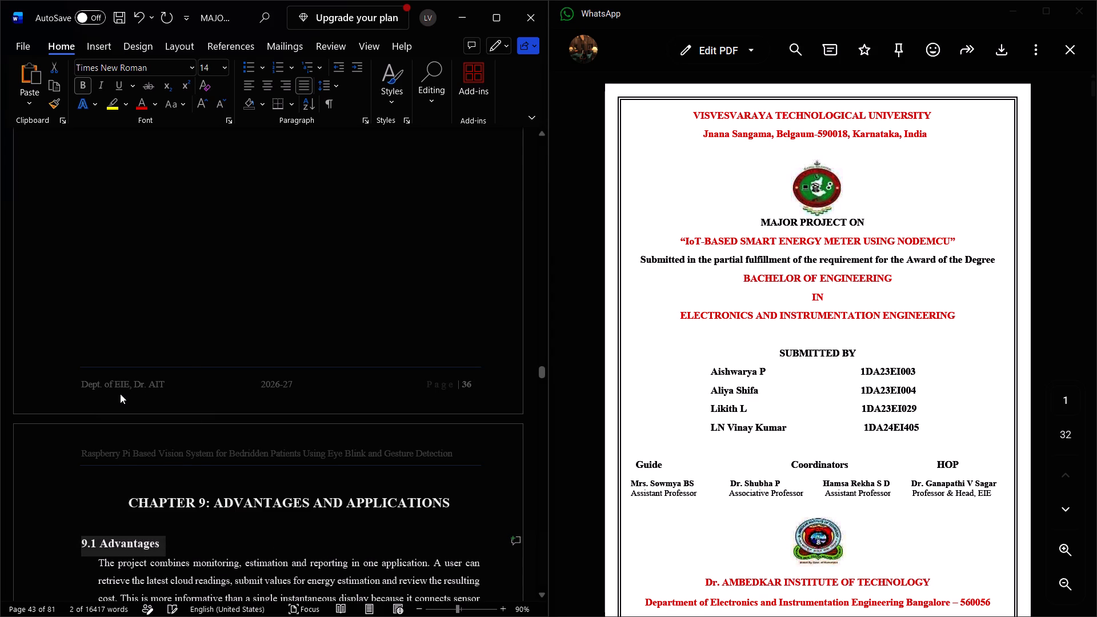
Remove the left indent from the four body paragraphs under 9.1 Advantages.
{"action": "scroll", "coordinate": [120, 394], "scroll_direction": "down", "scroll_amount": 1}
{"action": "left_click", "coordinate": [97, 360]}
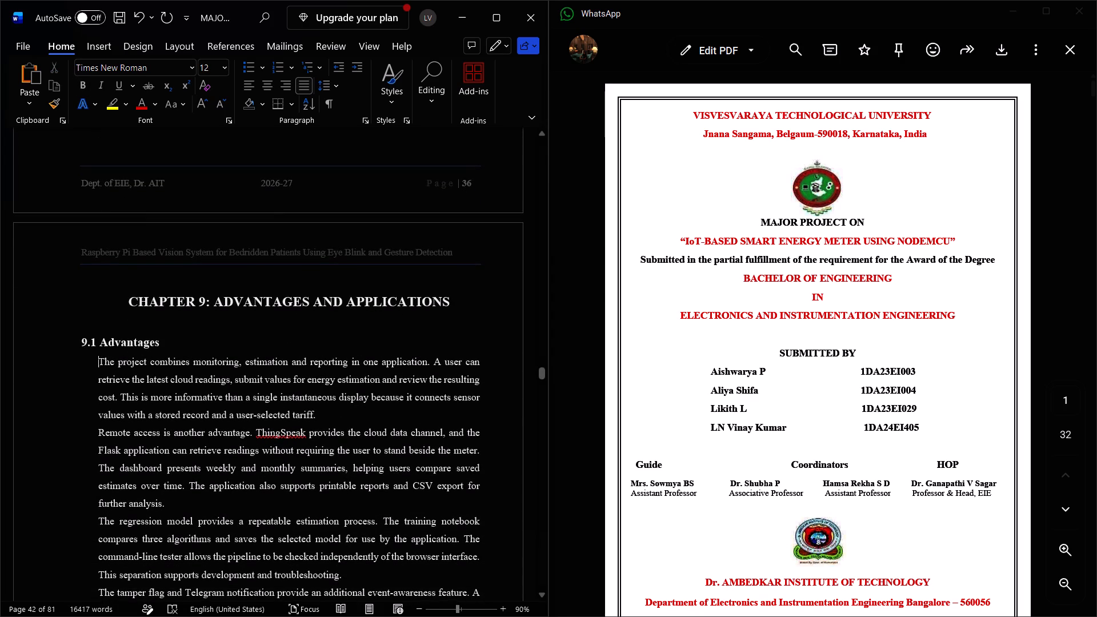
{"action": "key", "text": "BackSpace"}
{"action": "left_click", "coordinate": [96, 434]}
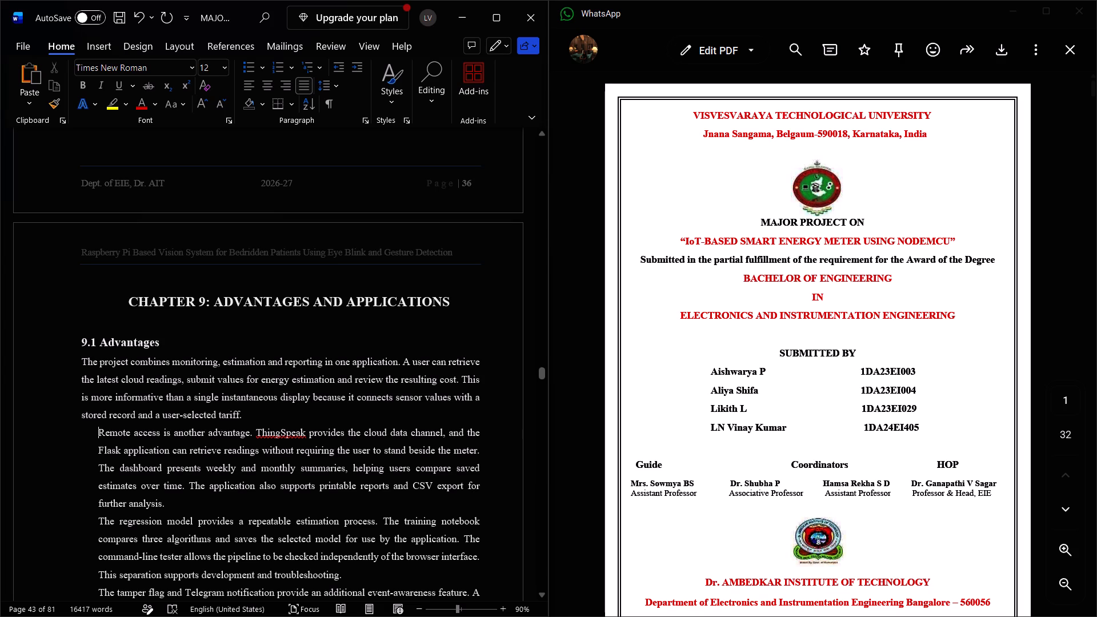
{"action": "key", "text": "BackSpace"}
{"action": "scroll", "coordinate": [96, 434], "scroll_direction": "down", "scroll_amount": 1}
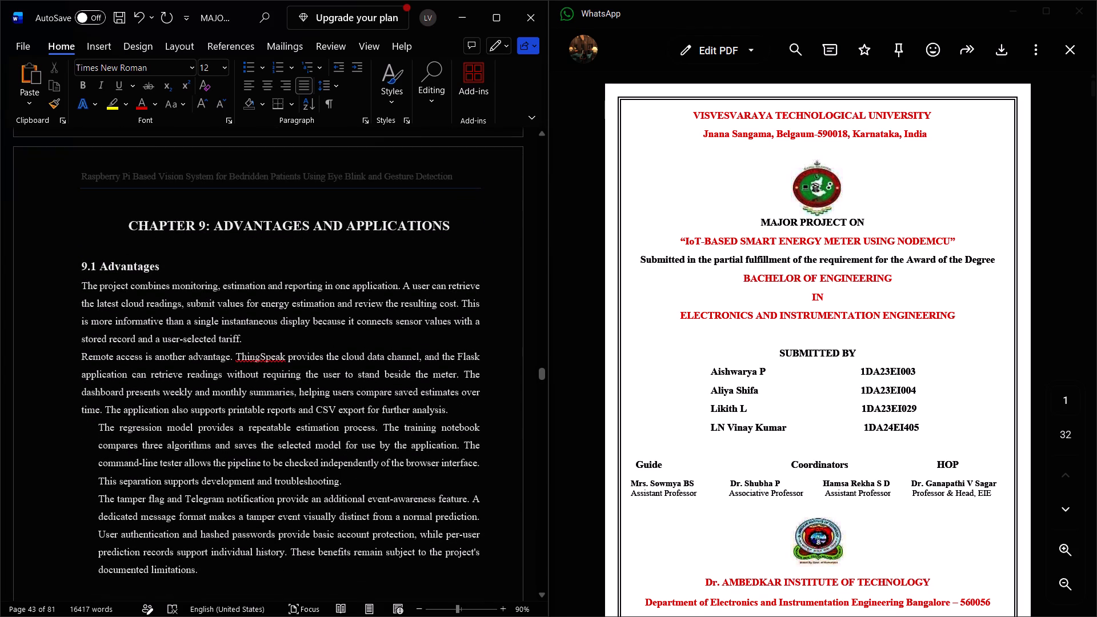
{"action": "left_click", "coordinate": [99, 424]}
{"action": "key", "text": "BackSpace"}
{"action": "scroll", "coordinate": [99, 424], "scroll_direction": "down", "scroll_amount": 1}
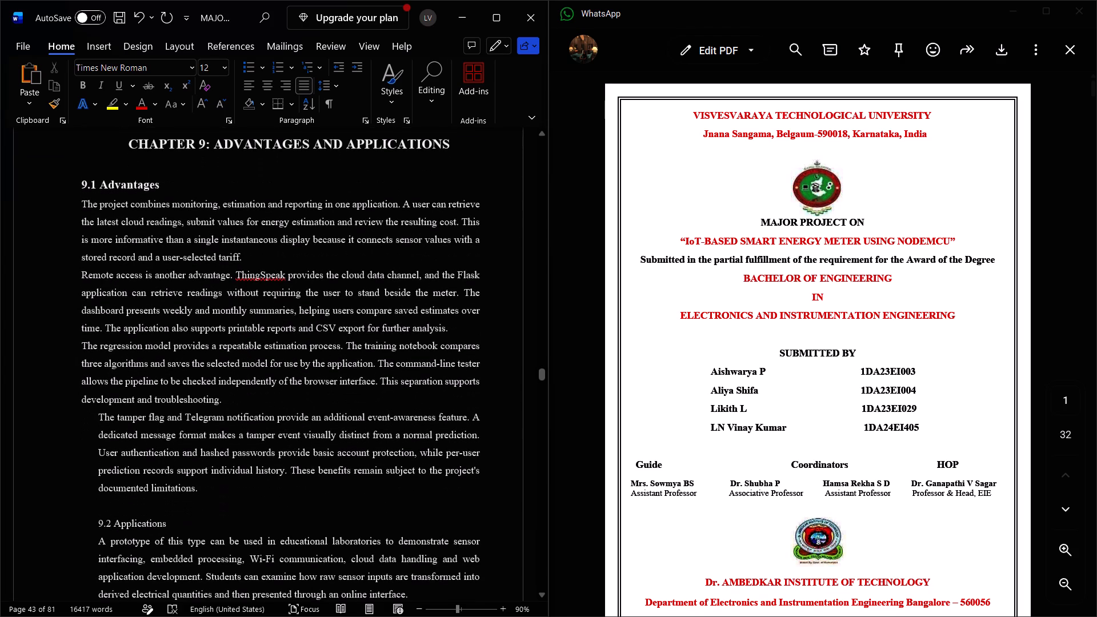
{"action": "left_click", "coordinate": [99, 415]}
{"action": "key", "text": "BackSpace"}
Remove the left indent from the 9.2 Applications heading, then select it and open its font size choices.
{"action": "scroll", "coordinate": [99, 415], "scroll_direction": "down", "scroll_amount": 1}
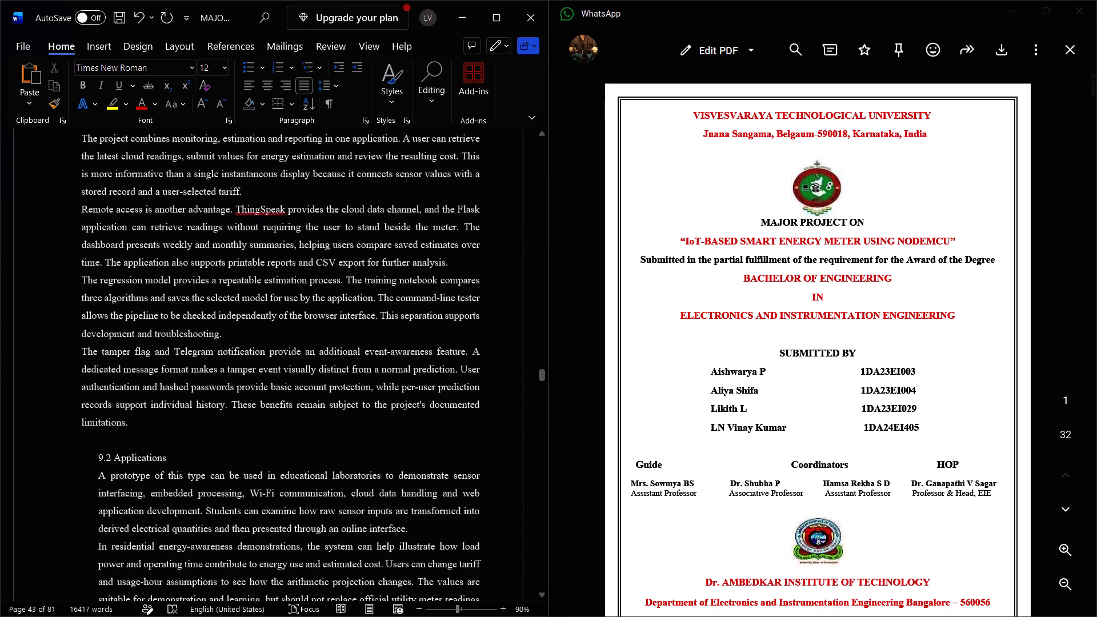
{"action": "left_click", "coordinate": [96, 449]}
{"action": "key", "text": "BackSpace"}
{"action": "triple_click", "coordinate": [96, 449]}
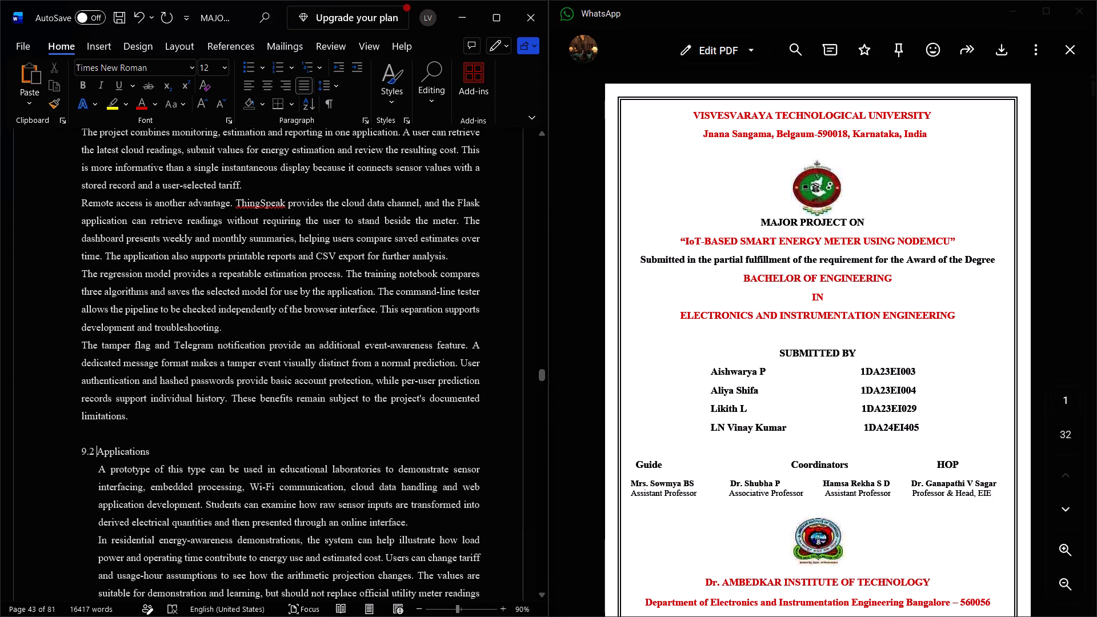
{"action": "left_click", "coordinate": [200, 406]}
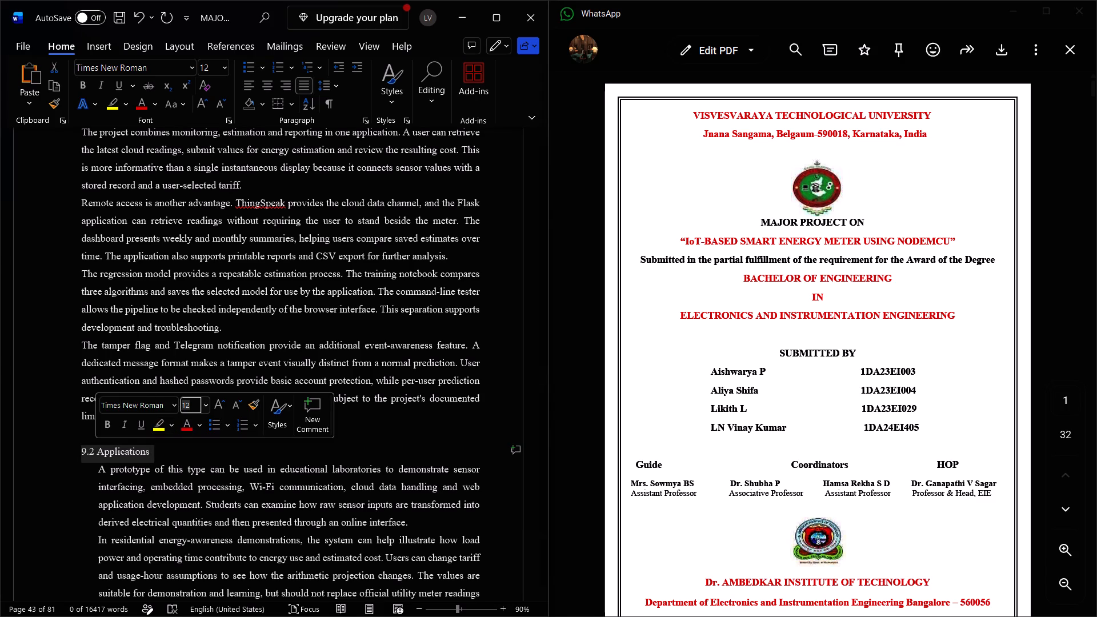
Format the 9.2 Applications heading as 14 pt bold.
{"action": "key", "text": "BackSpace"}
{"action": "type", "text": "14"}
{"action": "left_click", "coordinate": [110, 427]}
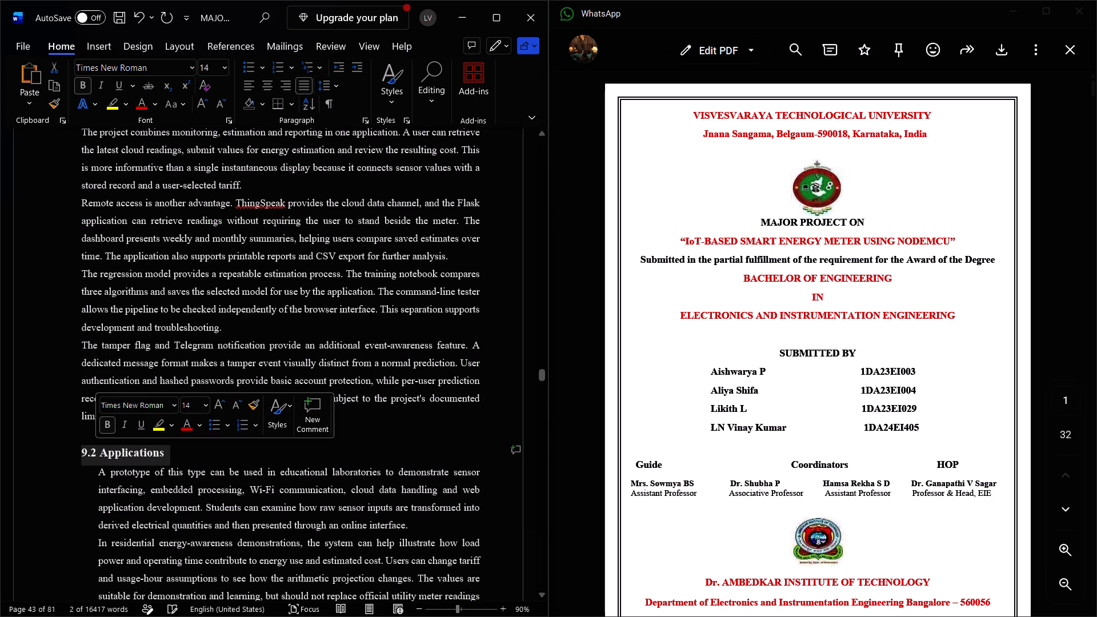
Remove the left indent from the four body paragraphs under 9.2 Applications.
{"action": "left_click", "coordinate": [99, 470]}
{"action": "key", "text": "BackSpace"}
{"action": "scroll", "coordinate": [99, 470], "scroll_direction": "down", "scroll_amount": 1}
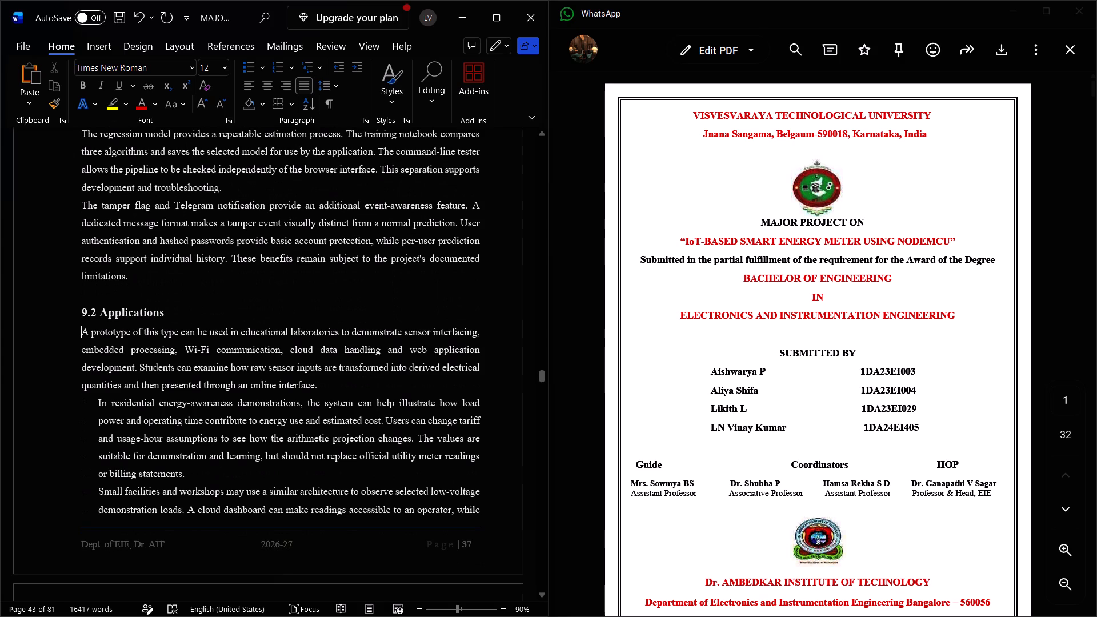
{"action": "left_click", "coordinate": [98, 404]}
{"action": "key", "text": "BackSpace"}
{"action": "scroll", "coordinate": [98, 404], "scroll_direction": "down", "scroll_amount": 1}
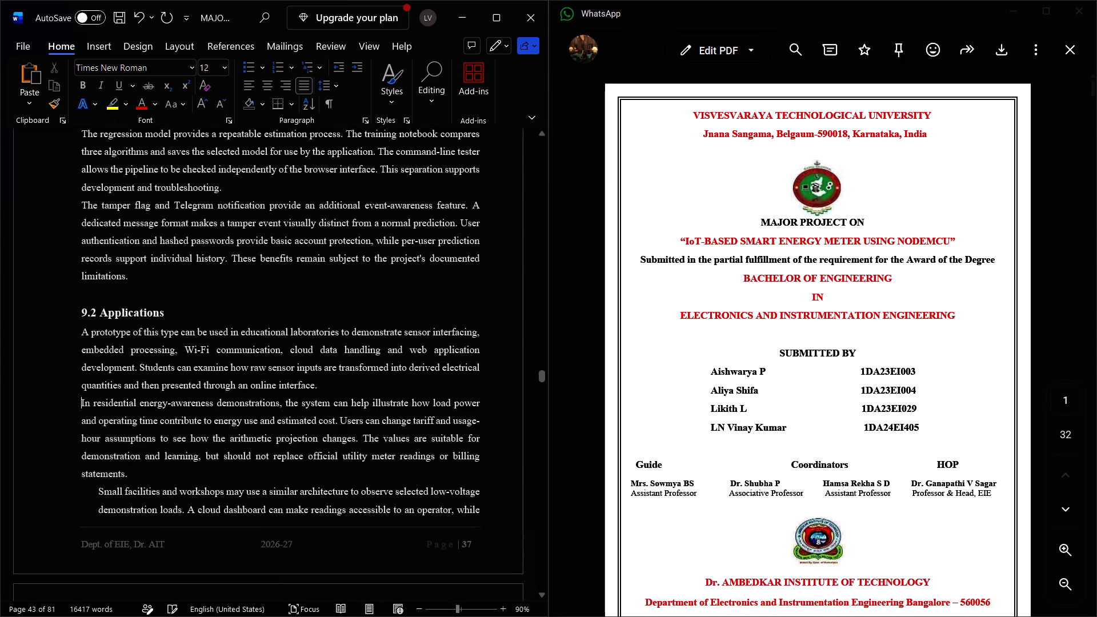
{"action": "scroll", "coordinate": [98, 404], "scroll_direction": "down", "scroll_amount": 1}
{"action": "left_click", "coordinate": [99, 434]}
{"action": "key", "text": "BackSpace"}
{"action": "scroll", "coordinate": [99, 434], "scroll_direction": "down", "scroll_amount": 1}
{"action": "left_click", "coordinate": [98, 336]}
{"action": "key", "text": "BackSpace"}
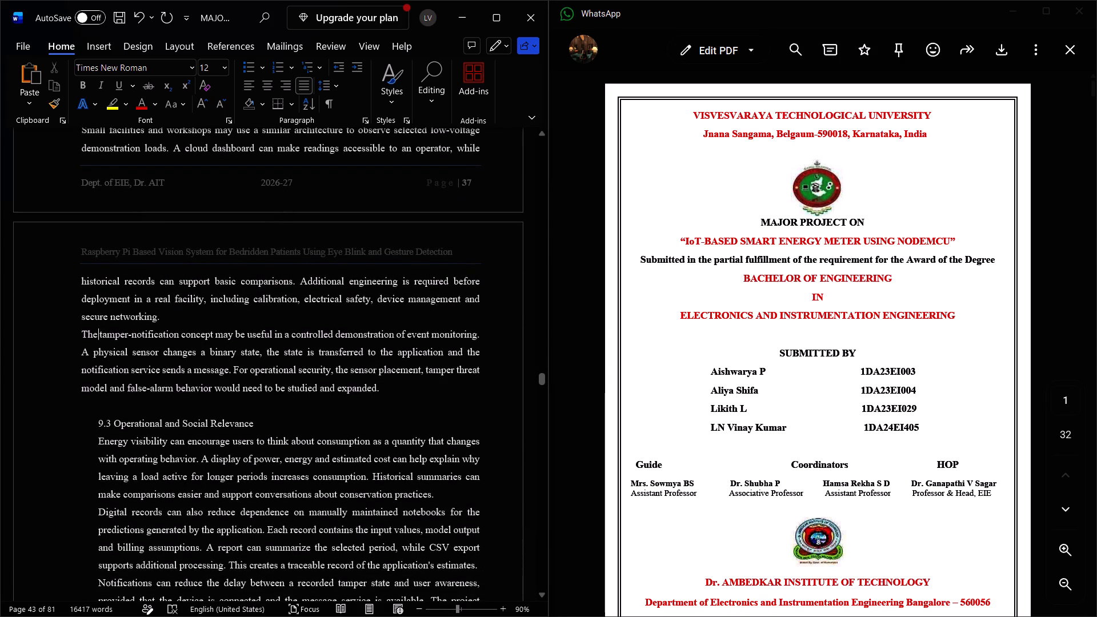
Remove the left indent from the 9.3 Operational and Social Relevance heading and format it as 14 pt bold.
{"action": "scroll", "coordinate": [98, 336], "scroll_direction": "down", "scroll_amount": 1}
{"action": "left_click", "coordinate": [98, 383]}
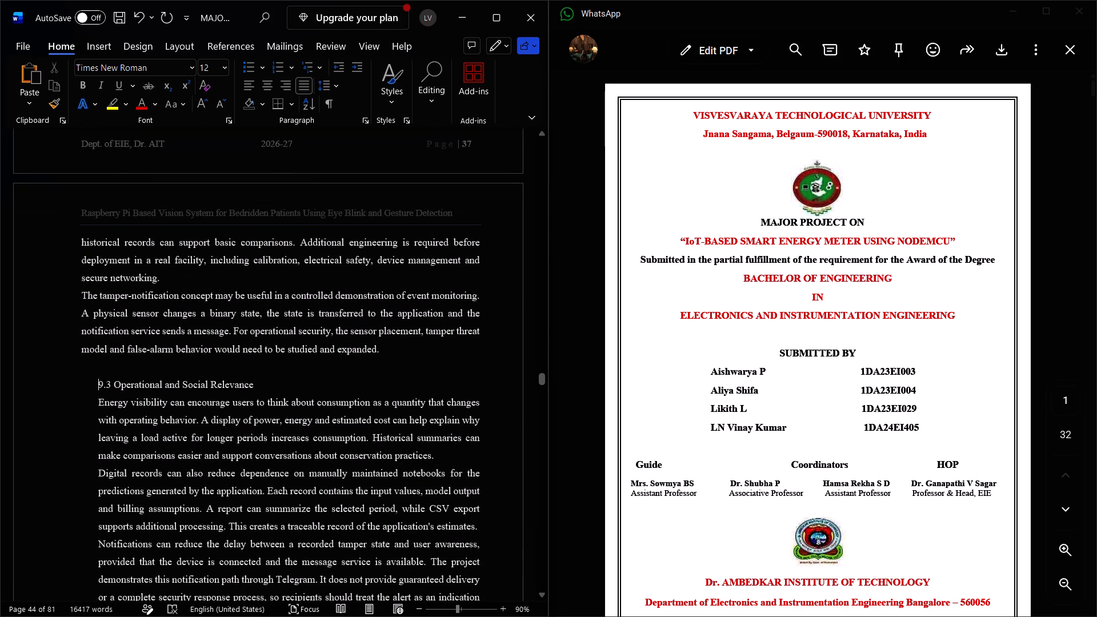
{"action": "key", "text": "BackSpace"}
{"action": "triple_click", "coordinate": [98, 383]}
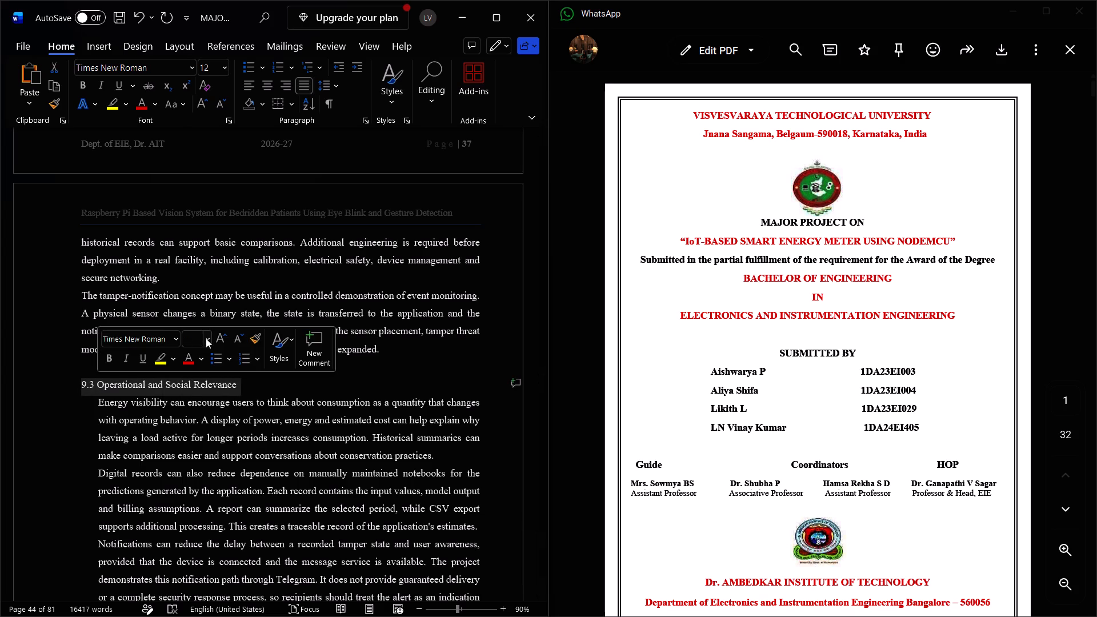
{"action": "left_click", "coordinate": [207, 338]}
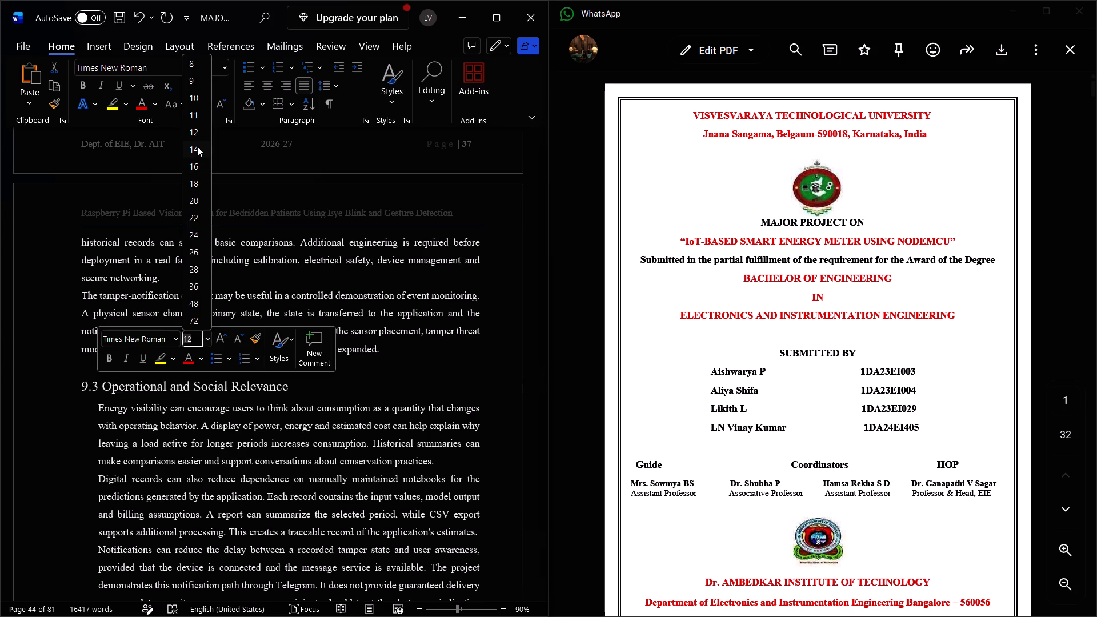
{"action": "left_click", "coordinate": [197, 146]}
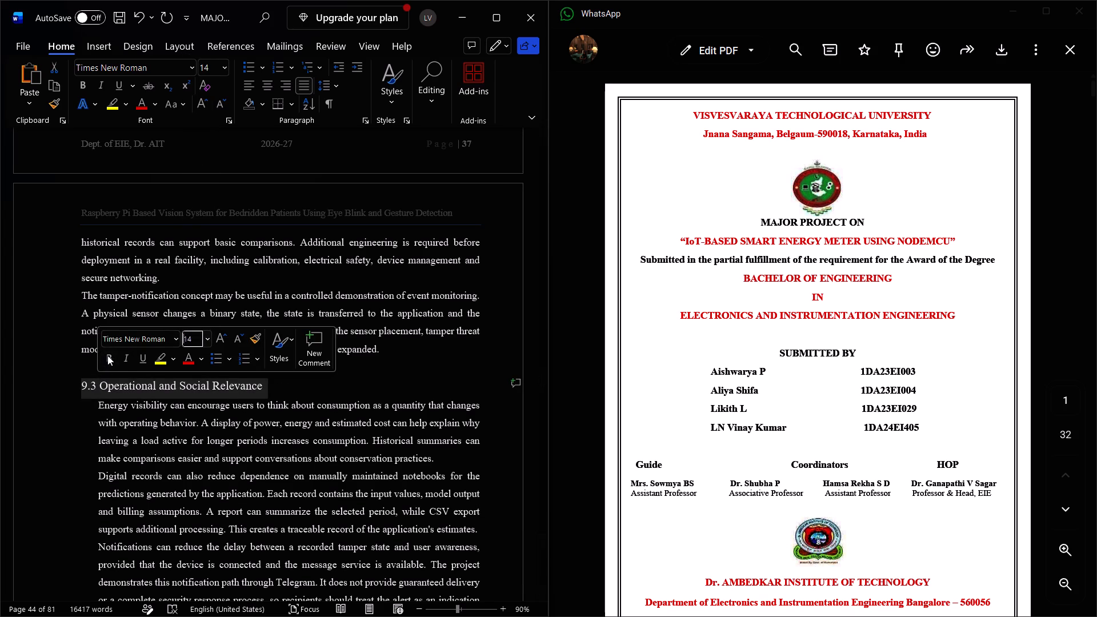
{"action": "double_click", "coordinate": [107, 355]}
{"action": "left_click", "coordinate": [110, 357]}
Remove the left indent from the four body paragraphs under 9.3 Operational and Social Relevance.
{"action": "left_click", "coordinate": [97, 410]}
{"action": "key", "text": "BackSpace"}
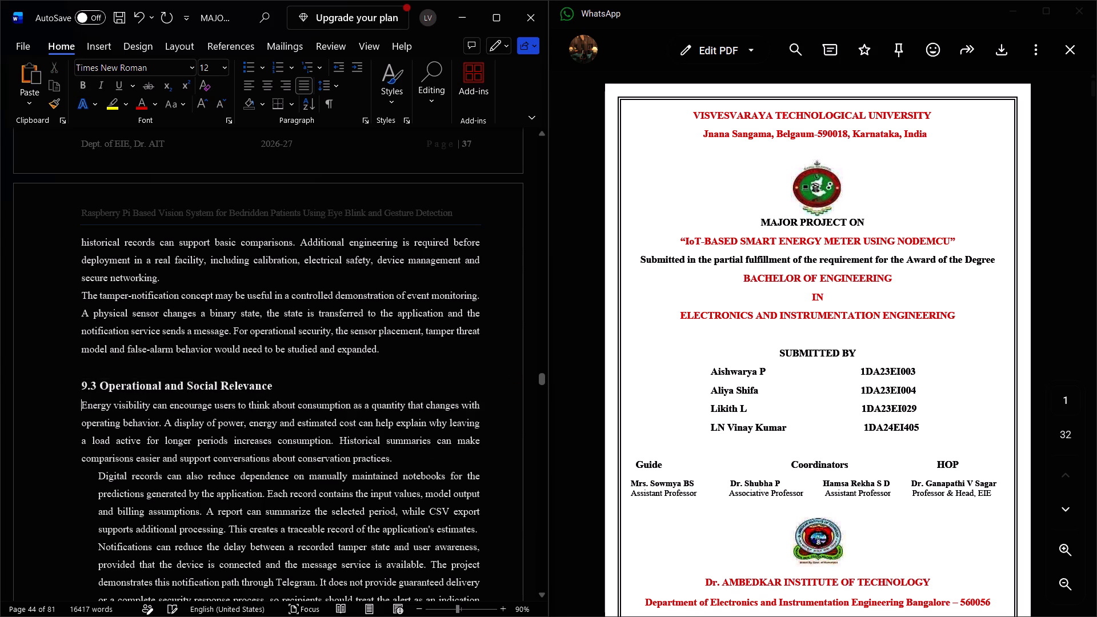
{"action": "scroll", "coordinate": [97, 410], "scroll_direction": "down", "scroll_amount": 1}
{"action": "left_click", "coordinate": [97, 415]}
{"action": "key", "text": "BackSpace"}
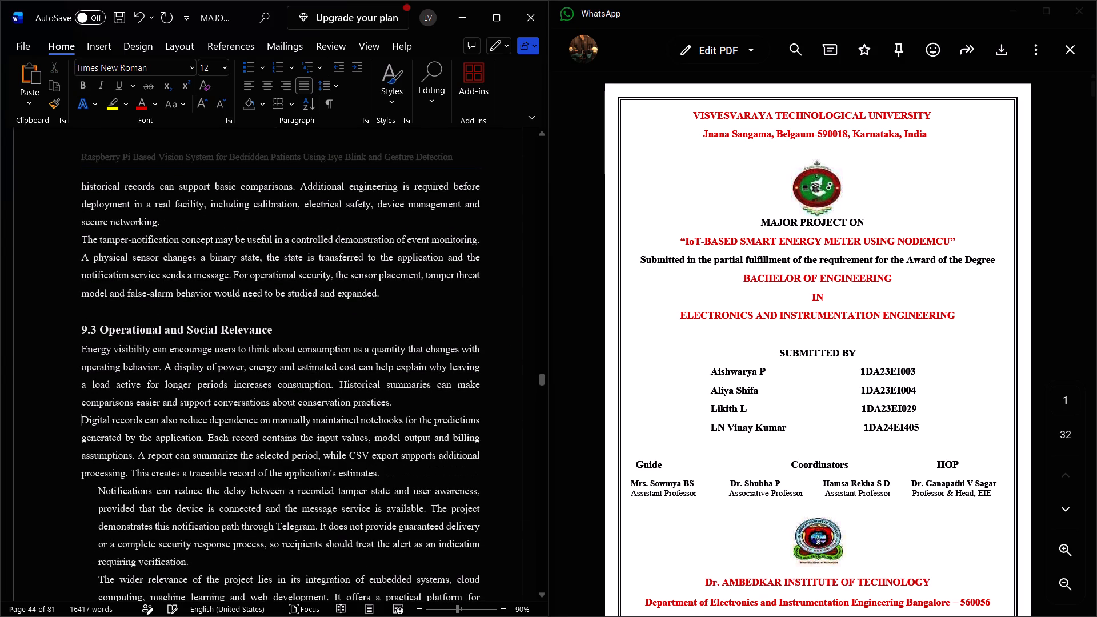
{"action": "scroll", "coordinate": [97, 415], "scroll_direction": "down", "scroll_amount": 1}
{"action": "left_click", "coordinate": [97, 461]}
{"action": "key", "text": "BackSpace"}
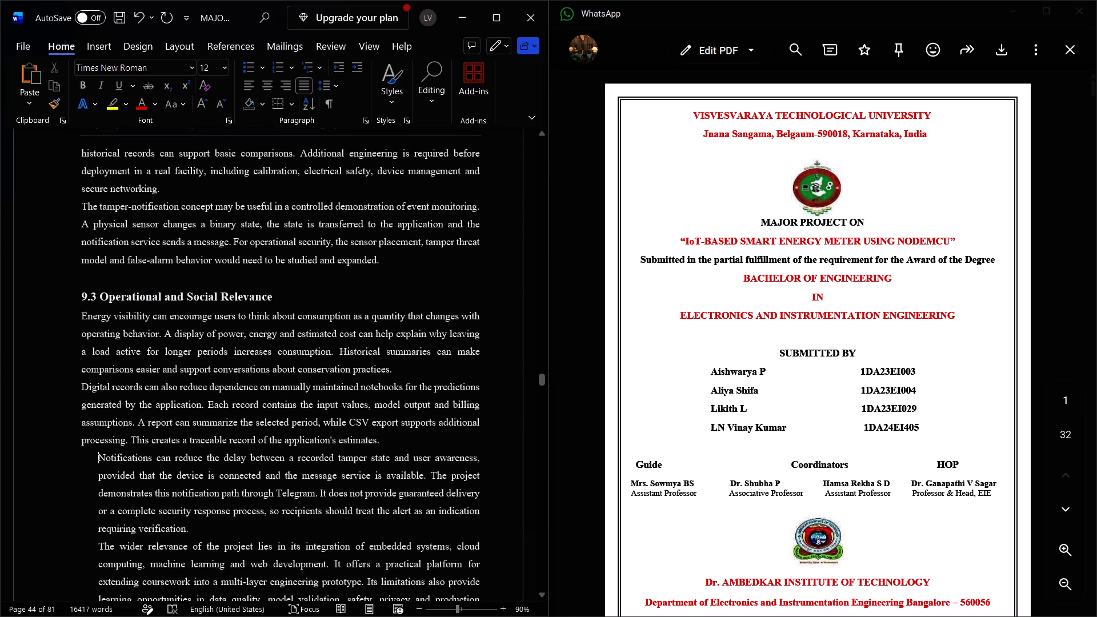
{"action": "scroll", "coordinate": [97, 461], "scroll_direction": "down", "scroll_amount": 1}
{"action": "left_click", "coordinate": [98, 379]}
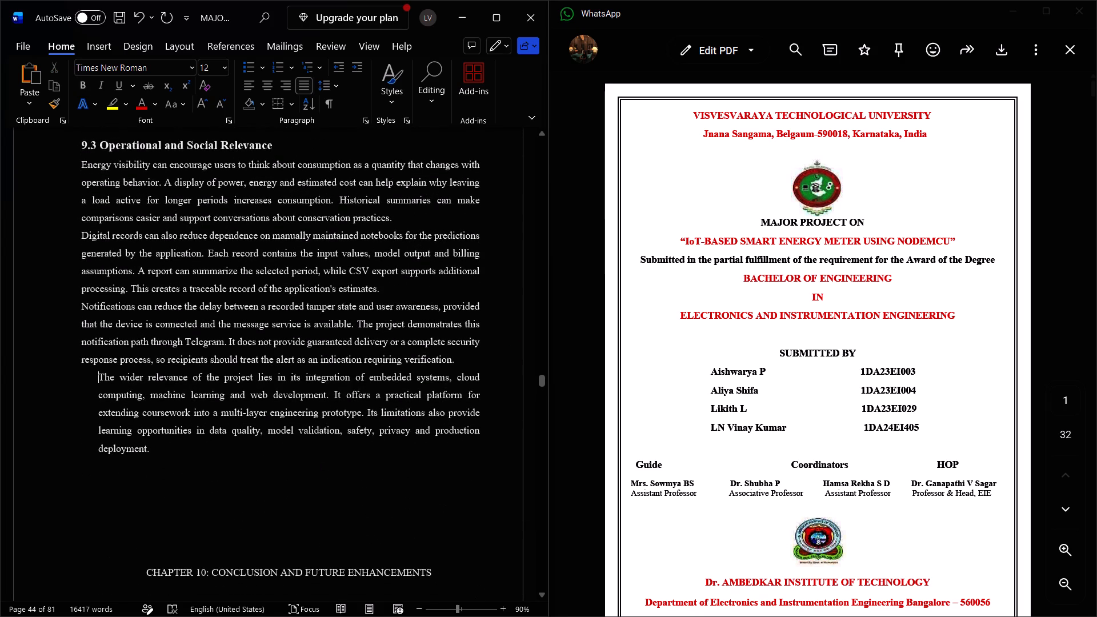
{"action": "key", "text": "BackSpace"}
Insert blank lines above the Chapter 10: Conclusion and Future Enhancements heading so the chapter starts on a new page.
{"action": "scroll", "coordinate": [98, 379], "scroll_direction": "down", "scroll_amount": 1}
{"action": "left_click", "coordinate": [158, 410]}
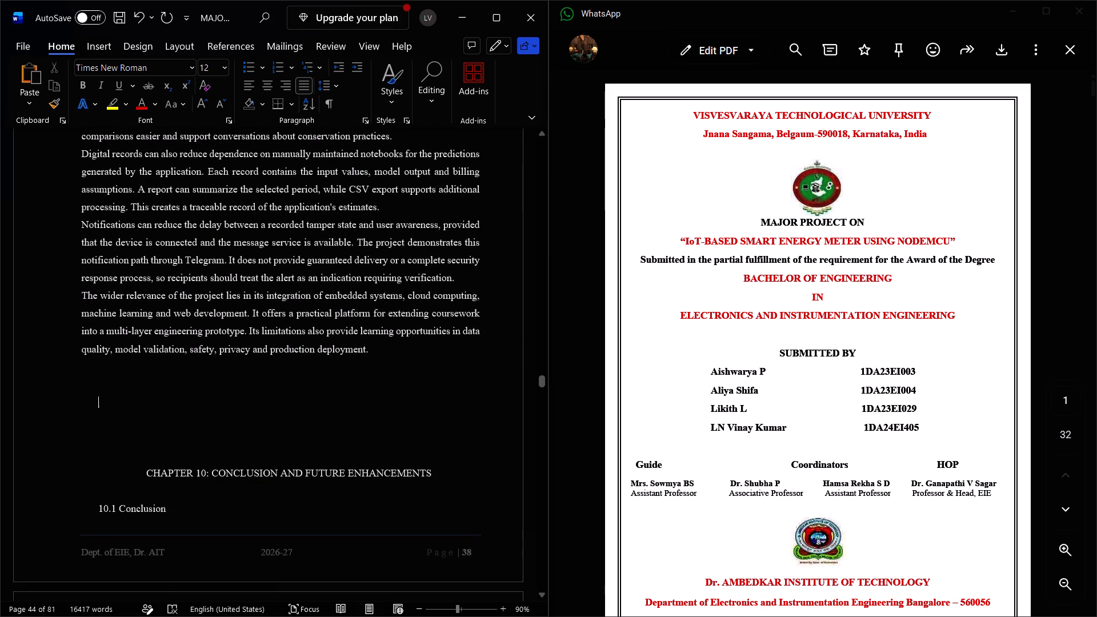
{"action": "key", "text": "Return"}
{"action": "key", "text": "Return"}
{"action": "key", "text": "Return"}
{"action": "scroll", "coordinate": [158, 410], "scroll_direction": "down", "scroll_amount": 1}
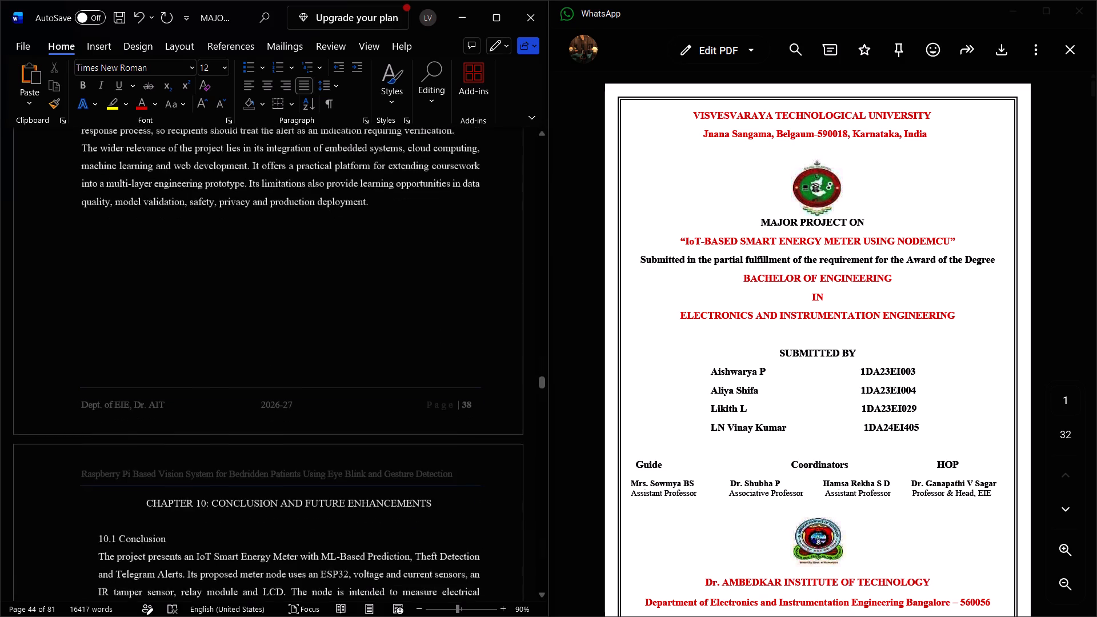
{"action": "scroll", "coordinate": [158, 410], "scroll_direction": "down", "scroll_amount": 1}
{"action": "key", "text": "Return"}
{"action": "scroll", "coordinate": [159, 410], "scroll_direction": "down", "scroll_amount": 1}
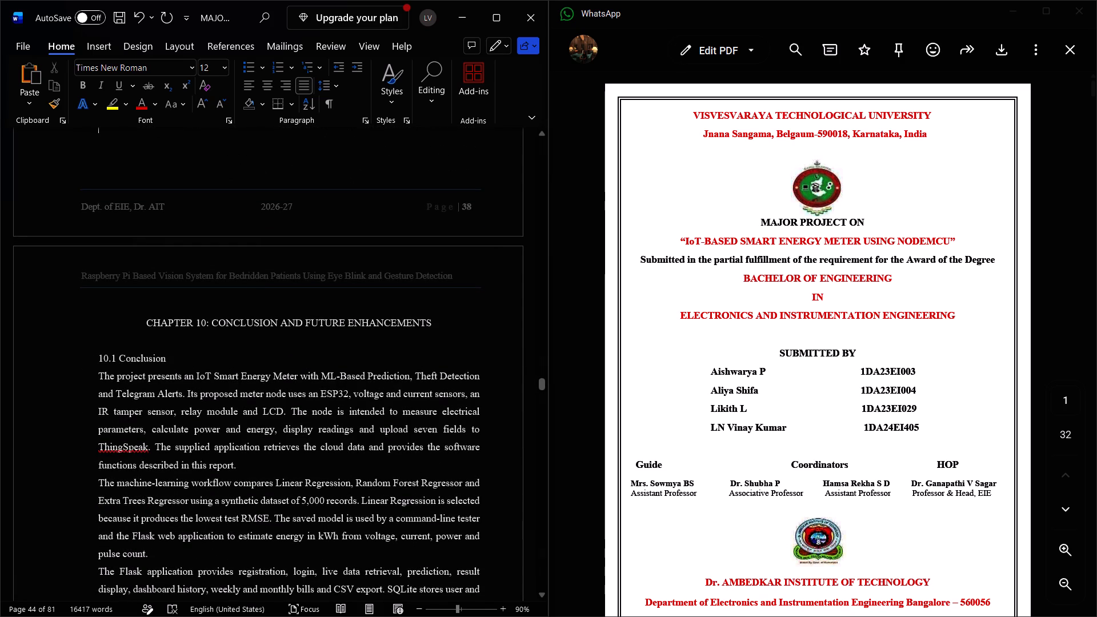
Select the Chapter 10: Conclusion and Future Enhancements heading and open its font size choices.
{"action": "triple_click", "coordinate": [159, 326]}
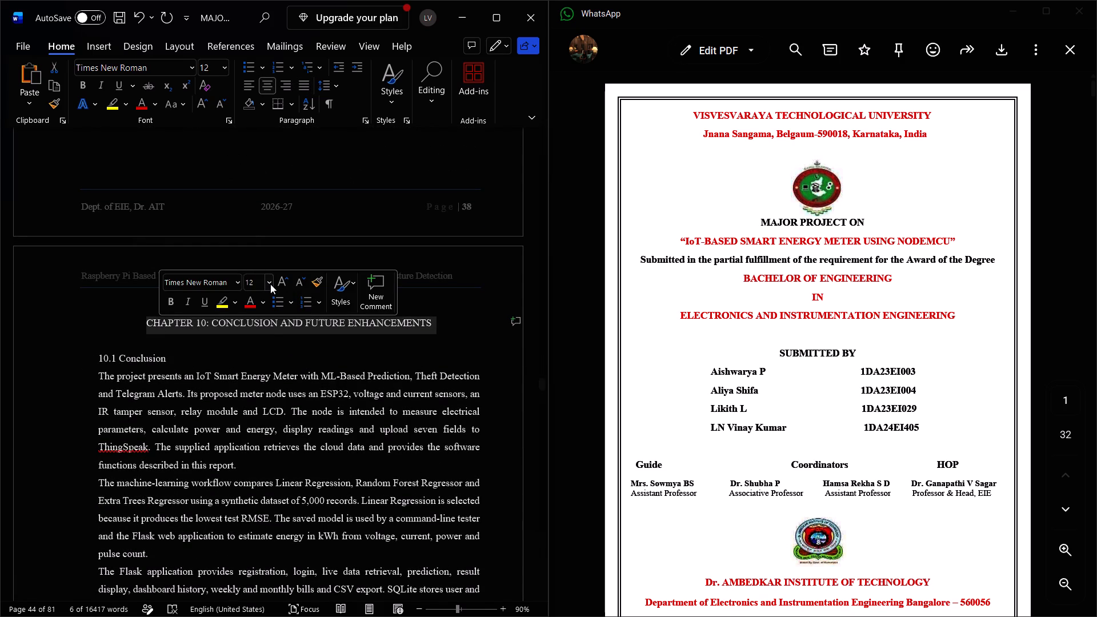
{"action": "left_click", "coordinate": [270, 284]}
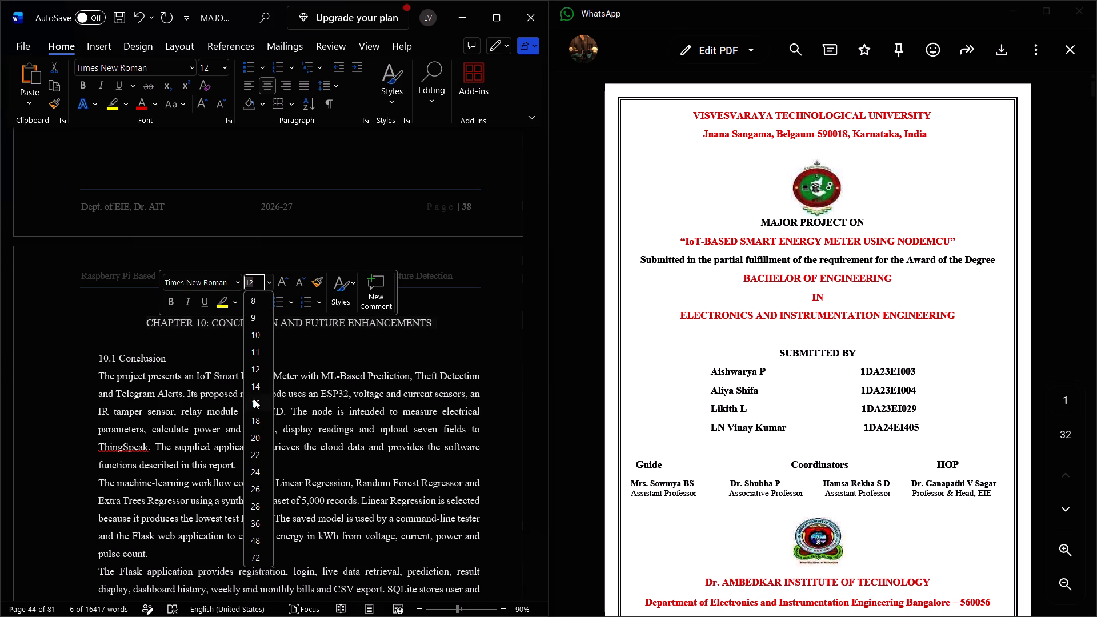
Set the Chapter 10: Conclusion and Future Enhancements heading to 16 pt.
{"action": "left_click", "coordinate": [254, 399]}
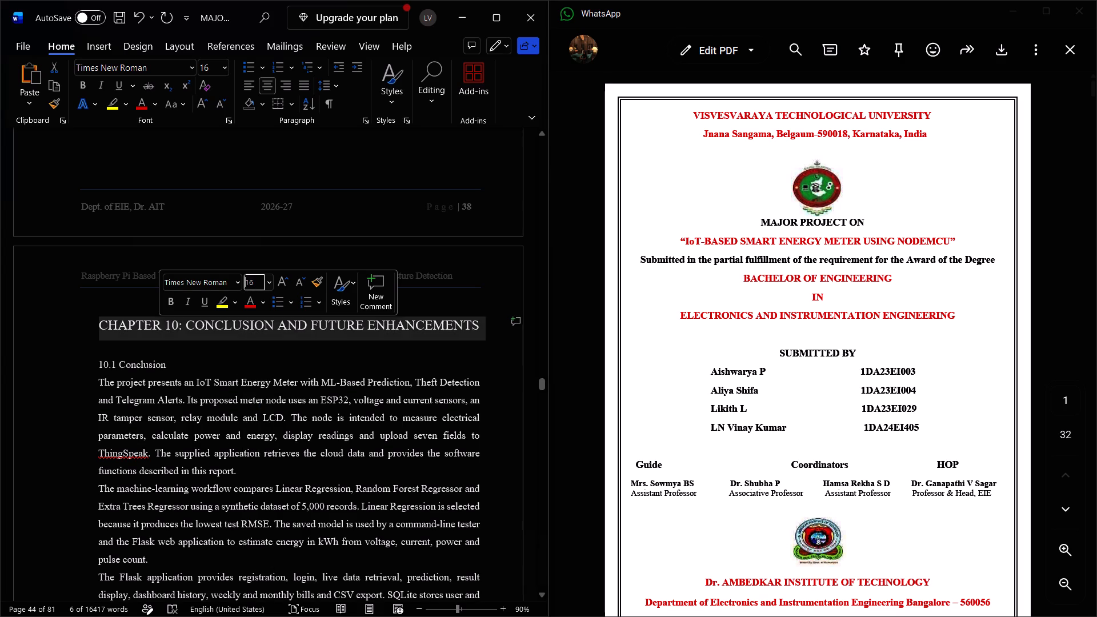
Remove the left indent from the 10.1 Conclusion heading and set its font size to 14 pt.
{"action": "left_click", "coordinate": [98, 362]}
{"action": "key", "text": "BackSpace"}
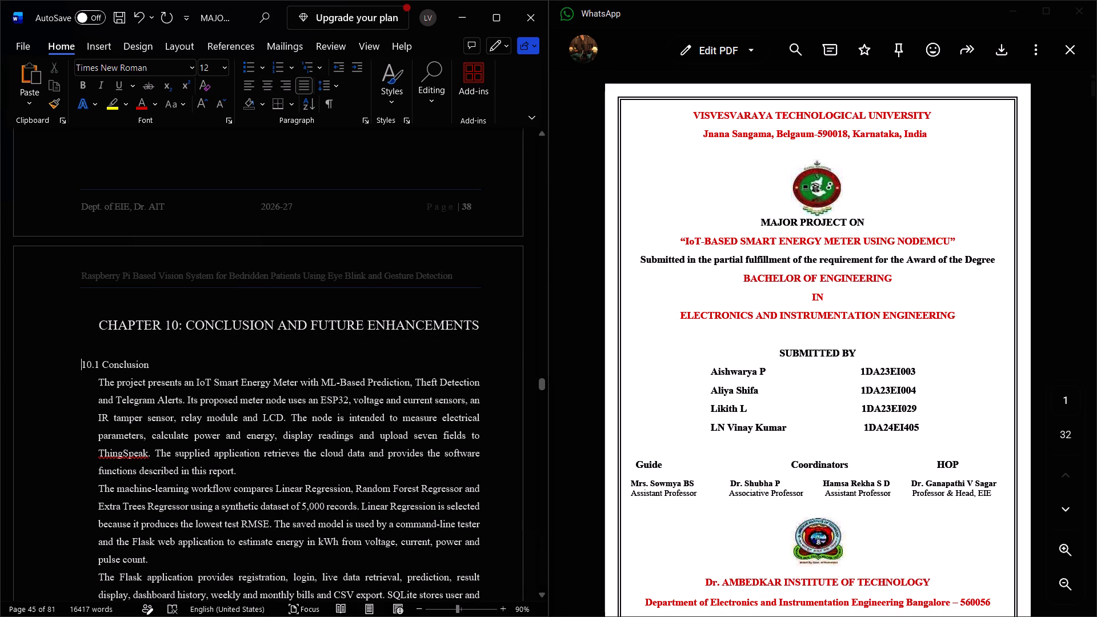
{"action": "triple_click", "coordinate": [98, 362]}
{"action": "left_click", "coordinate": [207, 314]}
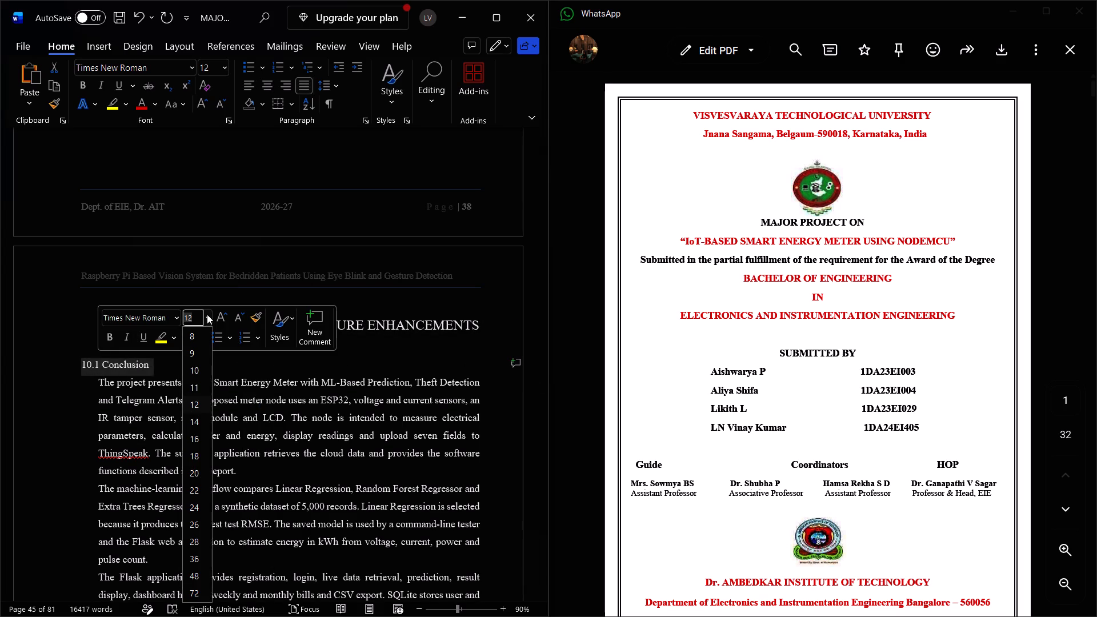
{"action": "left_click", "coordinate": [196, 418]}
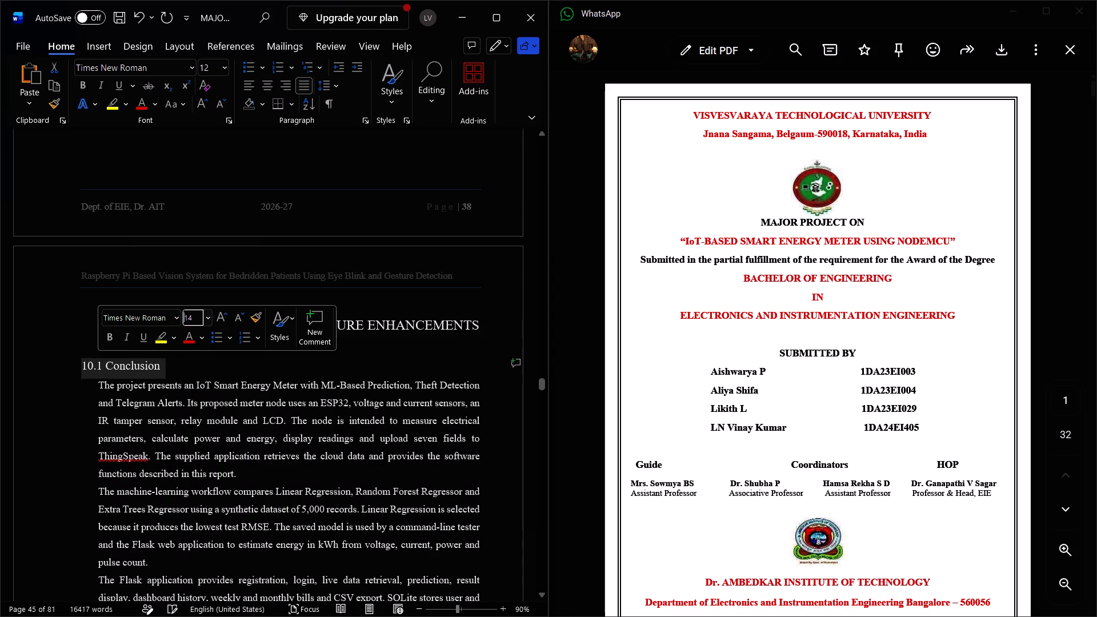
Remove the left indent from the four body paragraphs under 10.1 Conclusion.
{"action": "left_click", "coordinate": [99, 387]}
{"action": "key", "text": "BackSpace"}
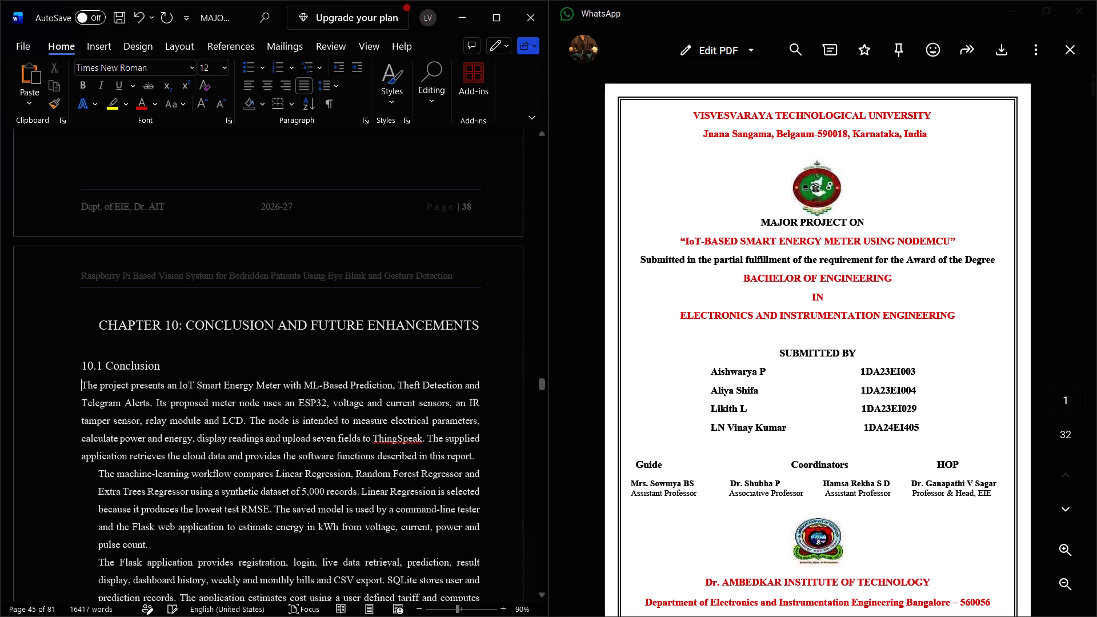
{"action": "scroll", "coordinate": [99, 387], "scroll_direction": "down", "scroll_amount": 1}
{"action": "left_click", "coordinate": [99, 380]}
{"action": "key", "text": "BackSpace"}
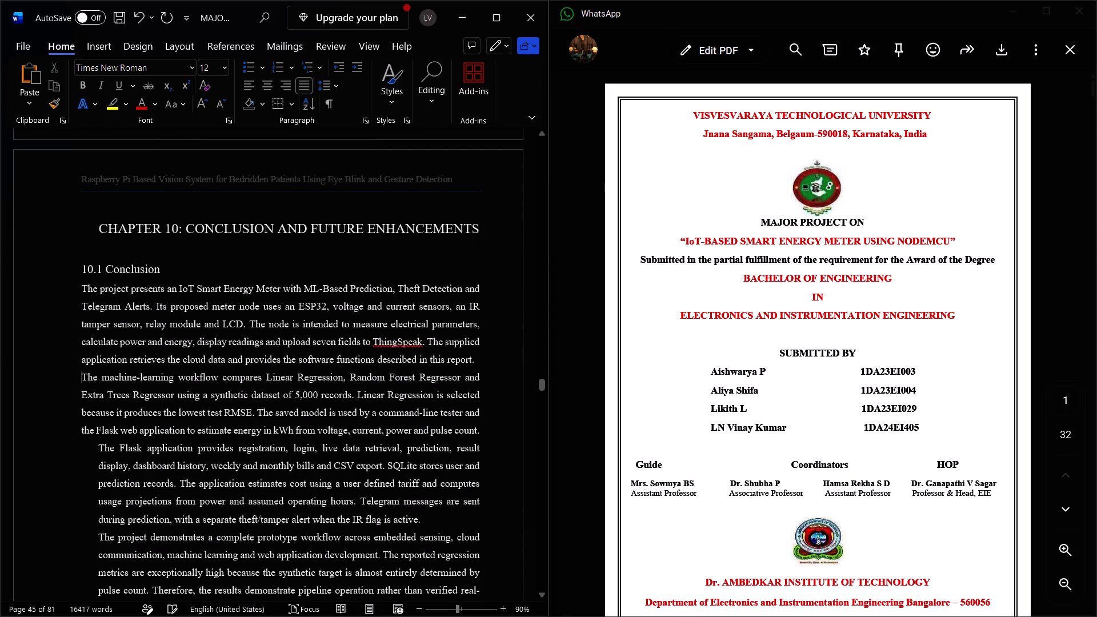
{"action": "scroll", "coordinate": [99, 380], "scroll_direction": "down", "scroll_amount": 1}
{"action": "left_click", "coordinate": [99, 330]}
{"action": "key", "text": "BackSpace"}
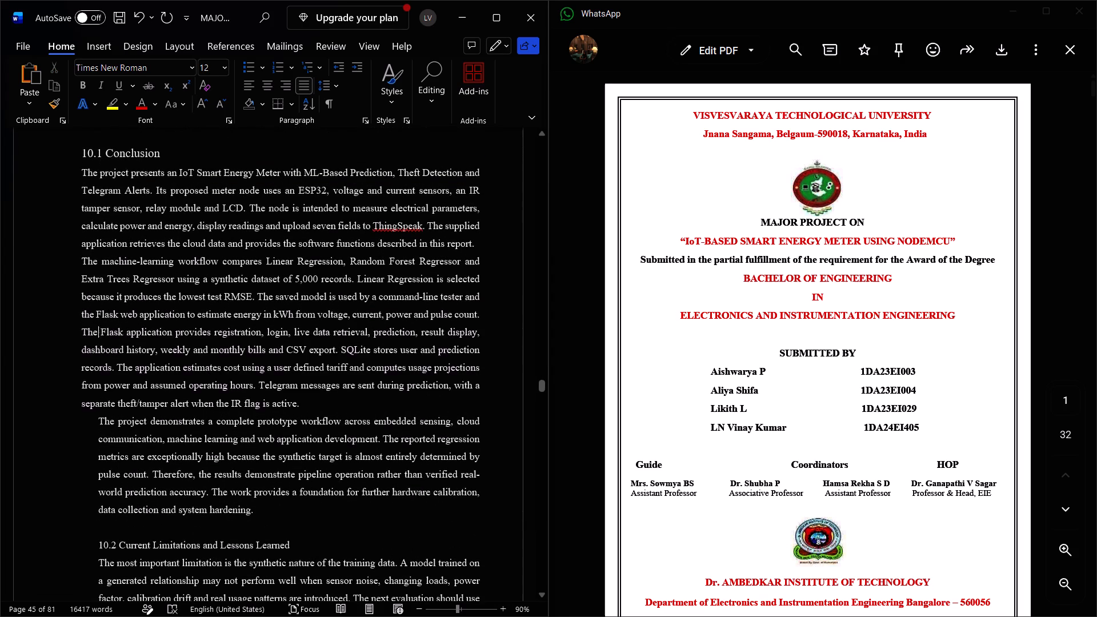
{"action": "scroll", "coordinate": [99, 330], "scroll_direction": "down", "scroll_amount": 1}
{"action": "left_click", "coordinate": [98, 323]}
{"action": "key", "text": "BackSpace"}
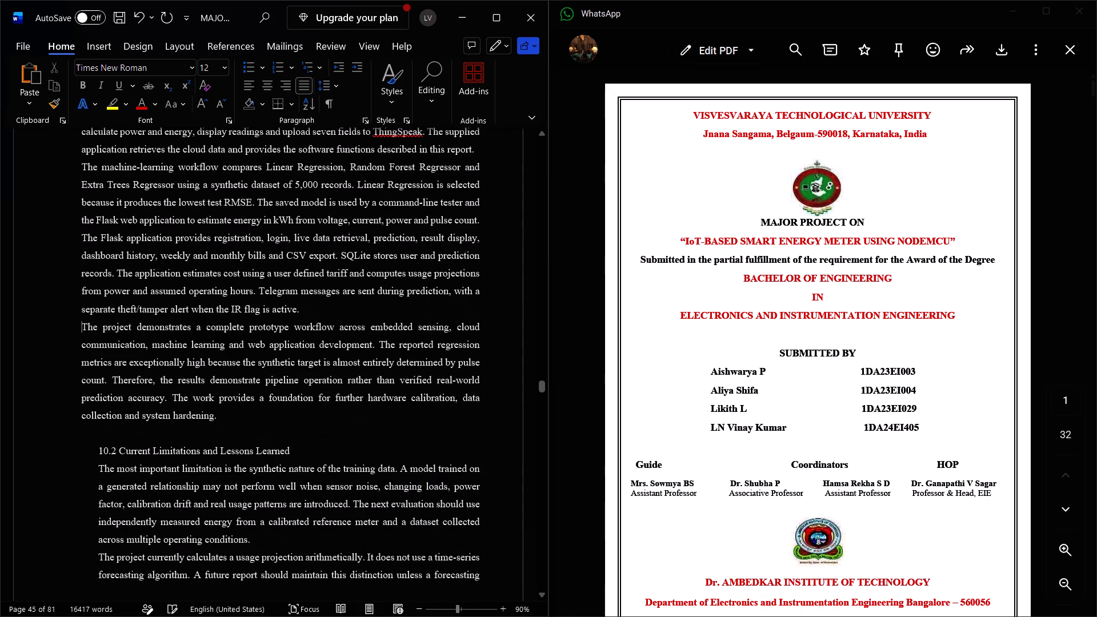
Remove the left indent from the 10.2 Current Limitations and Lessons Learned heading, then select it and open its font size choices.
{"action": "scroll", "coordinate": [98, 323], "scroll_direction": "down", "scroll_amount": 1}
{"action": "left_click", "coordinate": [98, 346]}
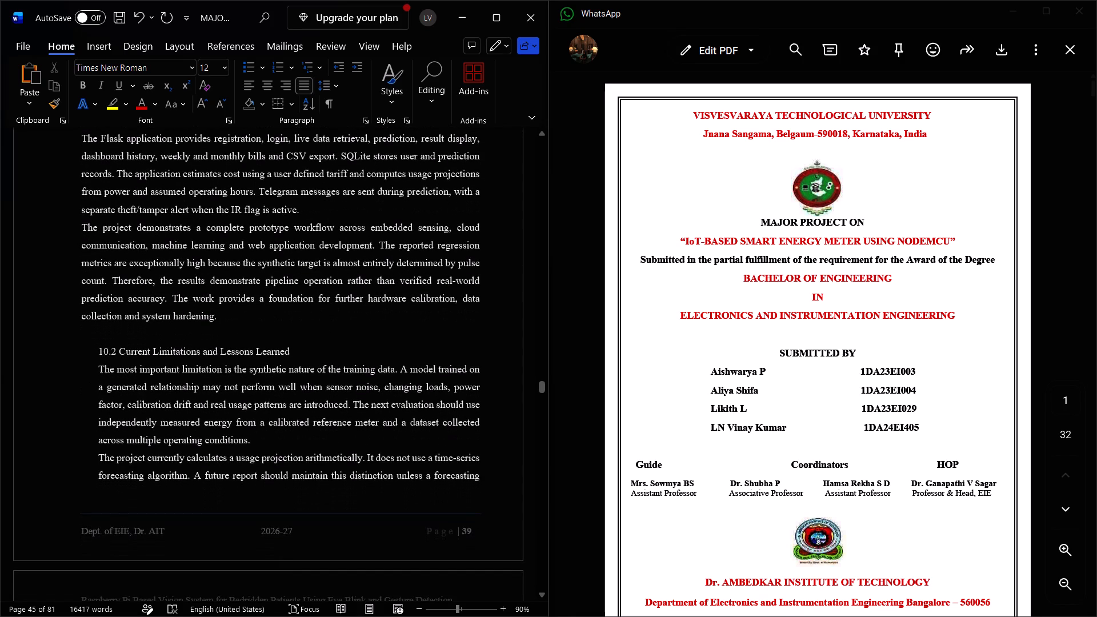
{"action": "key", "text": "BackSpace"}
{"action": "triple_click", "coordinate": [98, 346]}
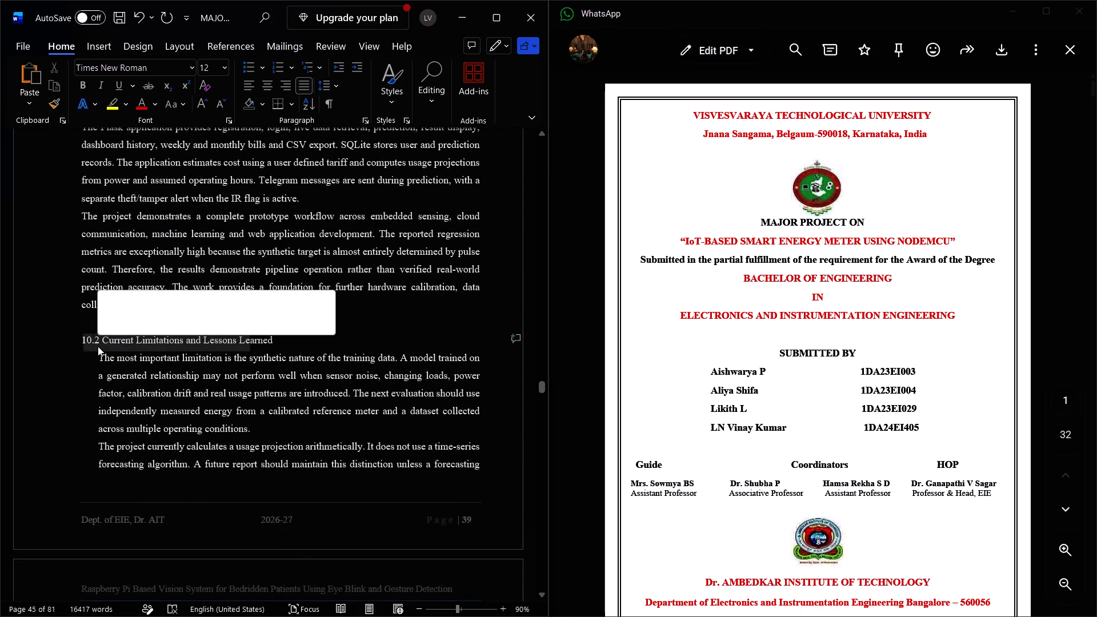
{"action": "left_click", "coordinate": [207, 301]}
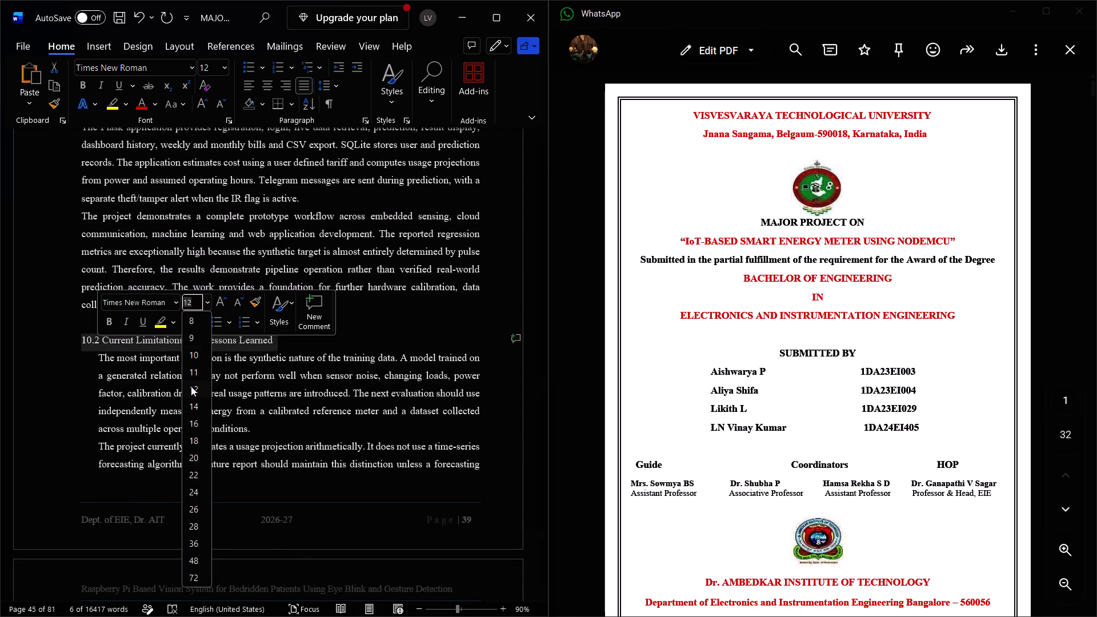
Set the 10.2 Current Limitations and Lessons Learned heading to 14 pt and make it bold.
{"action": "left_click", "coordinate": [192, 404]}
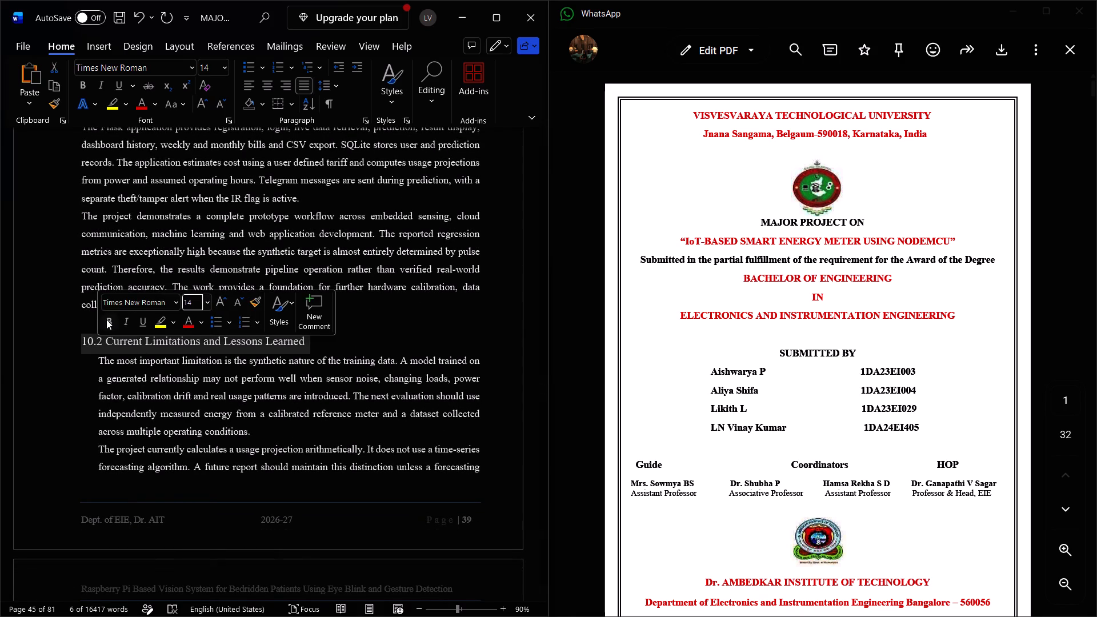
{"action": "left_click", "coordinate": [106, 319]}
Remove the left indent from the four body paragraphs under 10.2 Current Limitations and Lessons Learned.
{"action": "left_click", "coordinate": [98, 363]}
{"action": "key", "text": "BackSpace"}
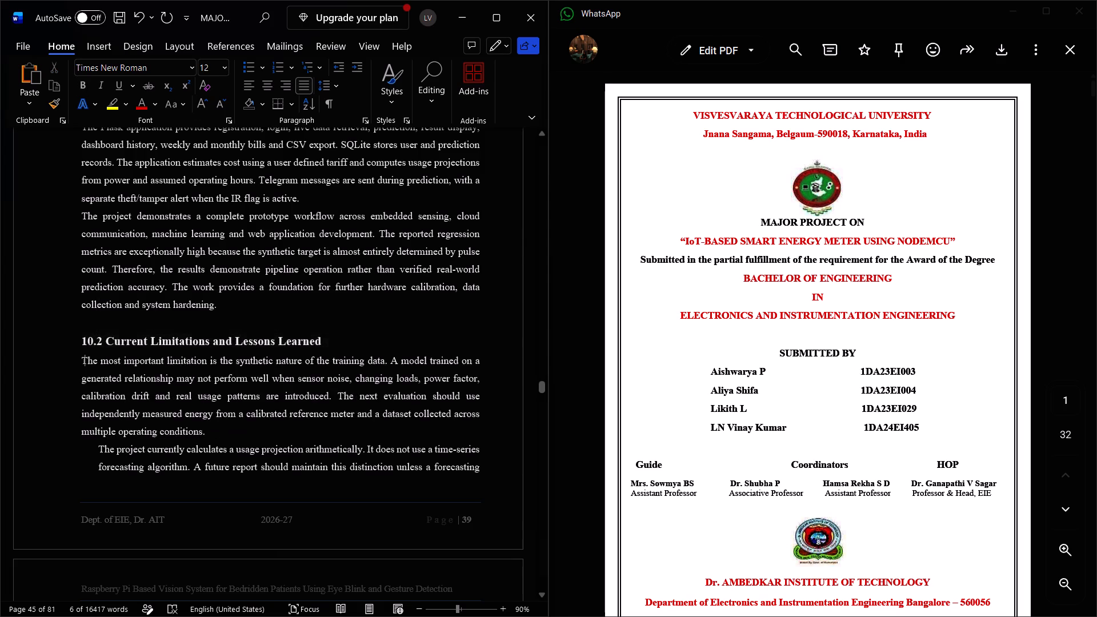
{"action": "scroll", "coordinate": [98, 363], "scroll_direction": "down", "scroll_amount": 1}
{"action": "left_click", "coordinate": [98, 355]}
{"action": "key", "text": "BackSpace"}
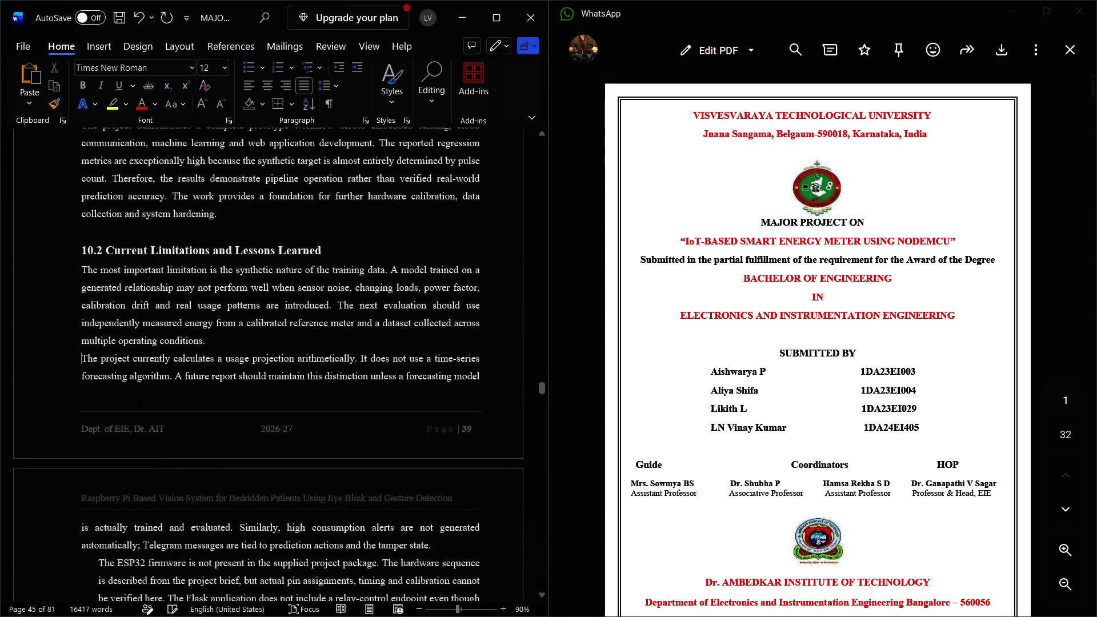
{"action": "scroll", "coordinate": [98, 355], "scroll_direction": "down", "scroll_amount": 1}
{"action": "left_click", "coordinate": [99, 477]}
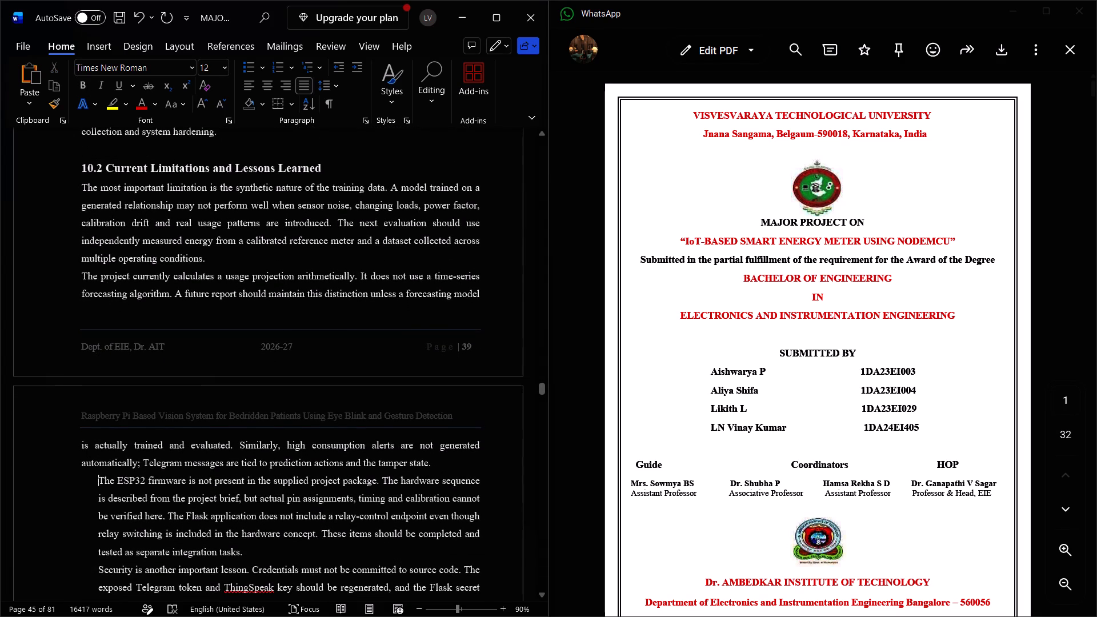
{"action": "key", "text": "BackSpace"}
{"action": "scroll", "coordinate": [99, 477], "scroll_direction": "down", "scroll_amount": 1}
{"action": "left_click", "coordinate": [95, 356]}
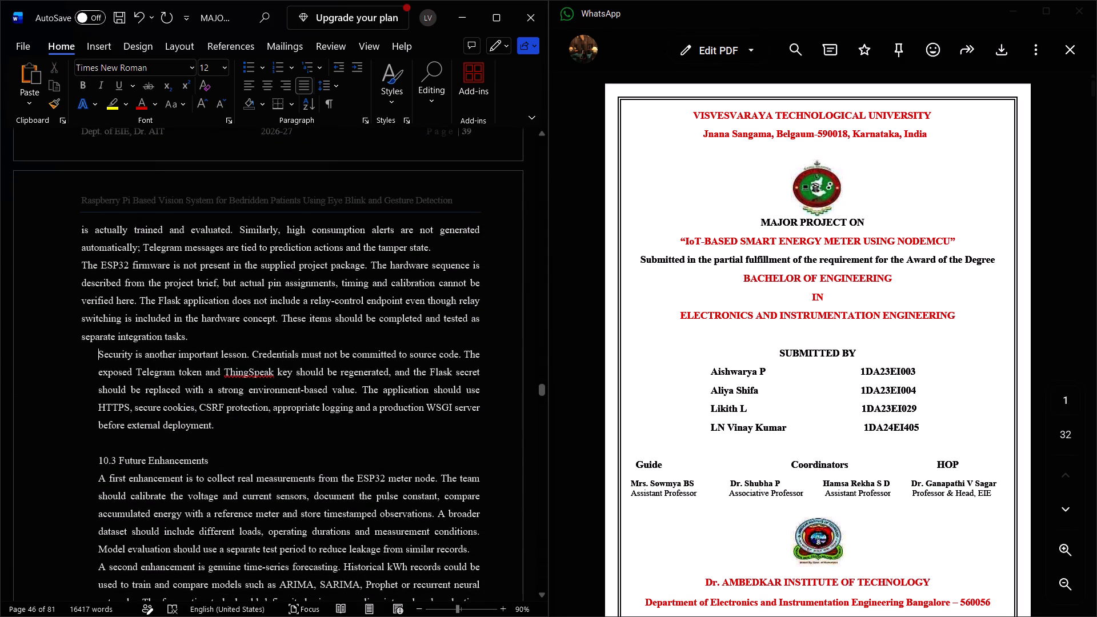
{"action": "key", "text": "BackSpace"}
Remove the left indent from the 10.3 Future Enhancements heading and format it as 14 pt bold.
{"action": "scroll", "coordinate": [95, 356], "scroll_direction": "down", "scroll_amount": 1}
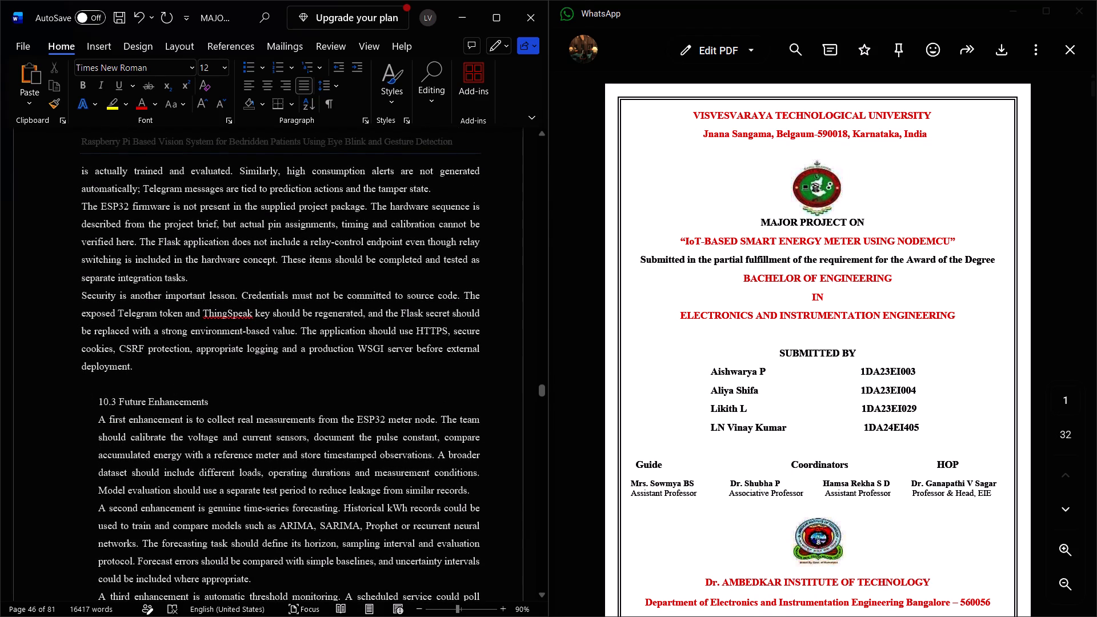
{"action": "left_click", "coordinate": [97, 402]}
{"action": "key", "text": "BackSpace"}
{"action": "scroll", "coordinate": [97, 402], "scroll_direction": "down", "scroll_amount": 1}
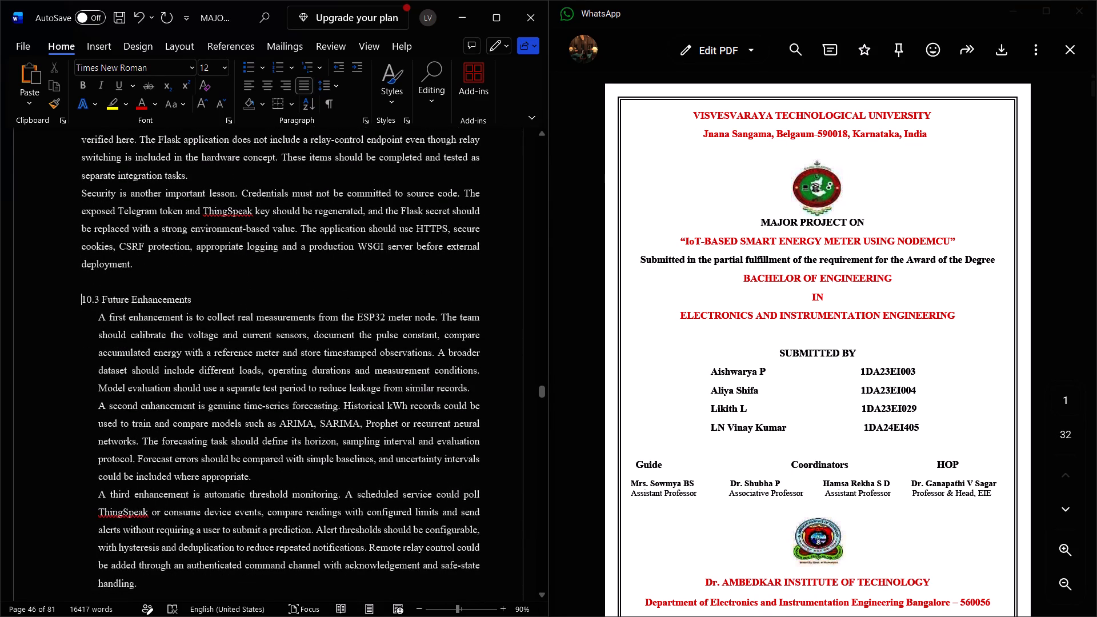
{"action": "triple_click", "coordinate": [96, 297]}
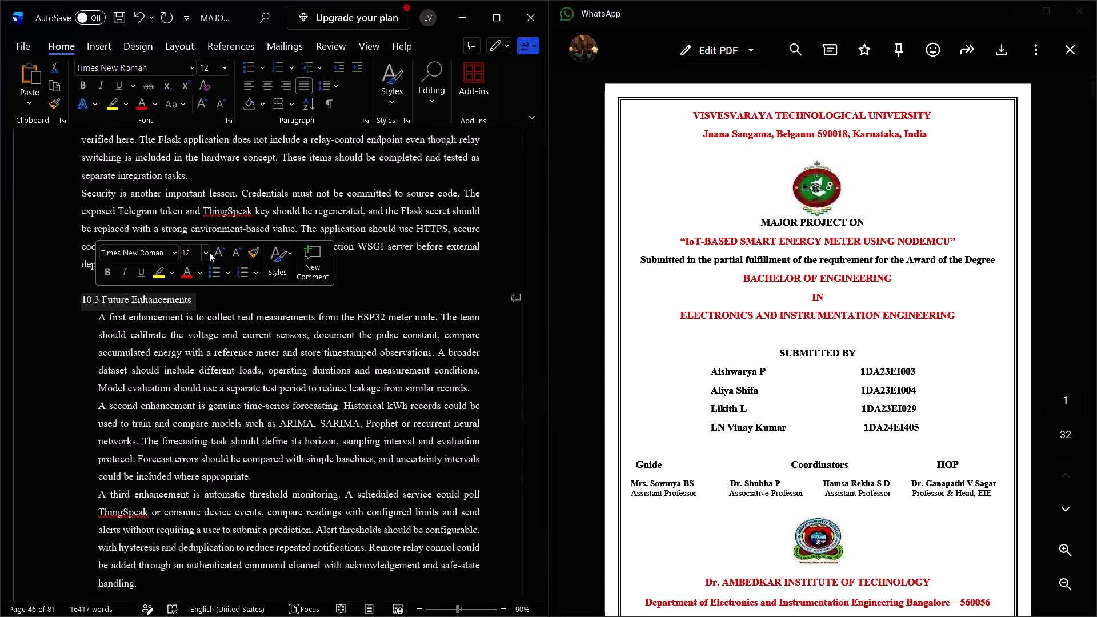
{"action": "left_click_drag", "start_coordinate": [207, 252], "coordinate": [190, 351]}
{"action": "left_click", "coordinate": [190, 351]}
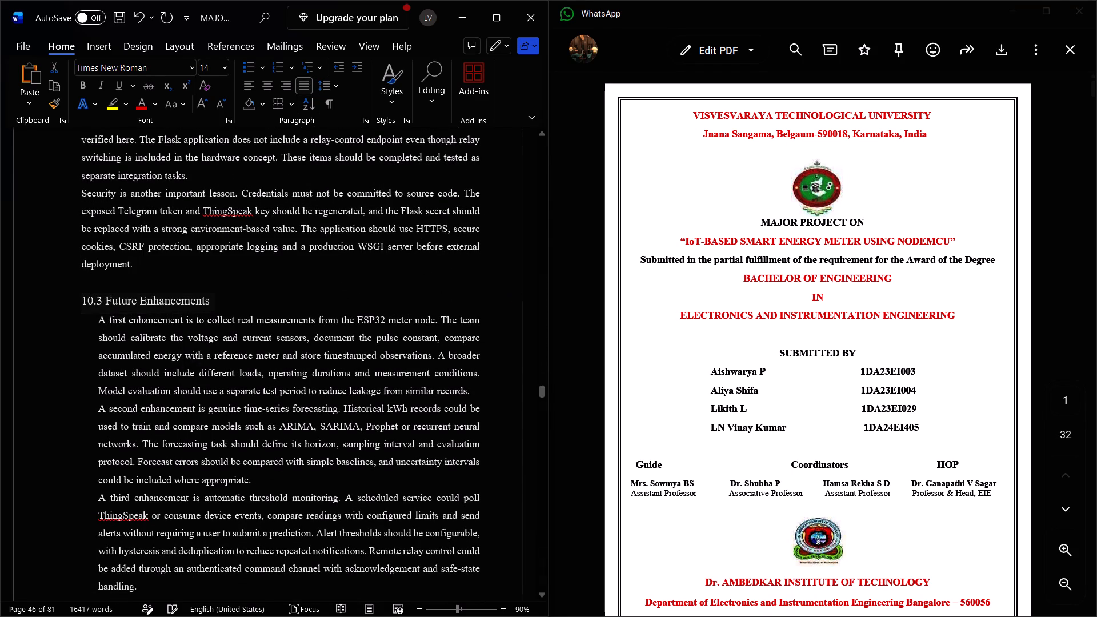
{"action": "triple_click", "coordinate": [138, 310]}
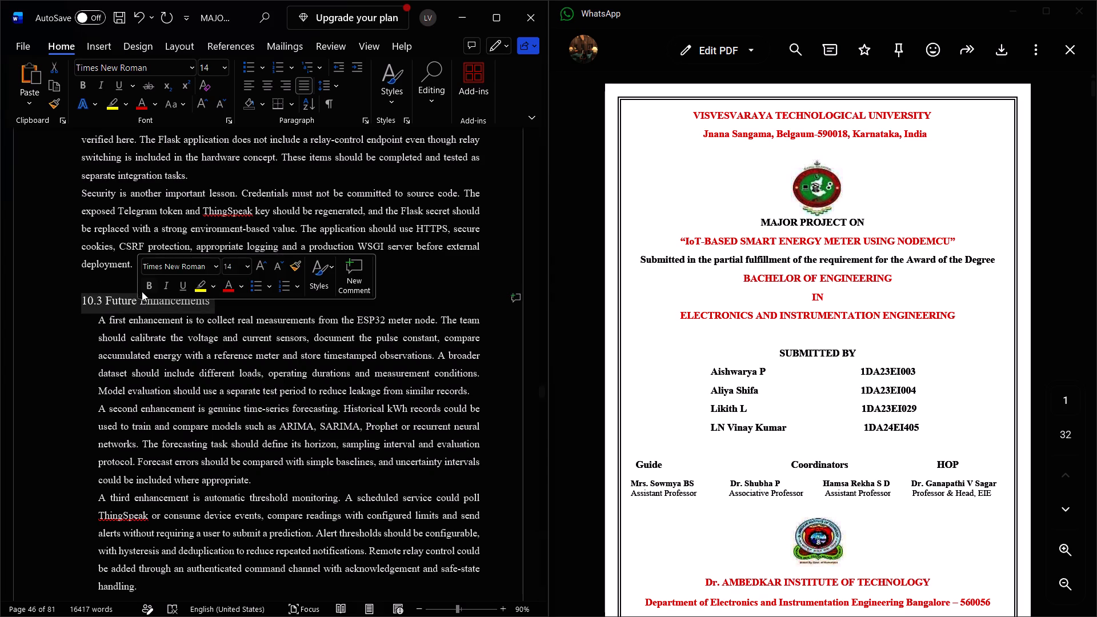
{"action": "left_click", "coordinate": [150, 287]}
Remove the left indent from the first, second and third enhancement paragraphs under 10.3 Future Enhancements.
{"action": "left_click", "coordinate": [102, 321]}
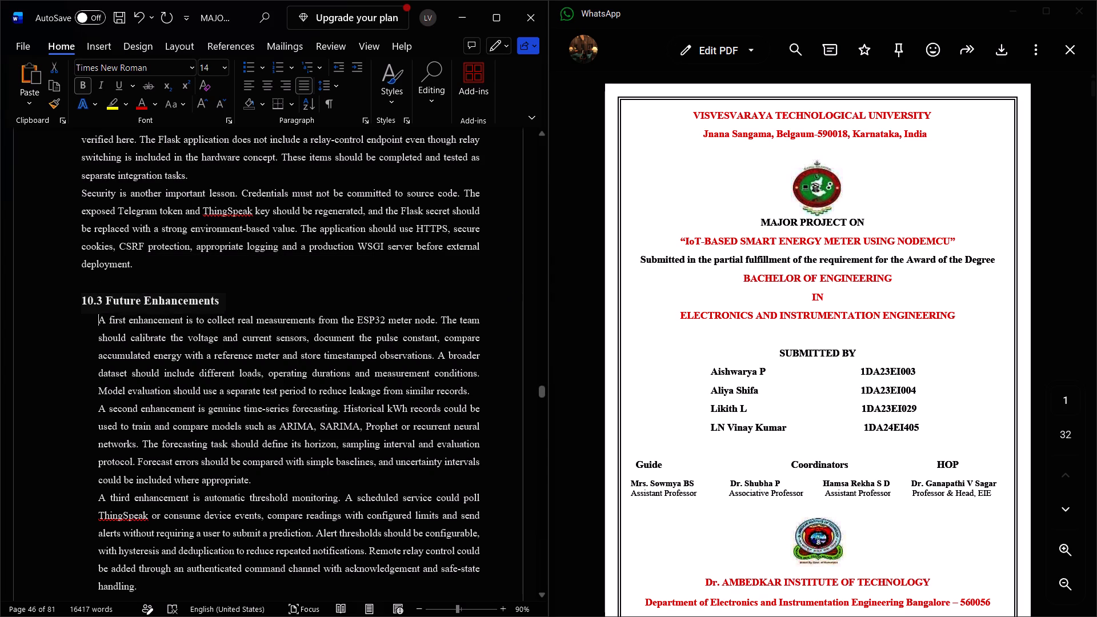
{"action": "key", "text": "BackSpace"}
{"action": "left_click", "coordinate": [97, 409]}
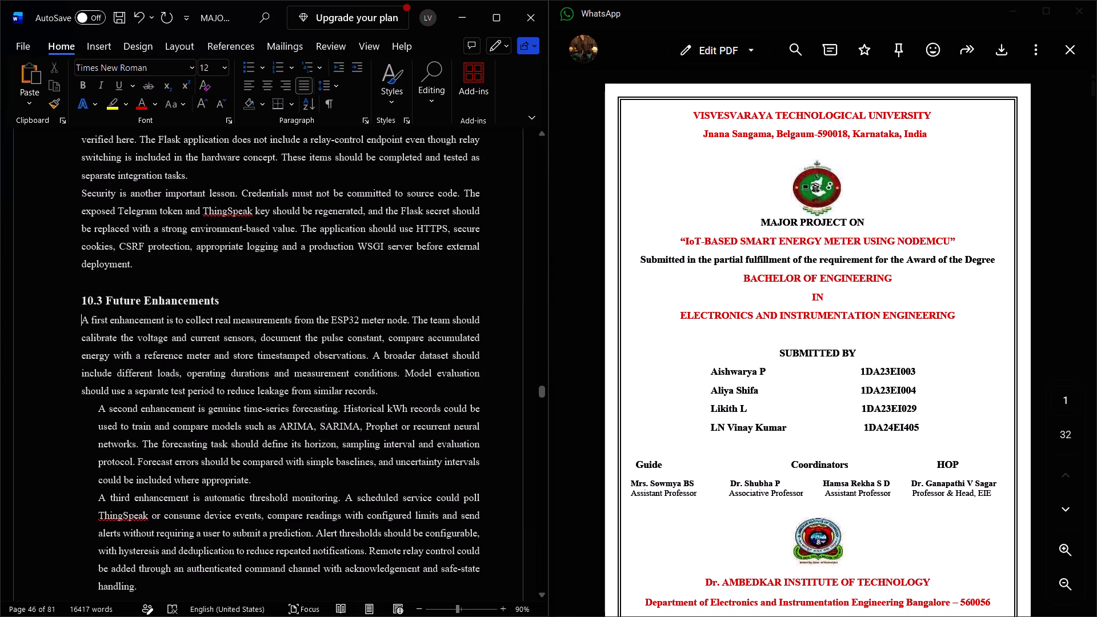
{"action": "key", "text": "BackSpace"}
{"action": "scroll", "coordinate": [97, 409], "scroll_direction": "down", "scroll_amount": 1}
{"action": "left_click", "coordinate": [97, 409]}
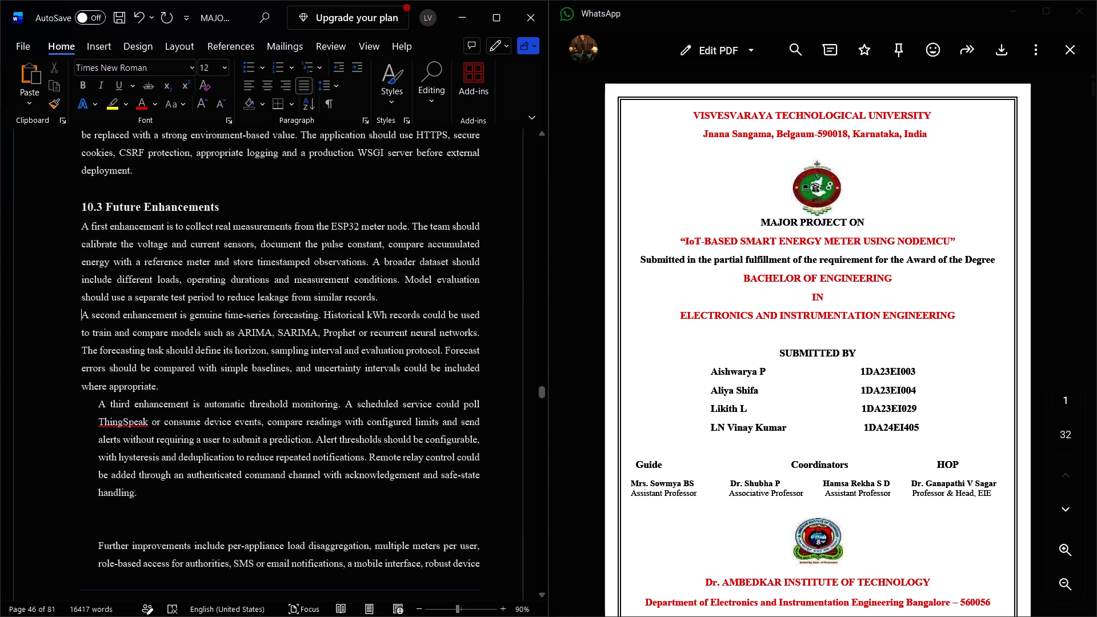
{"action": "key", "text": "BackSpace"}
Remove the indent and blank lines before the "Further improvements" paragraph so it starts directly below the third enhancement paragraph.
{"action": "scroll", "coordinate": [98, 480], "scroll_direction": "down", "scroll_amount": 1}
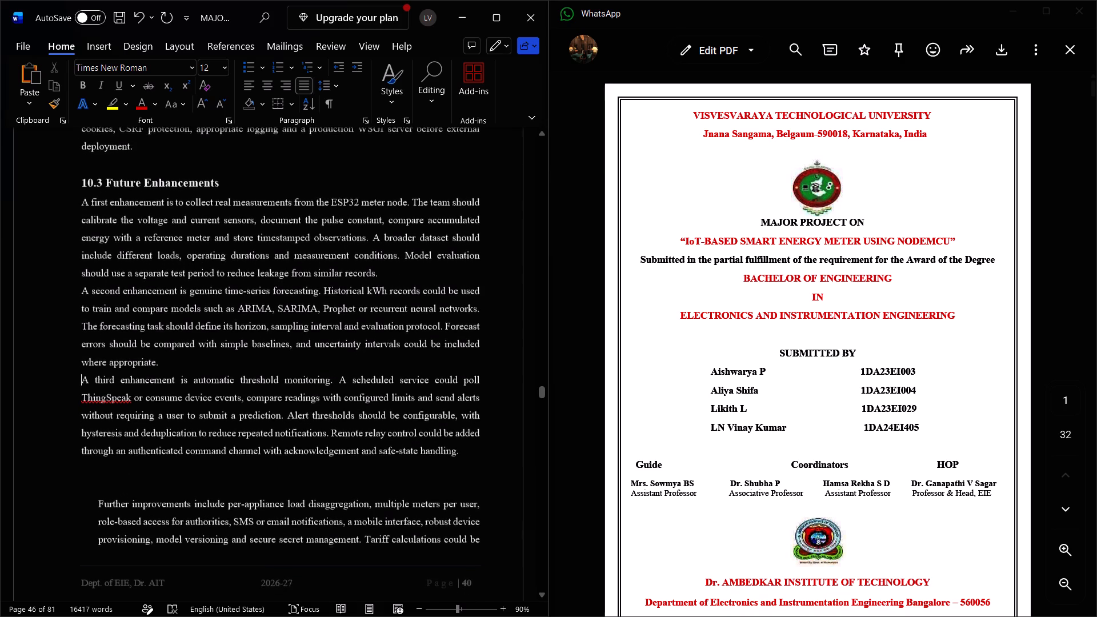
{"action": "left_click", "coordinate": [96, 502]}
{"action": "key", "text": "BackSpace"}
{"action": "key", "text": "BackSpace"}
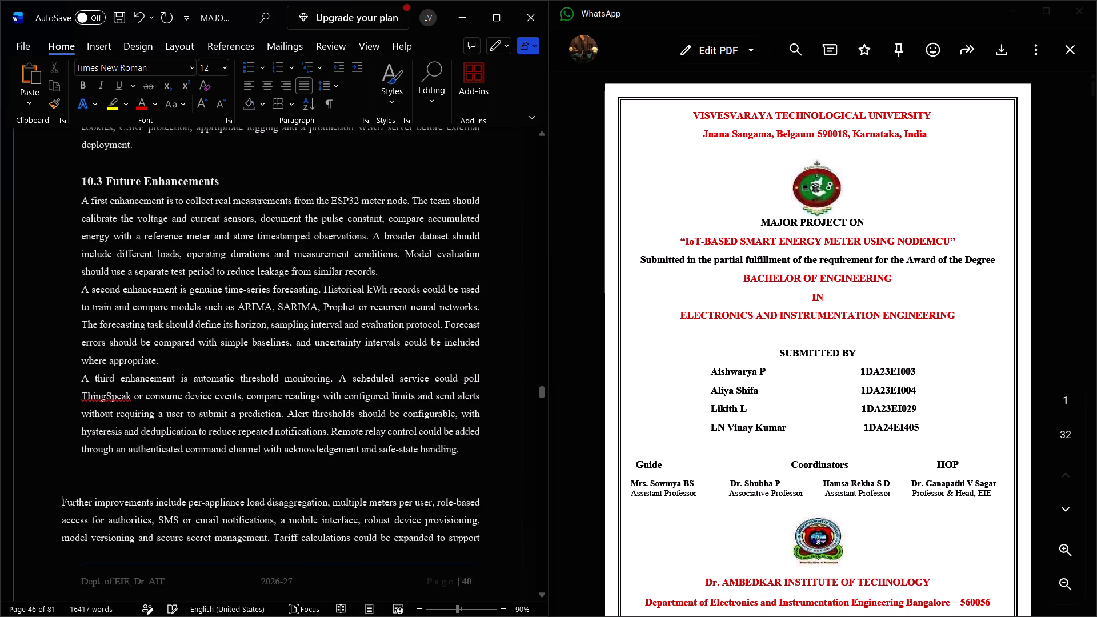
{"action": "key", "text": "BackSpace"}
{"action": "key", "text": "BackSpace"}
{"action": "key", "text": "BackSpace"}
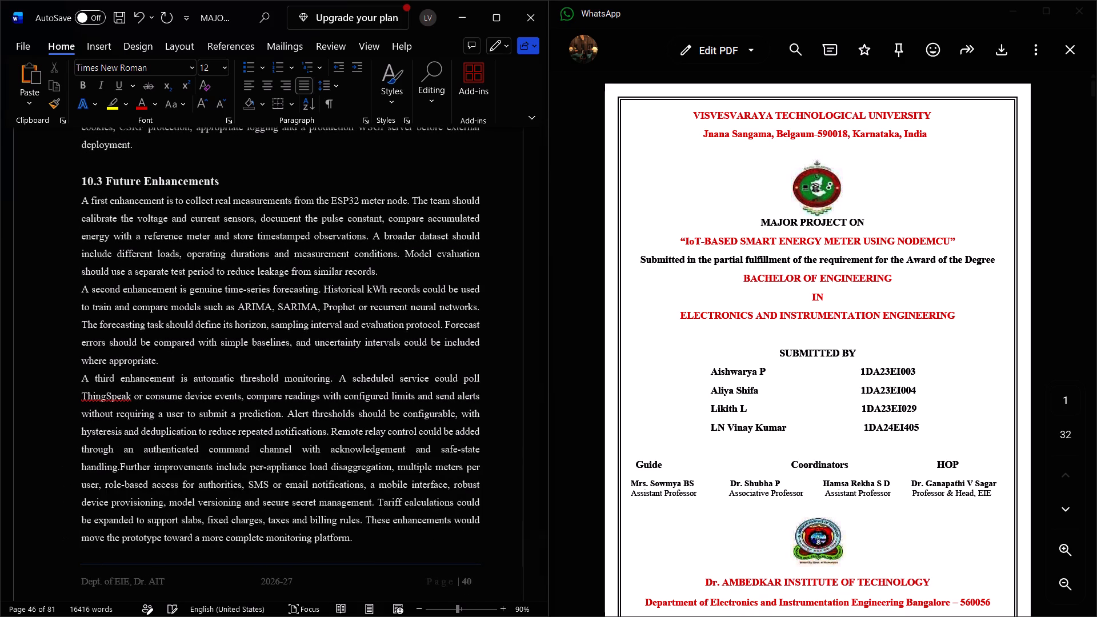
{"action": "key", "text": "Return"}
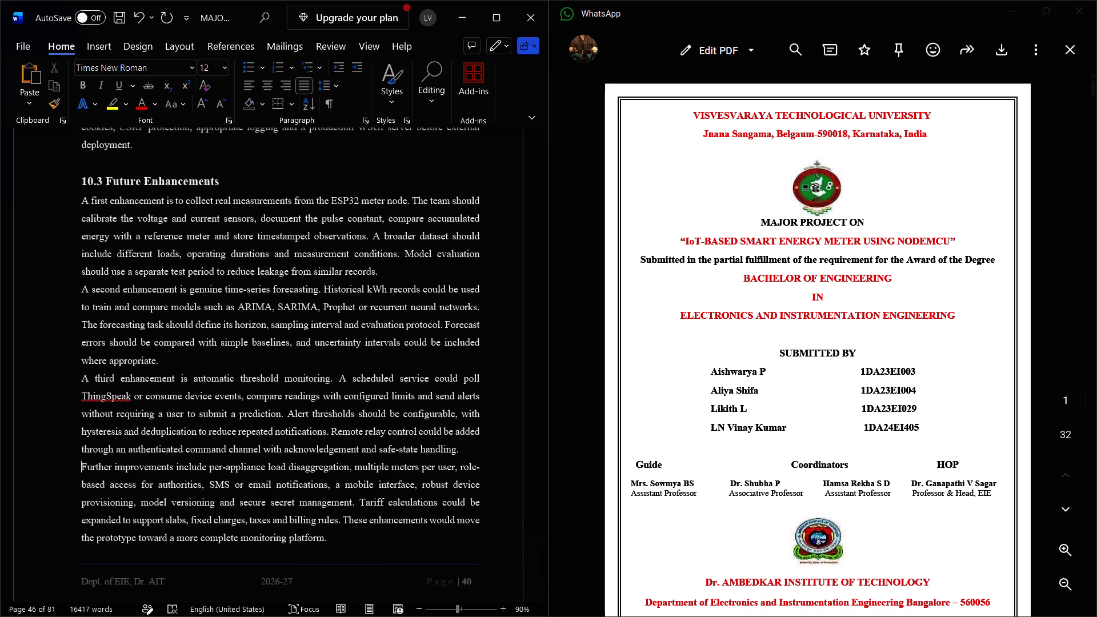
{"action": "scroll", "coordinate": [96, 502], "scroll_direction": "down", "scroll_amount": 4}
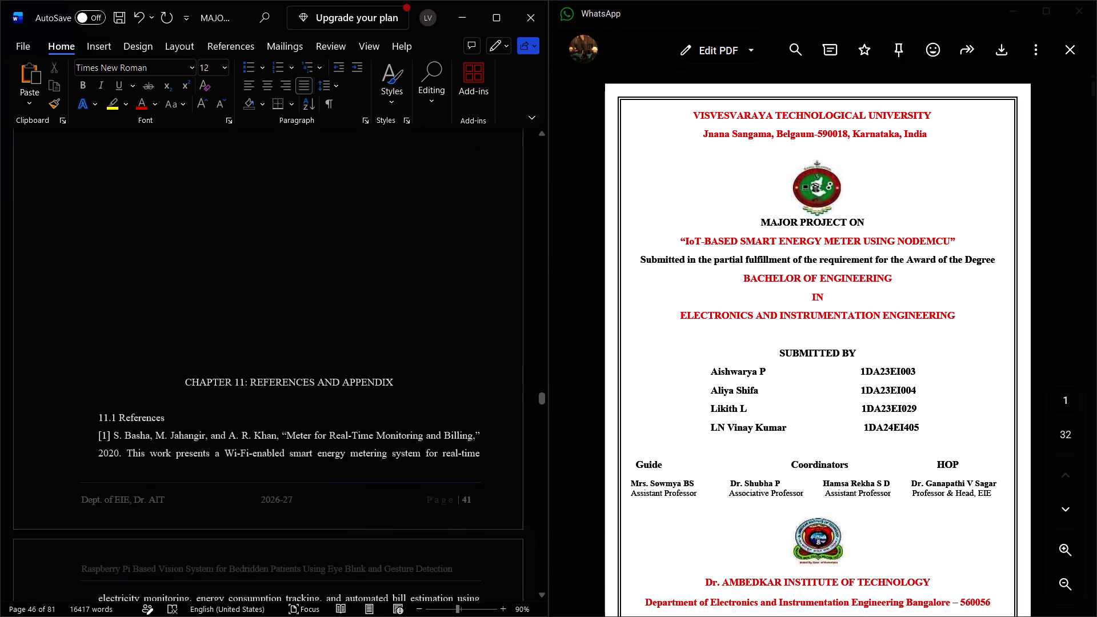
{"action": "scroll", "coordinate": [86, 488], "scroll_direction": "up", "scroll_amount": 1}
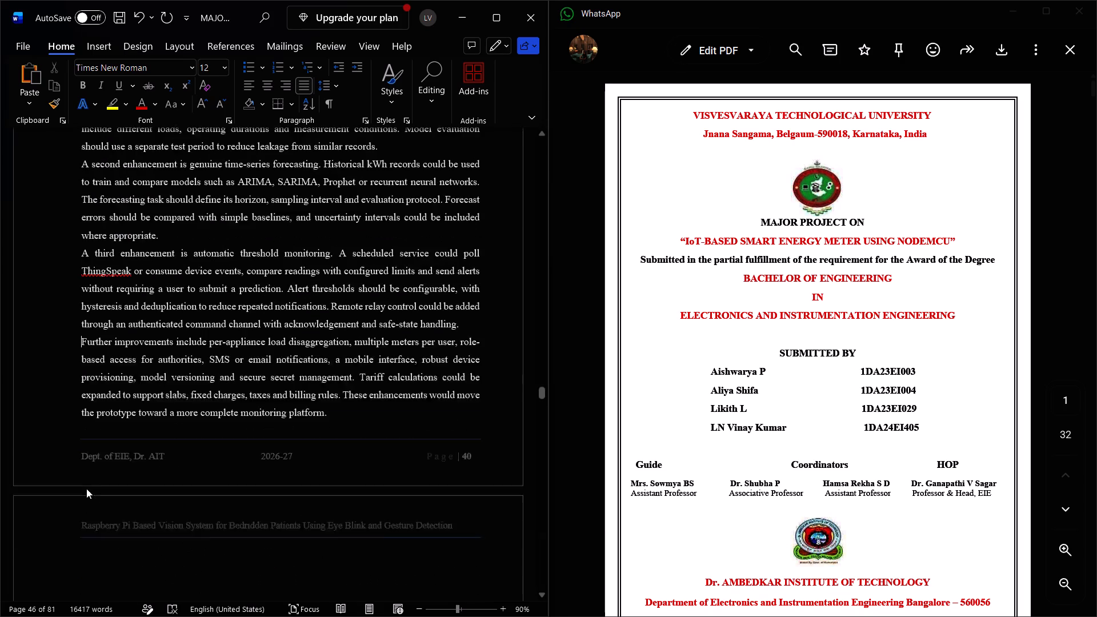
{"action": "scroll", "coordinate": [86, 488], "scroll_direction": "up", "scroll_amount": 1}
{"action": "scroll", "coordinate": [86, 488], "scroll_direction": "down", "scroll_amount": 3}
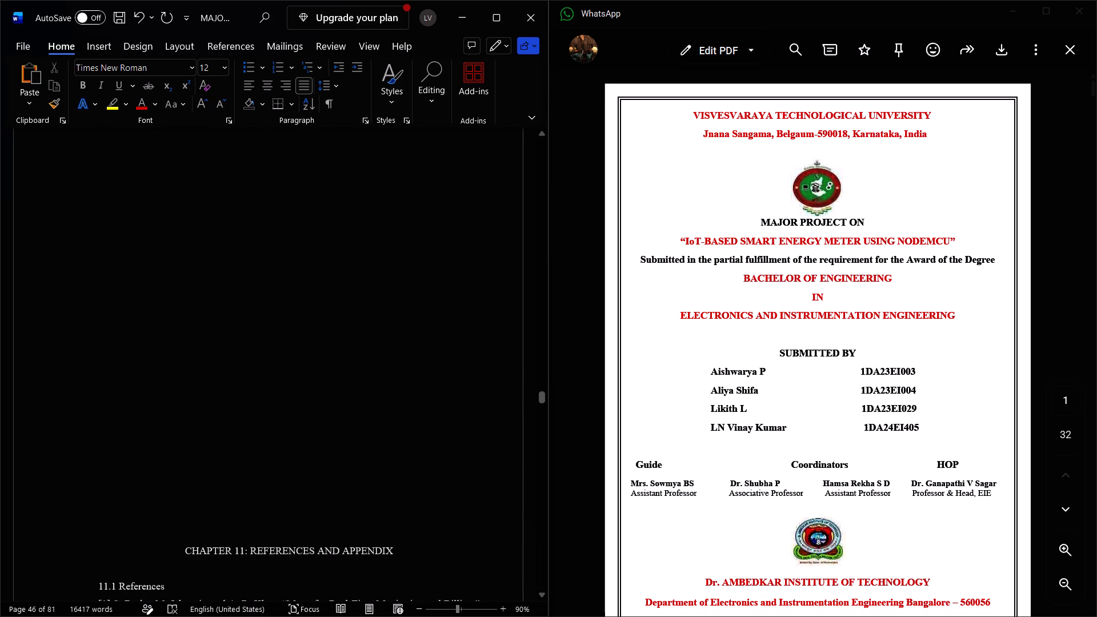
Delete the blank lines above the Chapter 11: References and Appendix heading so that it starts at the top of its page.
{"action": "left_click", "coordinate": [194, 518]}
{"action": "key", "text": "Down"}
{"action": "key", "text": "Down"}
{"action": "key", "text": "BackSpace"}
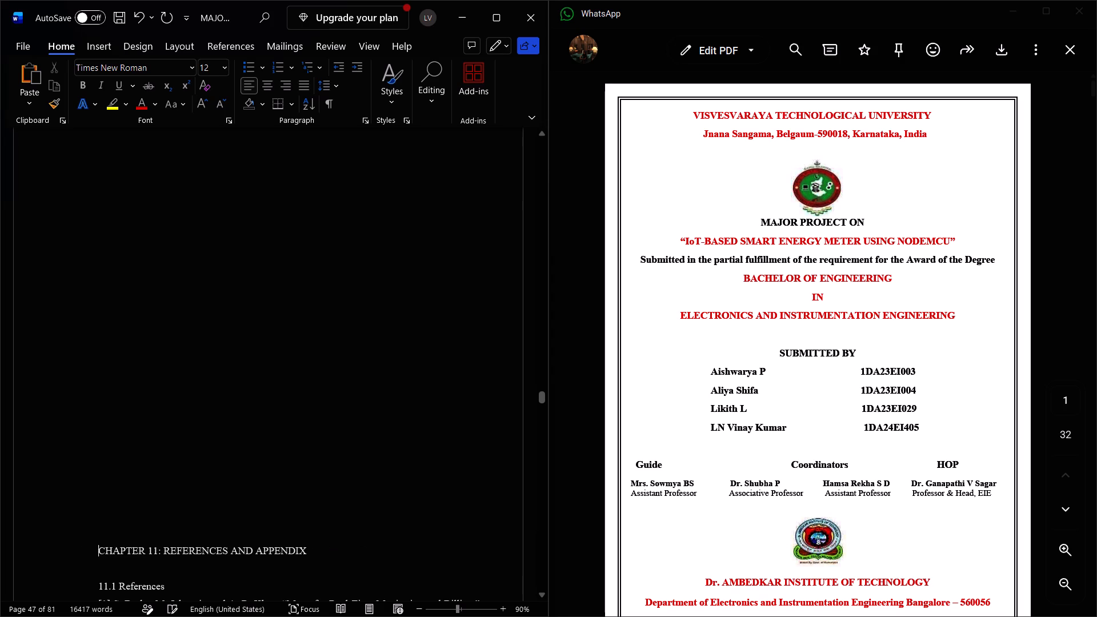
{"action": "key", "text": "BackSpace"}
{"action": "key", "text": "BackSpace"}
{"action": "key", "text": "BackSpace"}
{"action": "key", "text": "BackSpace"}
{"action": "key", "text": "BackSpace"}
{"action": "key", "text": "BackSpace"}
{"action": "key", "text": "BackSpace"}
{"action": "key", "text": "BackSpace"}
{"action": "key", "text": "BackSpace"}
{"action": "key", "text": "BackSpace"}
{"action": "key", "text": "BackSpace"}
{"action": "key", "text": "BackSpace"}
{"action": "key", "text": "BackSpace"}
{"action": "key", "text": "BackSpace"}
{"action": "key", "text": "BackSpace"}
{"action": "key", "text": "BackSpace"}
{"action": "key", "text": "BackSpace"}
{"action": "key", "text": "BackSpace"}
{"action": "key", "text": "BackSpace"}
{"action": "key", "text": "BackSpace"}
{"action": "key", "text": "BackSpace"}
{"action": "key", "text": "BackSpace"}
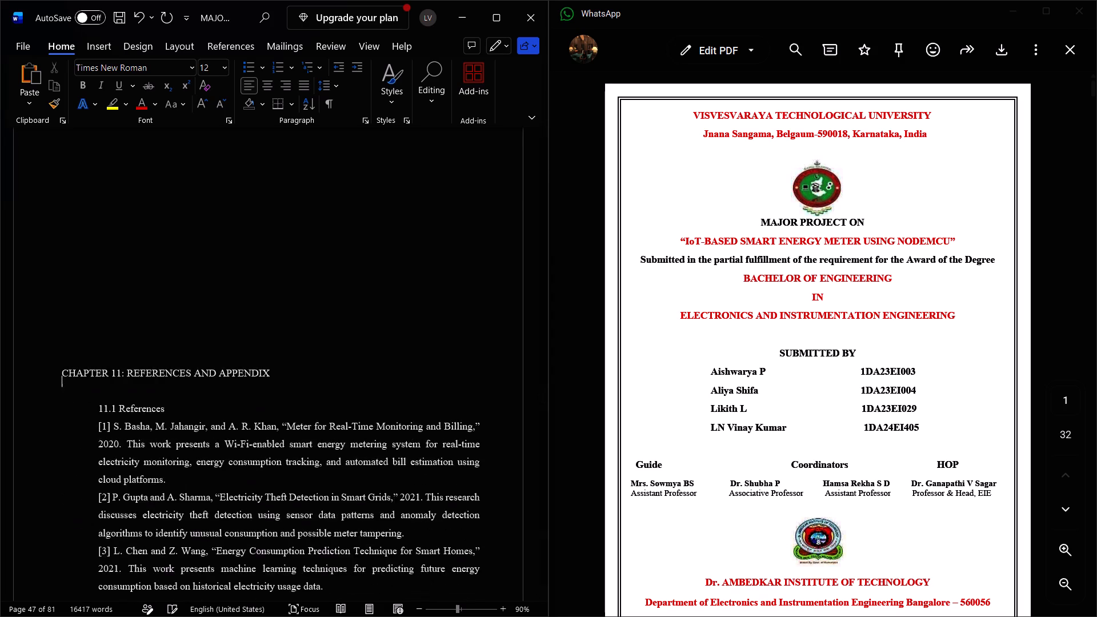
{"action": "key", "text": "BackSpace"}
{"action": "key", "text": "BackSpace"}
{"action": "key", "text": "BackSpace"}
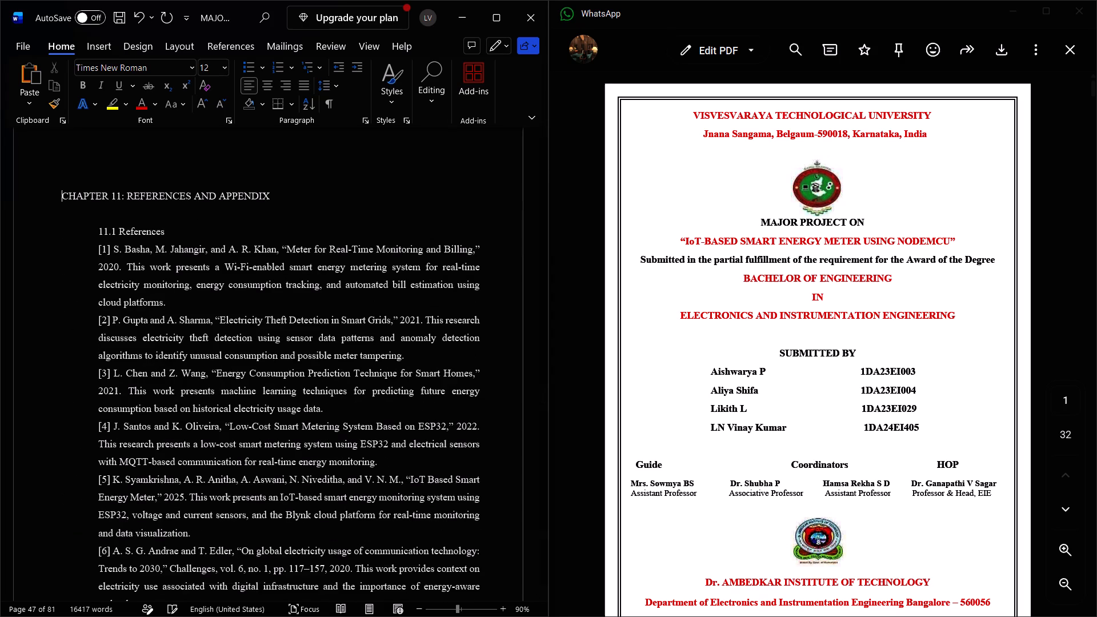
{"action": "scroll", "coordinate": [194, 518], "scroll_direction": "up", "scroll_amount": 1}
{"action": "key", "text": "BackSpace"}
{"action": "key", "text": "BackSpace"}
{"action": "key", "text": "BackSpace"}
{"action": "key", "text": "BackSpace"}
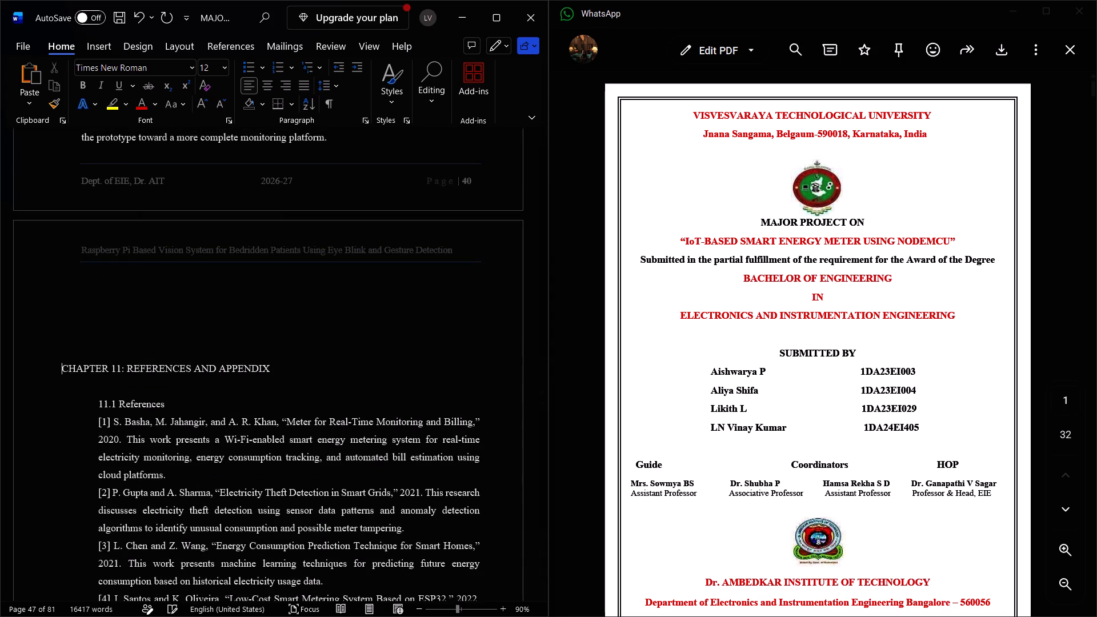
{"action": "key", "text": "BackSpace"}
{"action": "key", "text": "BackSpace"}
{"action": "key", "text": "BackSpace"}
{"action": "key", "text": "BackSpace"}
{"action": "key", "text": "BackSpace"}
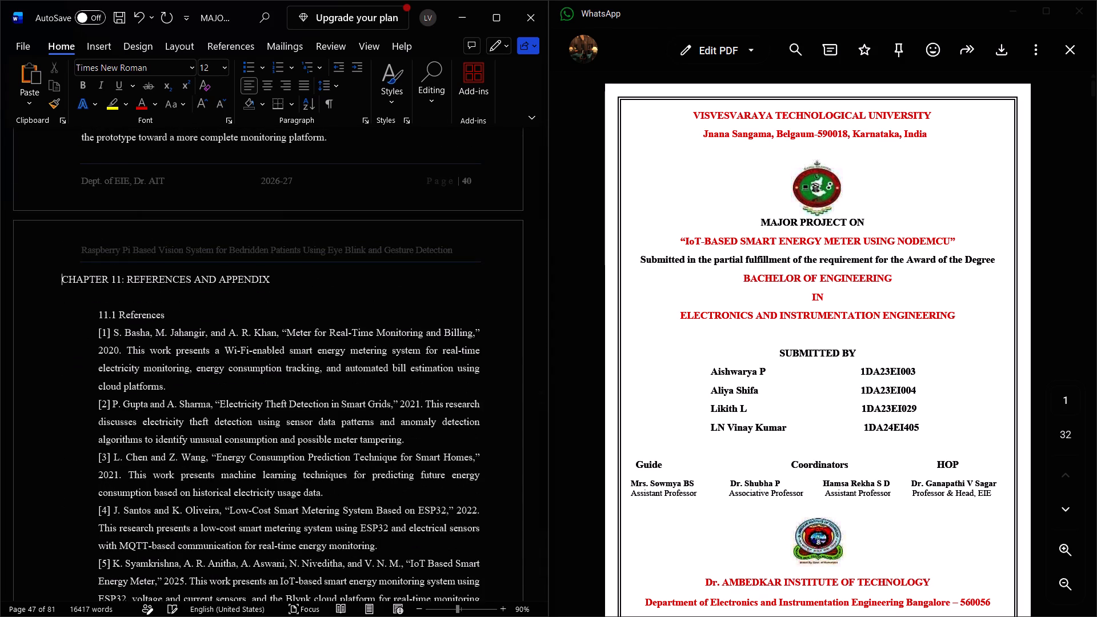
Set the Chapter 11: References and Appendix heading to 14 pt and centre it.
{"action": "triple_click", "coordinate": [177, 277]}
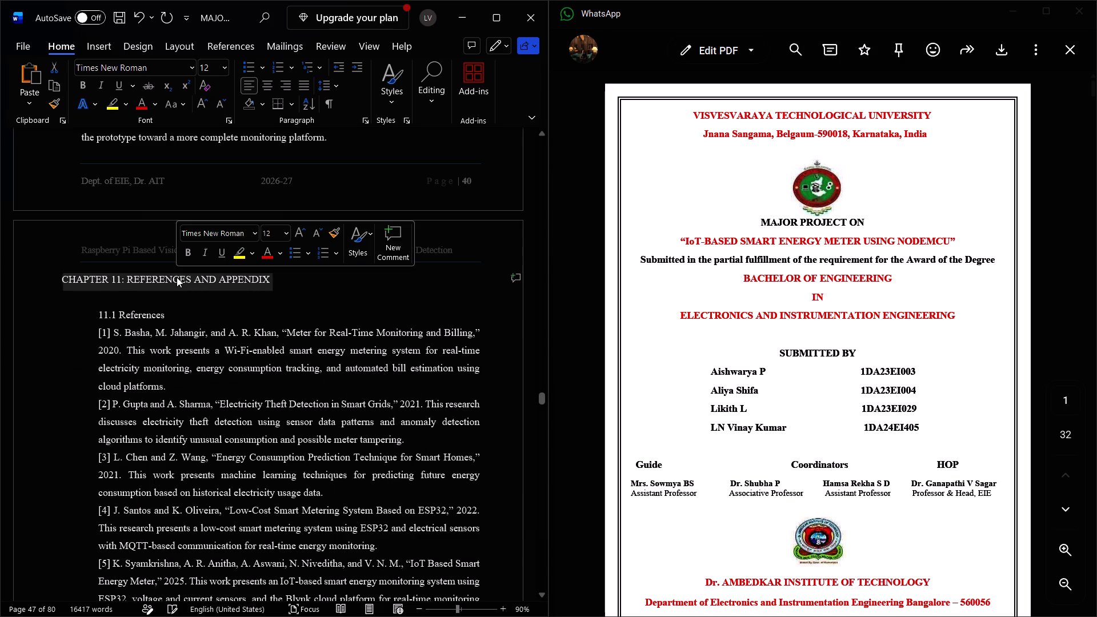
{"action": "left_click", "coordinate": [289, 230]}
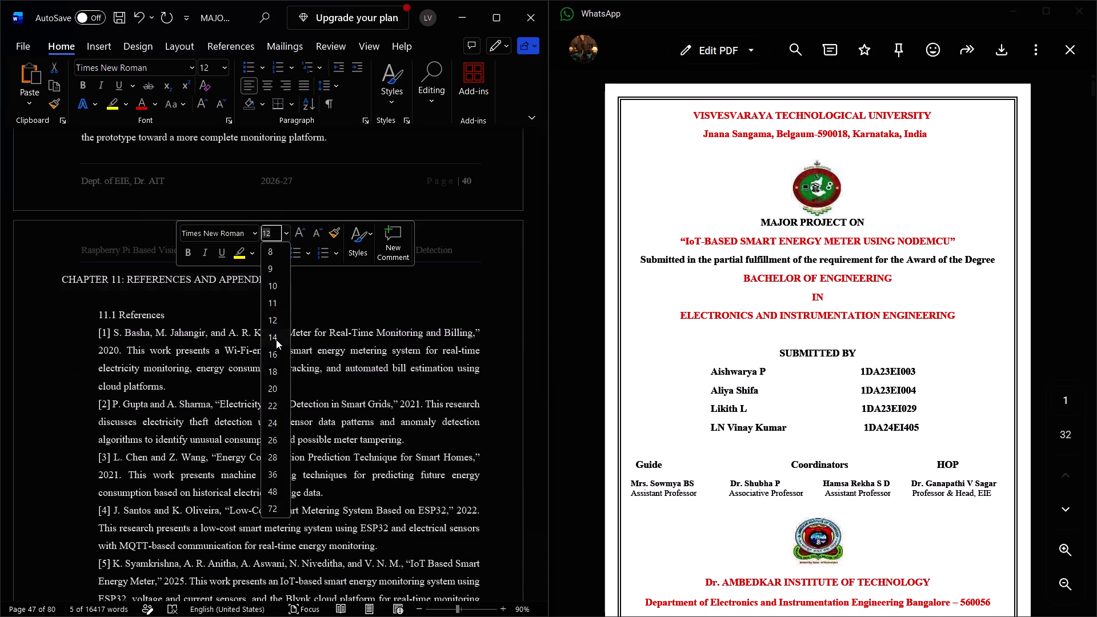
{"action": "left_click", "coordinate": [276, 339]}
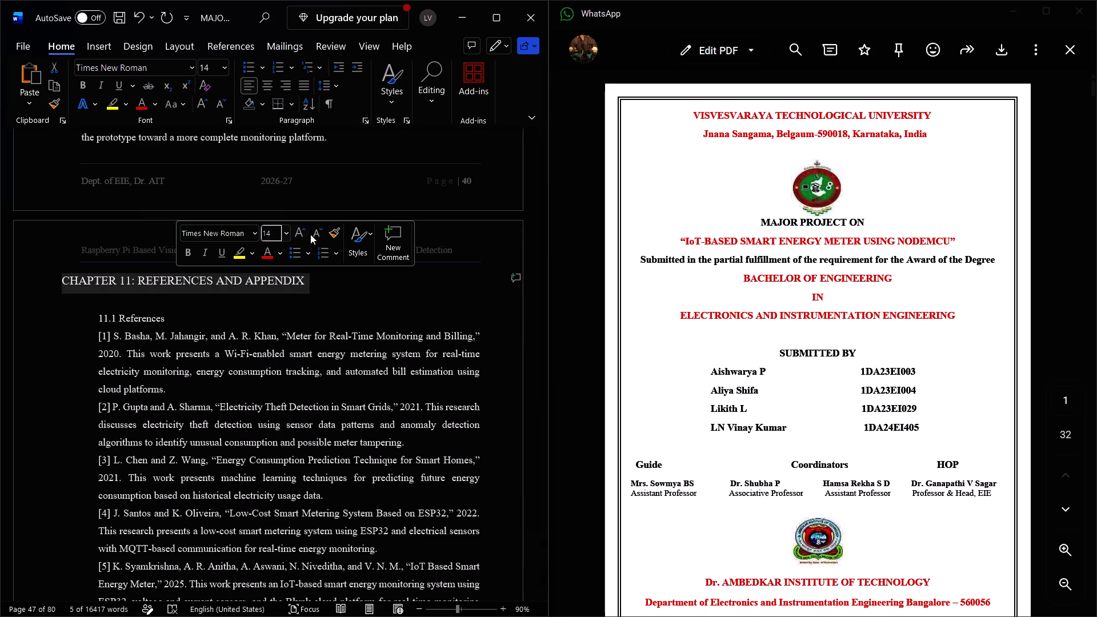
{"action": "left_click", "coordinate": [304, 86]}
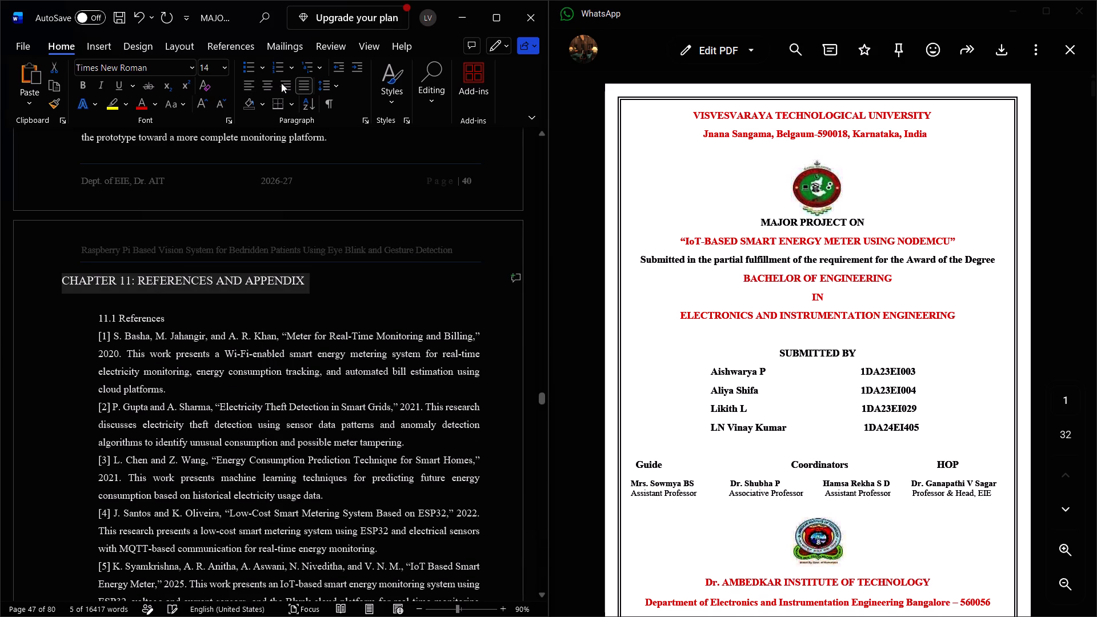
{"action": "left_click", "coordinate": [269, 83]}
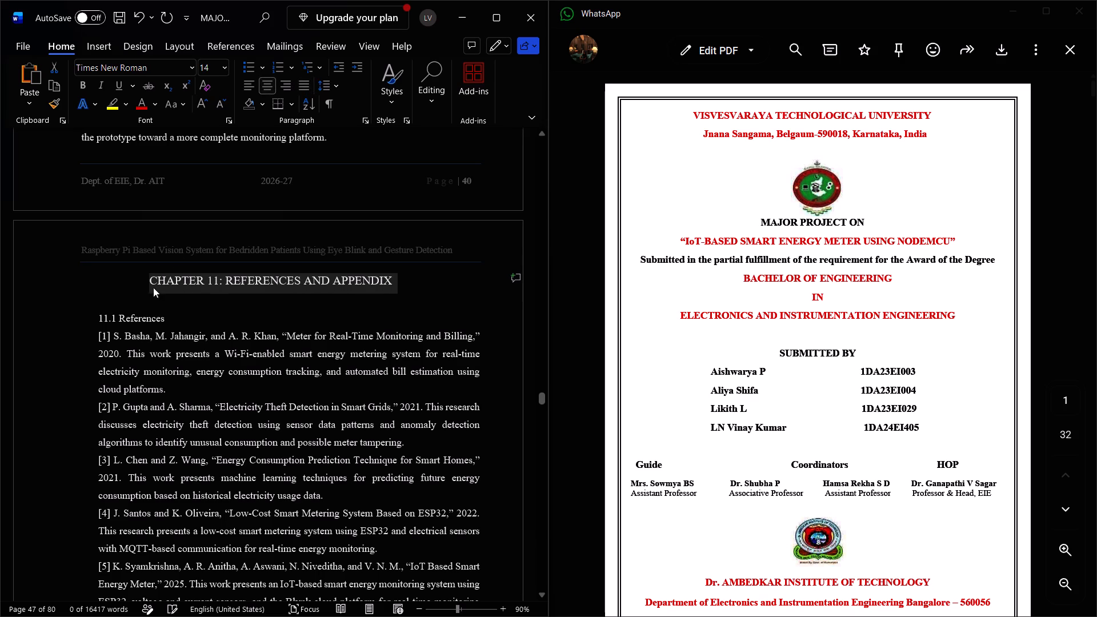
{"action": "left_click", "coordinate": [153, 278]}
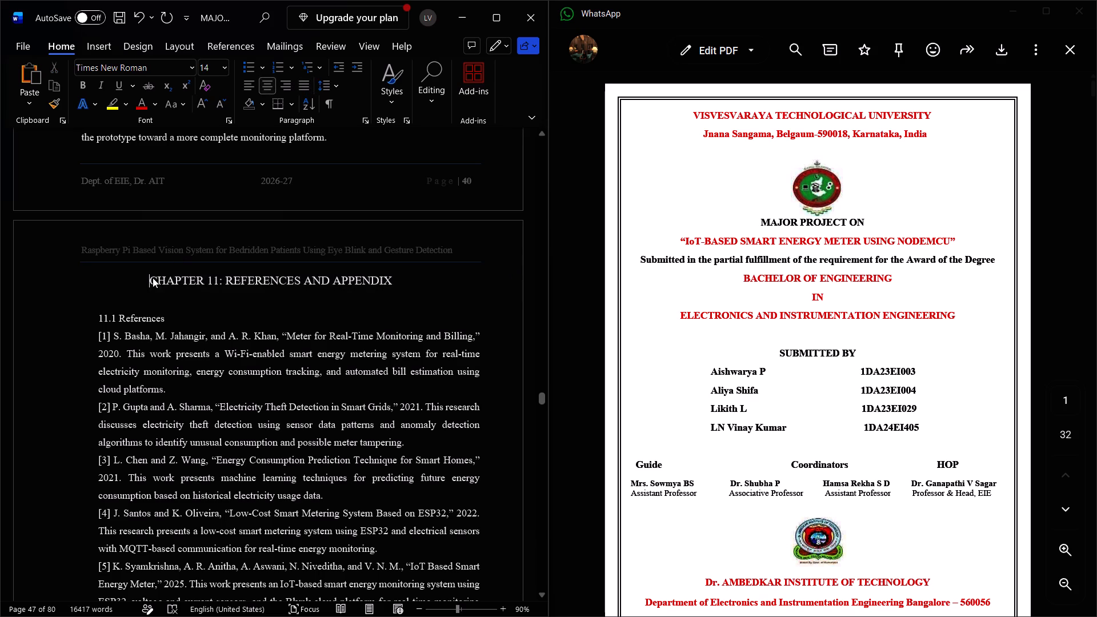
Insert a blank line above the Chapter 11: References and Appendix heading.
{"action": "key", "text": "Return"}
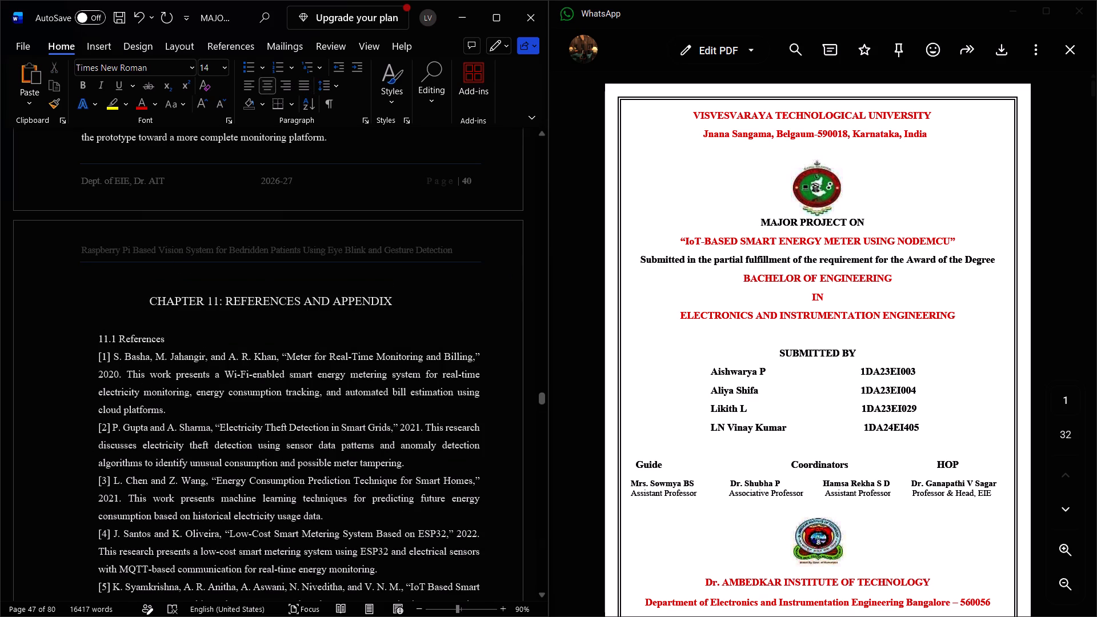
Remove the left indent from the 11.1 References heading, leaving a single blank line between it and the chapter heading.
{"action": "left_click", "coordinate": [95, 338]}
{"action": "key", "text": "Return"}
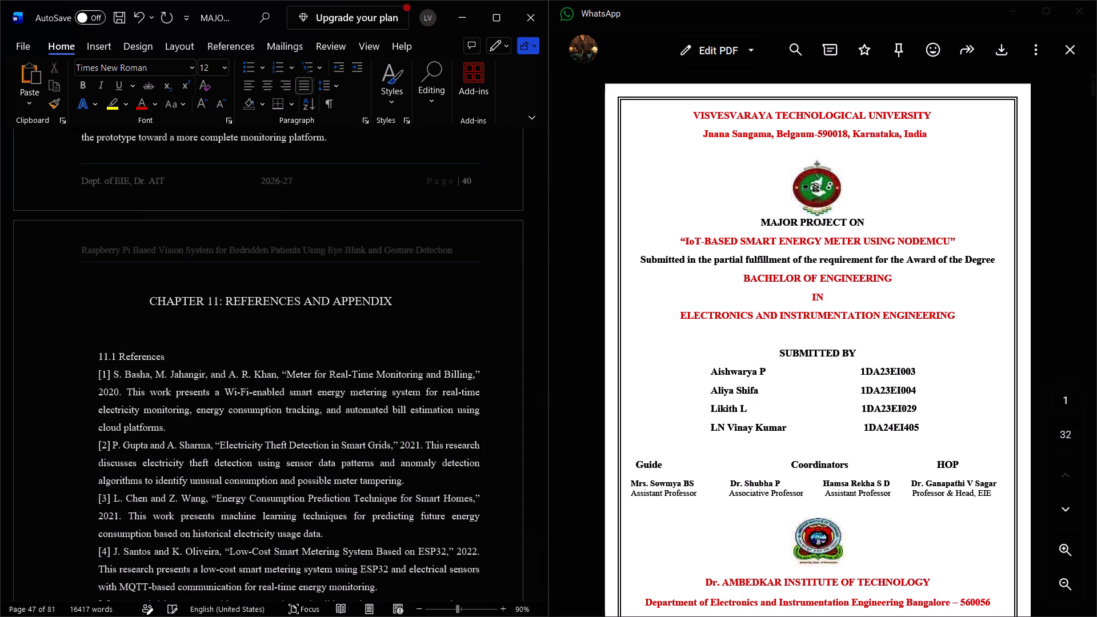
{"action": "key", "text": "BackSpace"}
{"action": "key", "text": "BackSpace"}
{"action": "key", "text": "BackSpace"}
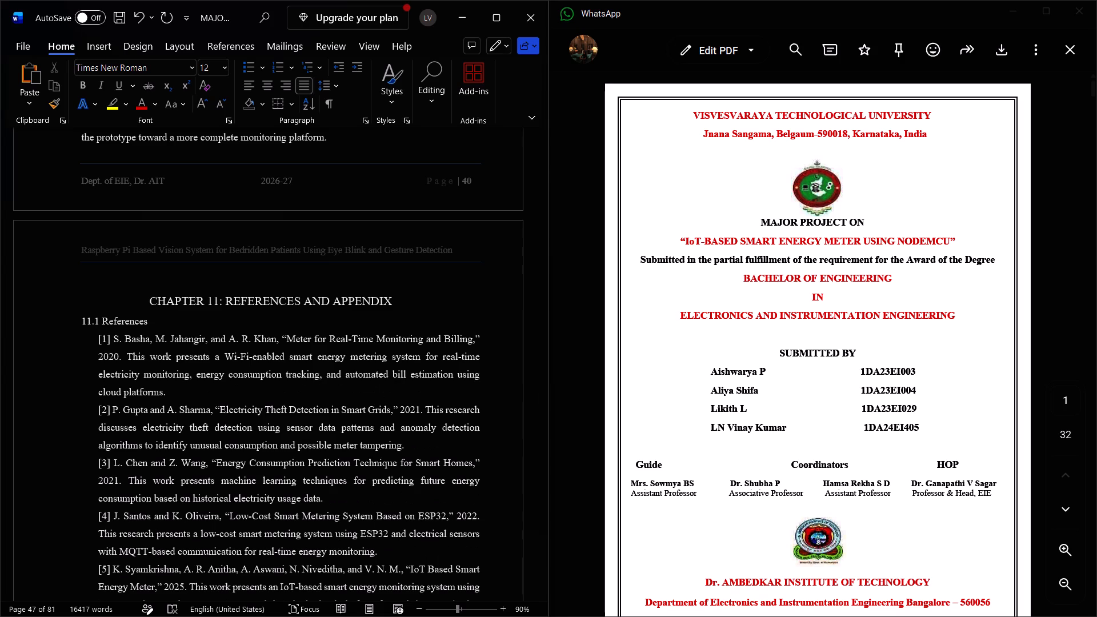
{"action": "key", "text": "Return"}
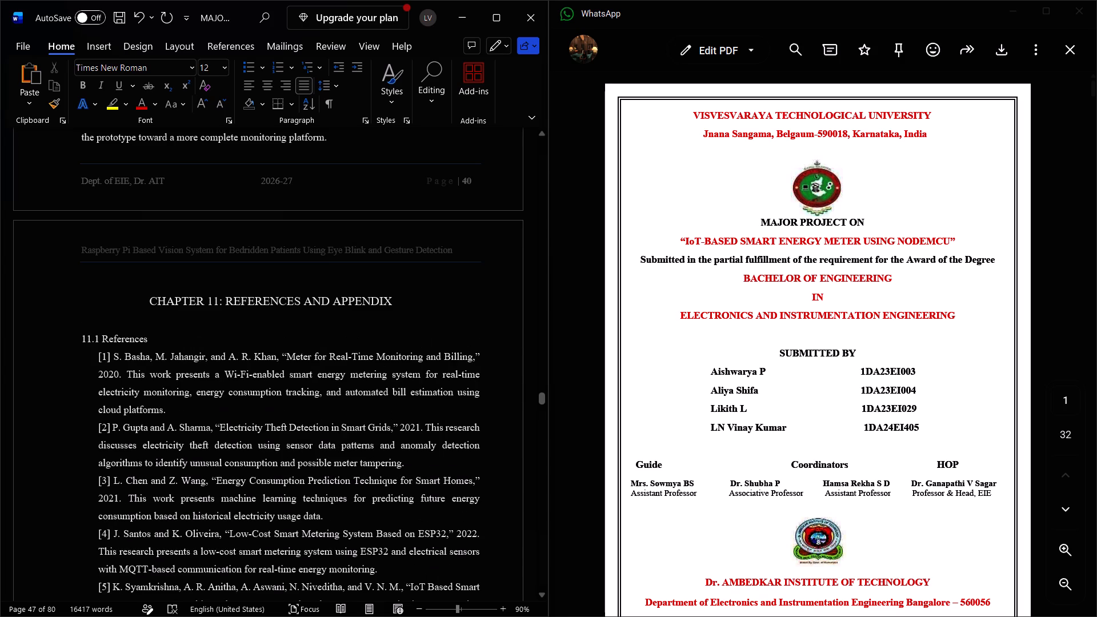
Set the 11.1 References heading to 14 pt and make it bold.
{"action": "triple_click", "coordinate": [96, 341]}
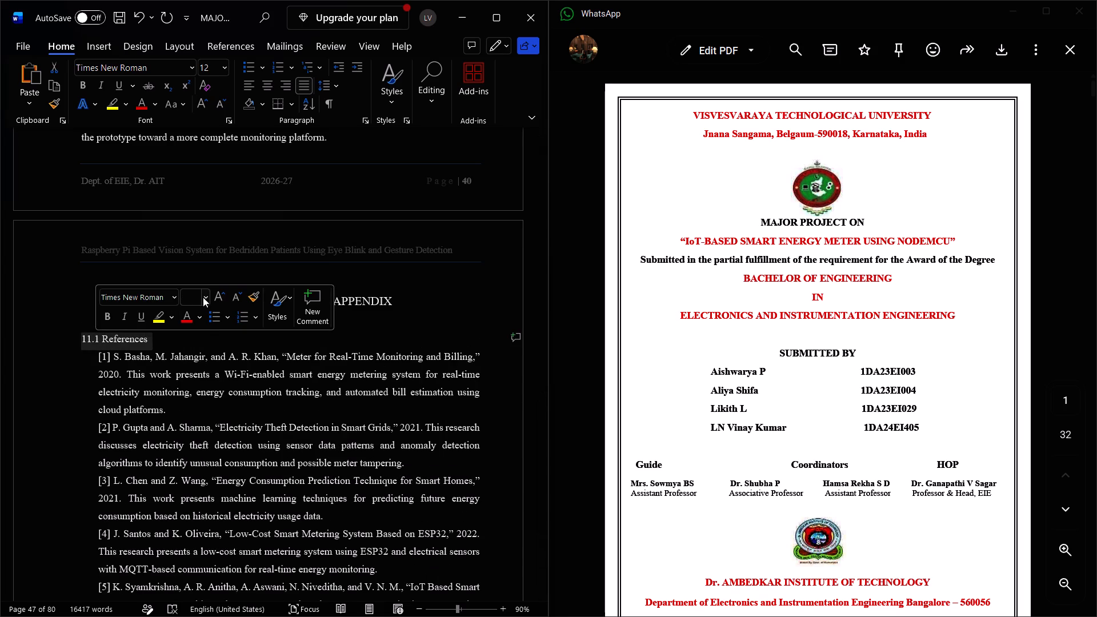
{"action": "left_click", "coordinate": [204, 297]}
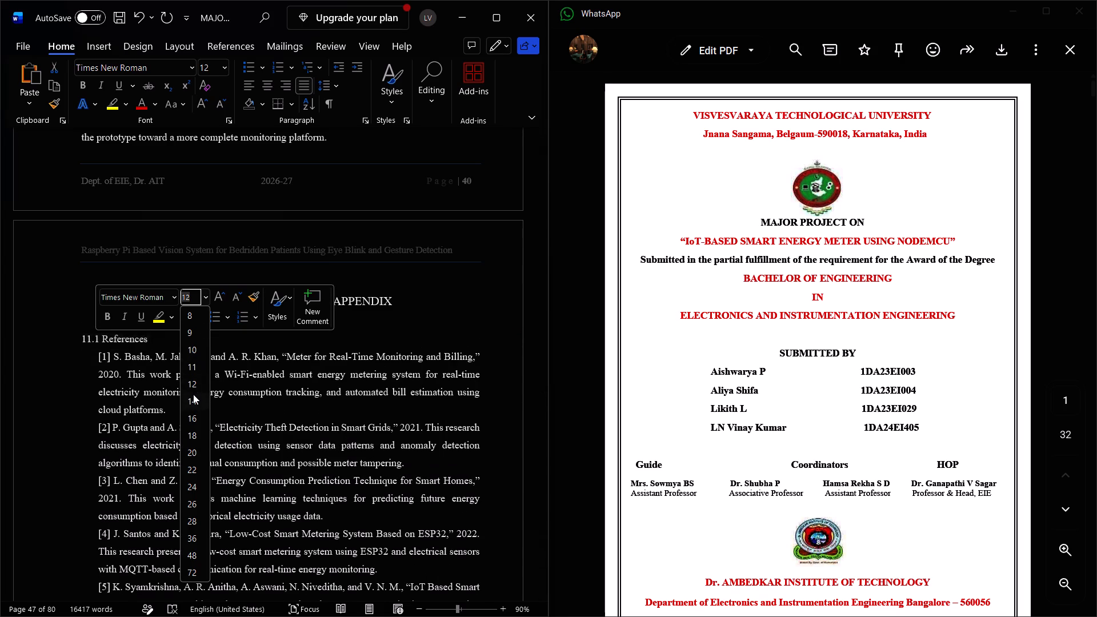
{"action": "left_click", "coordinate": [193, 394]}
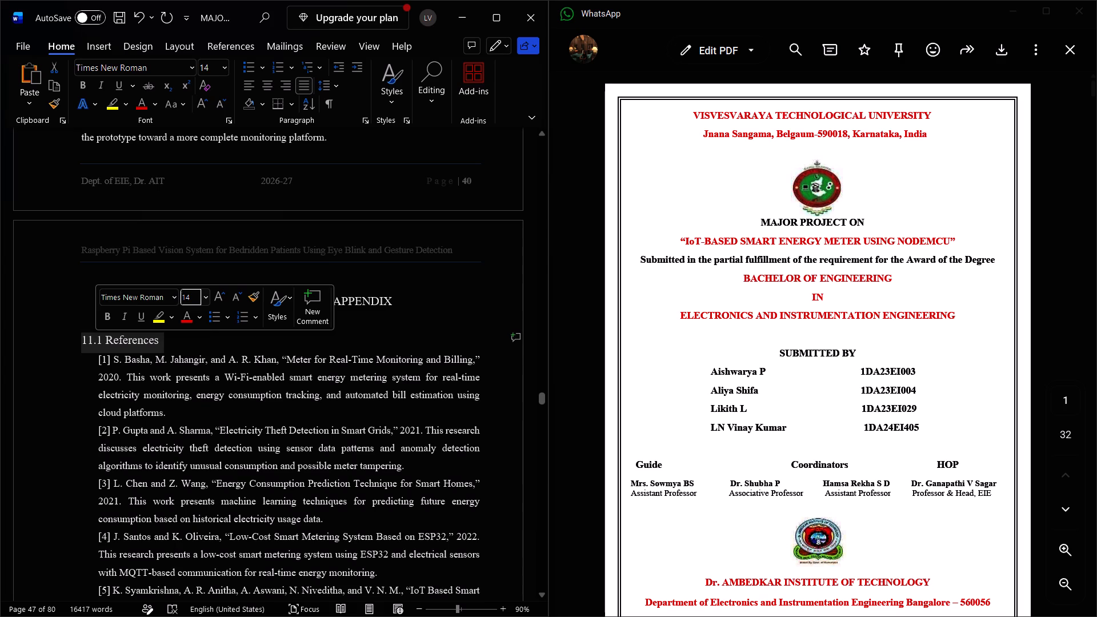
{"action": "left_click", "coordinate": [104, 321]}
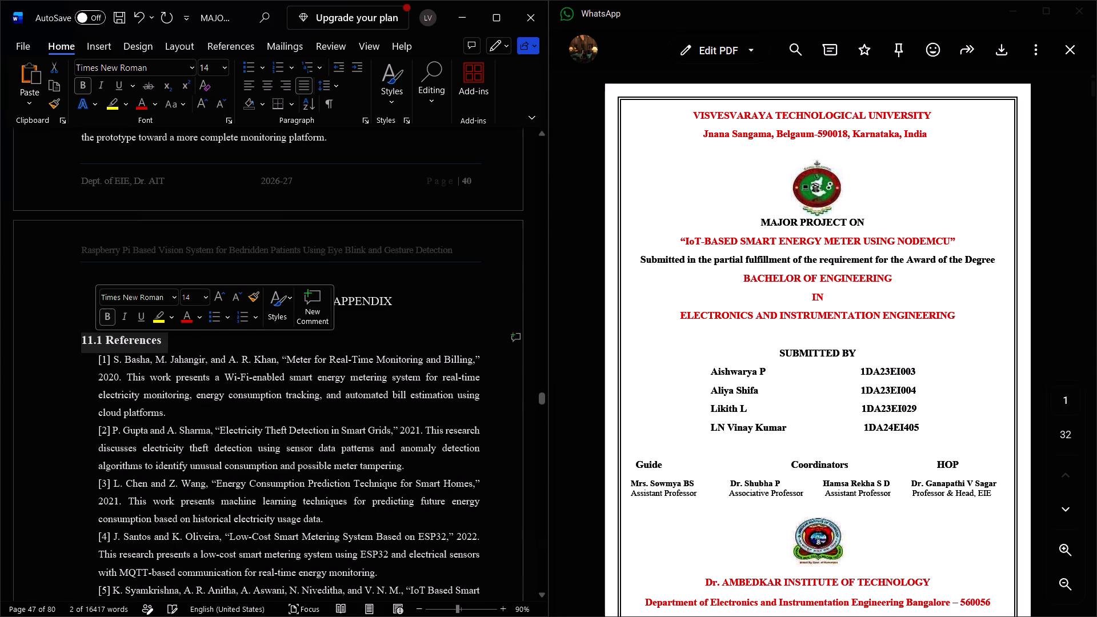
Remove the left indent from reference entries [1] to [5] under the 11.1 References heading.
{"action": "left_click", "coordinate": [96, 363]}
{"action": "key", "text": "BackSpace"}
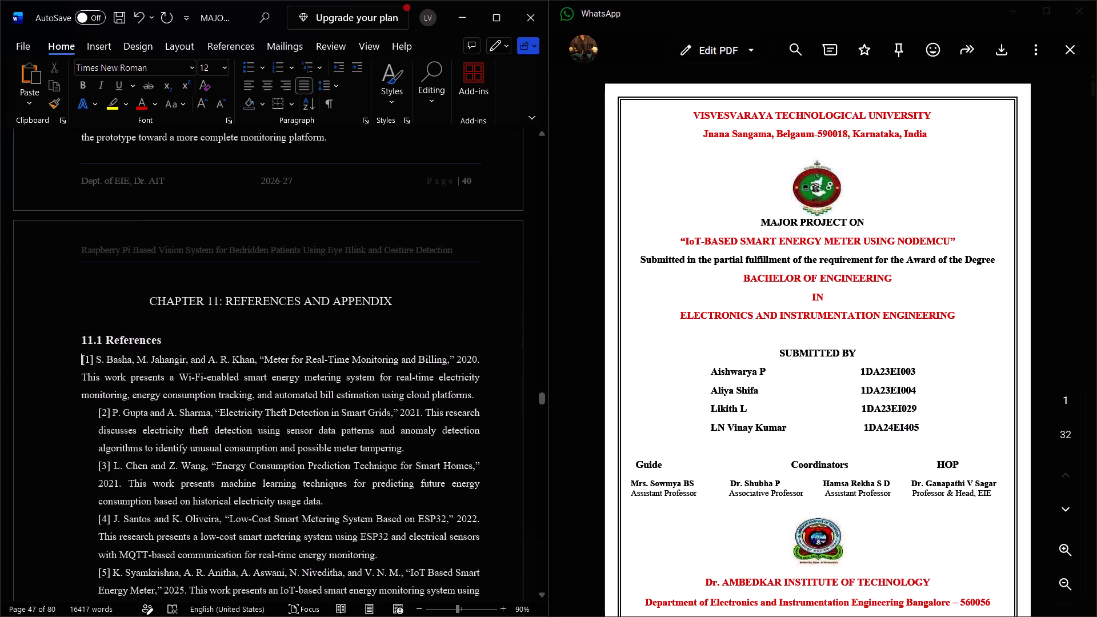
{"action": "left_click", "coordinate": [96, 411]}
{"action": "key", "text": "BackSpace"}
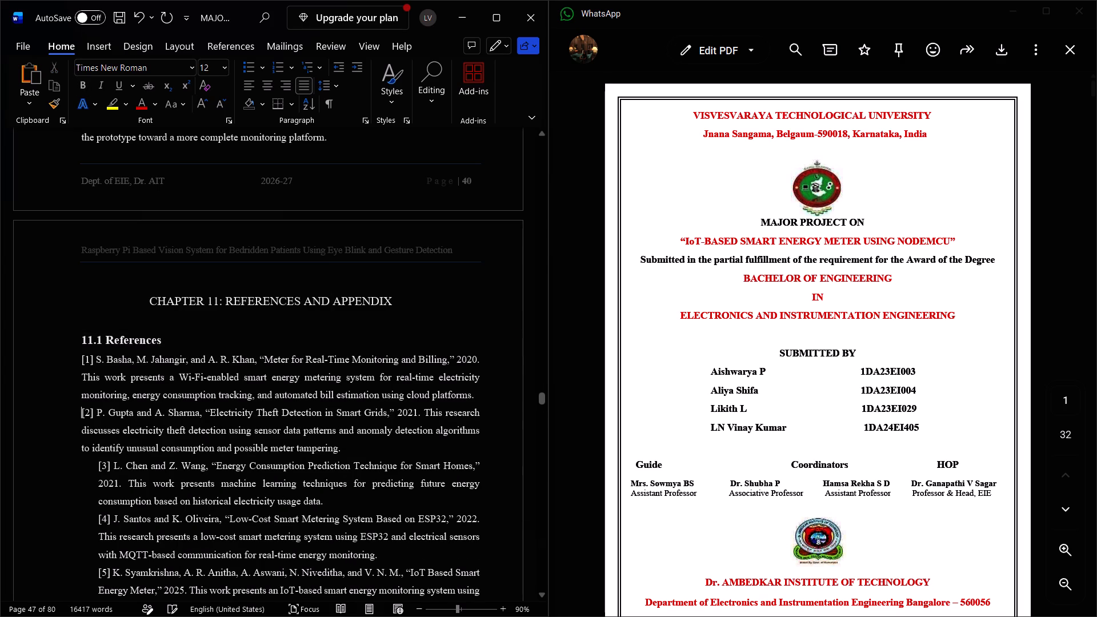
{"action": "scroll", "coordinate": [96, 411], "scroll_direction": "down", "scroll_amount": 1}
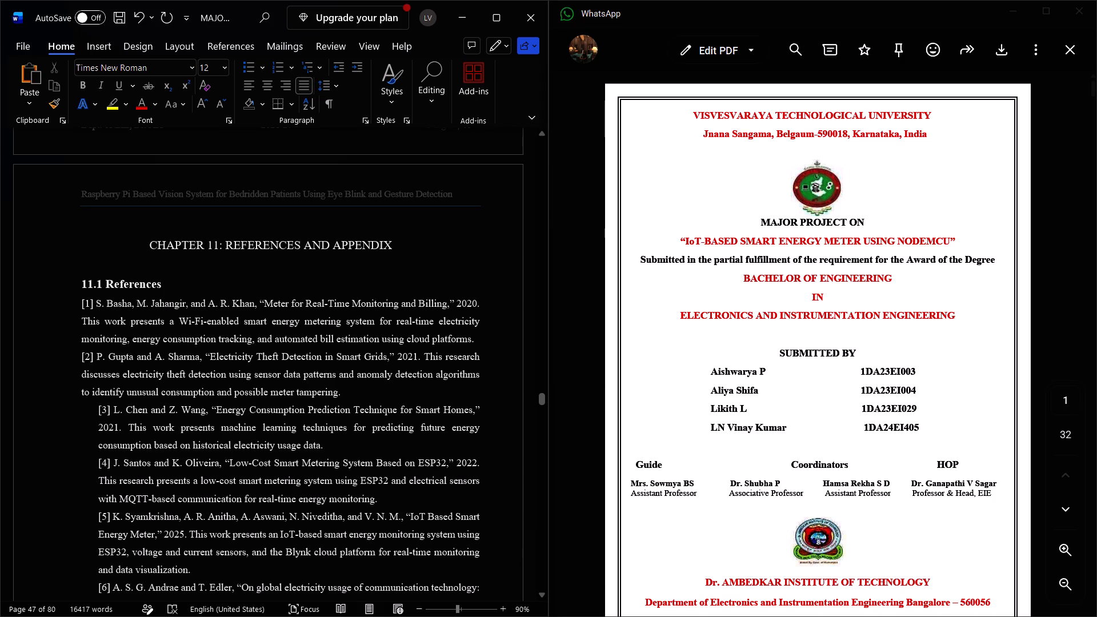
{"action": "left_click", "coordinate": [96, 409]}
{"action": "key", "text": "BackSpace"}
{"action": "scroll", "coordinate": [96, 409], "scroll_direction": "down", "scroll_amount": 1}
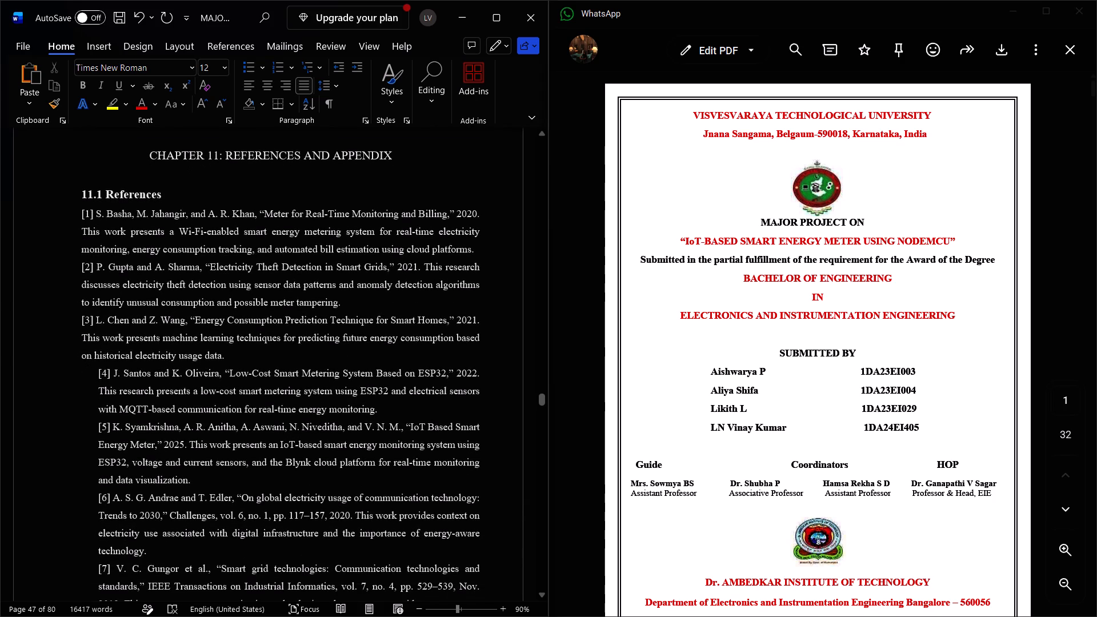
{"action": "left_click", "coordinate": [98, 374]}
{"action": "key", "text": "BackSpace"}
{"action": "scroll", "coordinate": [98, 374], "scroll_direction": "down", "scroll_amount": 1}
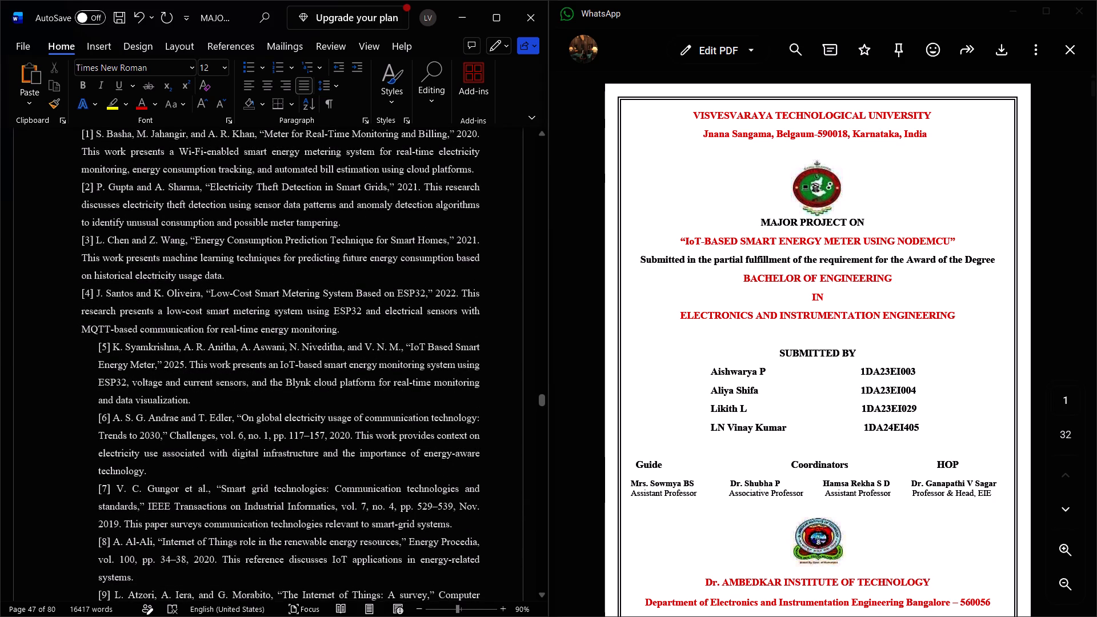
{"action": "left_click", "coordinate": [98, 350]}
{"action": "key", "text": "BackSpace"}
Remove the left indent from reference entries [6] to [9] so they line up with the entries above.
{"action": "scroll", "coordinate": [98, 350], "scroll_direction": "down", "scroll_amount": 1}
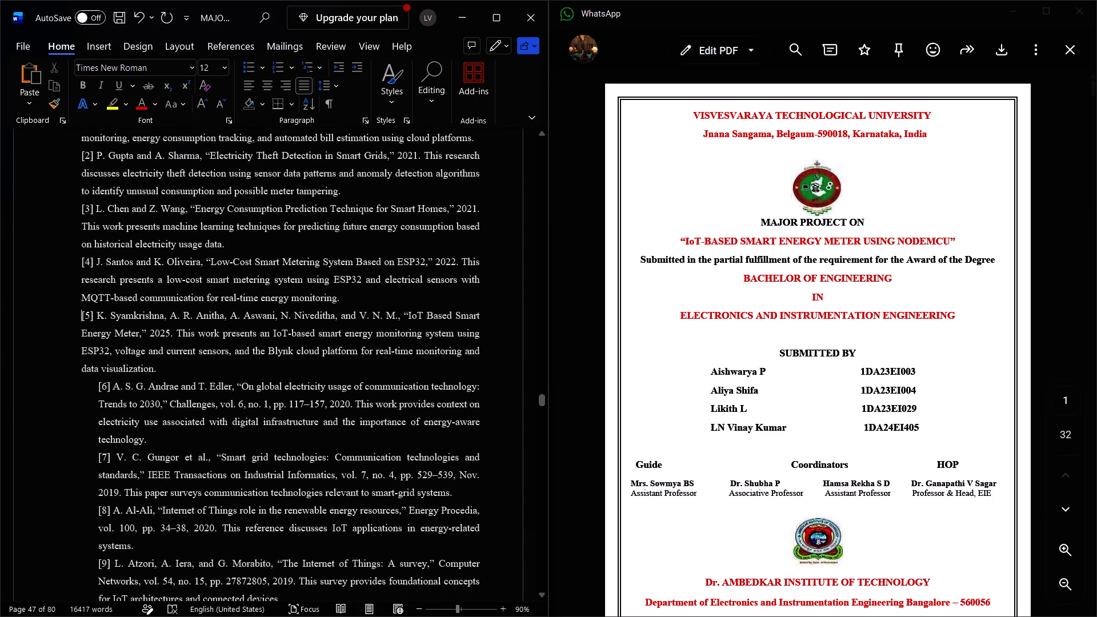
{"action": "left_click", "coordinate": [97, 388]}
{"action": "key", "text": "BackSpace"}
{"action": "scroll", "coordinate": [97, 388], "scroll_direction": "down", "scroll_amount": 1}
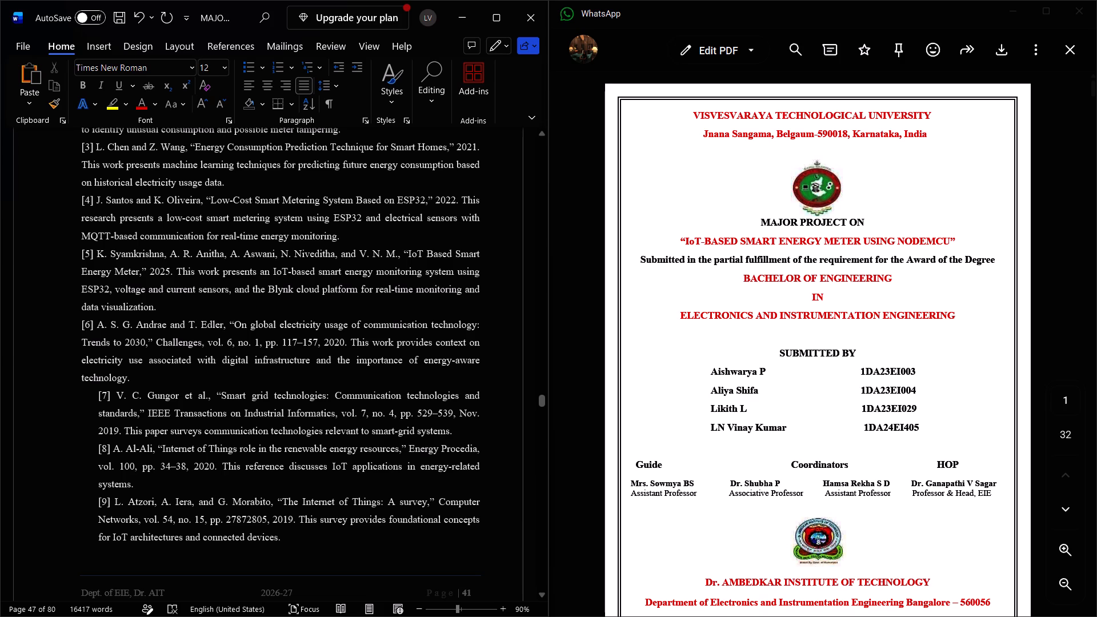
{"action": "left_click", "coordinate": [97, 392]}
{"action": "key", "text": "BackSpace"}
{"action": "scroll", "coordinate": [97, 392], "scroll_direction": "down", "scroll_amount": 1}
{"action": "left_click", "coordinate": [97, 399]}
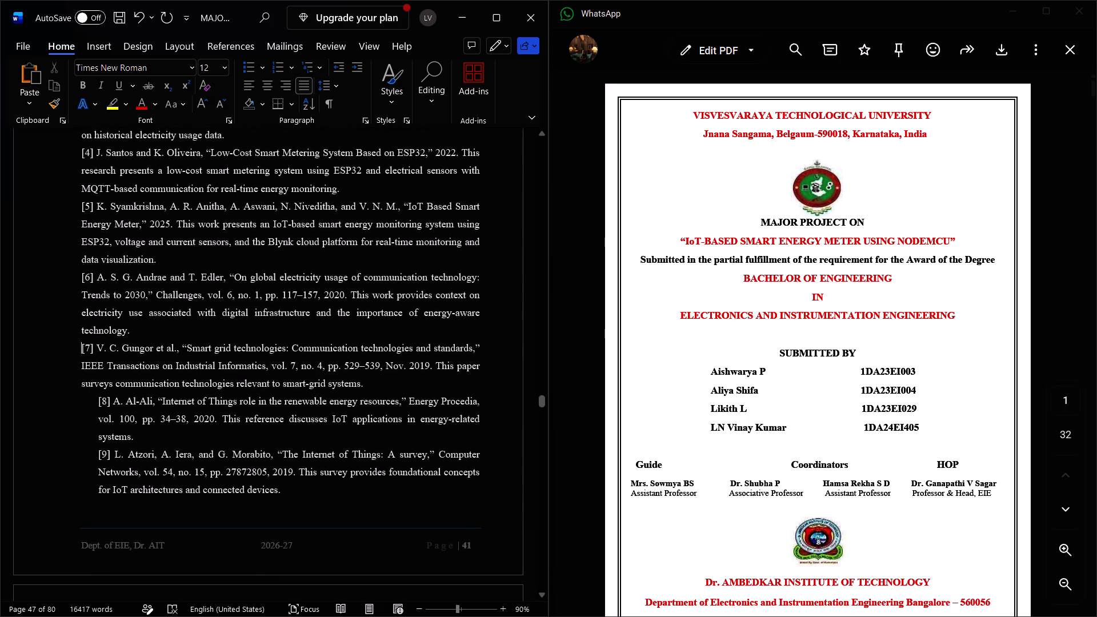
{"action": "key", "text": "BackSpace"}
{"action": "scroll", "coordinate": [97, 399], "scroll_direction": "down", "scroll_amount": 1}
{"action": "left_click", "coordinate": [98, 403]}
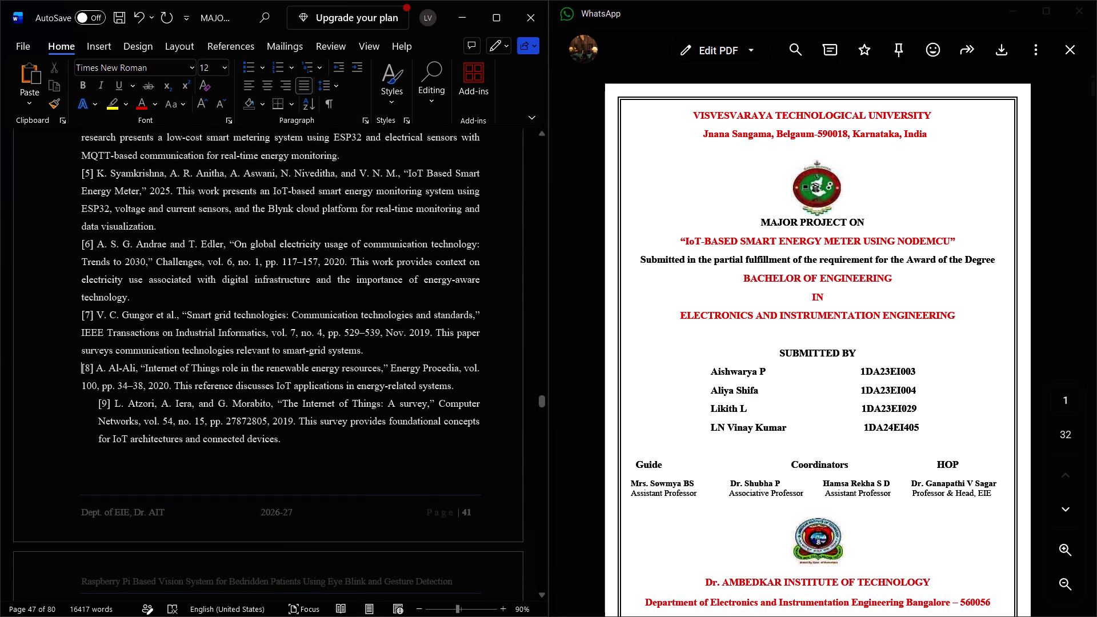
{"action": "key", "text": "BackSpace"}
Remove the left indent from reference entries [10] and [11] at the start of the next page.
{"action": "scroll", "coordinate": [98, 403], "scroll_direction": "down", "scroll_amount": 1}
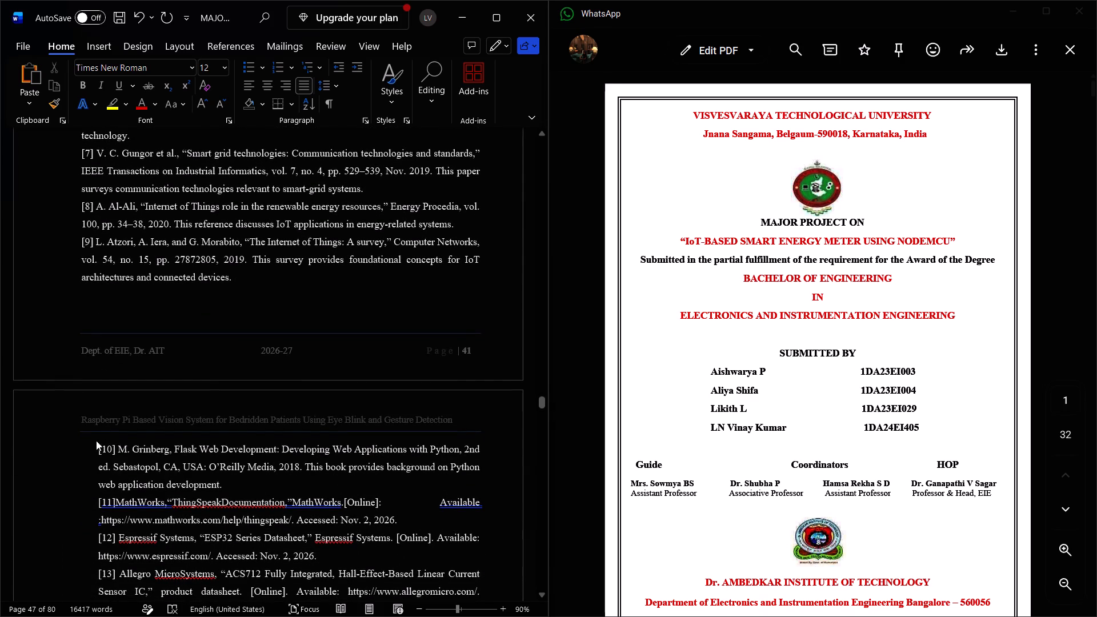
{"action": "left_click", "coordinate": [96, 443]}
{"action": "key", "text": "BackSpace"}
{"action": "scroll", "coordinate": [96, 443], "scroll_direction": "down", "scroll_amount": 1}
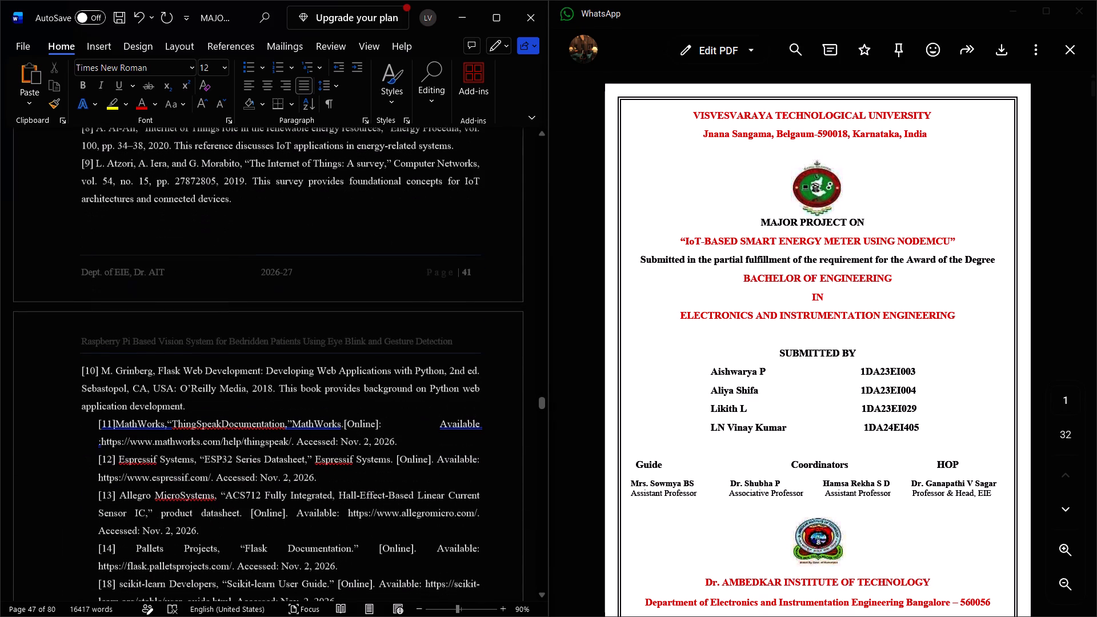
{"action": "left_click", "coordinate": [97, 428]}
{"action": "key", "text": "BackSpace"}
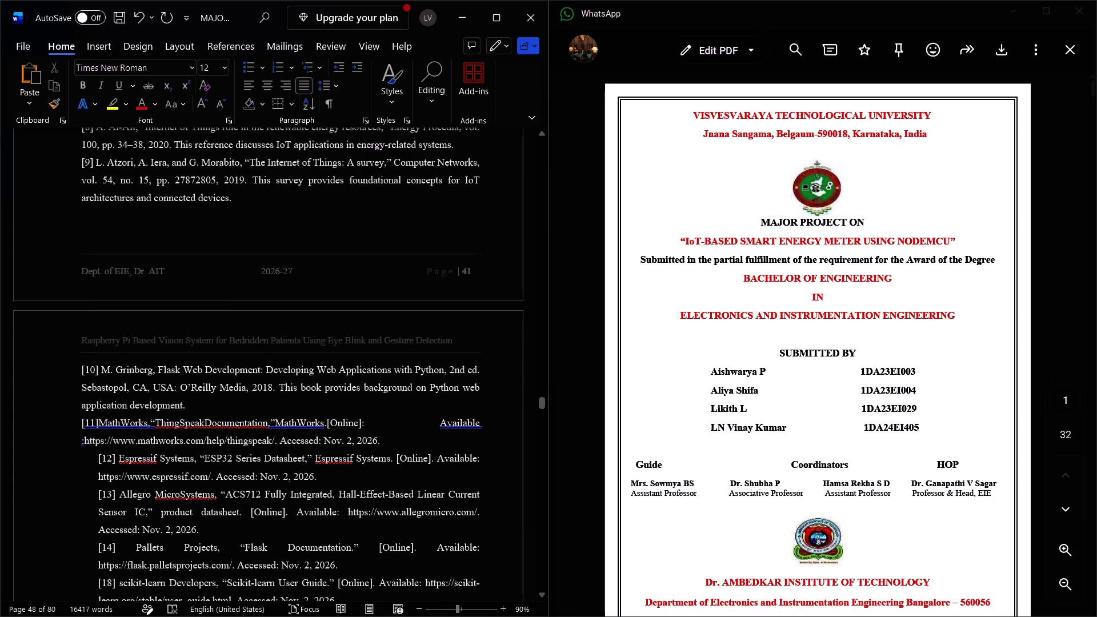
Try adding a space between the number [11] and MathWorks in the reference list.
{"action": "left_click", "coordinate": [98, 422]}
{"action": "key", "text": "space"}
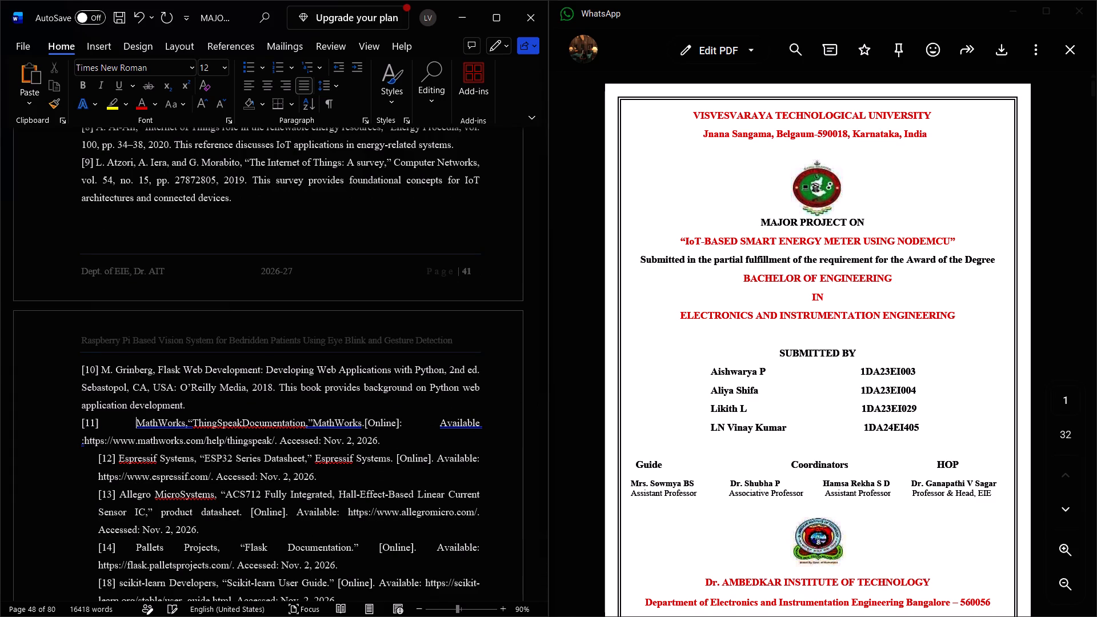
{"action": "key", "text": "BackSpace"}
Remove the left indent from reference entry [12], the Espressif Systems datasheet, and continue down the list.
{"action": "scroll", "coordinate": [98, 422], "scroll_direction": "down", "scroll_amount": 1}
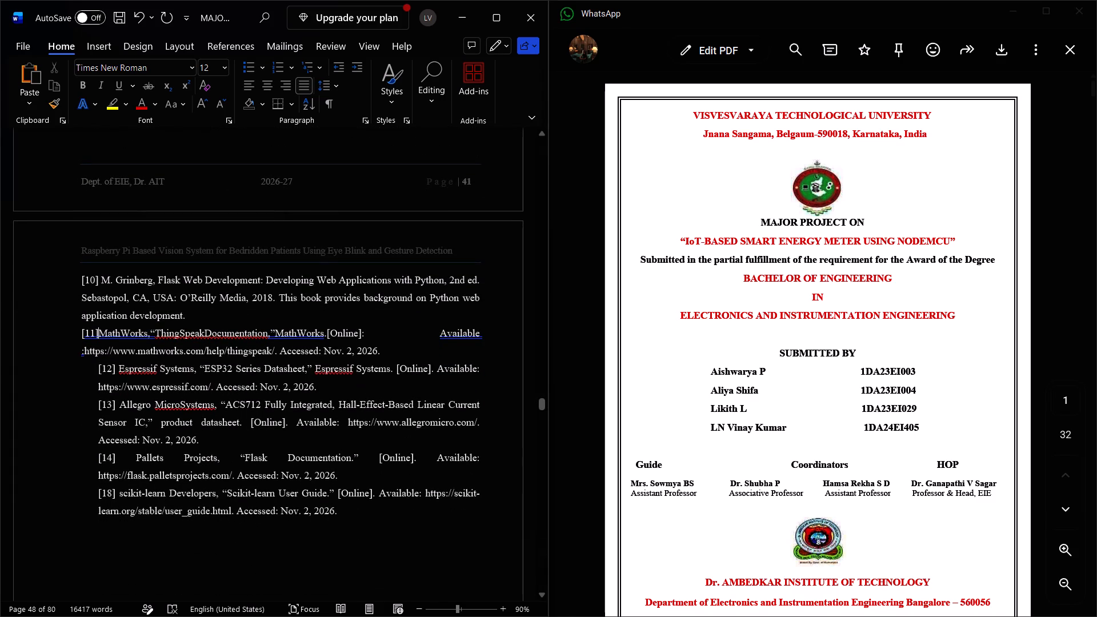
{"action": "left_click", "coordinate": [96, 370]}
{"action": "key", "text": "BackSpace"}
{"action": "scroll", "coordinate": [96, 370], "scroll_direction": "down", "scroll_amount": 1}
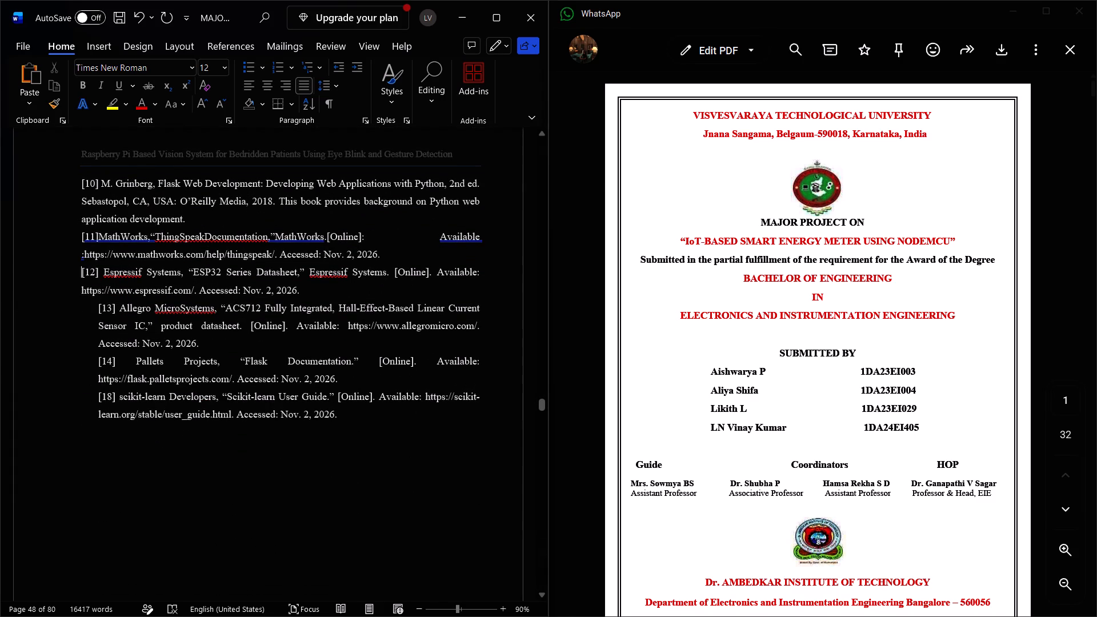
Remove the left indent from reference entries [13], [14] and [18] at the end of the reference list.
{"action": "left_click", "coordinate": [97, 307]}
{"action": "key", "text": "BackSpace"}
{"action": "scroll", "coordinate": [97, 307], "scroll_direction": "down", "scroll_amount": 1}
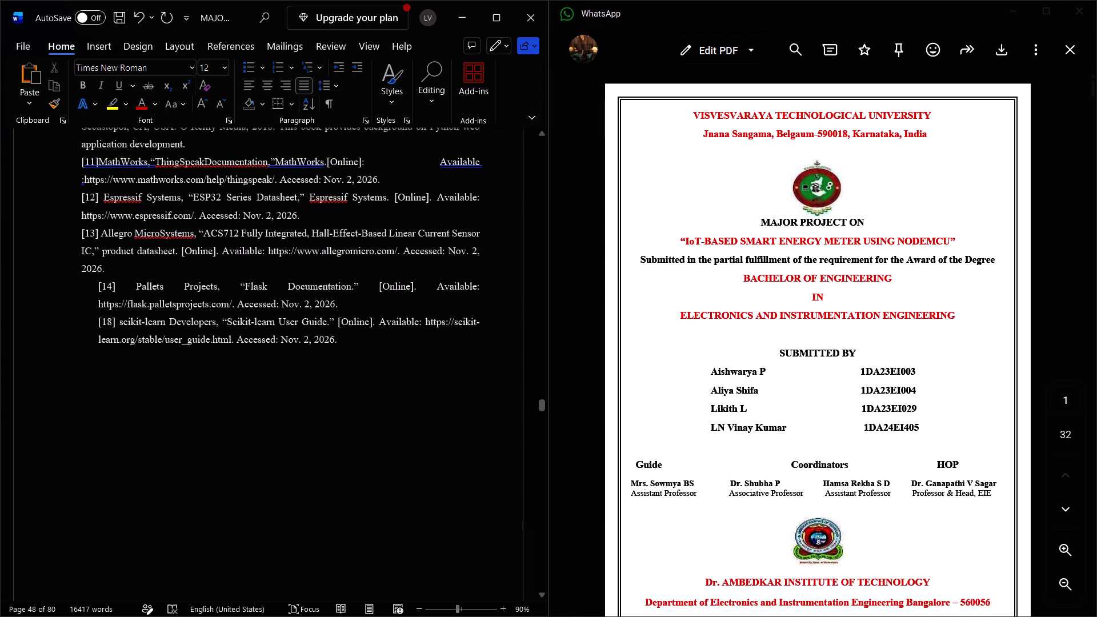
{"action": "left_click", "coordinate": [97, 292]}
{"action": "key", "text": "BackSpace"}
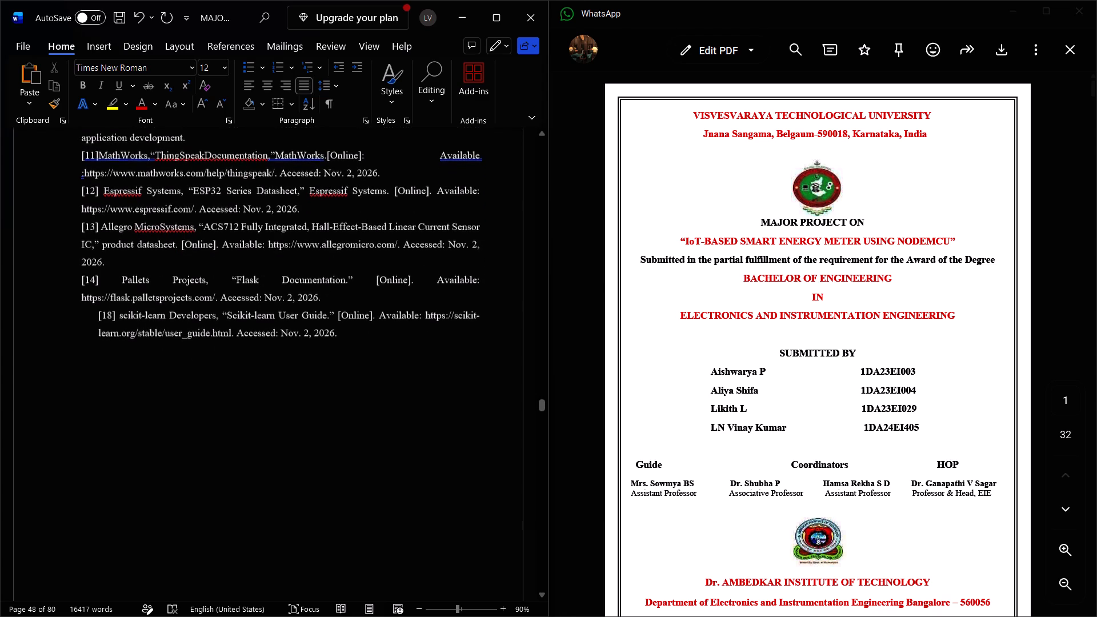
{"action": "left_click", "coordinate": [98, 312]}
{"action": "key", "text": "BackSpace"}
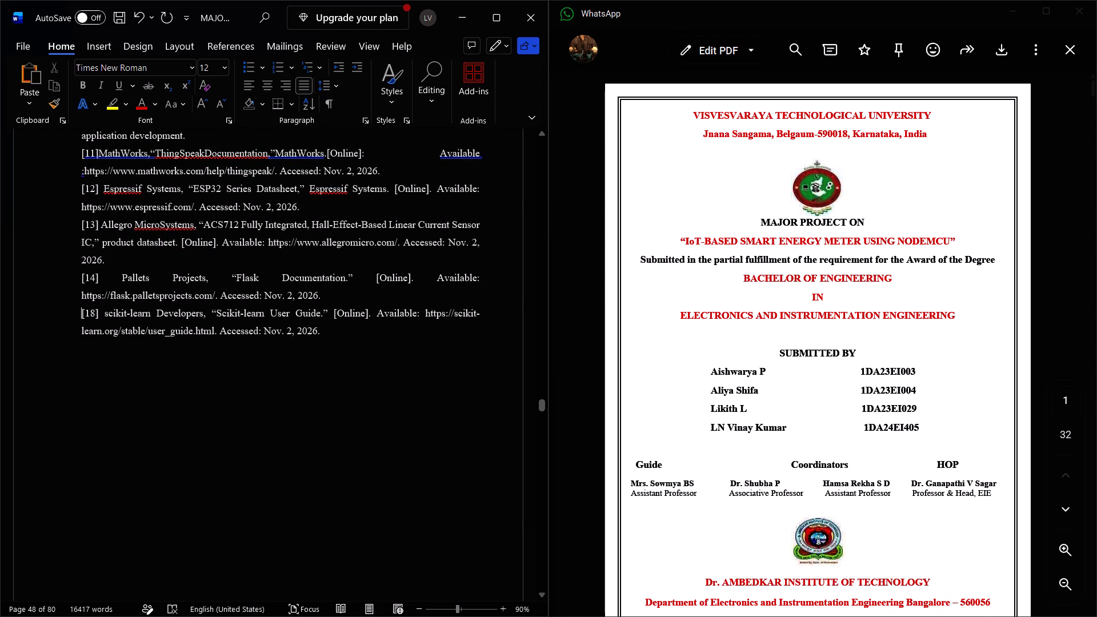
Renumber the scikit-learn reference entry as [15].
{"action": "left_click", "coordinate": [91, 315]}
{"action": "key", "text": "Right"}
{"action": "key", "text": "BackSpace"}
{"action": "key", "text": "5"}
Set the Chapter 11: Appendix heading to 16 pt and make it bold.
{"action": "scroll", "coordinate": [91, 315], "scroll_direction": "down", "scroll_amount": 3}
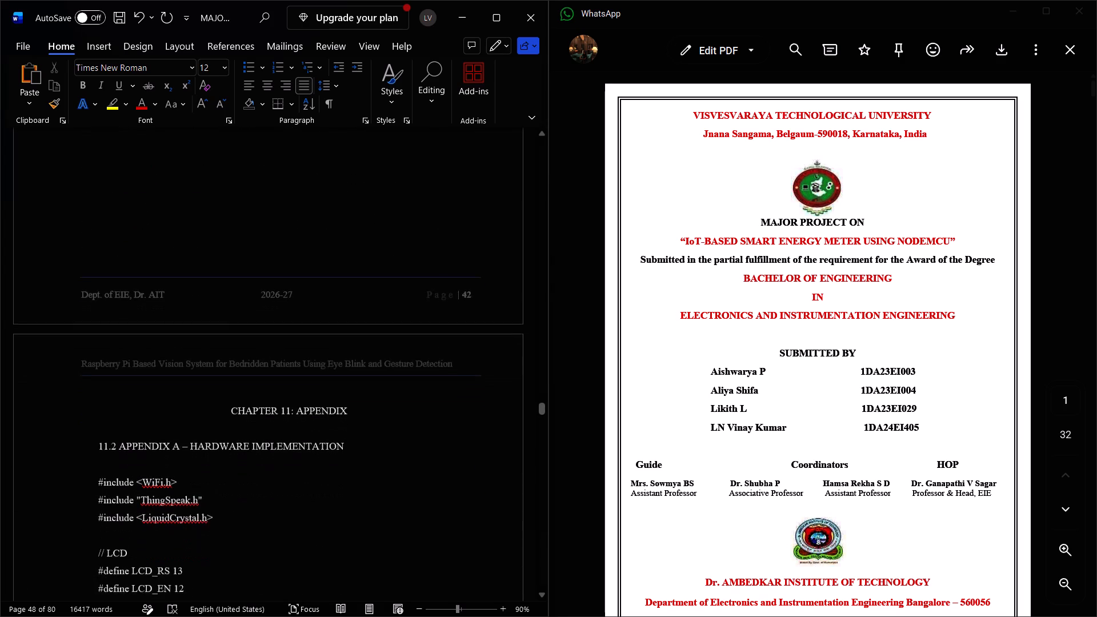
{"action": "scroll", "coordinate": [91, 315], "scroll_direction": "down", "scroll_amount": 1}
{"action": "triple_click", "coordinate": [231, 402]}
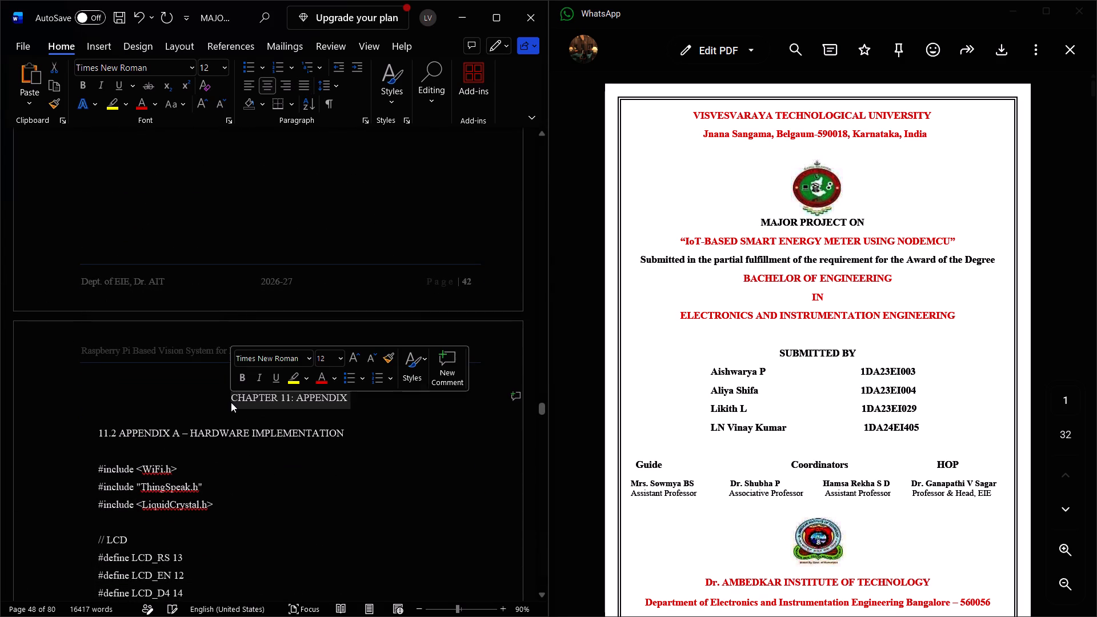
{"action": "left_click", "coordinate": [336, 363]}
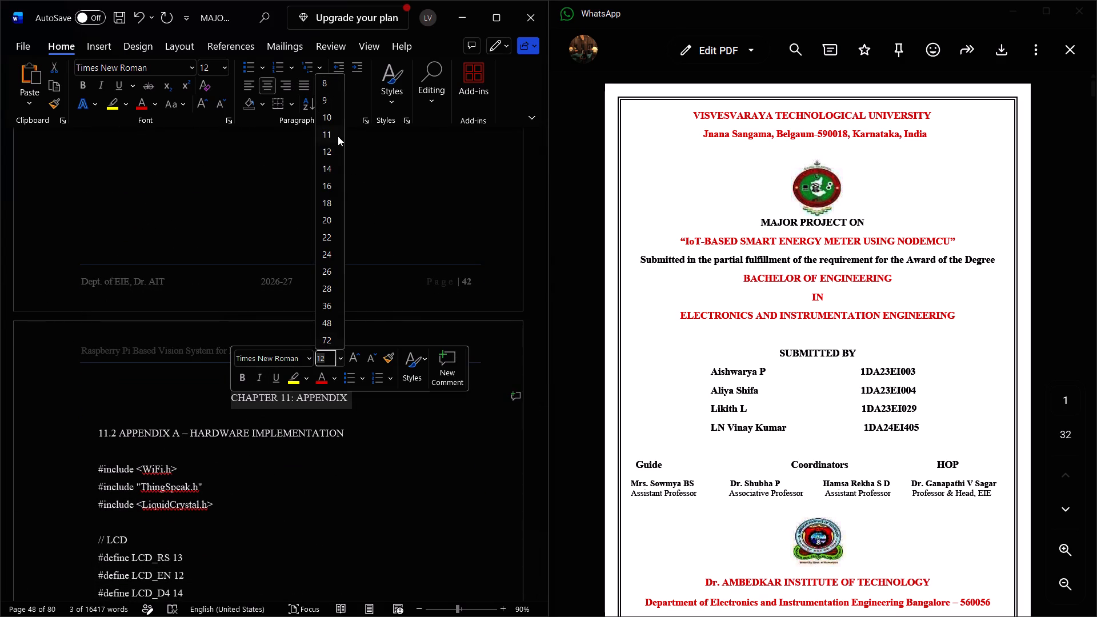
{"action": "left_click", "coordinate": [338, 187]}
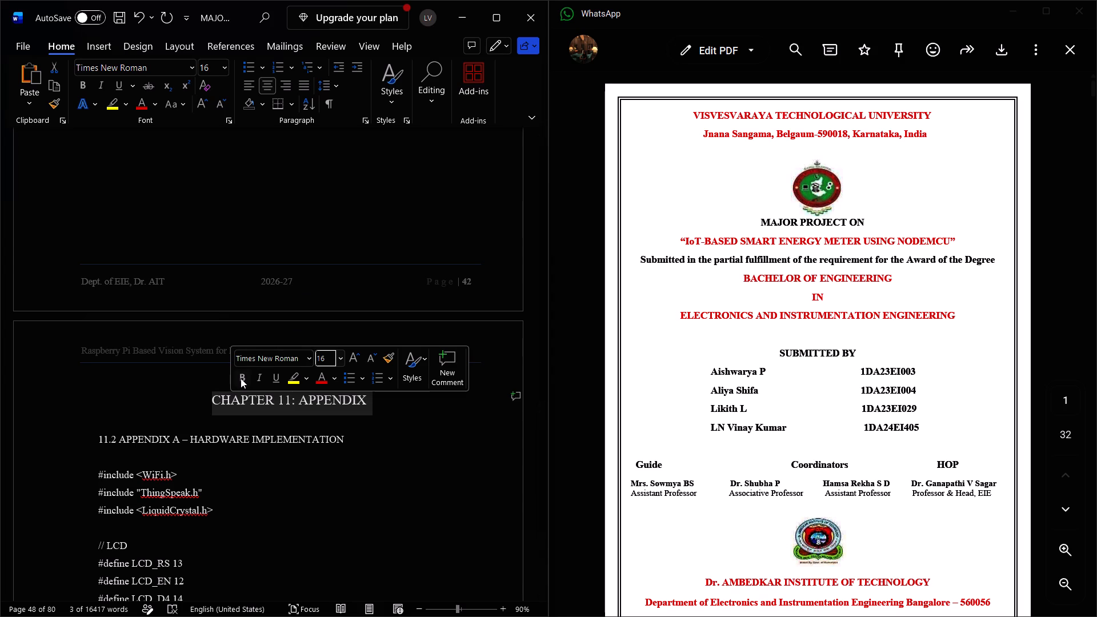
{"action": "left_click", "coordinate": [241, 378]}
Remove the left indent from the 11.2 Appendix A – Hardware Implementation heading and enlarge its font size.
{"action": "left_click", "coordinate": [97, 442]}
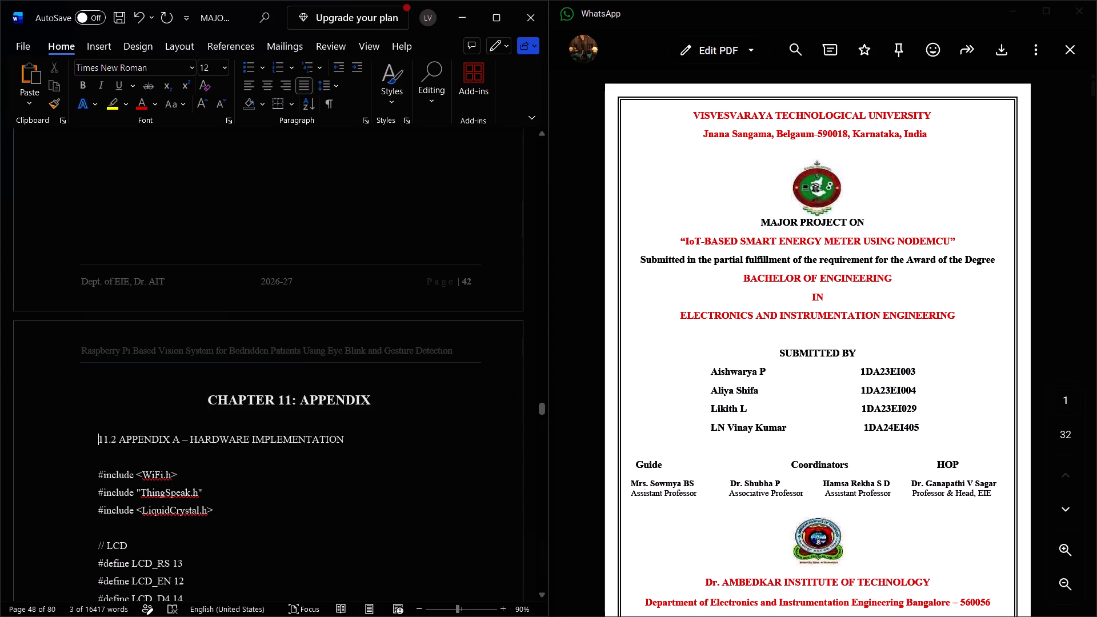
{"action": "key", "text": "BackSpace"}
{"action": "triple_click", "coordinate": [97, 442]}
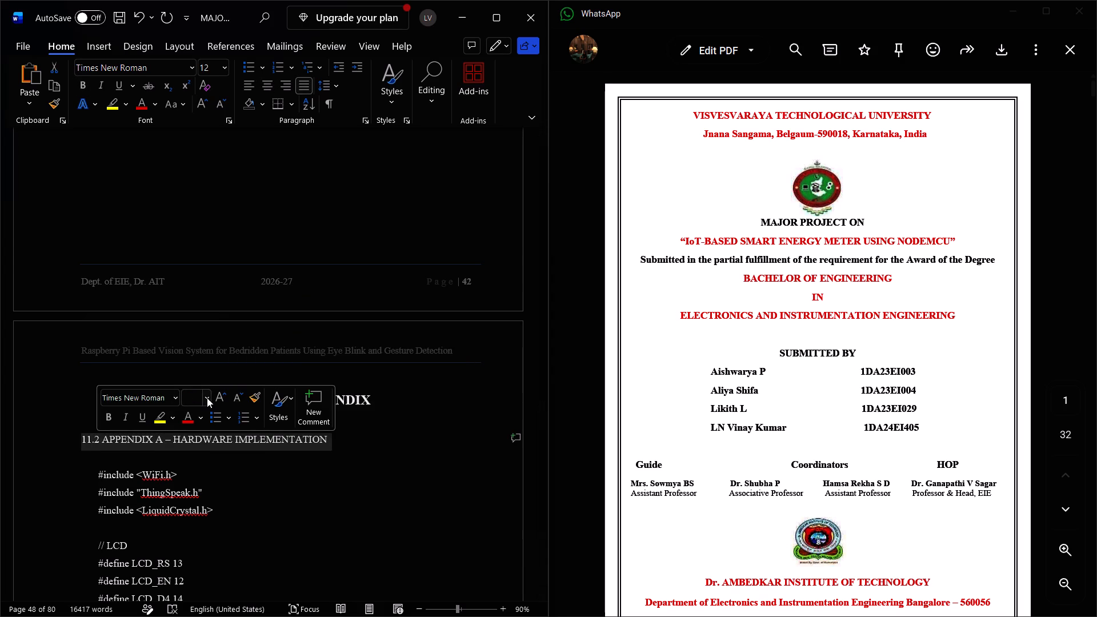
{"action": "left_click", "coordinate": [207, 398]}
{"action": "left_click", "coordinate": [190, 203]}
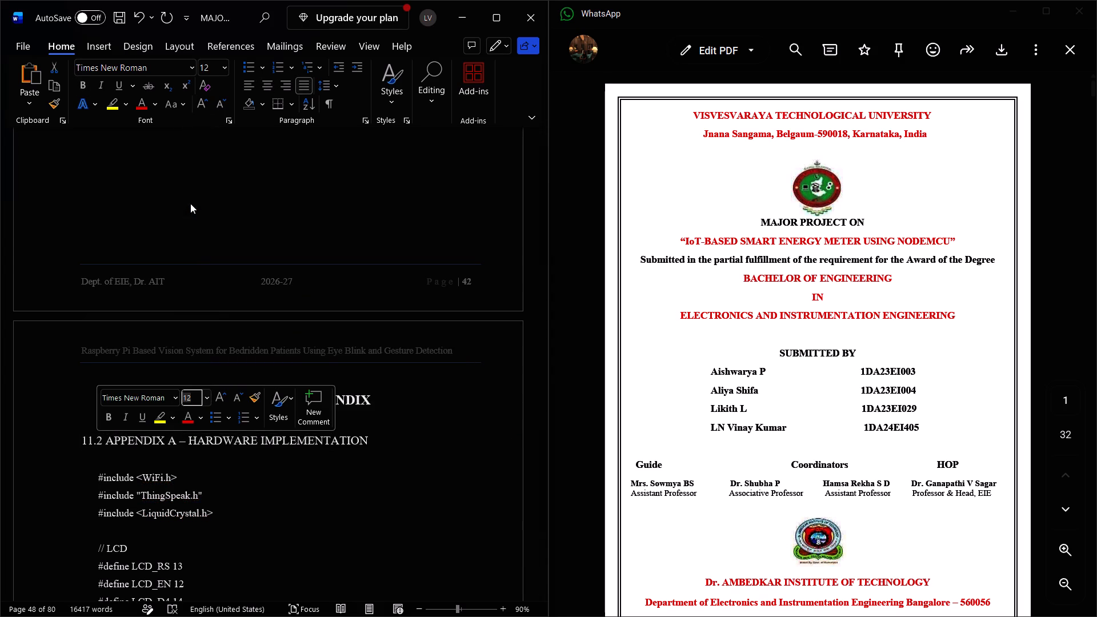
Make the 11.2 Appendix A – Hardware Implementation heading bold.
{"action": "left_click", "coordinate": [103, 423]}
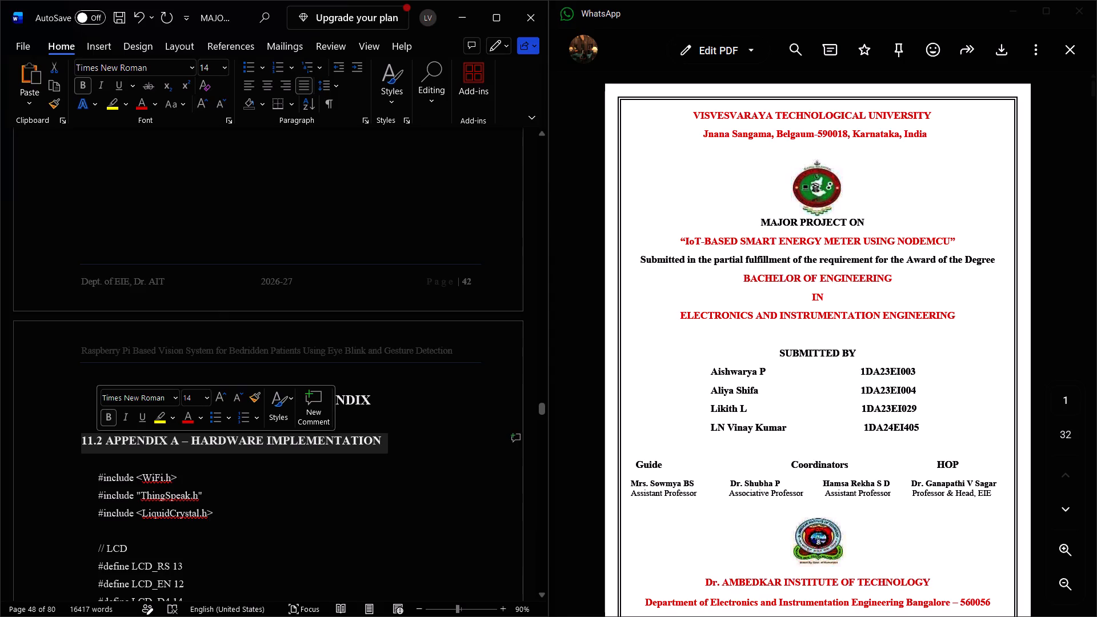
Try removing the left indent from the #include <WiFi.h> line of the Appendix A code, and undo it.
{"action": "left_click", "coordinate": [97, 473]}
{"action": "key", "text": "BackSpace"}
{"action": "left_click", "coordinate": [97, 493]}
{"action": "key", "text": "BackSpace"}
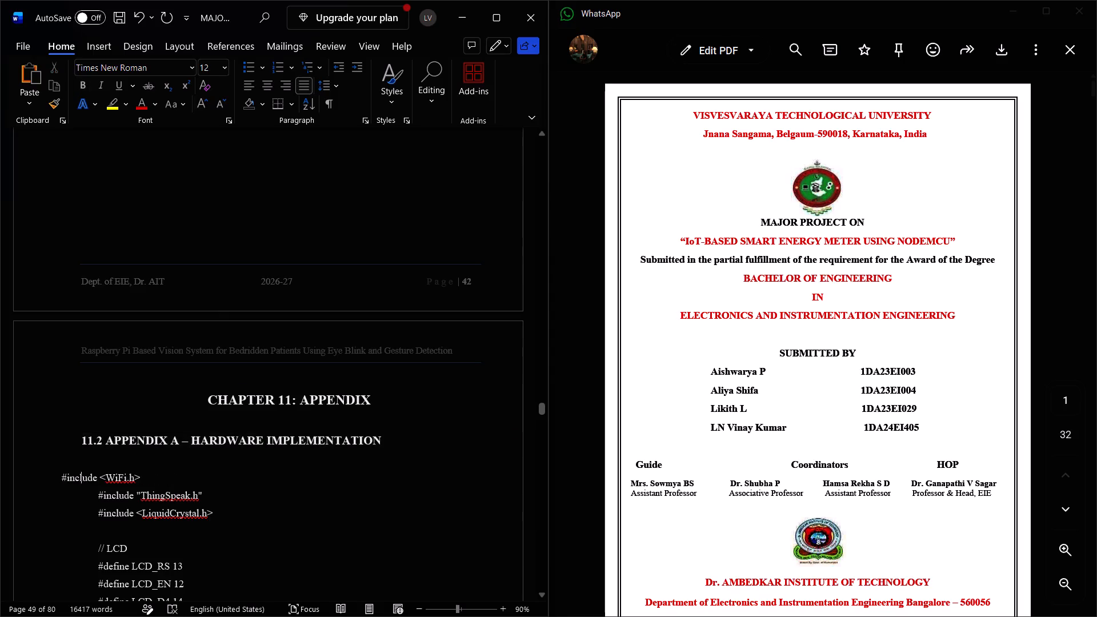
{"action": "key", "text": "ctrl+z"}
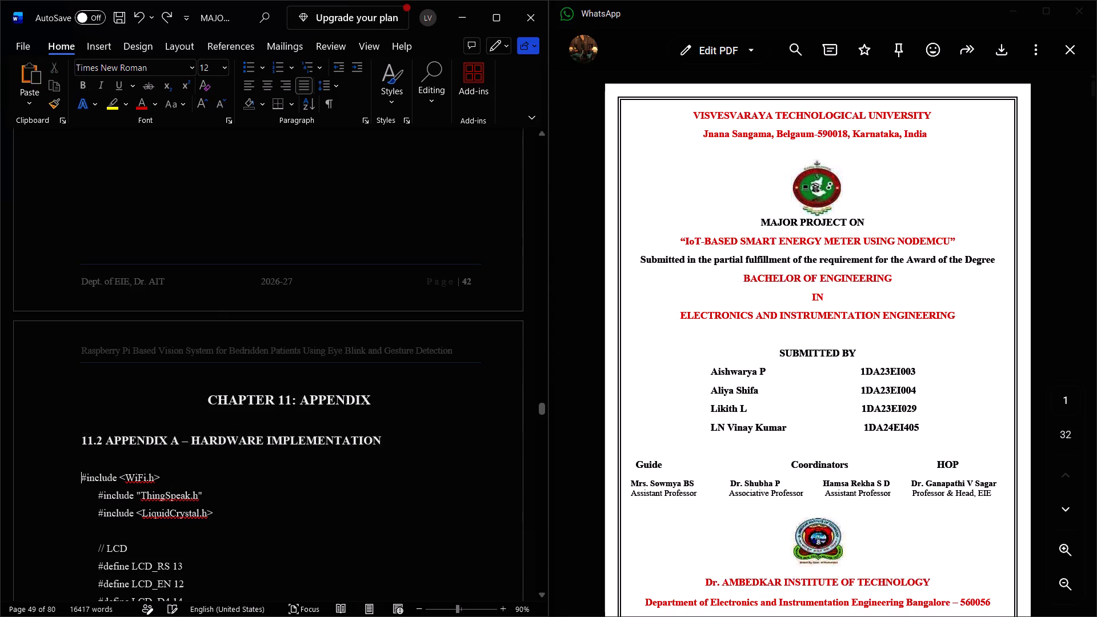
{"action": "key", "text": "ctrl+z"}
Remove the left indent from the 11.2 Appendix B – Software Implementation heading after the hardware code listing.
{"action": "scroll", "coordinate": [97, 493], "scroll_direction": "down", "scroll_amount": 1}
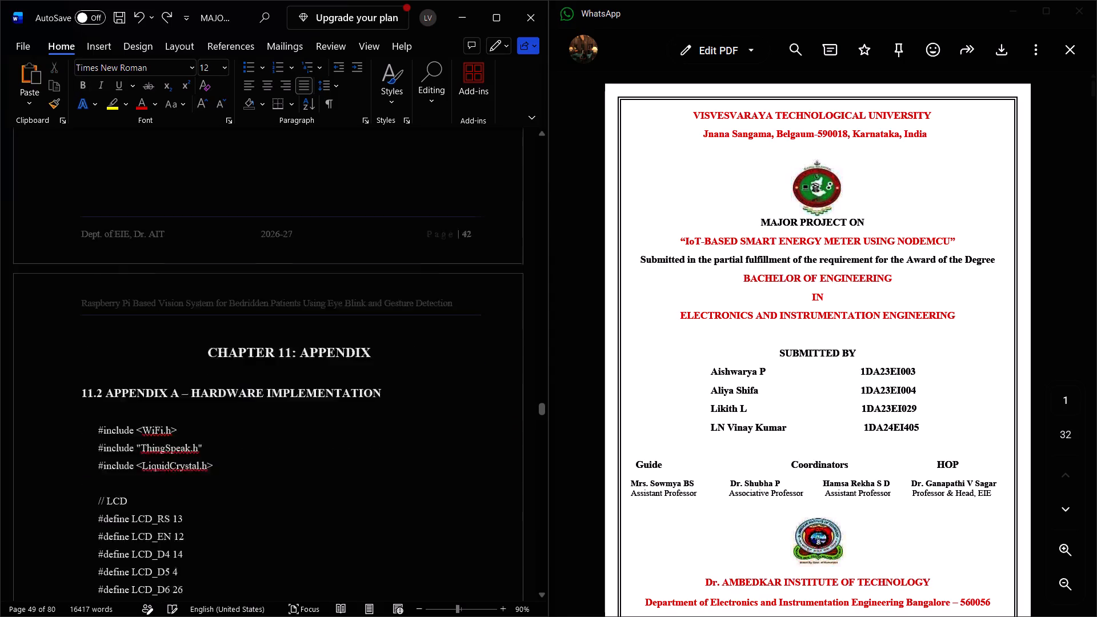
{"action": "scroll", "coordinate": [97, 493], "scroll_direction": "down", "scroll_amount": 4}
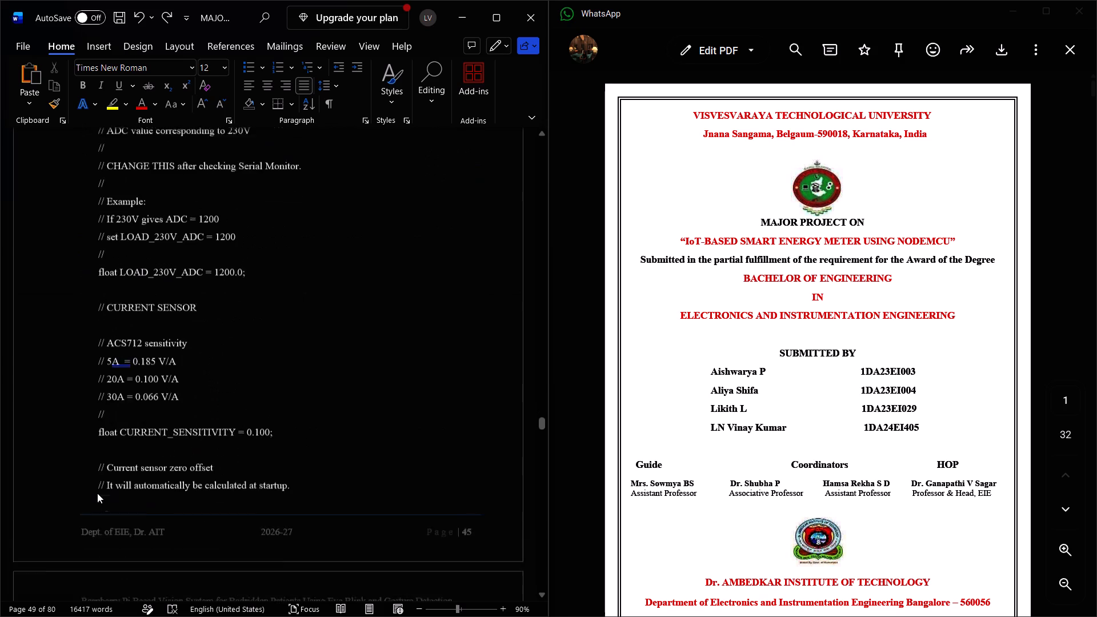
{"action": "scroll", "coordinate": [97, 493], "scroll_direction": "down", "scroll_amount": 4}
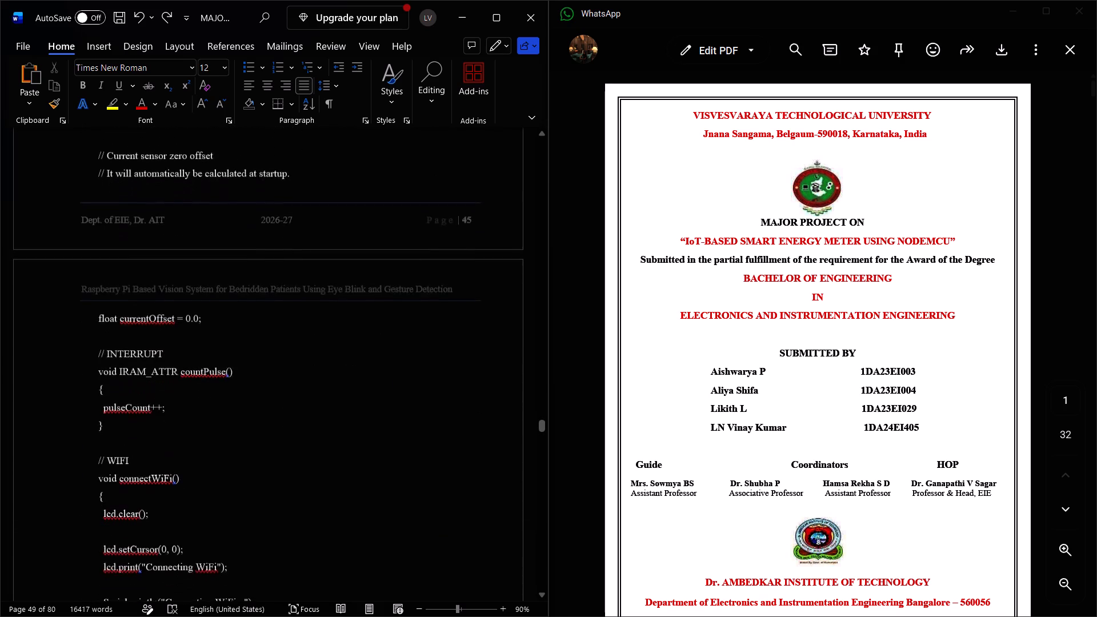
{"action": "scroll", "coordinate": [97, 493], "scroll_direction": "down", "scroll_amount": 10}
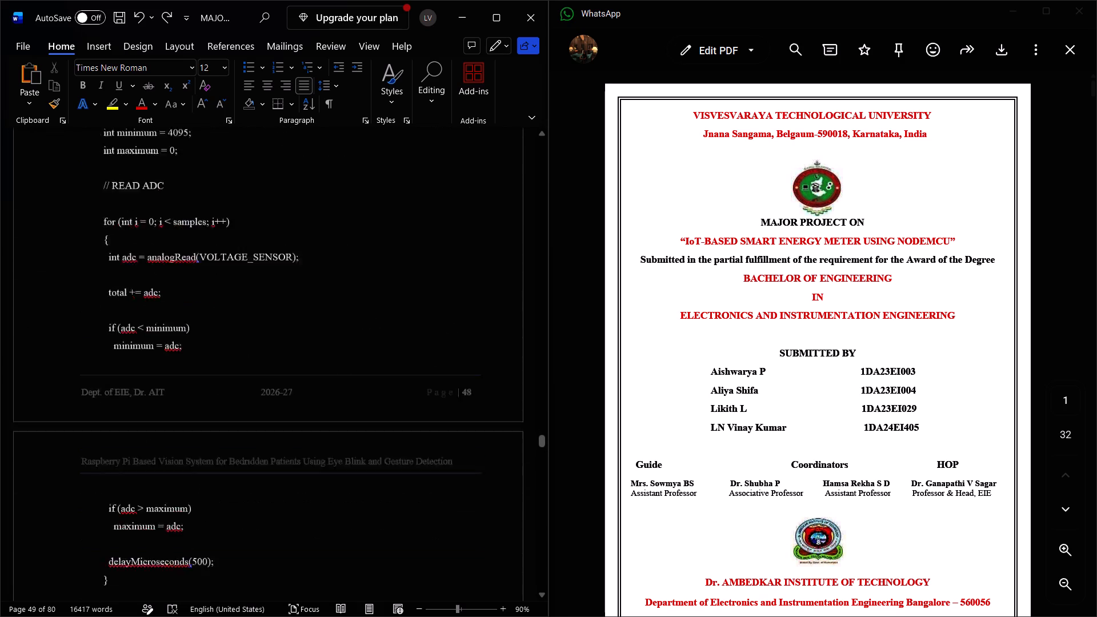
{"action": "scroll", "coordinate": [97, 493], "scroll_direction": "down", "scroll_amount": 5}
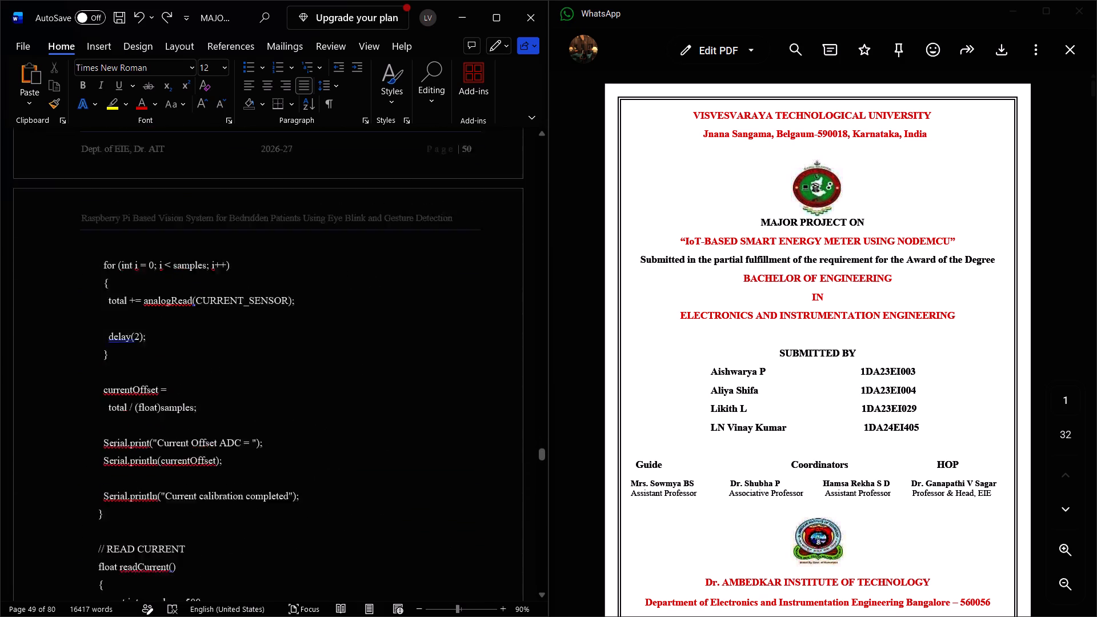
{"action": "scroll", "coordinate": [97, 493], "scroll_direction": "down", "scroll_amount": 6}
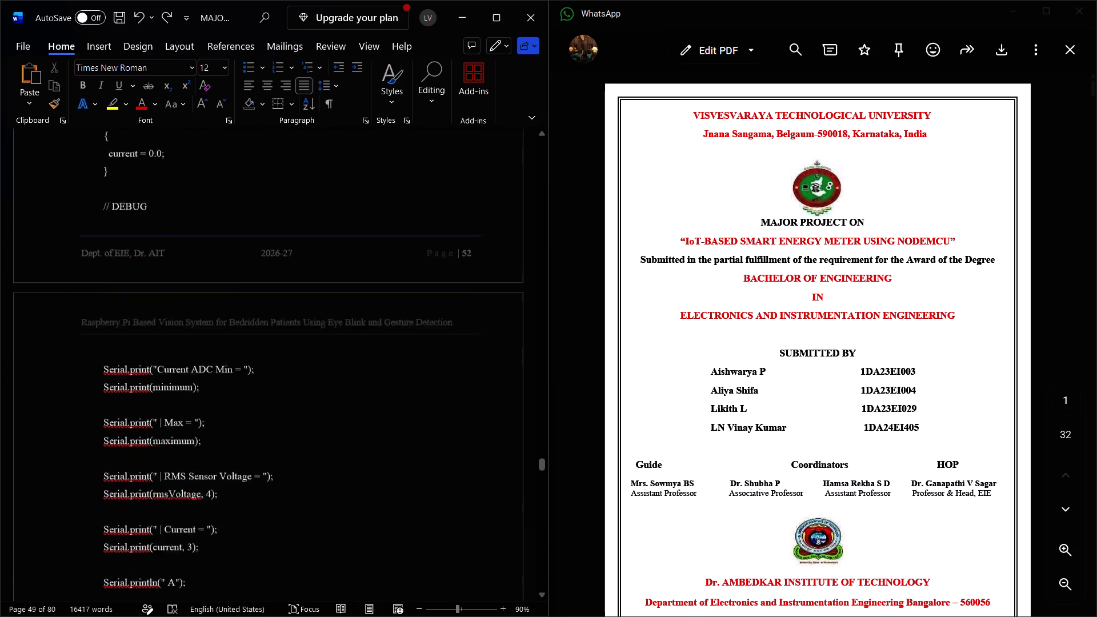
{"action": "scroll", "coordinate": [97, 493], "scroll_direction": "down", "scroll_amount": 5}
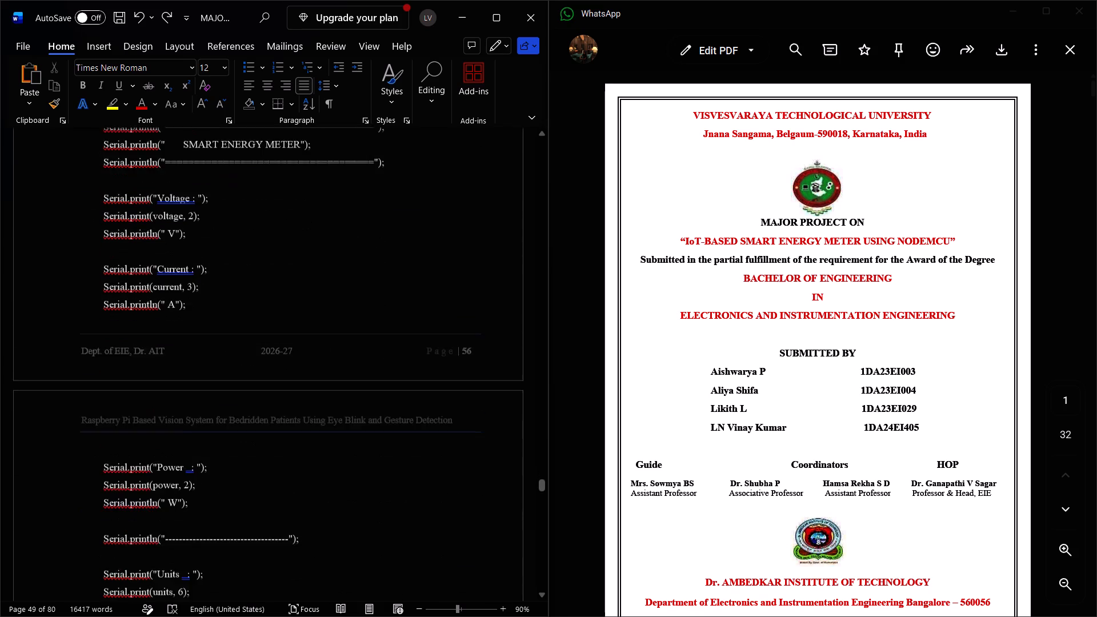
{"action": "scroll", "coordinate": [97, 493], "scroll_direction": "down", "scroll_amount": 4}
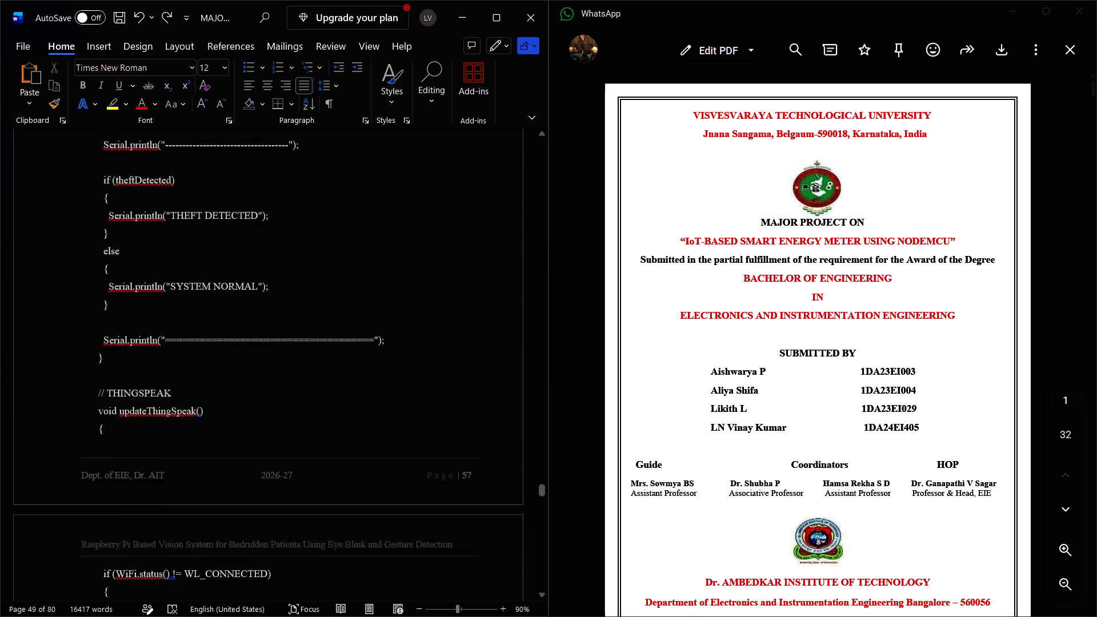
{"action": "scroll", "coordinate": [97, 493], "scroll_direction": "down", "scroll_amount": 4}
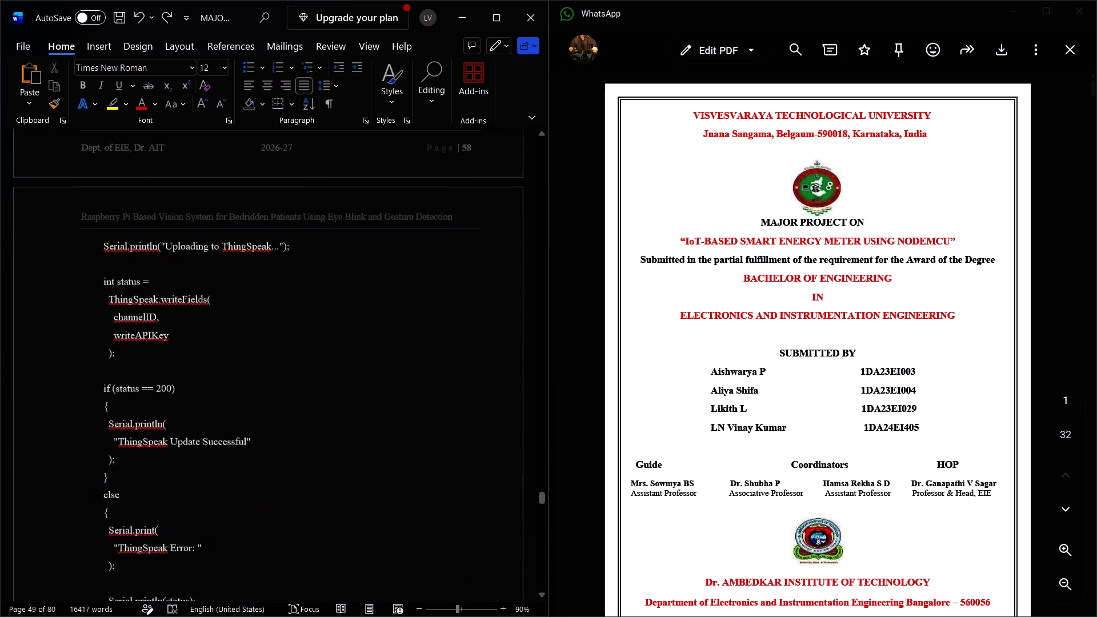
{"action": "scroll", "coordinate": [97, 493], "scroll_direction": "down", "scroll_amount": 4}
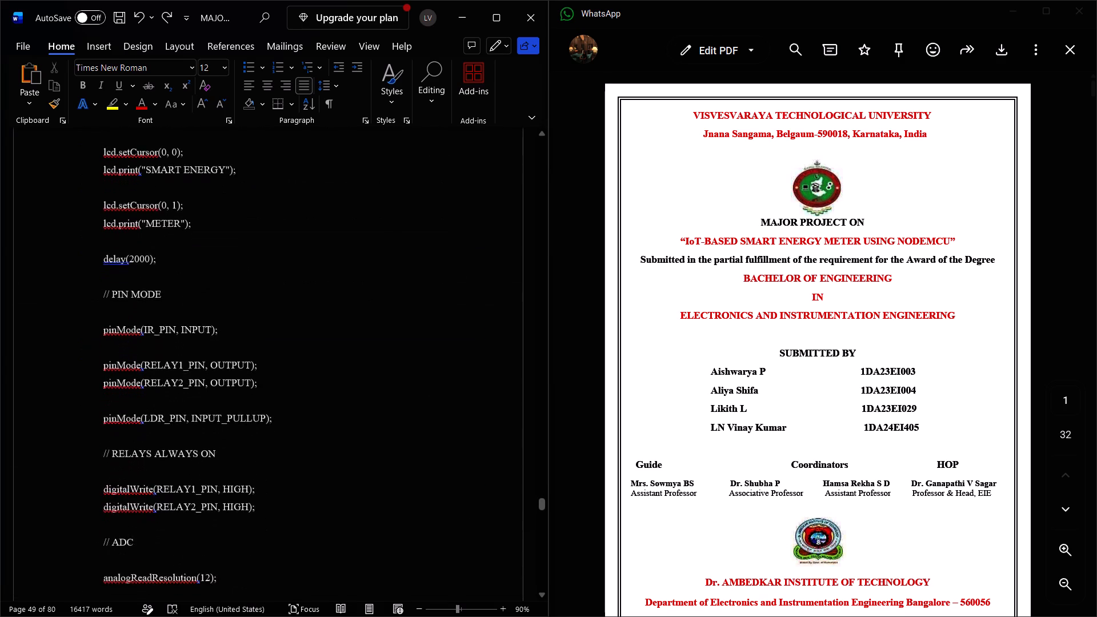
{"action": "scroll", "coordinate": [97, 493], "scroll_direction": "down", "scroll_amount": 4}
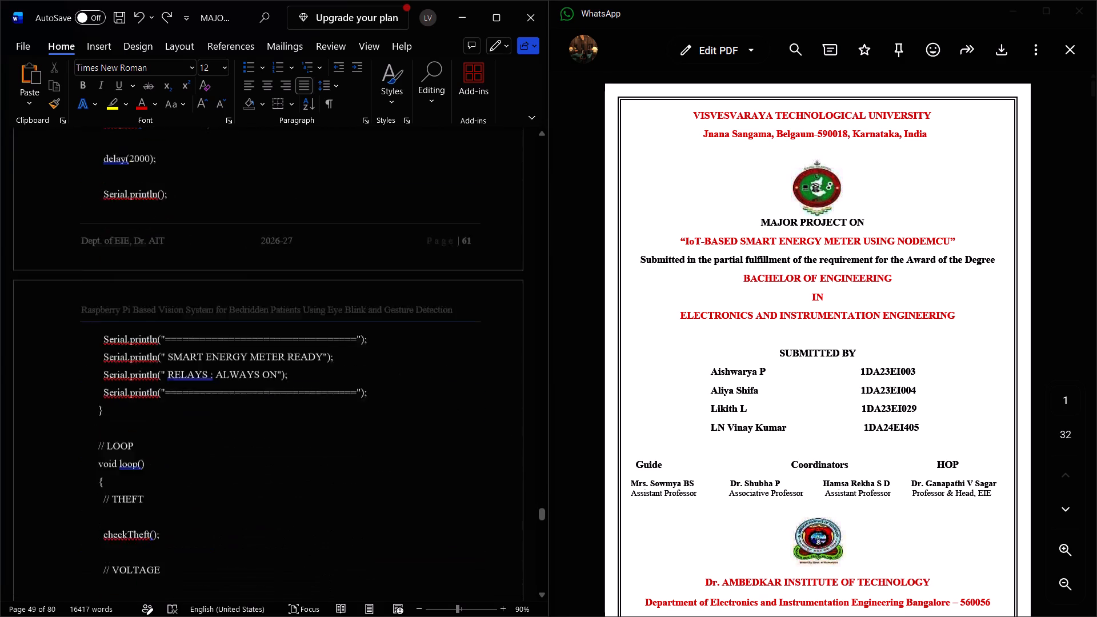
{"action": "scroll", "coordinate": [97, 493], "scroll_direction": "down", "scroll_amount": 4}
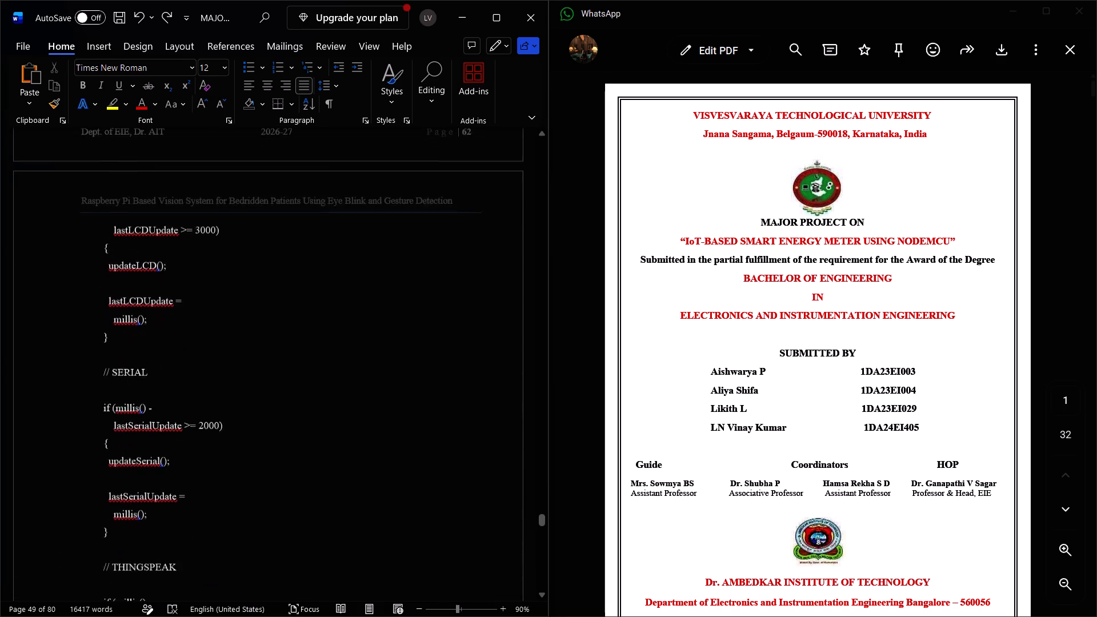
{"action": "scroll", "coordinate": [97, 493], "scroll_direction": "down", "scroll_amount": 4}
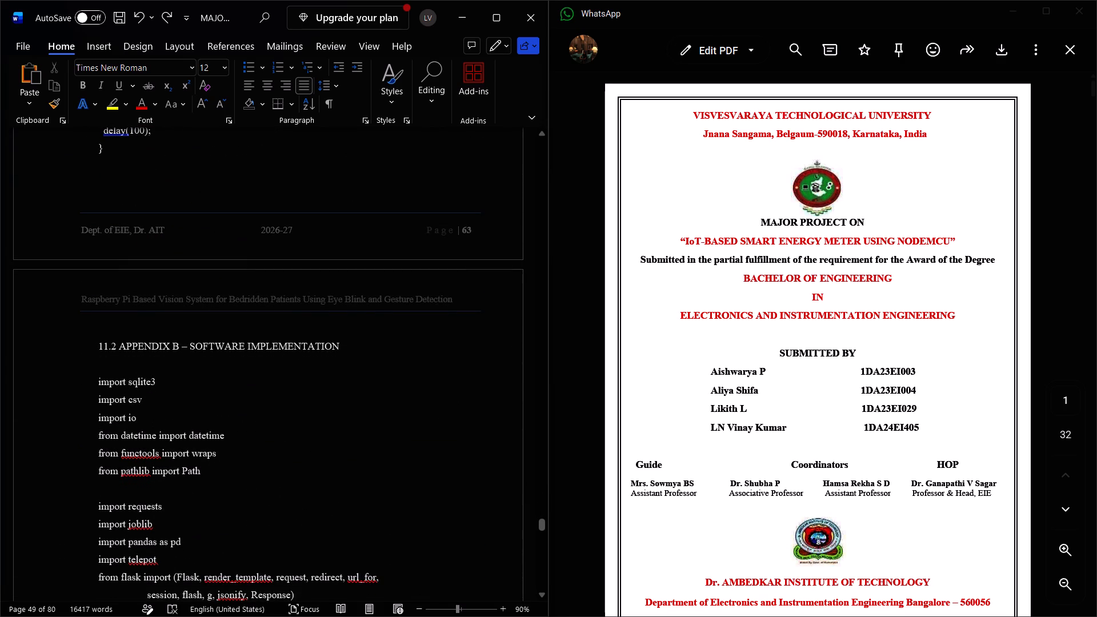
{"action": "left_click", "coordinate": [96, 344]}
{"action": "key", "text": "BackSpace"}
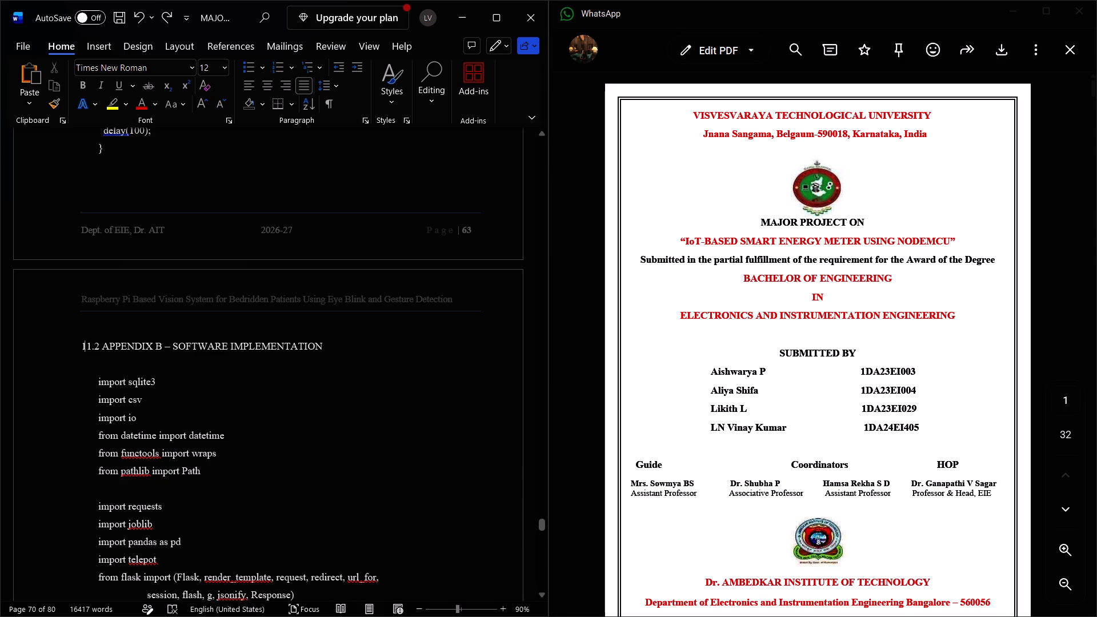
Change the font size of the 11.2 Appendix B – Software Implementation heading.
{"action": "triple_click", "coordinate": [92, 343]}
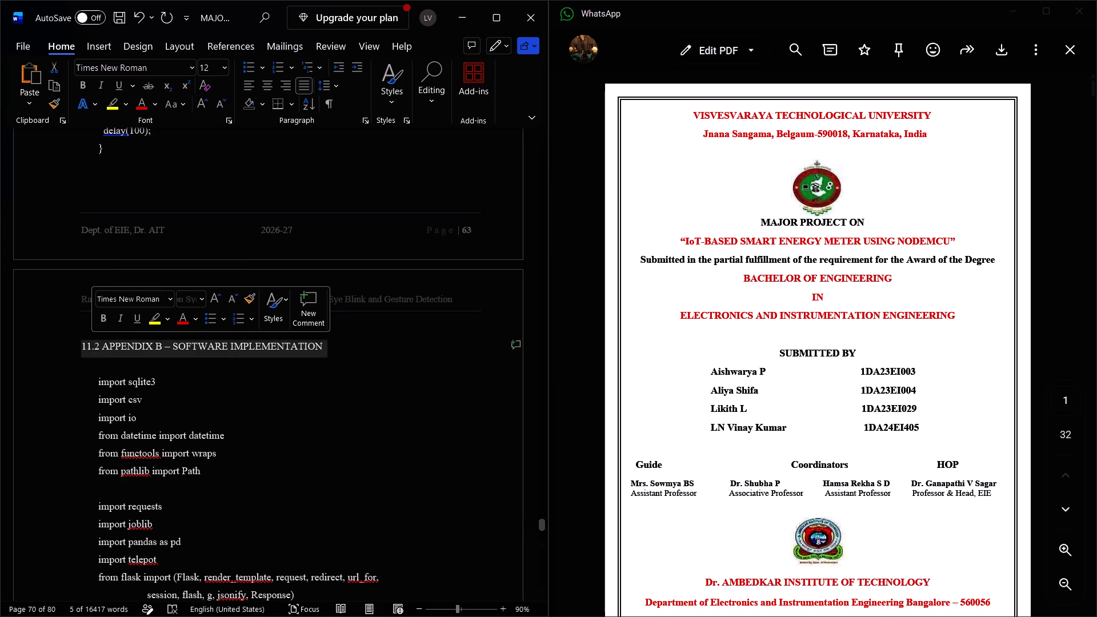
{"action": "left_click", "coordinate": [199, 295]}
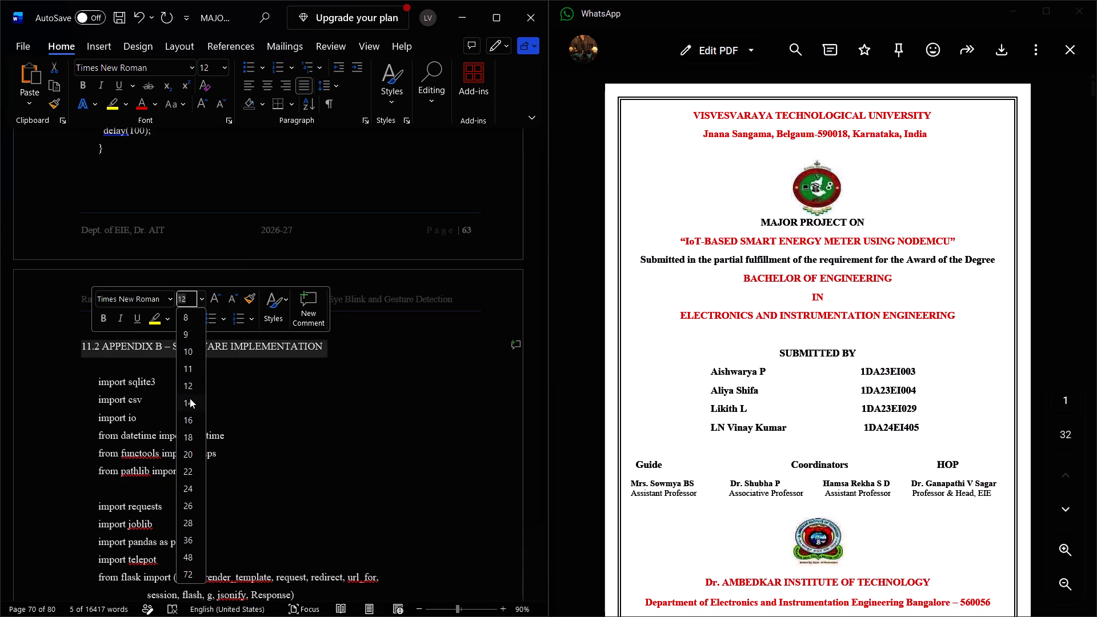
Set the 11.2 Appendix B – Software Implementation heading to 14 pt and make it bold.
{"action": "left_click", "coordinate": [190, 399]}
{"action": "left_click", "coordinate": [103, 315]}
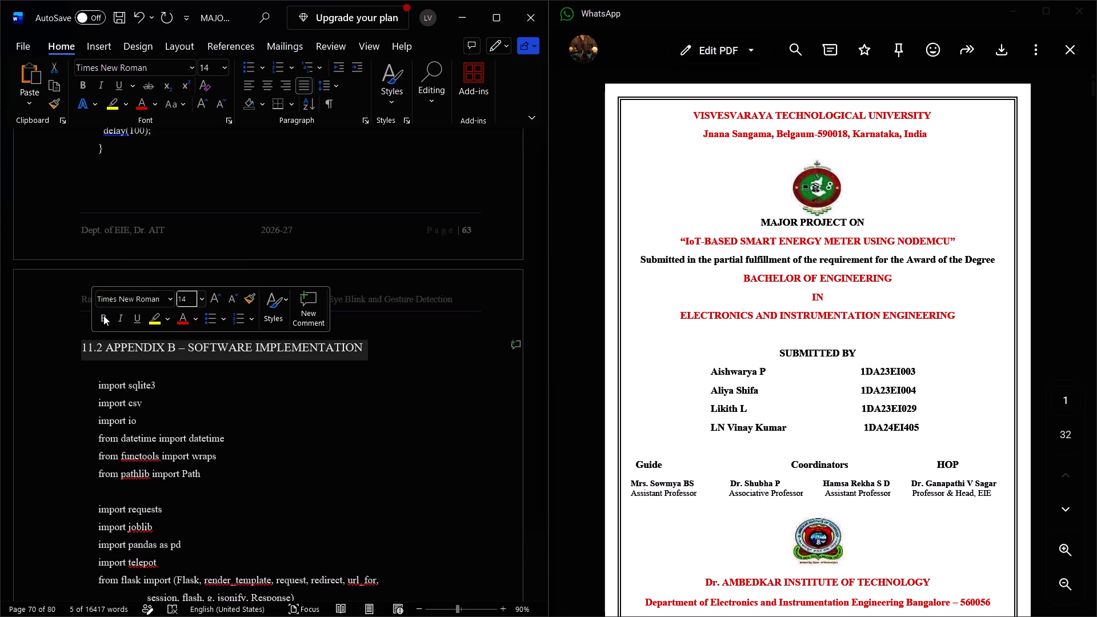
Open the Section 6 page header for editing and delete its Raspberry Pi project title, beginning with the last word, "Detection".
{"action": "scroll", "coordinate": [112, 391], "scroll_direction": "down", "scroll_amount": 3}
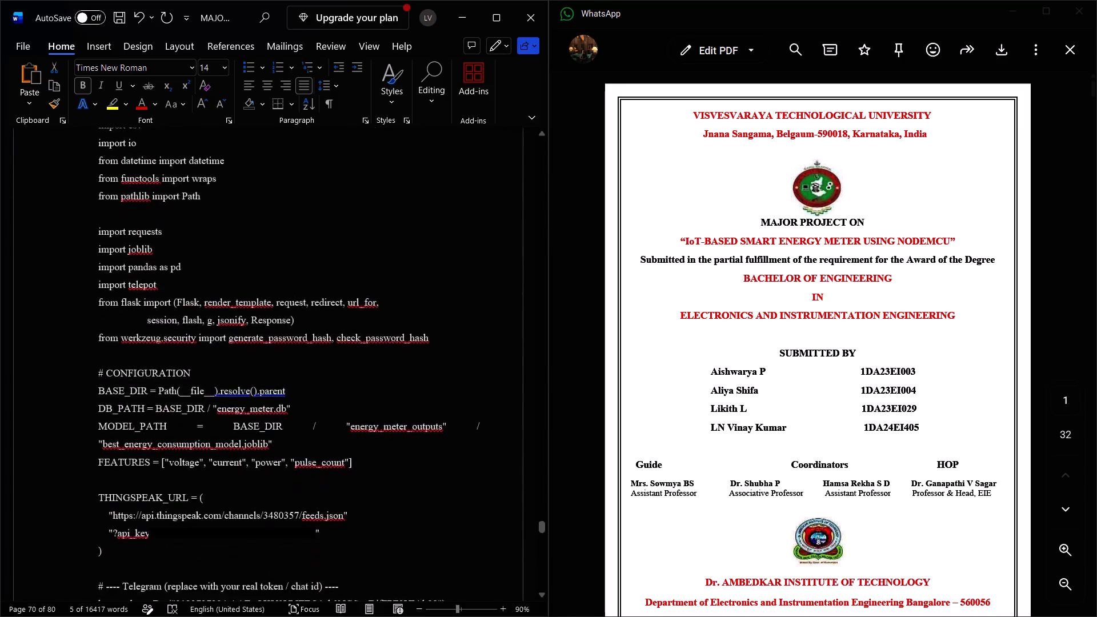
{"action": "scroll", "coordinate": [112, 391], "scroll_direction": "down", "scroll_amount": 5}
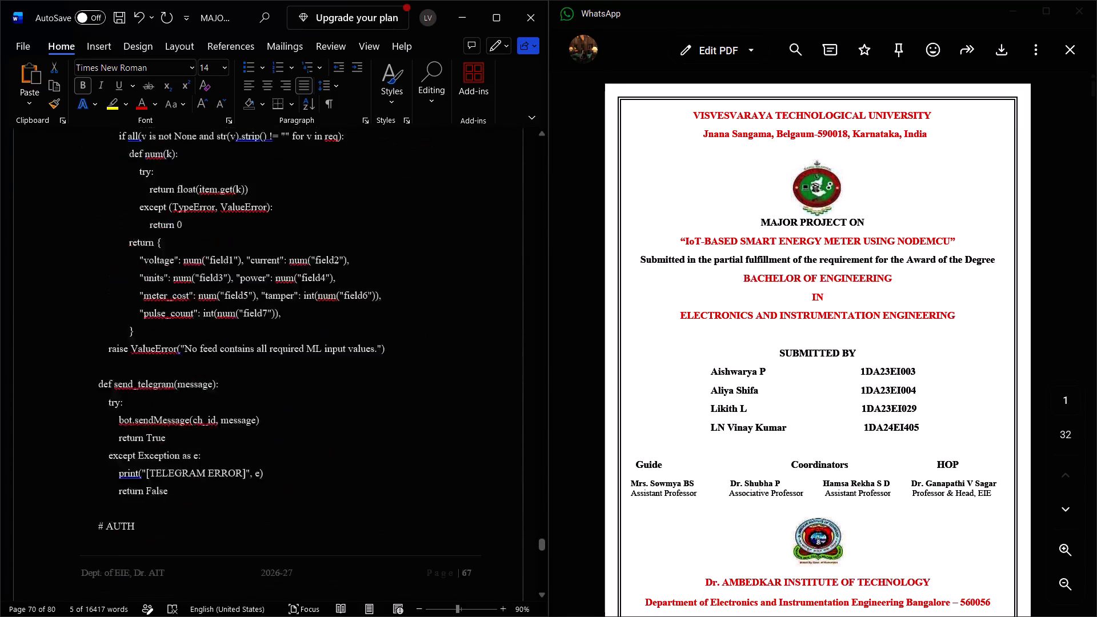
{"action": "scroll", "coordinate": [112, 391], "scroll_direction": "down", "scroll_amount": 5}
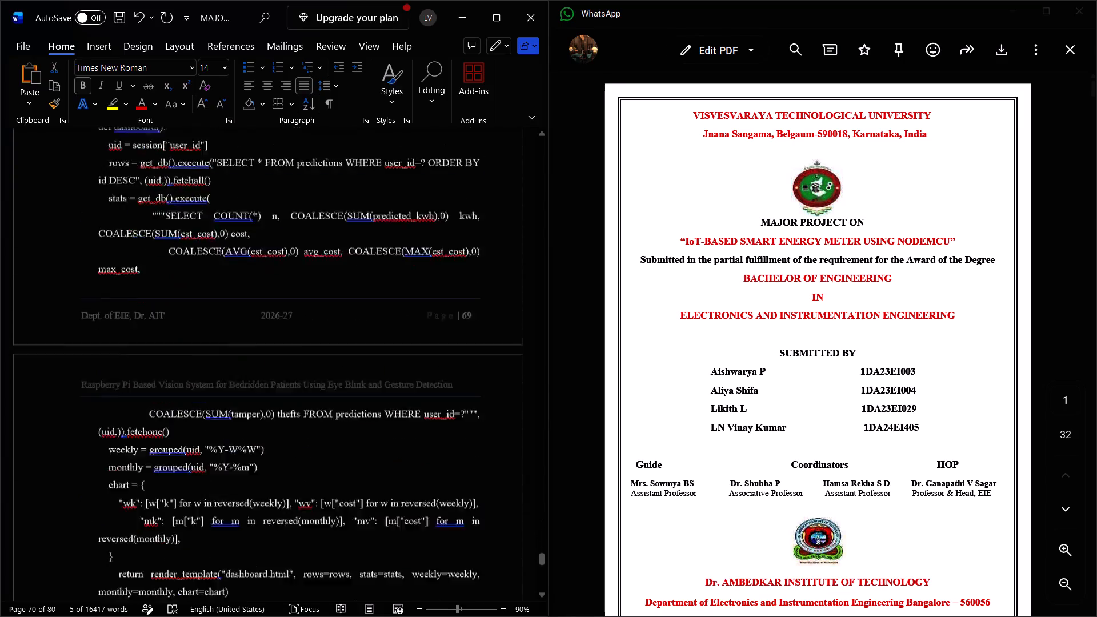
{"action": "scroll", "coordinate": [112, 391], "scroll_direction": "down", "scroll_amount": 5}
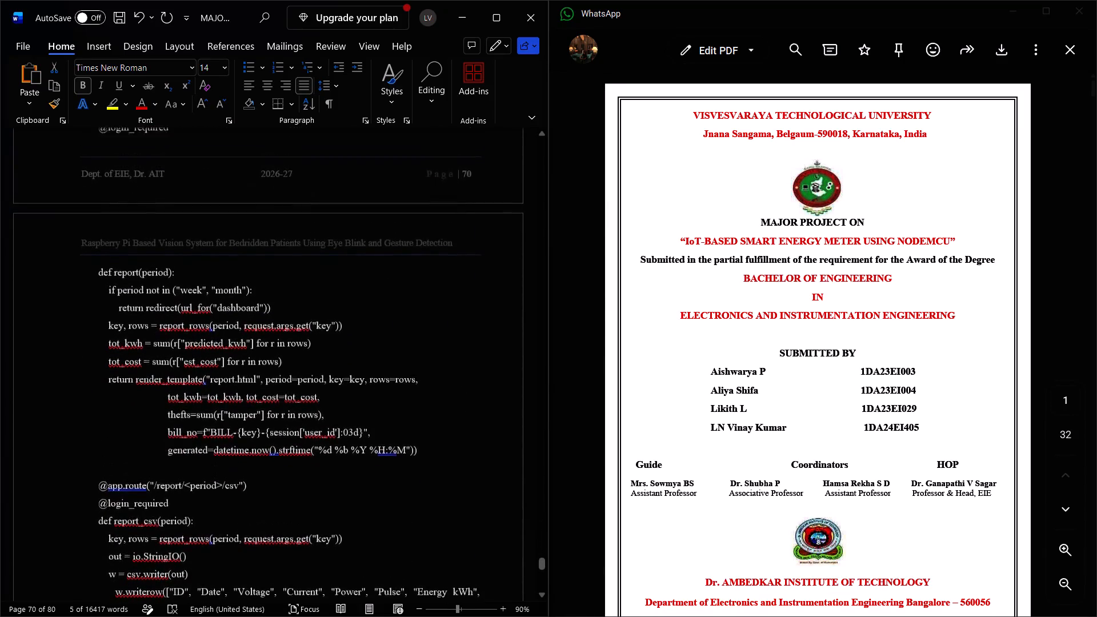
{"action": "scroll", "coordinate": [112, 391], "scroll_direction": "down", "scroll_amount": 2}
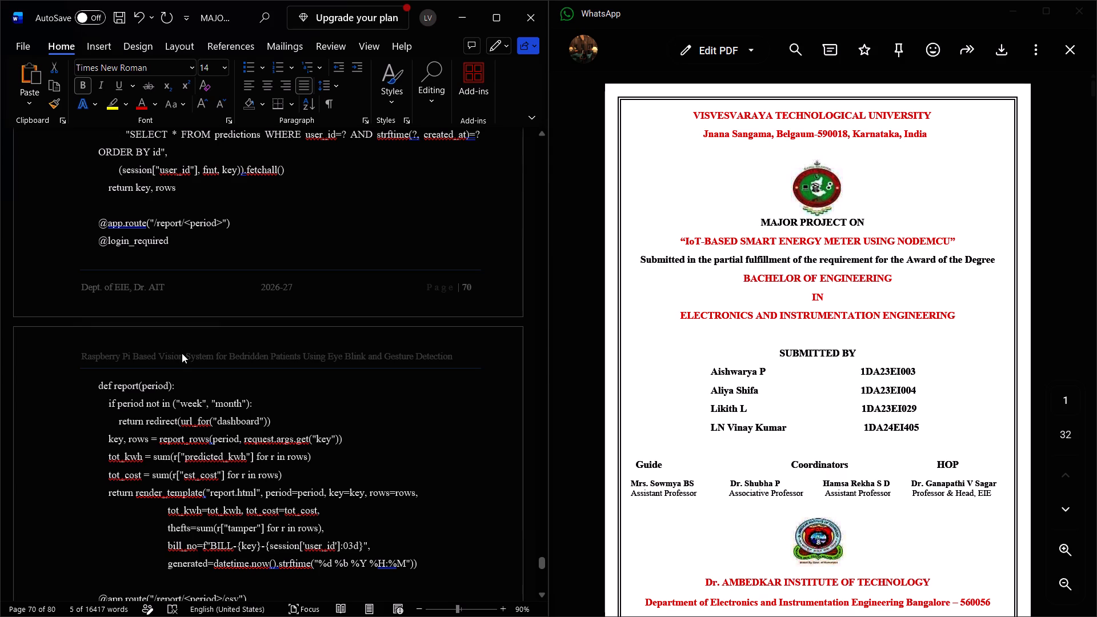
{"action": "double_click", "coordinate": [182, 353]}
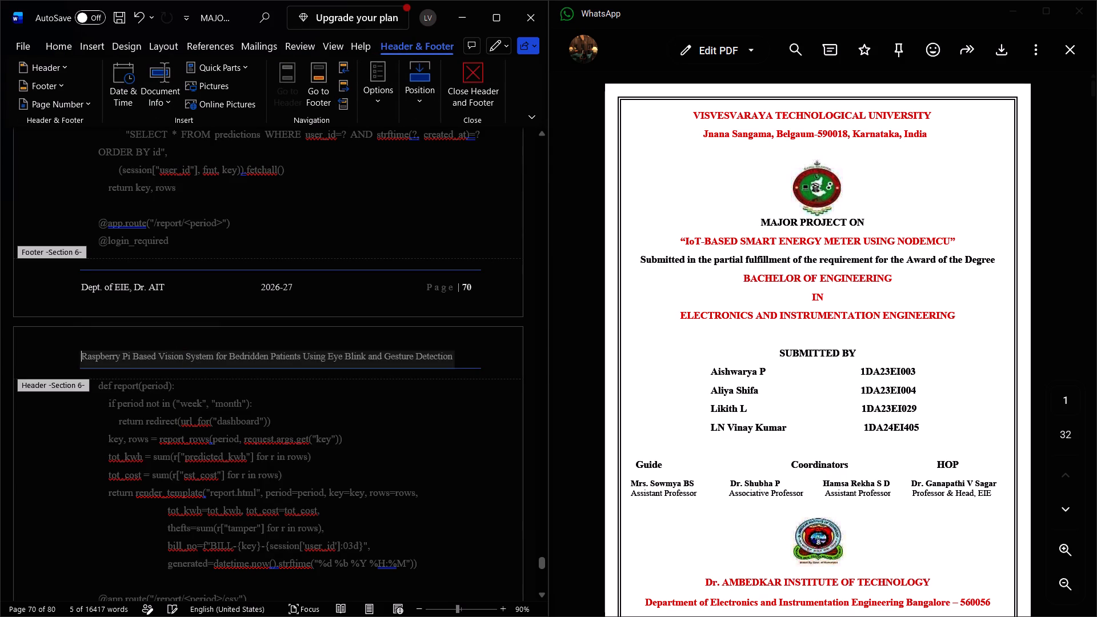
{"action": "left_click", "coordinate": [450, 354]}
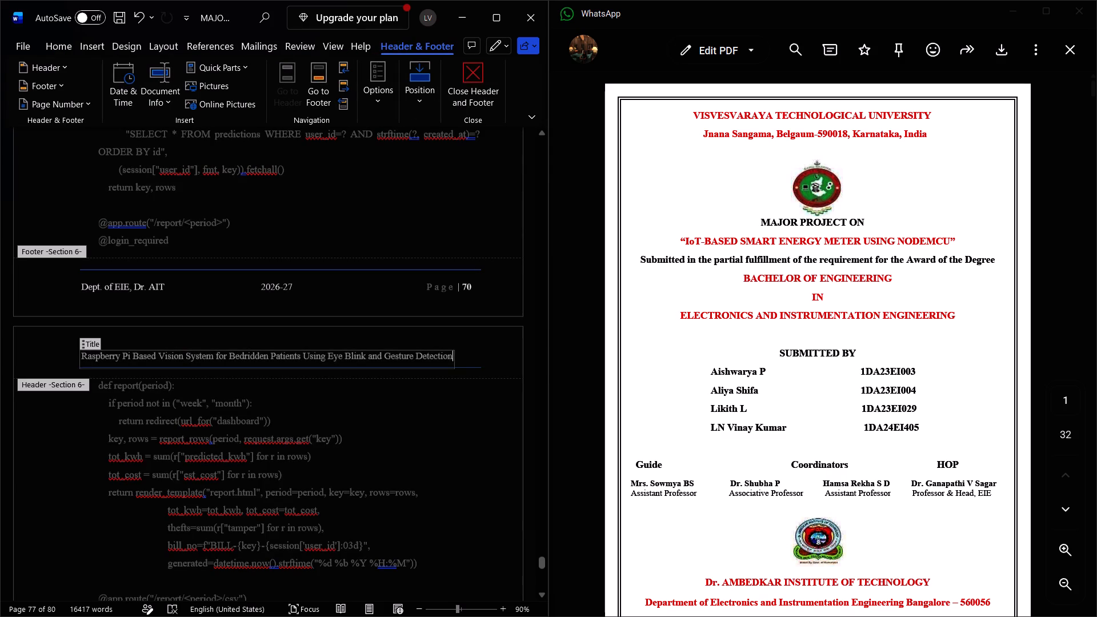
{"action": "key", "text": "BackSpace"}
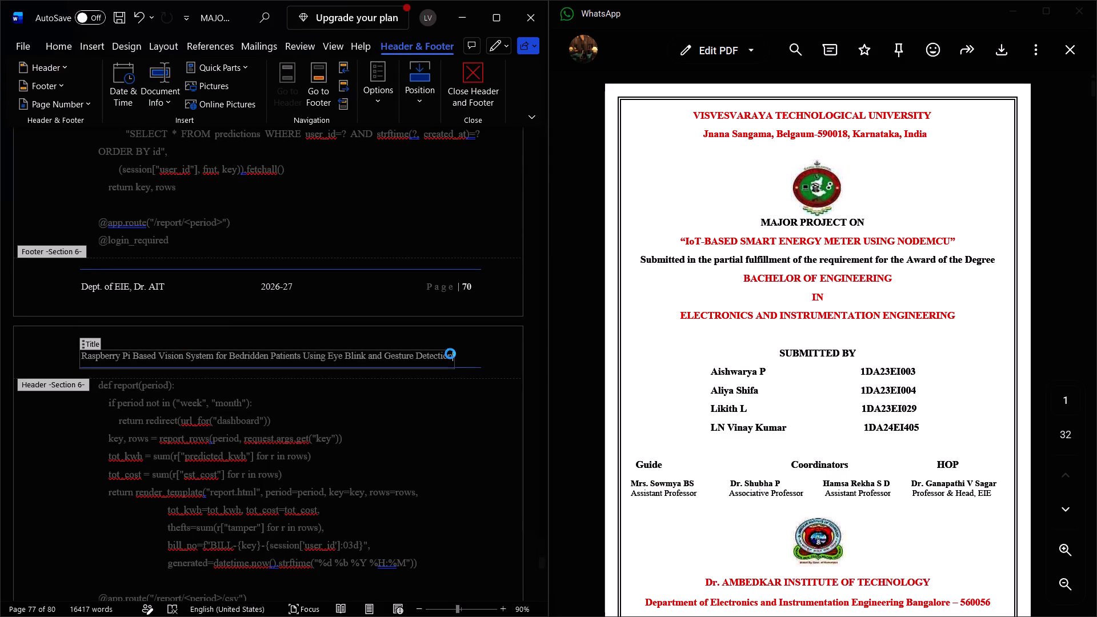
{"action": "triple_click", "coordinate": [423, 358]}
{"action": "left_click", "coordinate": [423, 358]}
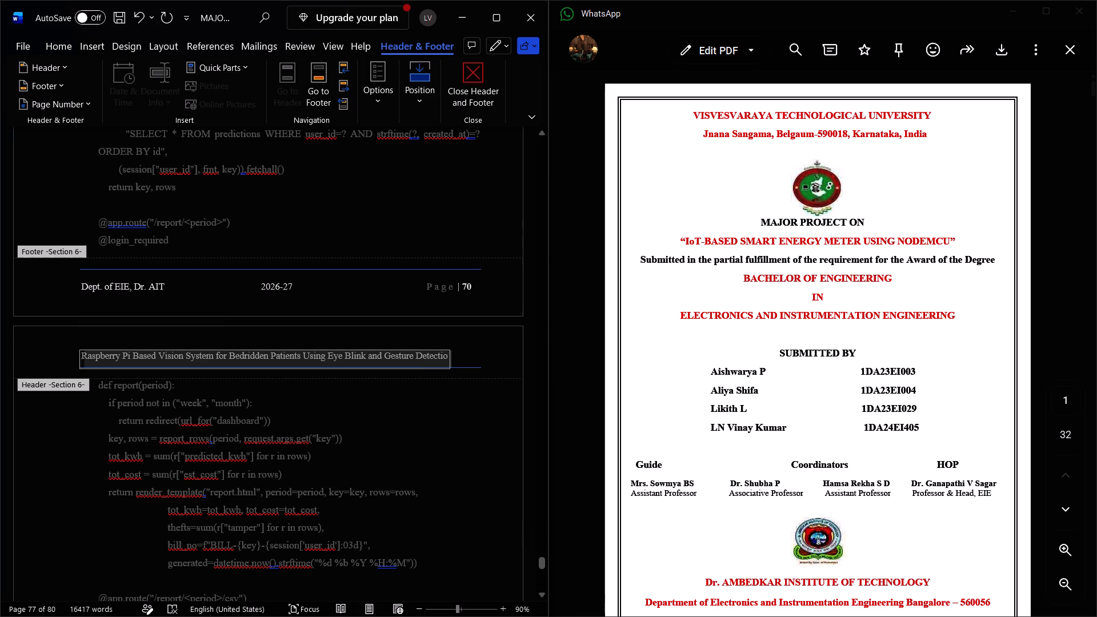
{"action": "key", "text": "BackSpace"}
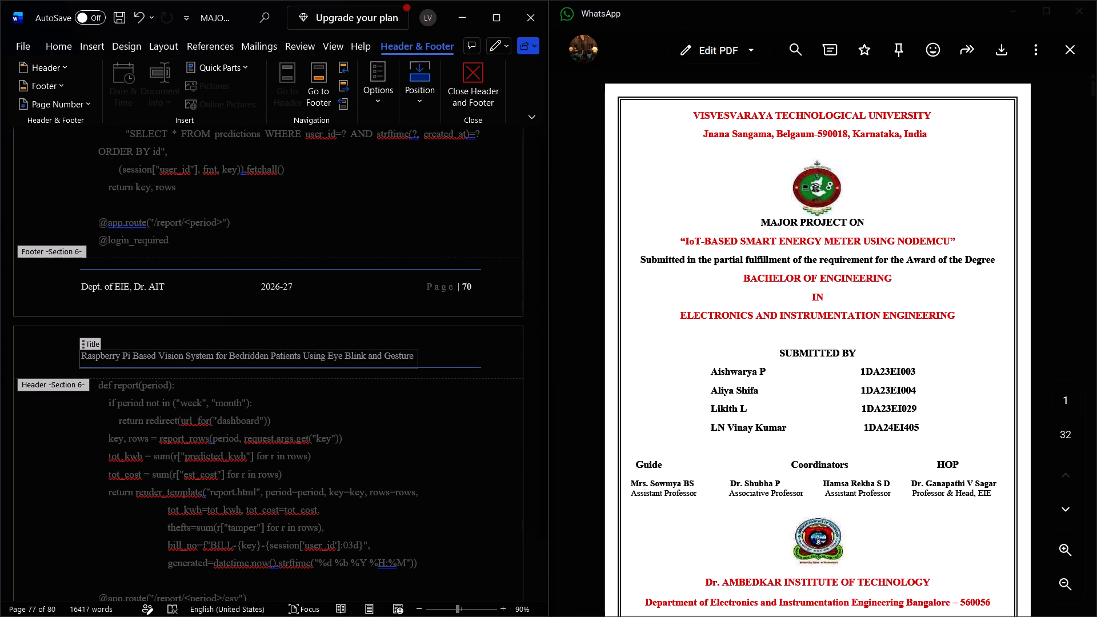
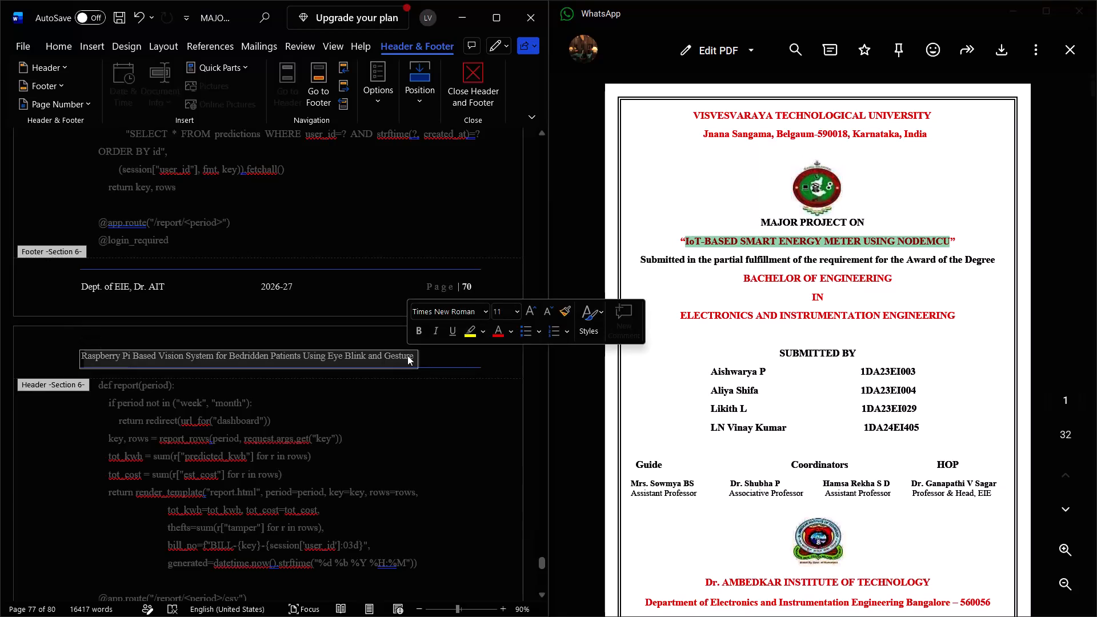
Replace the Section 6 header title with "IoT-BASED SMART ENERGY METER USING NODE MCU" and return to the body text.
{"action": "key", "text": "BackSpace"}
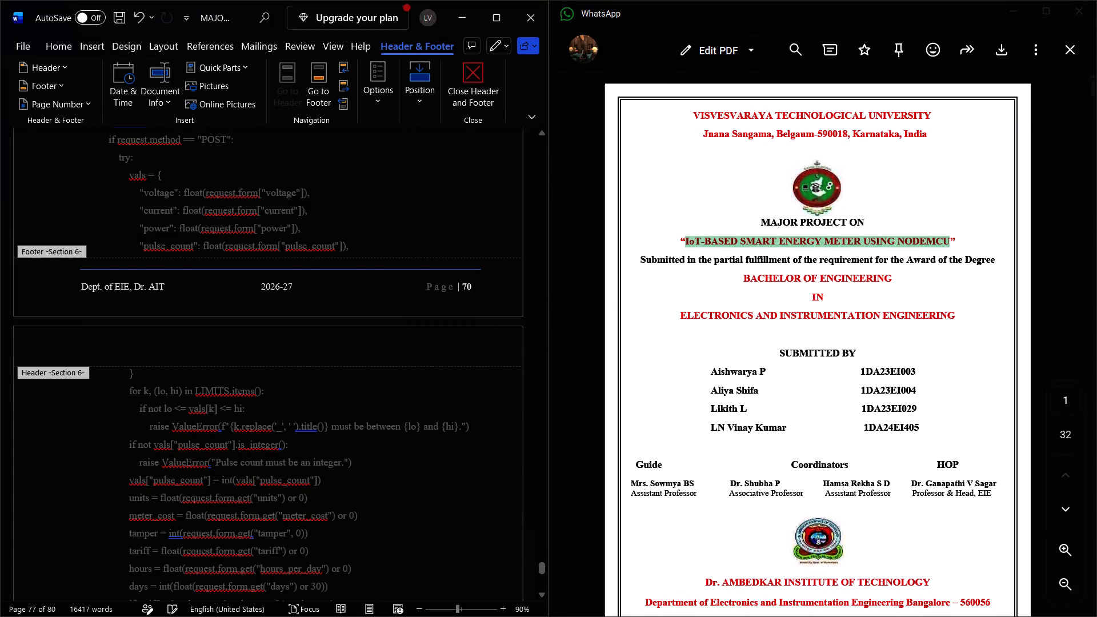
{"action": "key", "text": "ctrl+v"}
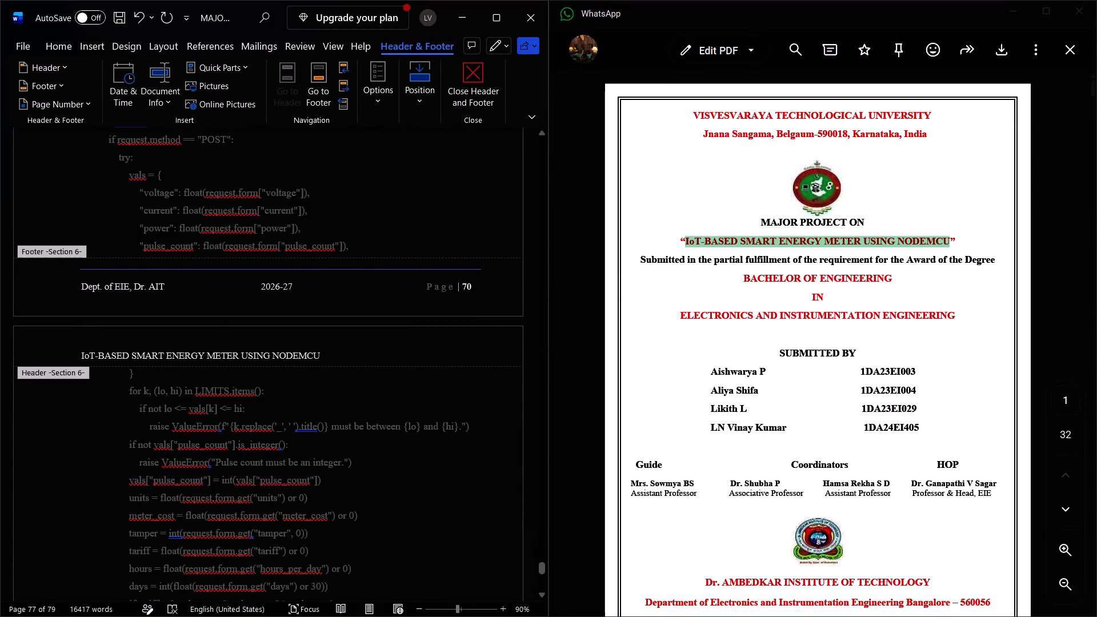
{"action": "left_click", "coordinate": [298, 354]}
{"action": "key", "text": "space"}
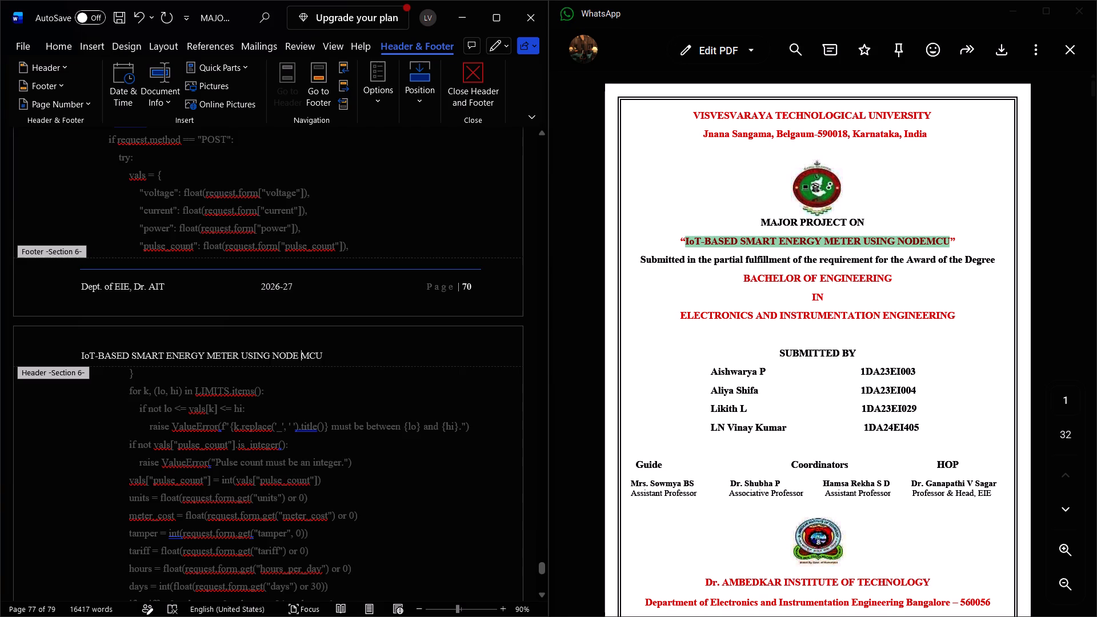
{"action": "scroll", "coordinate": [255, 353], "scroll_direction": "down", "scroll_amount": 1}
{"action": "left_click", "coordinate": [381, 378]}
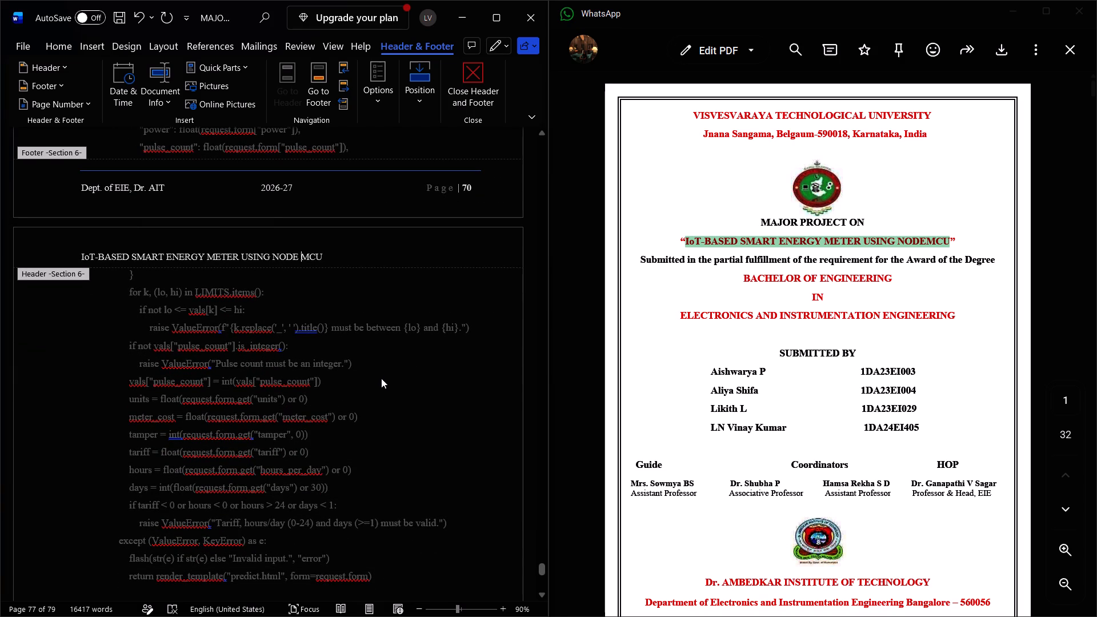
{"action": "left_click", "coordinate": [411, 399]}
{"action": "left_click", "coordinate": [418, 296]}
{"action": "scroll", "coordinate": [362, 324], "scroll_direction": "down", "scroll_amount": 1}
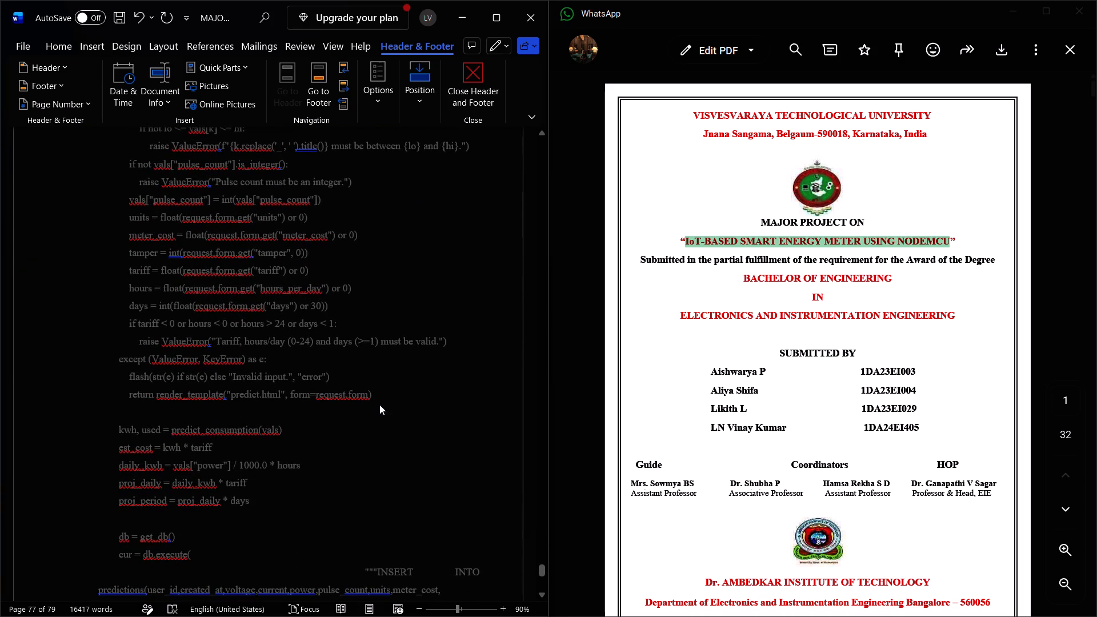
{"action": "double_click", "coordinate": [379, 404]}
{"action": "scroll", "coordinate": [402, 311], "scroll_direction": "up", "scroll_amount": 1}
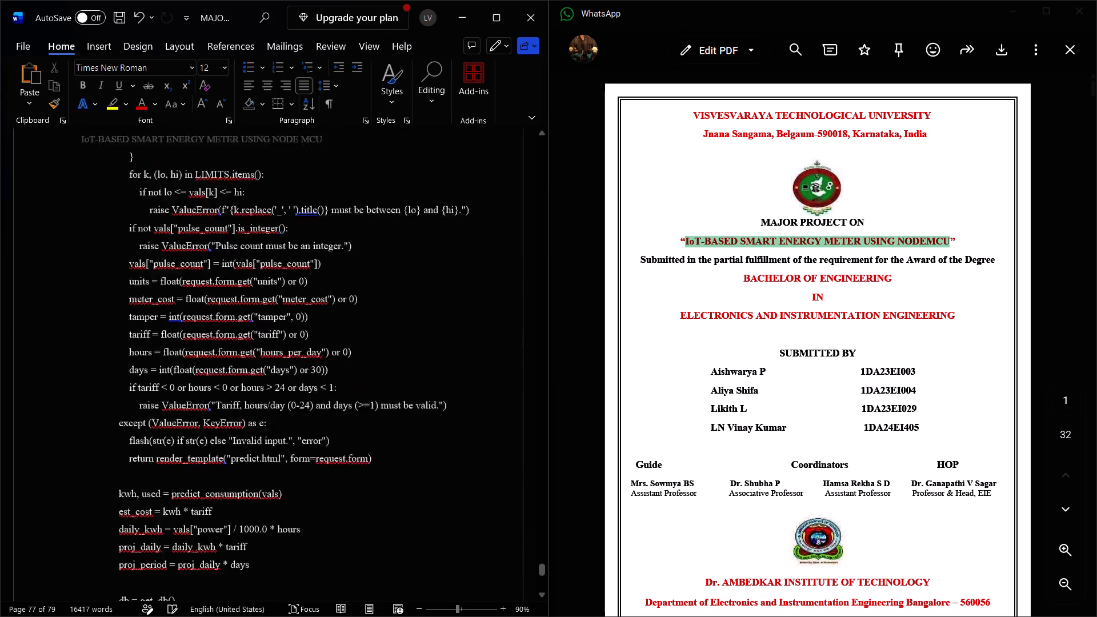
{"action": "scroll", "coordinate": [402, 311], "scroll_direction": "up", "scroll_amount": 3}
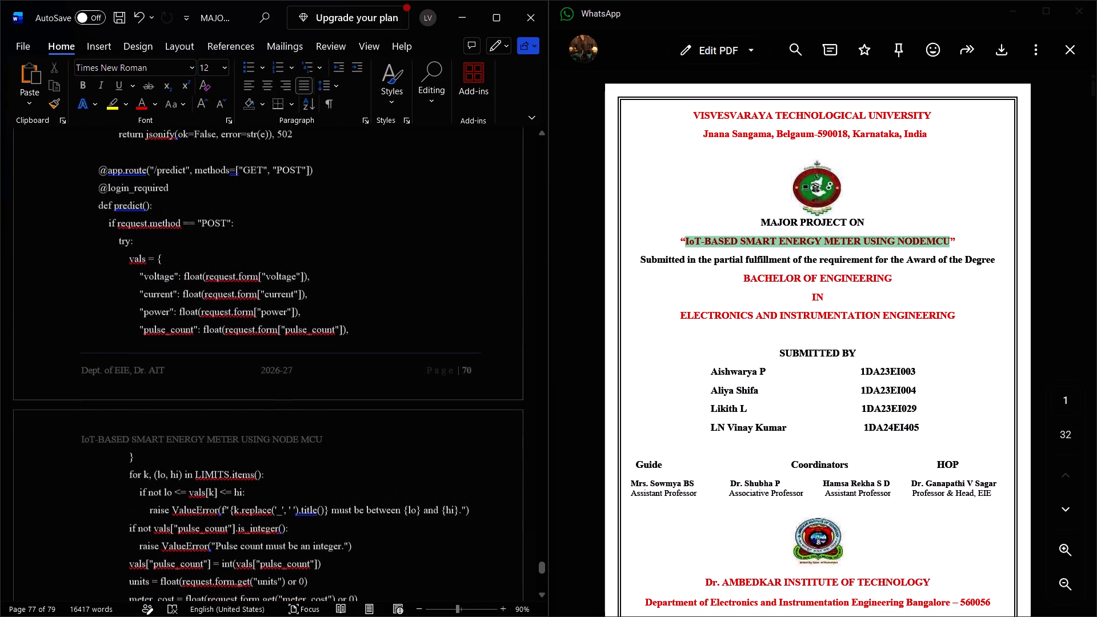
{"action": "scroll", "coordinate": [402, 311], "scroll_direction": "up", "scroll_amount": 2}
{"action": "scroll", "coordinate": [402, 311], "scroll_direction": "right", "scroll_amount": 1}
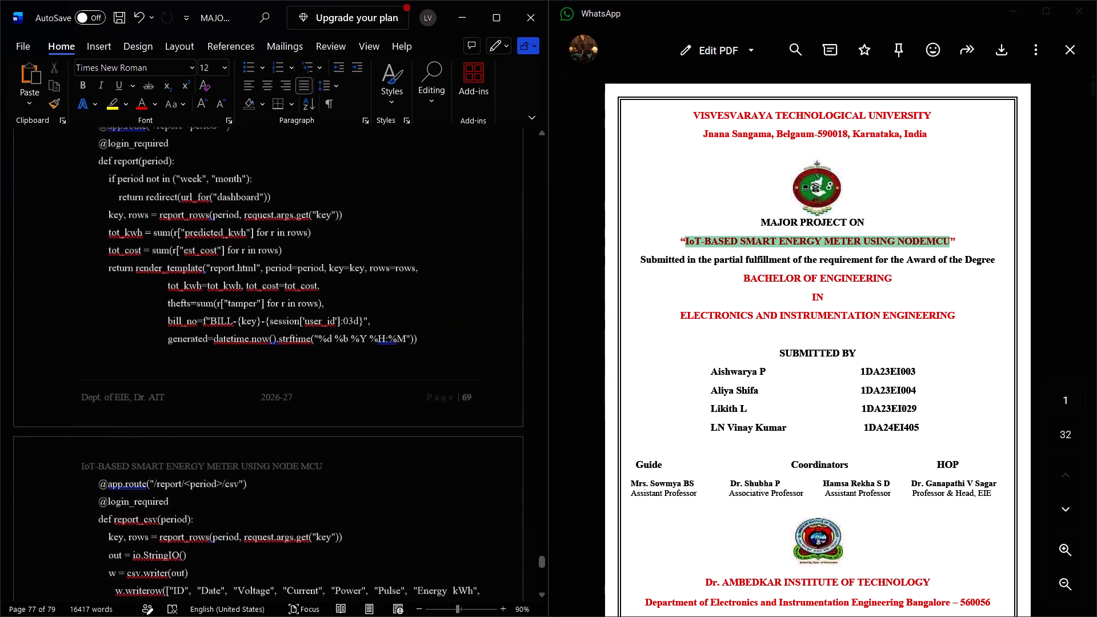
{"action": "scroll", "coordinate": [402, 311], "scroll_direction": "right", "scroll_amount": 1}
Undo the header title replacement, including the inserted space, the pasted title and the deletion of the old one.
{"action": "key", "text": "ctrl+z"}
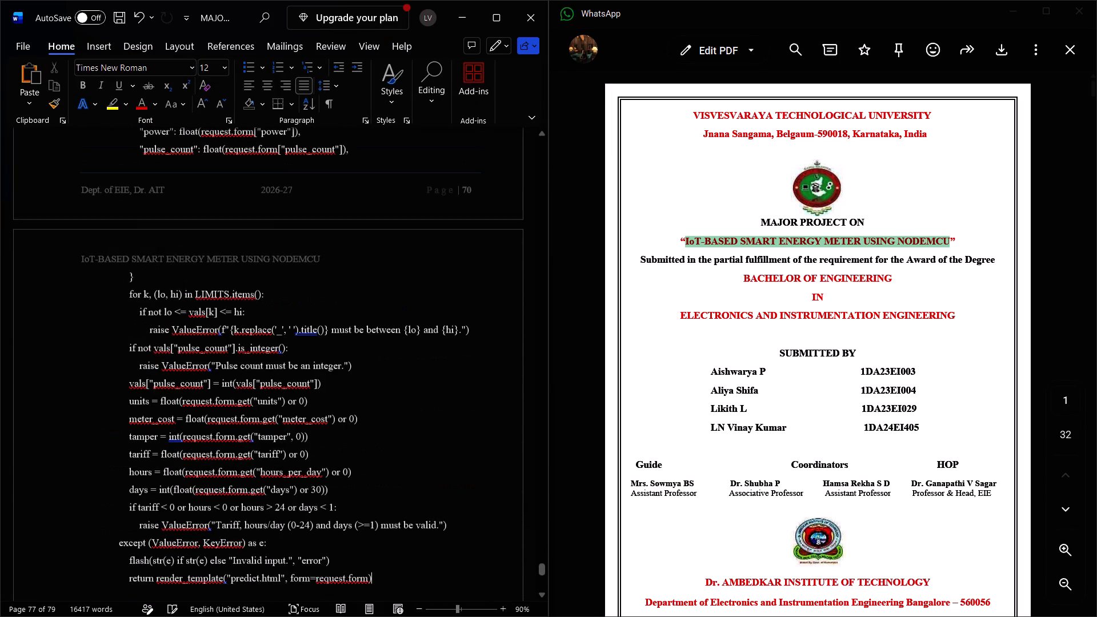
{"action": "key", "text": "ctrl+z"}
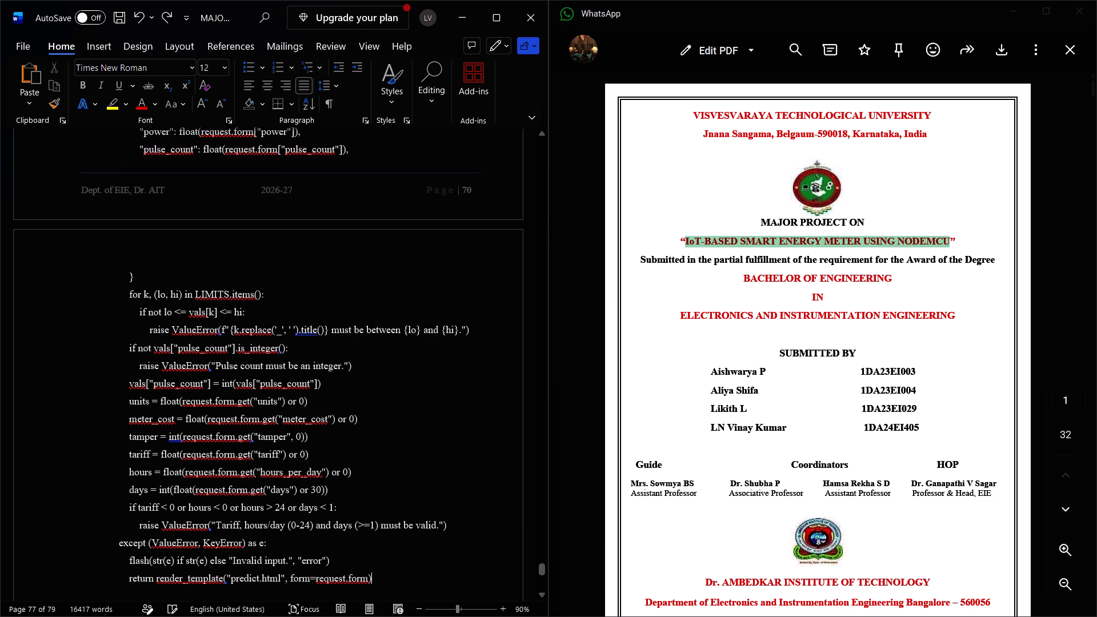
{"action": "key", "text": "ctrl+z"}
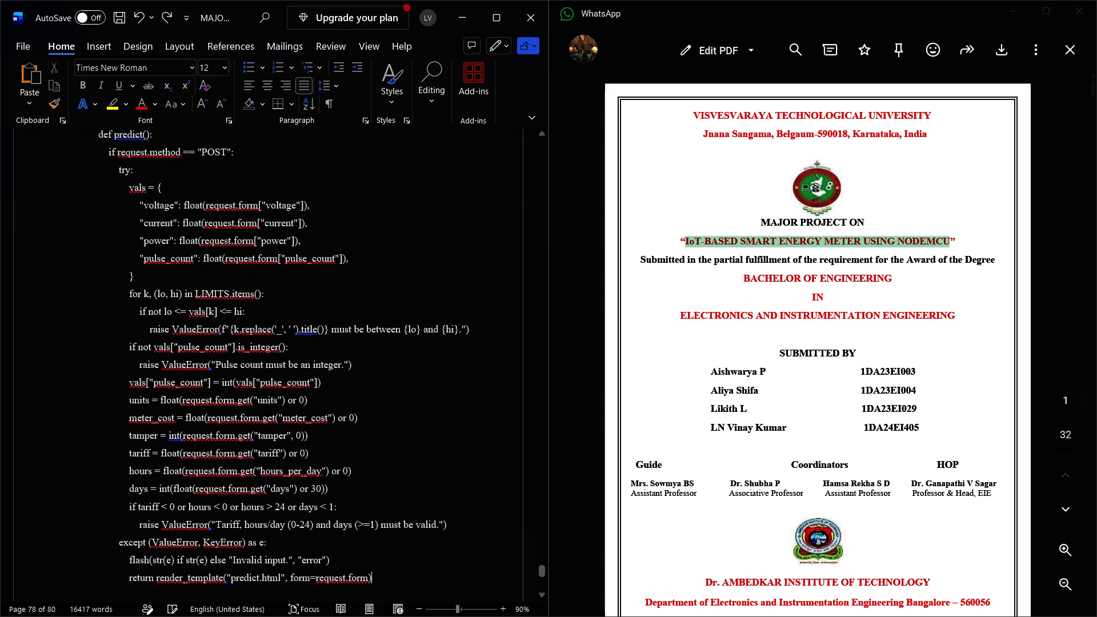
In the header above 11.2 Appendix B, replace the Title field's text with "IoT-BASED SMART ENERGY METER USING NODE MCU" and leave the header.
{"action": "scroll", "coordinate": [402, 311], "scroll_direction": "up", "scroll_amount": 6}
{"action": "scroll", "coordinate": [402, 311], "scroll_direction": "down", "scroll_amount": 1}
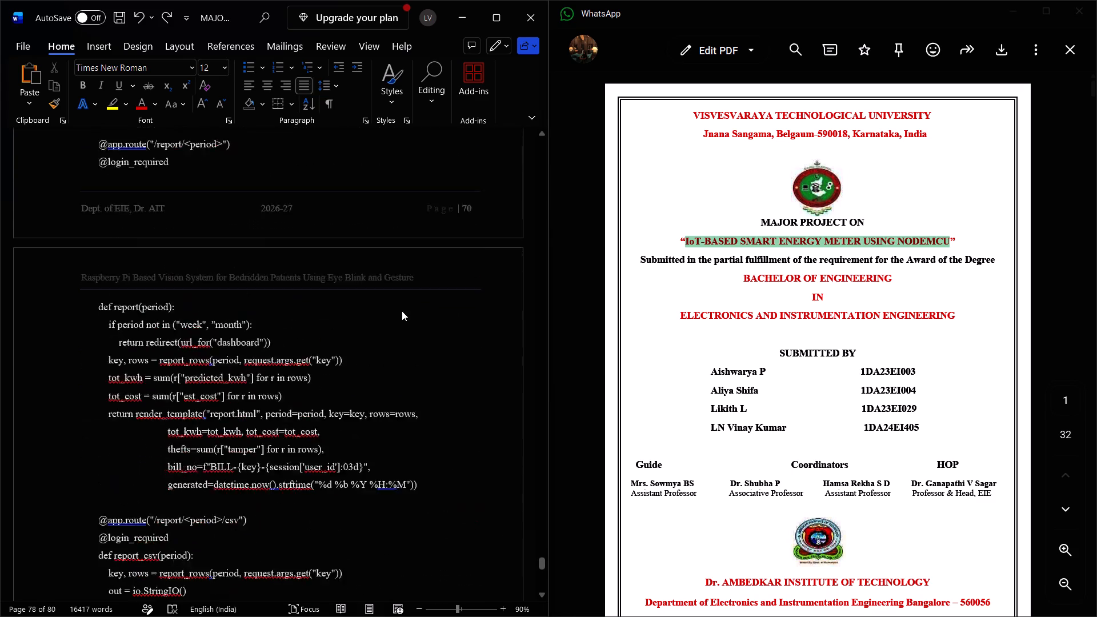
{"action": "scroll", "coordinate": [402, 311], "scroll_direction": "down", "scroll_amount": 6}
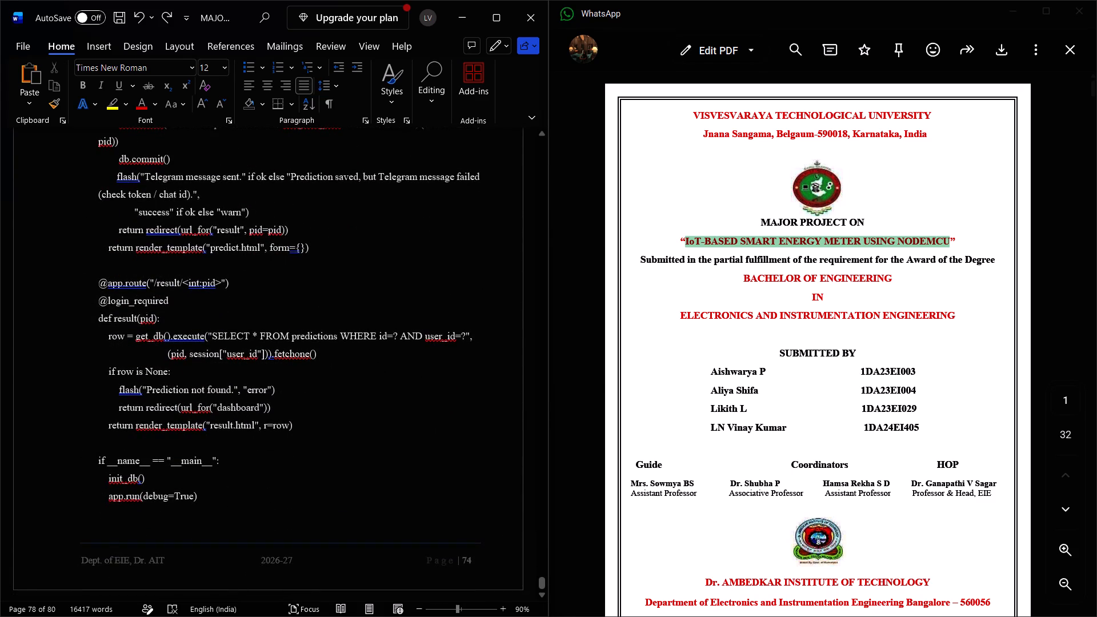
{"action": "scroll", "coordinate": [402, 311], "scroll_direction": "down", "scroll_amount": 1}
{"action": "scroll", "coordinate": [333, 357], "scroll_direction": "up", "scroll_amount": 3}
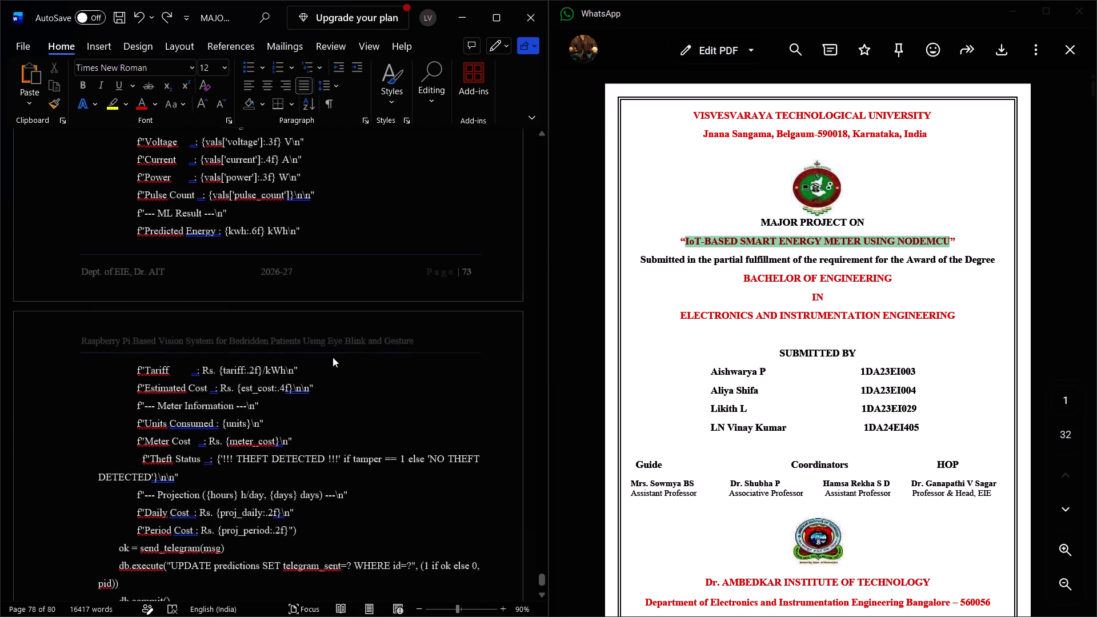
{"action": "scroll", "coordinate": [333, 357], "scroll_direction": "up", "scroll_amount": 4}
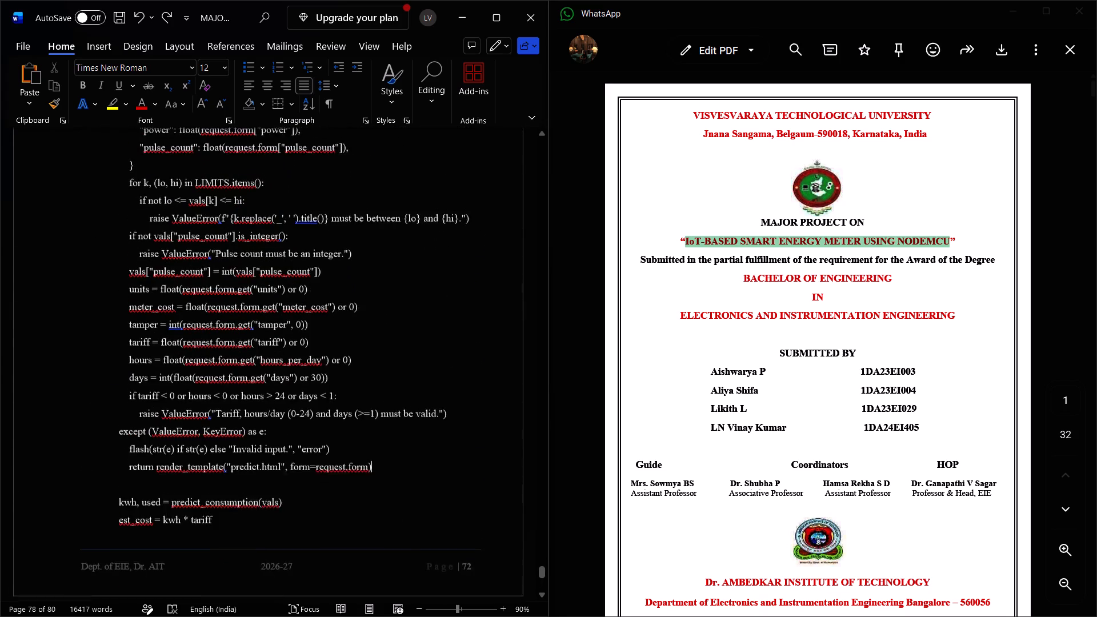
{"action": "scroll", "coordinate": [333, 357], "scroll_direction": "up", "scroll_amount": 4}
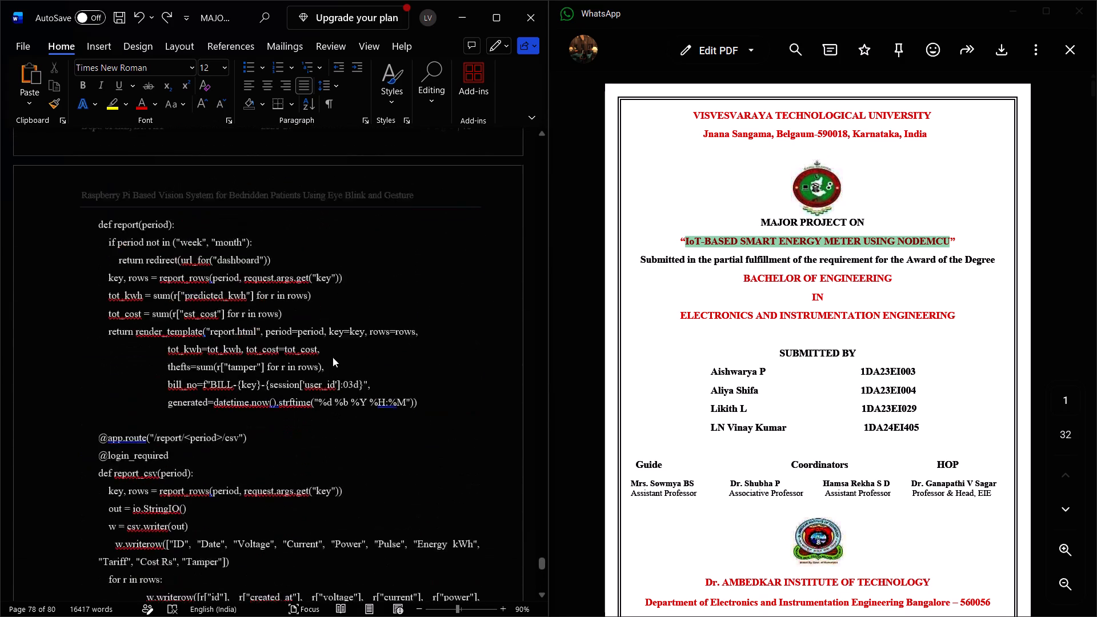
{"action": "scroll", "coordinate": [333, 357], "scroll_direction": "up", "scroll_amount": 4}
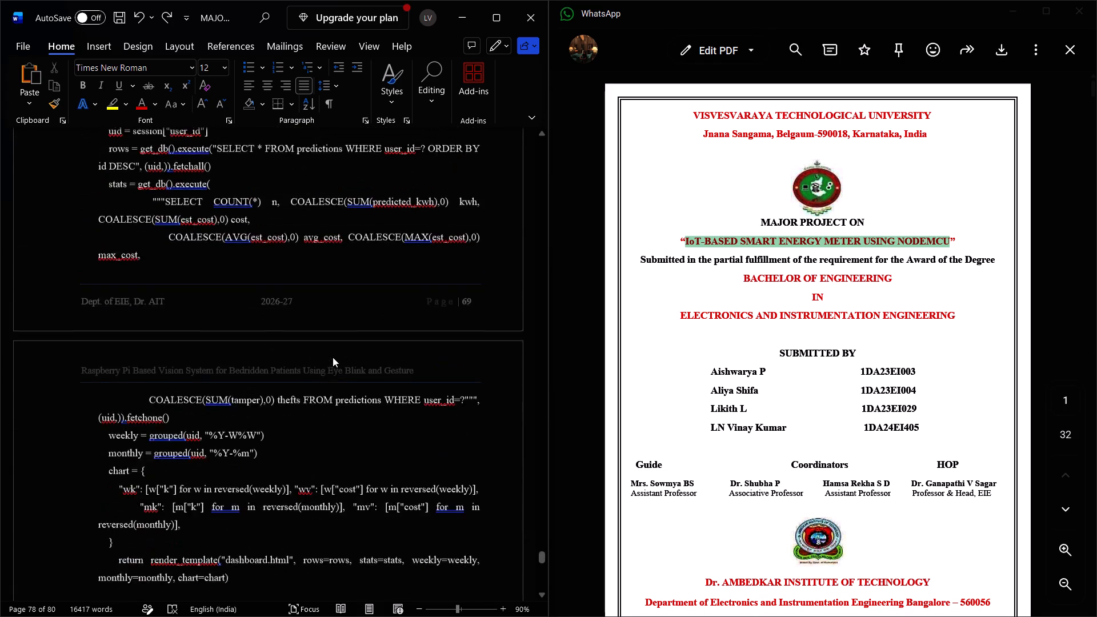
{"action": "scroll", "coordinate": [333, 357], "scroll_direction": "up", "scroll_amount": 4}
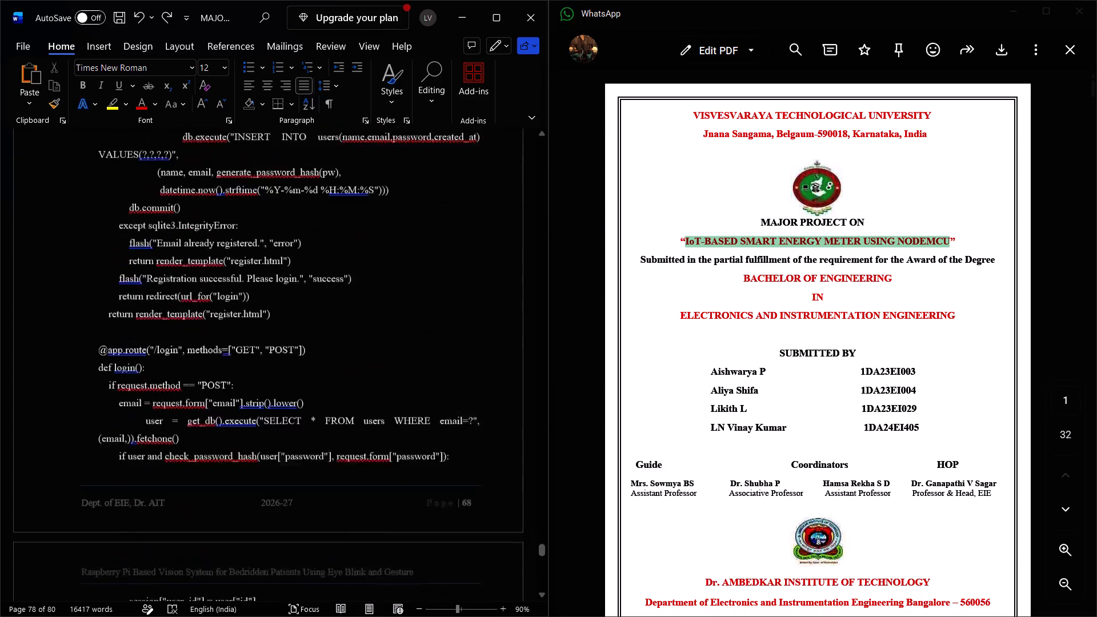
{"action": "scroll", "coordinate": [333, 357], "scroll_direction": "up", "scroll_amount": 4}
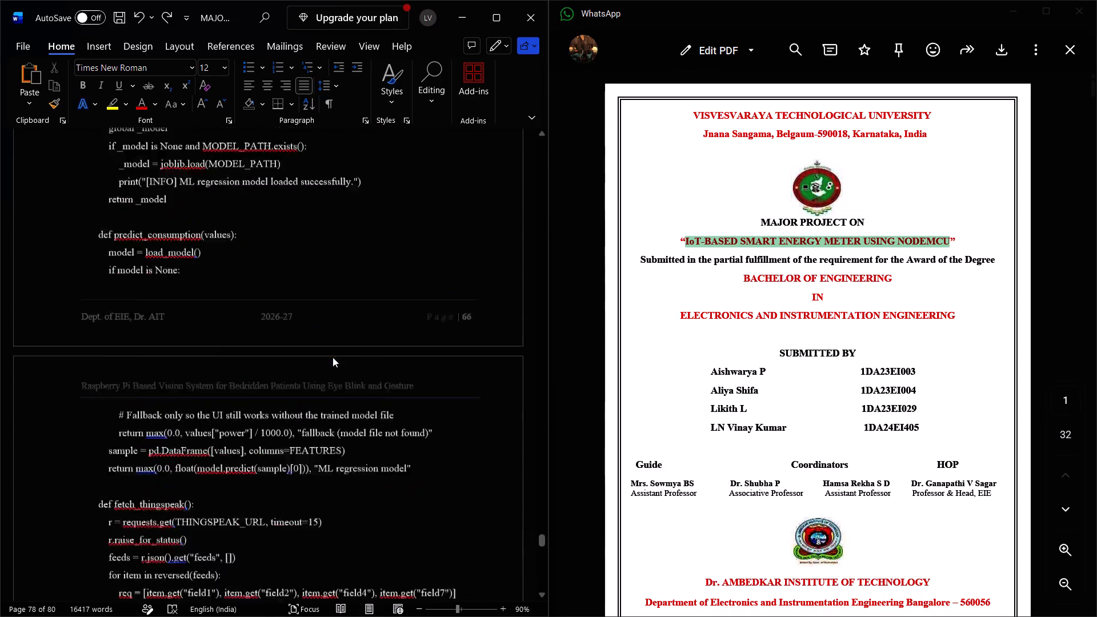
{"action": "scroll", "coordinate": [333, 357], "scroll_direction": "up", "scroll_amount": 4}
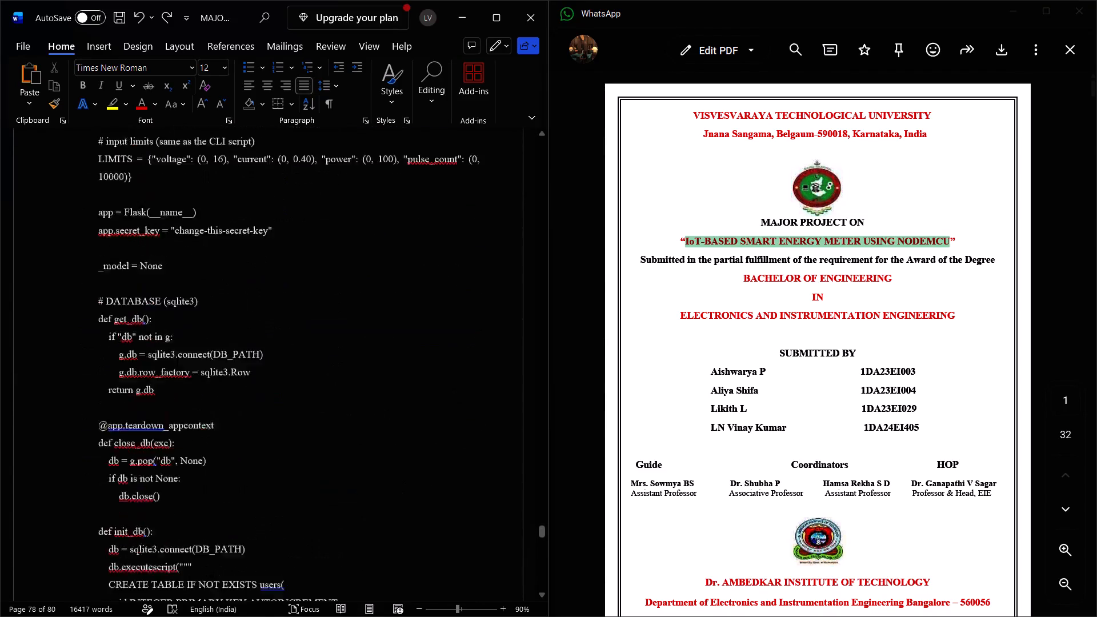
{"action": "scroll", "coordinate": [333, 357], "scroll_direction": "up", "scroll_amount": 4}
{"action": "scroll", "coordinate": [333, 357], "scroll_direction": "down", "scroll_amount": 1}
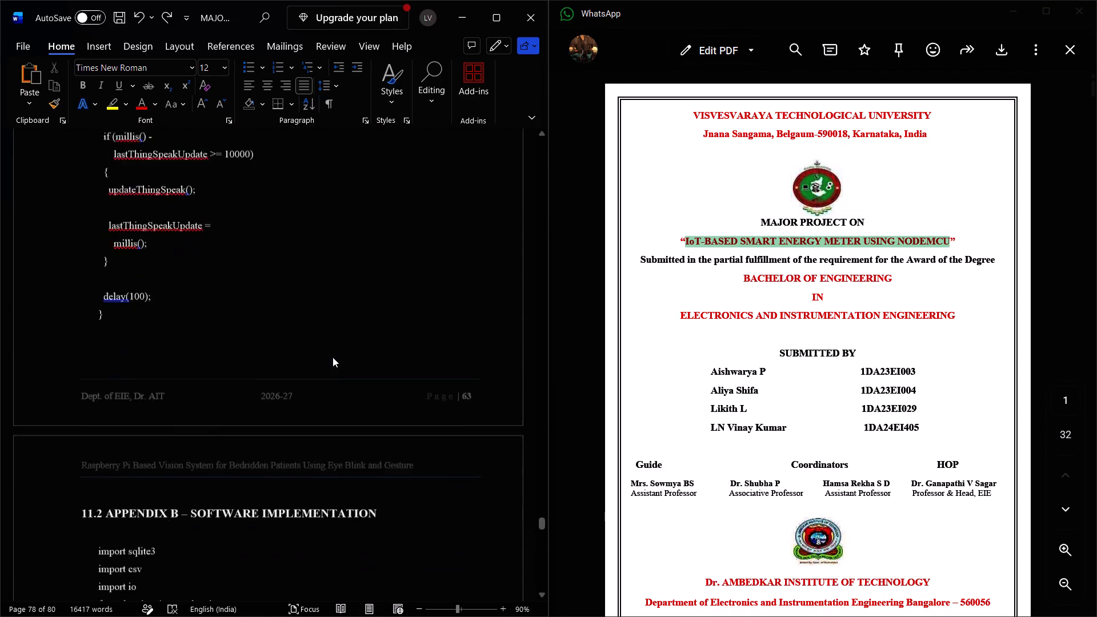
{"action": "scroll", "coordinate": [333, 357], "scroll_direction": "down", "scroll_amount": 1}
{"action": "double_click", "coordinate": [247, 395]}
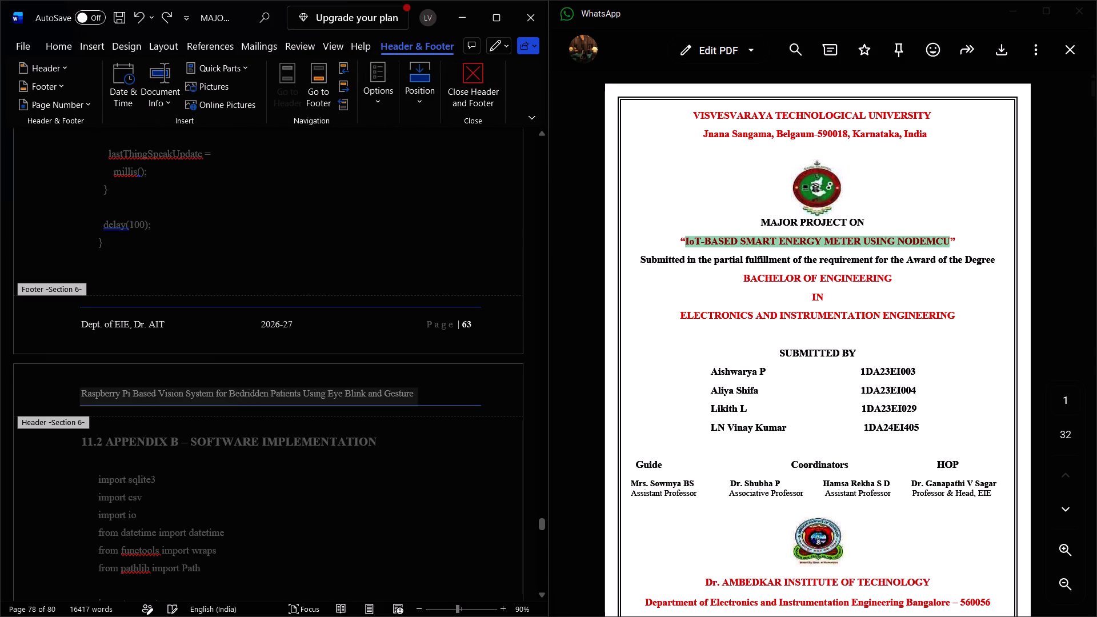
{"action": "left_click", "coordinate": [392, 391]}
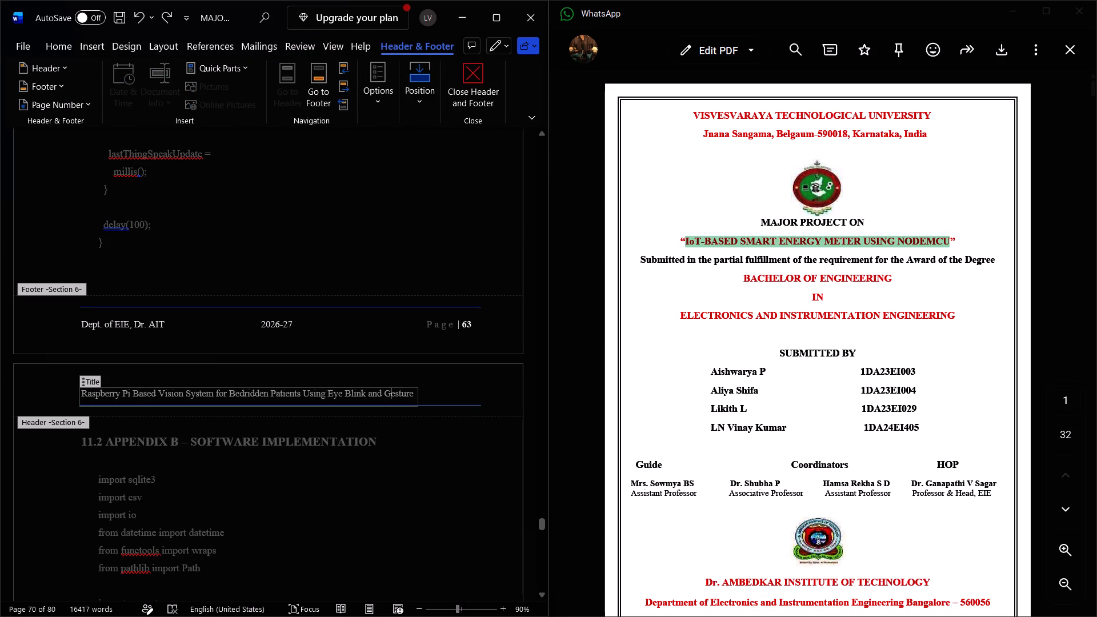
{"action": "left_click_drag", "start_coordinate": [414, 393], "coordinate": [82, 400]}
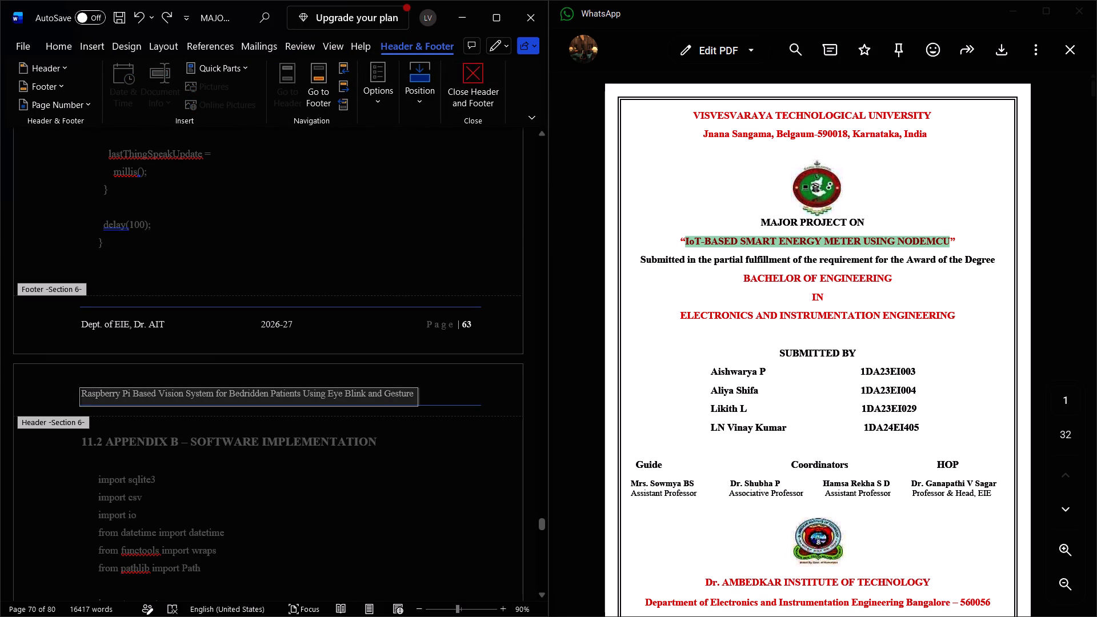
{"action": "left_click_drag", "start_coordinate": [82, 400], "coordinate": [83, 399]}
{"action": "key", "text": "BackSpace"}
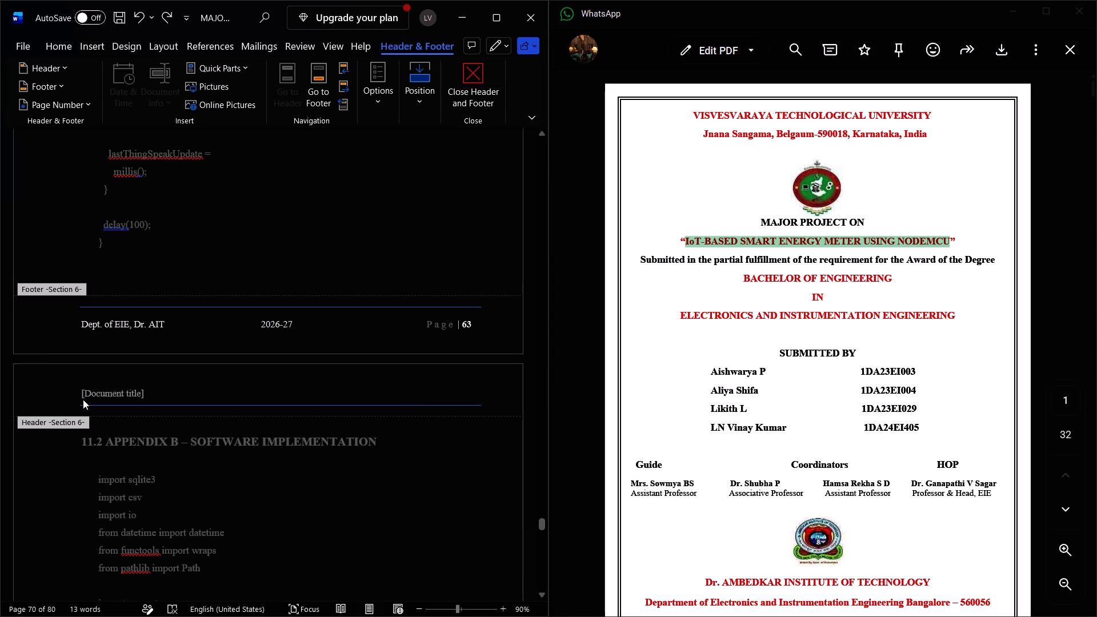
{"action": "key", "text": "ctrl+v"}
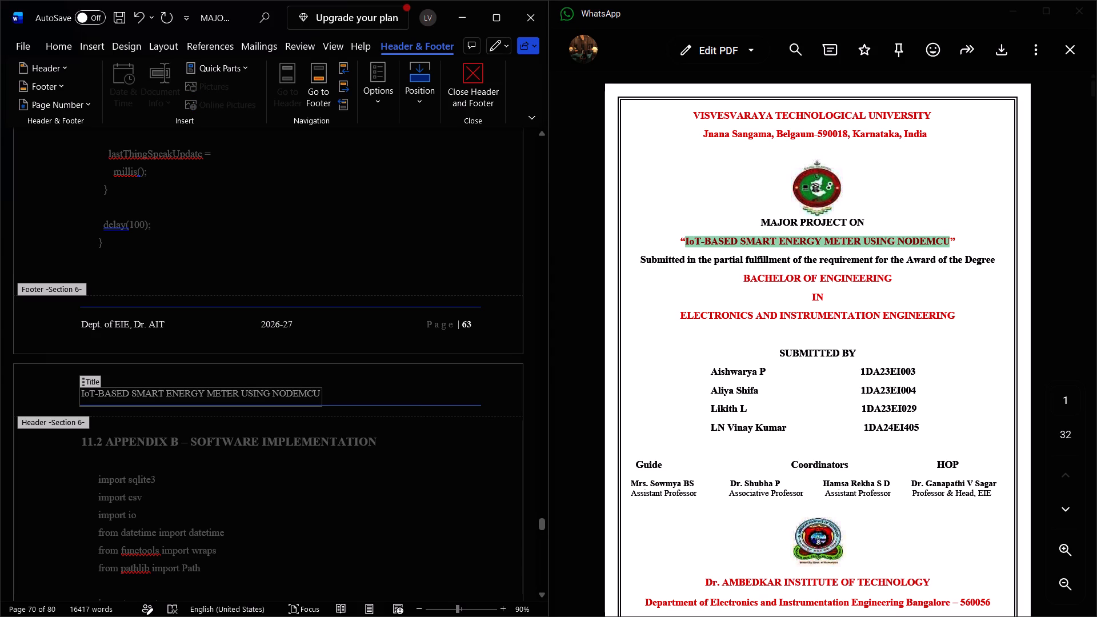
{"action": "left_click", "coordinate": [301, 394]}
{"action": "key", "text": "space"}
{"action": "double_click", "coordinate": [349, 475]}
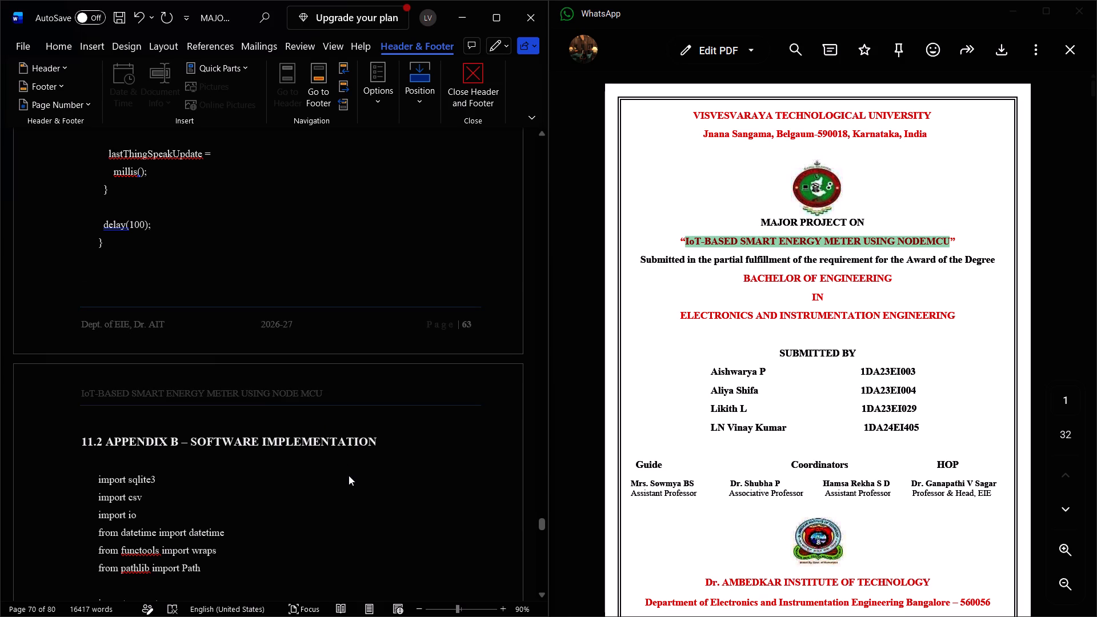
Save the major project report.
{"action": "key", "text": "ctrl+s"}
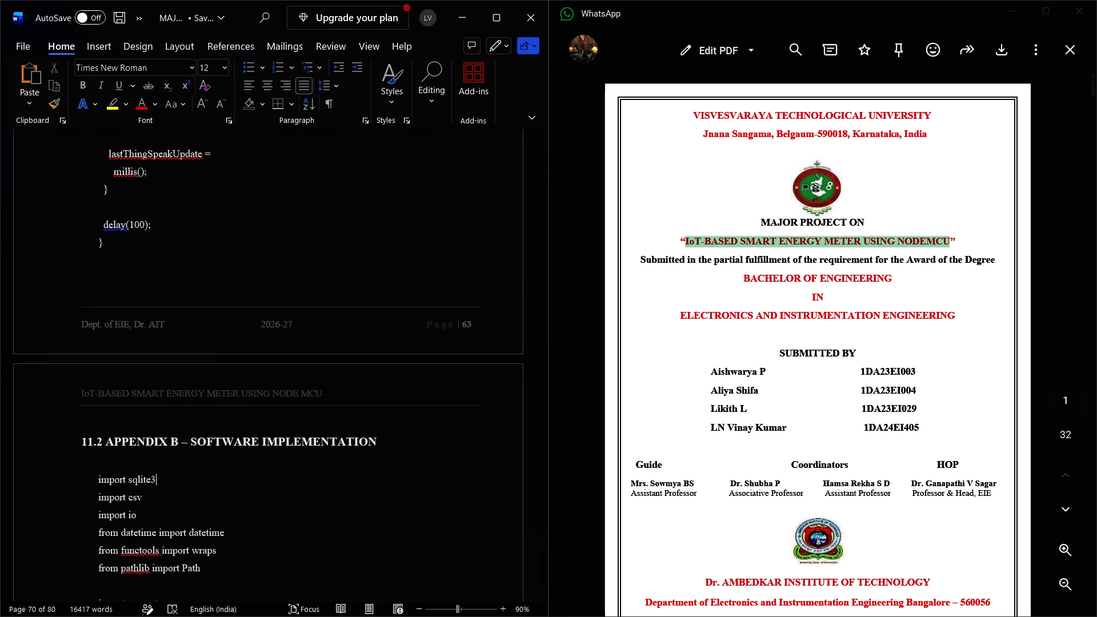
Review the 11.2 Appendix B software code pages to the end of the report, checking their headers, footers and layout.
{"action": "scroll", "coordinate": [376, 422], "scroll_direction": "down", "scroll_amount": 2}
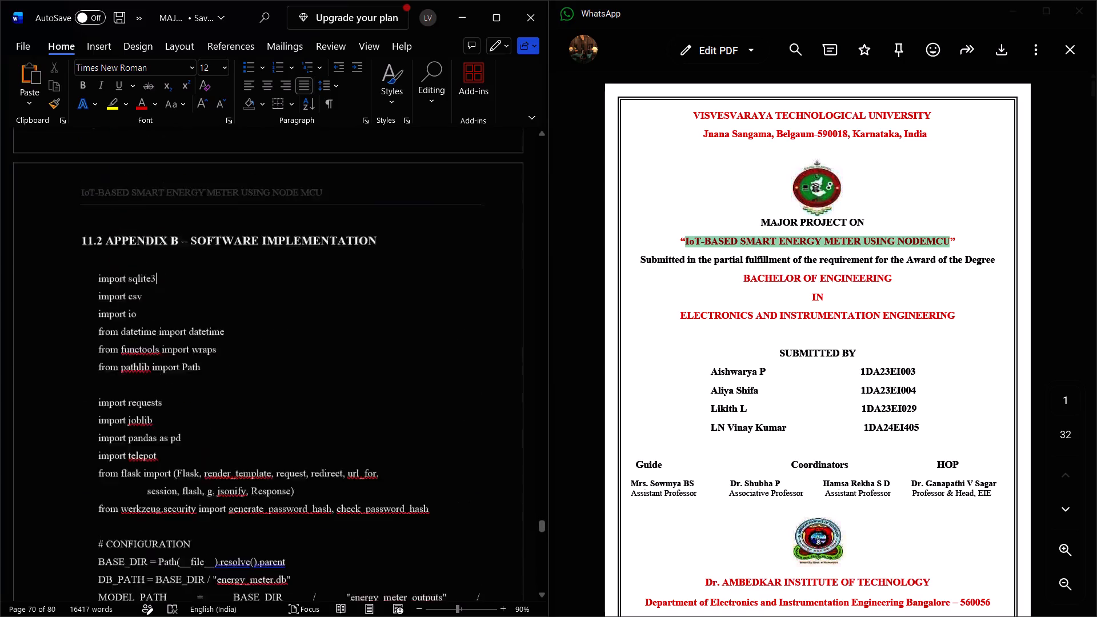
{"action": "scroll", "coordinate": [376, 422], "scroll_direction": "down", "scroll_amount": 12}
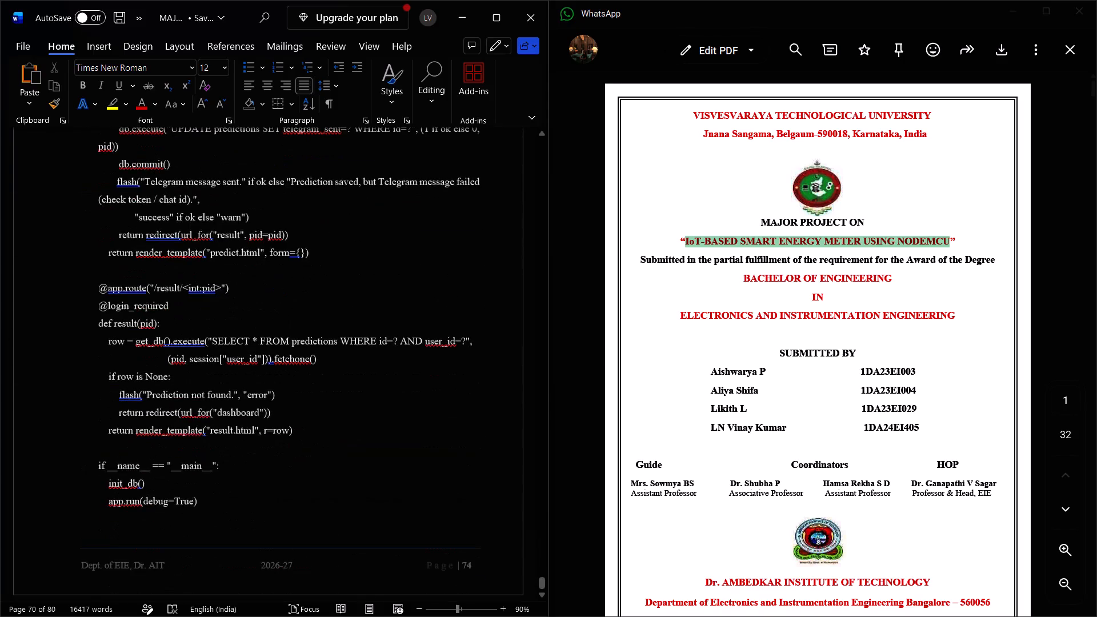
{"action": "scroll", "coordinate": [376, 422], "scroll_direction": "down", "scroll_amount": 2}
{"action": "scroll", "coordinate": [376, 422], "scroll_direction": "up", "scroll_amount": 5}
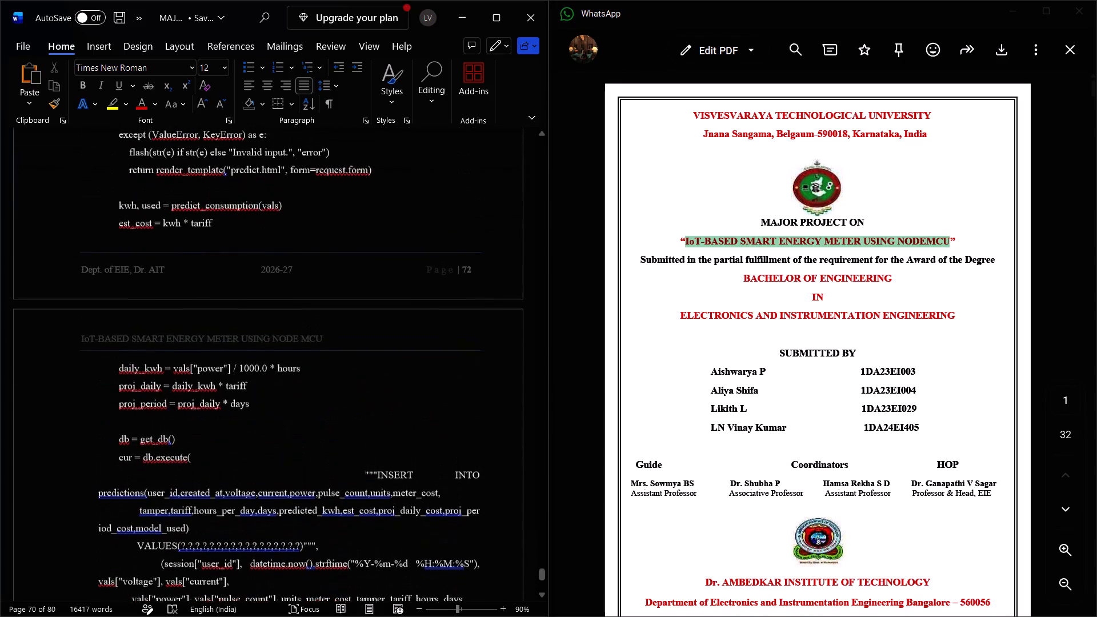
{"action": "scroll", "coordinate": [376, 422], "scroll_direction": "up", "scroll_amount": 1}
{"action": "scroll", "coordinate": [311, 340], "scroll_direction": "up", "scroll_amount": 1}
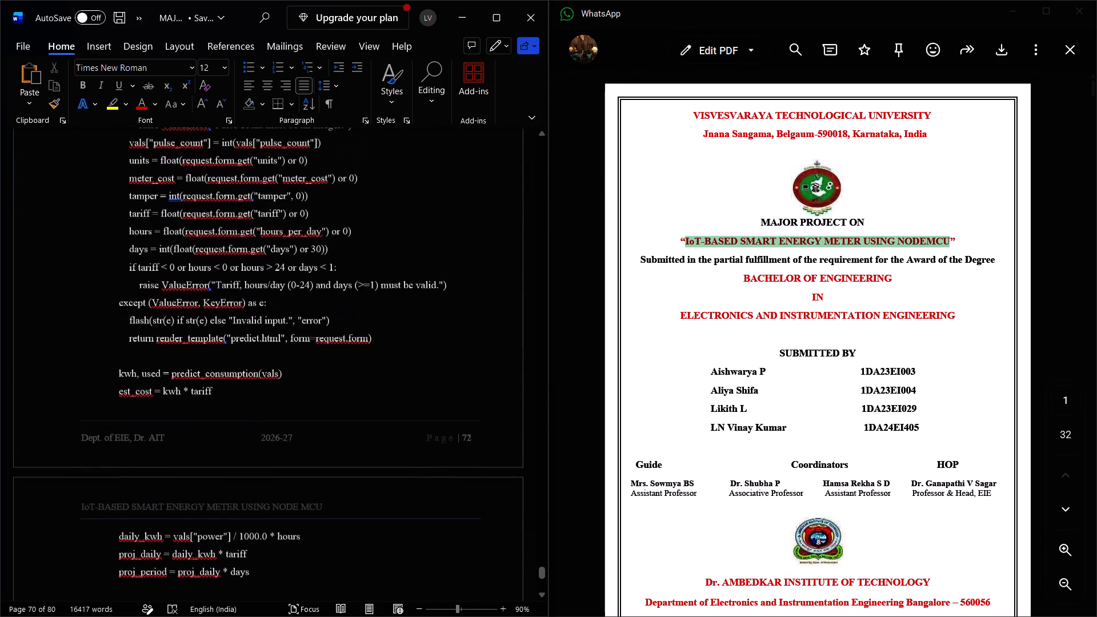
{"action": "scroll", "coordinate": [311, 340], "scroll_direction": "up", "scroll_amount": 1}
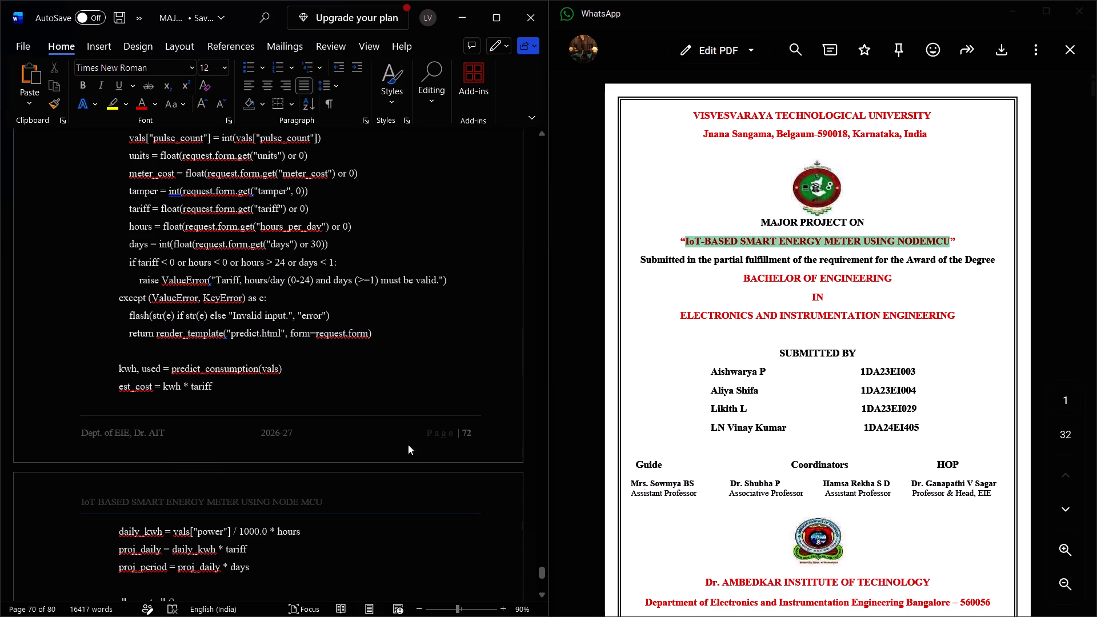
{"action": "scroll", "coordinate": [433, 436], "scroll_direction": "up", "scroll_amount": 6}
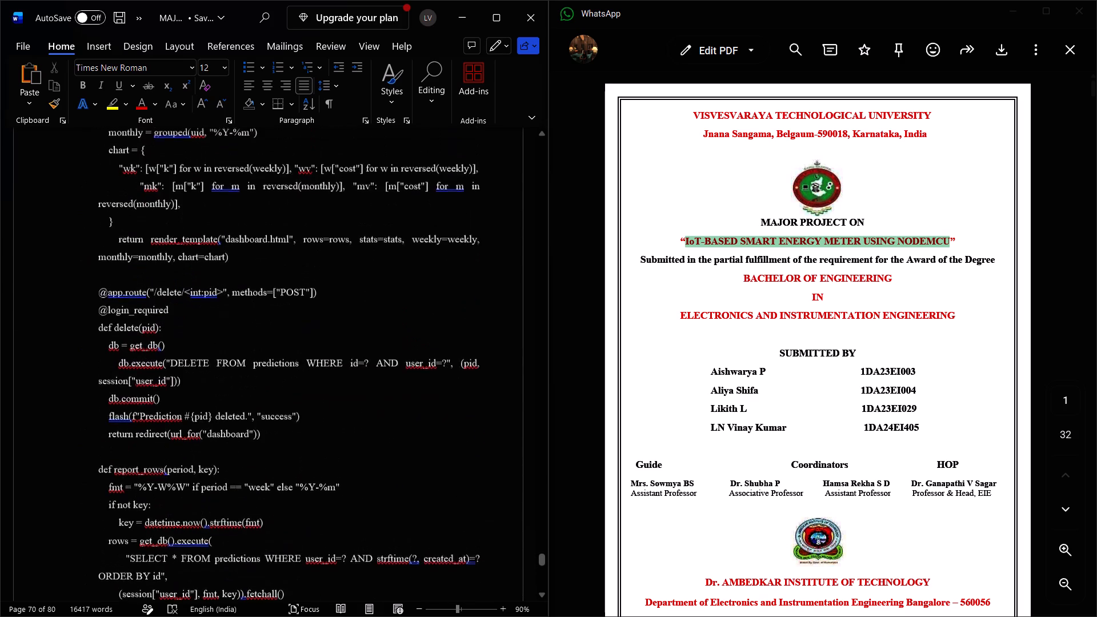
{"action": "scroll", "coordinate": [433, 436], "scroll_direction": "up", "scroll_amount": 8}
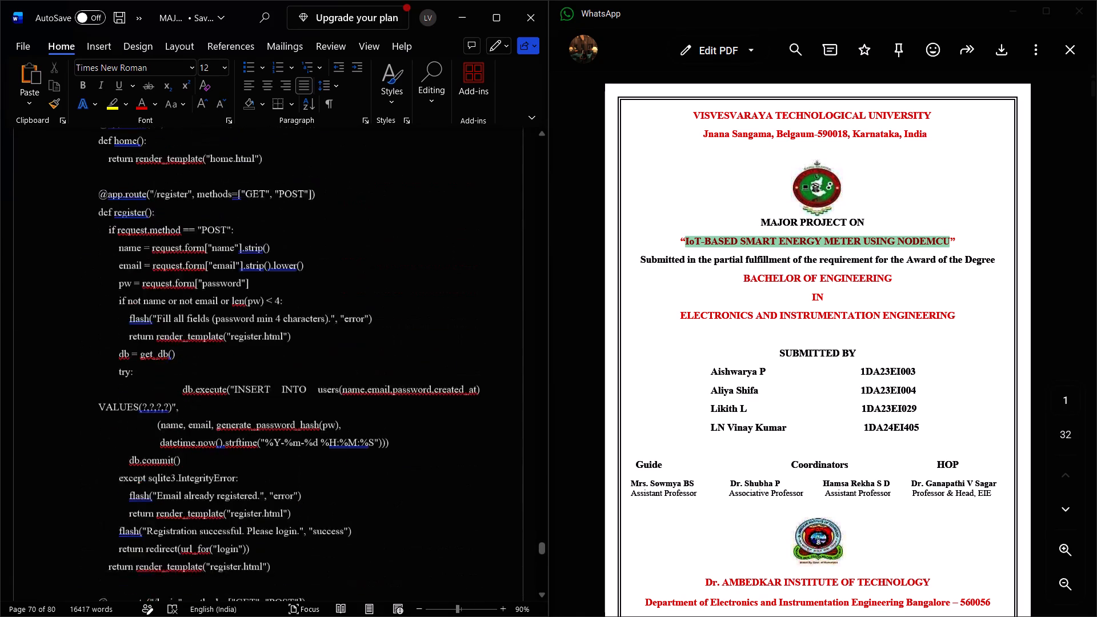
{"action": "scroll", "coordinate": [433, 436], "scroll_direction": "up", "scroll_amount": 4}
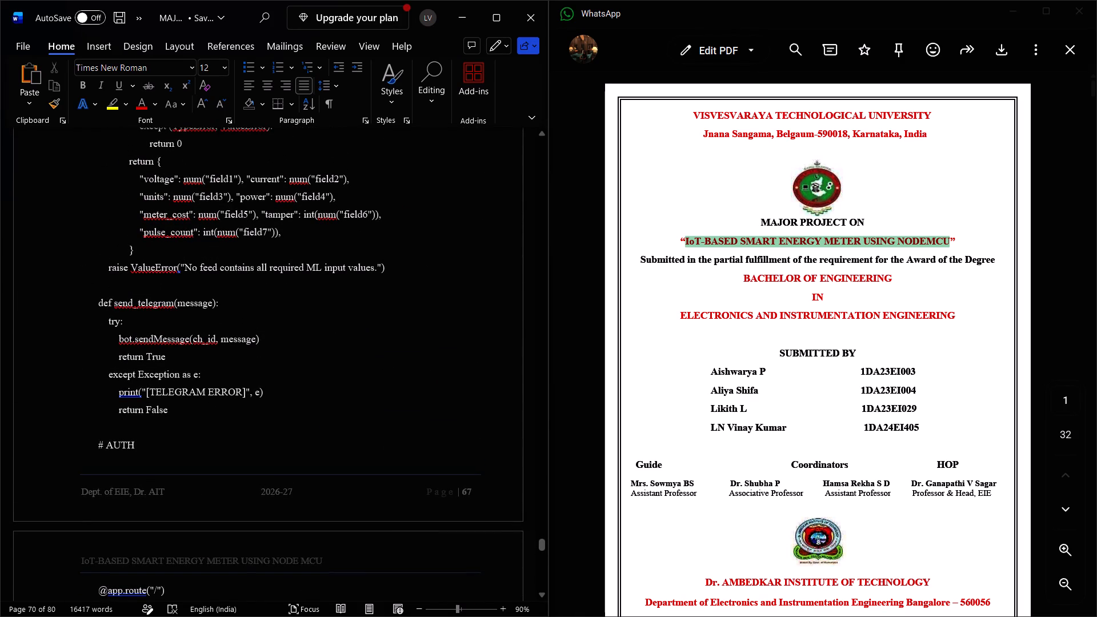
{"action": "scroll", "coordinate": [433, 436], "scroll_direction": "up", "scroll_amount": 4}
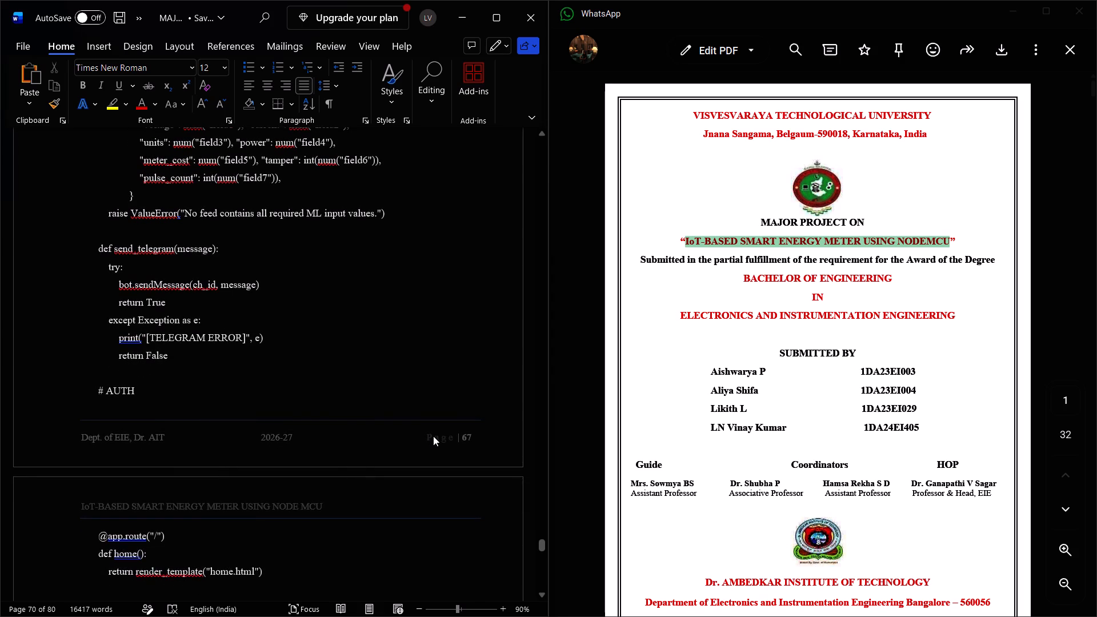
{"action": "scroll", "coordinate": [433, 436], "scroll_direction": "up", "scroll_amount": 4}
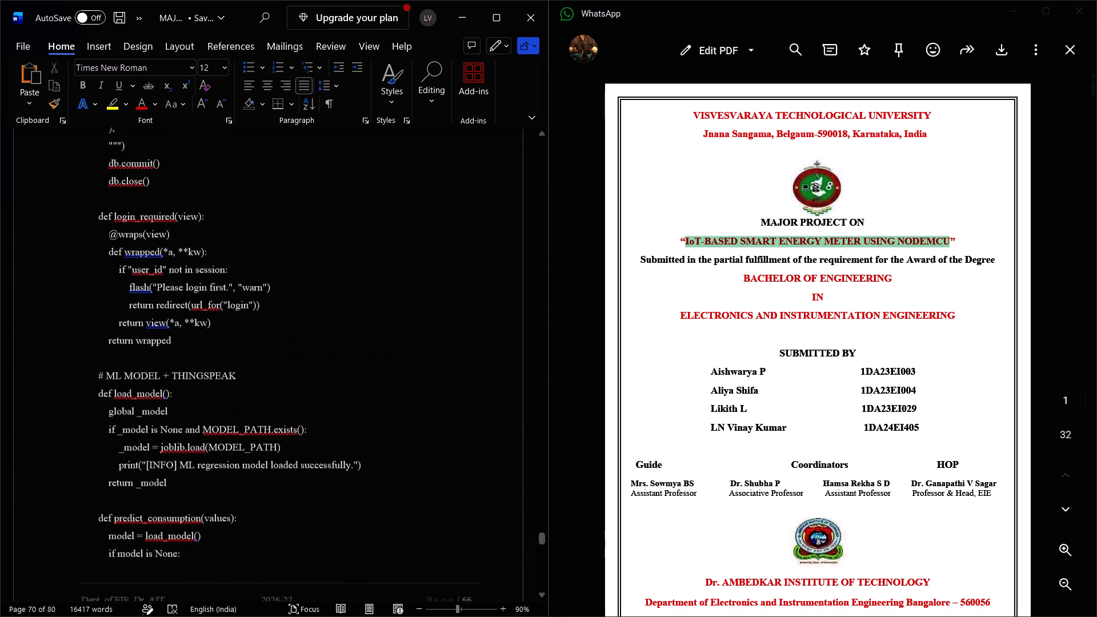
{"action": "scroll", "coordinate": [433, 436], "scroll_direction": "up", "scroll_amount": 5}
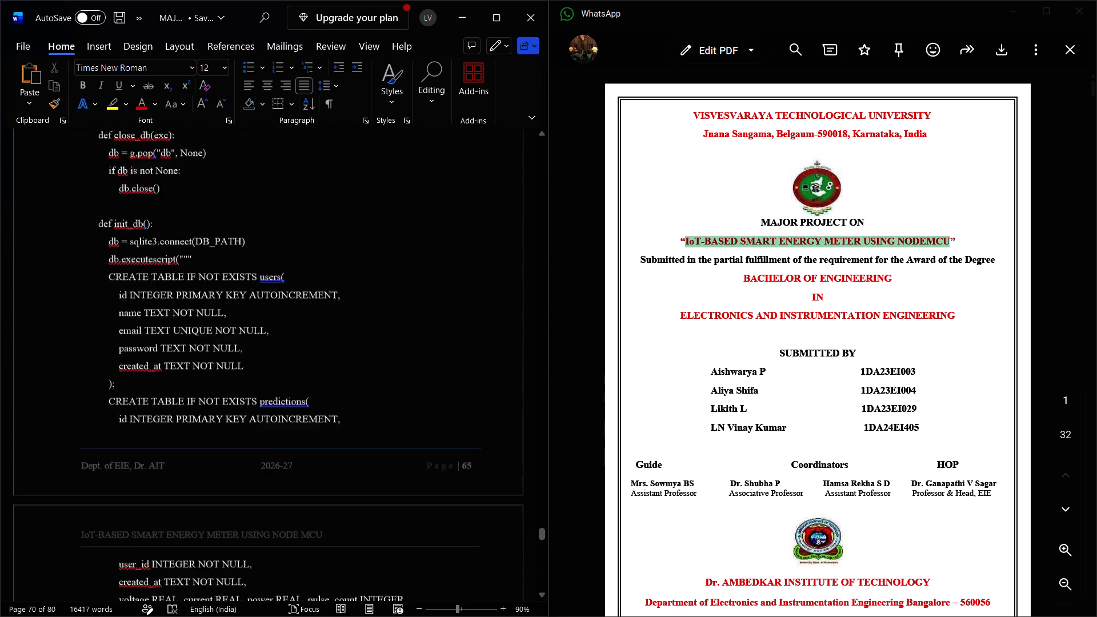
{"action": "scroll", "coordinate": [433, 436], "scroll_direction": "up", "scroll_amount": 3}
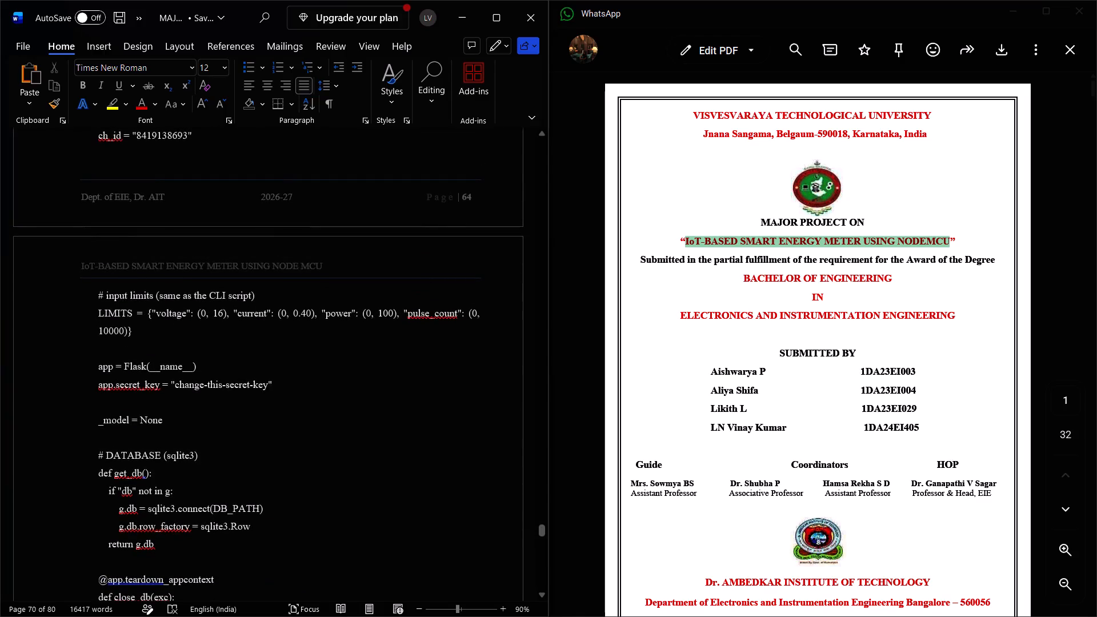
{"action": "scroll", "coordinate": [433, 436], "scroll_direction": "up", "scroll_amount": 1}
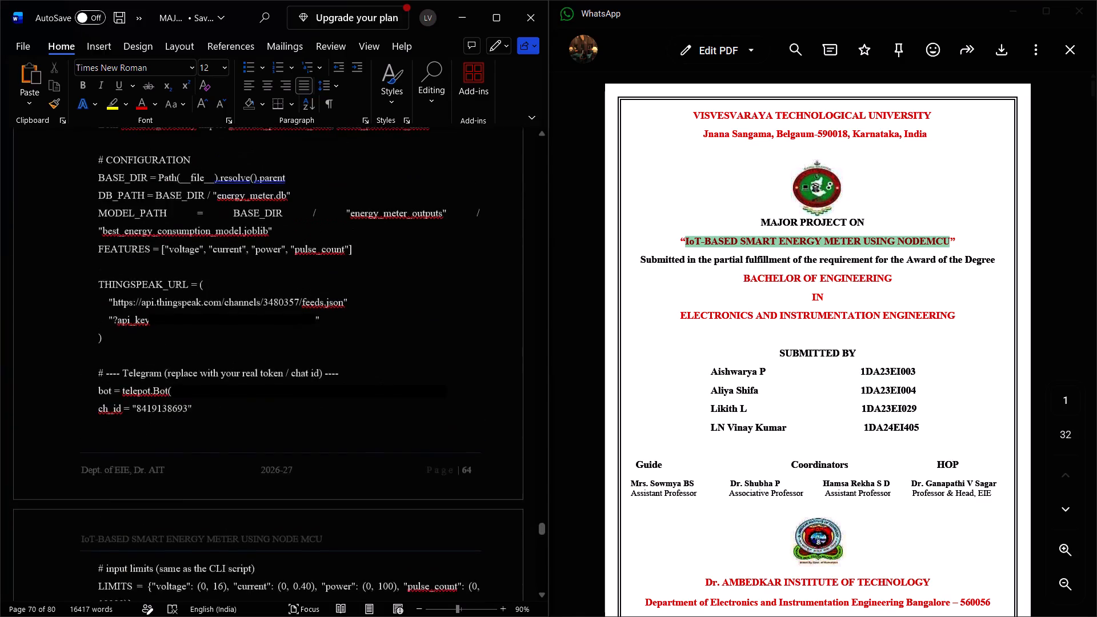
Review the front matter from the cover page through the certificate, abstract and table of contents to Chapter 1.
{"action": "scroll", "coordinate": [433, 436], "scroll_direction": "up", "scroll_amount": 20}
{"action": "scroll", "coordinate": [433, 436], "scroll_direction": "up", "scroll_amount": 2}
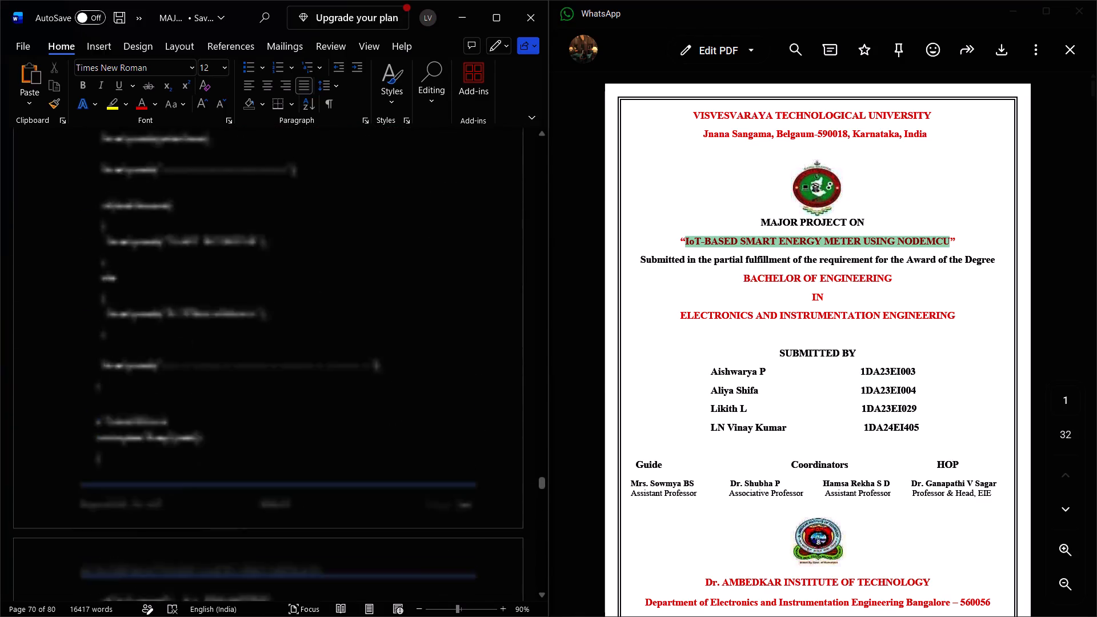
{"action": "scroll", "coordinate": [433, 436], "scroll_direction": "up", "scroll_amount": 6}
{"action": "scroll", "coordinate": [433, 436], "scroll_direction": "up", "scroll_amount": 20}
{"action": "scroll", "coordinate": [433, 436], "scroll_direction": "up", "scroll_amount": 20}
{"action": "scroll", "coordinate": [433, 436], "scroll_direction": "up", "scroll_amount": 20}
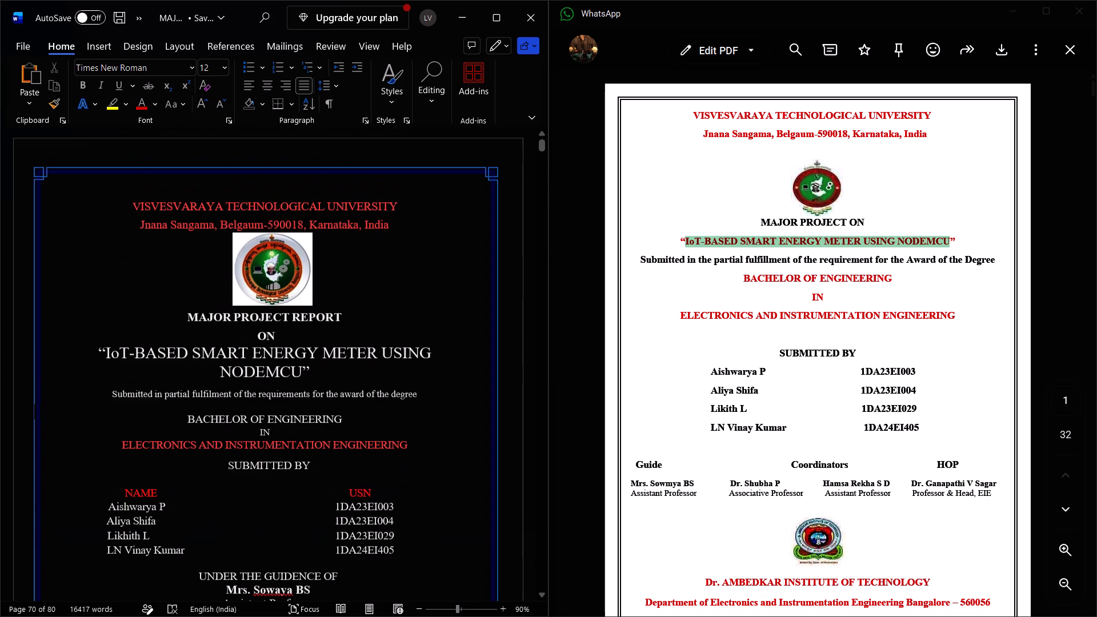
{"action": "scroll", "coordinate": [433, 436], "scroll_direction": "down", "scroll_amount": 1}
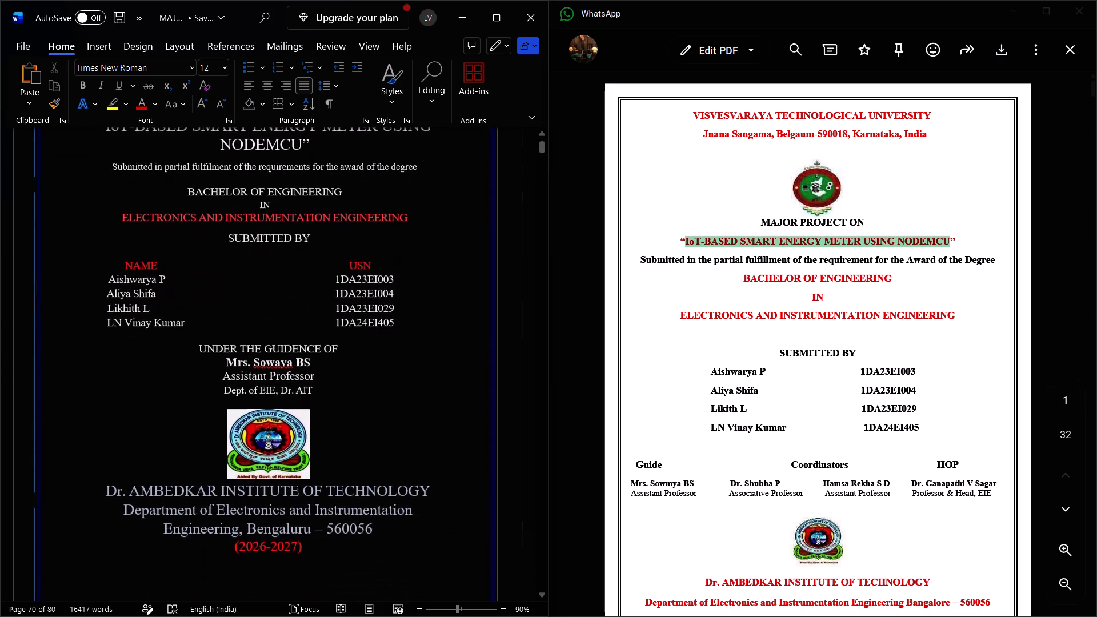
{"action": "scroll", "coordinate": [433, 436], "scroll_direction": "down", "scroll_amount": 1}
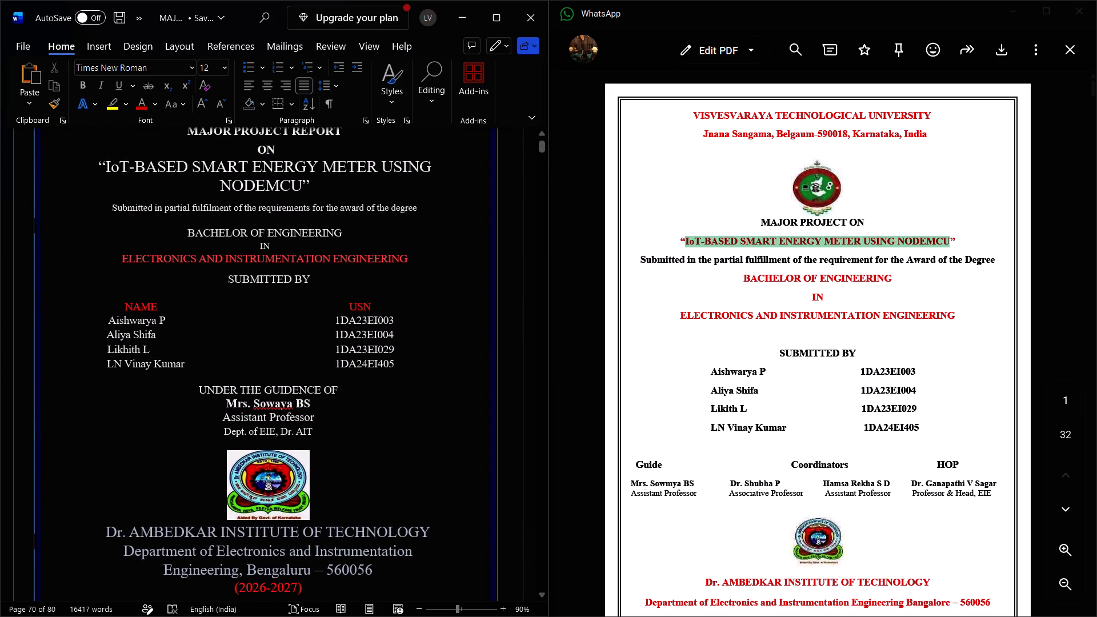
{"action": "scroll", "coordinate": [433, 436], "scroll_direction": "down", "scroll_amount": 3}
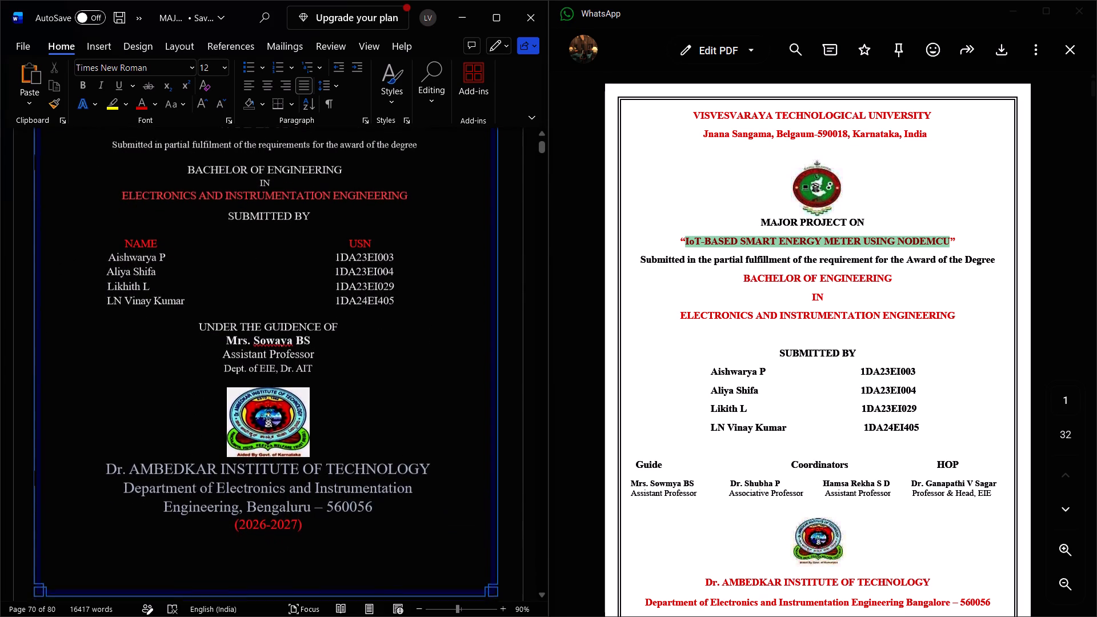
{"action": "scroll", "coordinate": [433, 436], "scroll_direction": "down", "scroll_amount": 3}
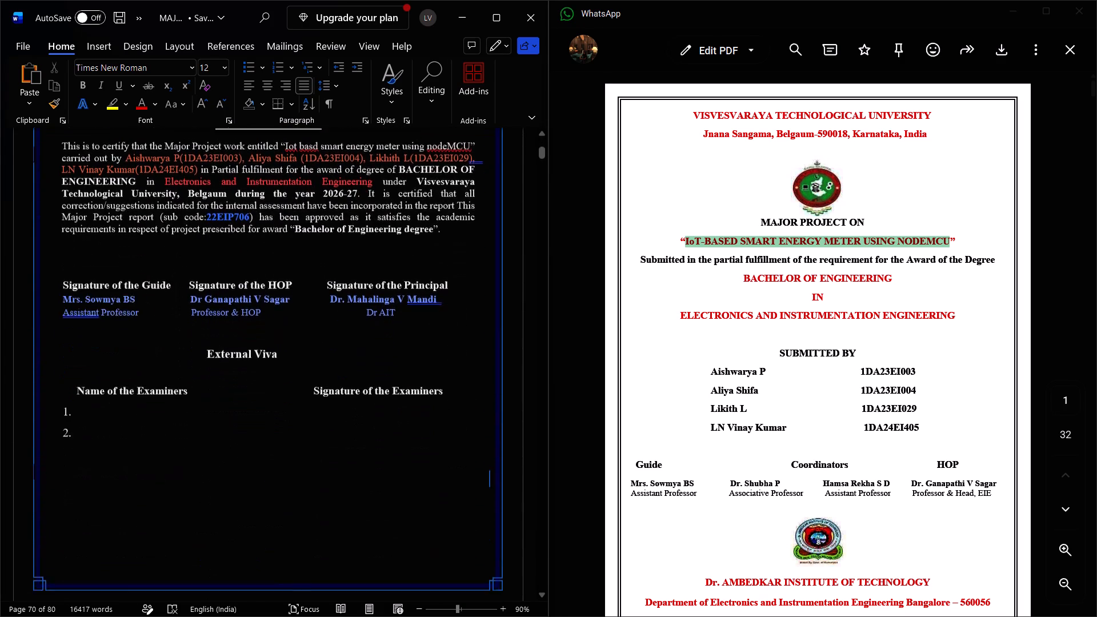
{"action": "scroll", "coordinate": [433, 436], "scroll_direction": "down", "scroll_amount": 4}
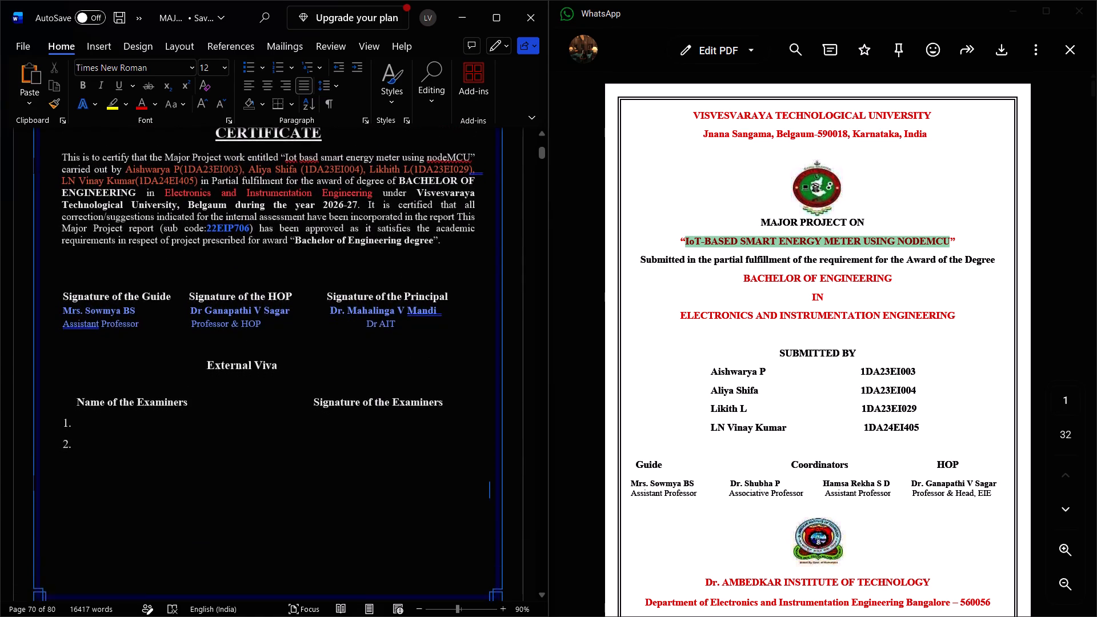
{"action": "scroll", "coordinate": [433, 436], "scroll_direction": "down", "scroll_amount": 4}
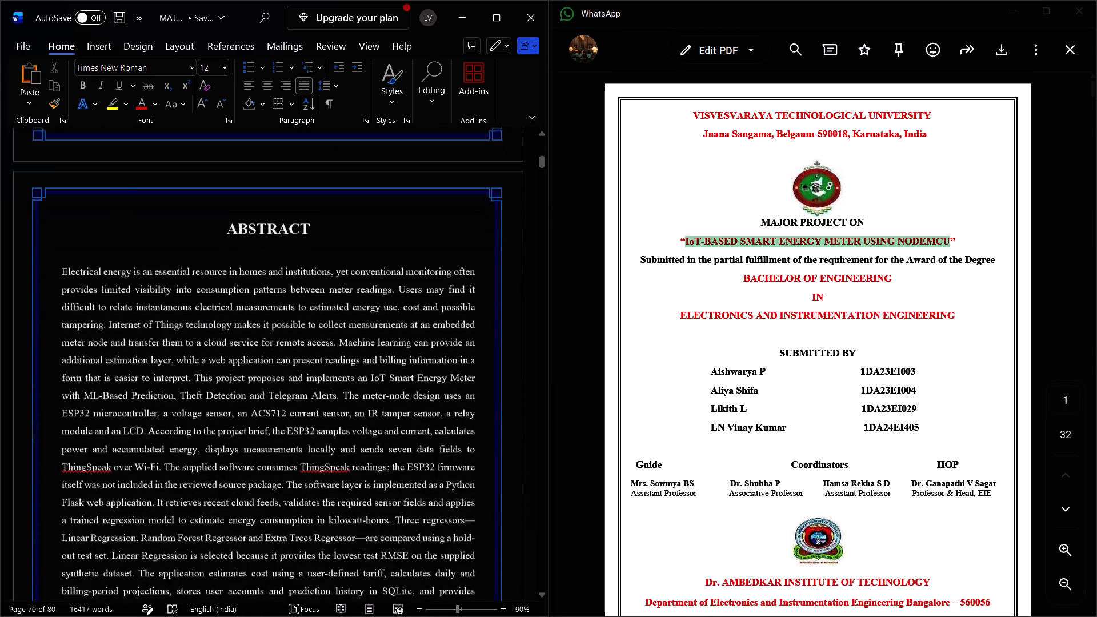
{"action": "scroll", "coordinate": [433, 436], "scroll_direction": "down", "scroll_amount": 8}
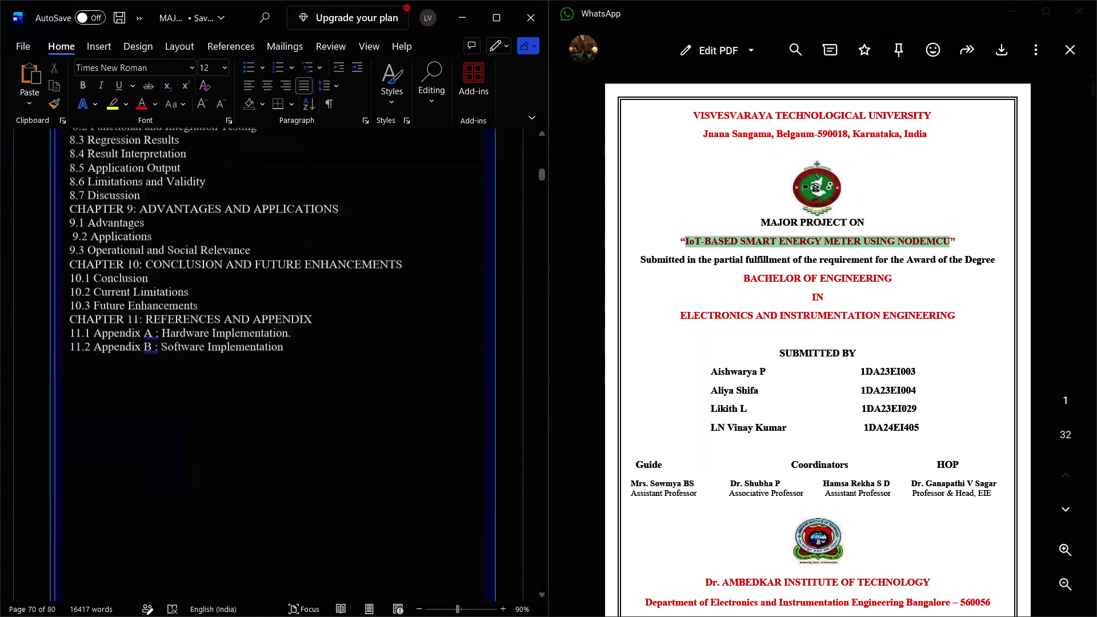
{"action": "scroll", "coordinate": [433, 436], "scroll_direction": "down", "scroll_amount": 5}
{"action": "scroll", "coordinate": [433, 436], "scroll_direction": "up", "scroll_amount": 1}
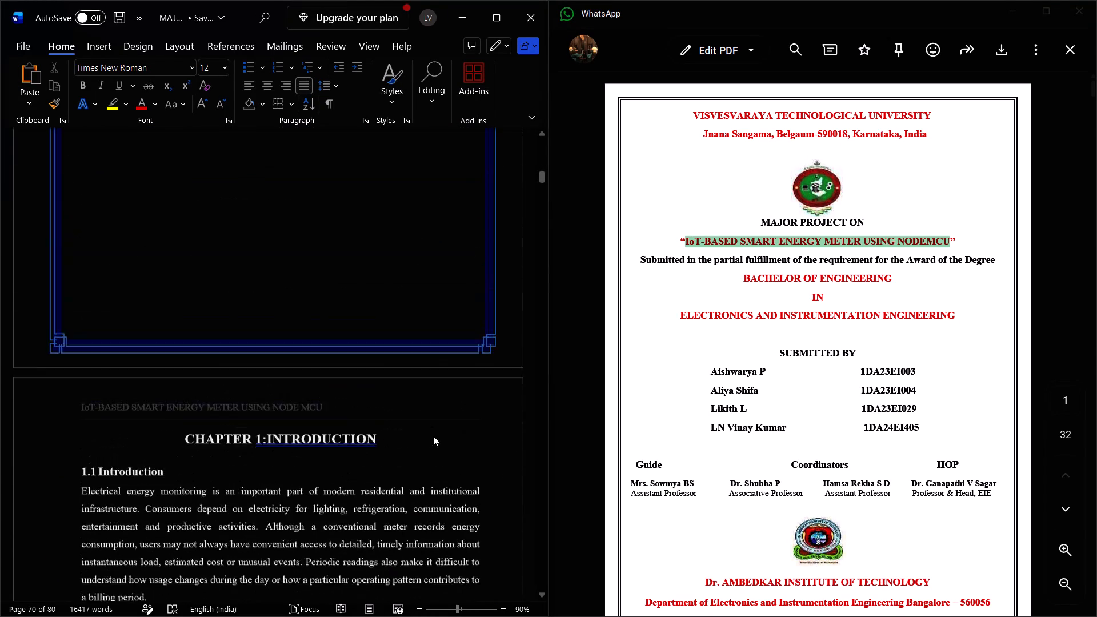
Open the Section 6 footer on the first page of Chapter 1 for editing.
{"action": "scroll", "coordinate": [433, 436], "scroll_direction": "down", "scroll_amount": 1}
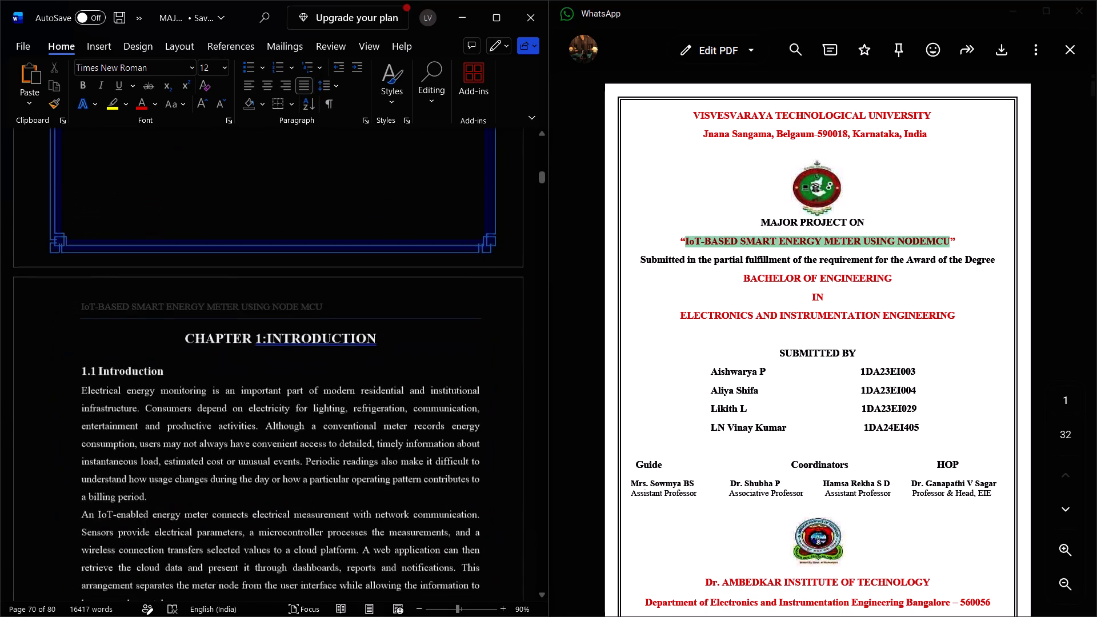
{"action": "scroll", "coordinate": [433, 436], "scroll_direction": "down", "scroll_amount": 4}
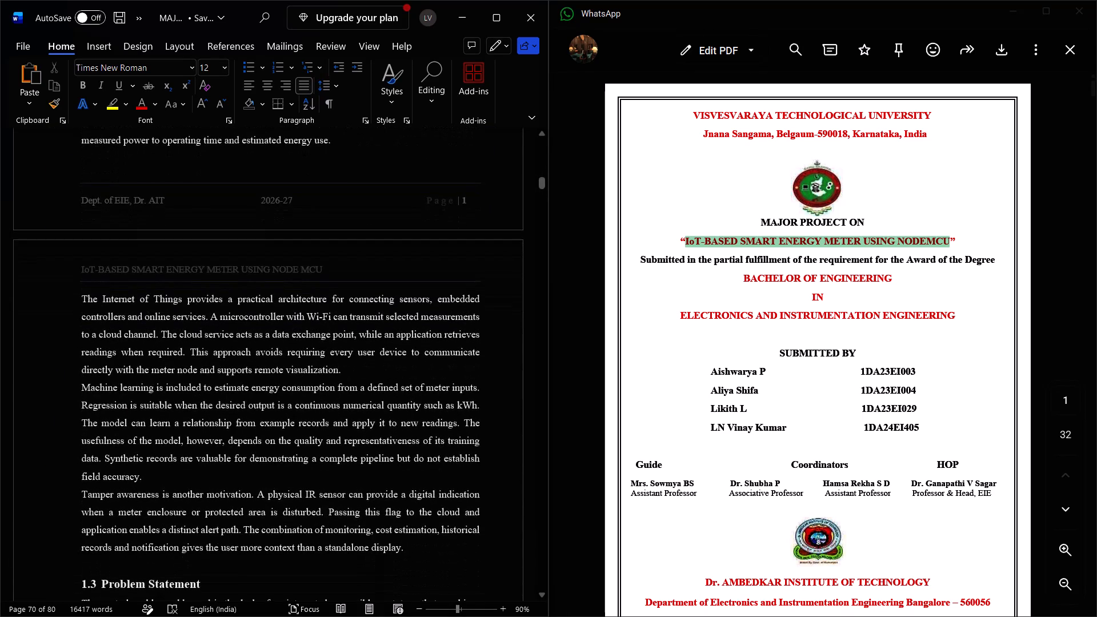
{"action": "left_click", "coordinate": [102, 201]}
{"action": "triple_click", "coordinate": [102, 201]}
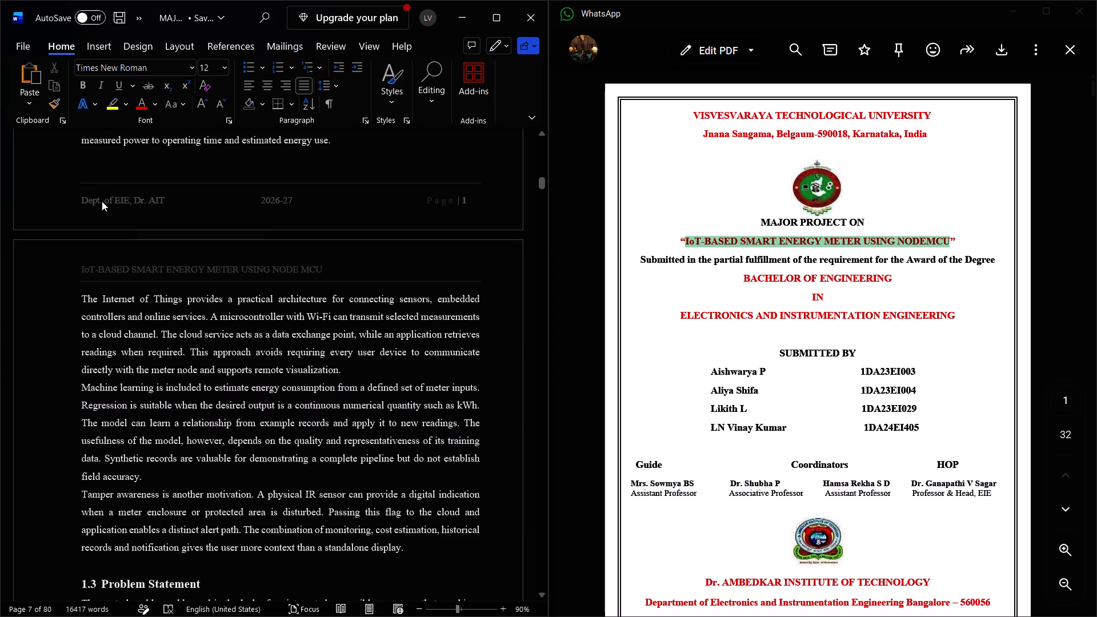
{"action": "left_click", "coordinate": [102, 201]}
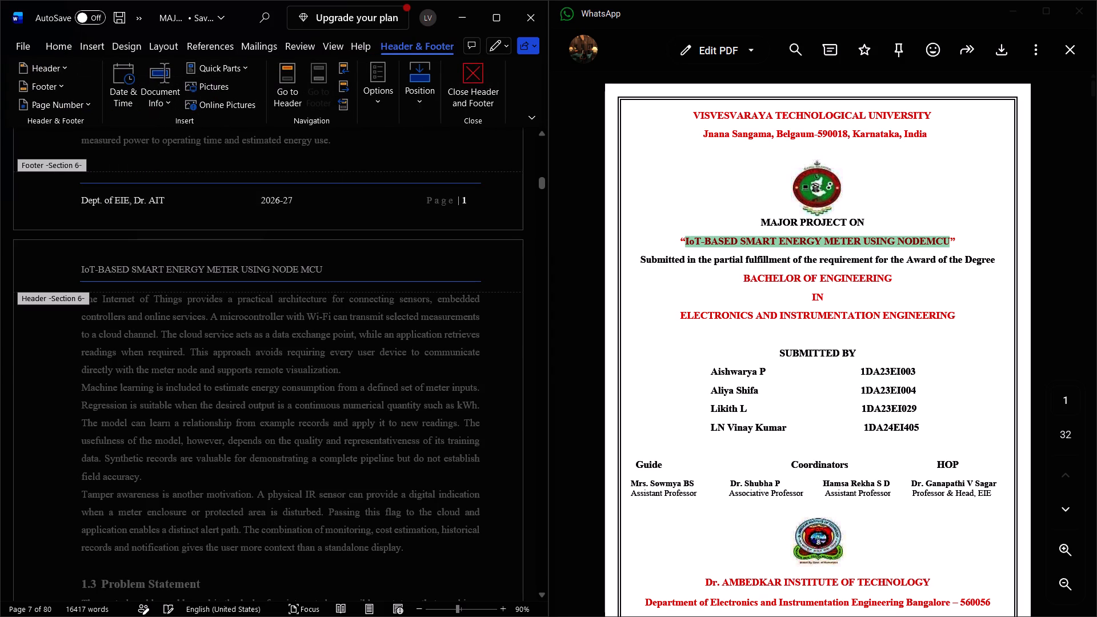
Remove the period after "Dept" in the Section 6 footer so it reads "Dept of EIE, Dr. AIT", and return to the body.
{"action": "key", "text": "BackSpace"}
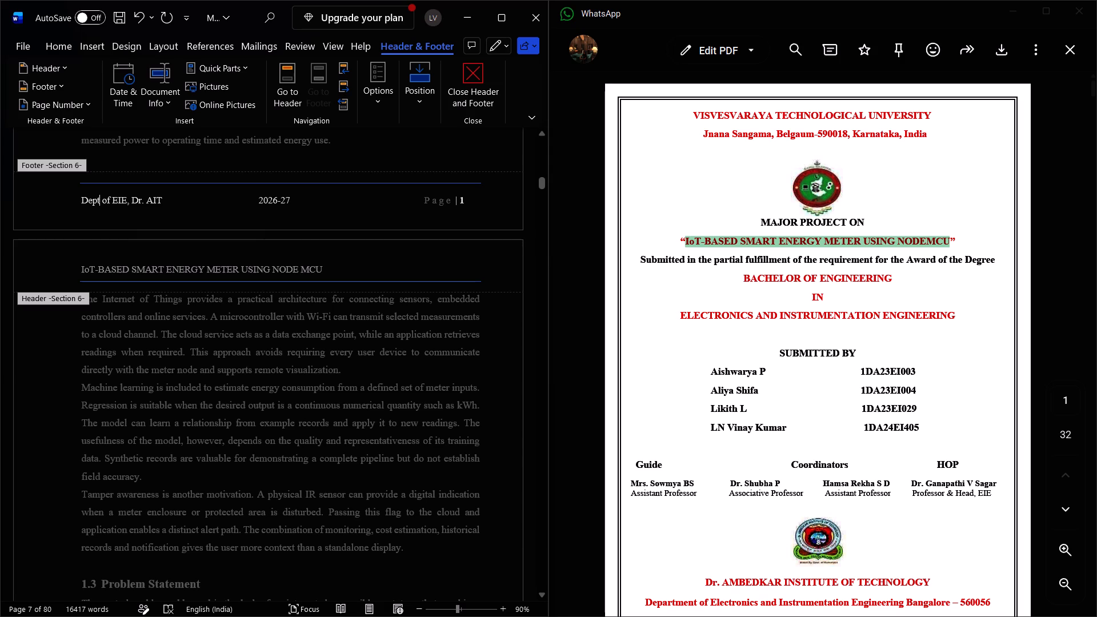
{"action": "left_click", "coordinate": [240, 229]}
{"action": "double_click", "coordinate": [246, 329]}
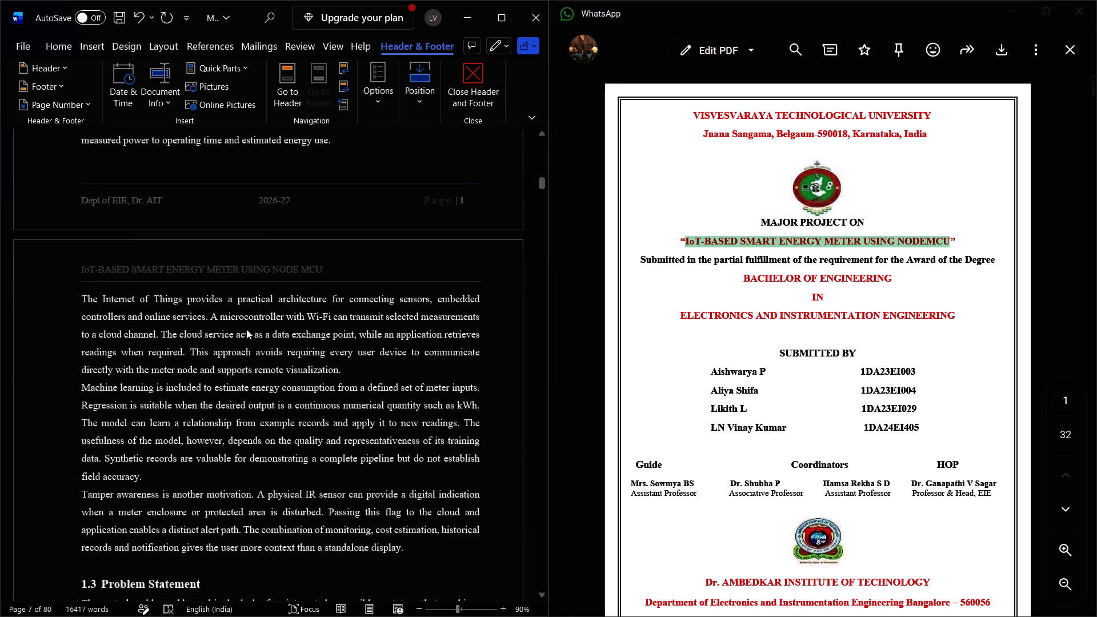
Save the report document.
{"action": "scroll", "coordinate": [246, 329], "scroll_direction": "up", "scroll_amount": 8}
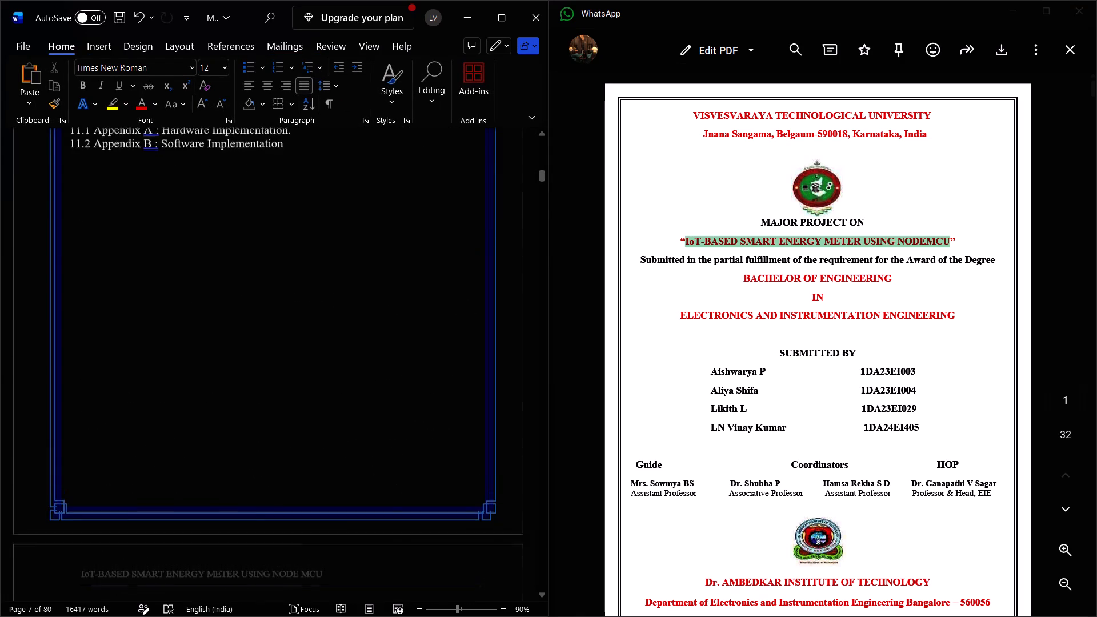
{"action": "scroll", "coordinate": [246, 329], "scroll_direction": "up", "scroll_amount": 1}
{"action": "key", "text": "ctrl+s"}
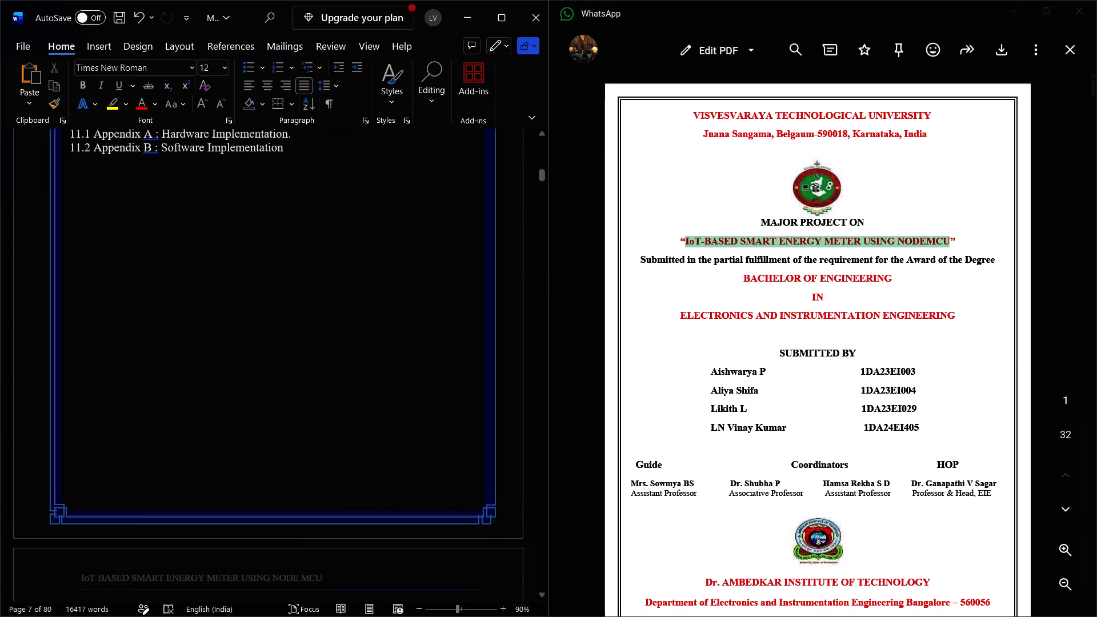
Save a PDF copy of the report to the Desktop folder as MAJOR PROJECT REPORT DRAFT COPY, with standard optimization.
{"action": "left_click", "coordinate": [28, 43]}
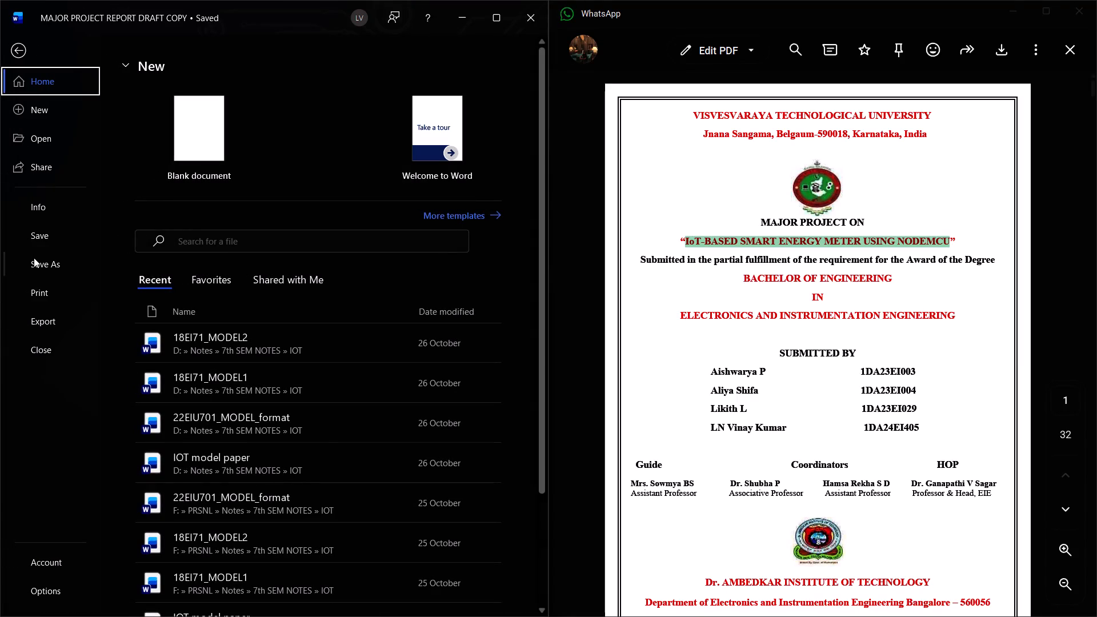
{"action": "left_click", "coordinate": [34, 258]}
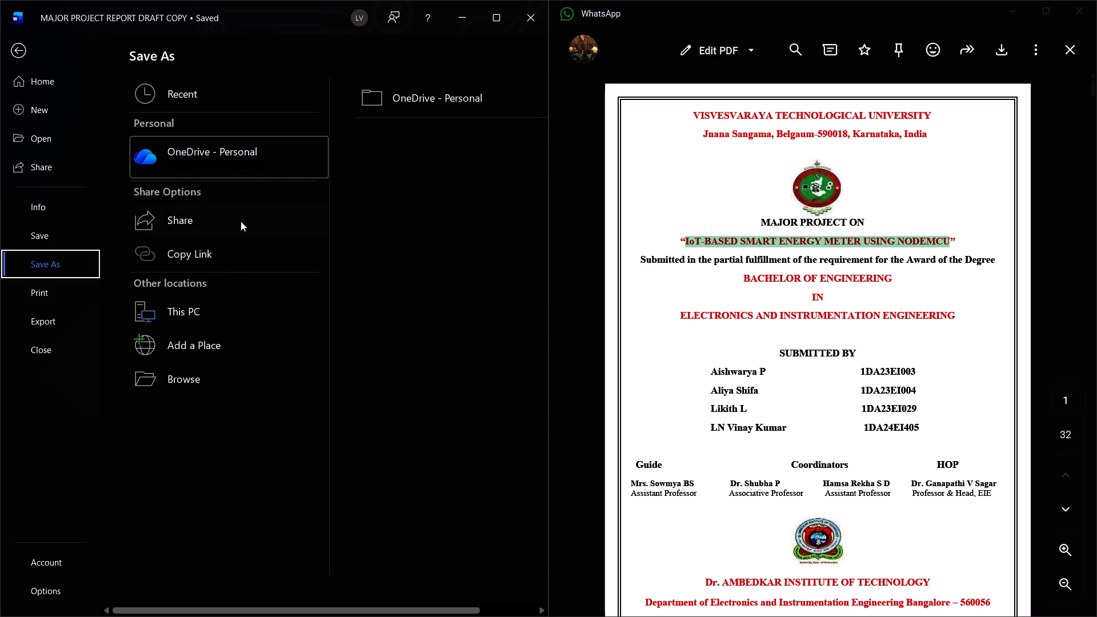
{"action": "left_click", "coordinate": [207, 322]}
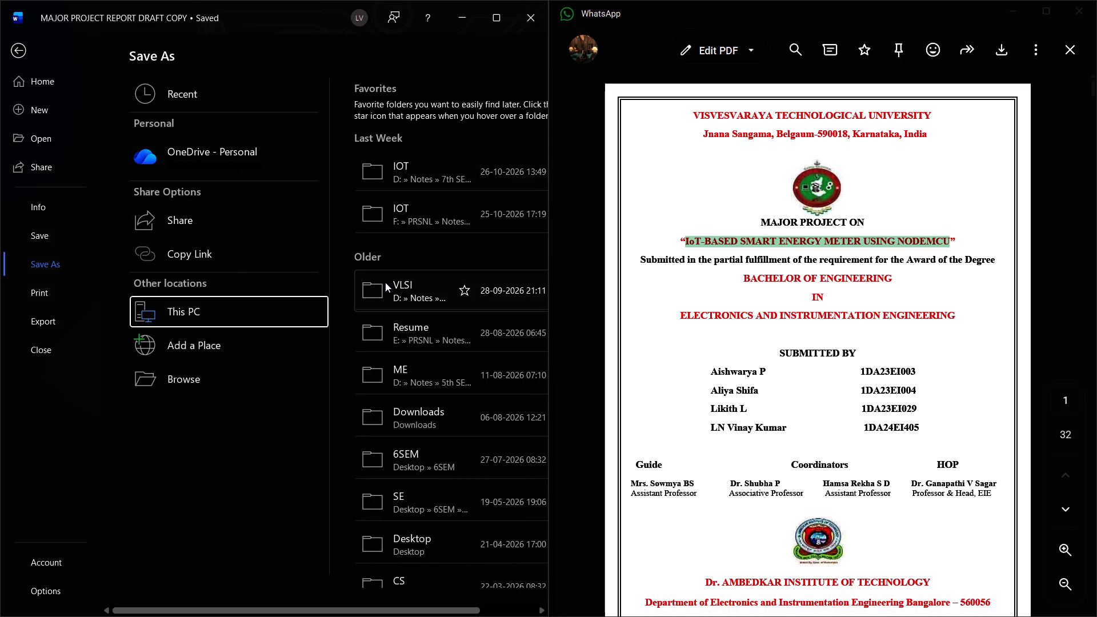
{"action": "scroll", "coordinate": [385, 282], "scroll_direction": "up", "scroll_amount": 1}
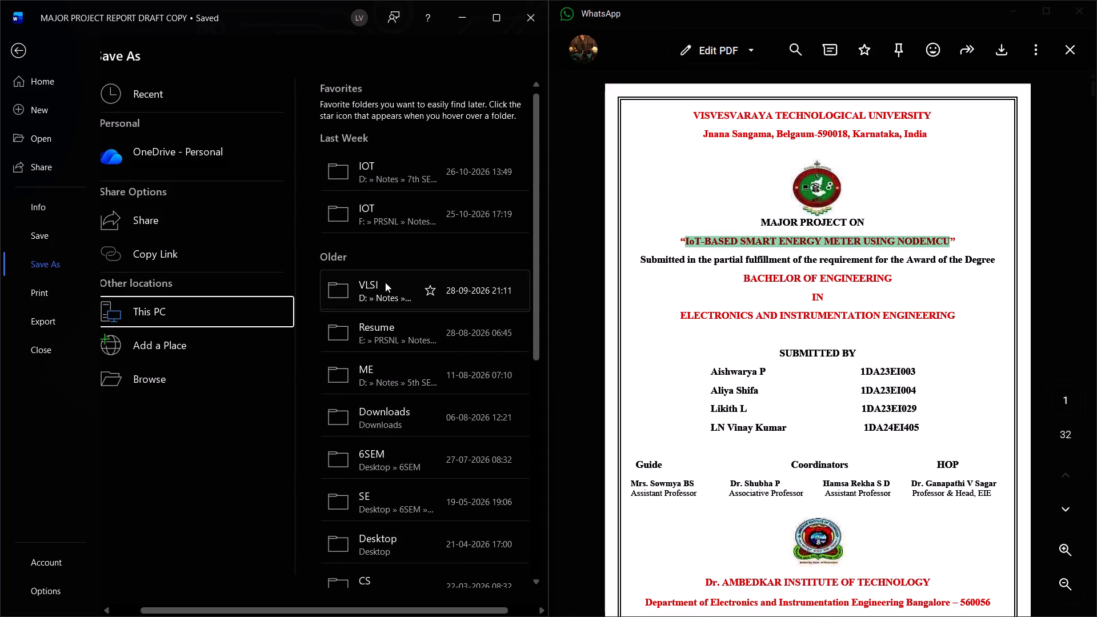
{"action": "scroll", "coordinate": [385, 282], "scroll_direction": "up", "scroll_amount": 1}
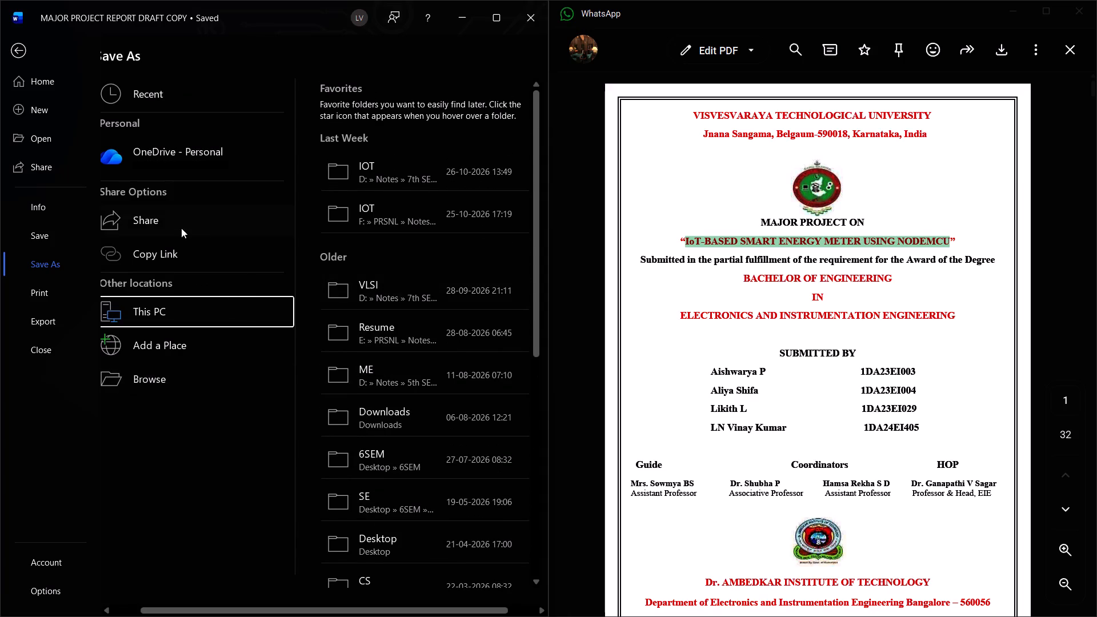
{"action": "left_click", "coordinate": [206, 100]}
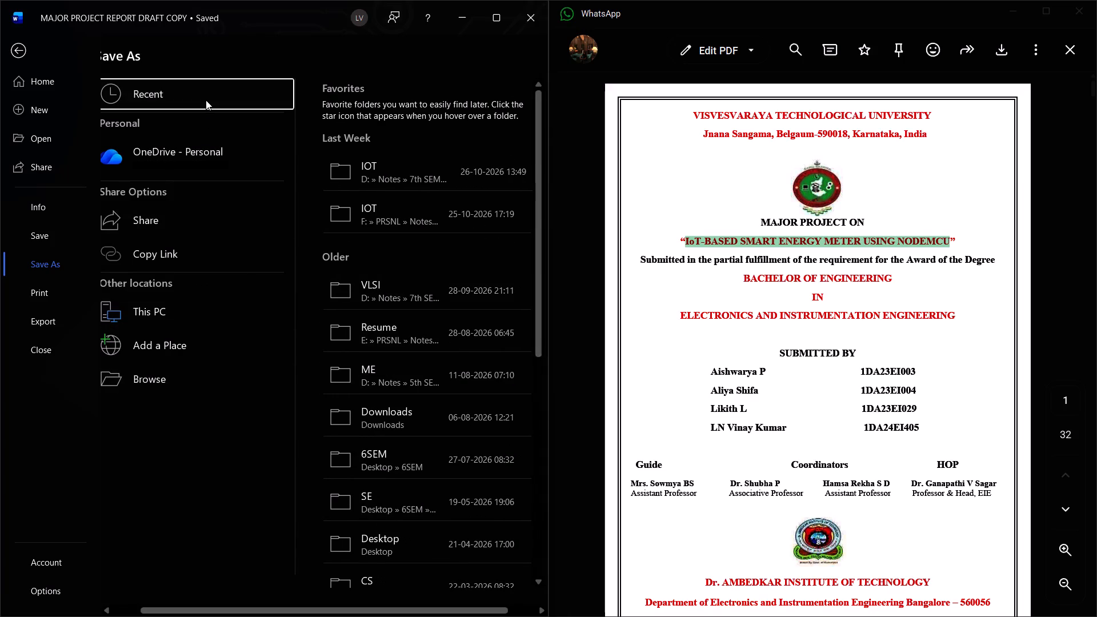
{"action": "left_click", "coordinate": [495, 13]}
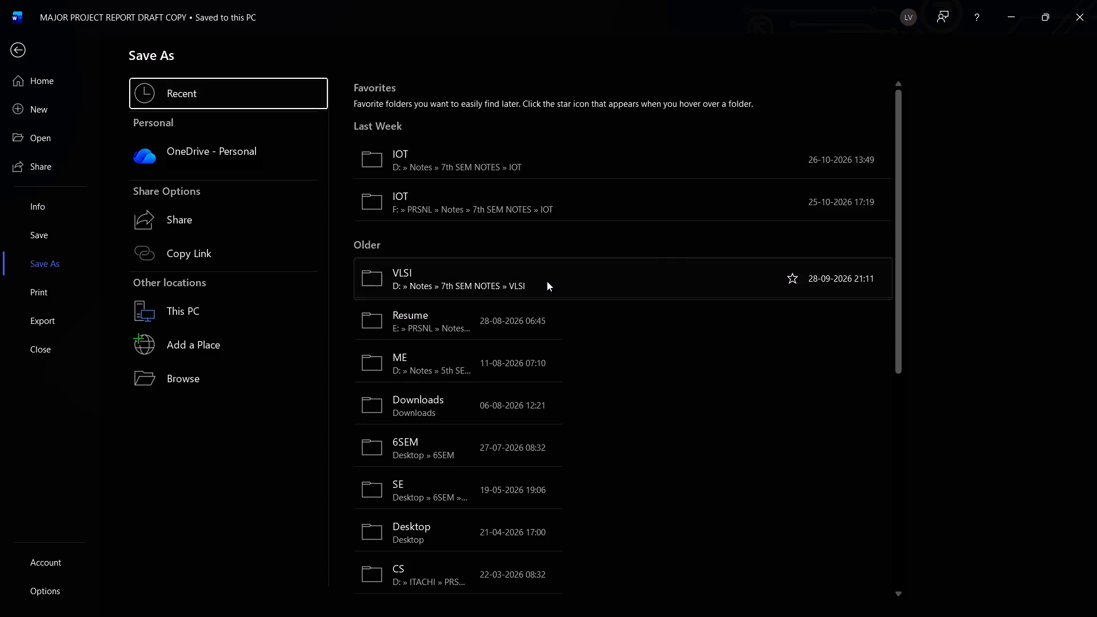
{"action": "scroll", "coordinate": [375, 531], "scroll_direction": "up", "scroll_amount": 1}
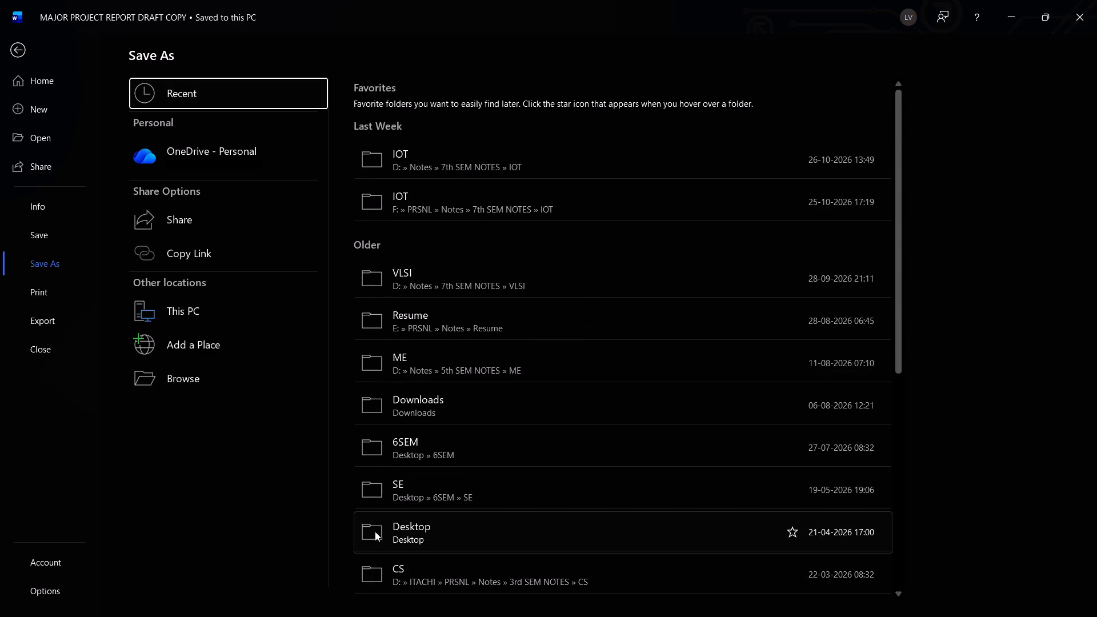
{"action": "double_click", "coordinate": [221, 322]}
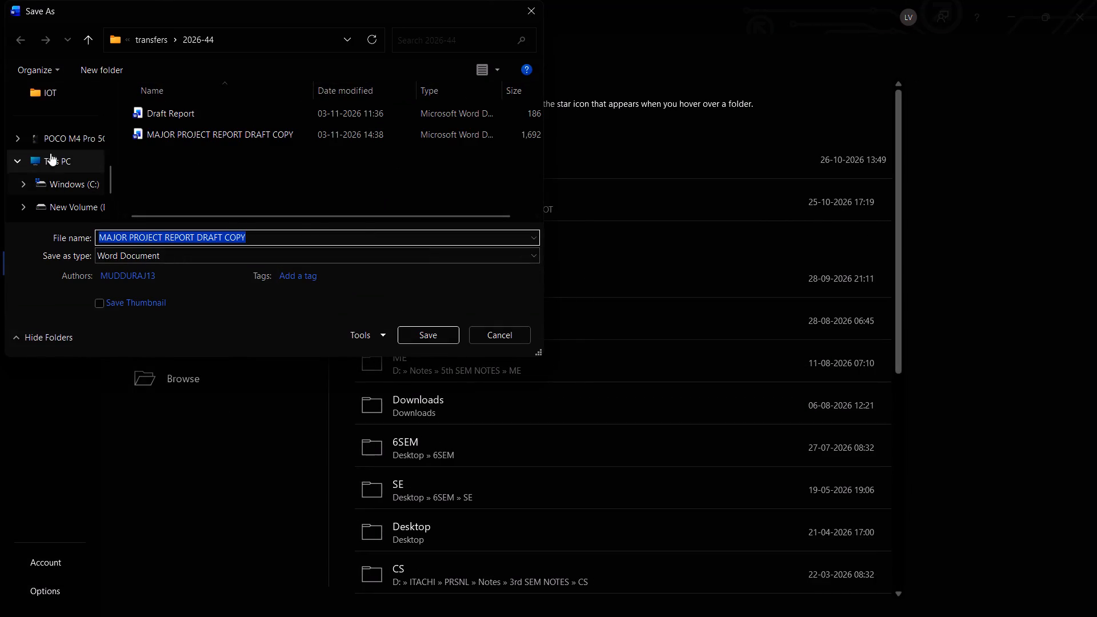
{"action": "scroll", "coordinate": [69, 179], "scroll_direction": "down", "scroll_amount": 2}
{"action": "scroll", "coordinate": [69, 179], "scroll_direction": "up", "scroll_amount": 5}
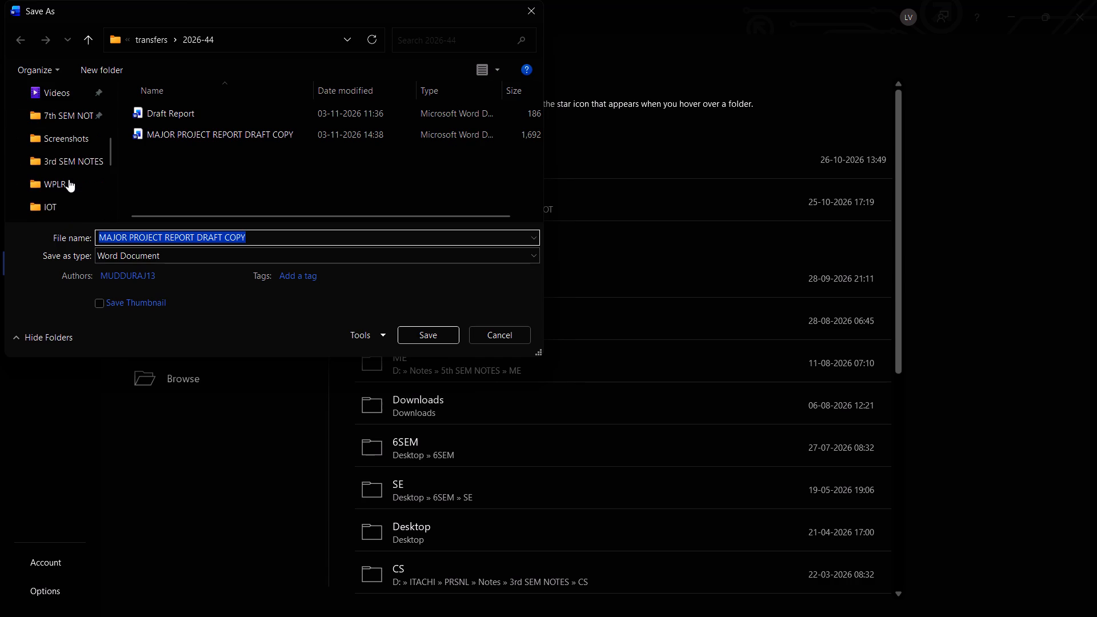
{"action": "scroll", "coordinate": [69, 179], "scroll_direction": "up", "scroll_amount": 4}
{"action": "left_click", "coordinate": [63, 186]}
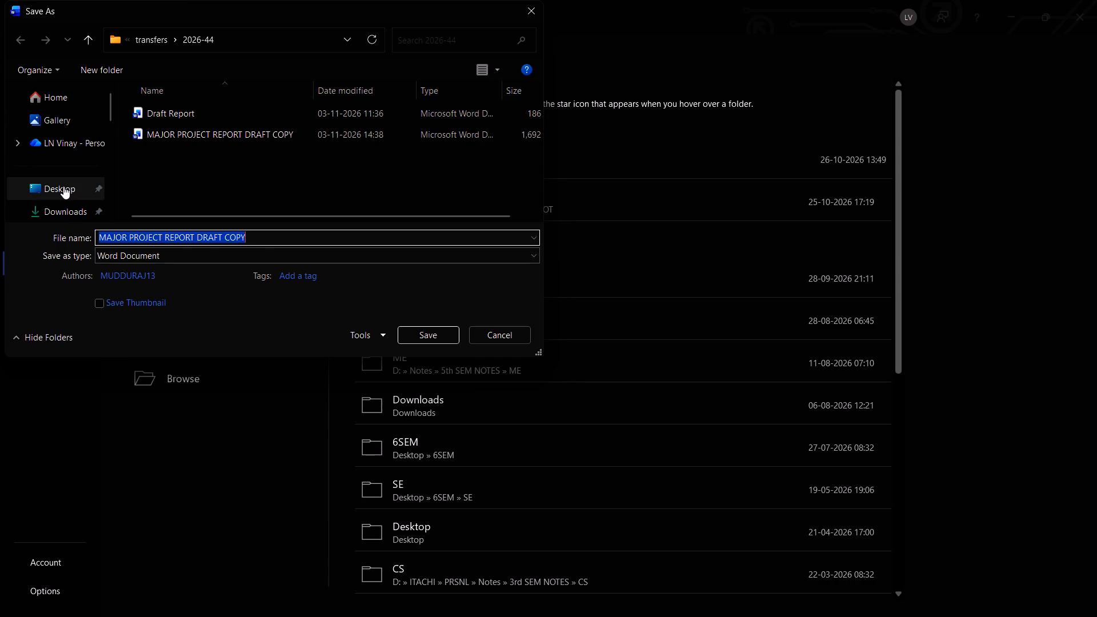
{"action": "left_click", "coordinate": [266, 237]}
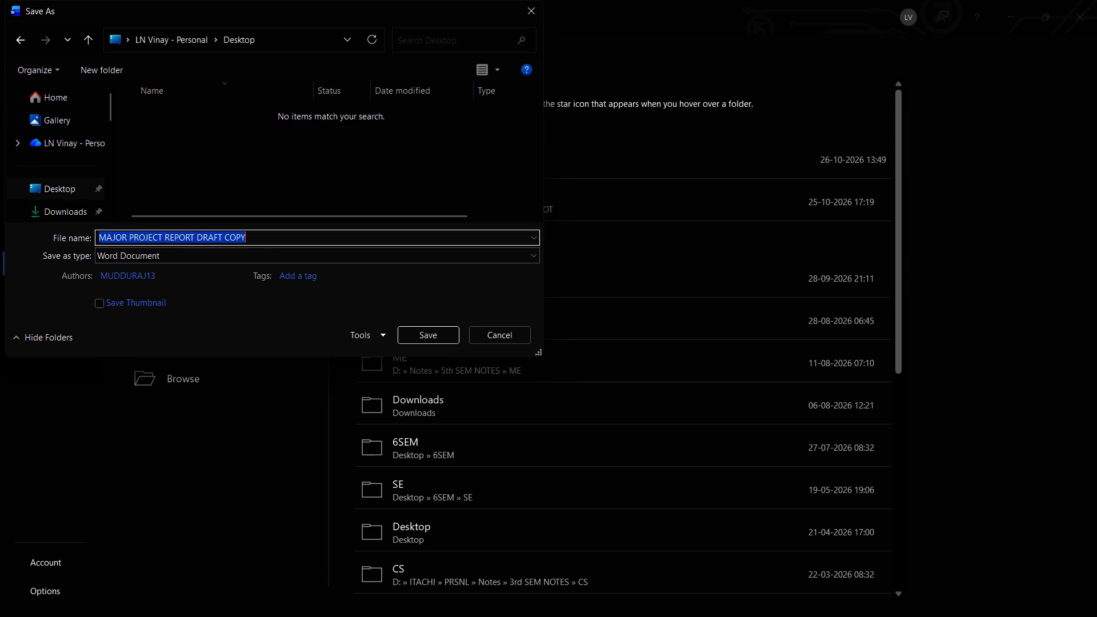
{"action": "left_click", "coordinate": [519, 258]}
{"action": "left_click", "coordinate": [271, 339]}
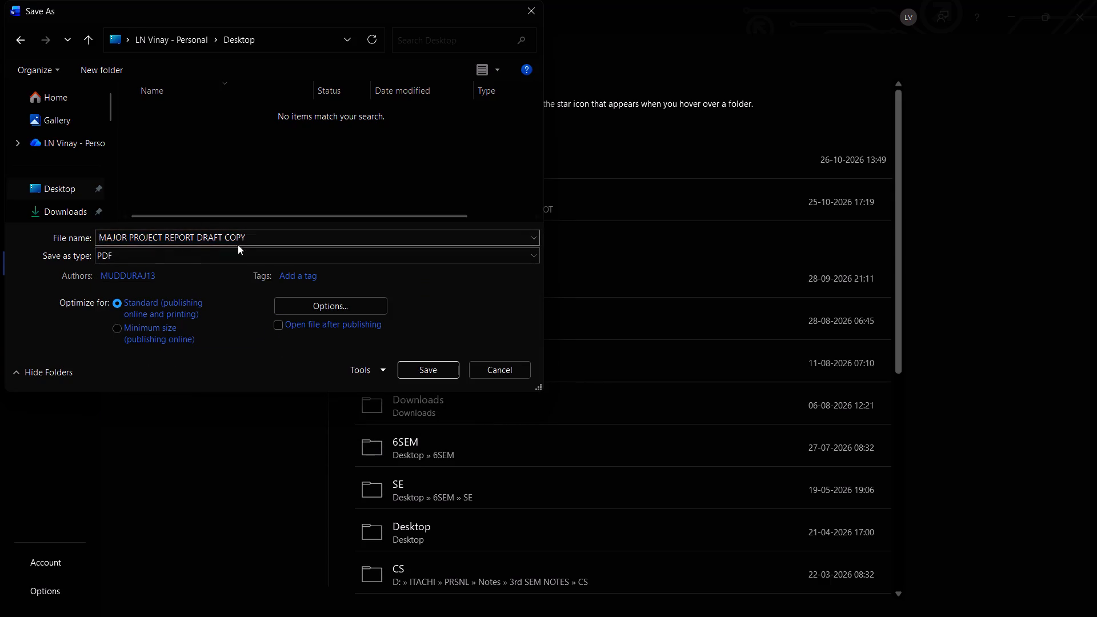
{"action": "left_click", "coordinate": [410, 368]}
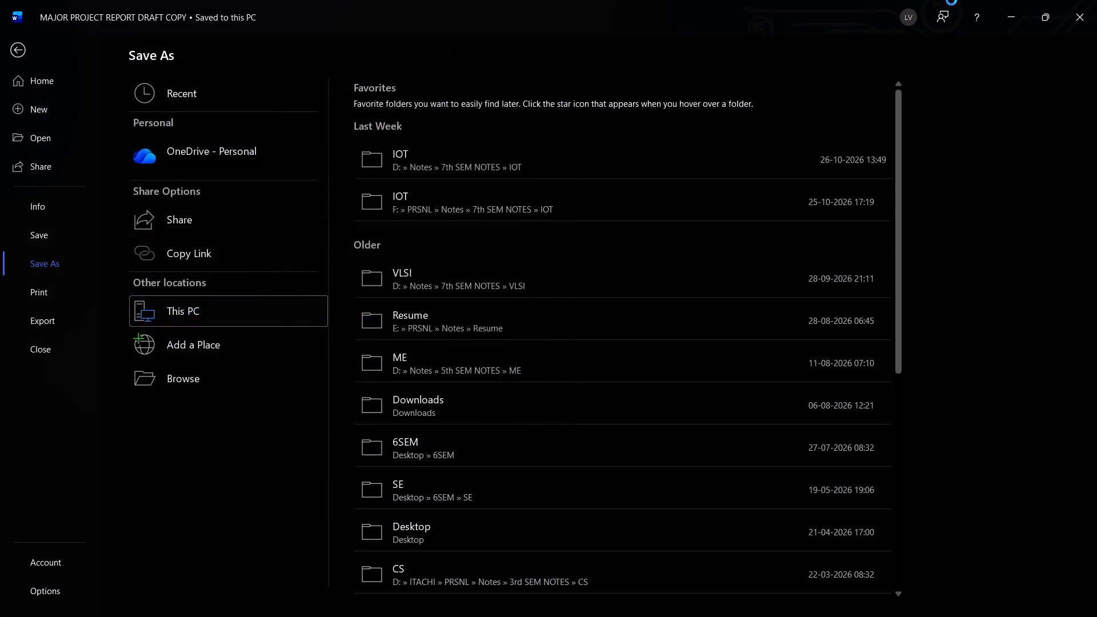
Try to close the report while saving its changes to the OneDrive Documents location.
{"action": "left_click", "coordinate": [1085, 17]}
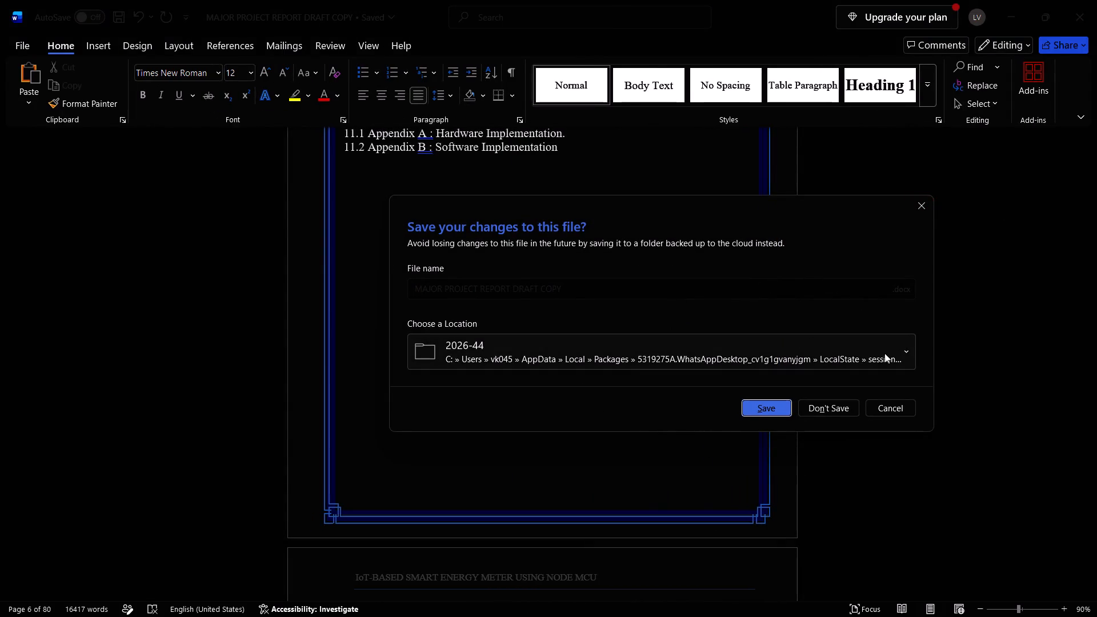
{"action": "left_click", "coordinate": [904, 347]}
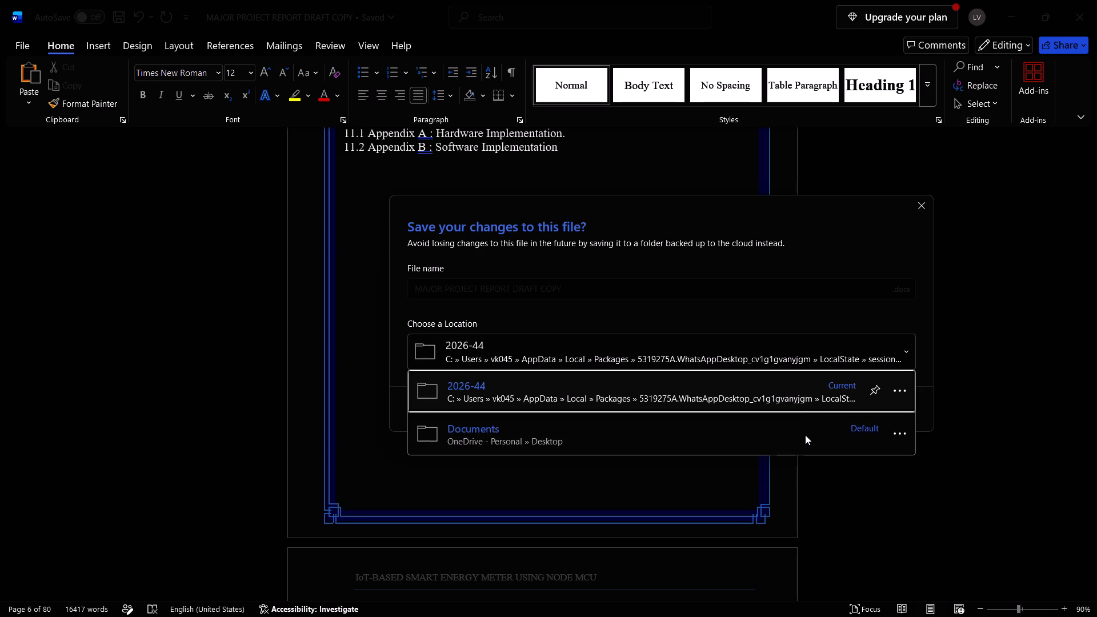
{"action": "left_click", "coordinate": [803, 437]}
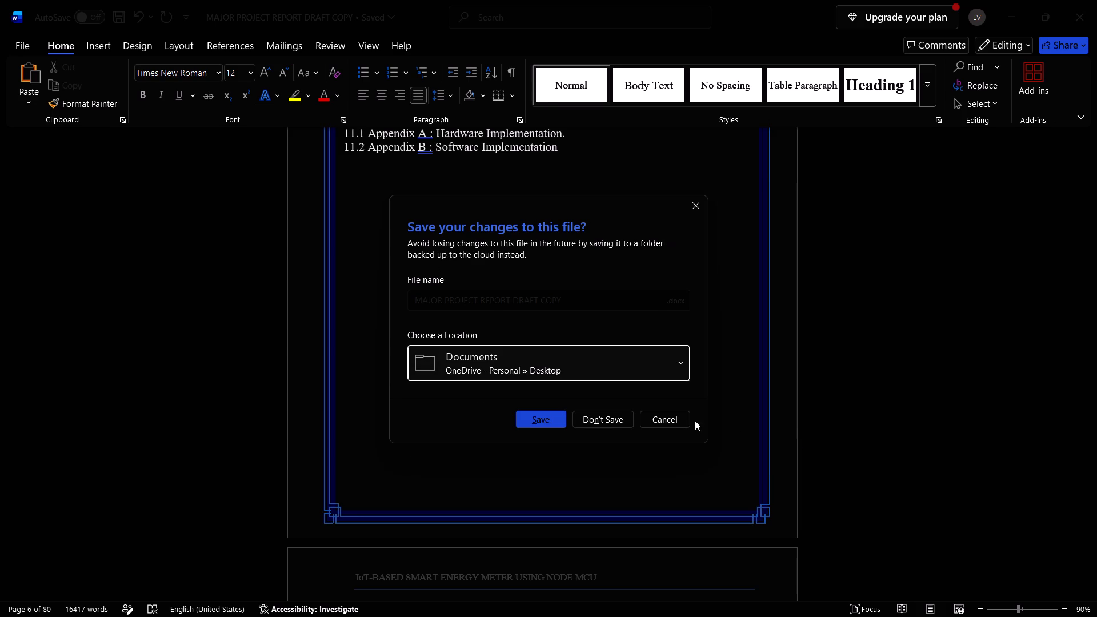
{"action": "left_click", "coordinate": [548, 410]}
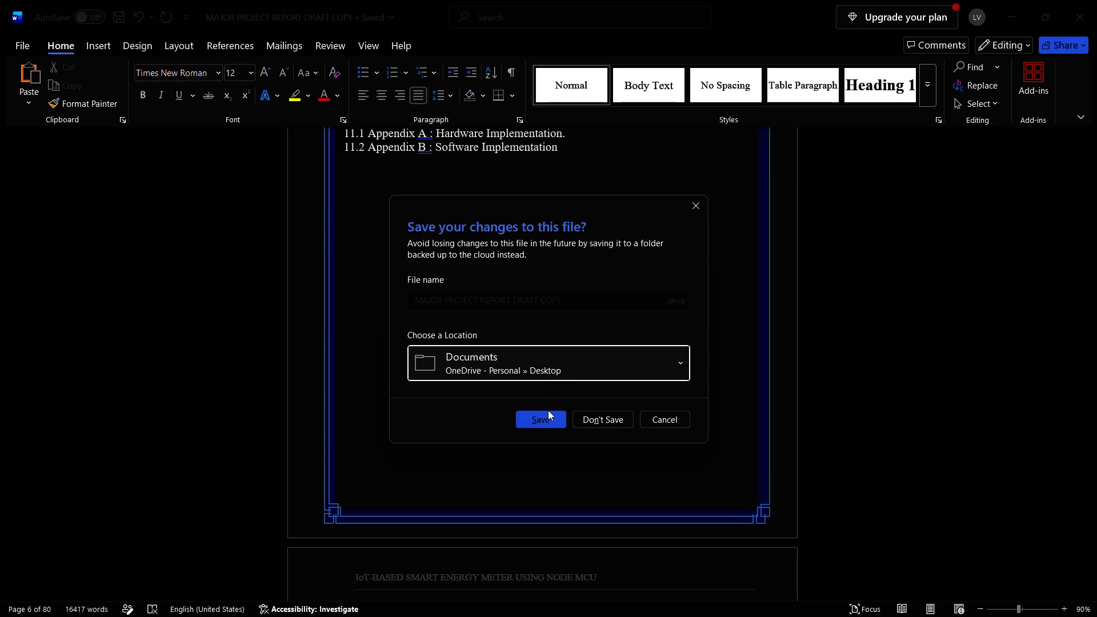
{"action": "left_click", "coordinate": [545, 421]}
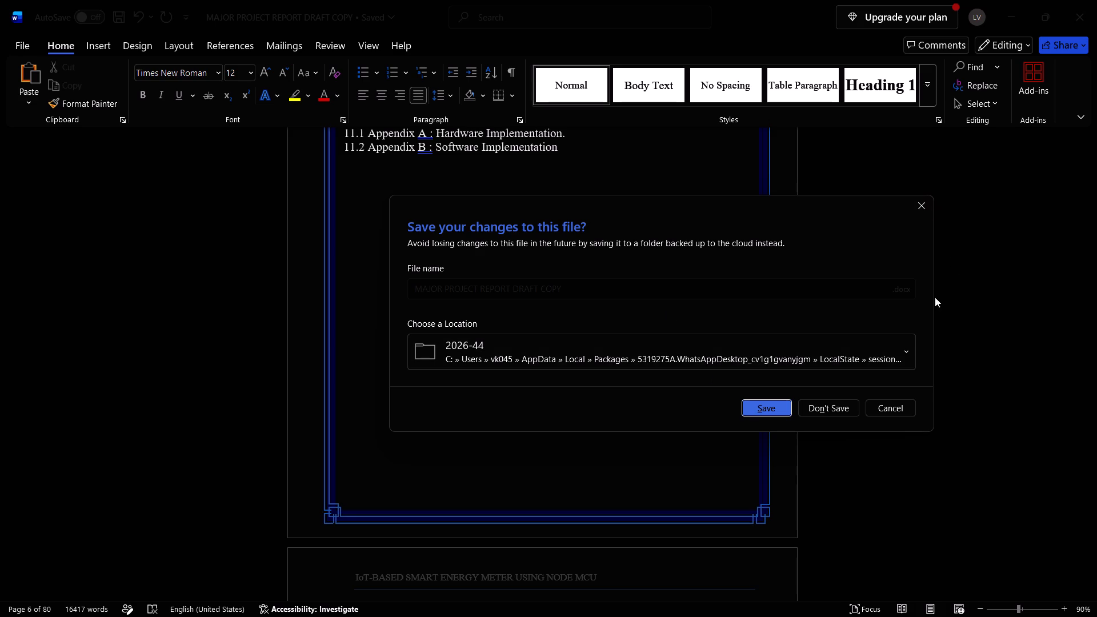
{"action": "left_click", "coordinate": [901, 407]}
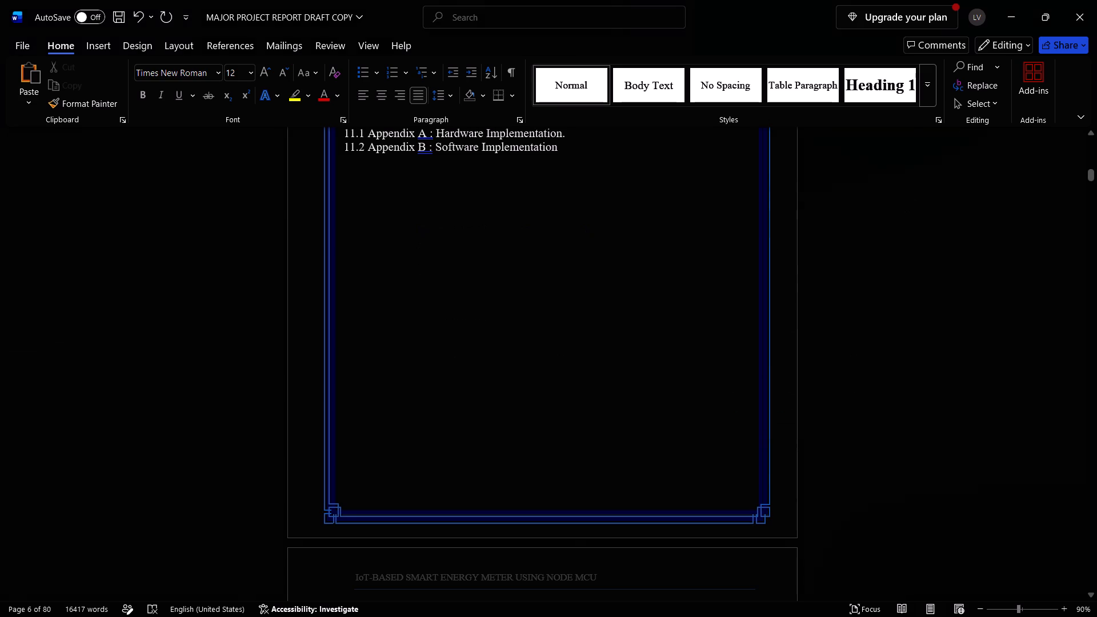
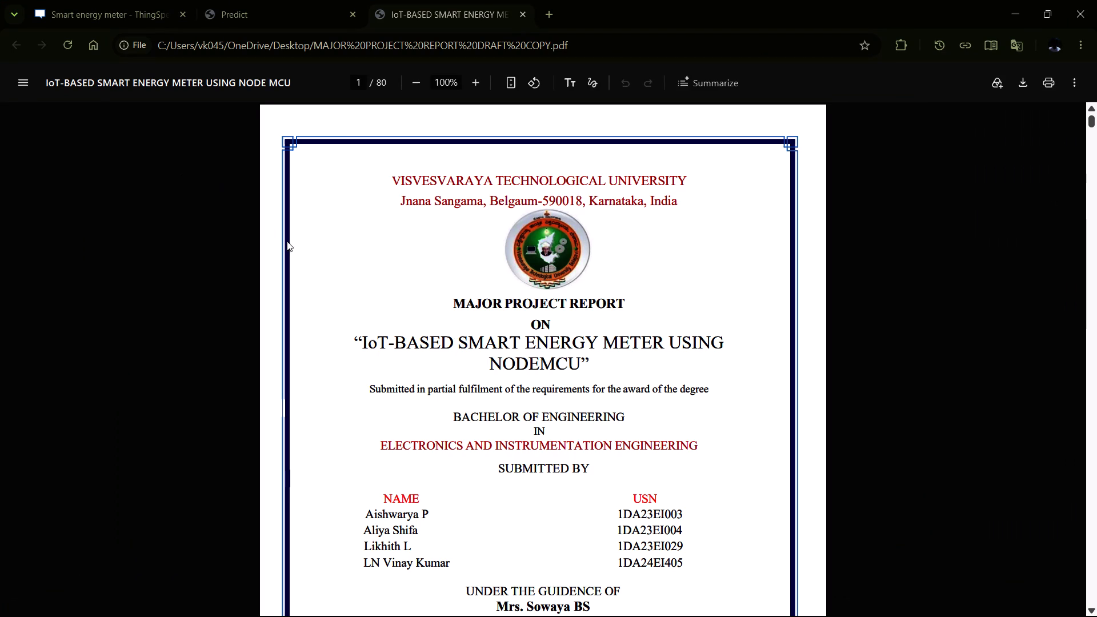
Check the cover and certificate pages of the exported report PDF for errors.
{"action": "scroll", "coordinate": [417, 344], "scroll_direction": "down", "scroll_amount": 2}
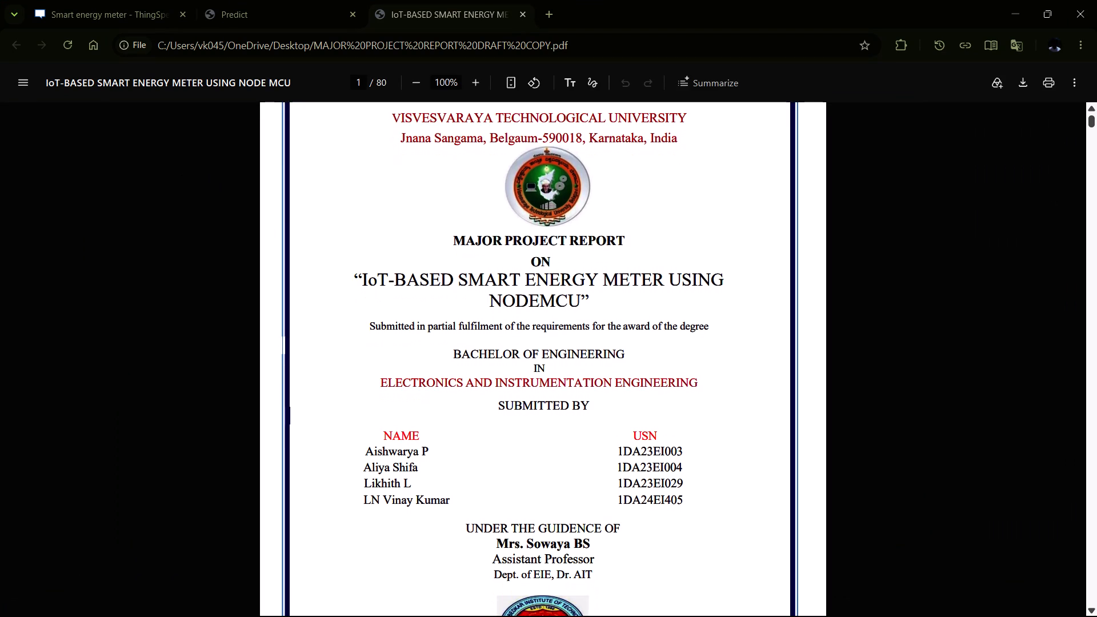
{"action": "scroll", "coordinate": [417, 344], "scroll_direction": "down", "scroll_amount": 4}
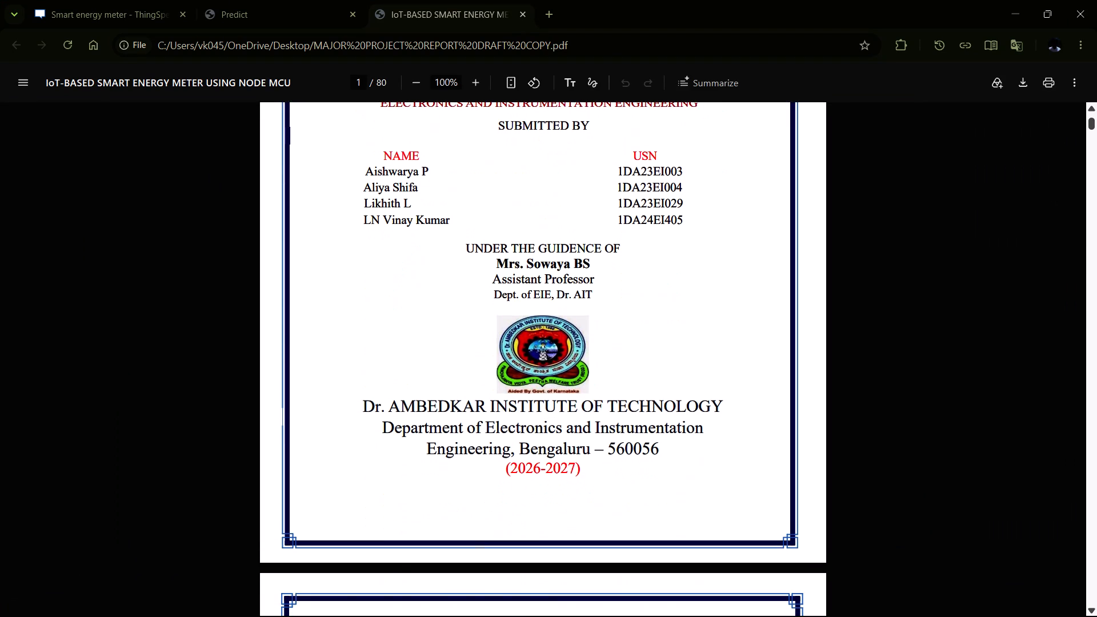
{"action": "scroll", "coordinate": [417, 344], "scroll_direction": "down", "scroll_amount": 5}
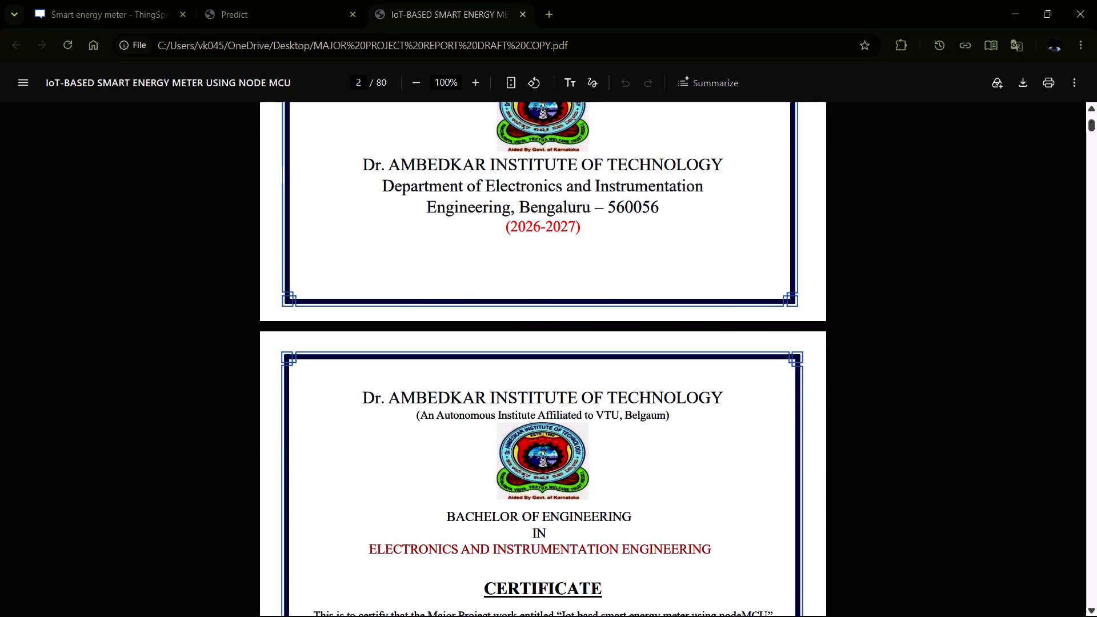
{"action": "scroll", "coordinate": [417, 344], "scroll_direction": "down", "scroll_amount": 5}
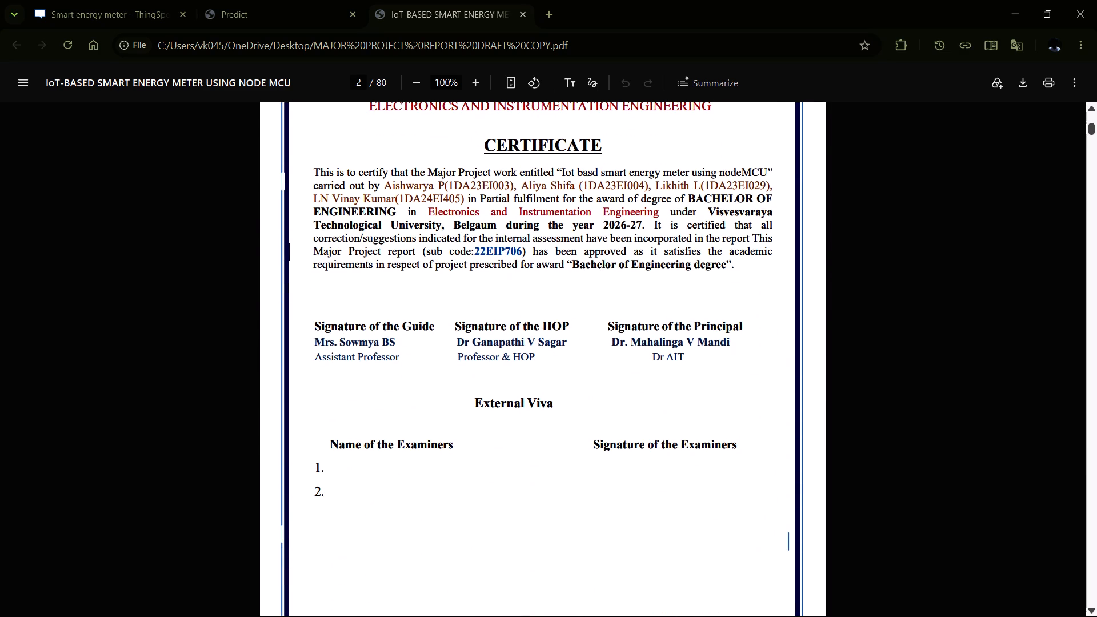
{"action": "scroll", "coordinate": [417, 344], "scroll_direction": "up", "scroll_amount": 3}
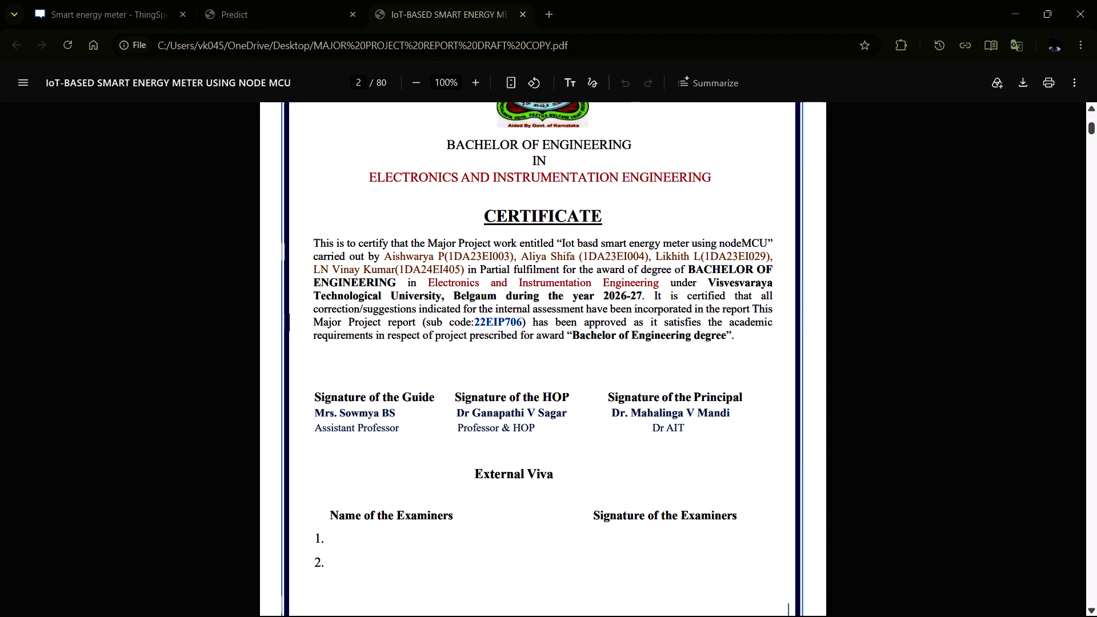
{"action": "scroll", "coordinate": [417, 344], "scroll_direction": "up", "scroll_amount": 6}
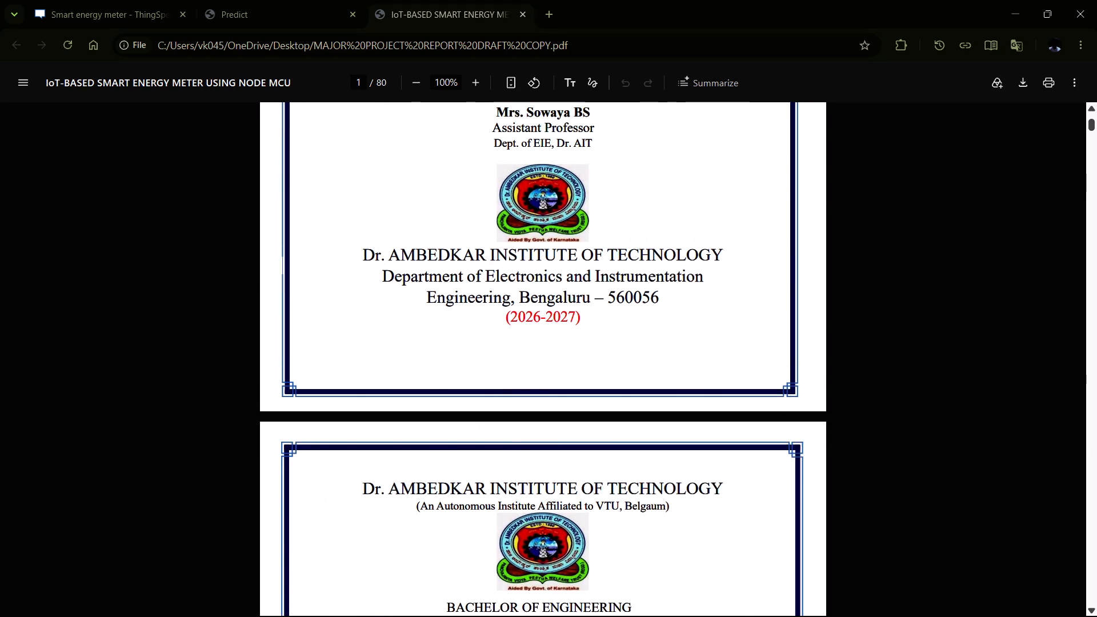
{"action": "scroll", "coordinate": [417, 344], "scroll_direction": "up", "scroll_amount": 2}
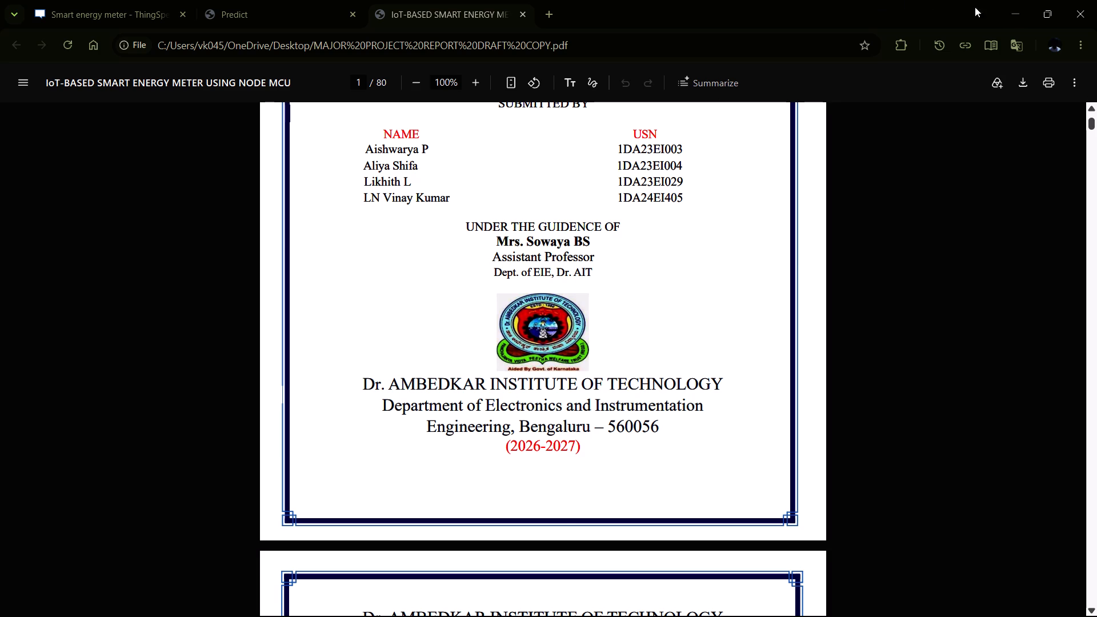
{"action": "left_click", "coordinate": [1012, 10]}
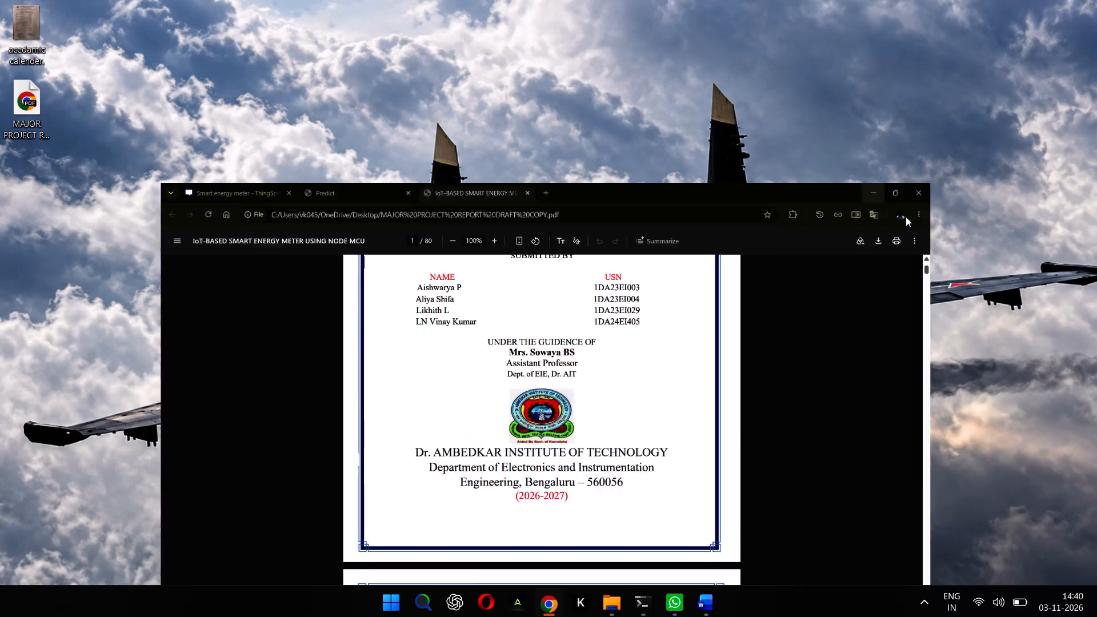
Switch to Word and correct the guide's first name on the cover page to "Soumya", with a space between the two initials.
{"action": "left_click", "coordinate": [718, 593]}
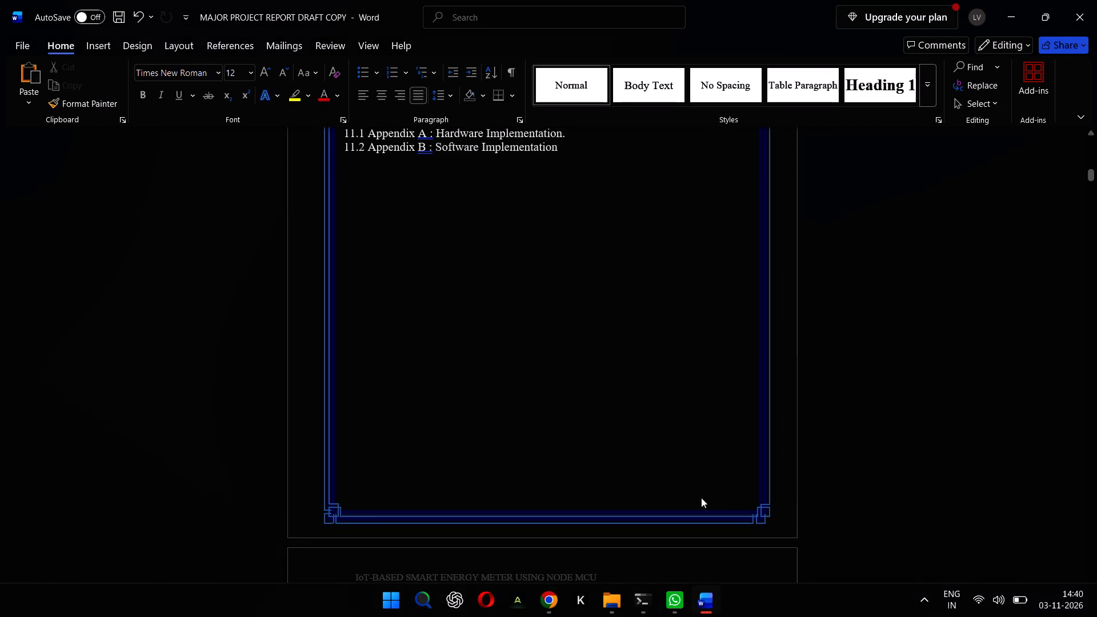
{"action": "scroll", "coordinate": [552, 378], "scroll_direction": "up", "scroll_amount": 5}
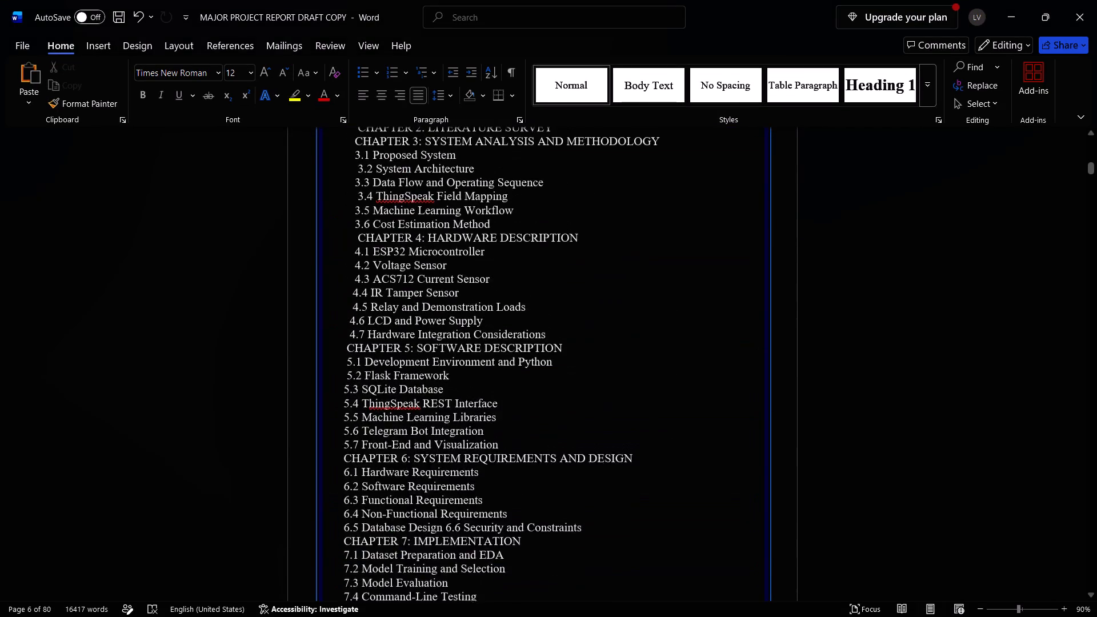
{"action": "scroll", "coordinate": [552, 378], "scroll_direction": "up", "scroll_amount": 7}
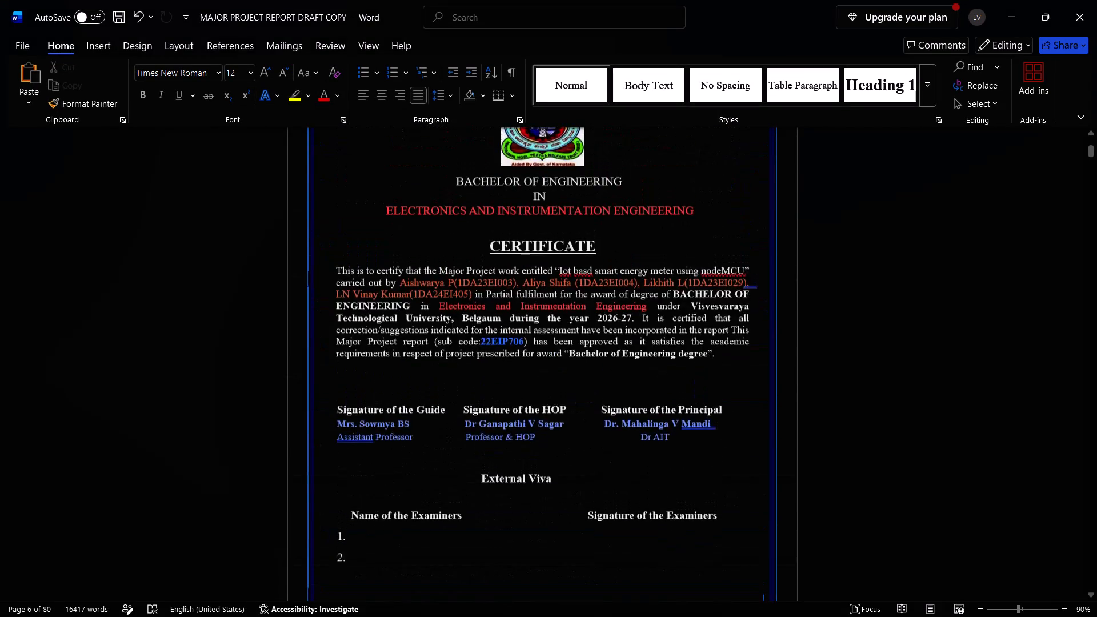
{"action": "scroll", "coordinate": [552, 378], "scroll_direction": "up", "scroll_amount": 7}
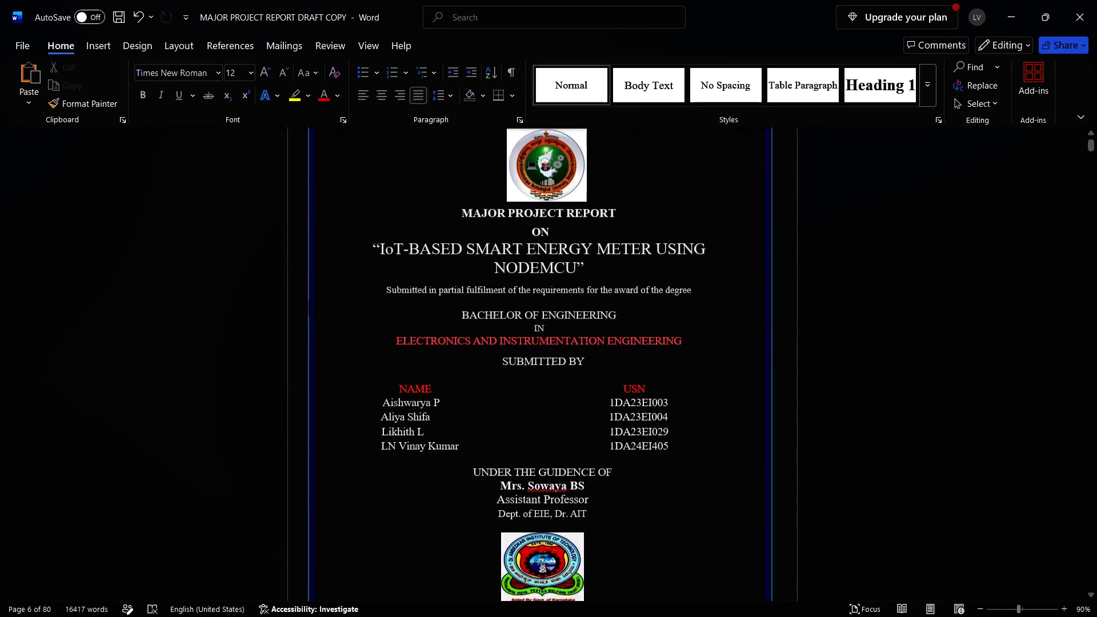
{"action": "scroll", "coordinate": [552, 378], "scroll_direction": "up", "scroll_amount": 1}
{"action": "left_click", "coordinate": [547, 483]}
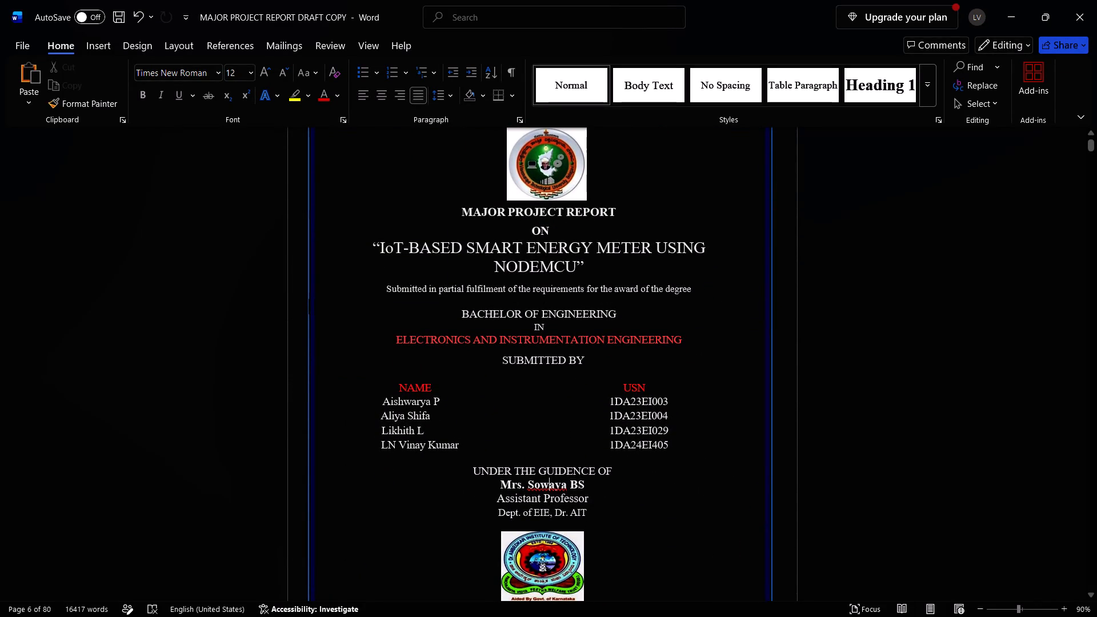
{"action": "key", "text": "m"}
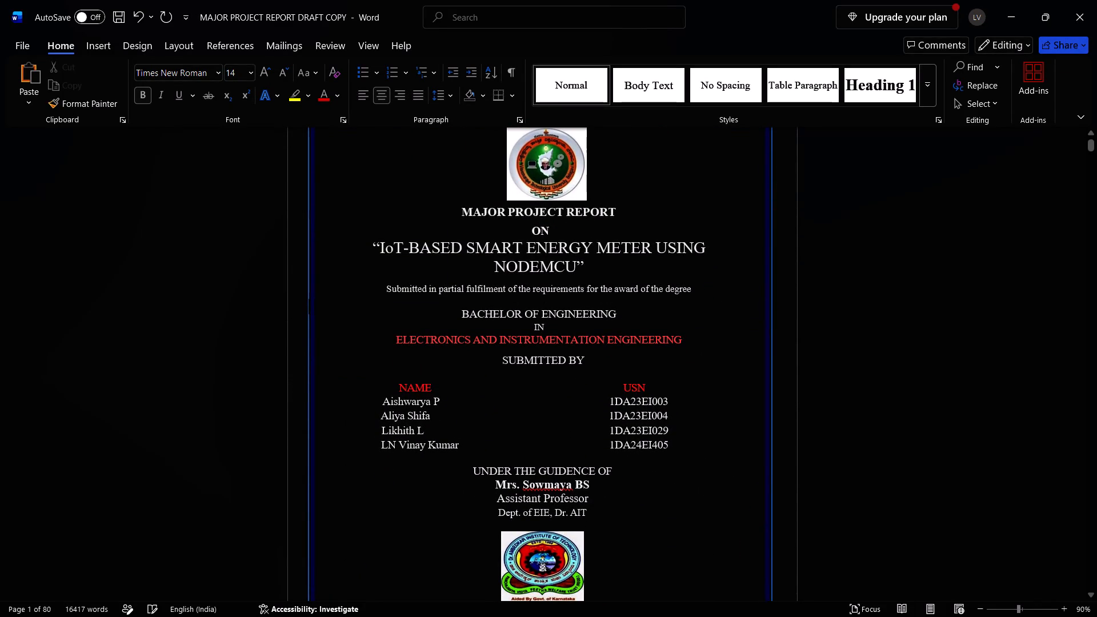
{"action": "left_click", "coordinate": [560, 486]}
{"action": "key", "text": "BackSpace"}
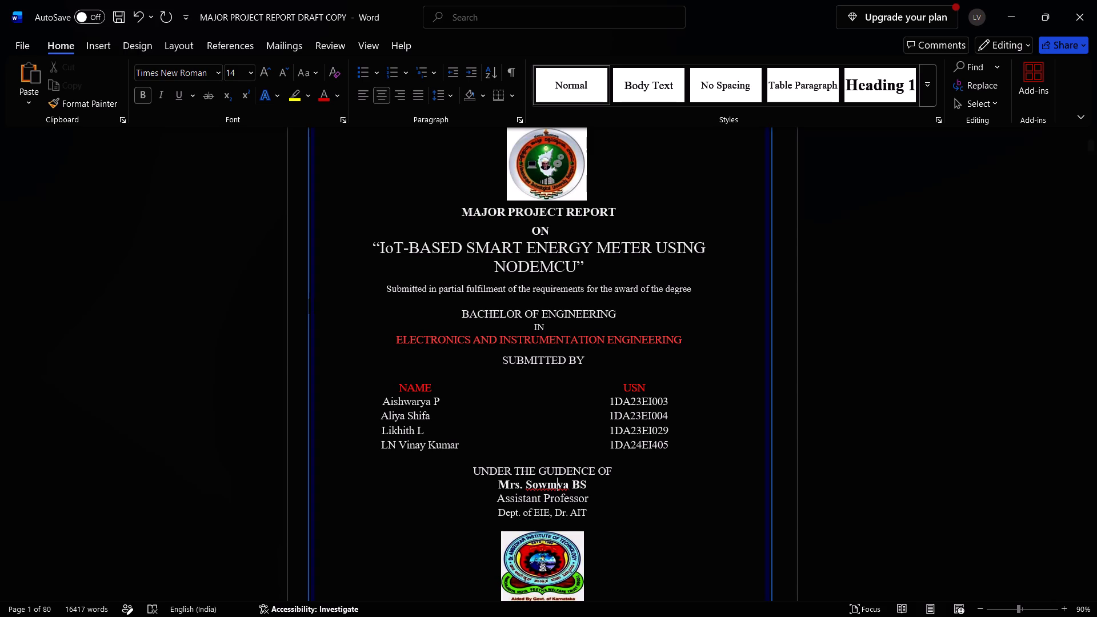
{"action": "left_click", "coordinate": [580, 487]}
{"action": "key", "text": "space"}
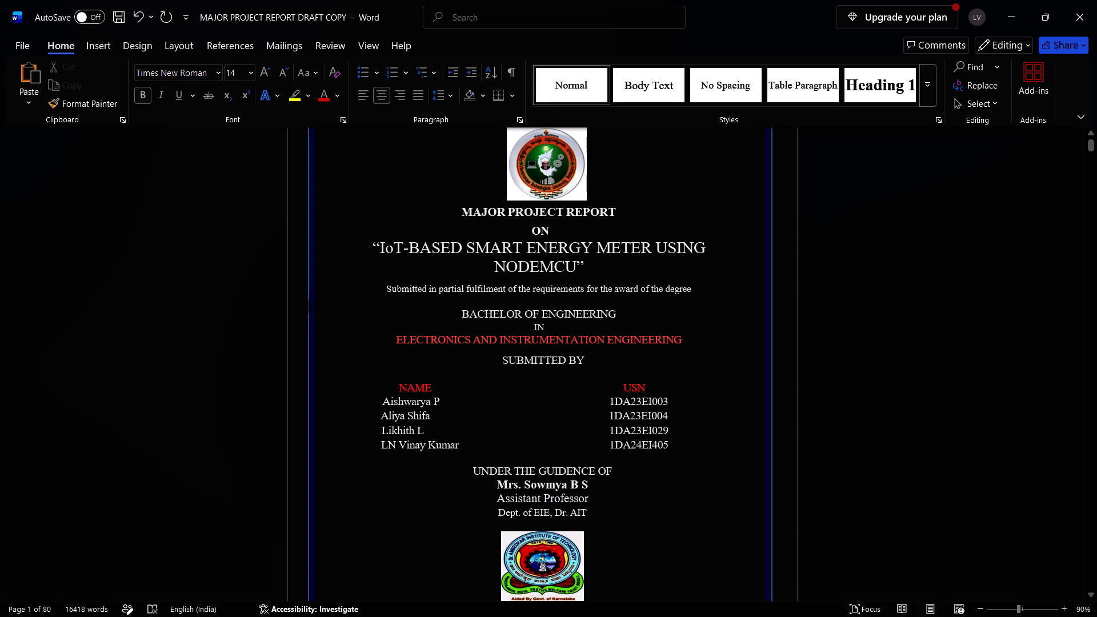
{"action": "left_click", "coordinate": [543, 487]}
{"action": "key", "text": "BackSpace"}
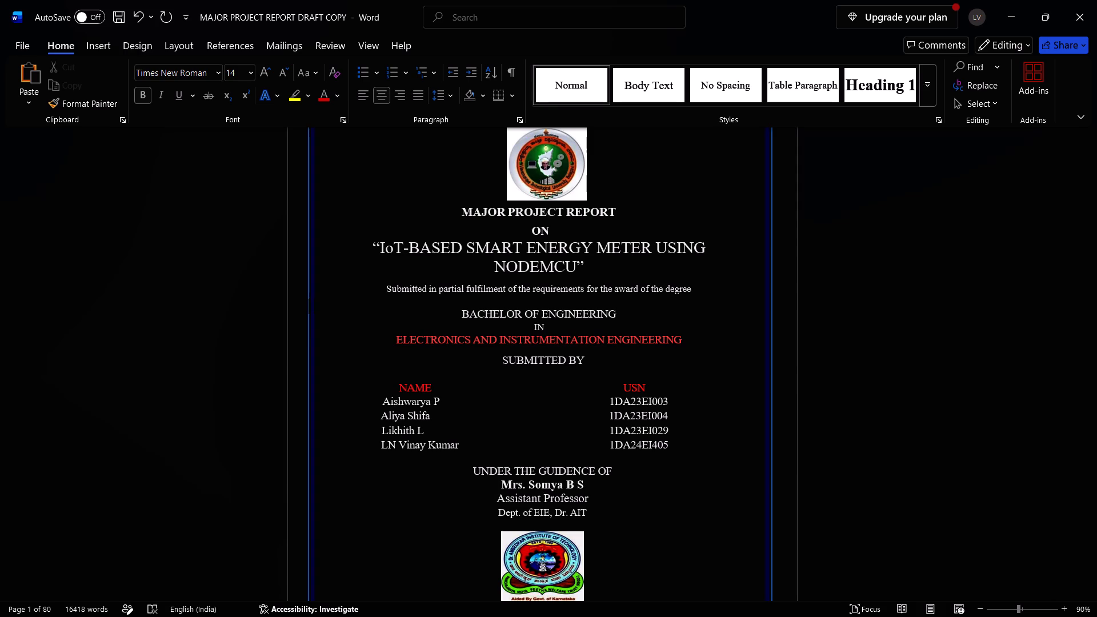
{"action": "key", "text": "u"}
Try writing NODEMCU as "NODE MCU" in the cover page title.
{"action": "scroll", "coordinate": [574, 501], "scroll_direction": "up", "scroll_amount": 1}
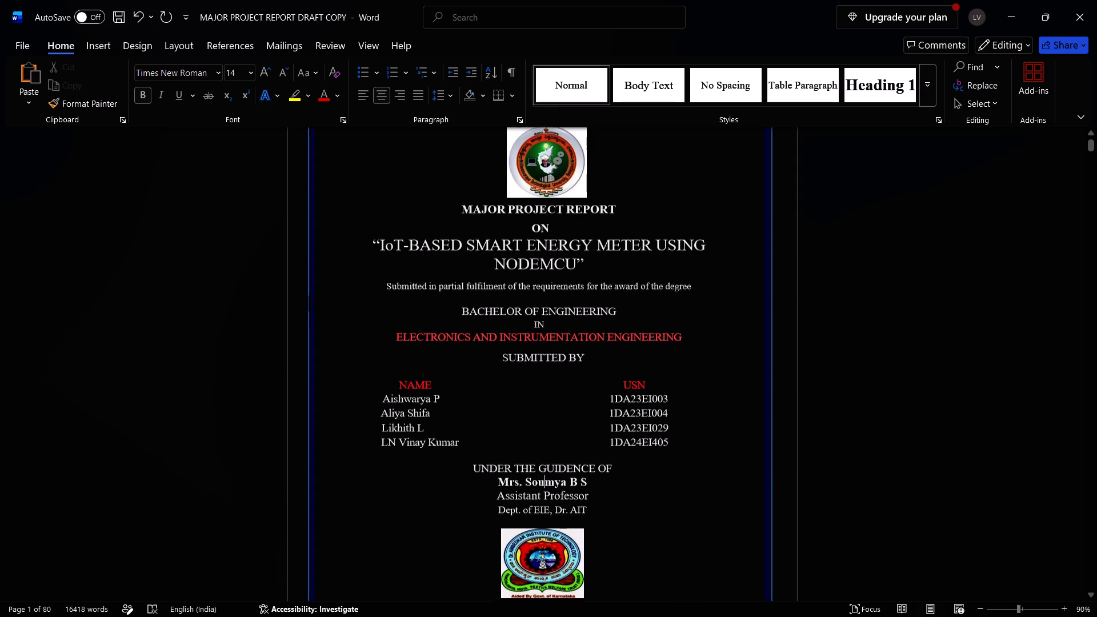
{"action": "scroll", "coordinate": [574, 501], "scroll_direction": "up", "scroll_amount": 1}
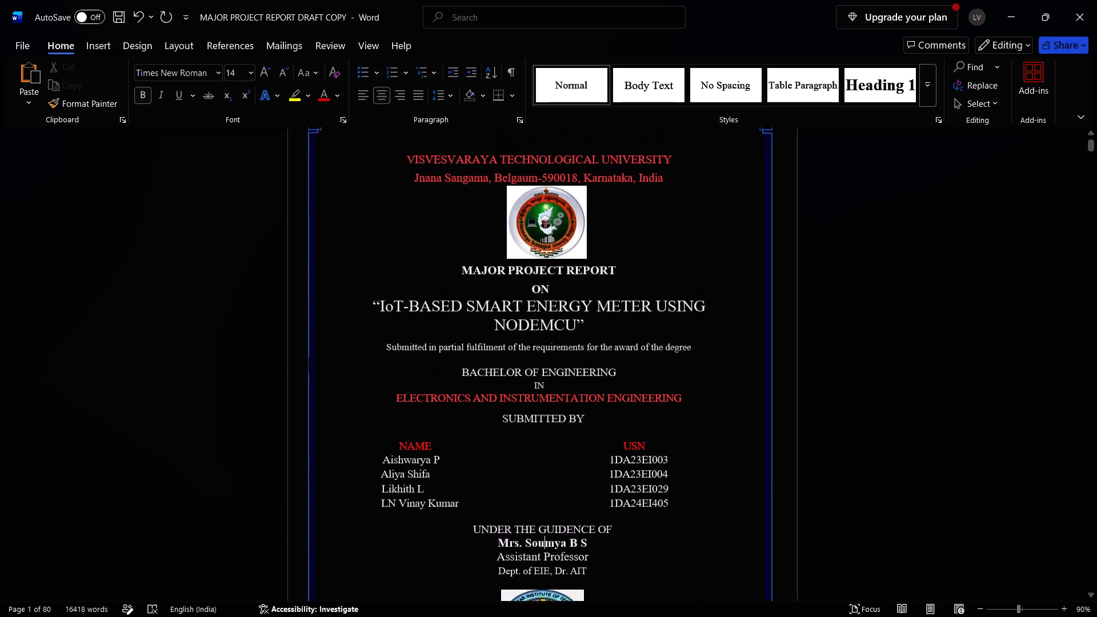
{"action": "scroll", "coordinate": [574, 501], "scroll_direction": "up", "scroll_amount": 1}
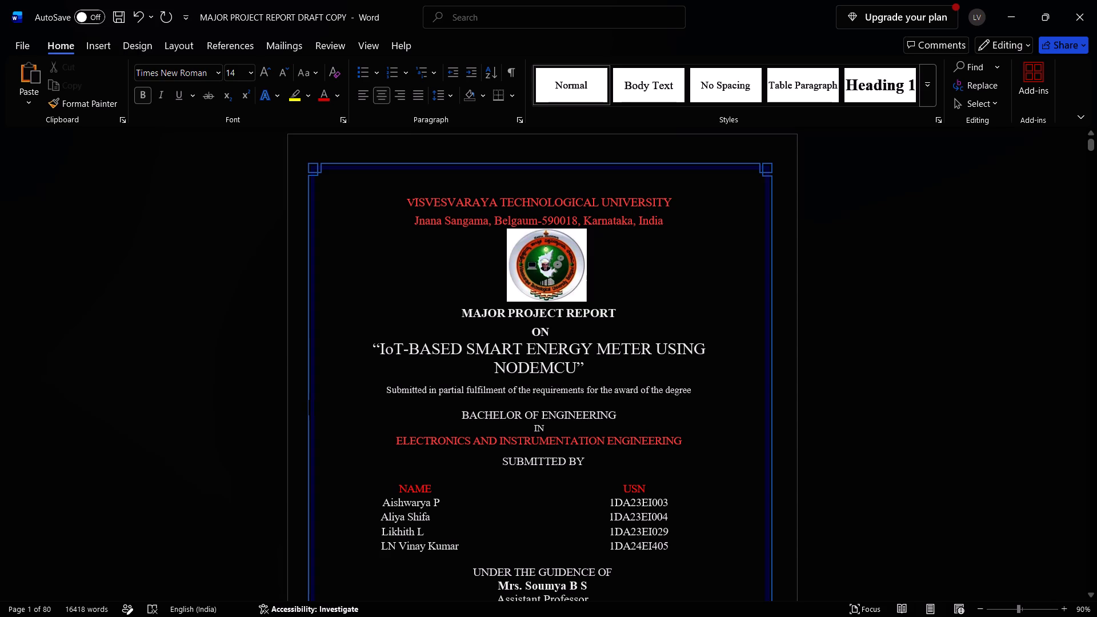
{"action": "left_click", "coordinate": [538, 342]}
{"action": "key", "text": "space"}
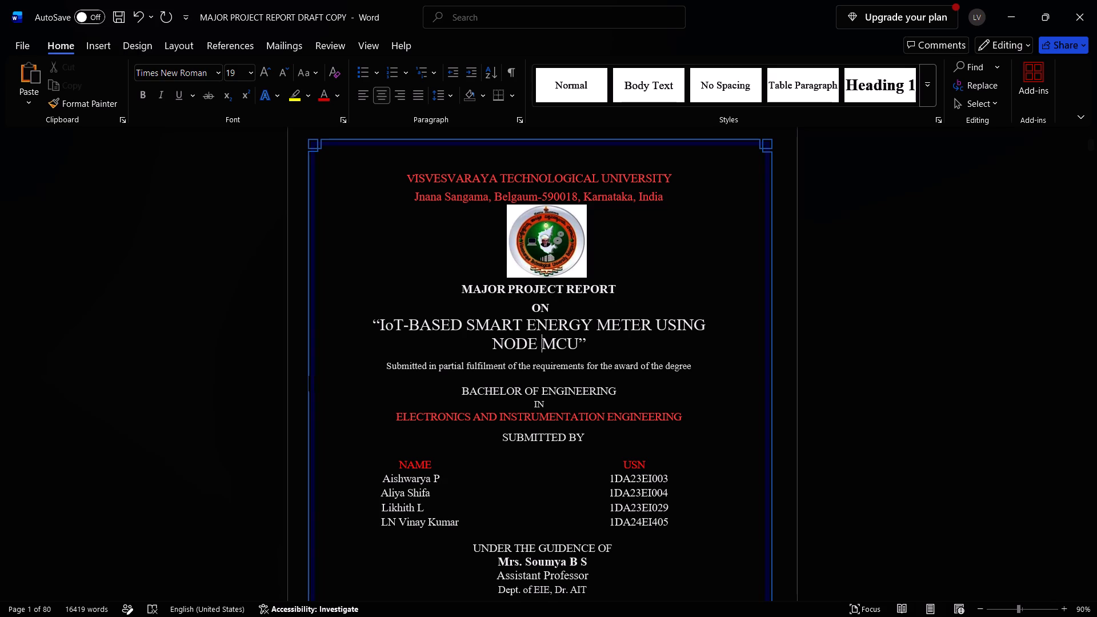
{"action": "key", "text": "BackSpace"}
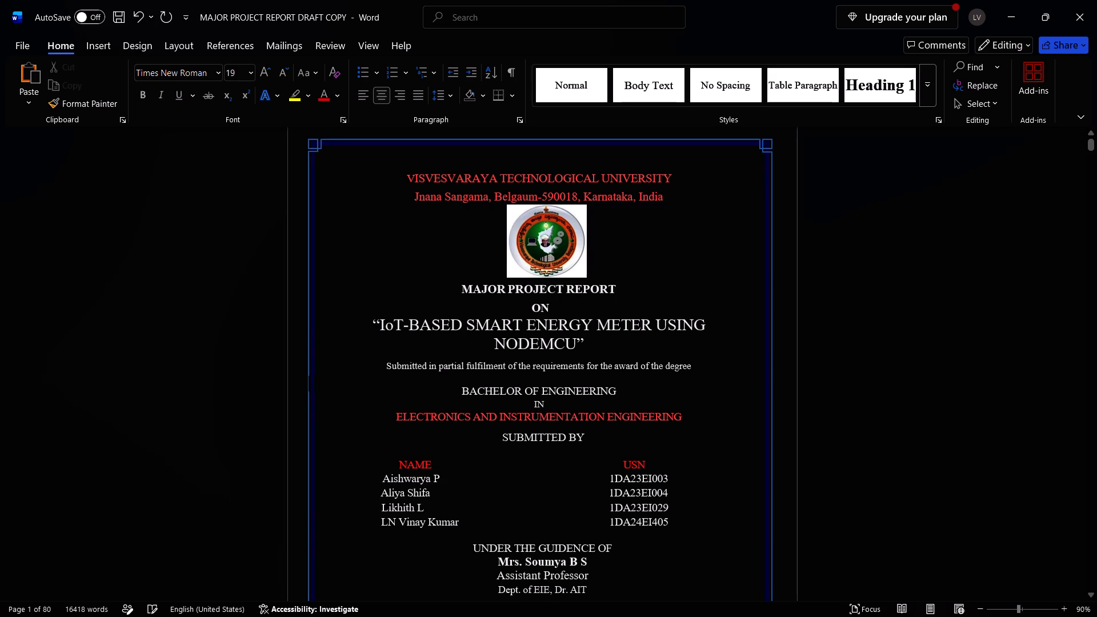
Correct the guide's first name to "Soumya" in the certificate page's signature block and put a space between the two initials.
{"action": "scroll", "coordinate": [477, 408], "scroll_direction": "down", "scroll_amount": 2}
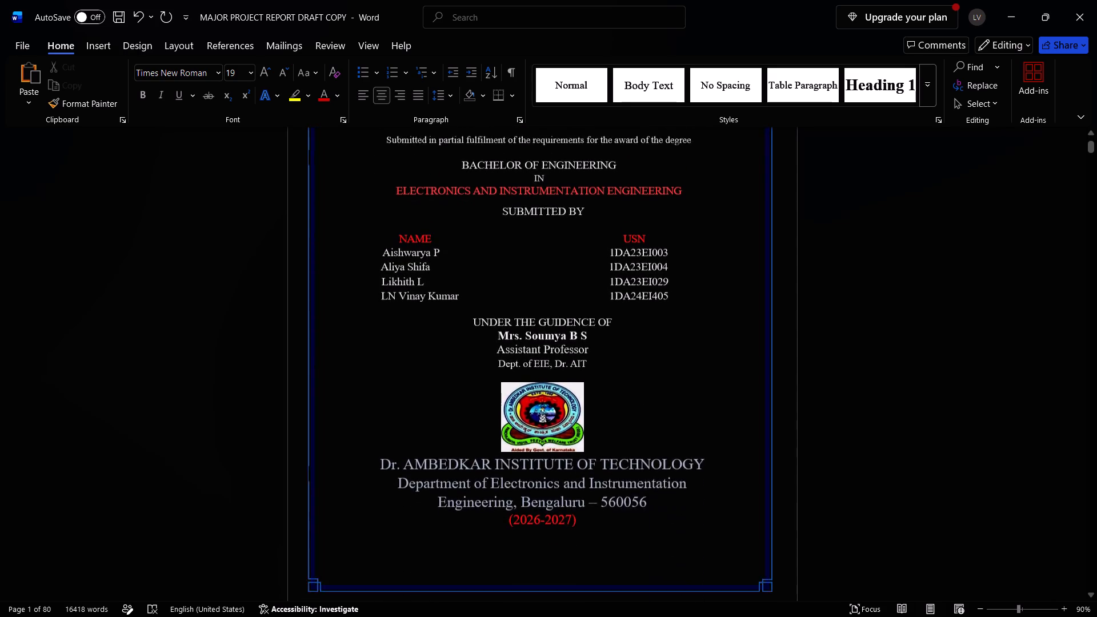
{"action": "scroll", "coordinate": [477, 408], "scroll_direction": "down", "scroll_amount": 2}
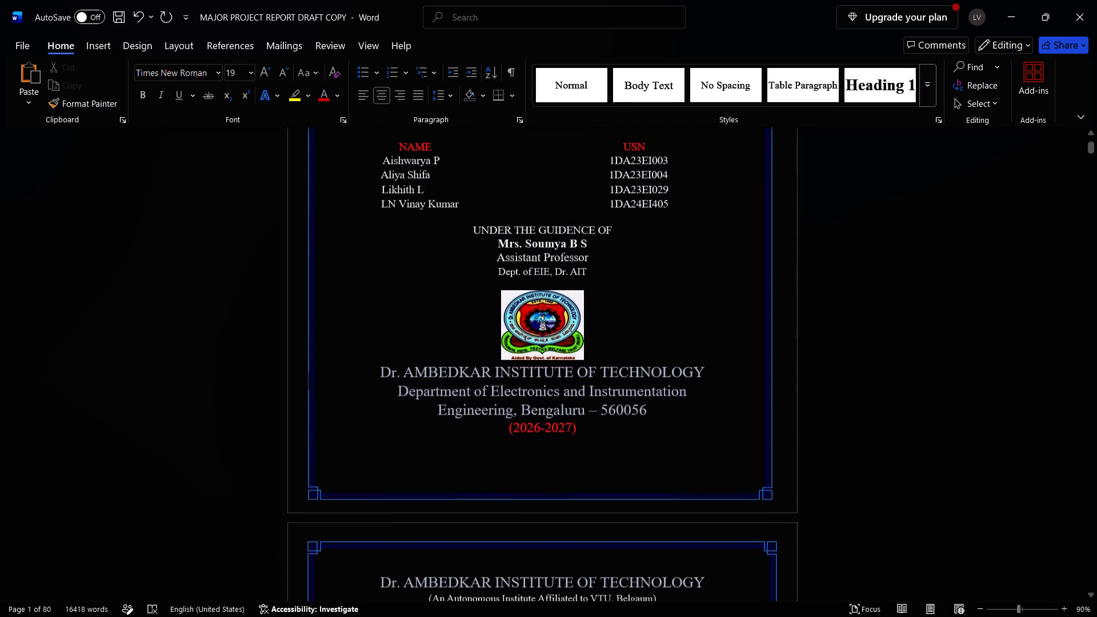
{"action": "scroll", "coordinate": [477, 408], "scroll_direction": "down", "scroll_amount": 2}
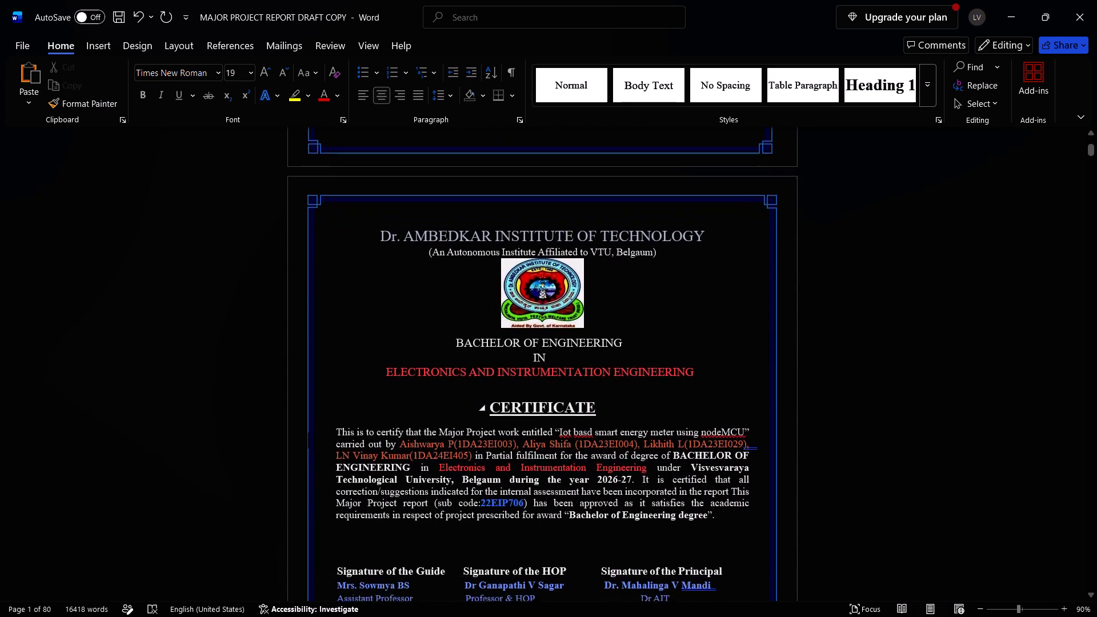
{"action": "scroll", "coordinate": [477, 408], "scroll_direction": "down", "scroll_amount": 2}
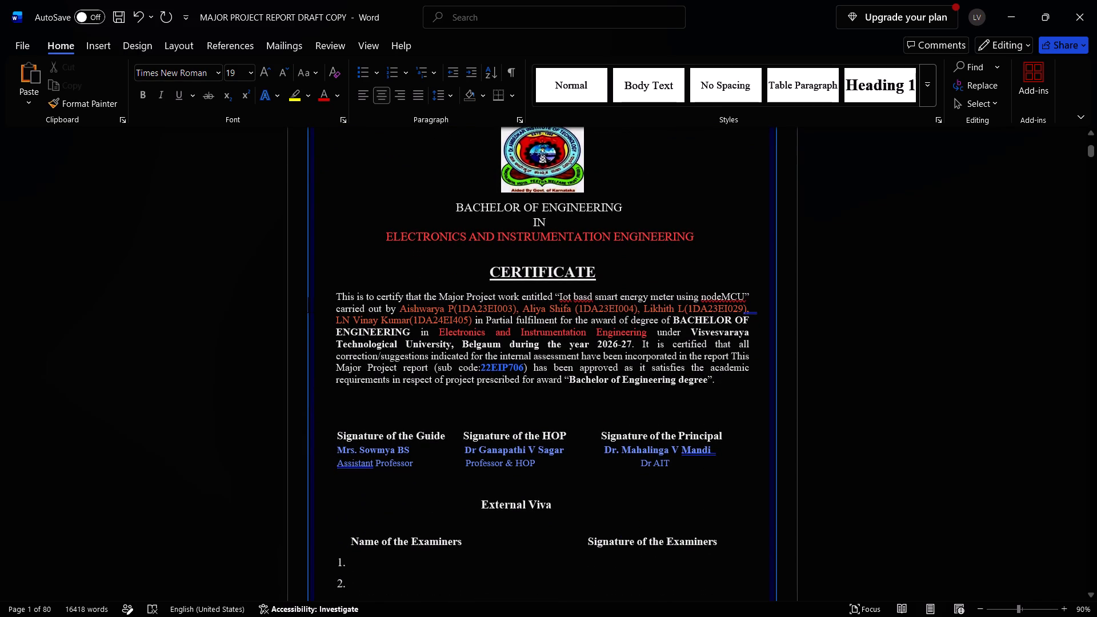
{"action": "left_click", "coordinate": [376, 451]}
{"action": "key", "text": "BackSpace"}
{"action": "key", "text": "u"}
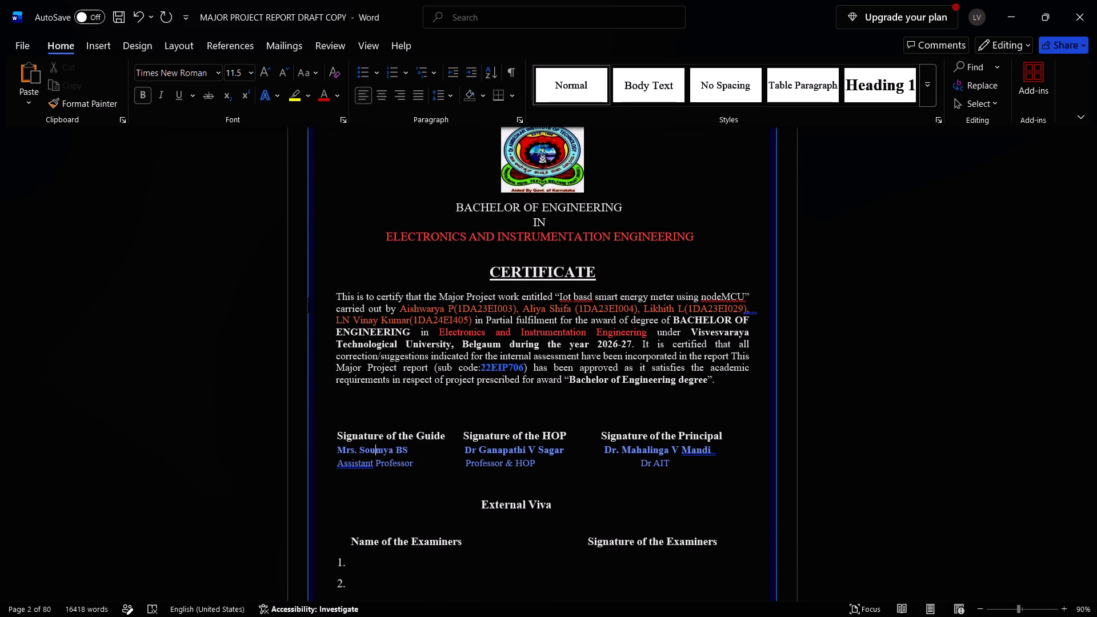
{"action": "left_click", "coordinate": [403, 452]}
{"action": "key", "text": "space"}
Replace the project guide's name in the acknowledgement with "Soumya" followed by the two initials separated by a space.
{"action": "scroll", "coordinate": [560, 497], "scroll_direction": "down", "scroll_amount": 1}
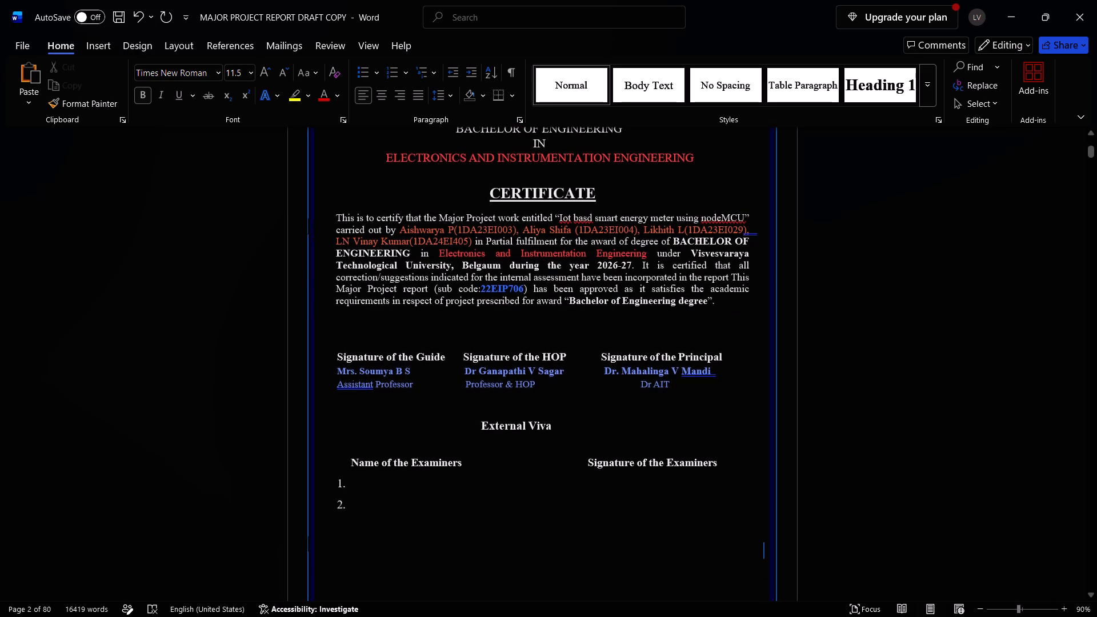
{"action": "scroll", "coordinate": [560, 497], "scroll_direction": "down", "scroll_amount": 3}
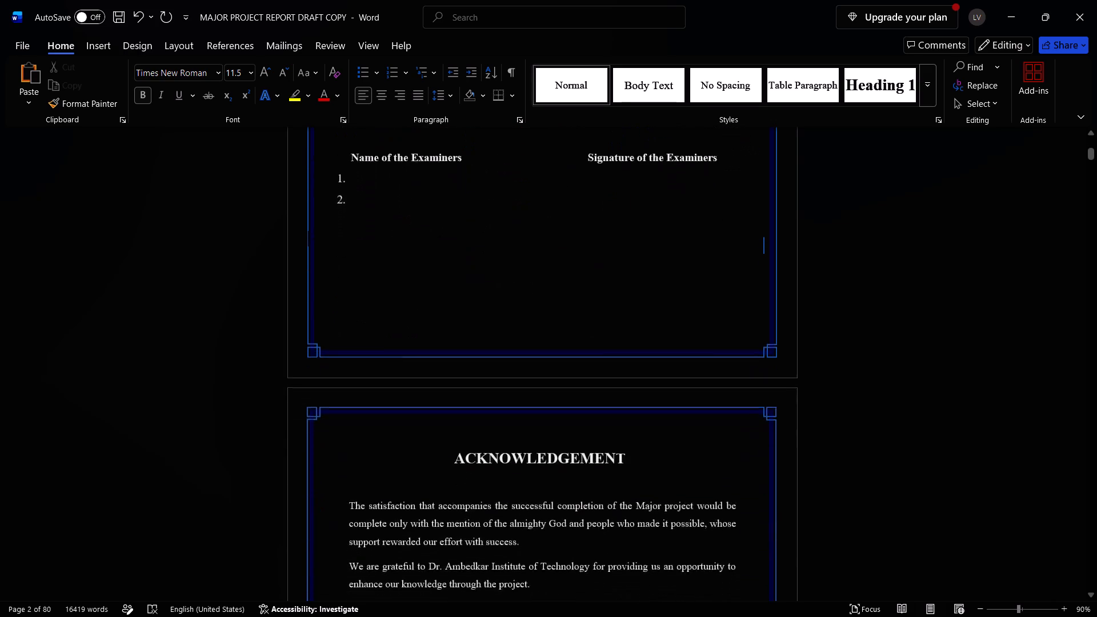
{"action": "scroll", "coordinate": [560, 497], "scroll_direction": "down", "scroll_amount": 2}
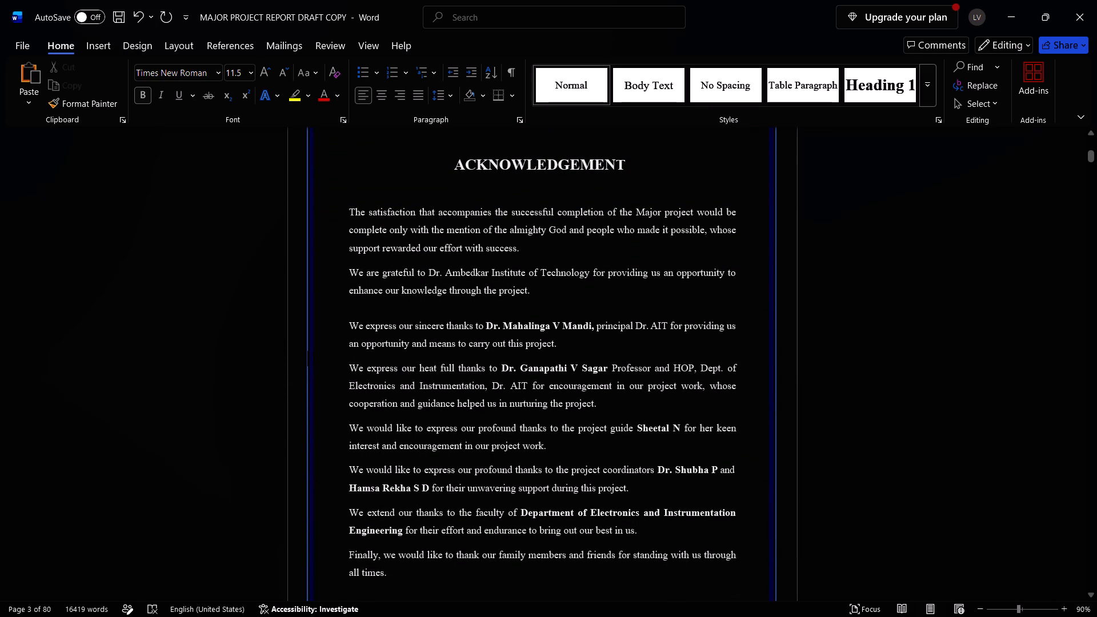
{"action": "scroll", "coordinate": [562, 480], "scroll_direction": "down", "scroll_amount": 1}
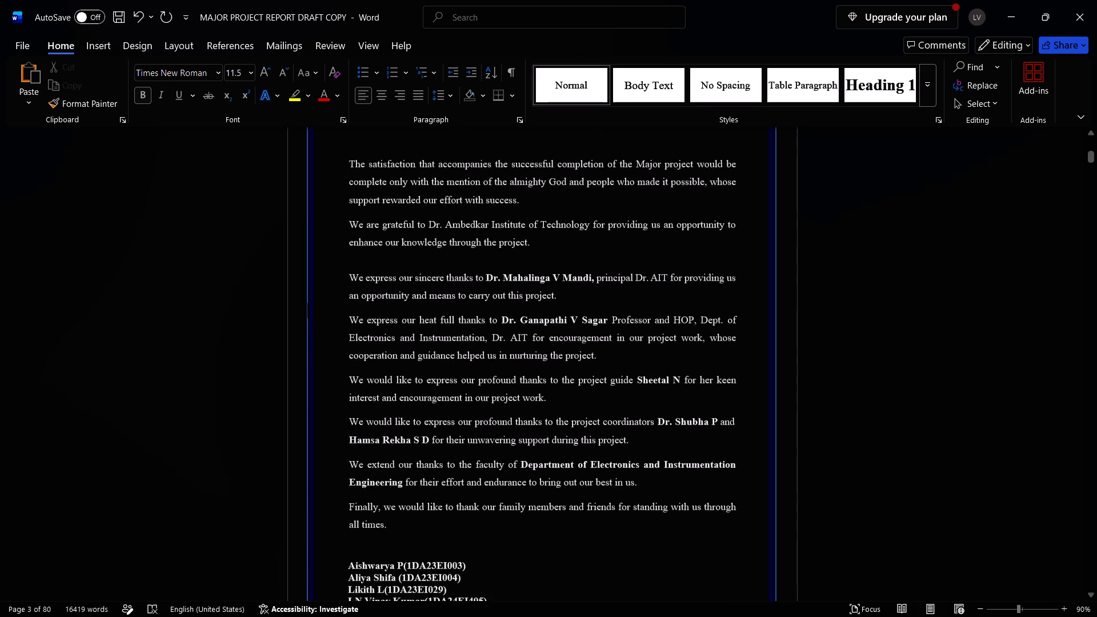
{"action": "scroll", "coordinate": [562, 480], "scroll_direction": "down", "scroll_amount": 1}
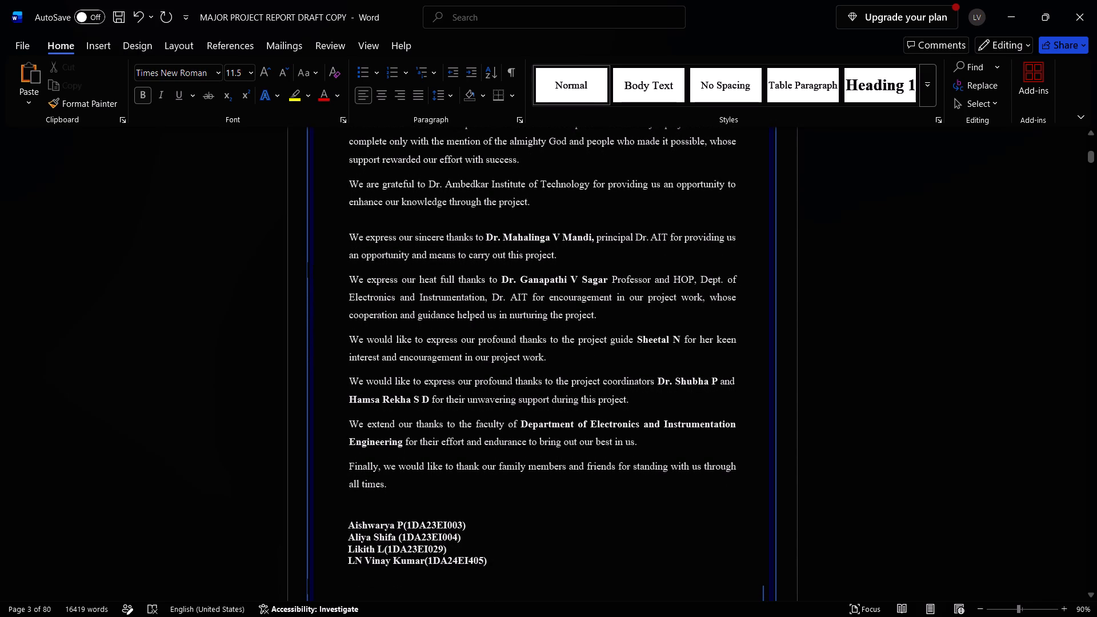
{"action": "left_click", "coordinate": [680, 340]}
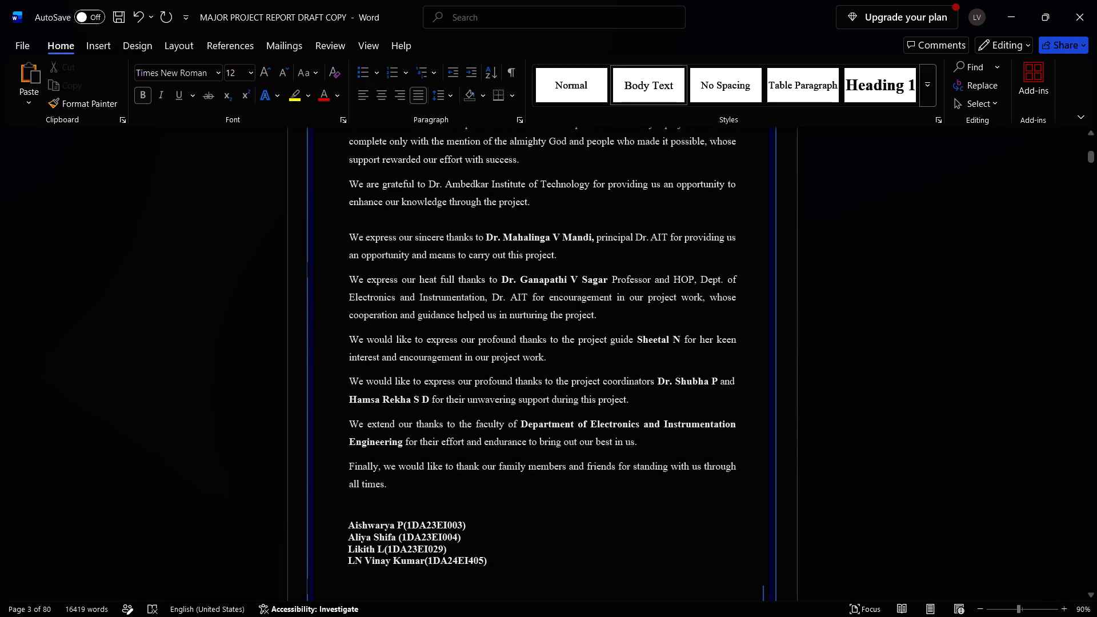
{"action": "key", "text": "BackSpace"}
{"action": "key", "text": "BackSpace"}
{"action": "key", "text": "BackSpace"}
{"action": "key", "text": "BackSpace"}
{"action": "key", "text": "BackSpace"}
{"action": "key", "text": "BackSpace"}
{"action": "key", "text": "BackSpace"}
{"action": "key", "text": "BackSpace"}
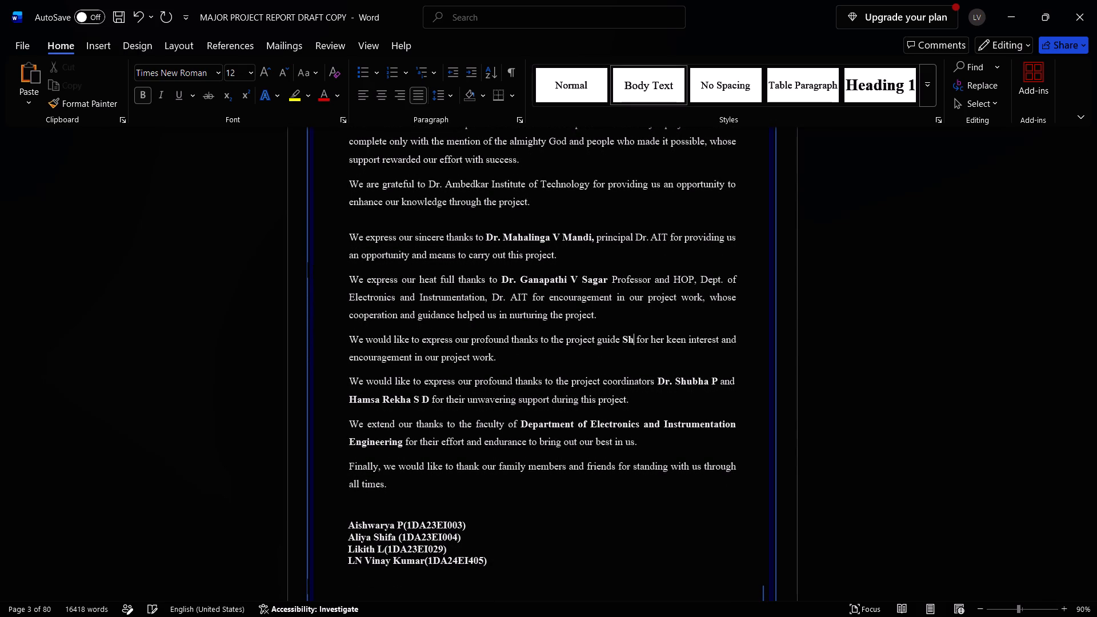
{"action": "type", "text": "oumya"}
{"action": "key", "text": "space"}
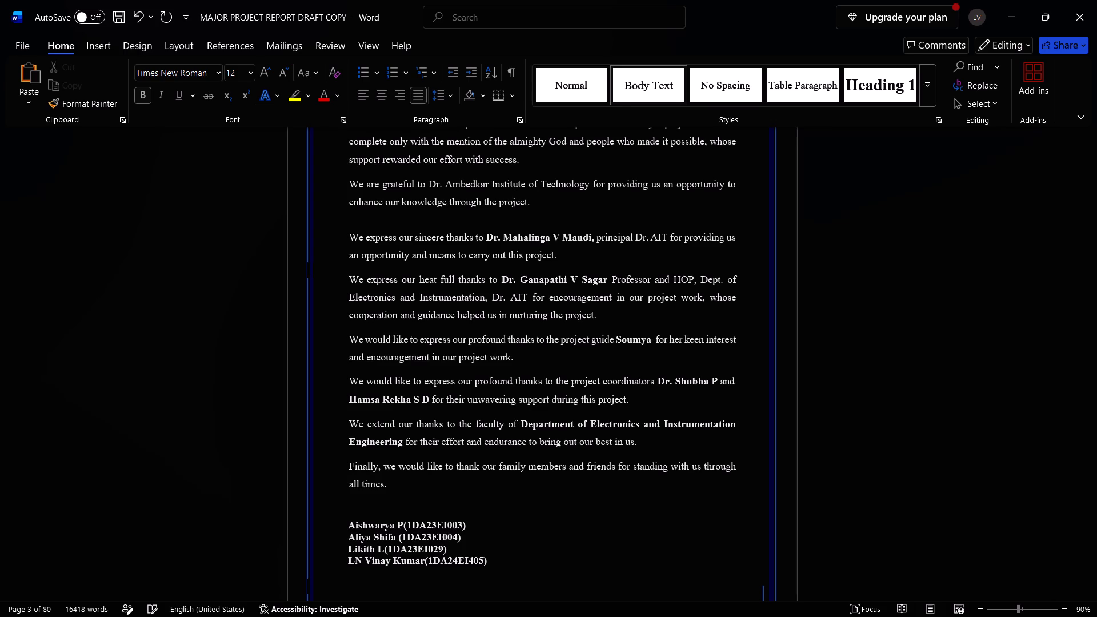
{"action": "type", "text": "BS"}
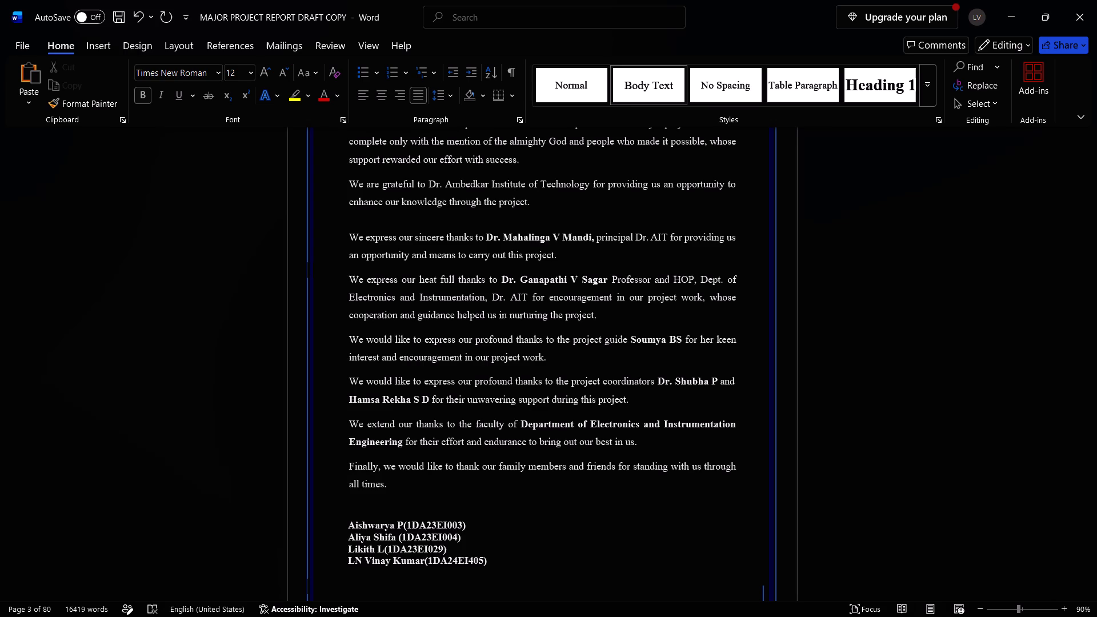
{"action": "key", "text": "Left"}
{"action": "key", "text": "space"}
Add the title "Mrs." before the project guide's name in the acknowledgement.
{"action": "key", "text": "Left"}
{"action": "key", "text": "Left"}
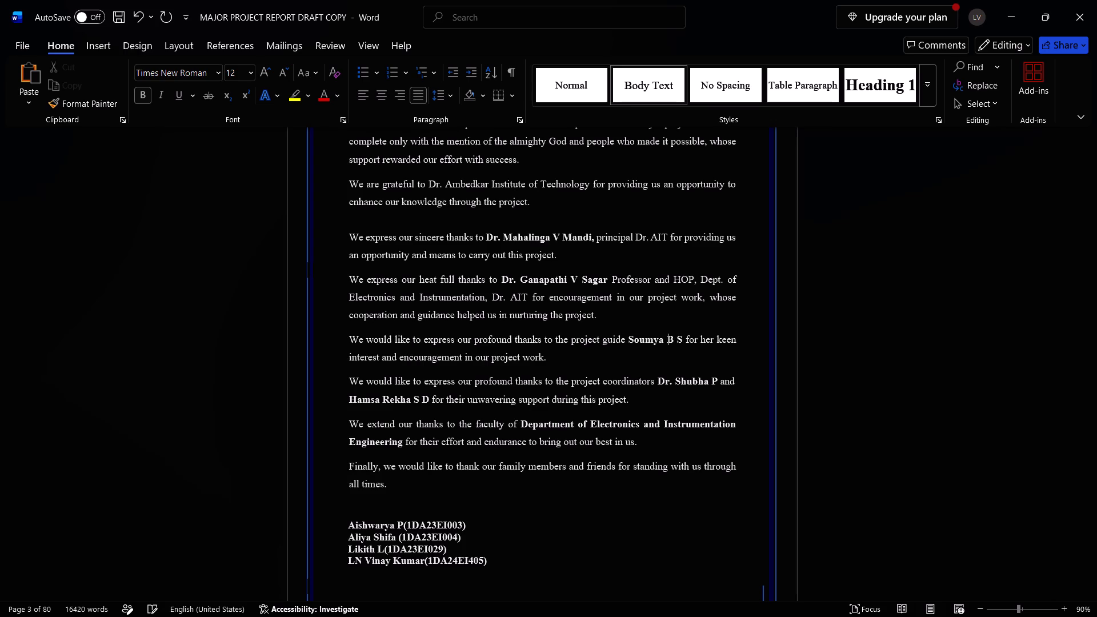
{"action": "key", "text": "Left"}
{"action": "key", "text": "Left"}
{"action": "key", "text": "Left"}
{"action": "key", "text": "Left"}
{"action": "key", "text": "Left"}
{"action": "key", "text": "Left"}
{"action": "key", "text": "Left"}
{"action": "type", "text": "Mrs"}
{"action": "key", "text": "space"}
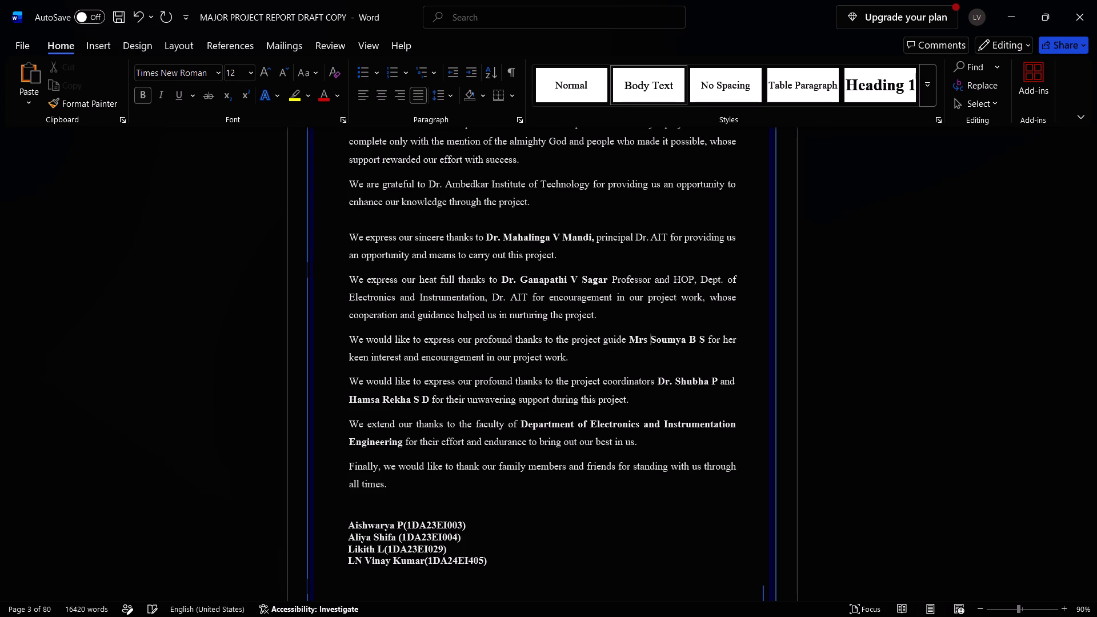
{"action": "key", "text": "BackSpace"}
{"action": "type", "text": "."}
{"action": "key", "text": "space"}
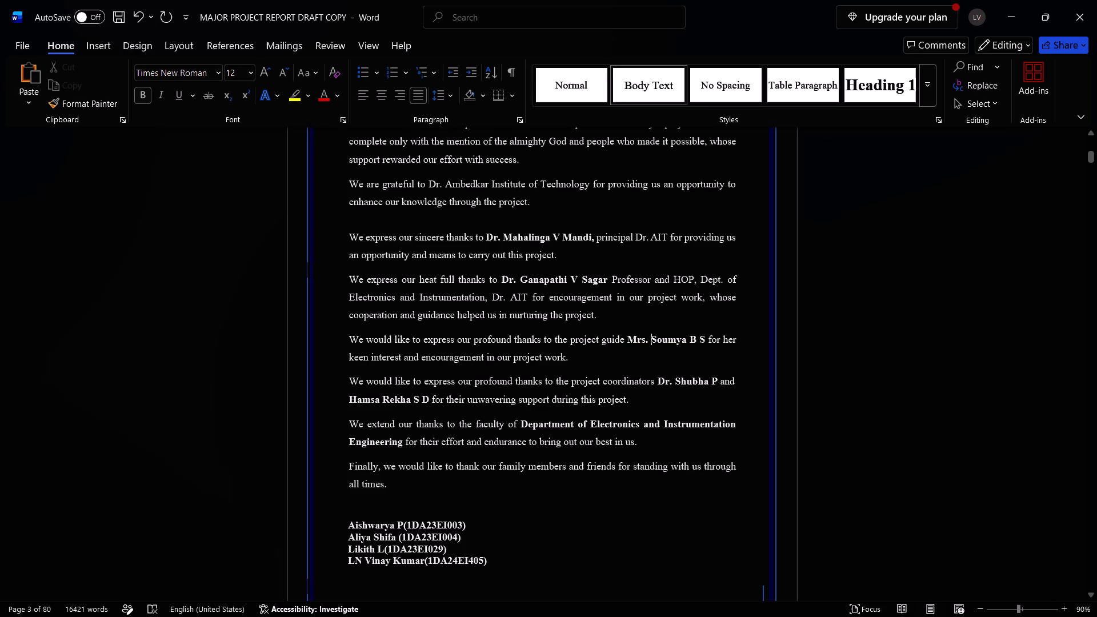
Separate "highconsumption" into "high consumption" in the abstract.
{"action": "scroll", "coordinate": [696, 380], "scroll_direction": "down", "scroll_amount": 1}
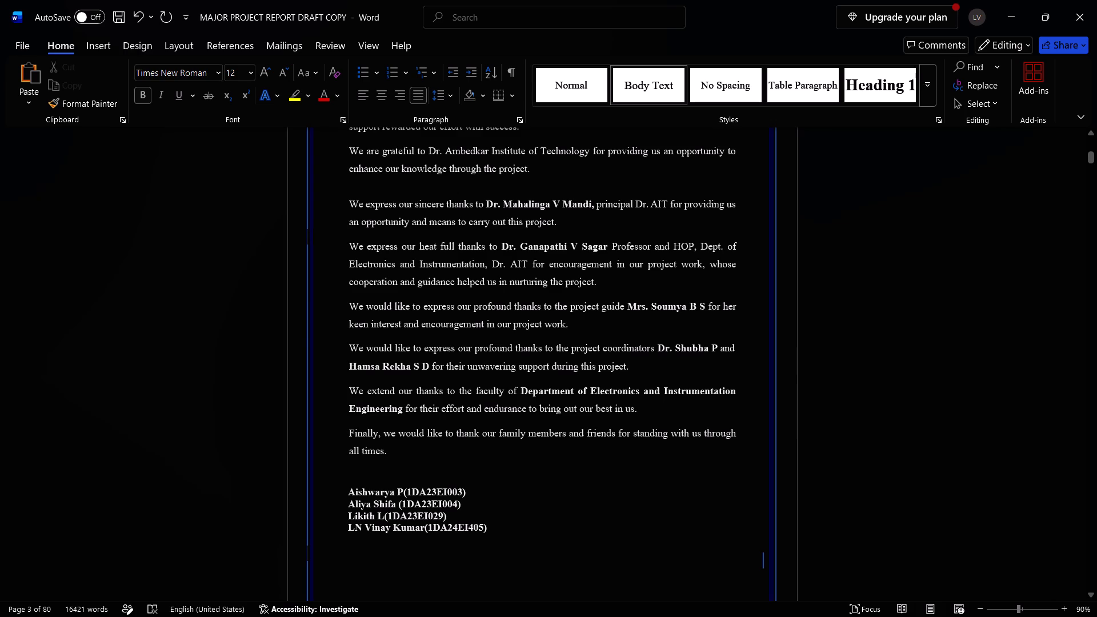
{"action": "scroll", "coordinate": [622, 380], "scroll_direction": "down", "scroll_amount": 2}
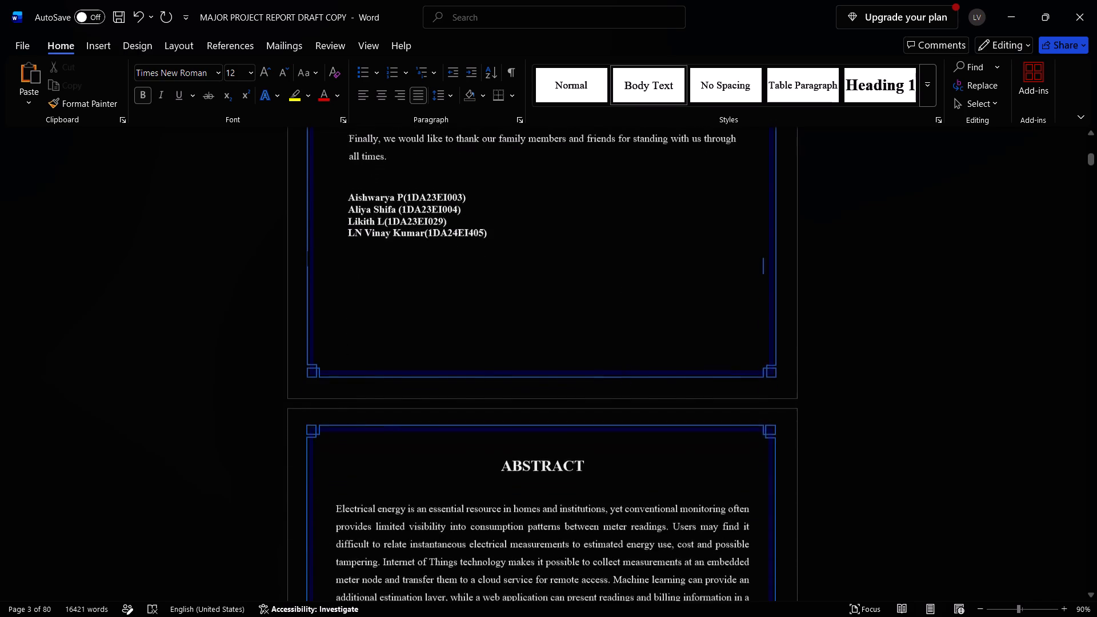
{"action": "scroll", "coordinate": [622, 380], "scroll_direction": "down", "scroll_amount": 1}
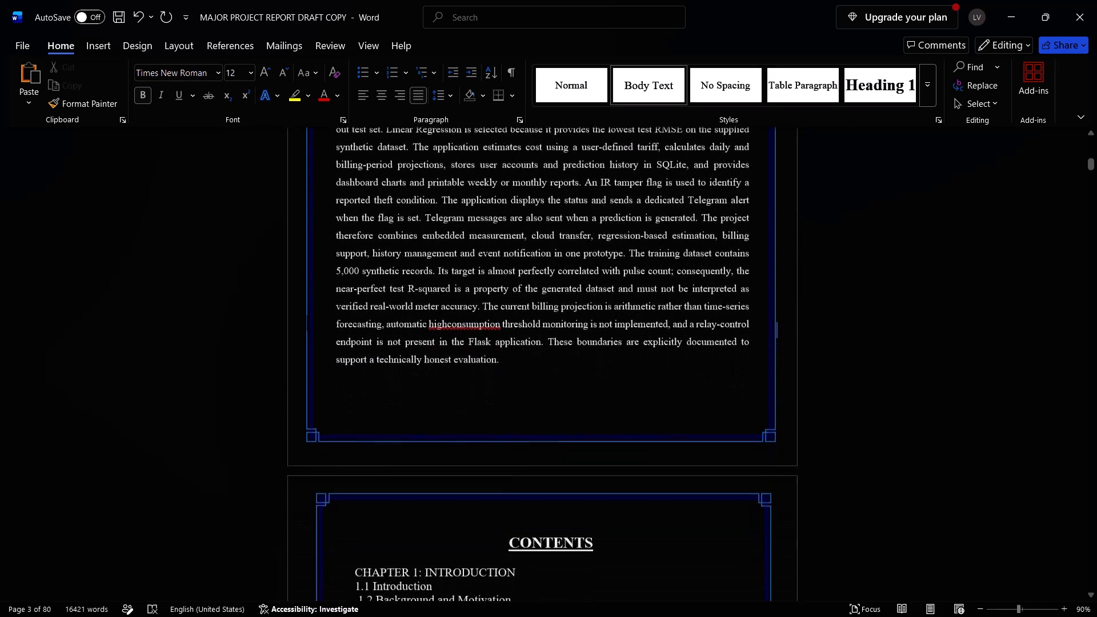
{"action": "left_click", "coordinate": [450, 297]}
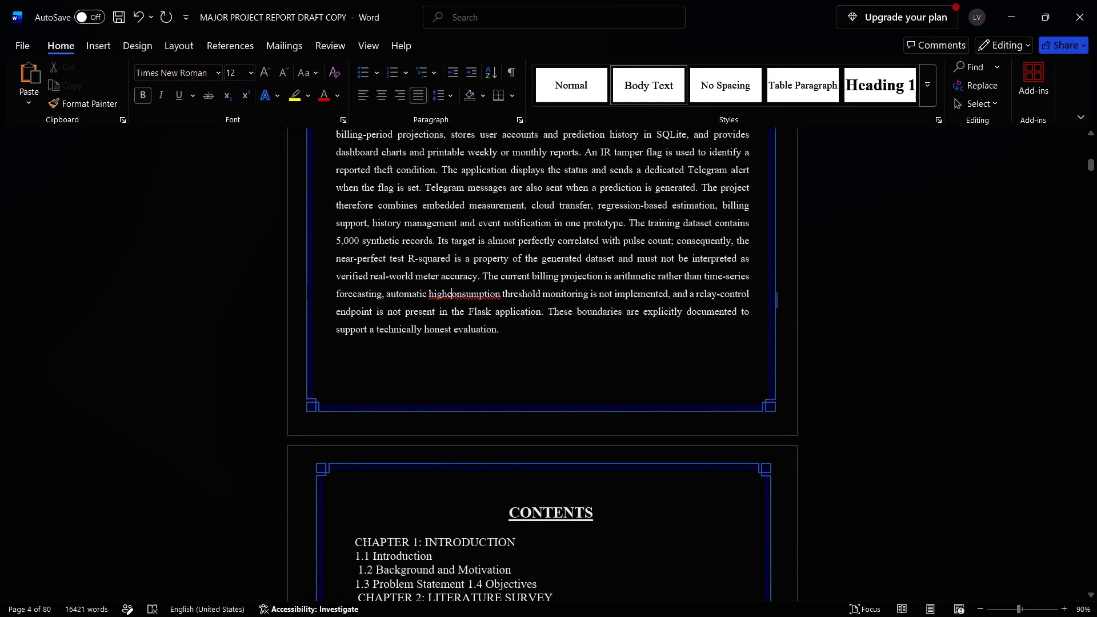
{"action": "left_click", "coordinate": [446, 295]}
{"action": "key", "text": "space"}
Left-align the contents page entries from Chapter 1: Introduction through 7.6 Prediction and Billing Logic.
{"action": "scroll", "coordinate": [446, 295], "scroll_direction": "up", "scroll_amount": 3}
{"action": "scroll", "coordinate": [446, 295], "scroll_direction": "down", "scroll_amount": 1}
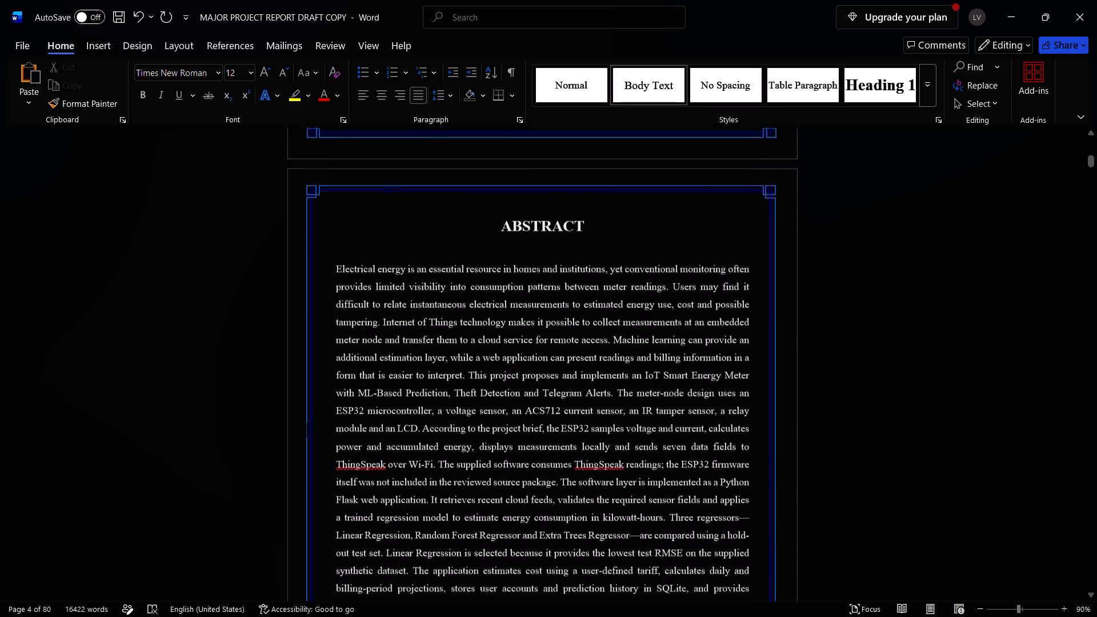
{"action": "scroll", "coordinate": [446, 295], "scroll_direction": "down", "scroll_amount": 2}
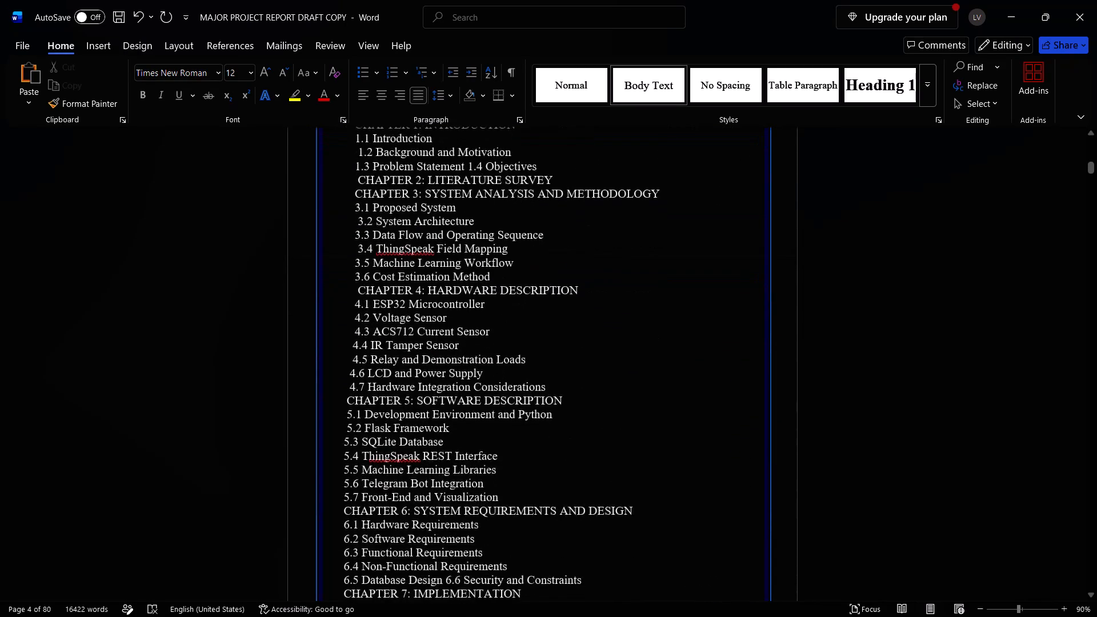
{"action": "scroll", "coordinate": [446, 295], "scroll_direction": "down", "scroll_amount": 1}
{"action": "scroll", "coordinate": [446, 295], "scroll_direction": "up", "scroll_amount": 1}
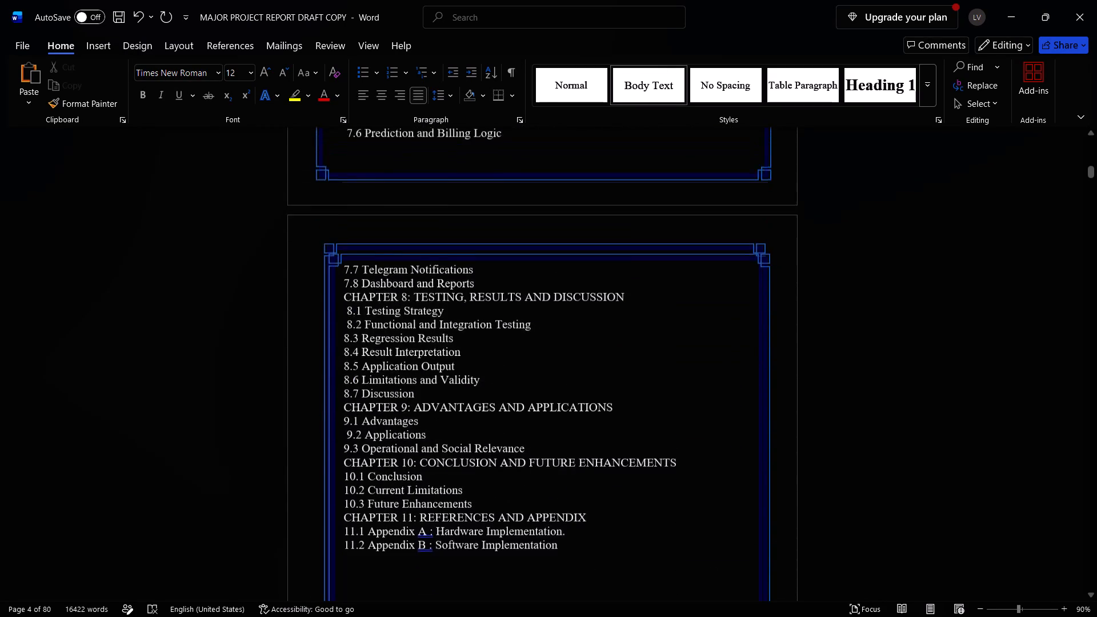
{"action": "scroll", "coordinate": [446, 295], "scroll_direction": "up", "scroll_amount": 2}
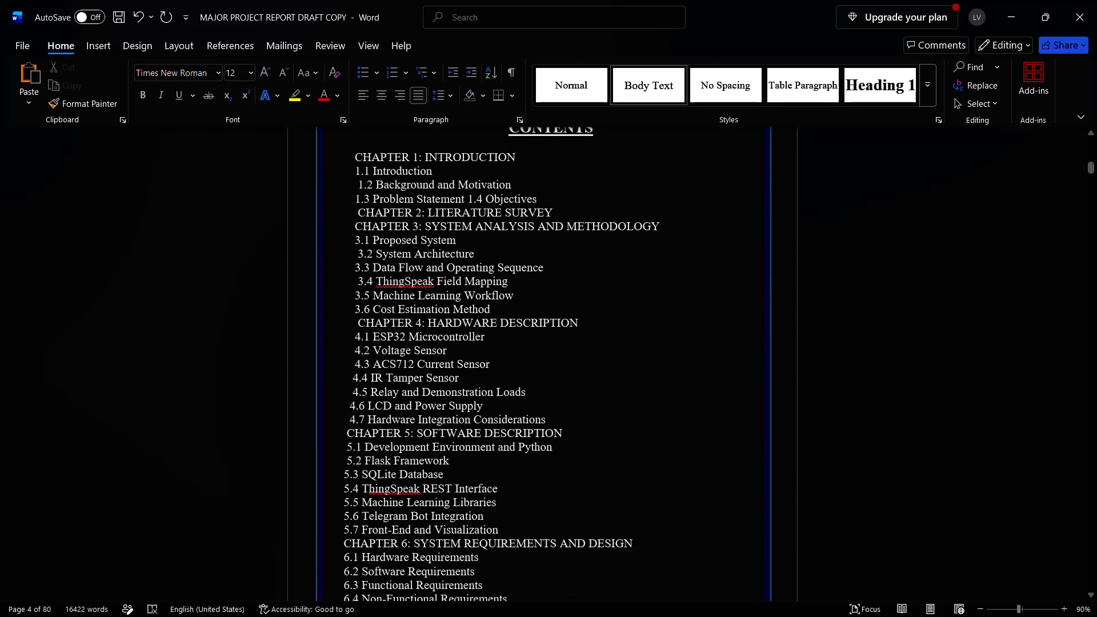
{"action": "left_click_drag", "start_coordinate": [347, 149], "coordinate": [498, 442]}
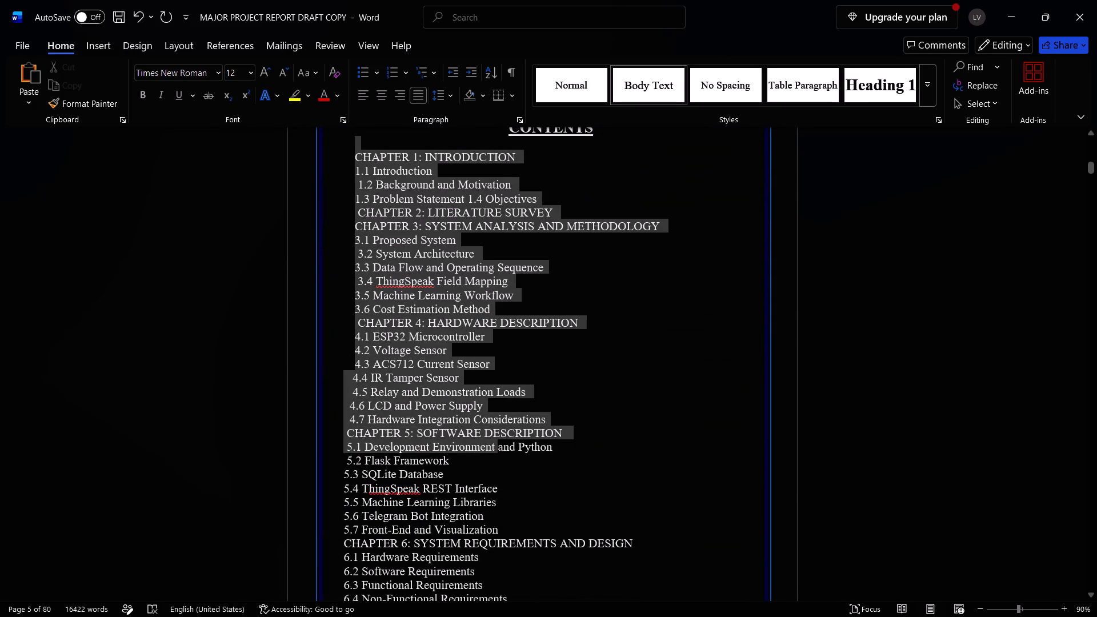
{"action": "left_click_drag", "start_coordinate": [498, 442], "coordinate": [575, 578]}
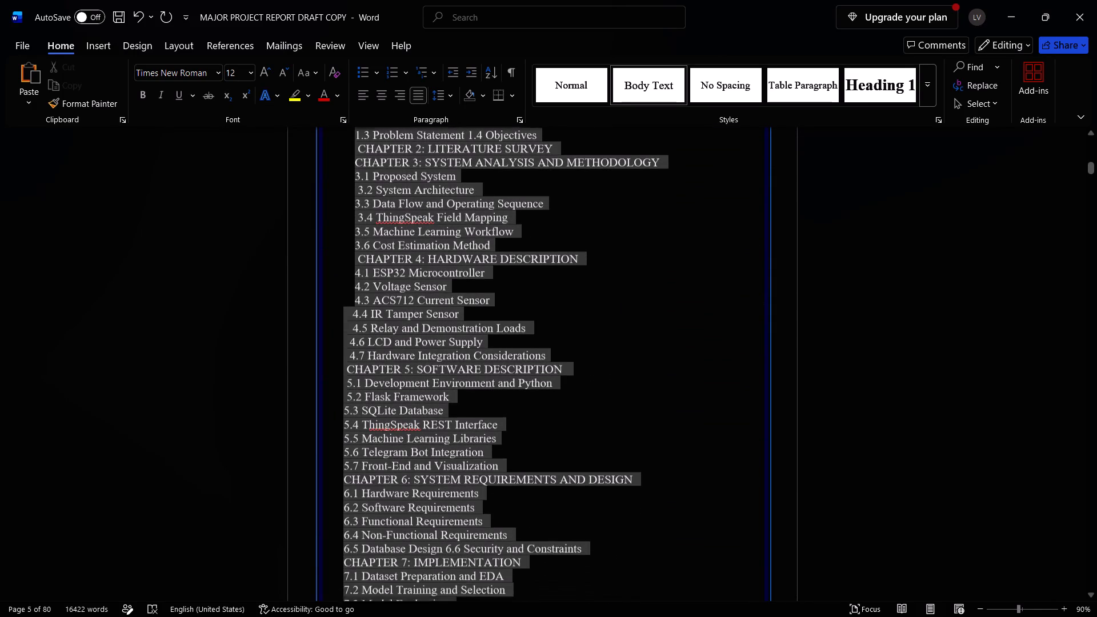
{"action": "left_click_drag", "start_coordinate": [575, 578], "coordinate": [539, 565]}
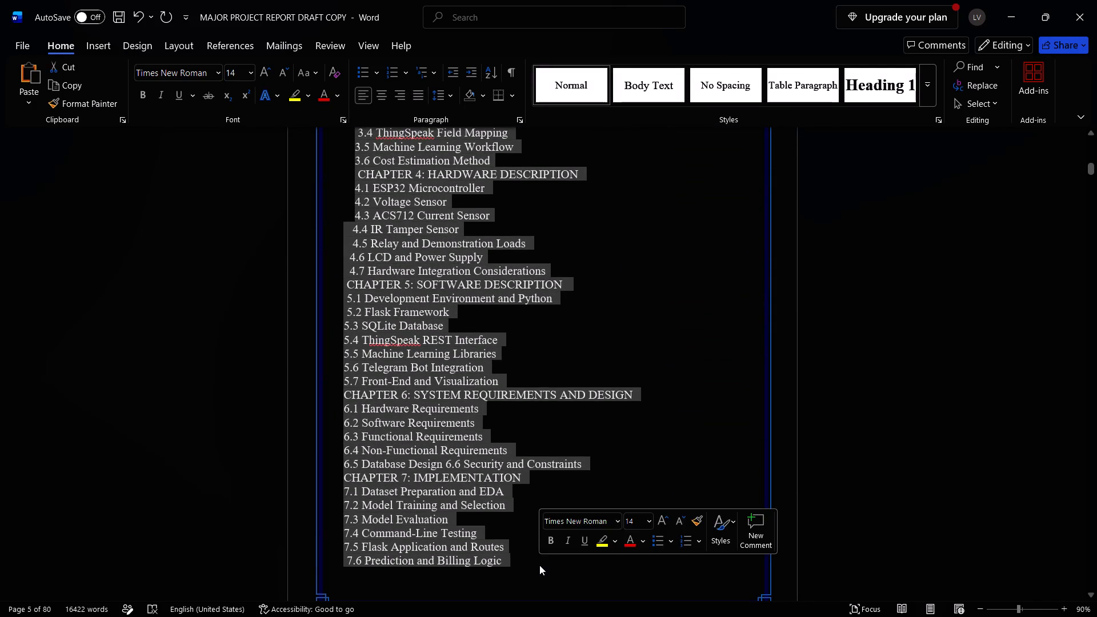
{"action": "left_click", "coordinate": [359, 94]}
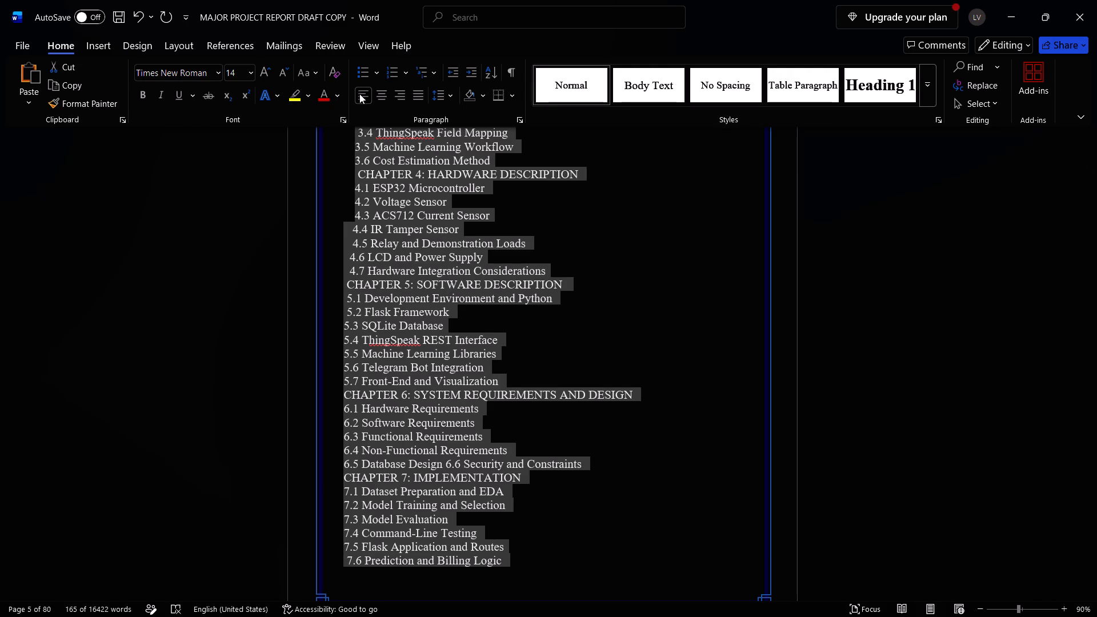
{"action": "left_click", "coordinate": [359, 94]}
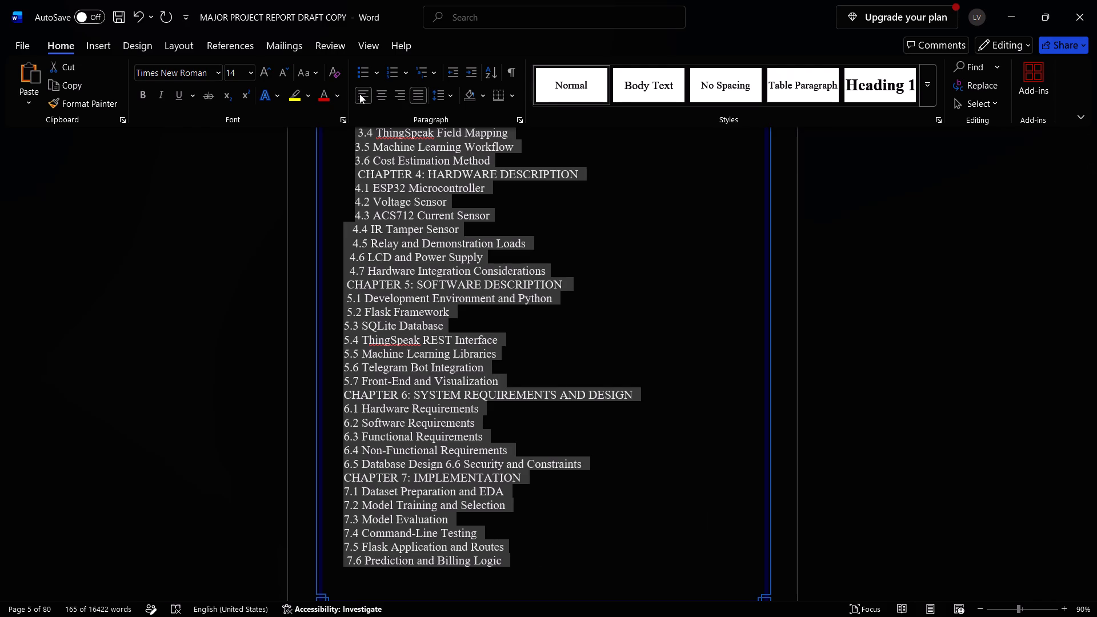
{"action": "scroll", "coordinate": [359, 94], "scroll_direction": "up", "scroll_amount": 2}
{"action": "right_click", "coordinate": [457, 185]}
{"action": "left_click", "coordinate": [683, 511]}
Remove the leading indents from the CHAPTER 1: INTRODUCTION line and its entries 1.1 to 1.3 in the contents list.
{"action": "scroll", "coordinate": [501, 433], "scroll_direction": "up", "scroll_amount": 2}
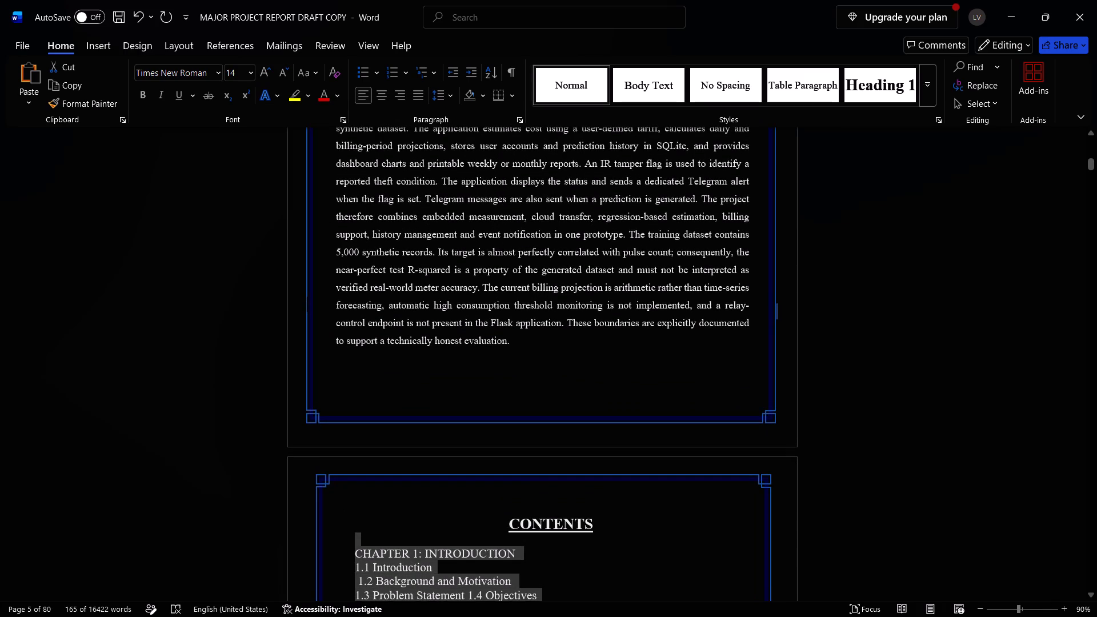
{"action": "scroll", "coordinate": [485, 470], "scroll_direction": "down", "scroll_amount": 1}
{"action": "left_click", "coordinate": [354, 470]}
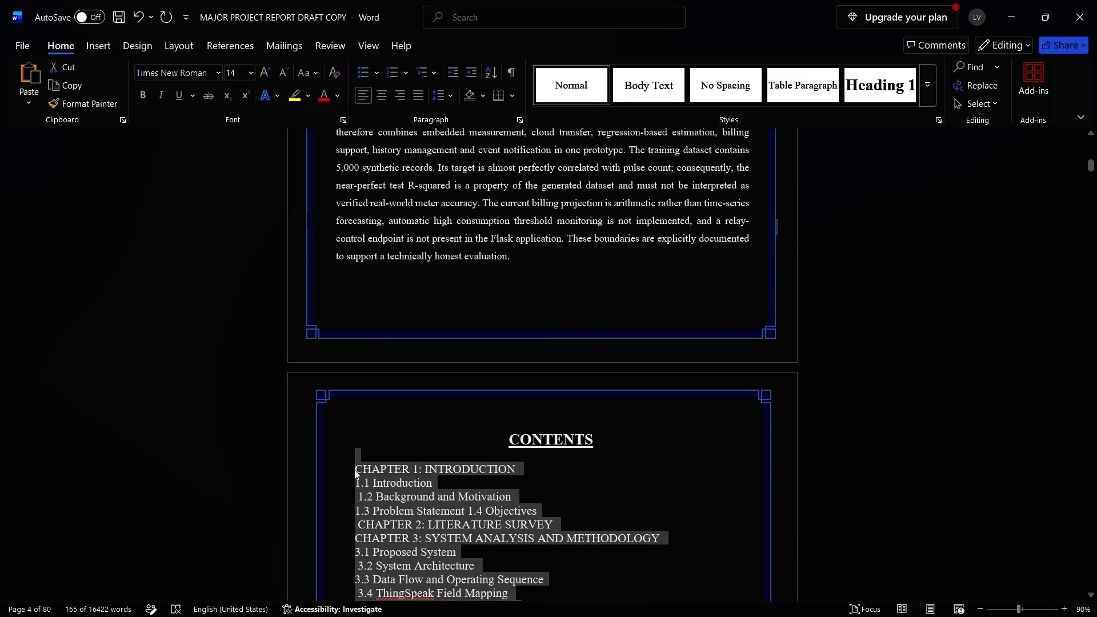
{"action": "key", "text": "BackSpace"}
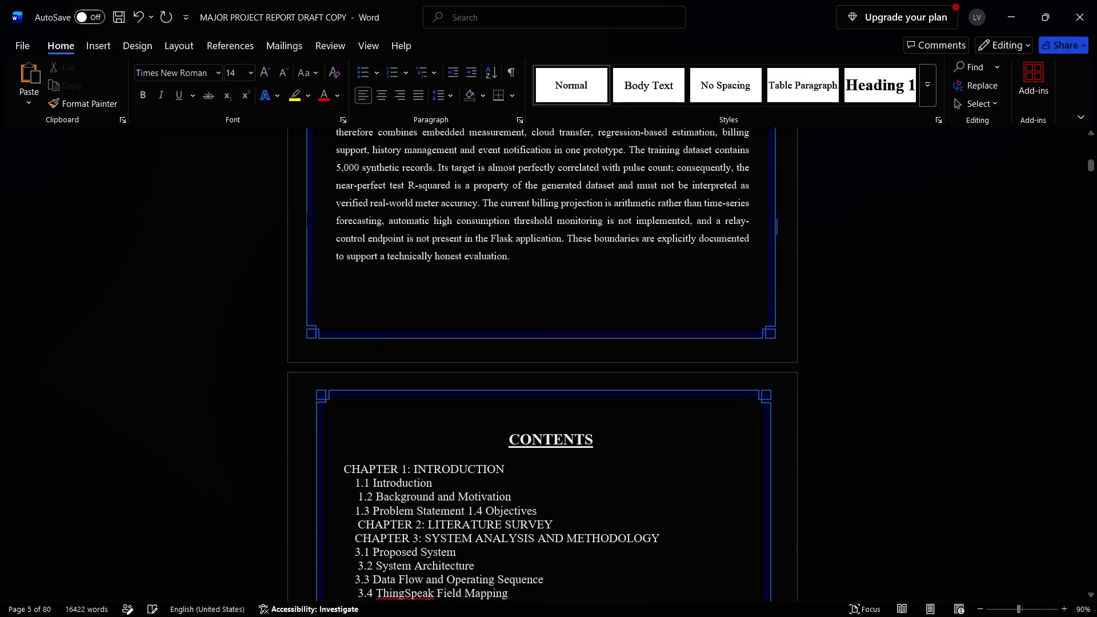
{"action": "left_click", "coordinate": [357, 480]}
{"action": "key", "text": "BackSpace"}
{"action": "left_click", "coordinate": [359, 499]}
{"action": "key", "text": "BackSpace"}
{"action": "key", "text": "BackSpace"}
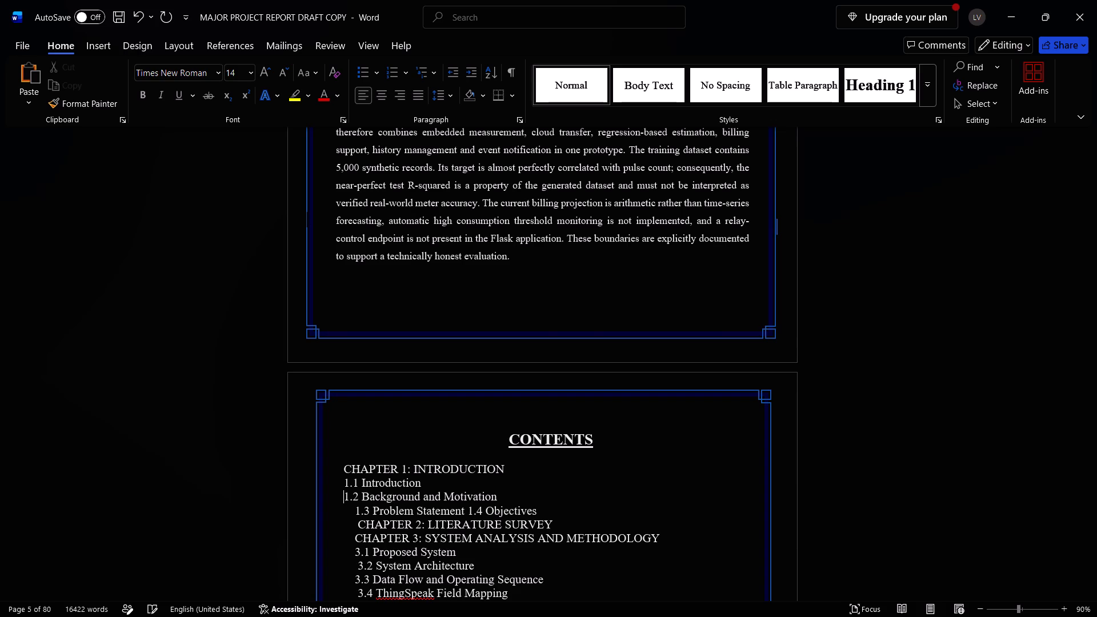
{"action": "scroll", "coordinate": [359, 499], "scroll_direction": "down", "scroll_amount": 1}
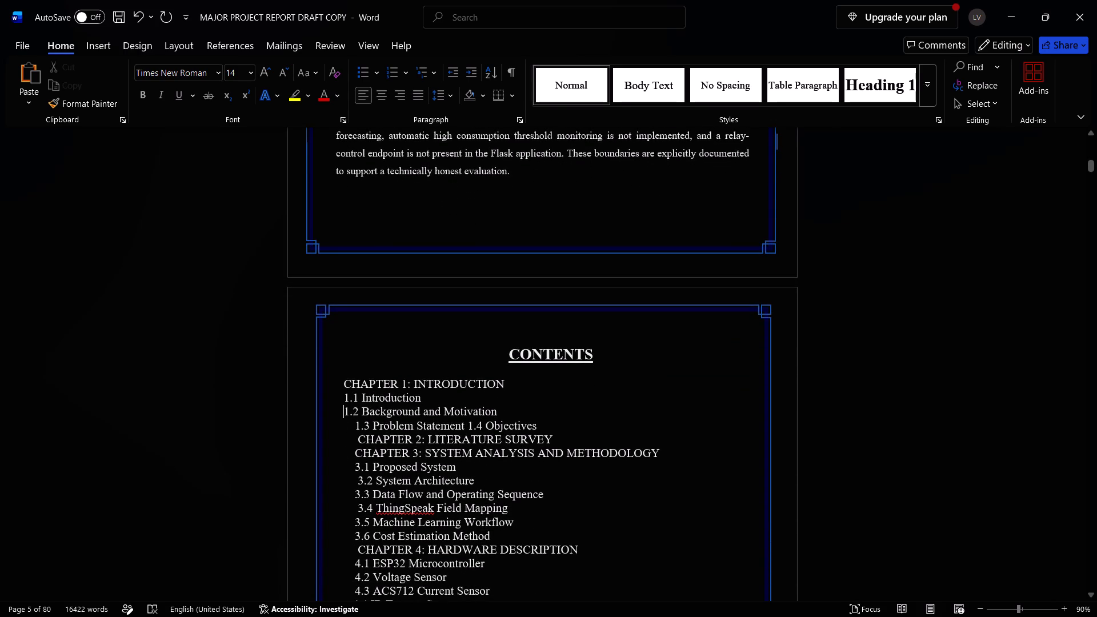
{"action": "left_click", "coordinate": [356, 424]}
{"action": "key", "text": "BackSpace"}
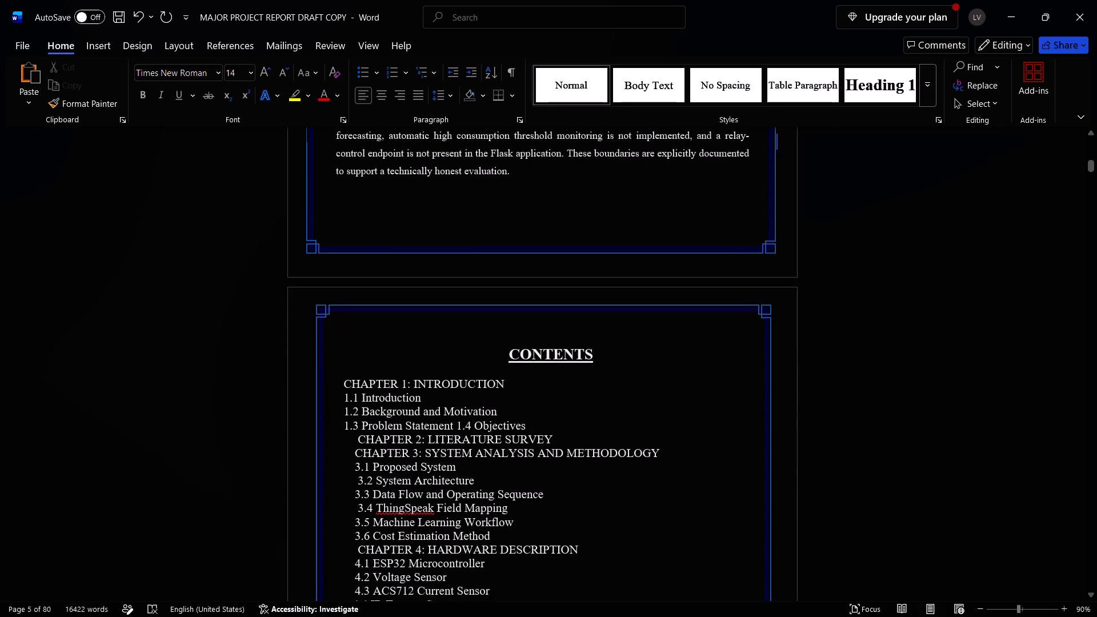
Remove the leading indents from the CHAPTER 2: LITERATURE SURVEY and CHAPTER 3: SYSTEM ANALYSIS AND METHODOLOGY lines in the contents list.
{"action": "left_click", "coordinate": [358, 438]}
{"action": "key", "text": "BackSpace"}
{"action": "key", "text": "BackSpace"}
{"action": "scroll", "coordinate": [358, 438], "scroll_direction": "down", "scroll_amount": 1}
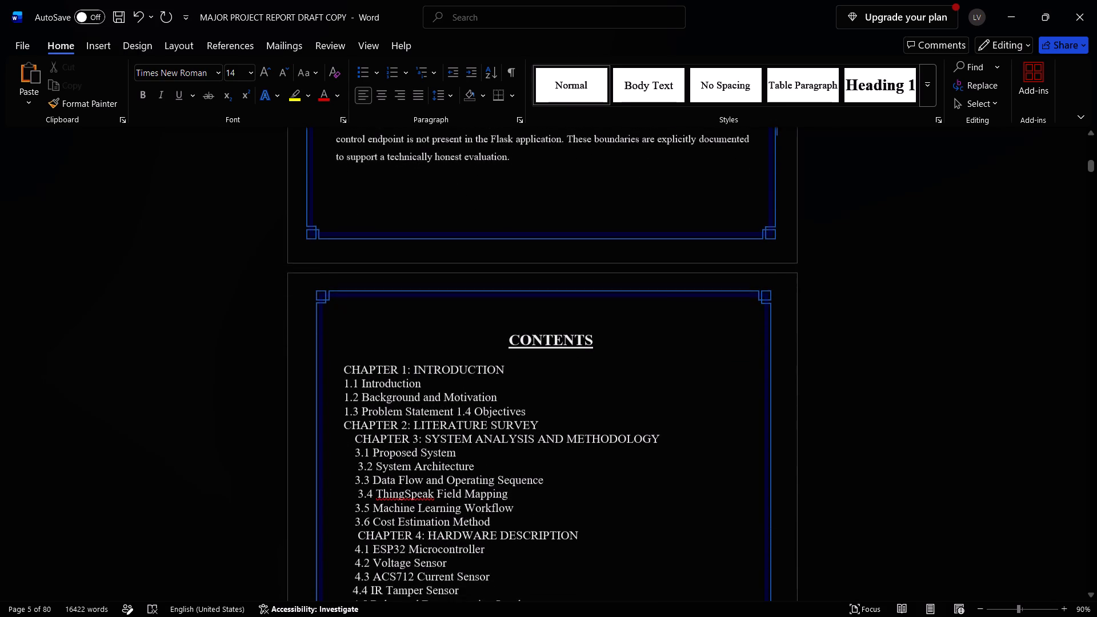
{"action": "scroll", "coordinate": [358, 438], "scroll_direction": "down", "scroll_amount": 1}
{"action": "left_click", "coordinate": [355, 353]}
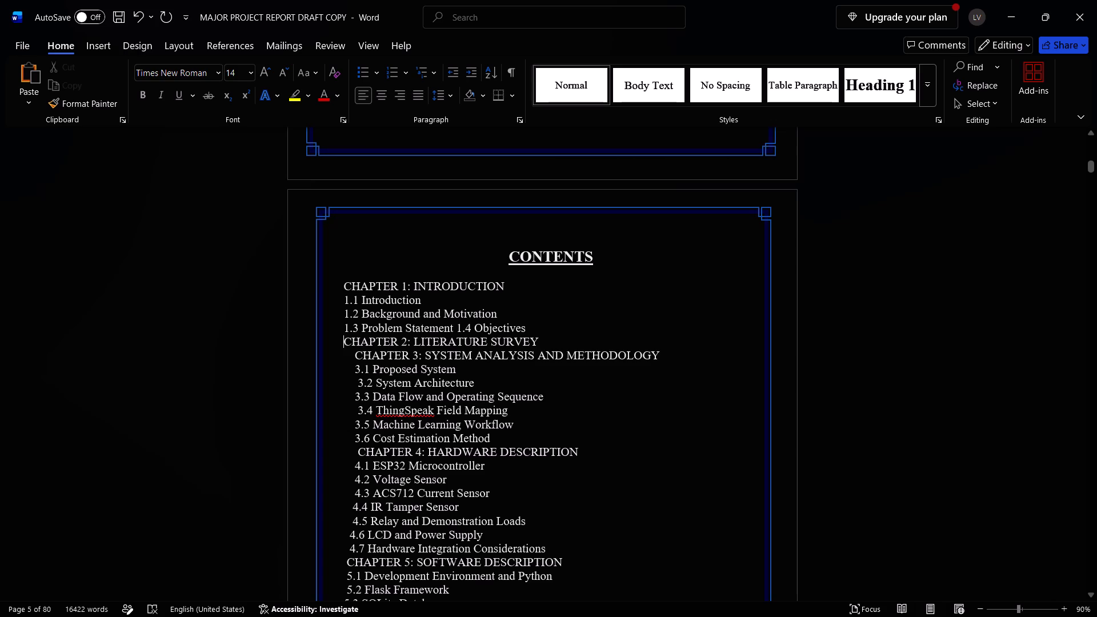
{"action": "key", "text": "BackSpace"}
Align contents entries 3.1 Proposed System and 3.2 System Architecture with the chapter headings by removing their leading indents.
{"action": "left_click", "coordinate": [353, 343]}
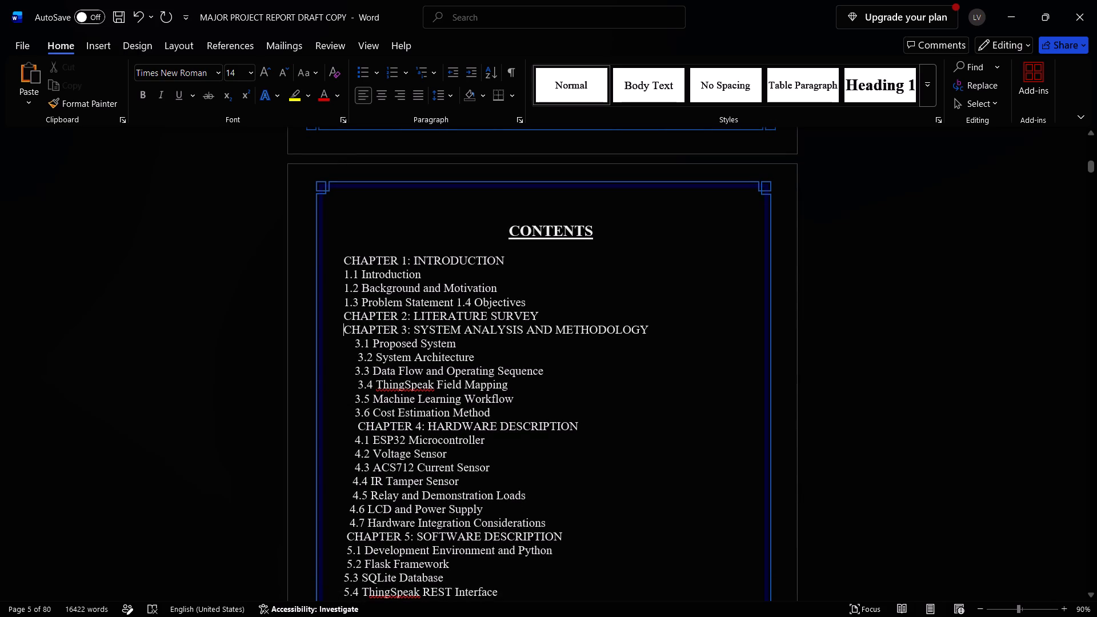
{"action": "key", "text": "BackSpace"}
{"action": "left_click", "coordinate": [358, 356]}
{"action": "key", "text": "BackSpace"}
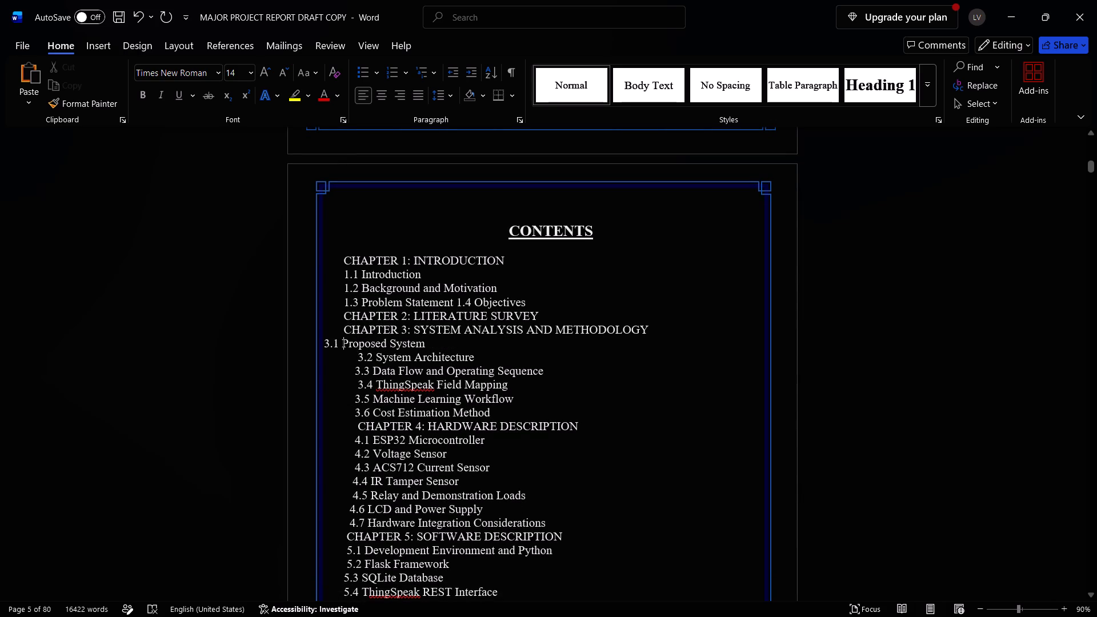
{"action": "key", "text": "ctrl+z"}
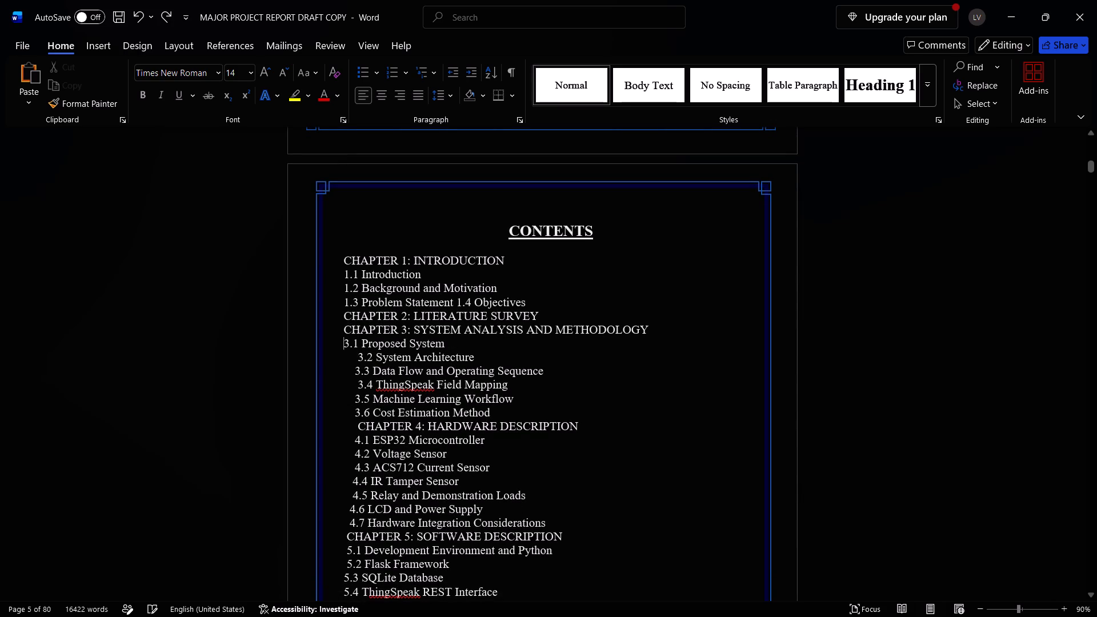
{"action": "left_click", "coordinate": [358, 359]}
{"action": "key", "text": "BackSpace"}
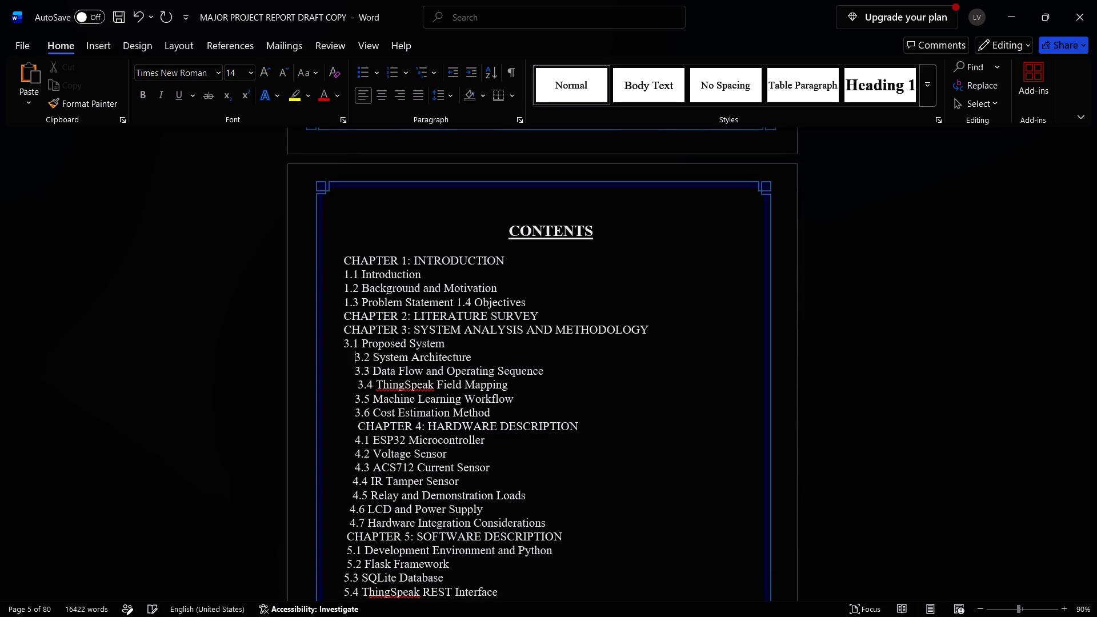
{"action": "key", "text": "BackSpace"}
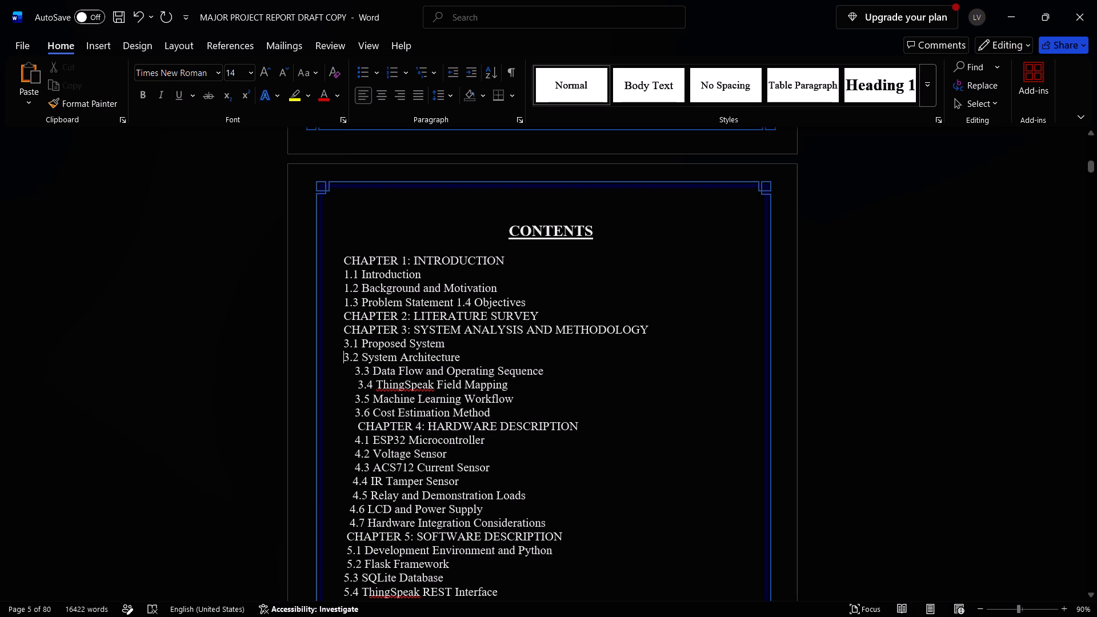
Remove the leading indents from contents entries 3.3 to 3.6 so they line up with the entries above.
{"action": "left_click", "coordinate": [355, 367]}
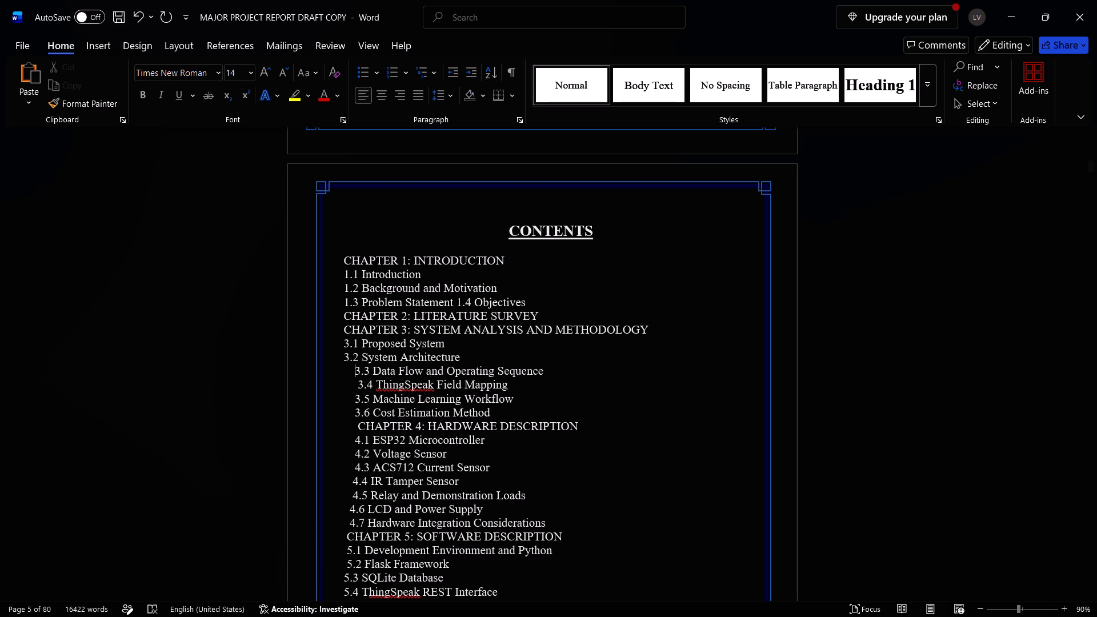
{"action": "left_click", "coordinate": [358, 369]}
{"action": "key", "text": "BackSpace"}
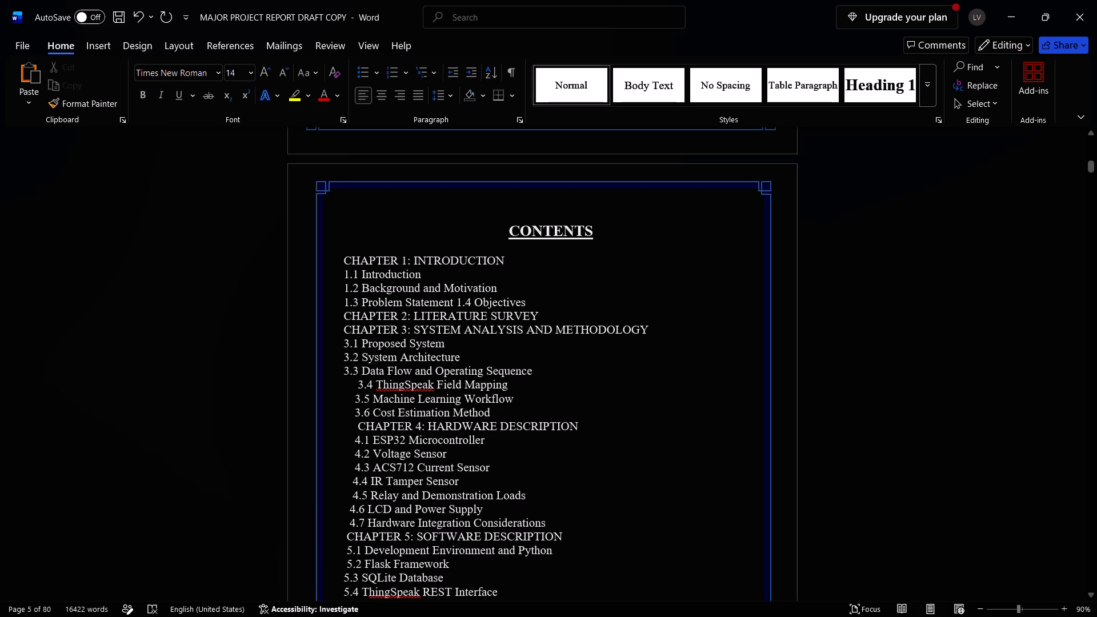
{"action": "left_click", "coordinate": [357, 386]}
{"action": "key", "text": "BackSpace"}
{"action": "key", "text": "BackSpace"}
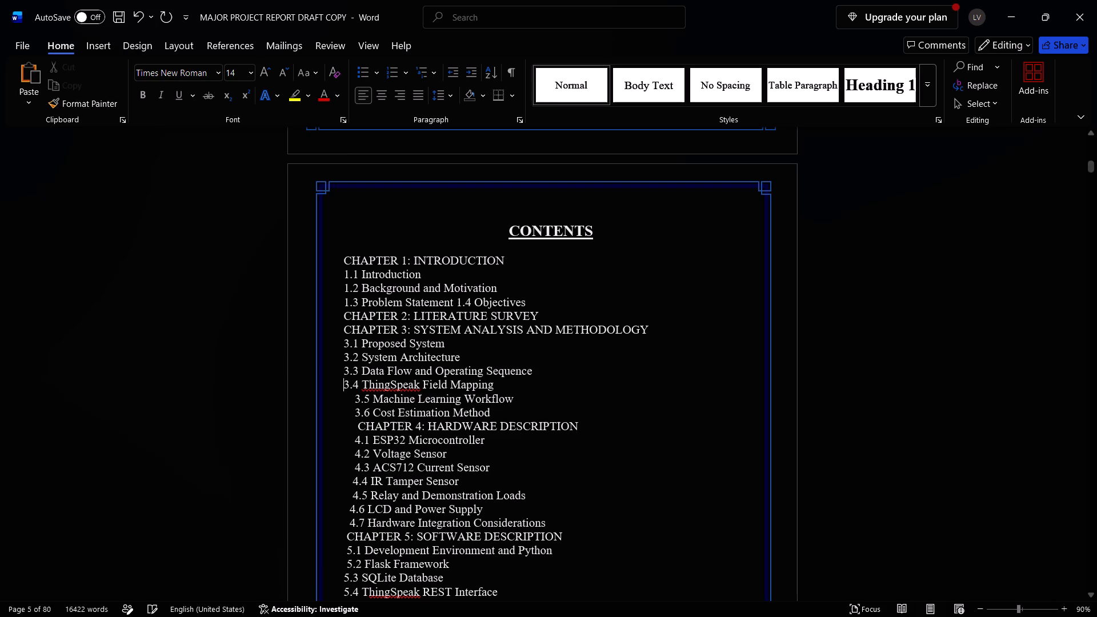
{"action": "left_click", "coordinate": [355, 402]}
{"action": "key", "text": "BackSpace"}
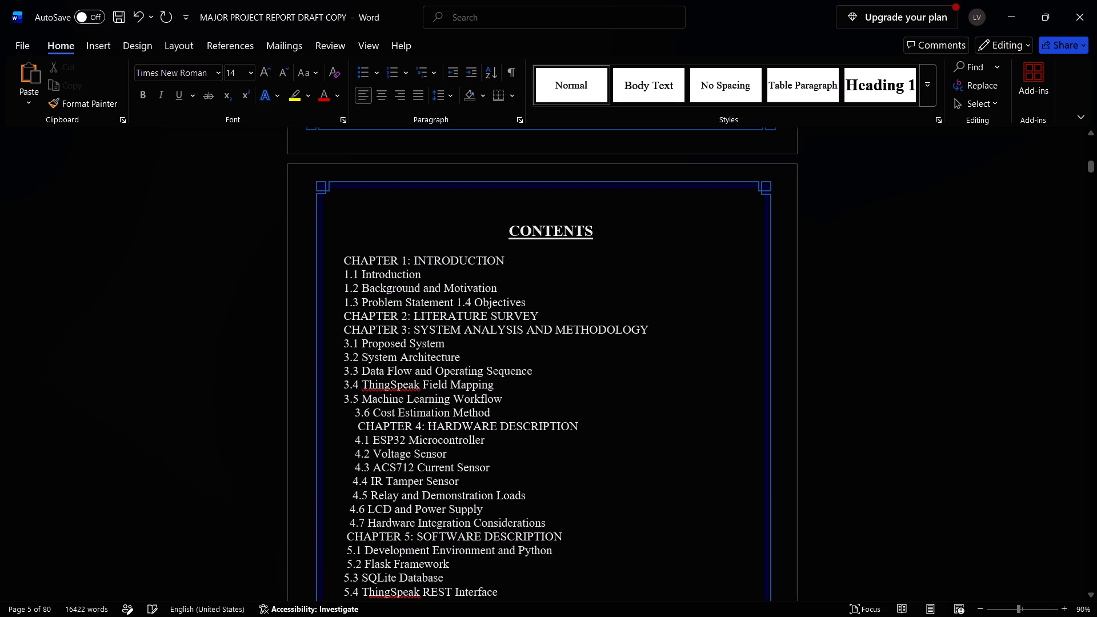
{"action": "left_click", "coordinate": [355, 410]}
{"action": "key", "text": "BackSpace"}
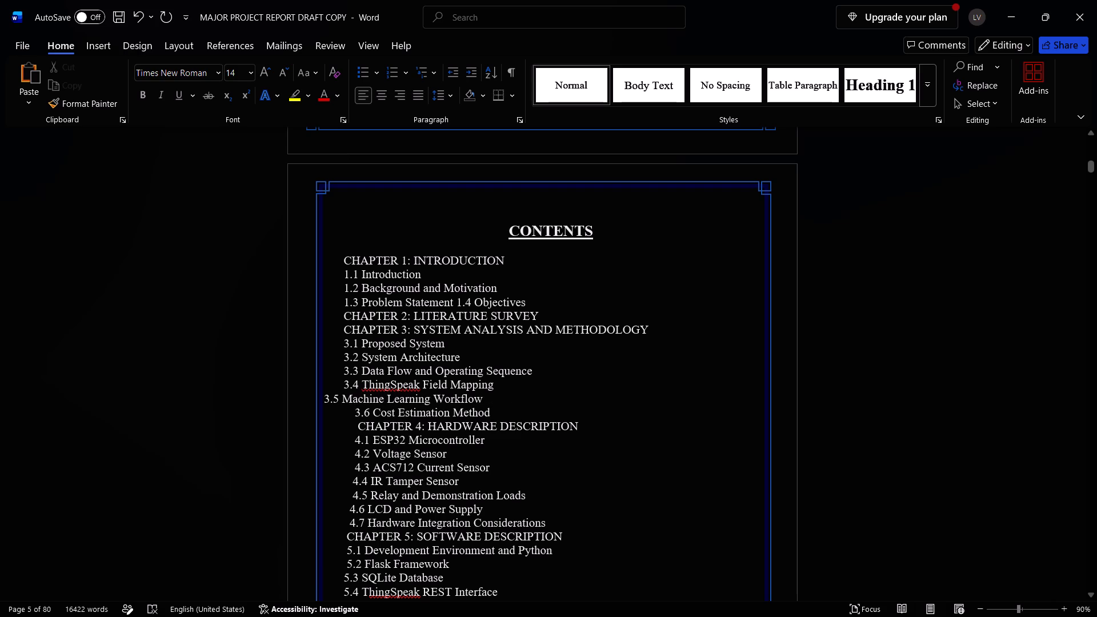
{"action": "key", "text": "ctrl+z"}
{"action": "left_click", "coordinate": [357, 412]}
{"action": "key", "text": "BackSpace"}
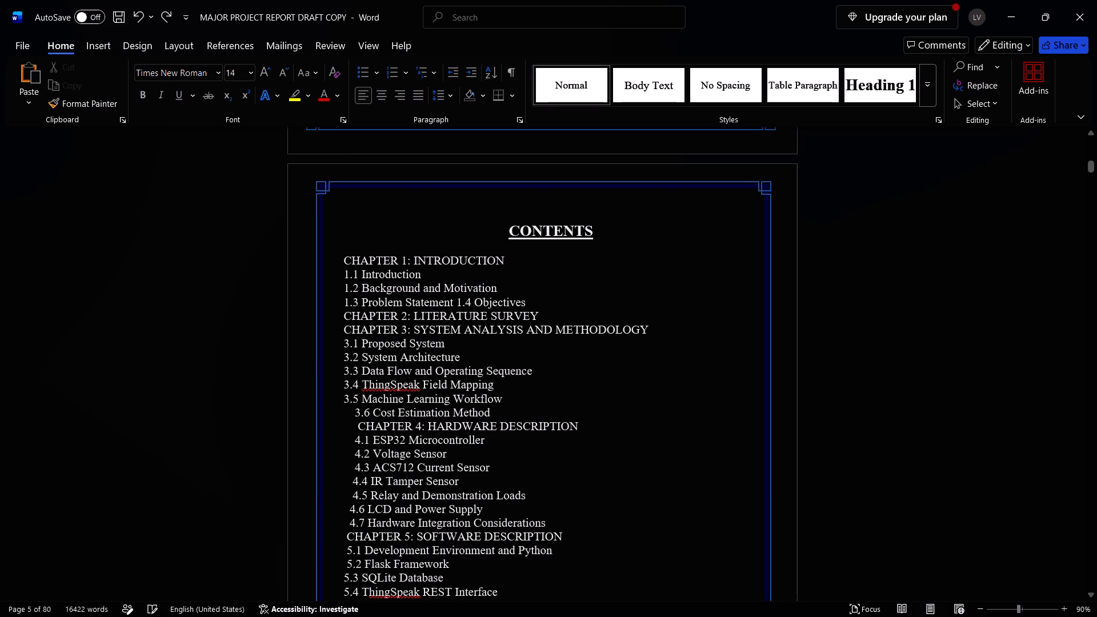
Remove the leading indents from the CHAPTER 4: HARDWARE DESCRIPTION line and entries 4.1 and 4.2 in the contents list.
{"action": "left_click", "coordinate": [358, 424]}
{"action": "key", "text": "BackSpace"}
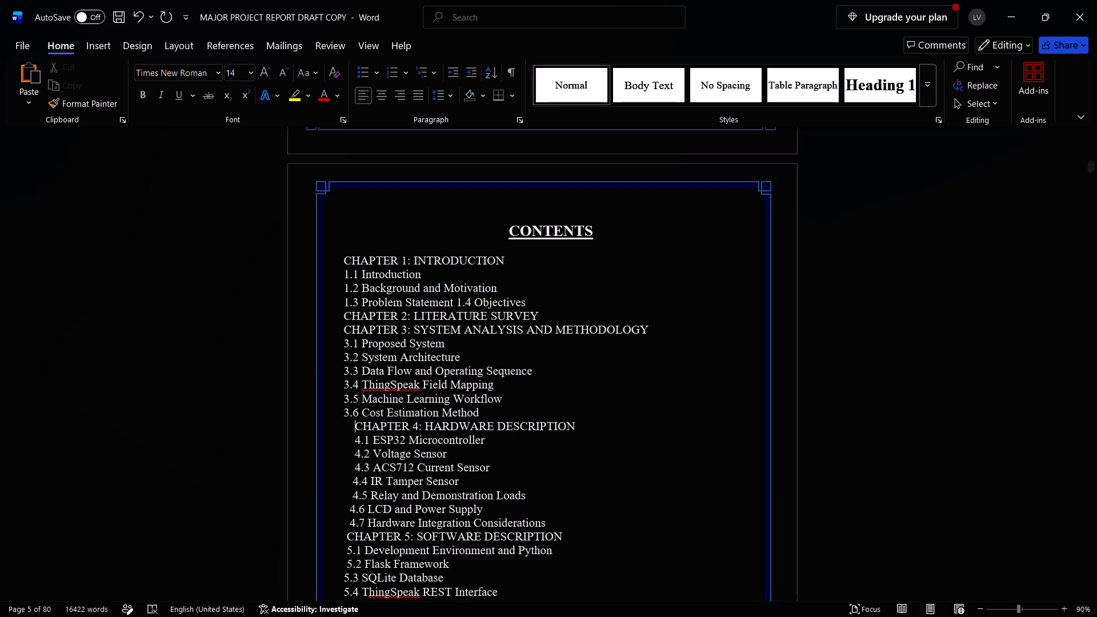
{"action": "key", "text": "BackSpace"}
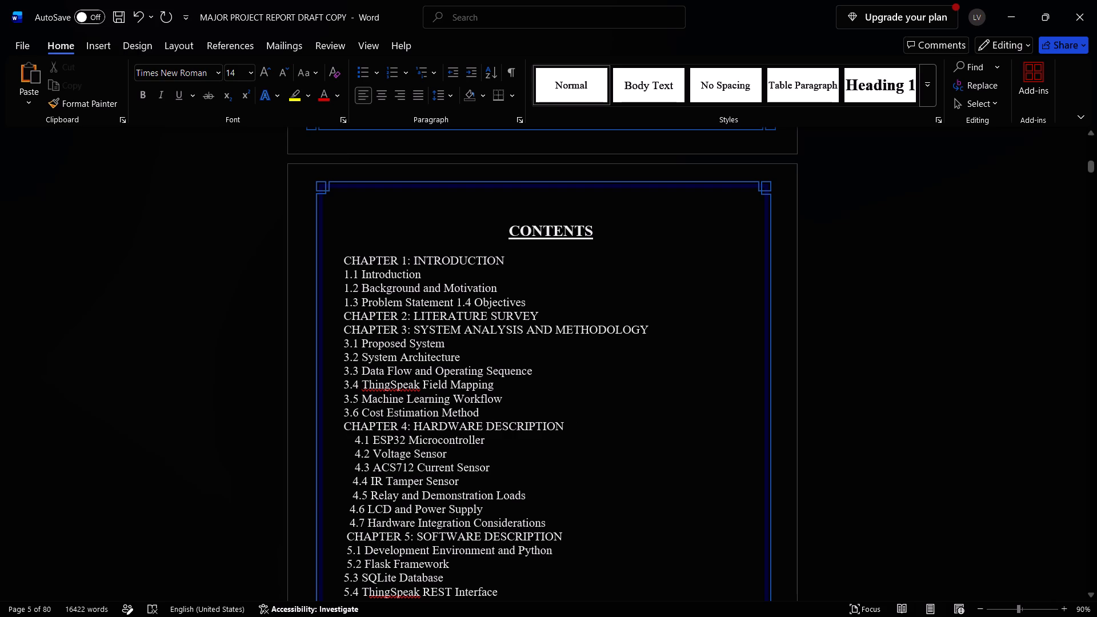
{"action": "left_click", "coordinate": [356, 439]}
{"action": "key", "text": "BackSpace"}
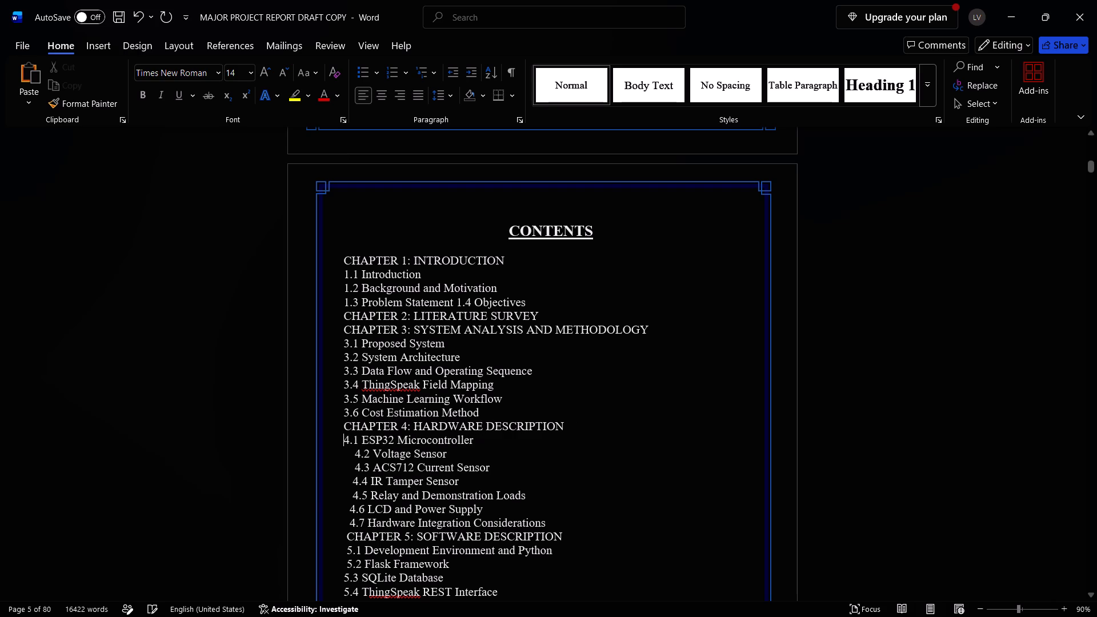
{"action": "scroll", "coordinate": [356, 439], "scroll_direction": "down", "scroll_amount": 1}
{"action": "left_click", "coordinate": [356, 402]}
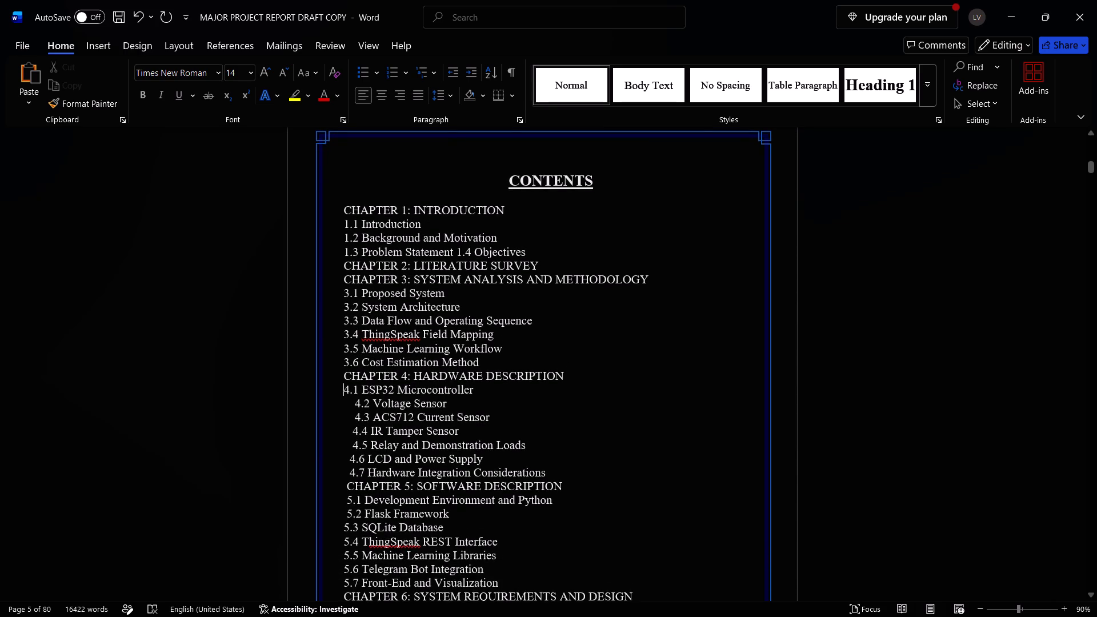
{"action": "key", "text": "BackSpace"}
Indent contents entries 1.1 to 1.3 by two spaces under the CHAPTER 1: INTRODUCTION line.
{"action": "left_click", "coordinate": [342, 225]}
{"action": "key", "text": "space"}
{"action": "key", "text": "space"}
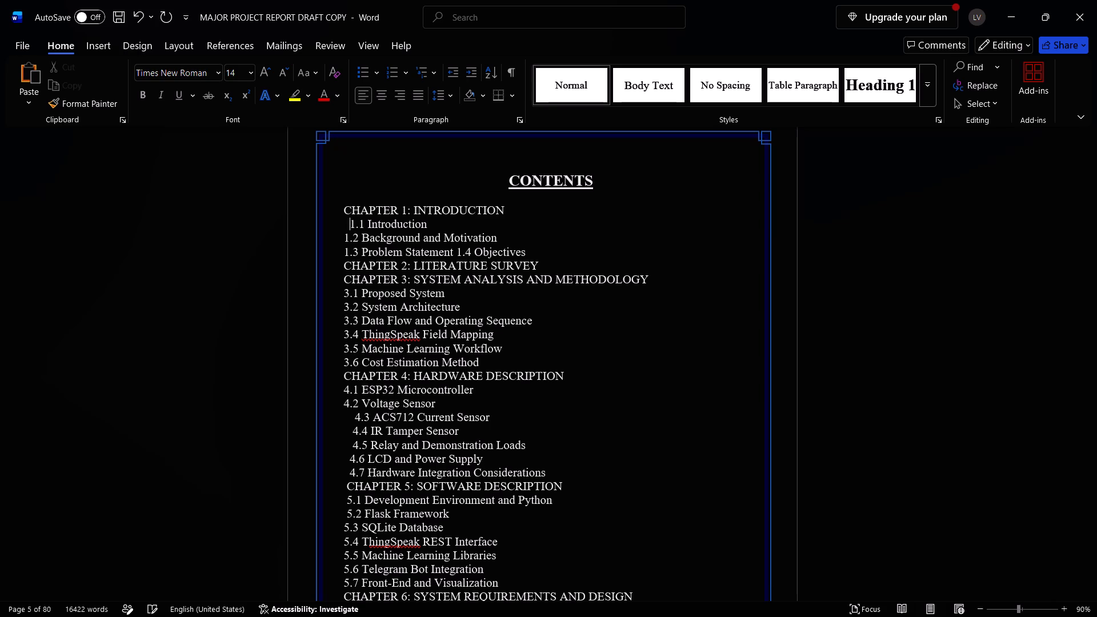
{"action": "left_click", "coordinate": [343, 234]}
{"action": "key", "text": "space"}
{"action": "key", "text": "space"}
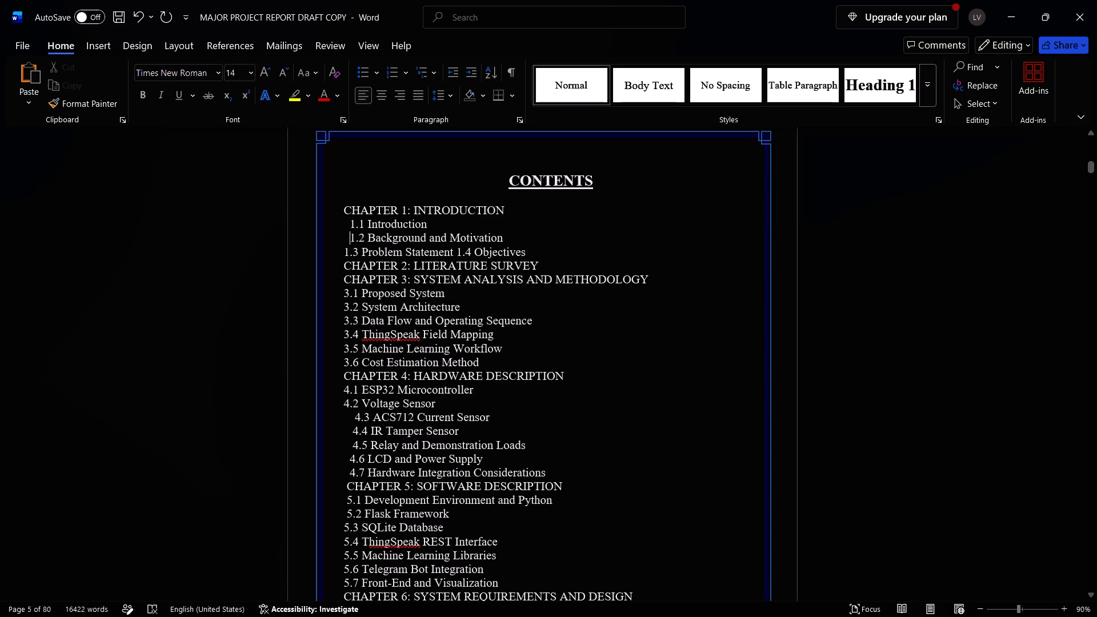
{"action": "left_click", "coordinate": [342, 251]}
{"action": "key", "text": "space"}
{"action": "key", "text": "space"}
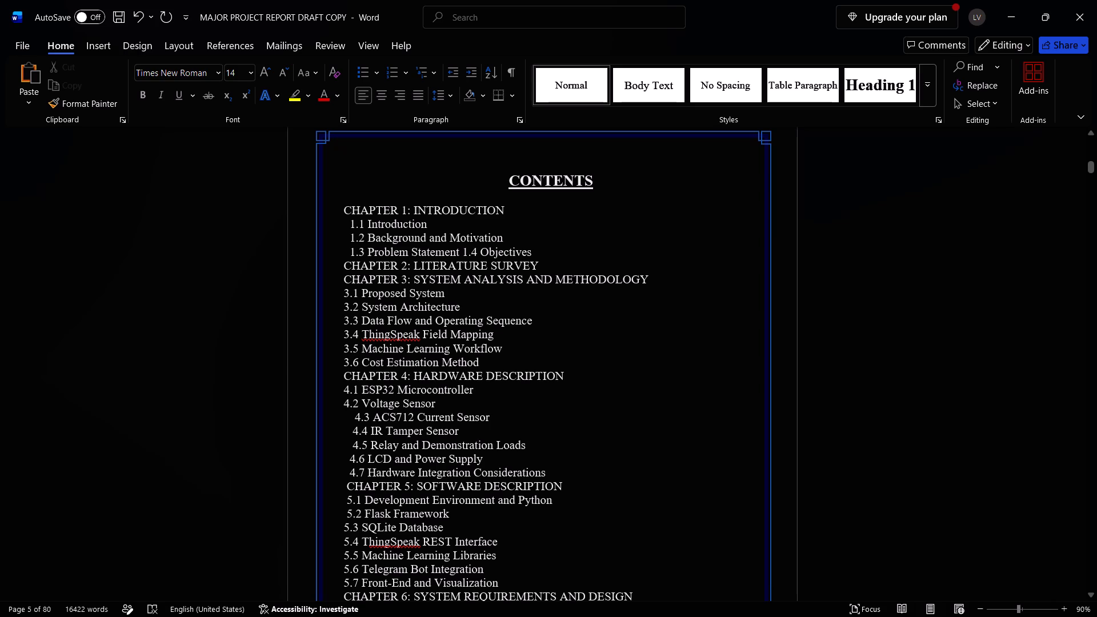
Indent contents entries 3.1 Proposed System, 3.2 System Architecture and 3.3 Data Flow and Operating Sequence by two spaces.
{"action": "left_click", "coordinate": [342, 293]}
{"action": "key", "text": "space"}
{"action": "key", "text": "space"}
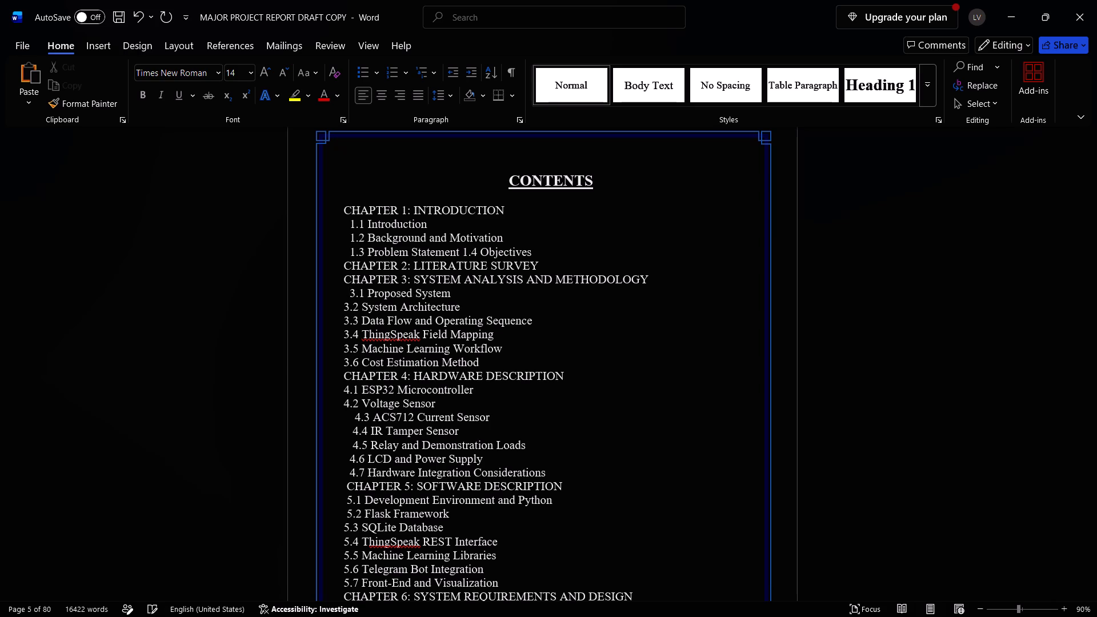
{"action": "left_click", "coordinate": [342, 307]}
{"action": "key", "text": "space"}
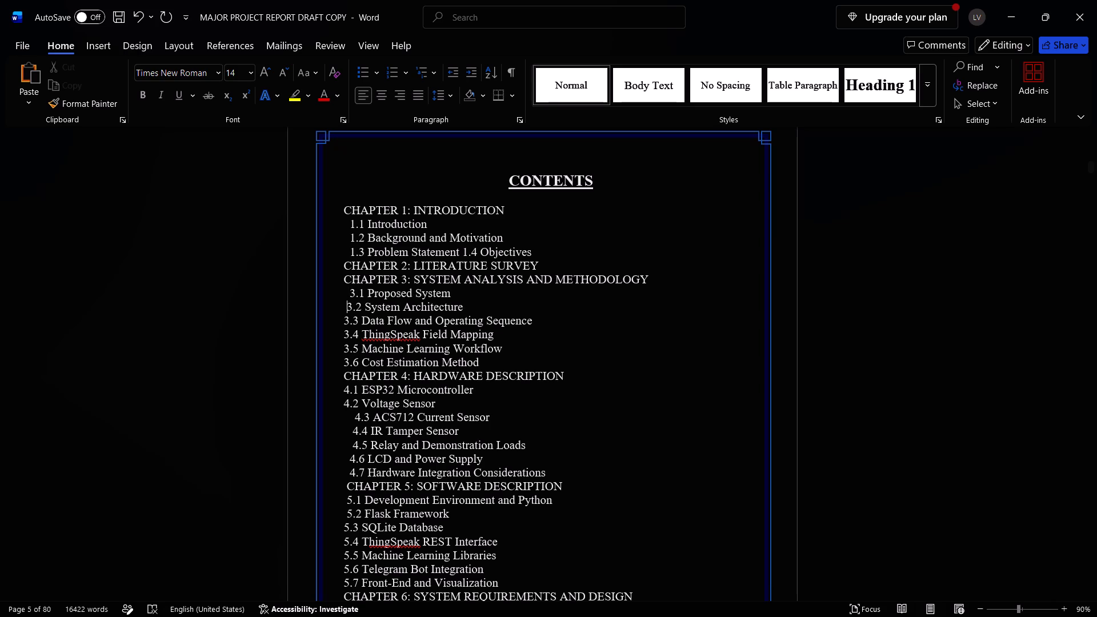
{"action": "key", "text": "space"}
{"action": "left_click", "coordinate": [343, 319]}
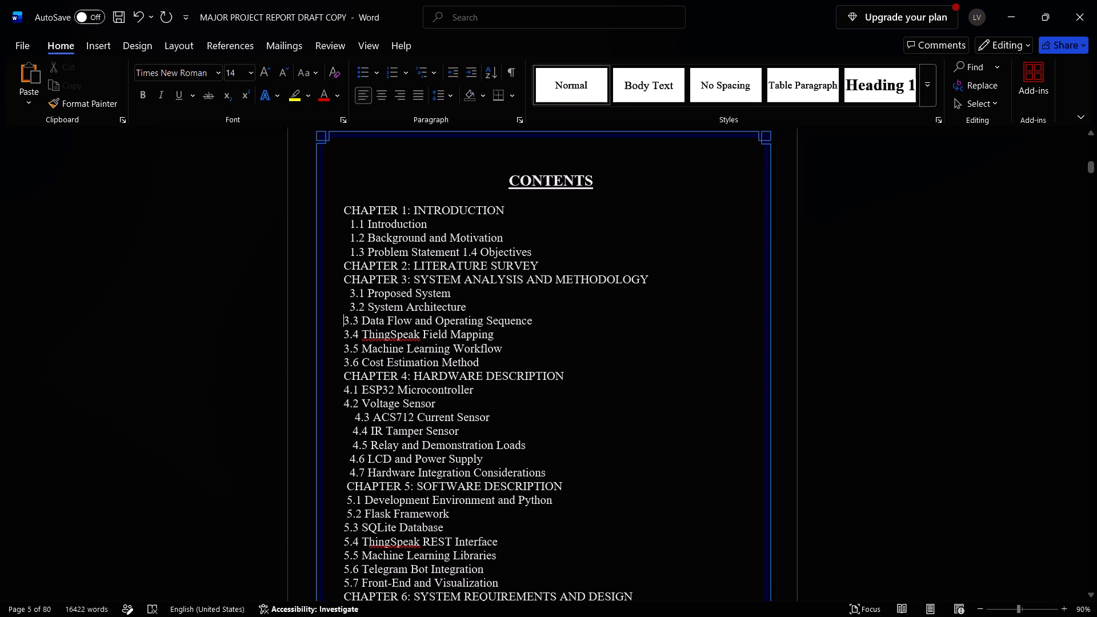
{"action": "key", "text": "space"}
{"action": "key", "text": "space"}
Indent contents entries 3.4 ThingSpeak Field Mapping, 3.5 Machine Learning Workflow and 3.6 Cost Estimation Method by two spaces.
{"action": "left_click", "coordinate": [342, 334]}
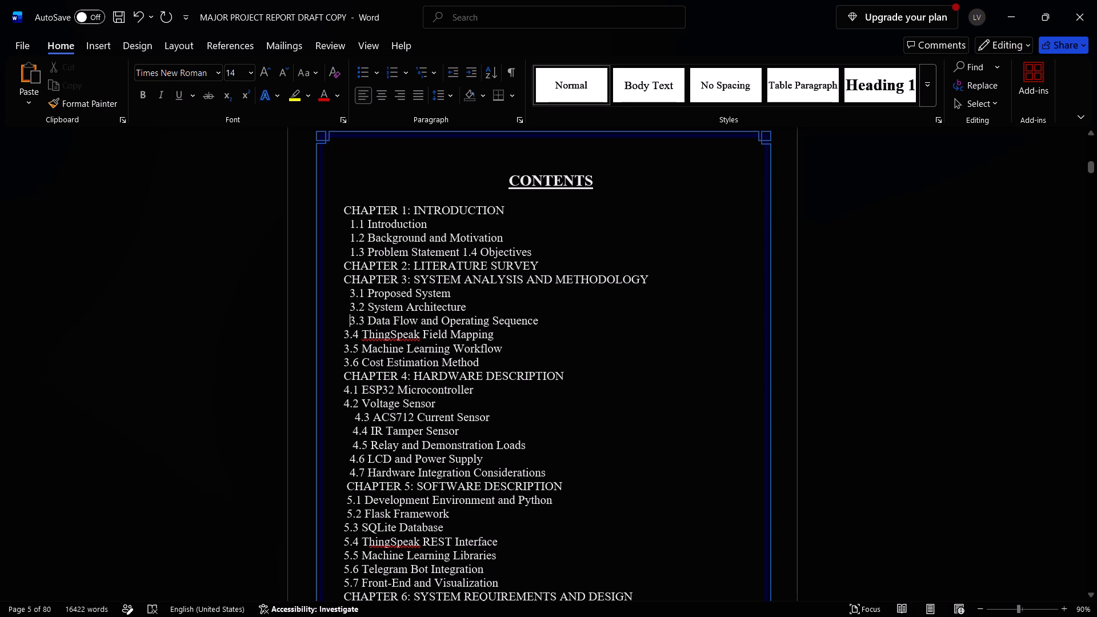
{"action": "key", "text": "space"}
{"action": "key", "text": "space"}
{"action": "left_click", "coordinate": [343, 347]}
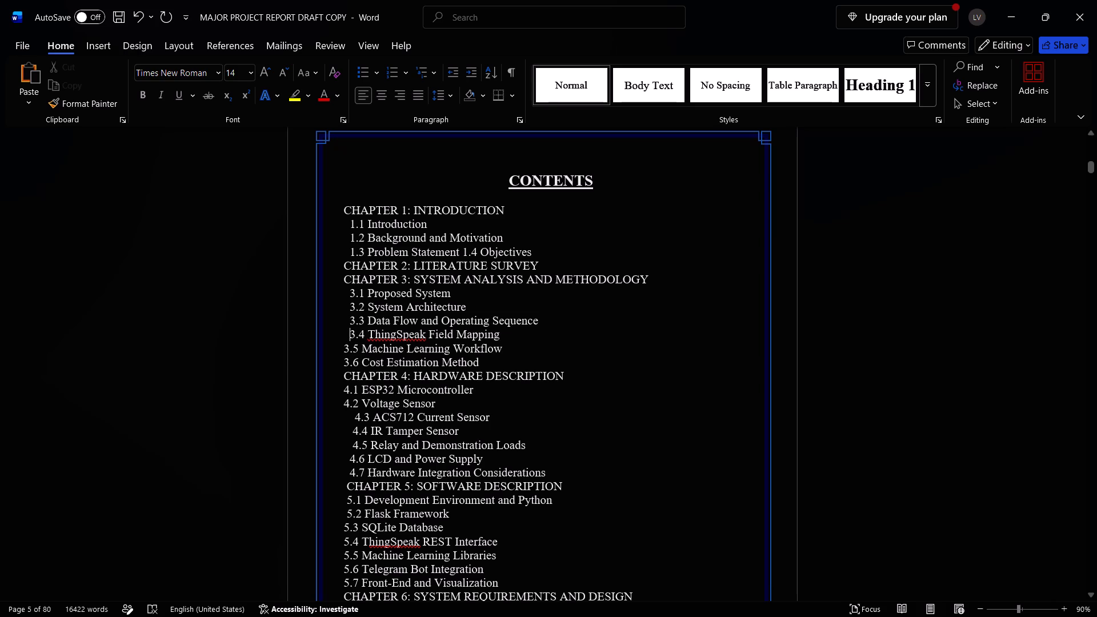
{"action": "key", "text": "space"}
{"action": "key", "text": "space"}
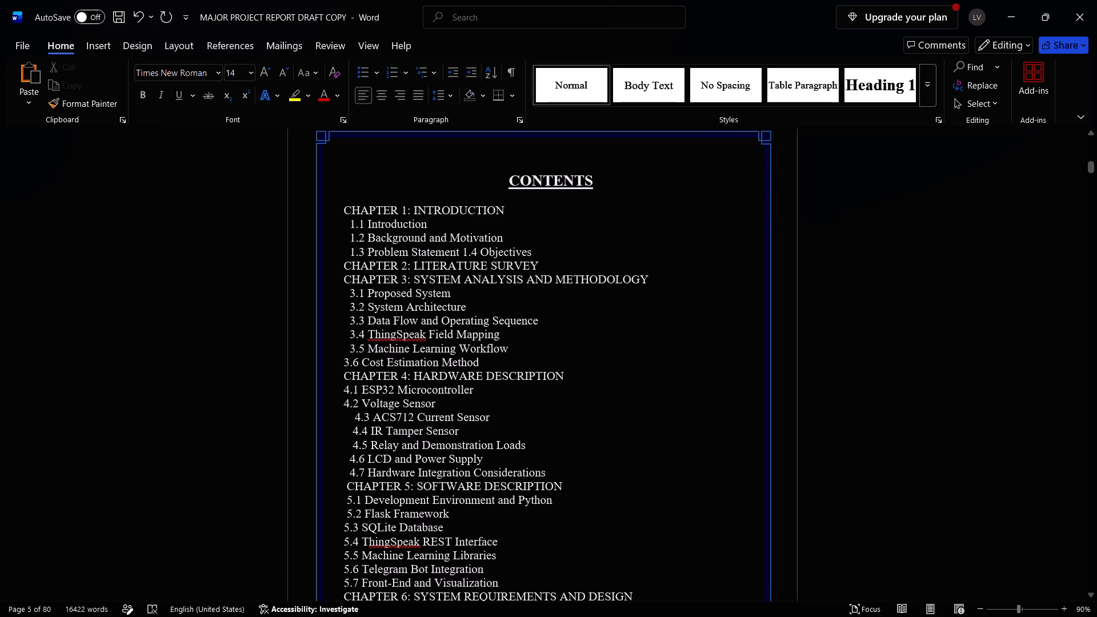
{"action": "left_click", "coordinate": [342, 363]}
{"action": "key", "text": "space"}
{"action": "key", "text": "space"}
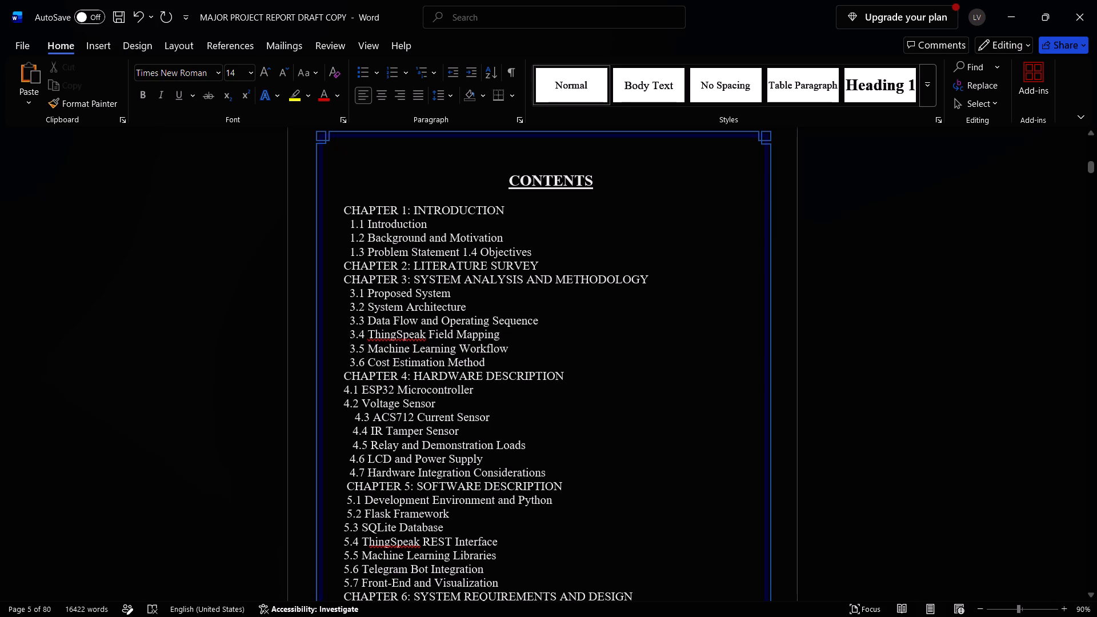
Give contents entries 4.1 to 4.3 a two-space indent, replacing the wider indent before 4.3 ACS712 Current Sensor.
{"action": "left_click", "coordinate": [342, 390]}
{"action": "key", "text": "space"}
{"action": "key", "text": "space"}
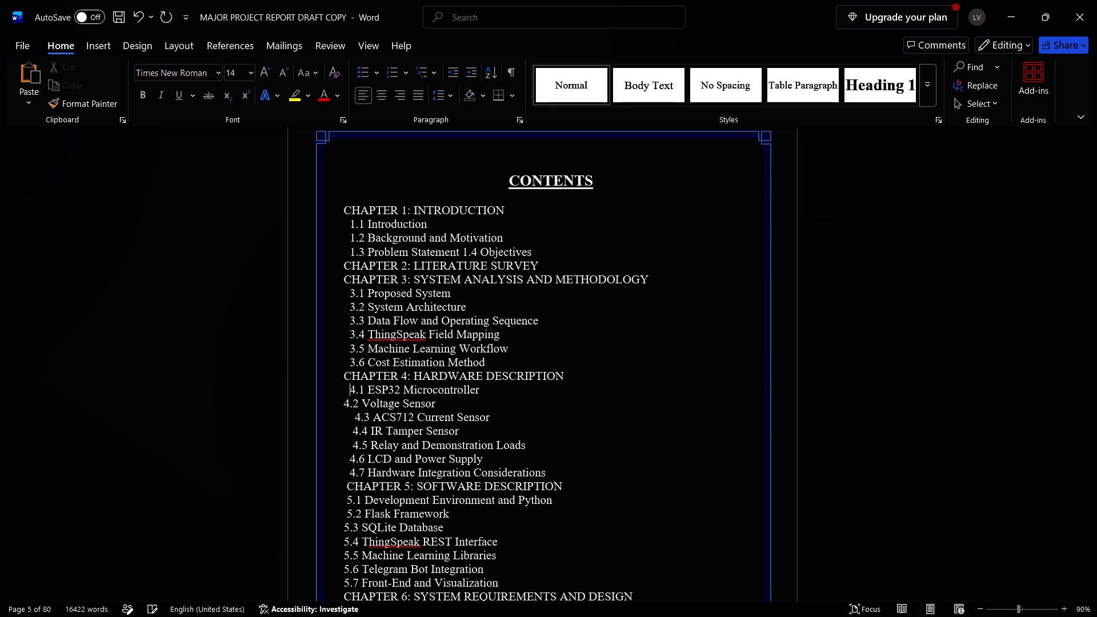
{"action": "left_click", "coordinate": [343, 401]}
{"action": "key", "text": "space"}
{"action": "key", "text": "space"}
{"action": "left_click", "coordinate": [353, 415]}
{"action": "key", "text": "BackSpace"}
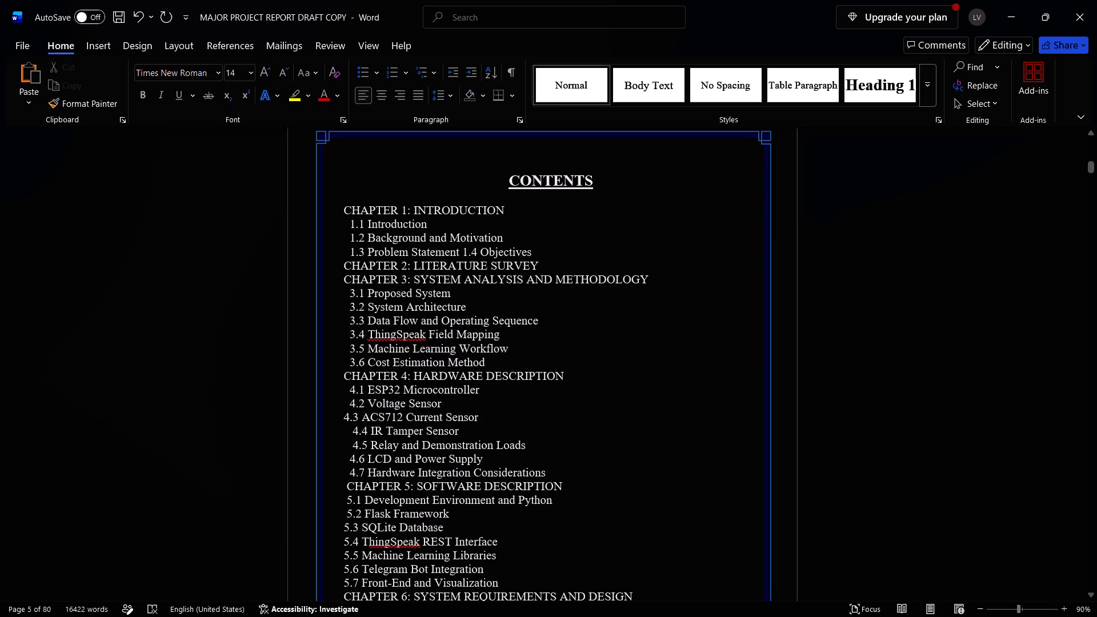
{"action": "key", "text": "space"}
{"action": "key", "text": "space"}
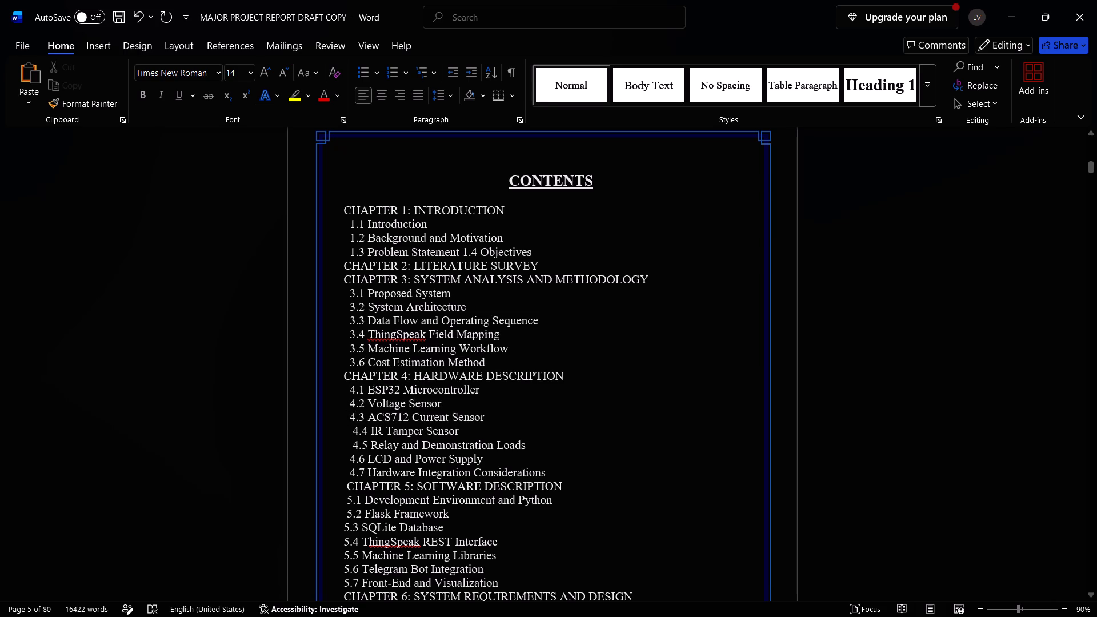
Adjust the leading spaces of contents entries 4.4, 4.5 and 4.6 to the same two-space indent as the entries above.
{"action": "left_click", "coordinate": [351, 432]}
{"action": "key", "text": "Right"}
{"action": "key", "text": "BackSpace"}
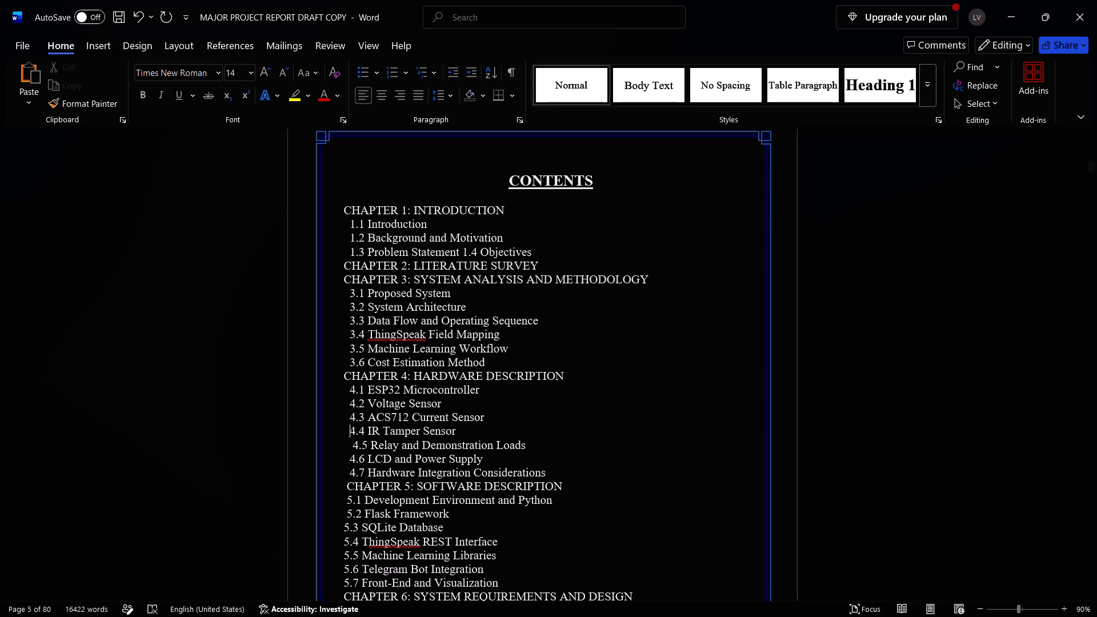
{"action": "left_click", "coordinate": [357, 447]}
{"action": "key", "text": "Left"}
{"action": "key", "text": "BackSpace"}
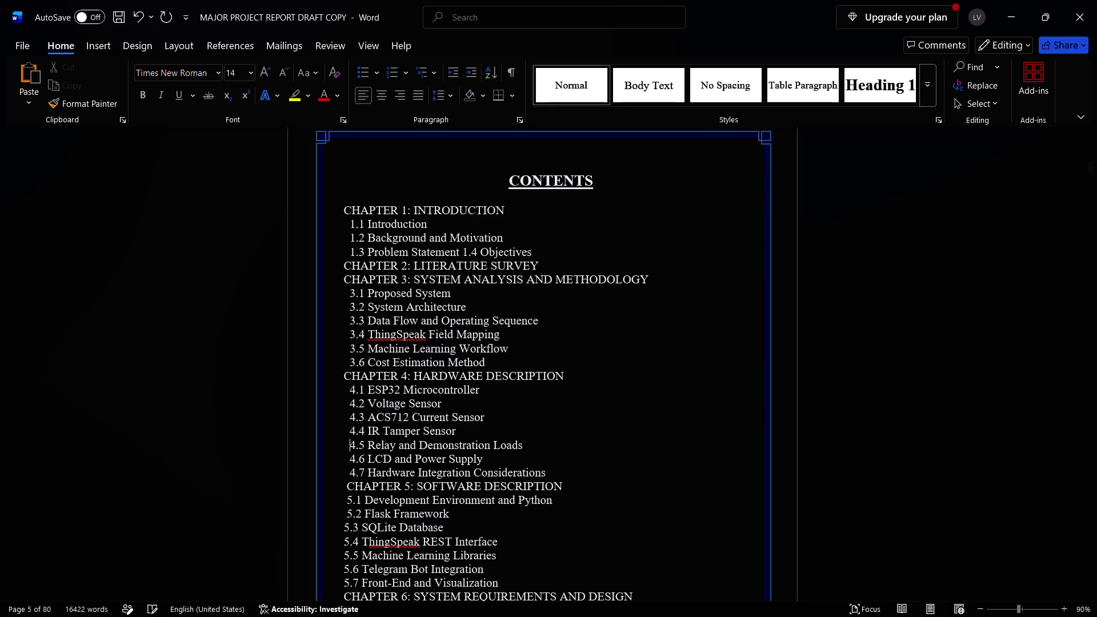
{"action": "left_click", "coordinate": [350, 459]}
{"action": "key", "text": "BackSpace"}
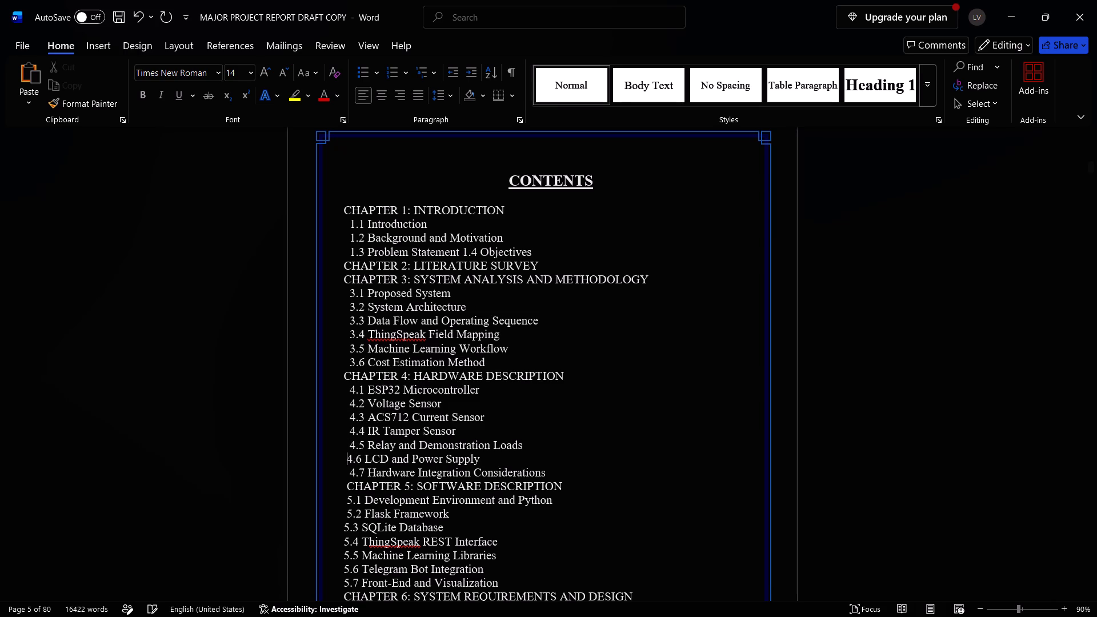
{"action": "key", "text": "BackSpace"}
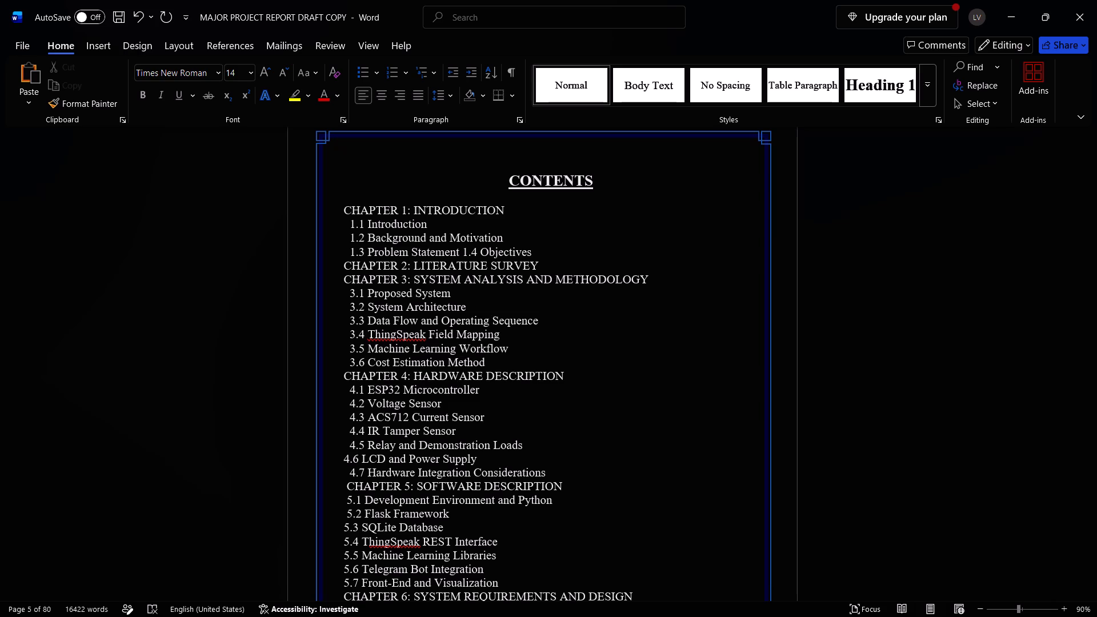
{"action": "key", "text": "space"}
{"action": "key", "text": "space"}
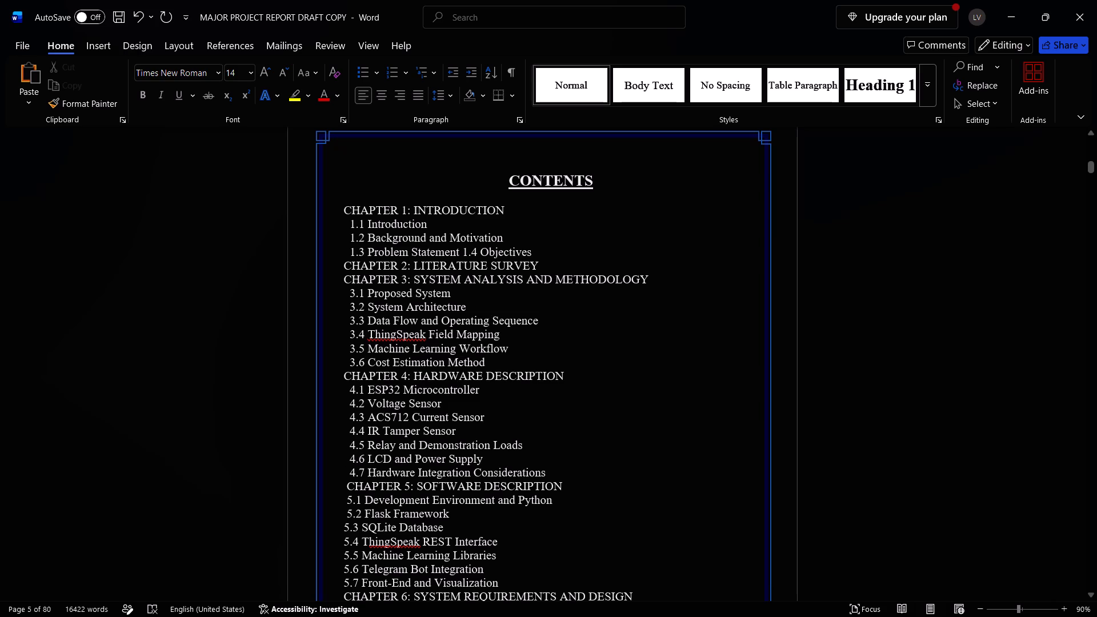
{"action": "left_click", "coordinate": [347, 474]}
Remove the leading space before CHAPTER 5: SOFTWARE DESCRIPTION so it lines up with the other chapter headings.
{"action": "left_click", "coordinate": [347, 484]}
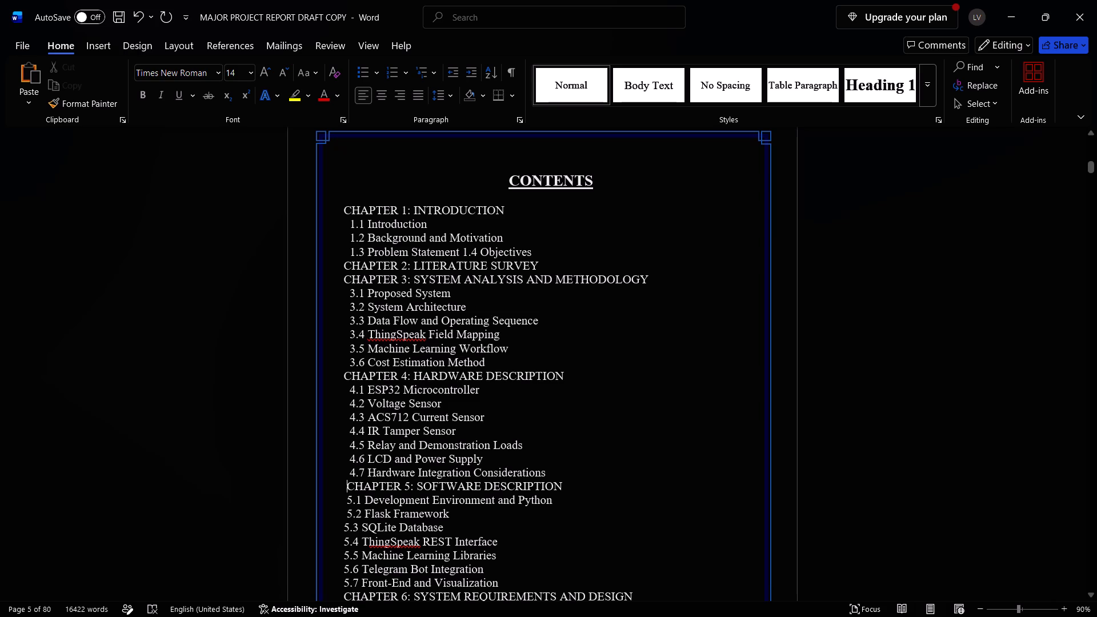
{"action": "key", "text": "BackSpace"}
Bring contents entries 5.1 to 5.4 to a two-space indent by adding the missing leading spaces.
{"action": "left_click", "coordinate": [349, 496]}
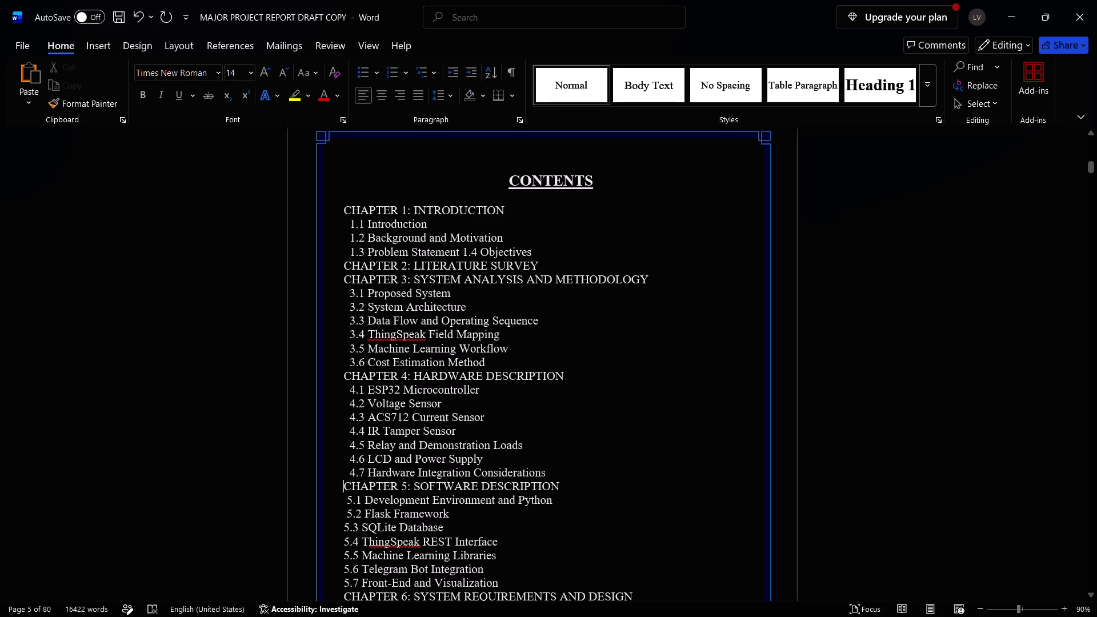
{"action": "key", "text": "space"}
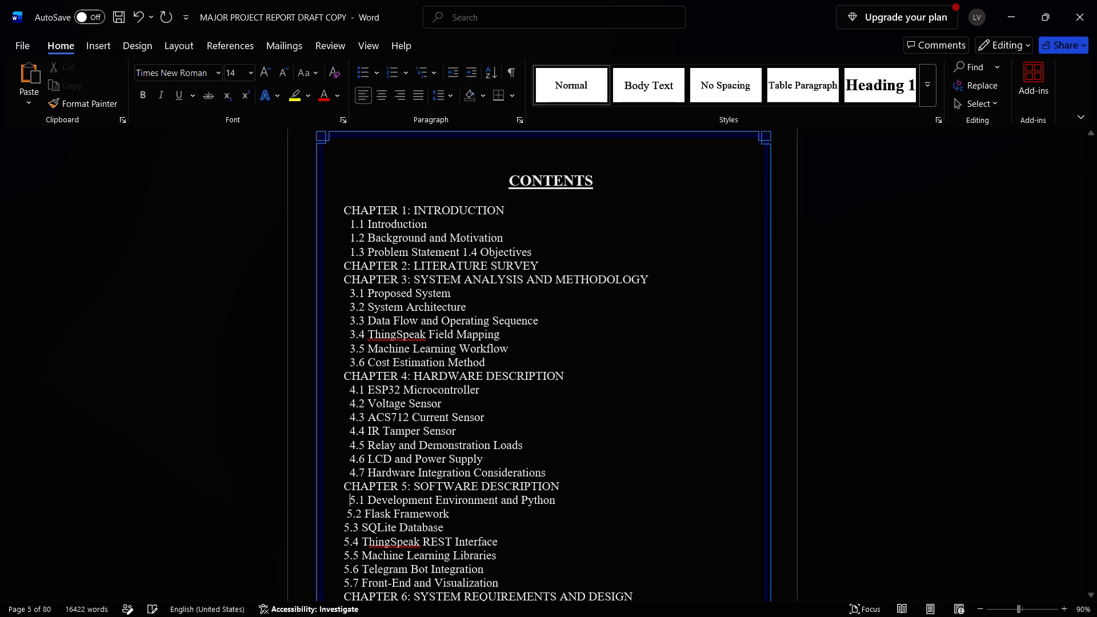
{"action": "left_click", "coordinate": [347, 511]}
{"action": "key", "text": "space"}
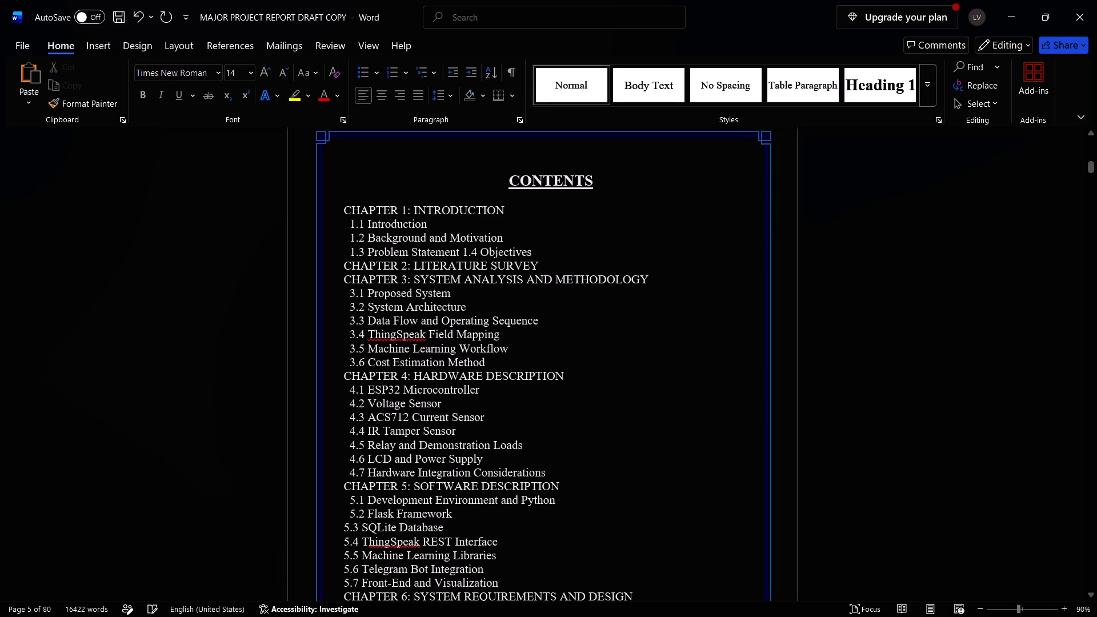
{"action": "left_click", "coordinate": [345, 530]}
{"action": "key", "text": "space"}
{"action": "key", "text": "space"}
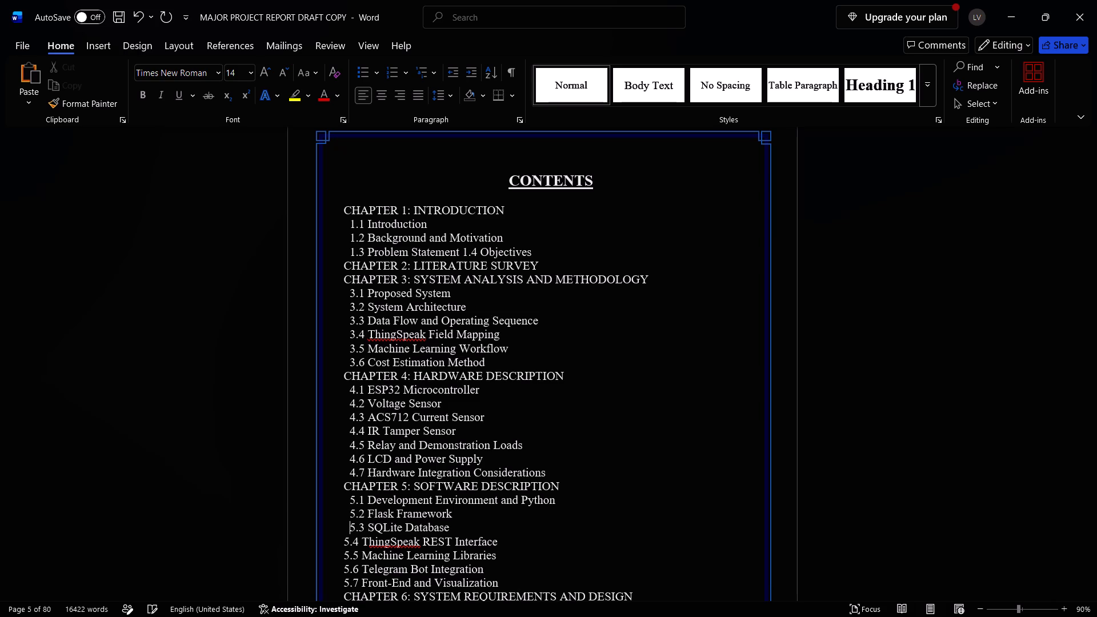
{"action": "left_click", "coordinate": [341, 546]}
{"action": "key", "text": "space"}
{"action": "key", "text": "space"}
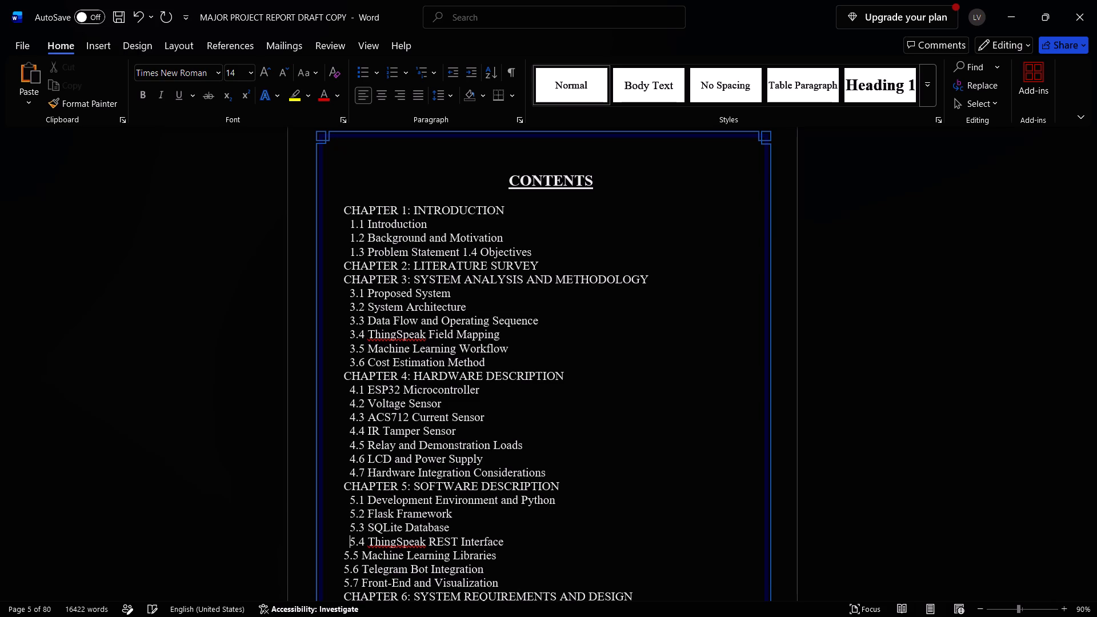
Indent contents entries 5.5 Machine Learning Libraries and 5.6 Telegram Bot Integration by two spaces.
{"action": "left_click", "coordinate": [345, 555]}
{"action": "key", "text": "space"}
{"action": "key", "text": "space"}
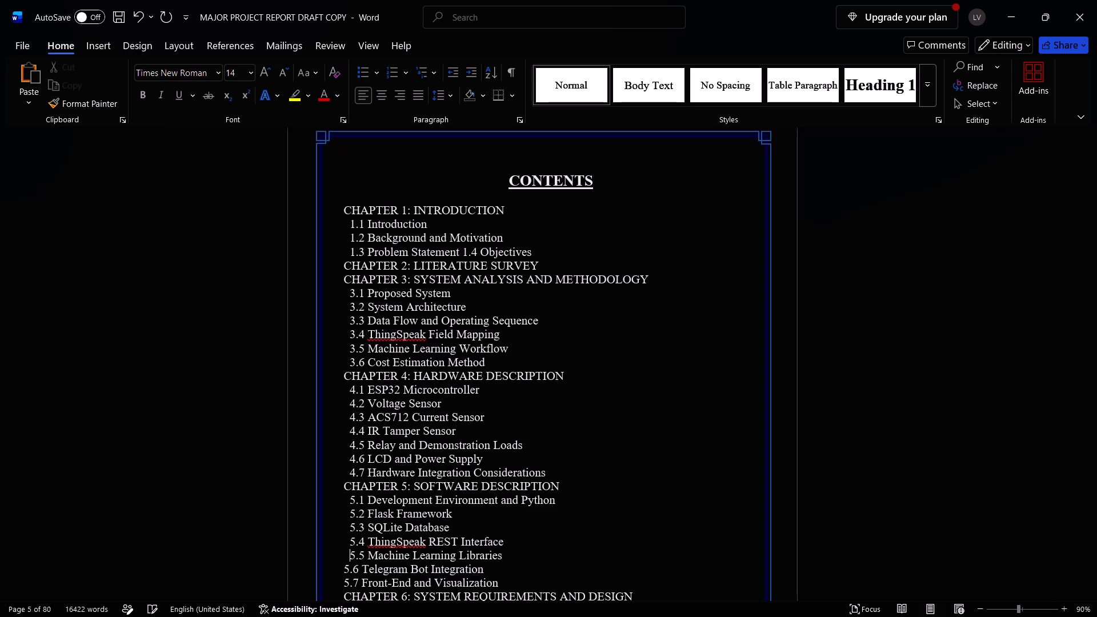
{"action": "scroll", "coordinate": [345, 555], "scroll_direction": "down", "scroll_amount": 1}
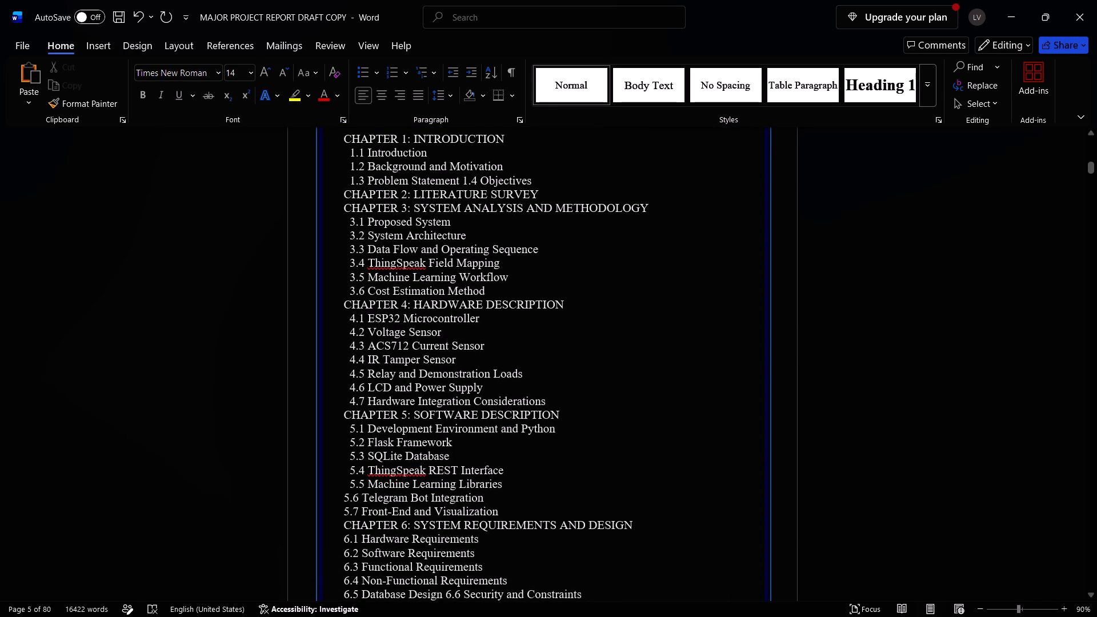
{"action": "left_click", "coordinate": [344, 498]}
{"action": "key", "text": "space"}
{"action": "key", "text": "space"}
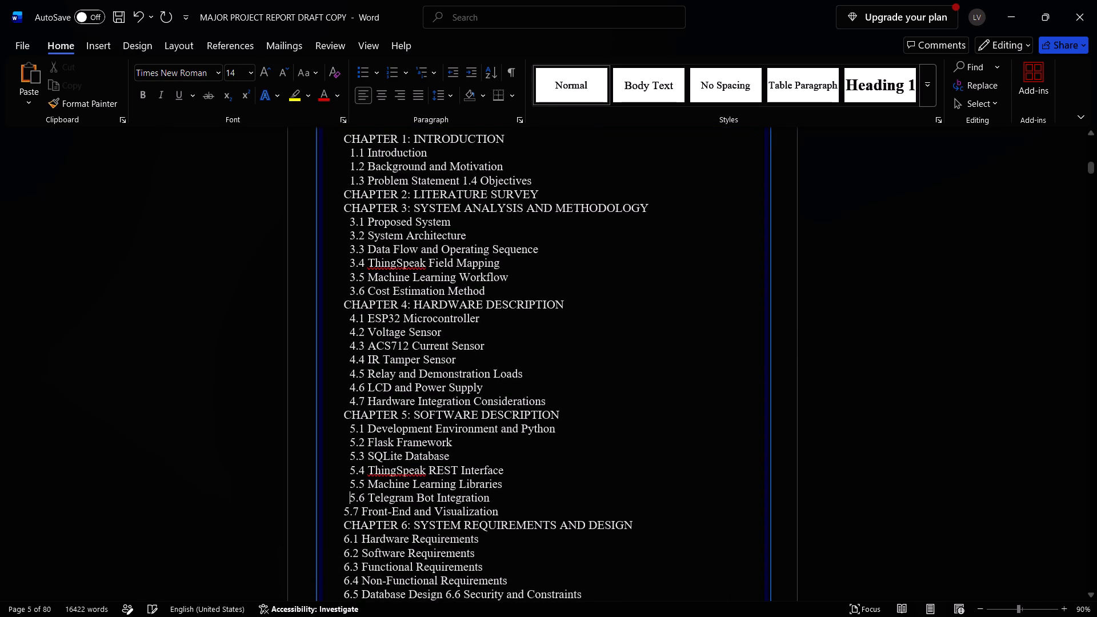
Indent contents entry 5.7 Front-End and Visualization by two spaces.
{"action": "left_click", "coordinate": [342, 508]}
{"action": "key", "text": "space"}
{"action": "key", "text": "space"}
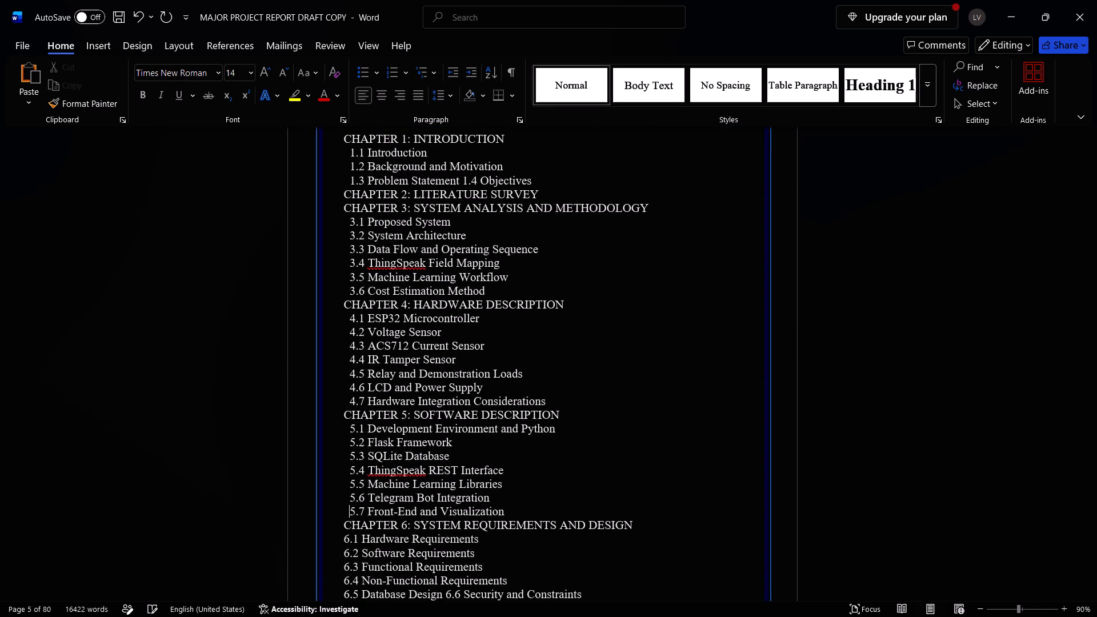
Replace the paragraph indent of CHAPTER 6: SYSTEM REQUIREMENTS AND DESIGN with seven leading spaces to approximate the other chapter headings' alignment.
{"action": "left_click", "coordinate": [341, 470]}
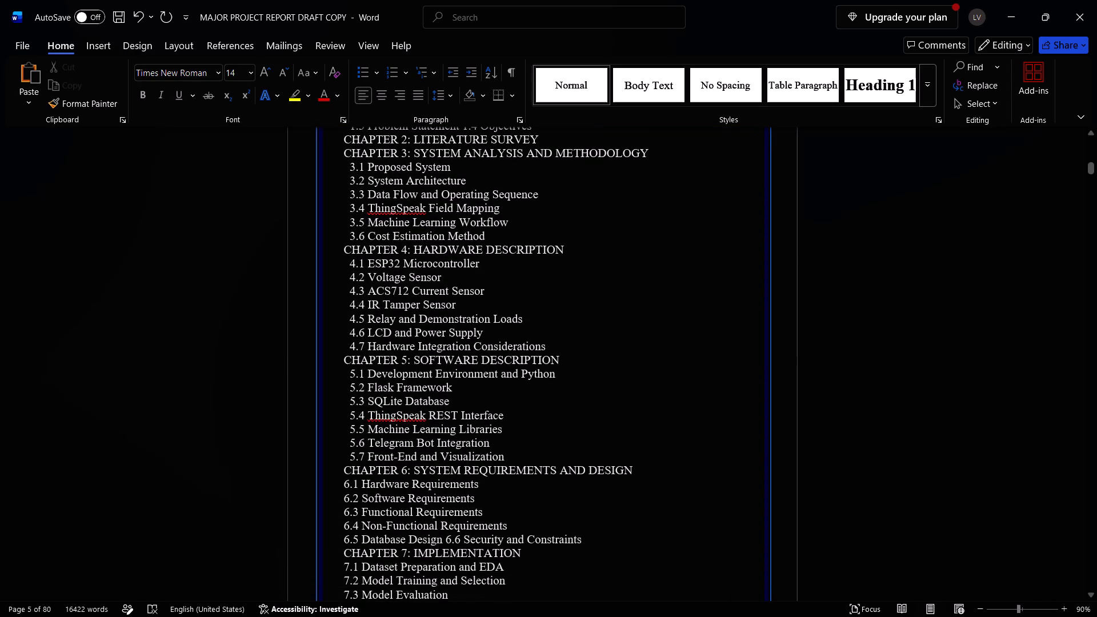
{"action": "key", "text": "BackSpace"}
{"action": "key", "text": "space"}
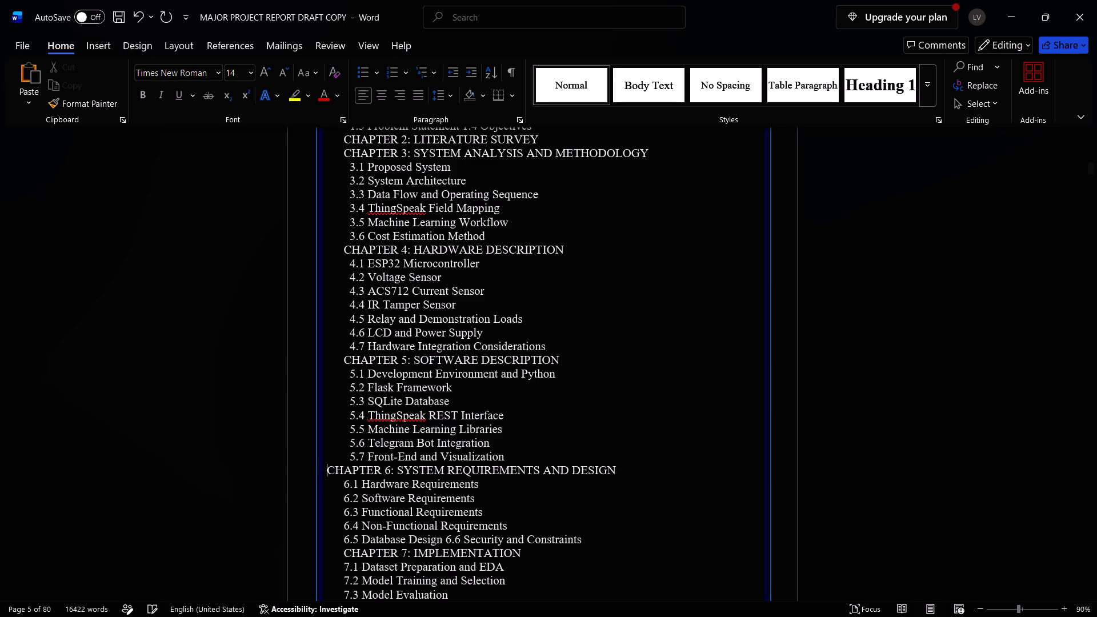
{"action": "key", "text": "space"}
{"action": "key", "text": "space"}
{"action": "key", "text": "space"}
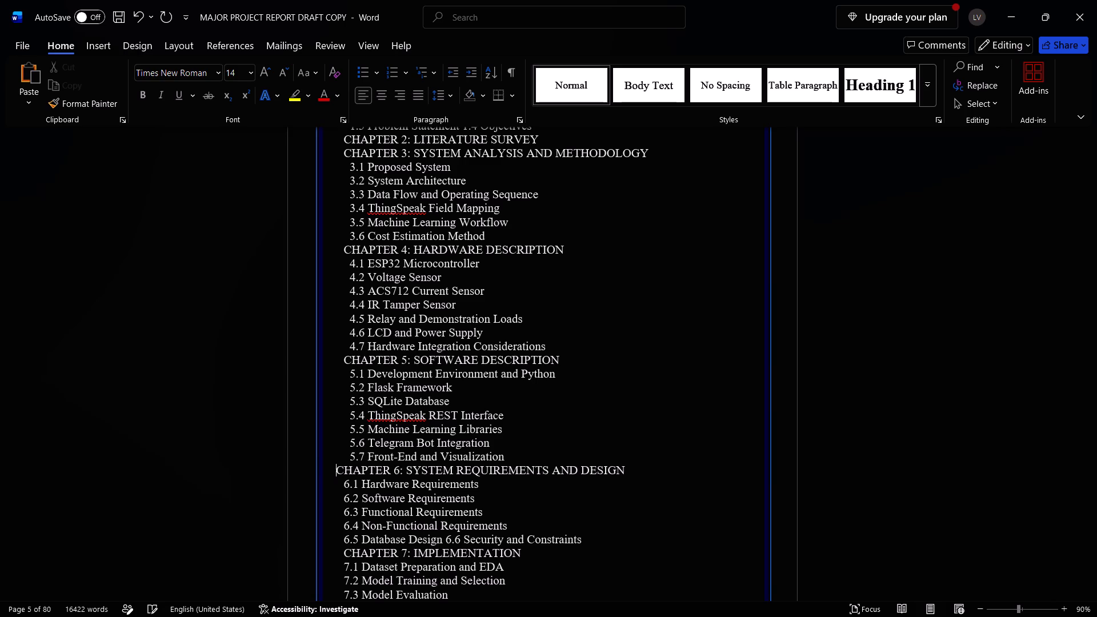
{"action": "key", "text": "space"}
{"action": "key", "text": "space"}
{"action": "key", "text": "space"}
{"action": "key", "text": "space"}
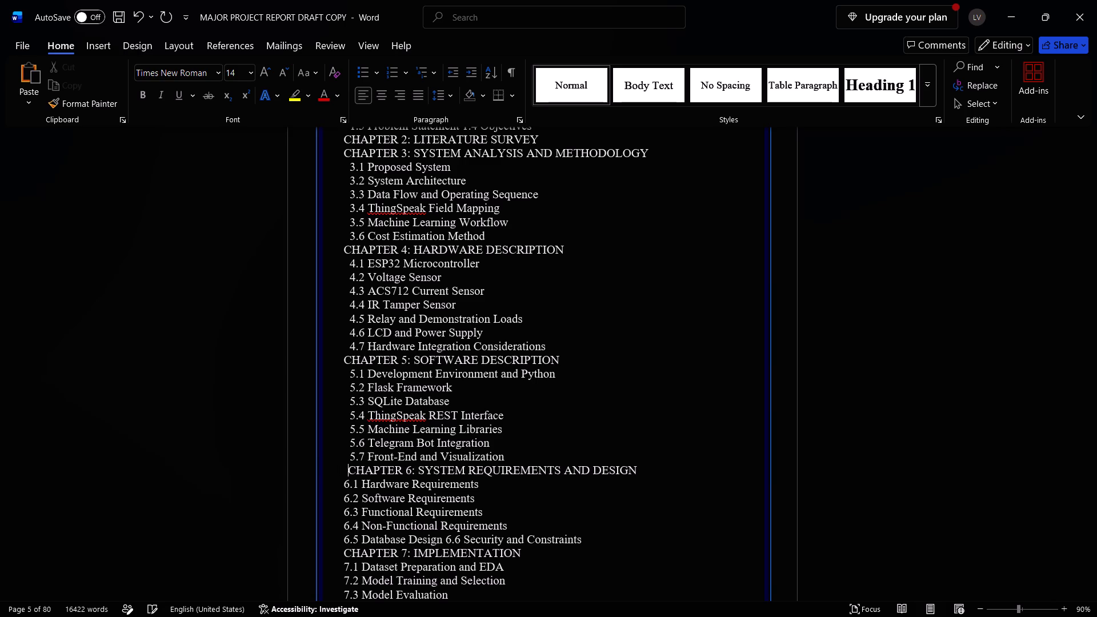
{"action": "key", "text": "space"}
{"action": "key", "text": "BackSpace"}
{"action": "key", "text": "BackSpace"}
Indent contents entry 6.1 Hardware Requirements by two spaces.
{"action": "left_click", "coordinate": [343, 488]}
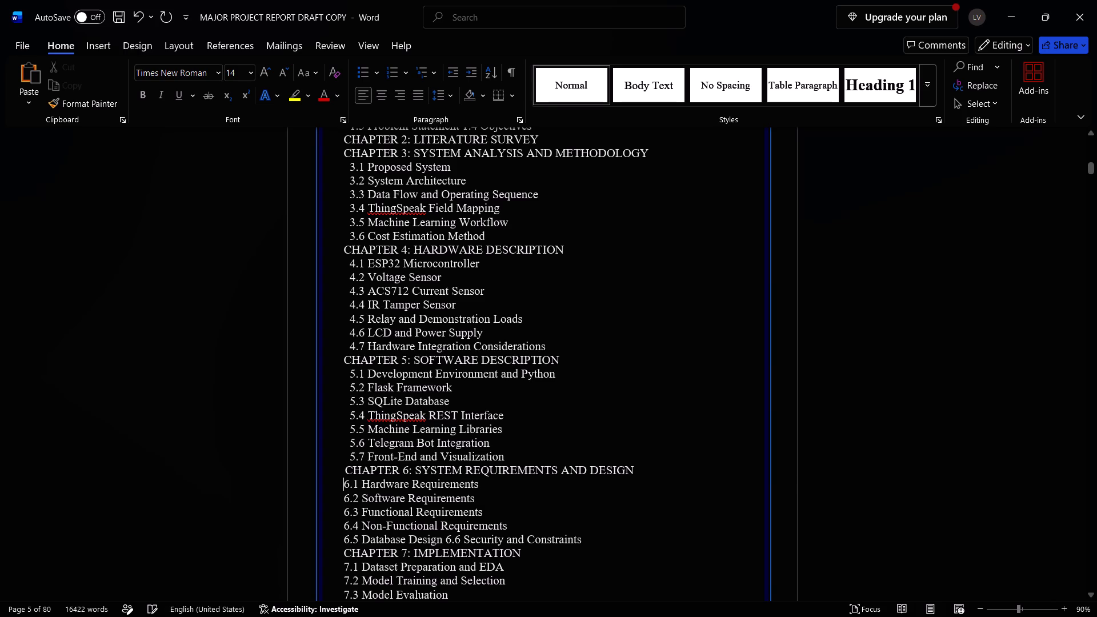
{"action": "key", "text": "space"}
{"action": "key", "text": "space"}
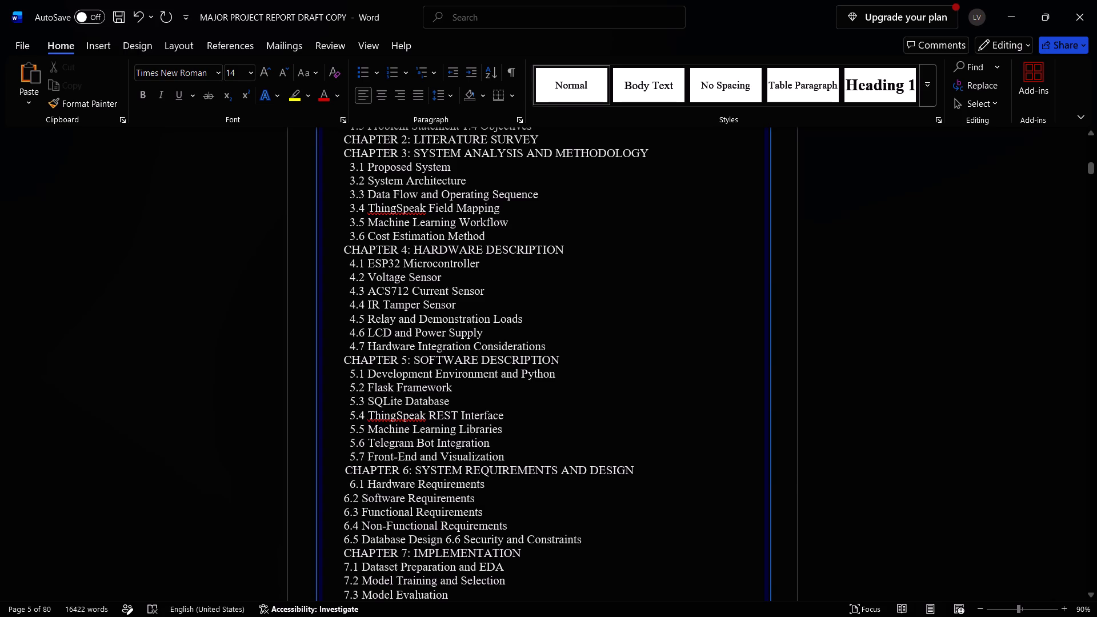
Remove one leading space before CHAPTER 6: SYSTEM REQUIREMENTS AND DESIGN to bring it closer to the other chapter headings.
{"action": "left_click", "coordinate": [342, 472]}
{"action": "key", "text": "Right"}
{"action": "key", "text": "BackSpace"}
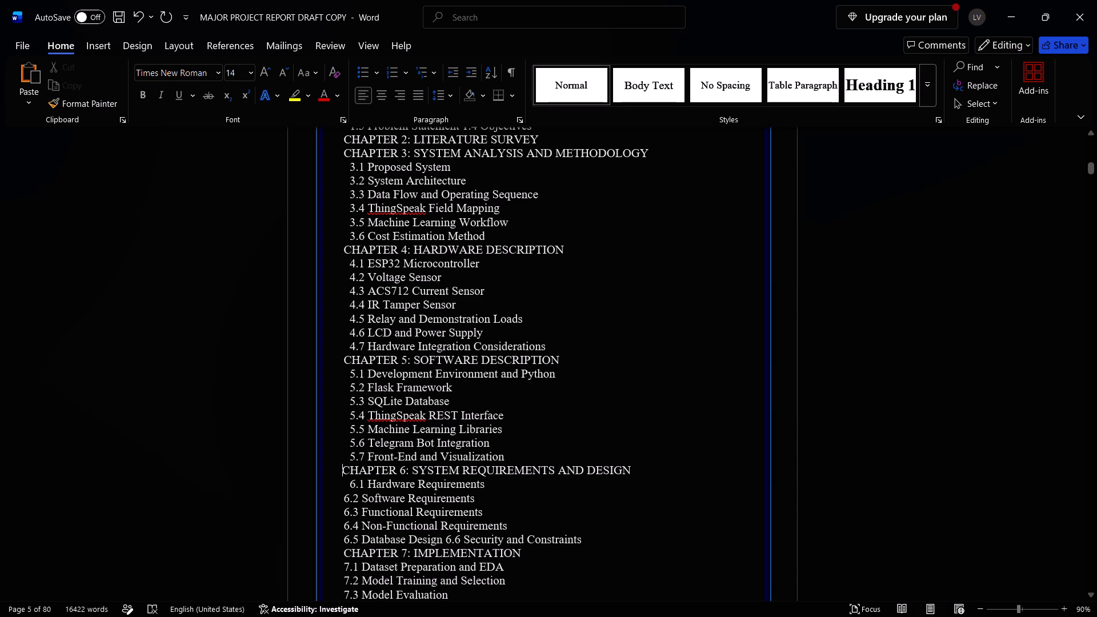
Indent contents entry 6.2 Software Requirements by two spaces.
{"action": "left_click", "coordinate": [341, 495]}
{"action": "key", "text": "space"}
{"action": "key", "text": "space"}
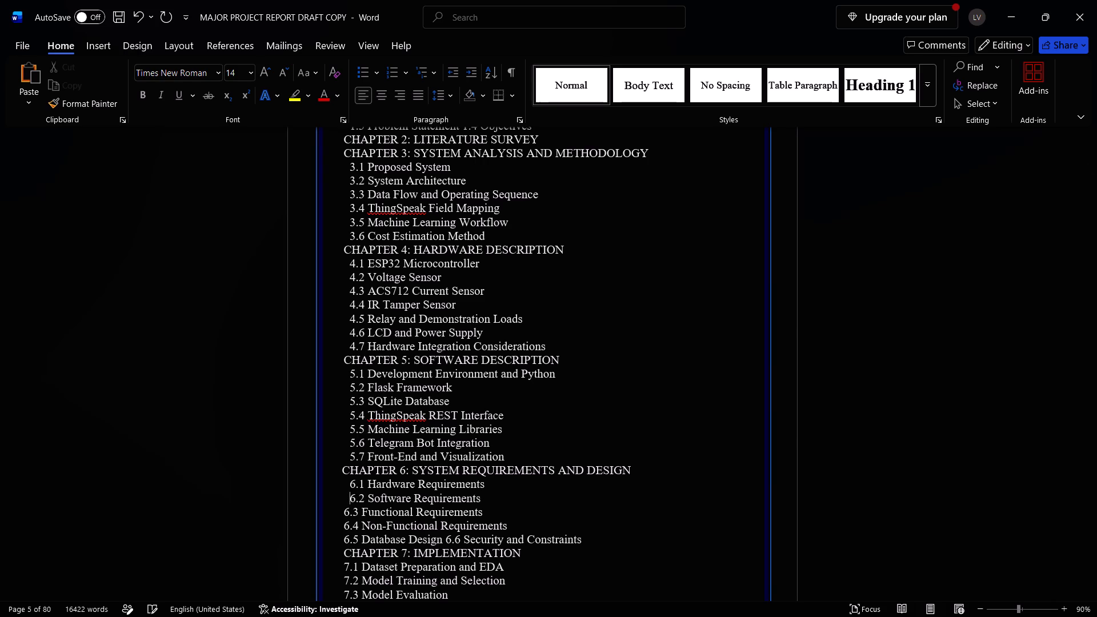
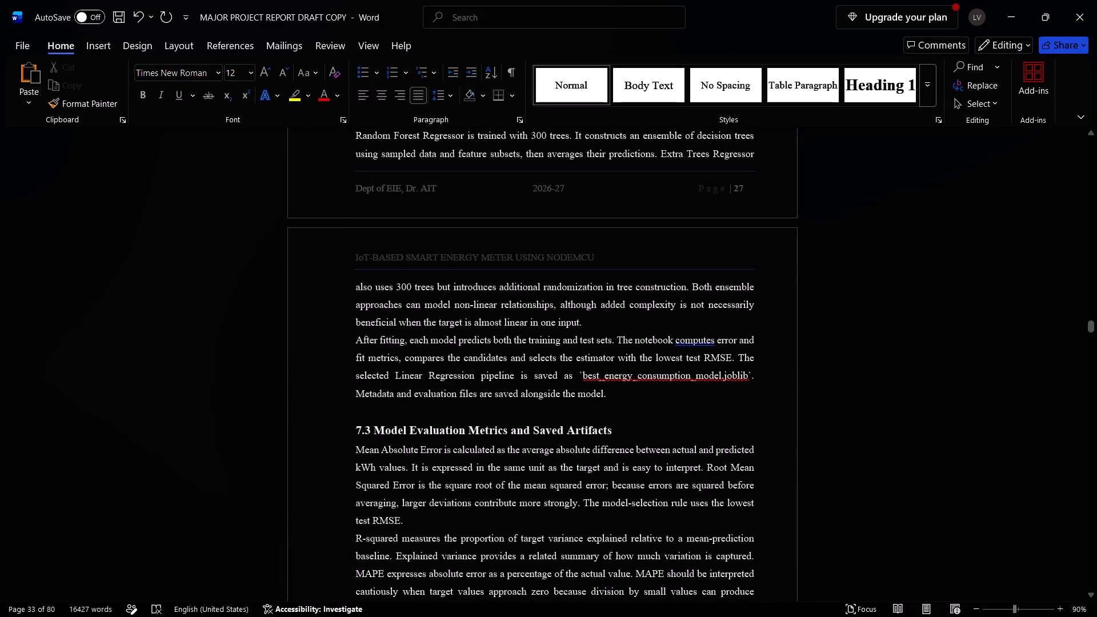
Change "computes" to "computers" in the paragraph on fitting and selecting models just before section 7.3.
{"action": "left_click", "coordinate": [712, 338]}
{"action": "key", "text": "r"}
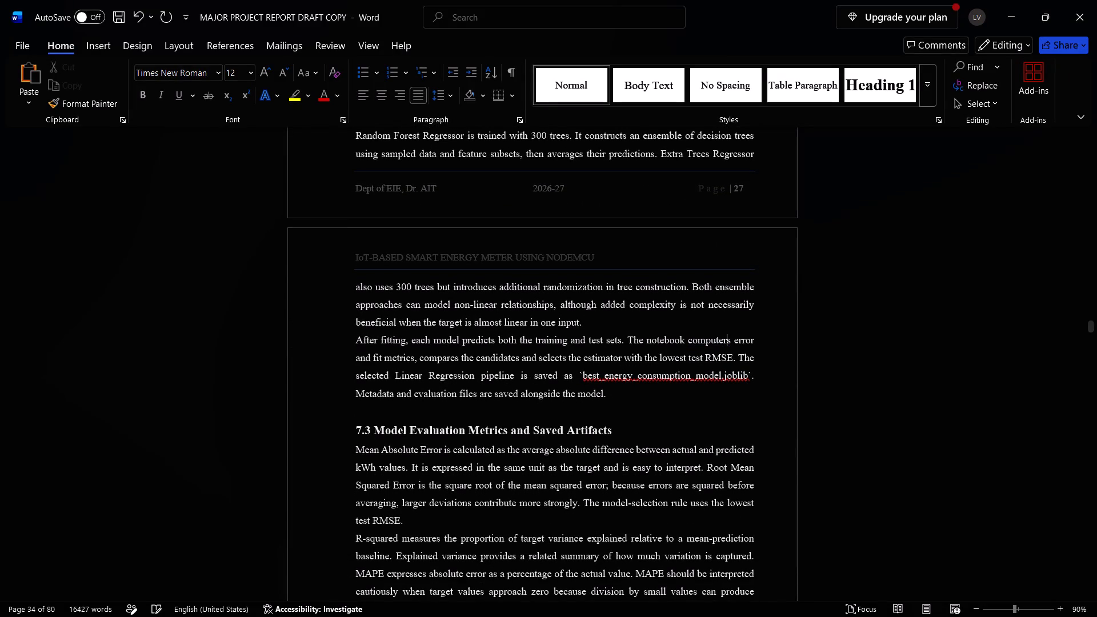
Split "commandline" into "command line" in the last paragraph of section 7.4 Command-Line Tester and Inference Pipeline.
{"action": "scroll", "coordinate": [702, 345], "scroll_direction": "down", "scroll_amount": 1}
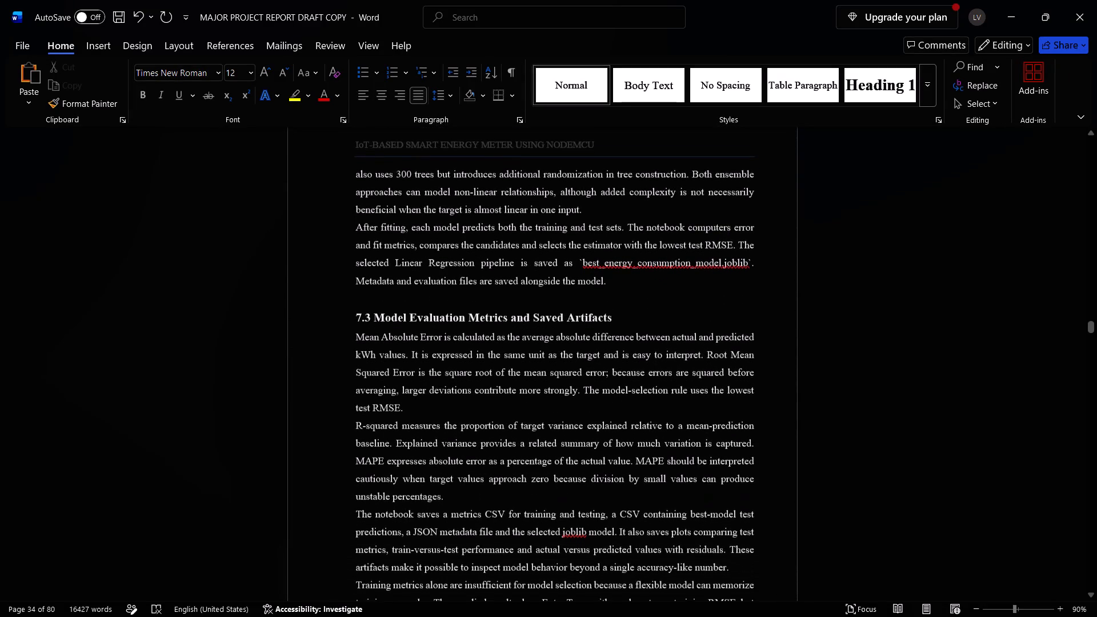
{"action": "scroll", "coordinate": [702, 345], "scroll_direction": "down", "scroll_amount": 3}
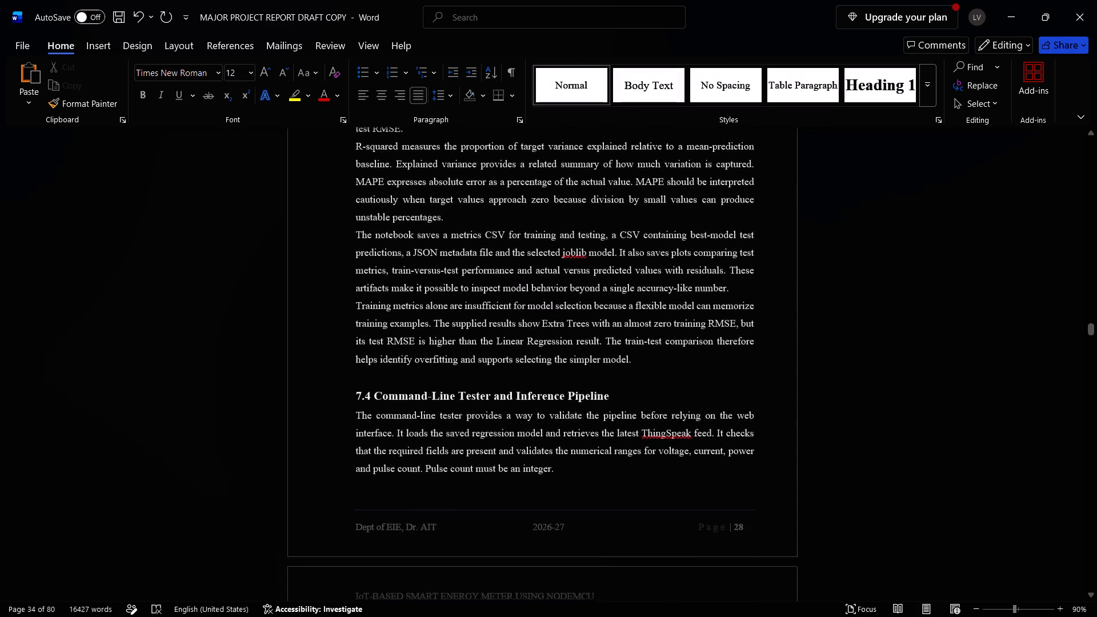
{"action": "scroll", "coordinate": [702, 345], "scroll_direction": "down", "scroll_amount": 1}
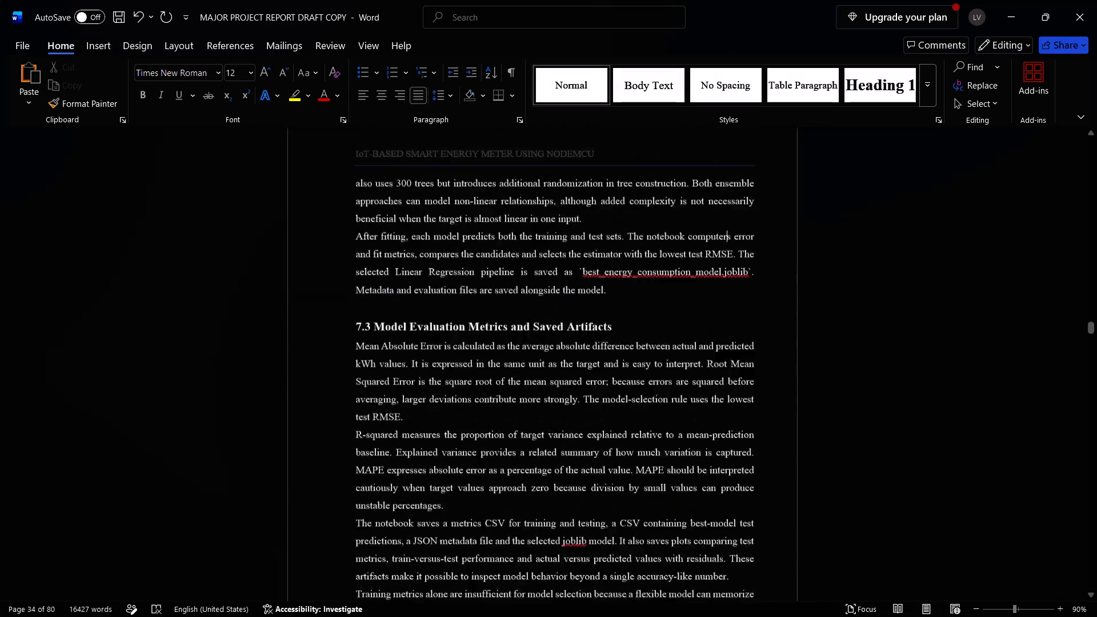
{"action": "scroll", "coordinate": [702, 345], "scroll_direction": "down", "scroll_amount": 1}
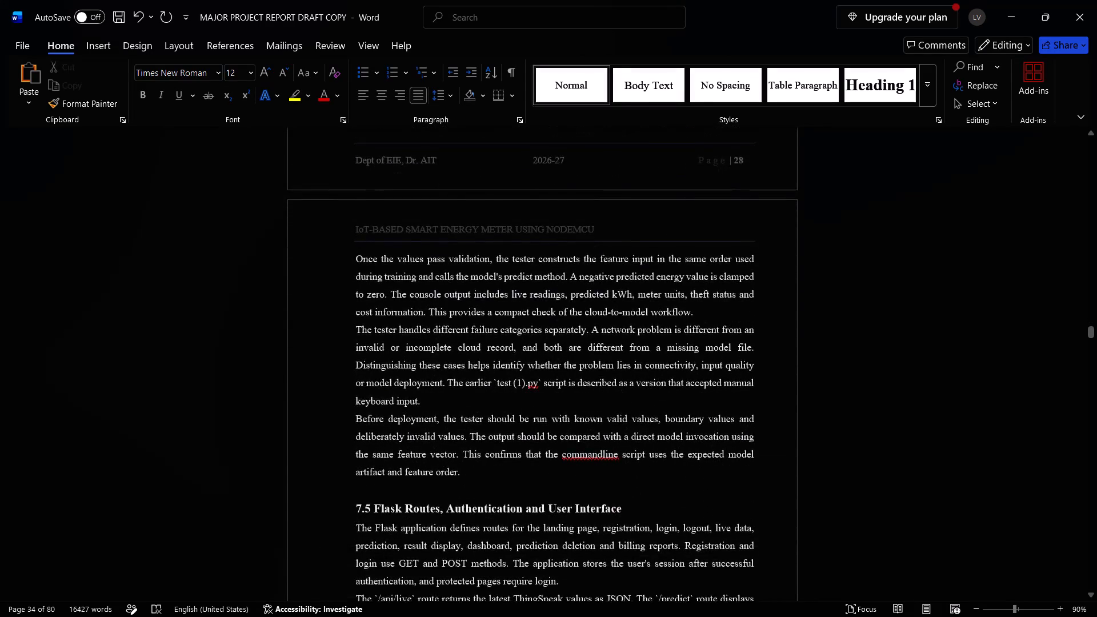
{"action": "scroll", "coordinate": [702, 345], "scroll_direction": "down", "scroll_amount": 1}
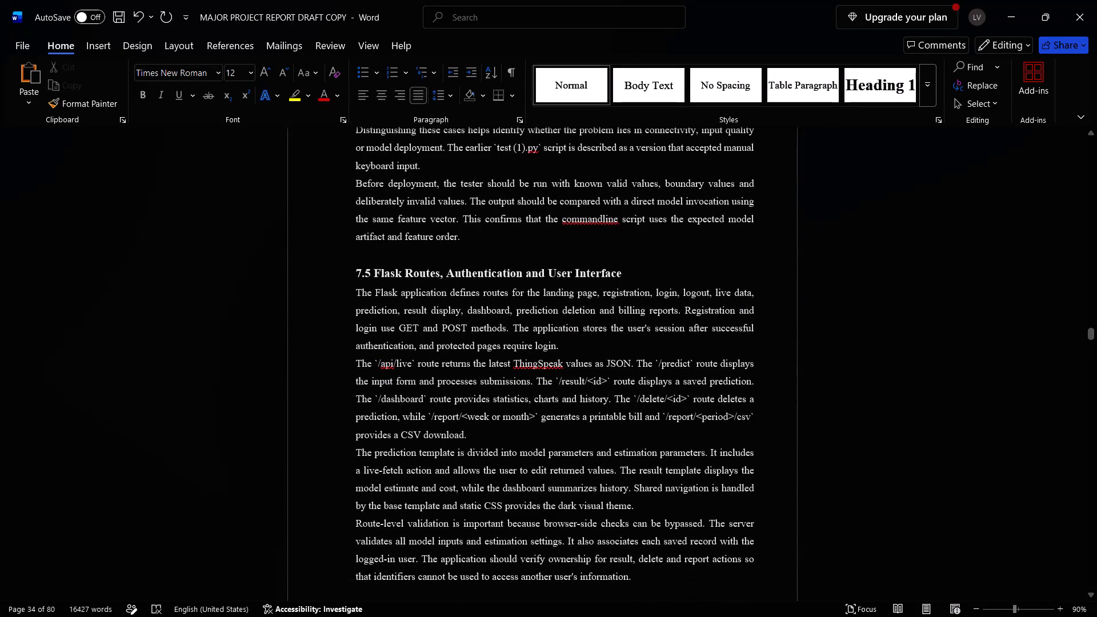
{"action": "left_click", "coordinate": [603, 214]}
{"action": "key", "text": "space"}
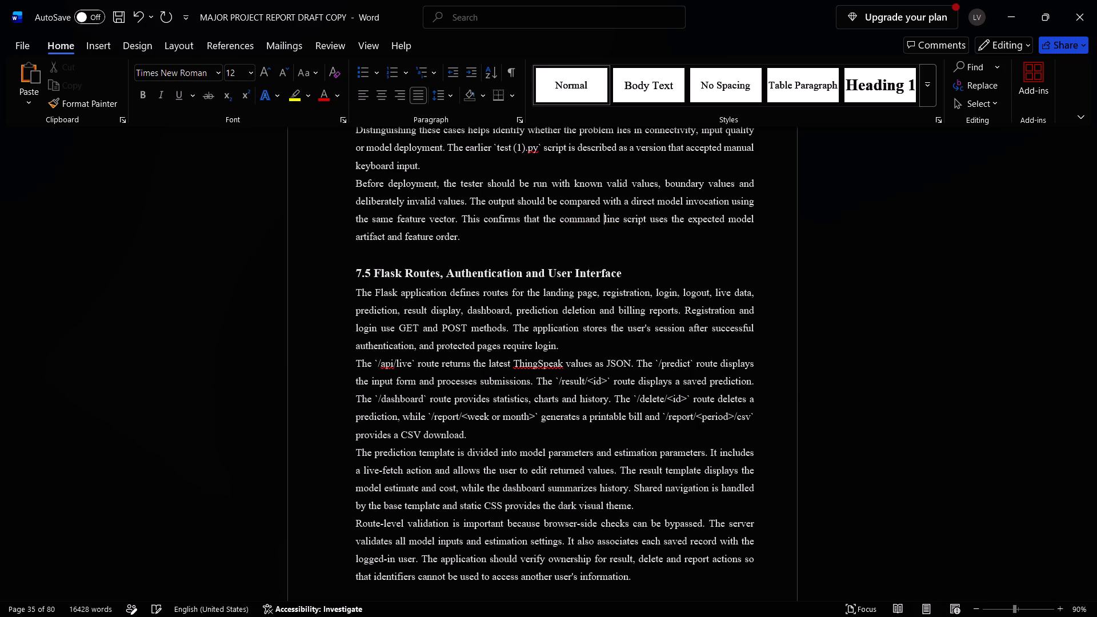
Split "DataFrame" into "Data Frame" in section 7.6 Prediction, Cost Calculation and Database Storage.
{"action": "scroll", "coordinate": [556, 319], "scroll_direction": "down", "scroll_amount": 2}
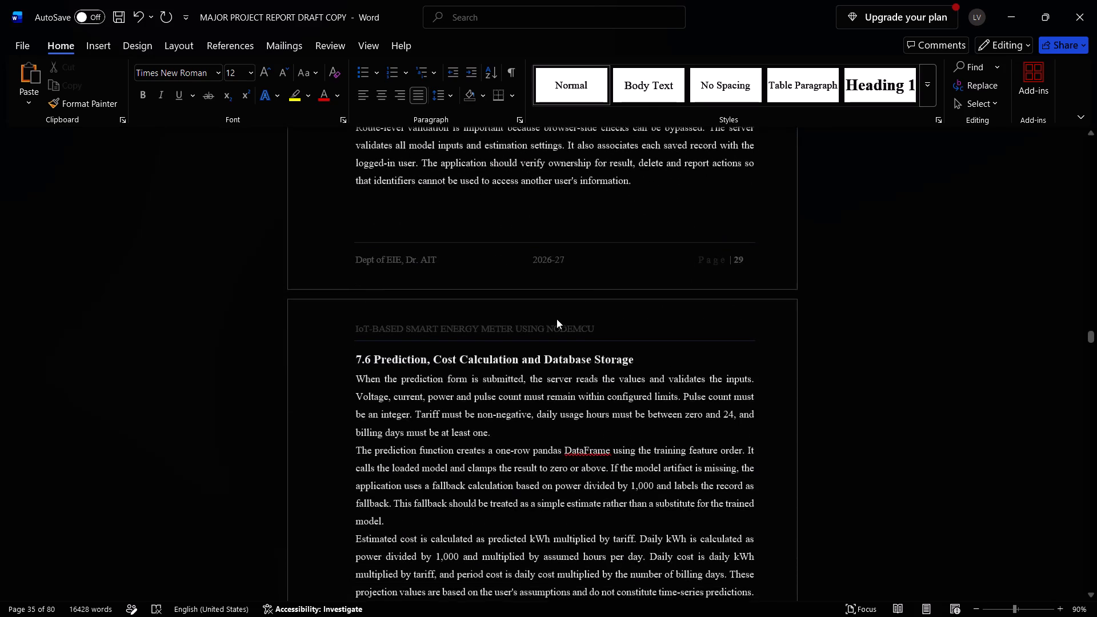
{"action": "scroll", "coordinate": [556, 319], "scroll_direction": "down", "scroll_amount": 2}
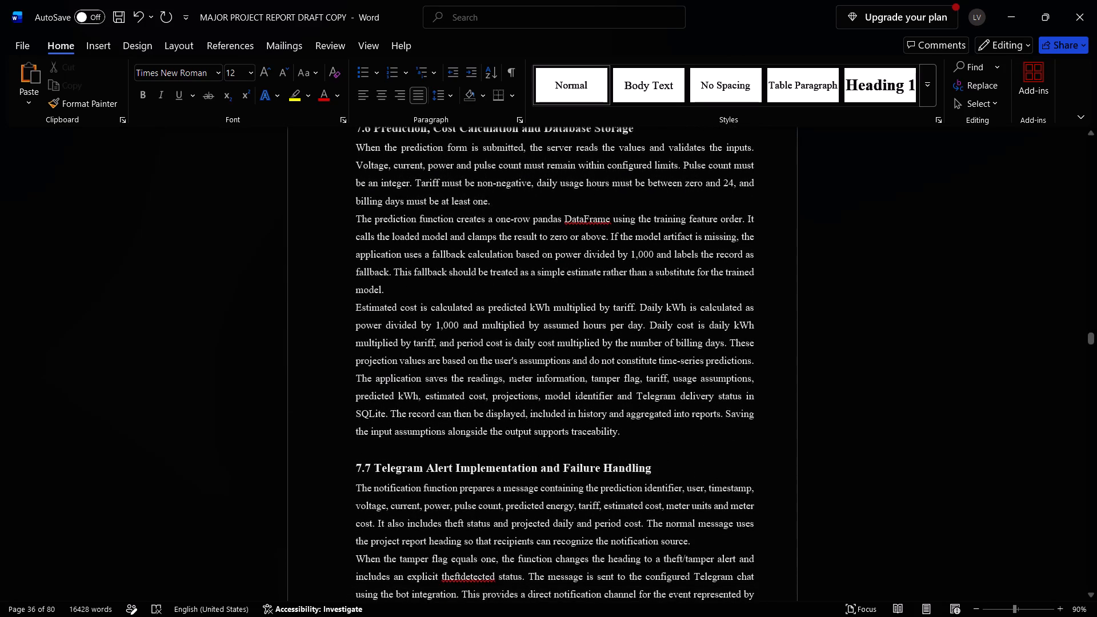
{"action": "left_click", "coordinate": [582, 221]}
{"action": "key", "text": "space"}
Split "theftdetected" into "theft detected" in section 7.7 Telegram Alert Implementation and Failure Handling.
{"action": "scroll", "coordinate": [537, 372], "scroll_direction": "down", "scroll_amount": 1}
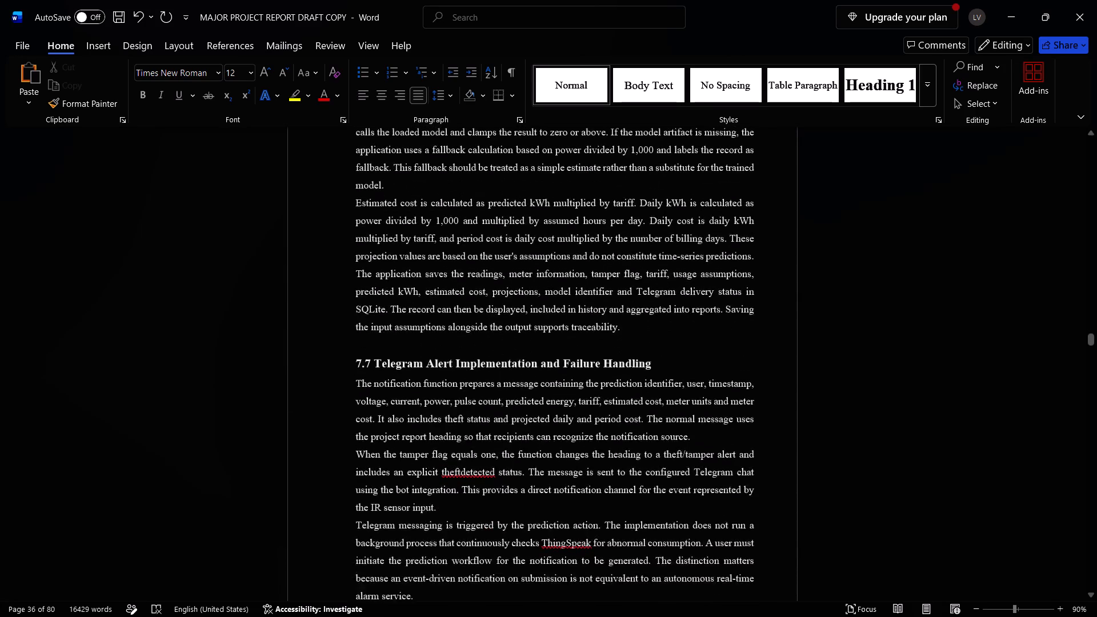
{"action": "scroll", "coordinate": [537, 372], "scroll_direction": "down", "scroll_amount": 1}
{"action": "left_click", "coordinate": [459, 350]}
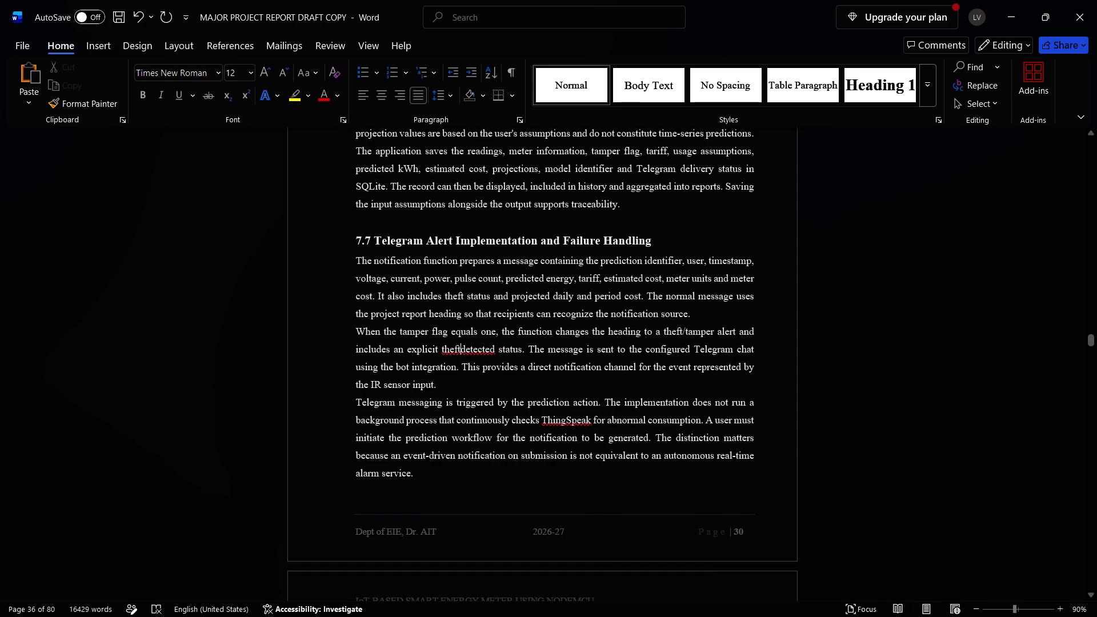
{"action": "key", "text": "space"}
Hyphenate "traintest" as "train-test" in the paragraph just before section 8.4 Interpretation of Results and Overfitting.
{"action": "scroll", "coordinate": [459, 350], "scroll_direction": "down", "scroll_amount": 1}
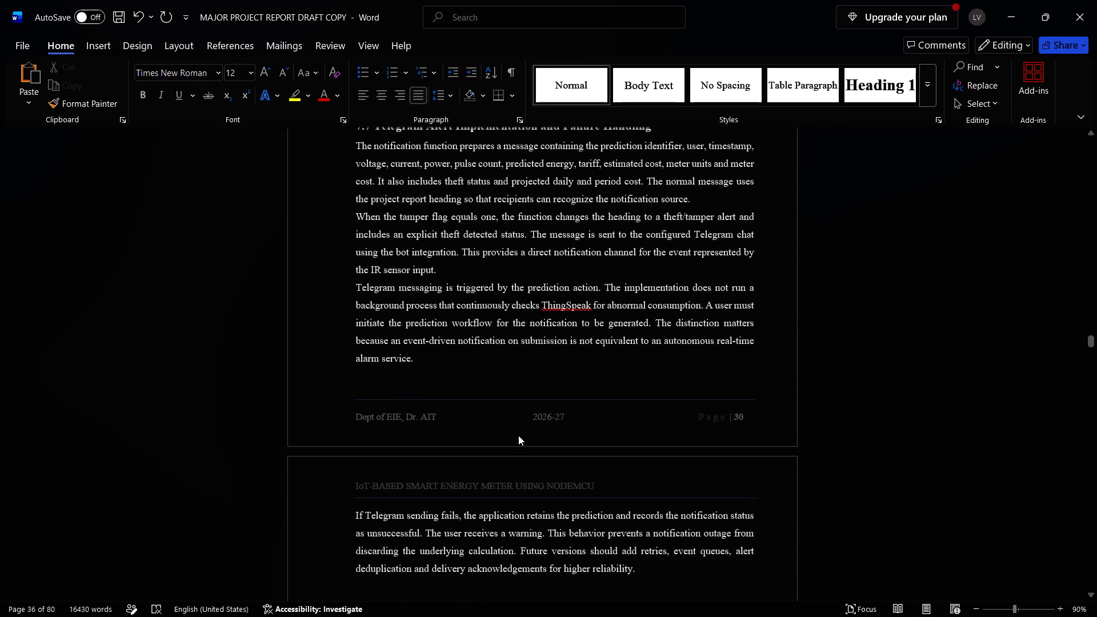
{"action": "scroll", "coordinate": [518, 435], "scroll_direction": "down", "scroll_amount": 3}
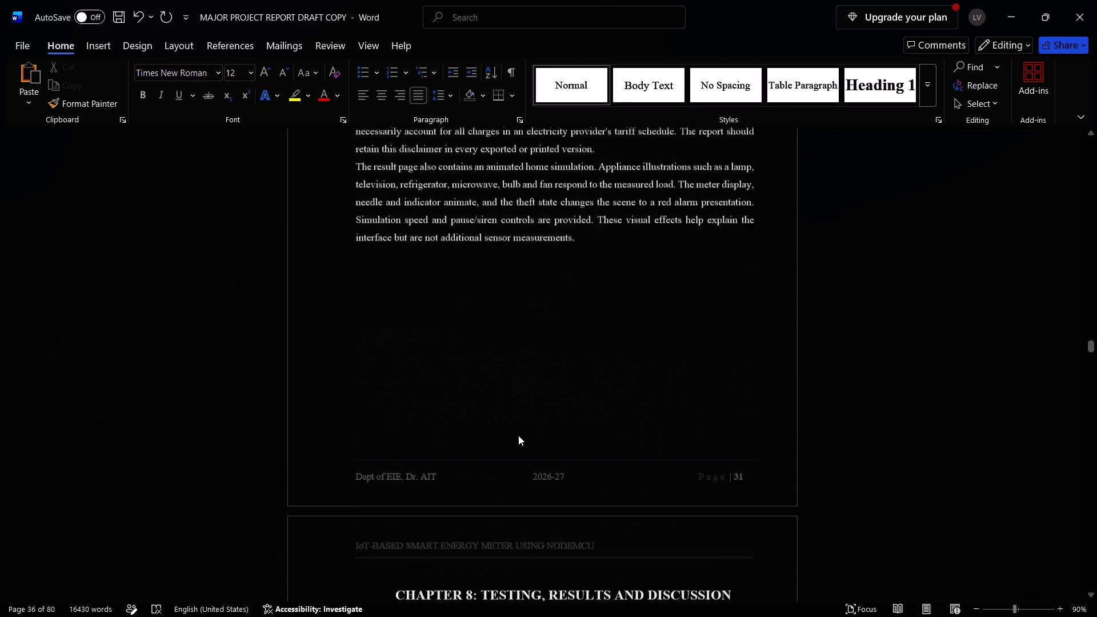
{"action": "scroll", "coordinate": [518, 435], "scroll_direction": "down", "scroll_amount": 2}
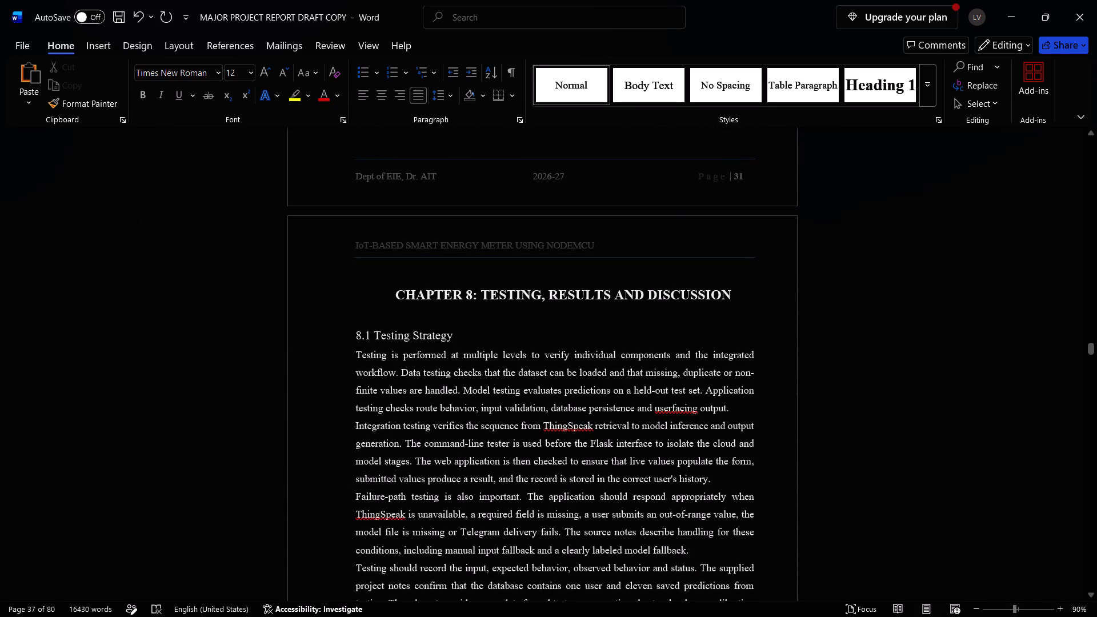
{"action": "left_click", "coordinate": [674, 410]}
{"action": "scroll", "coordinate": [499, 491], "scroll_direction": "down", "scroll_amount": 1}
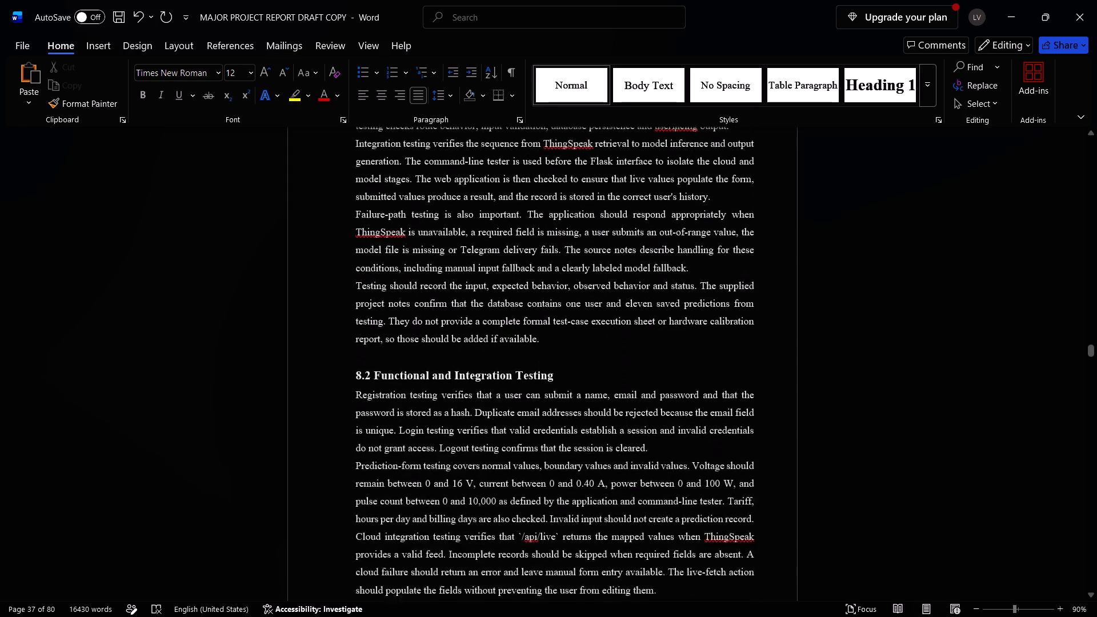
{"action": "scroll", "coordinate": [499, 491], "scroll_direction": "down", "scroll_amount": 3}
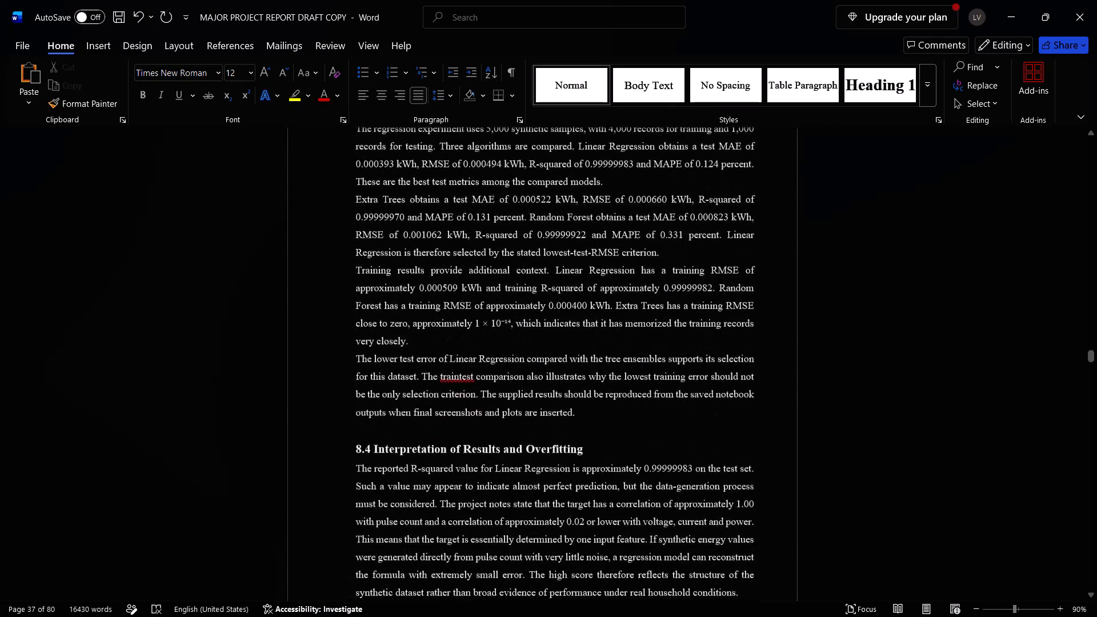
{"action": "scroll", "coordinate": [499, 491], "scroll_direction": "down", "scroll_amount": 2}
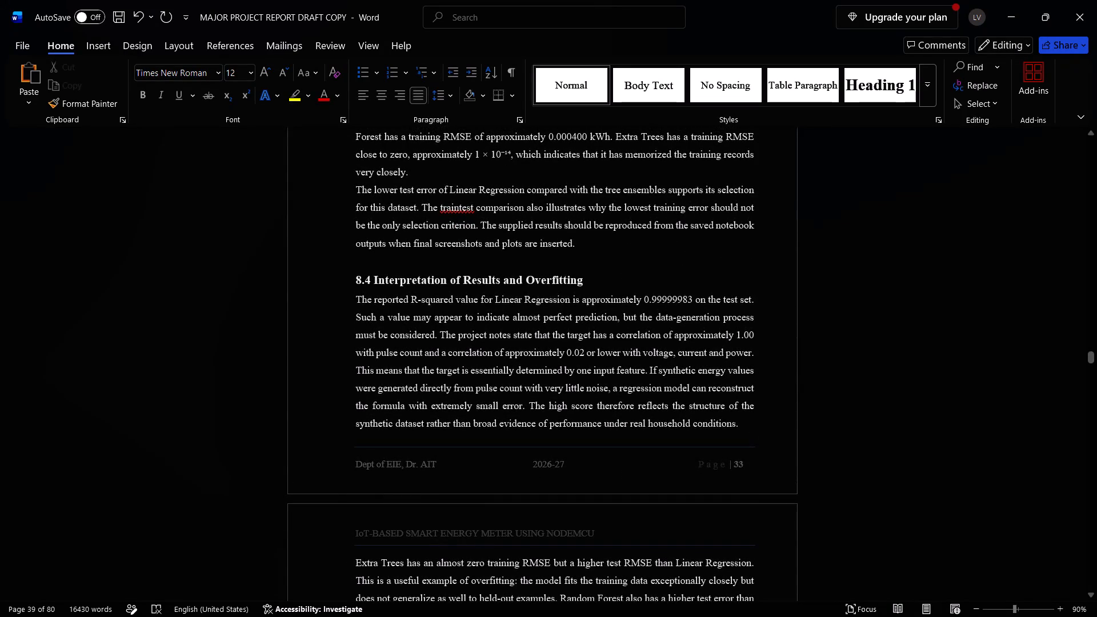
{"action": "left_click", "coordinate": [461, 208]}
{"action": "key", "text": "Left"}
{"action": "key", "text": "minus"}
Review the text from section 8.4 through Chapter 9 to the start of Chapter 10 for spelling and formatting errors.
{"action": "scroll", "coordinate": [507, 218], "scroll_direction": "down", "scroll_amount": 1}
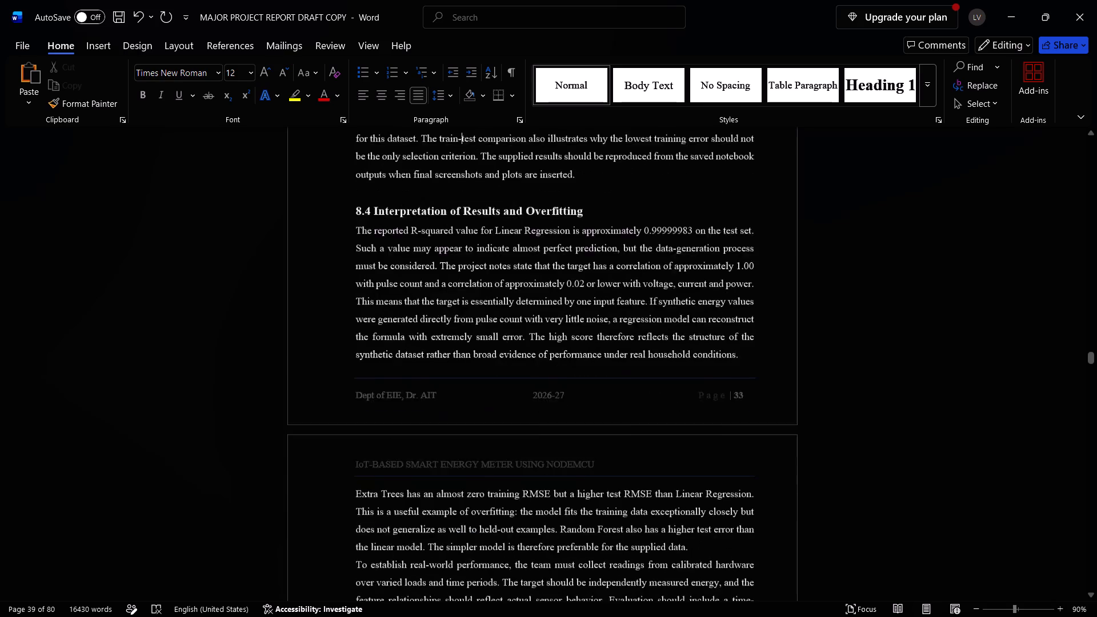
{"action": "scroll", "coordinate": [507, 218], "scroll_direction": "down", "scroll_amount": 3}
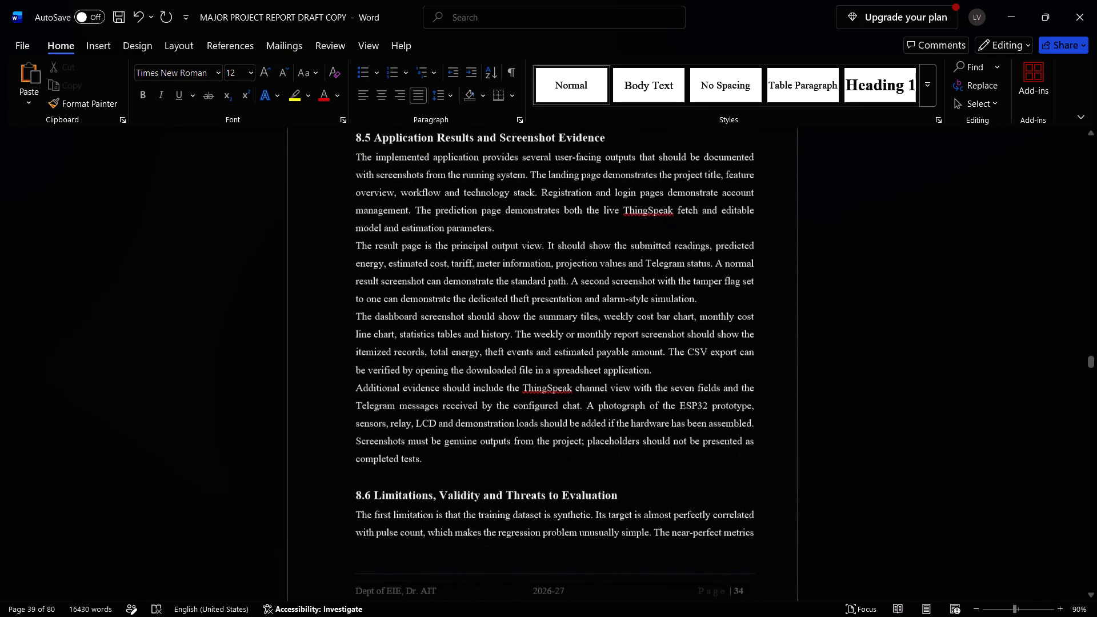
{"action": "scroll", "coordinate": [507, 218], "scroll_direction": "down", "scroll_amount": 4}
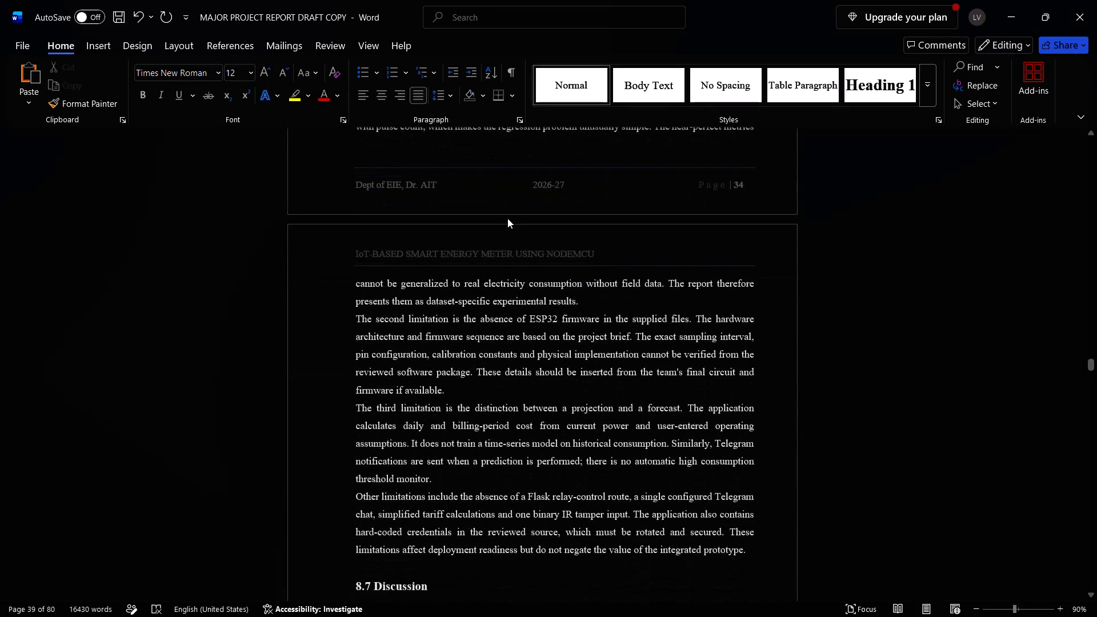
{"action": "scroll", "coordinate": [507, 218], "scroll_direction": "down", "scroll_amount": 3}
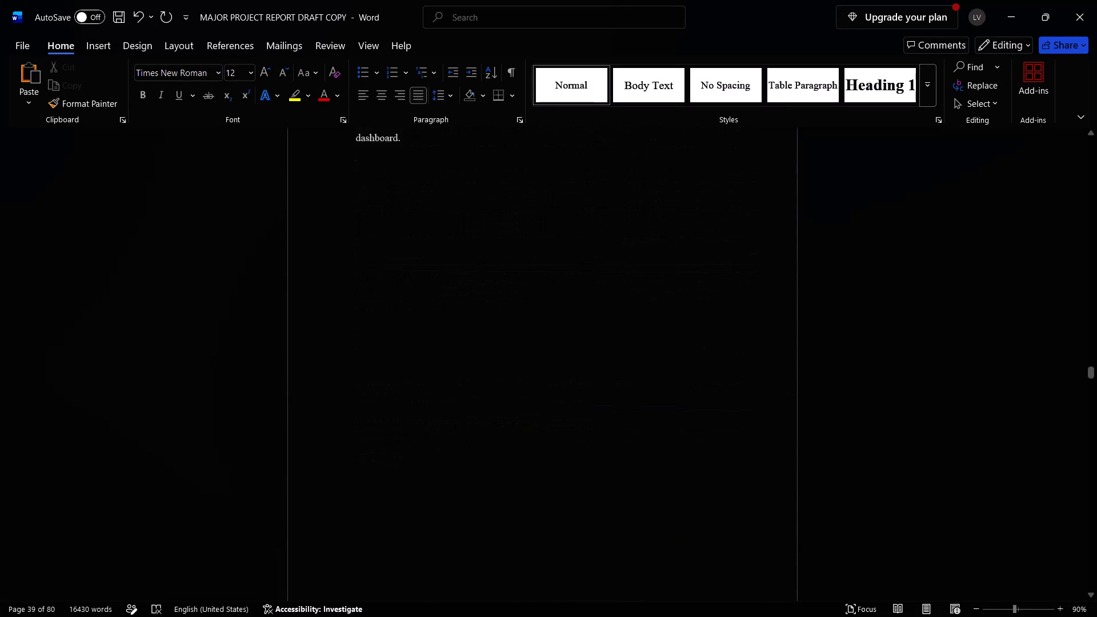
{"action": "scroll", "coordinate": [507, 218], "scroll_direction": "down", "scroll_amount": 3}
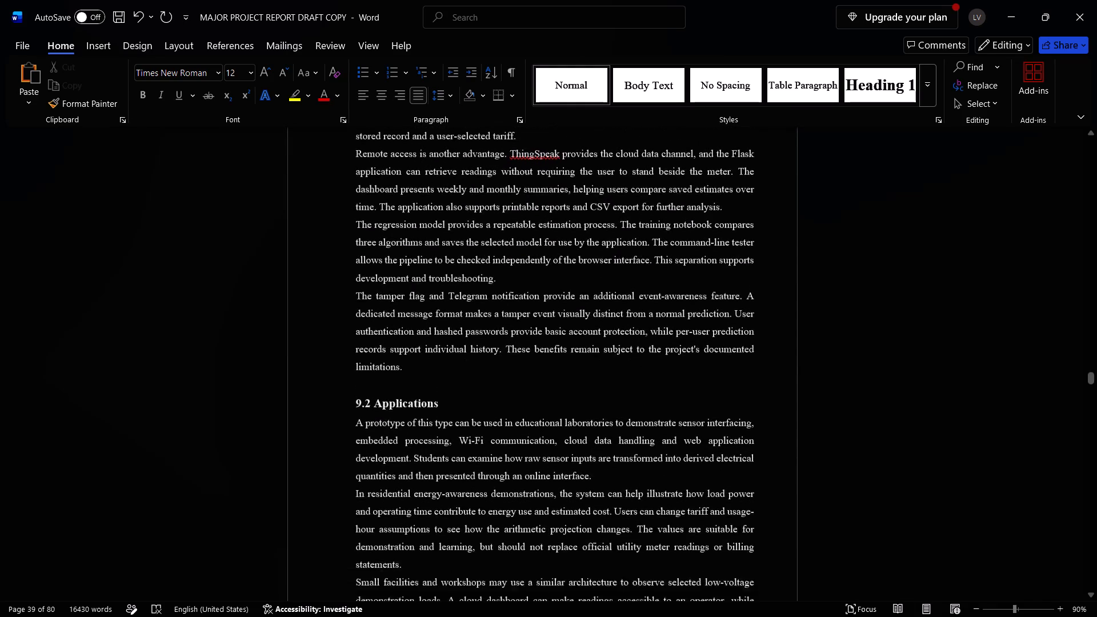
{"action": "scroll", "coordinate": [507, 218], "scroll_direction": "down", "scroll_amount": 3}
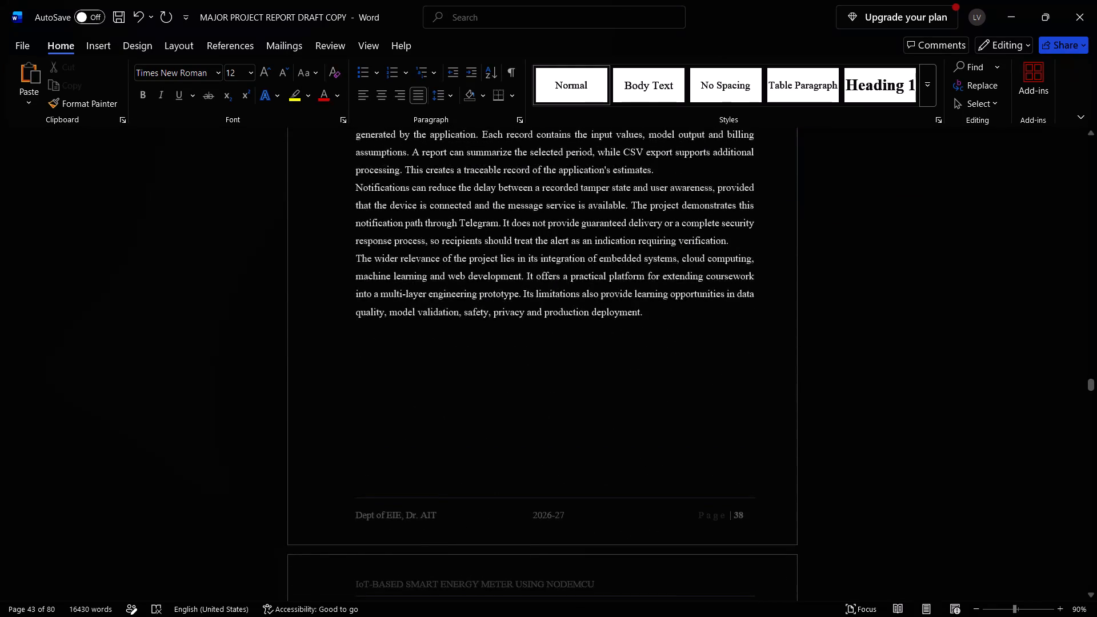
{"action": "scroll", "coordinate": [507, 218], "scroll_direction": "down", "scroll_amount": 2}
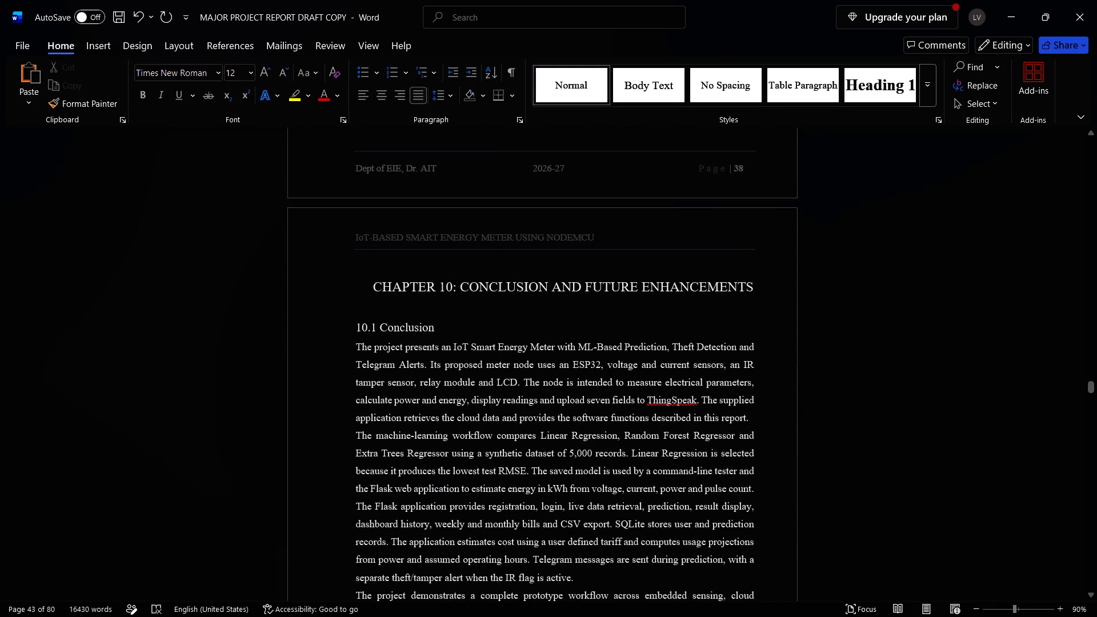
Make the 10.1 Conclusion heading bold.
{"action": "triple_click", "coordinate": [413, 330]}
{"action": "left_click", "coordinate": [417, 313]}
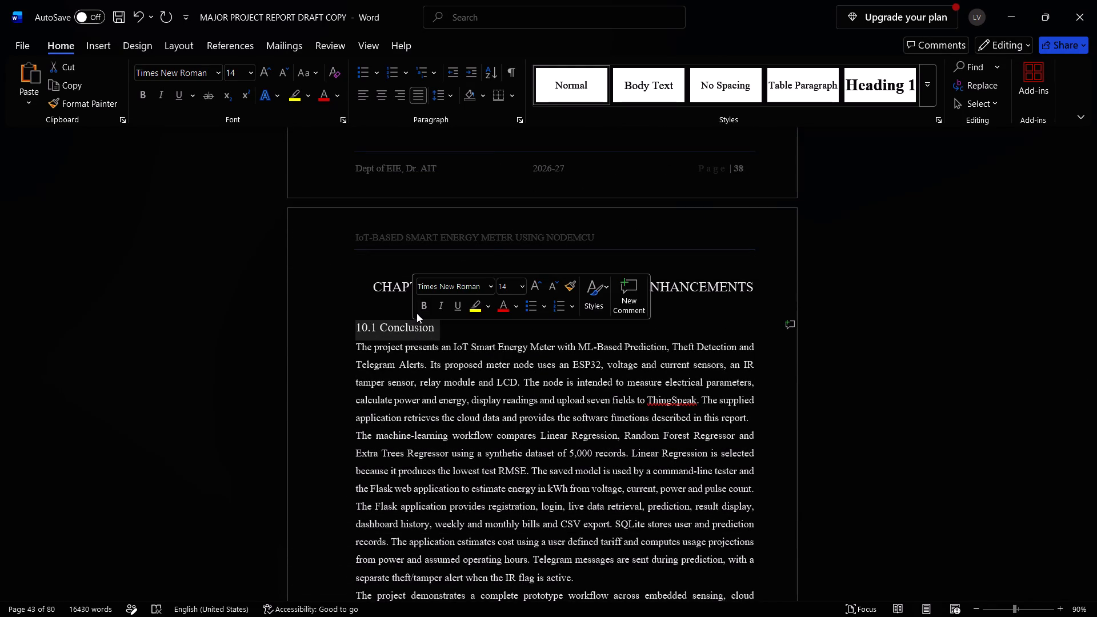
Format the heading CHAPTER 11: REFERENCES AND APPENDIX as bold at 16 pt.
{"action": "scroll", "coordinate": [422, 419], "scroll_direction": "down", "scroll_amount": 2}
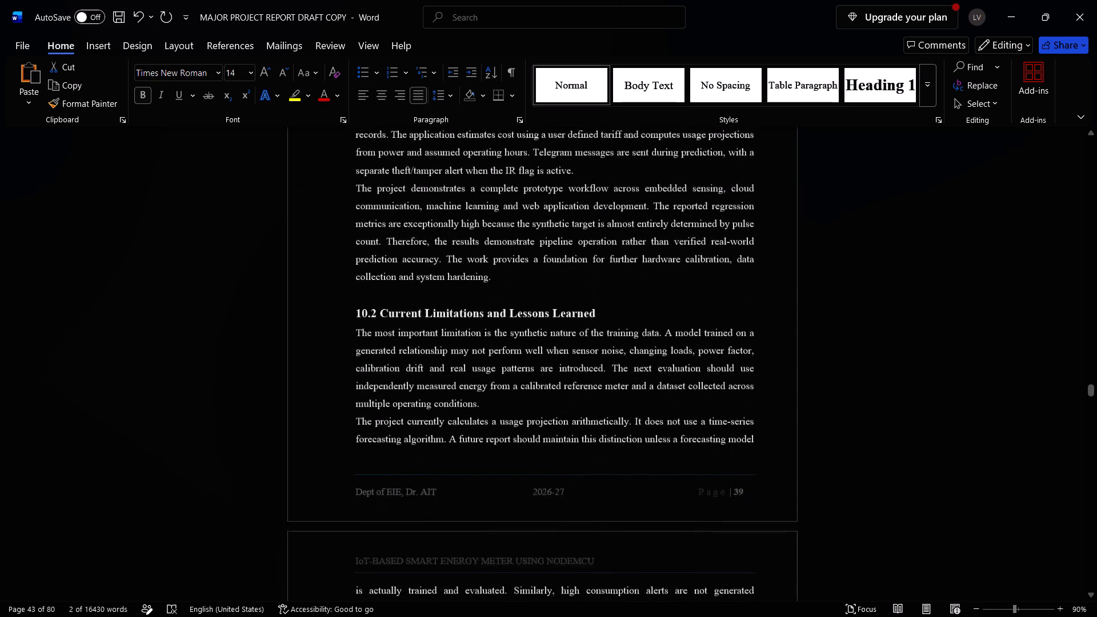
{"action": "scroll", "coordinate": [422, 419], "scroll_direction": "down", "scroll_amount": 1}
{"action": "left_click", "coordinate": [302, 380]}
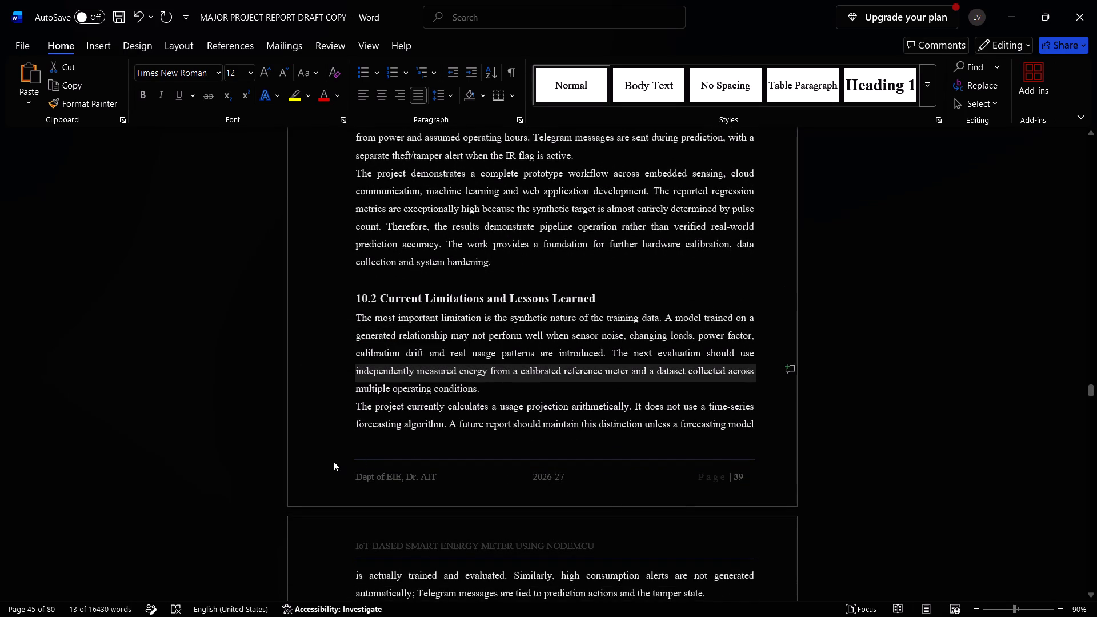
{"action": "left_click", "coordinate": [333, 461]}
{"action": "scroll", "coordinate": [360, 471], "scroll_direction": "down", "scroll_amount": 2}
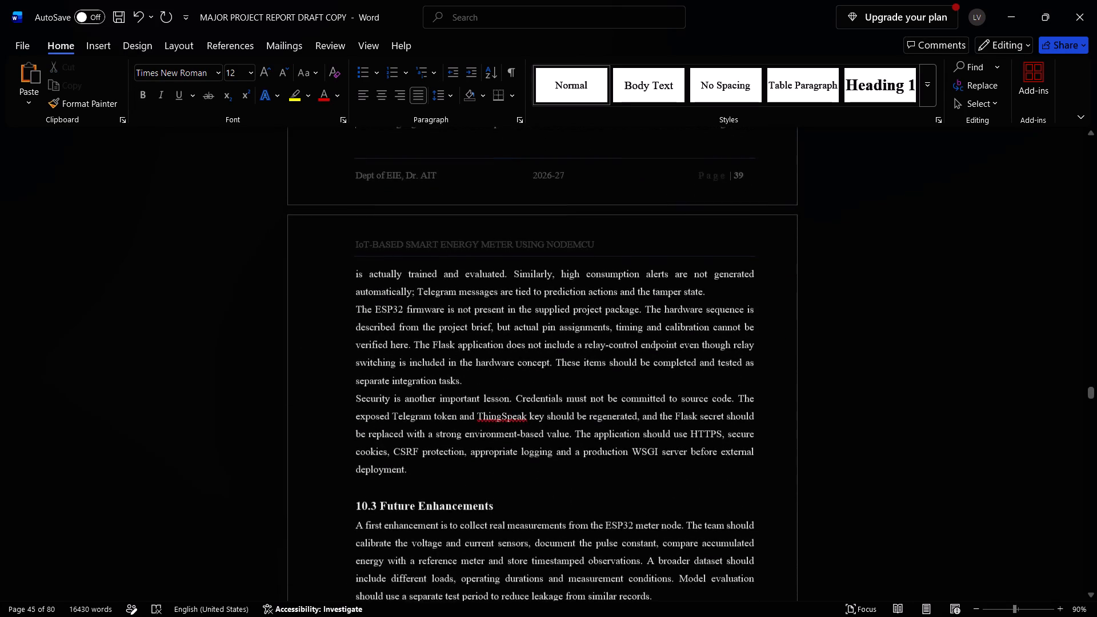
{"action": "scroll", "coordinate": [360, 471], "scroll_direction": "down", "scroll_amount": 3}
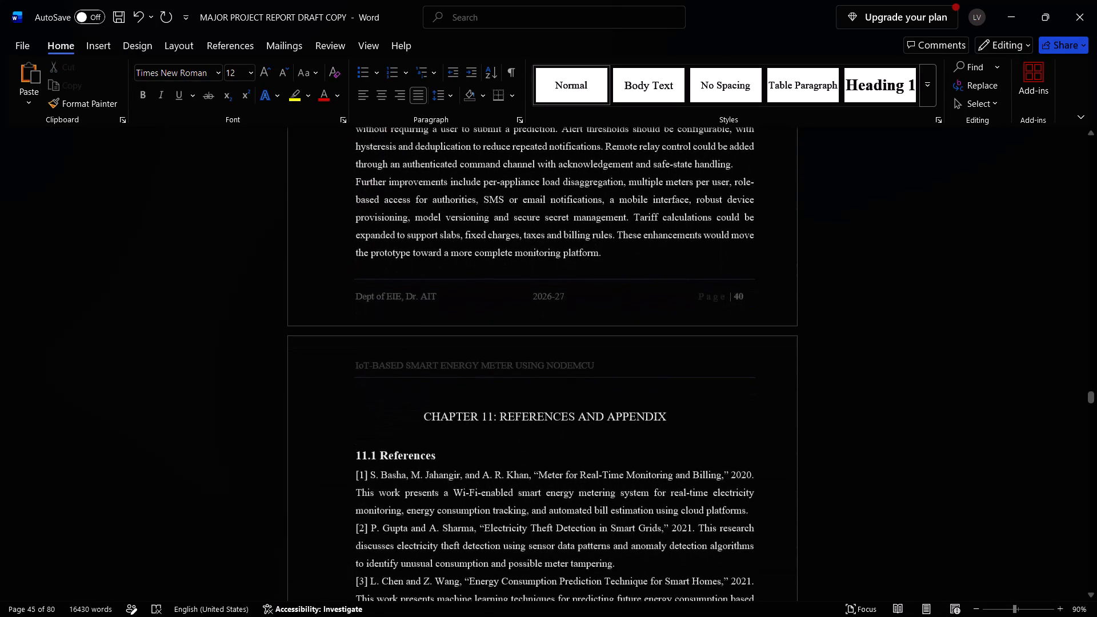
{"action": "scroll", "coordinate": [360, 471], "scroll_direction": "down", "scroll_amount": 1}
{"action": "triple_click", "coordinate": [483, 273]}
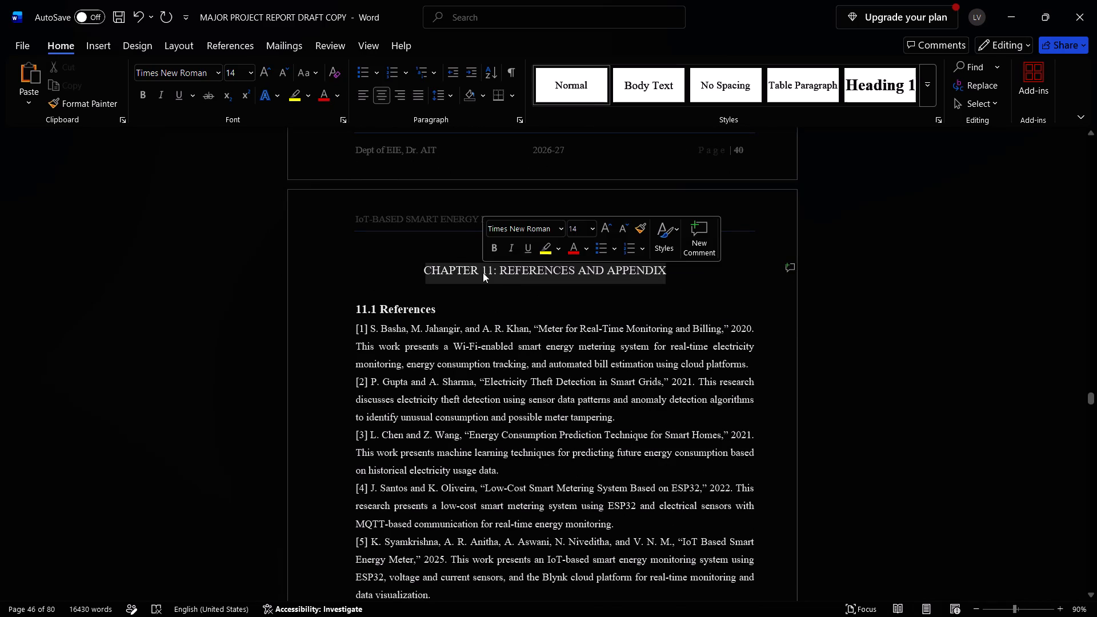
{"action": "left_click", "coordinate": [501, 250]}
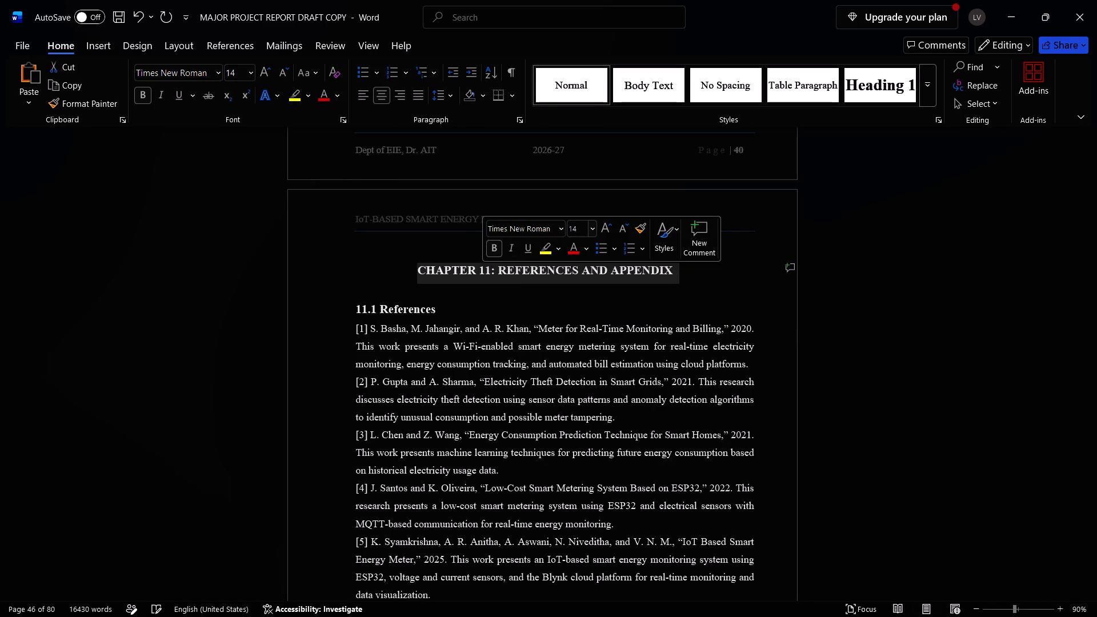
{"action": "left_click", "coordinate": [595, 230]}
{"action": "left_click", "coordinate": [581, 348]}
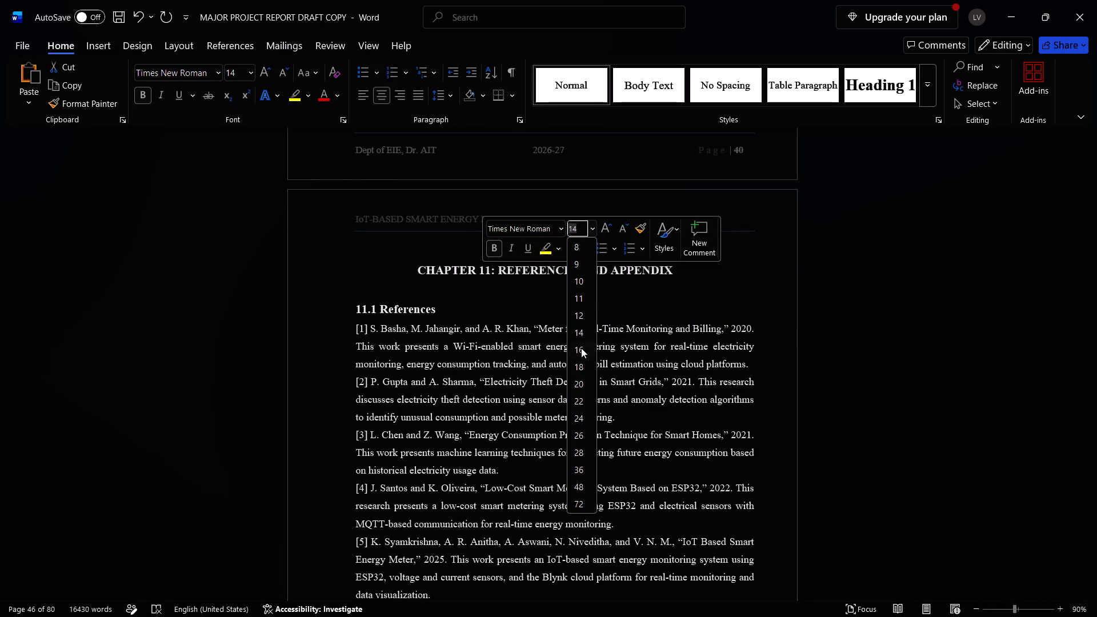
{"action": "scroll", "coordinate": [465, 378], "scroll_direction": "down", "scroll_amount": 2}
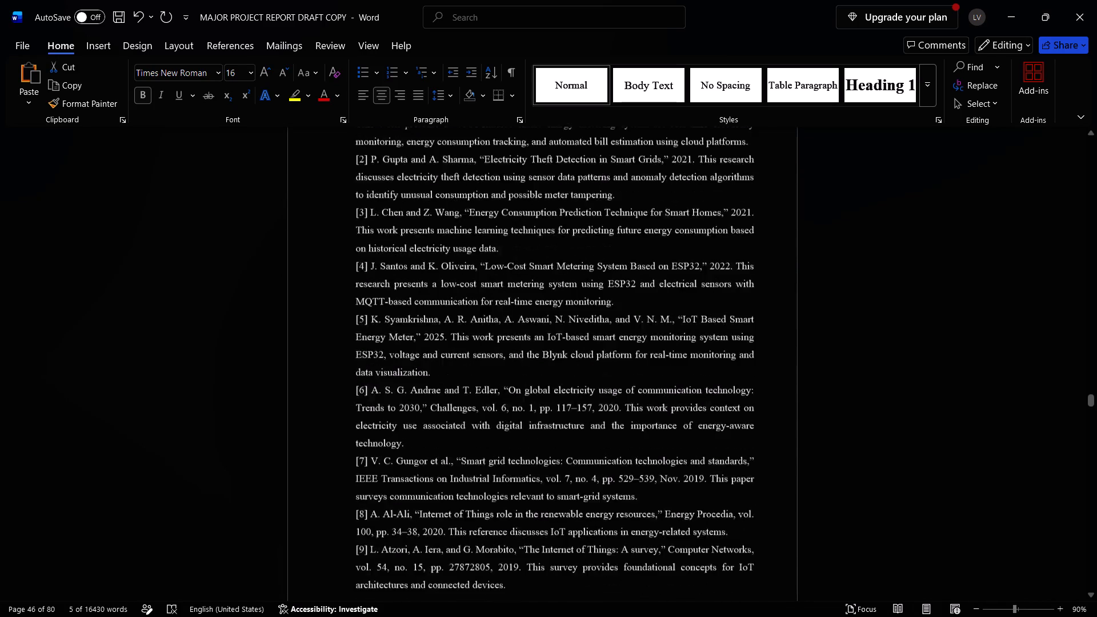
{"action": "scroll", "coordinate": [465, 378], "scroll_direction": "down", "scroll_amount": 3}
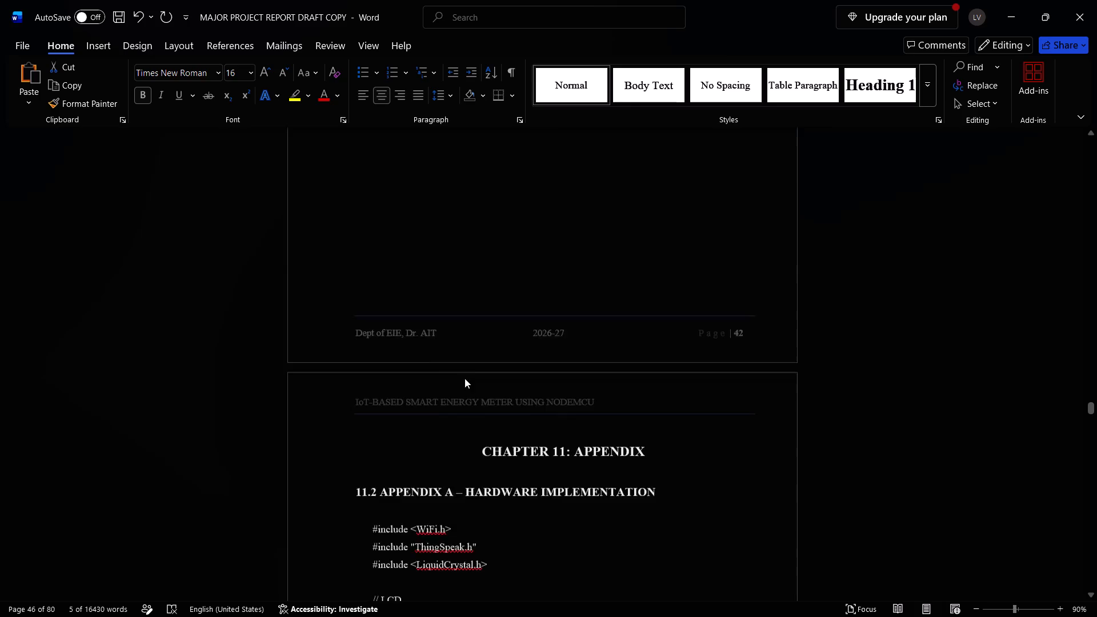
{"action": "scroll", "coordinate": [465, 378], "scroll_direction": "down", "scroll_amount": 2}
{"action": "left_click", "coordinate": [567, 358]}
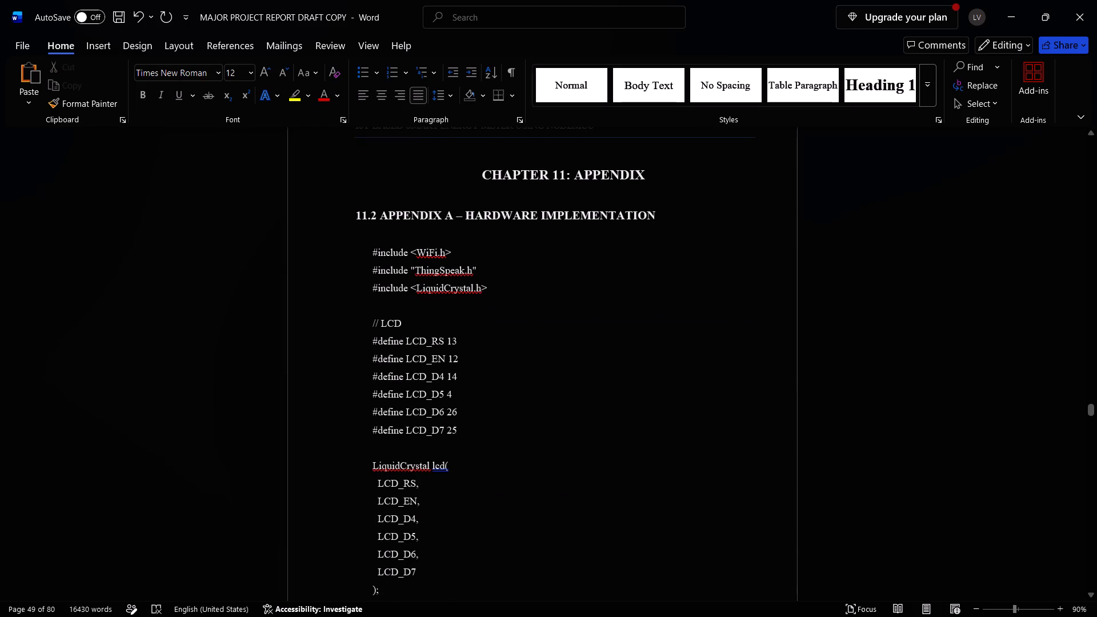
{"action": "triple_click", "coordinate": [518, 174]}
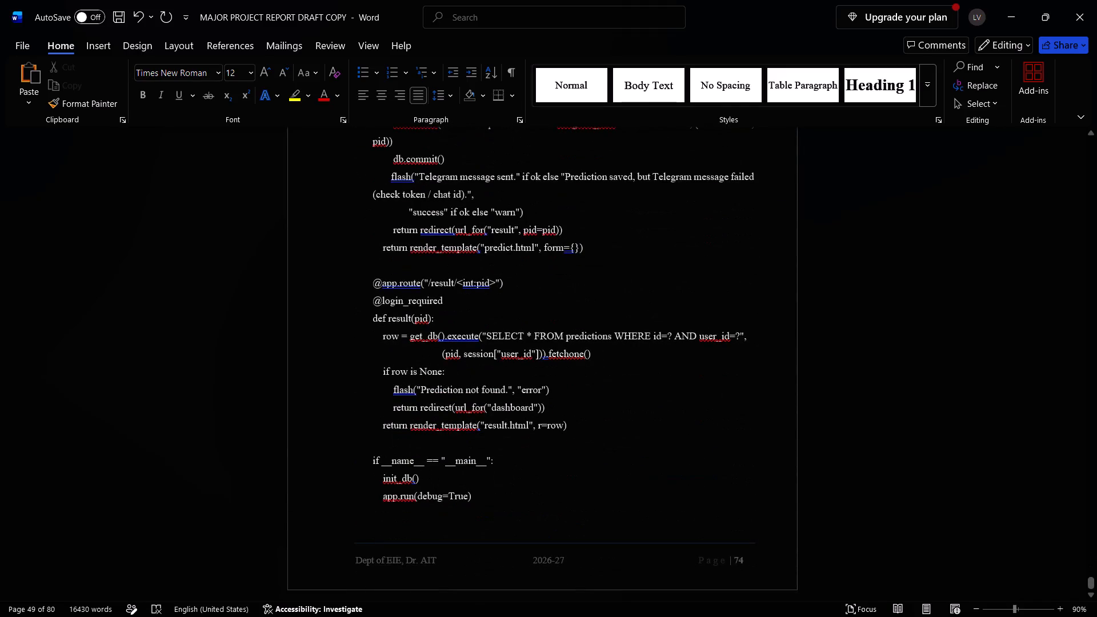
Save the report document.
{"action": "key", "text": "ctrl+s"}
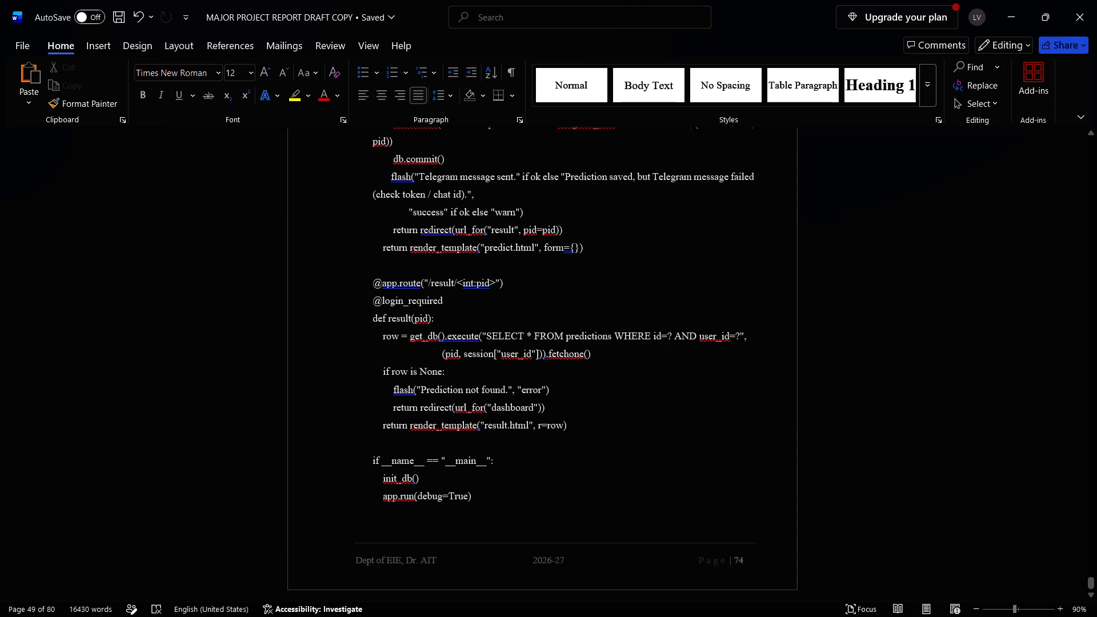
Set up saving a copy of the report to the Desktop in PDF format.
{"action": "left_click", "coordinate": [15, 41]}
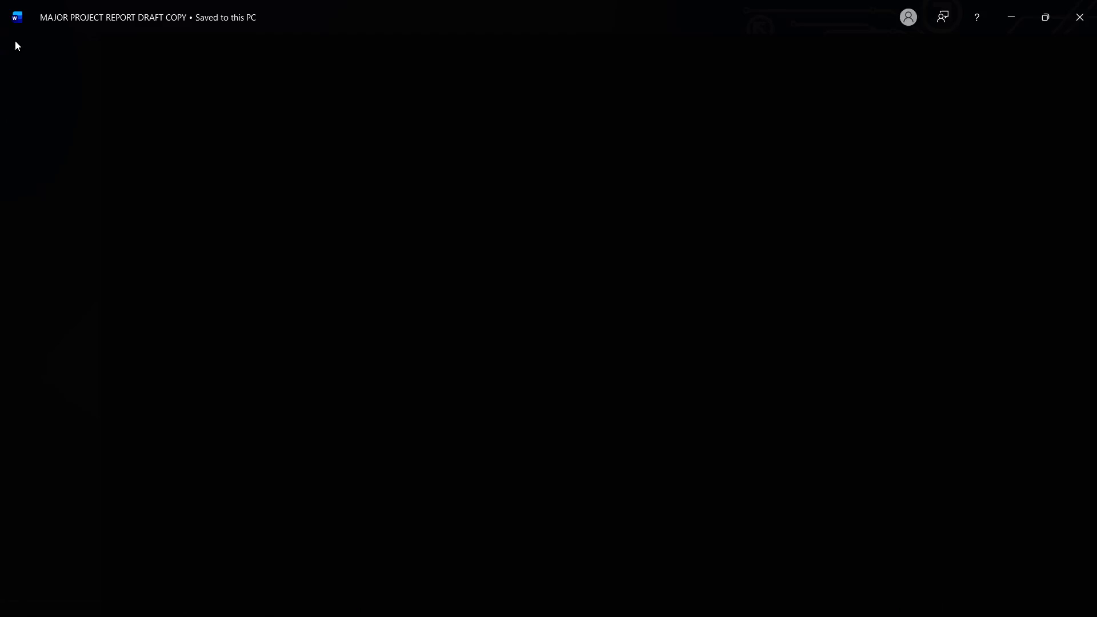
{"action": "left_click", "coordinate": [35, 263]}
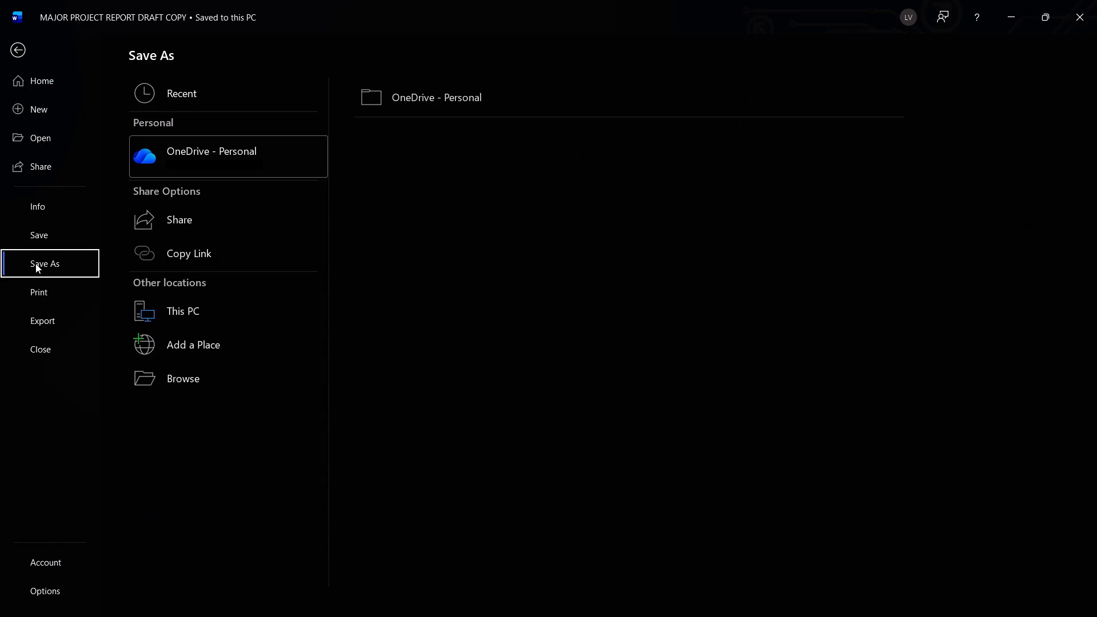
{"action": "double_click", "coordinate": [184, 313]}
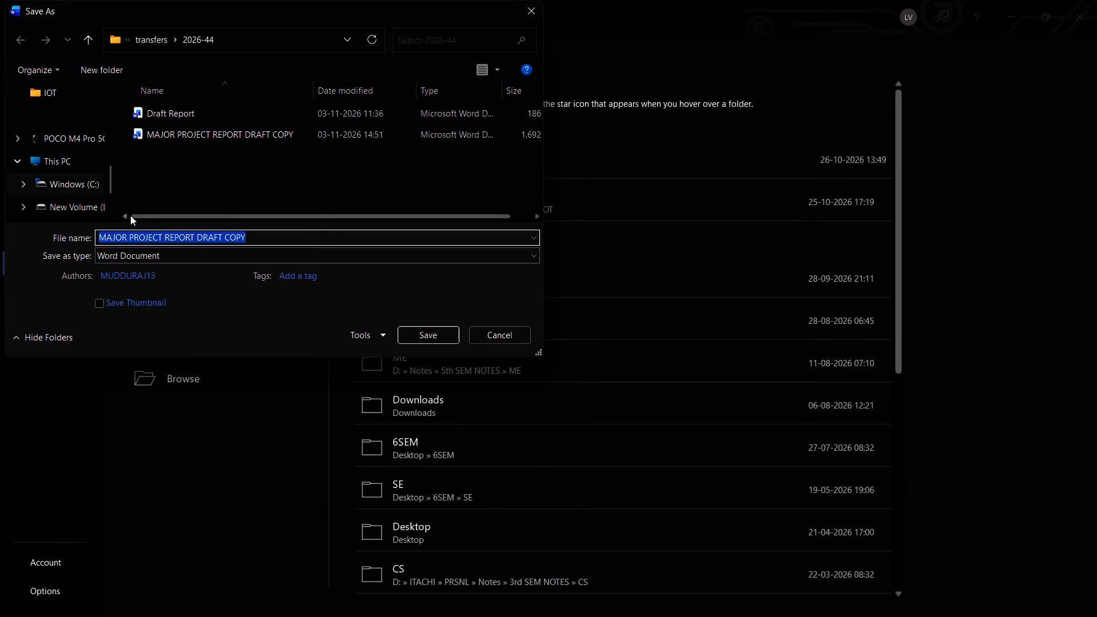
{"action": "scroll", "coordinate": [69, 128], "scroll_direction": "up", "scroll_amount": 2}
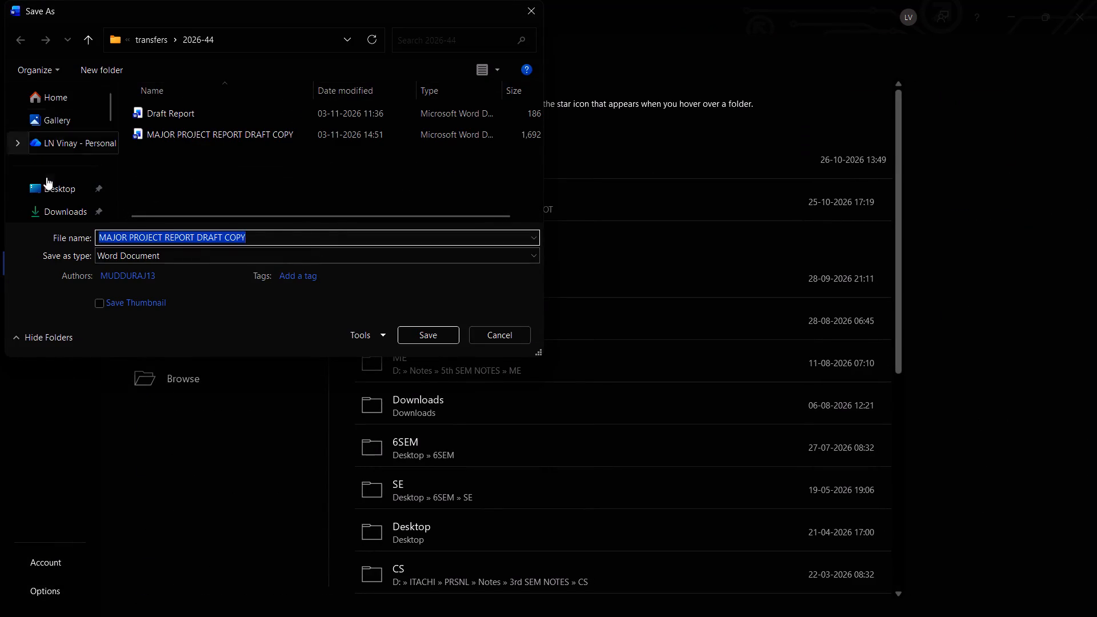
{"action": "left_click", "coordinate": [49, 191]}
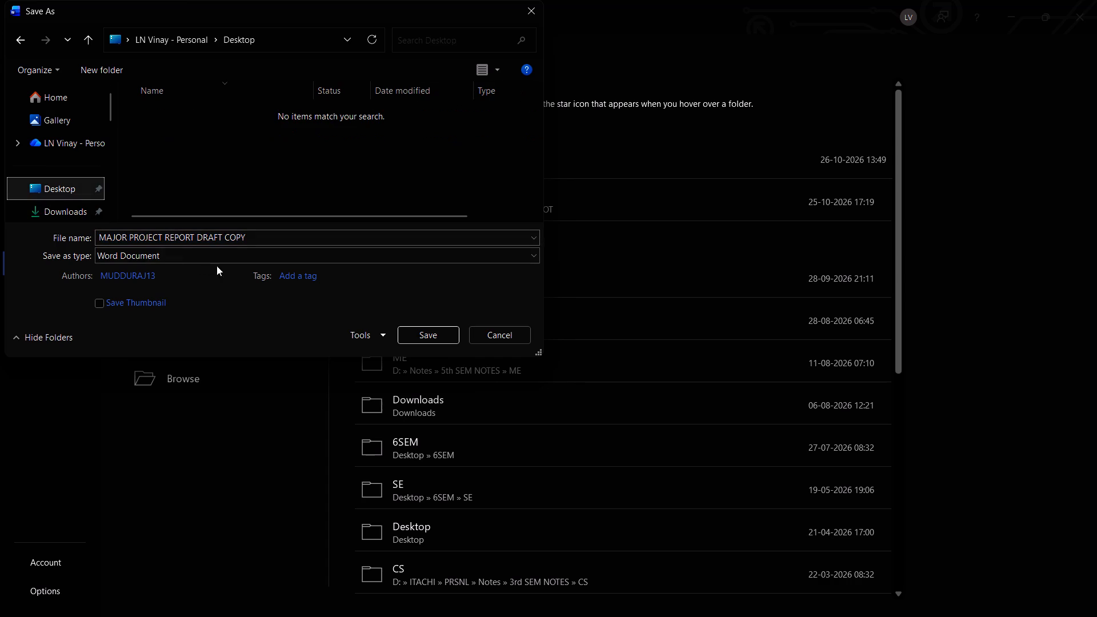
{"action": "left_click", "coordinate": [79, 180]}
{"action": "left_click", "coordinate": [231, 253]}
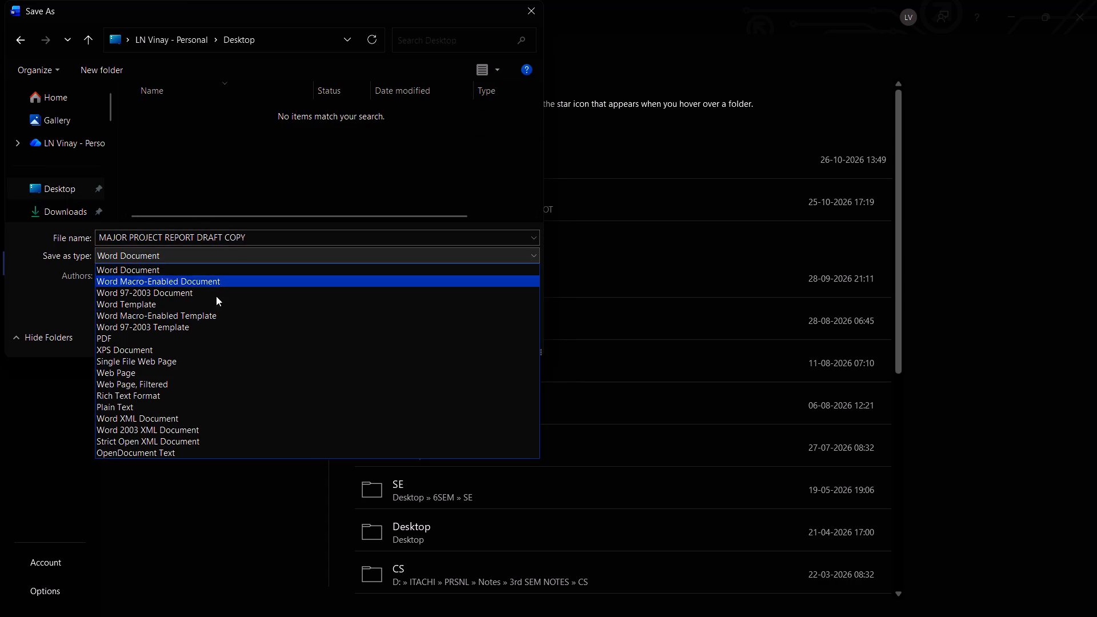
{"action": "left_click", "coordinate": [186, 336]}
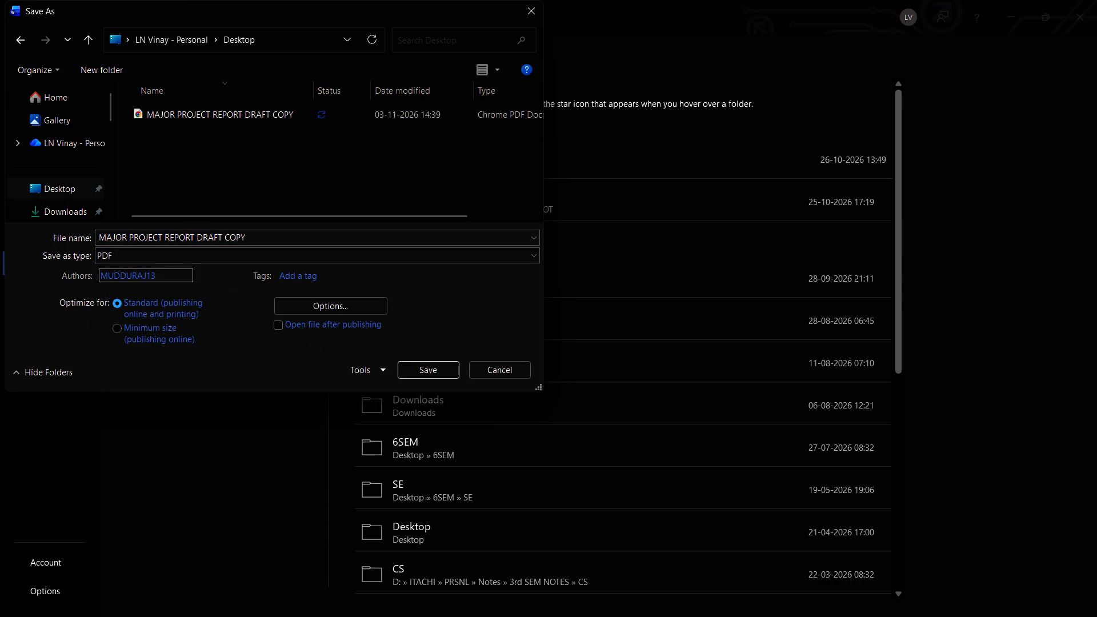
Remove the existing author entry from the PDF's file details.
{"action": "double_click", "coordinate": [179, 270]}
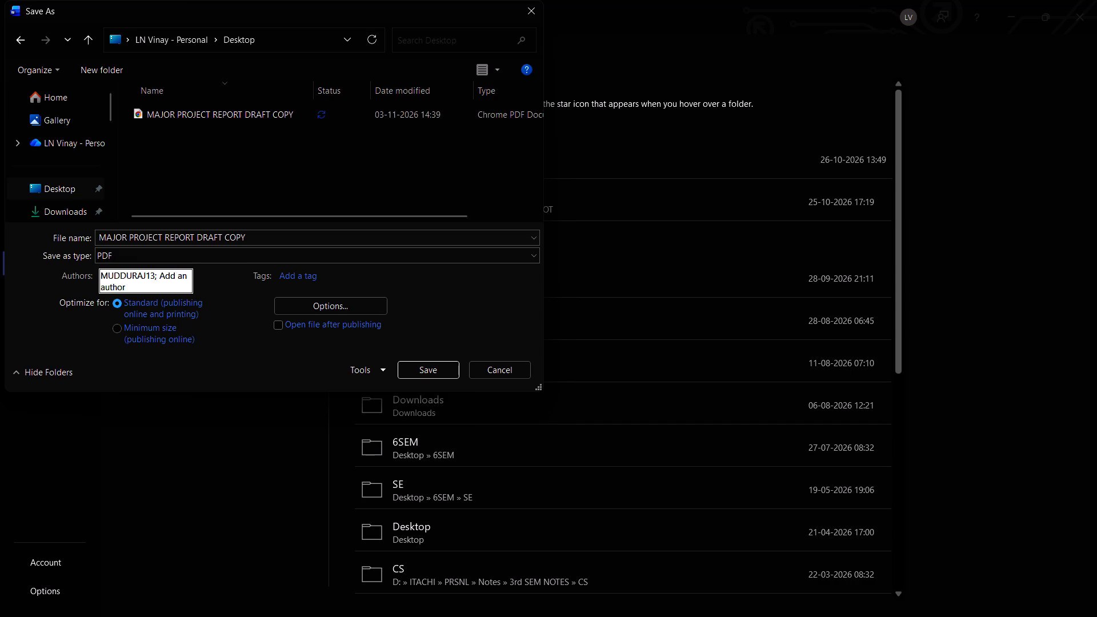
{"action": "key", "text": "BackSpace"}
{"action": "key", "text": "BackSpace"}
{"action": "key", "text": "BackSpace"}
{"action": "key", "text": "BackSpace"}
{"action": "key", "text": "BackSpace"}
{"action": "key", "text": "BackSpace"}
{"action": "key", "text": "BackSpace"}
{"action": "key", "text": "BackSpace"}
{"action": "key", "text": "BackSpace"}
{"action": "key", "text": "BackSpace"}
{"action": "key", "text": "BackSpace"}
{"action": "key", "text": "BackSpace"}
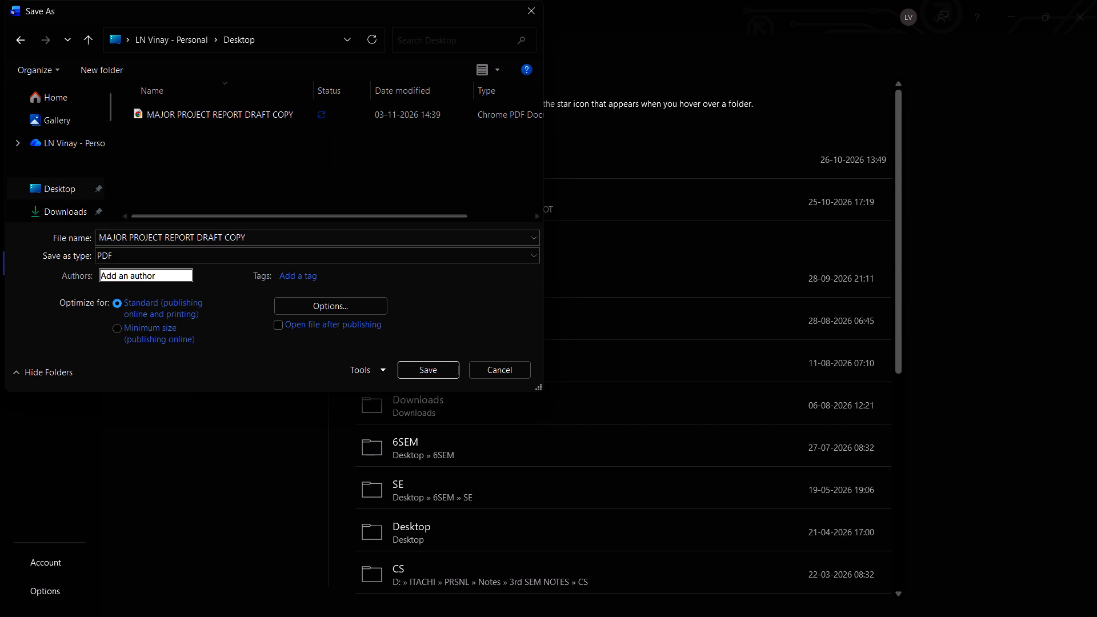
Name the PDF projectDraft and save it to the Desktop.
{"action": "left_click", "coordinate": [244, 235]}
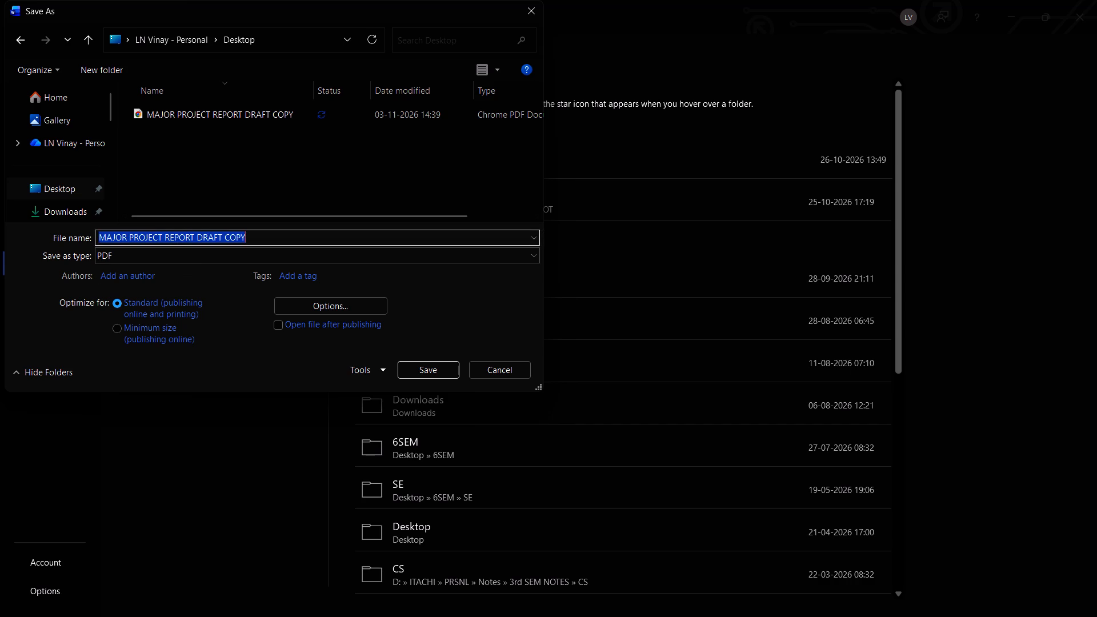
{"action": "double_click", "coordinate": [244, 235]}
{"action": "key", "text": "BackSpace"}
{"action": "key", "text": "BackSpace"}
{"action": "key", "text": "BackSpace"}
{"action": "key", "text": "BackSpace"}
{"action": "key", "text": "BackSpace"}
{"action": "key", "text": "BackSpace"}
{"action": "key", "text": "BackSpace"}
{"action": "key", "text": "BackSpace"}
{"action": "key", "text": "BackSpace"}
{"action": "key", "text": "BackSpace"}
{"action": "key", "text": "BackSpace"}
{"action": "key", "text": "BackSpace"}
{"action": "key", "text": "BackSpace"}
{"action": "key", "text": "BackSpace"}
{"action": "key", "text": "BackSpace"}
{"action": "key", "text": "BackSpace"}
{"action": "key", "text": "BackSpace"}
{"action": "key", "text": "BackSpace"}
{"action": "key", "text": "BackSpace"}
{"action": "key", "text": "BackSpace"}
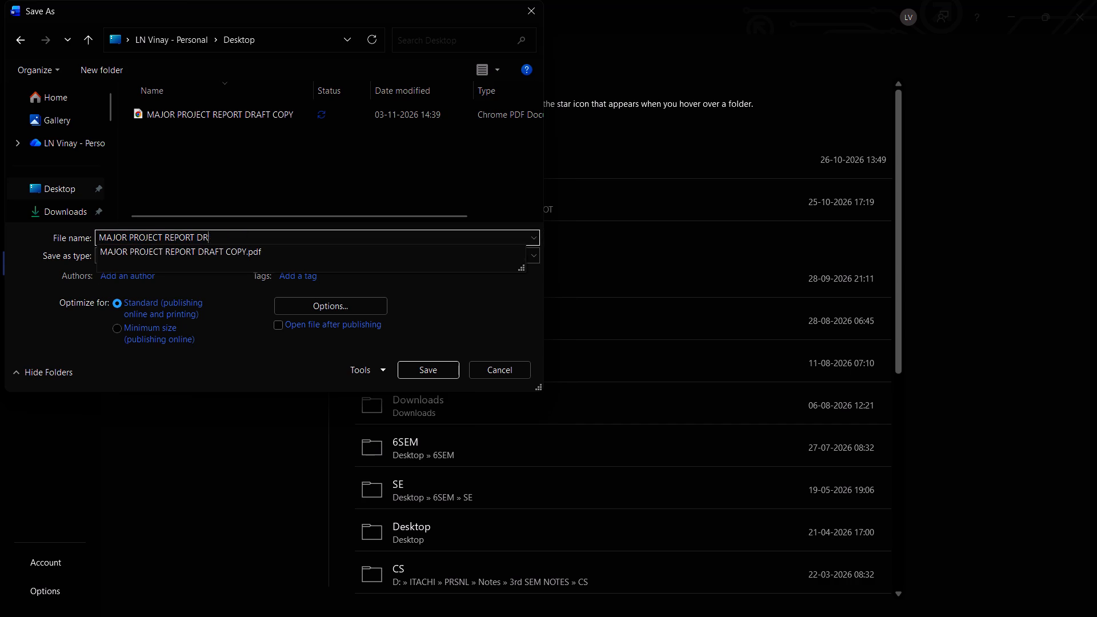
{"action": "type", "text": "project"}
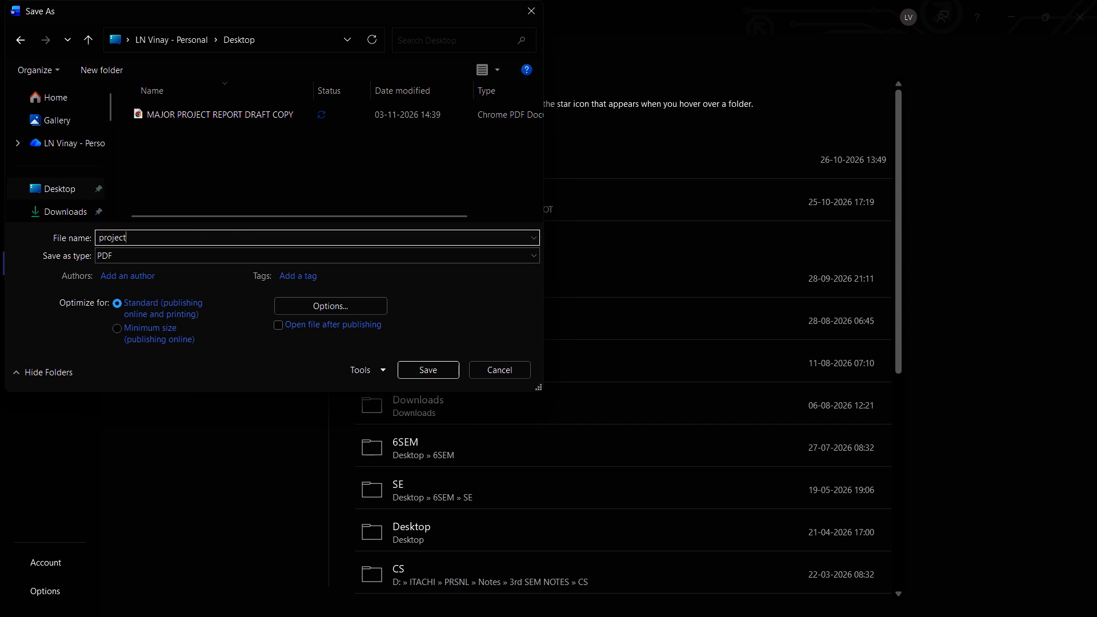
{"action": "type", "text": "Dr"}
{"action": "key", "text": "e"}
{"action": "key", "text": "BackSpace"}
{"action": "type", "text": "aft"}
{"action": "left_click", "coordinate": [421, 364]}
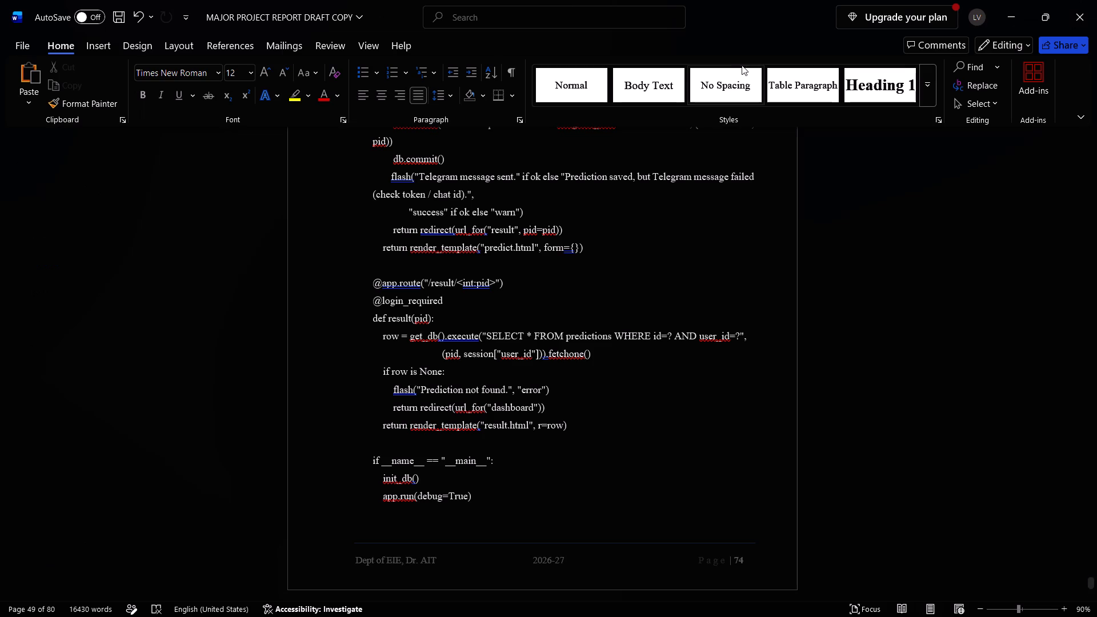
Open the exported projectDraft PDF from the desktop in Chrome, look at its viewer options, and return to the desktop.
{"action": "left_click", "coordinate": [1014, 9]}
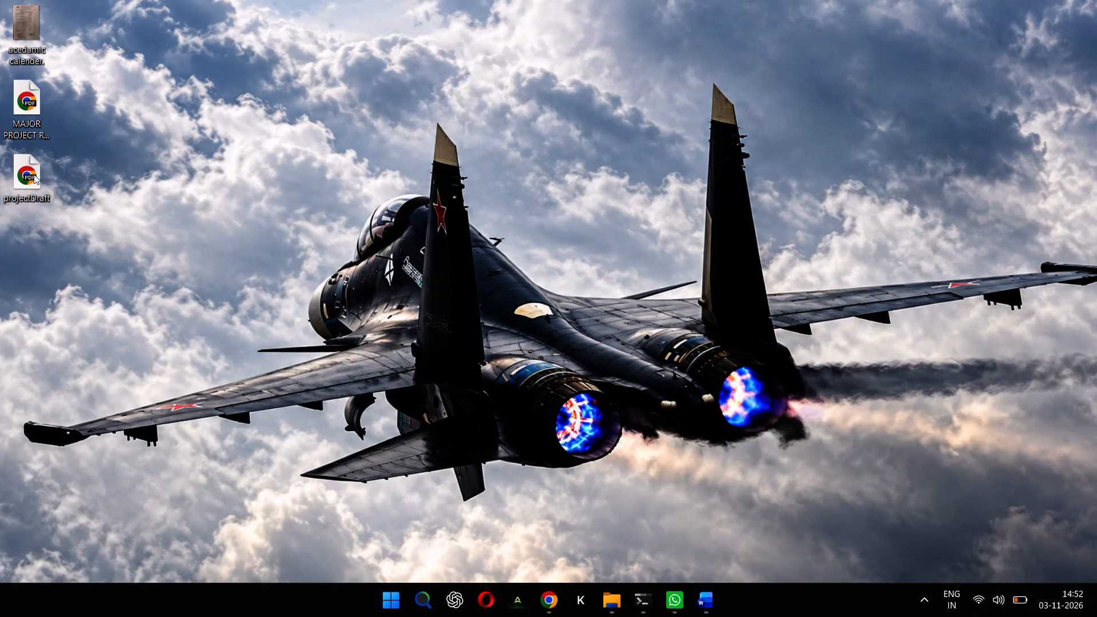
{"action": "double_click", "coordinate": [34, 174]}
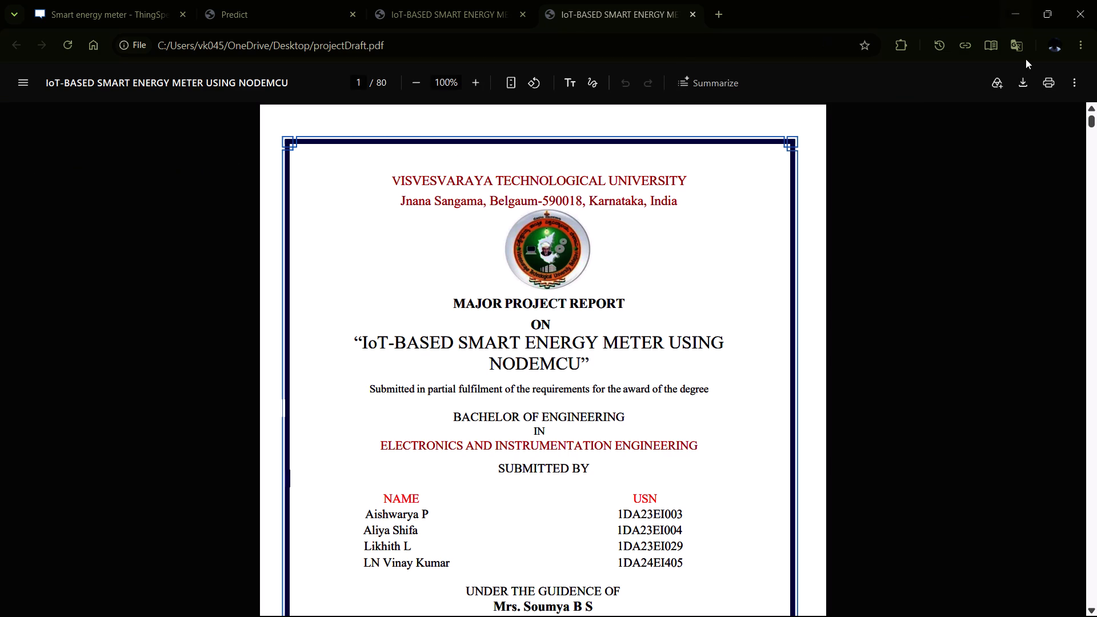
{"action": "left_click", "coordinate": [1072, 81]}
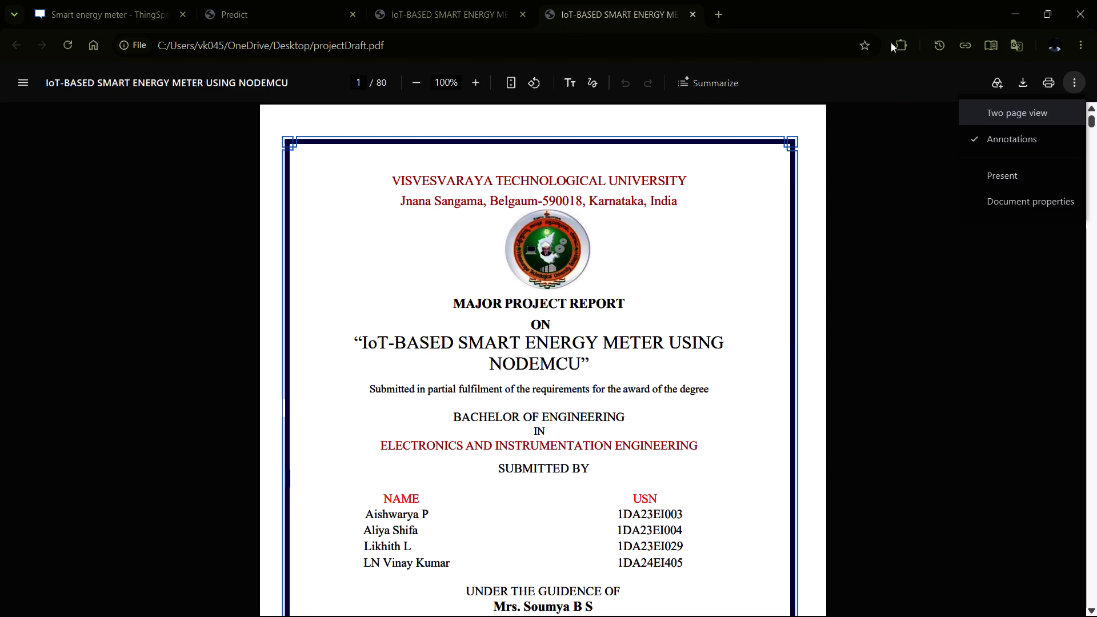
{"action": "left_click", "coordinate": [1010, 11]}
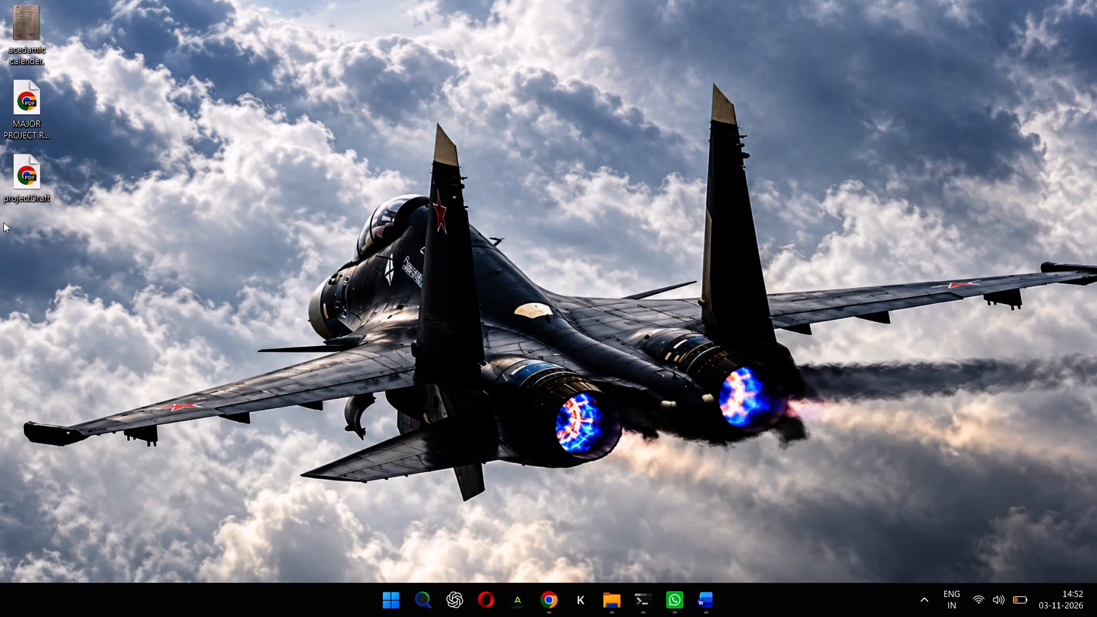
Show the list of alternative apps for opening the projectDraft PDF.
{"action": "right_click", "coordinate": [33, 175]}
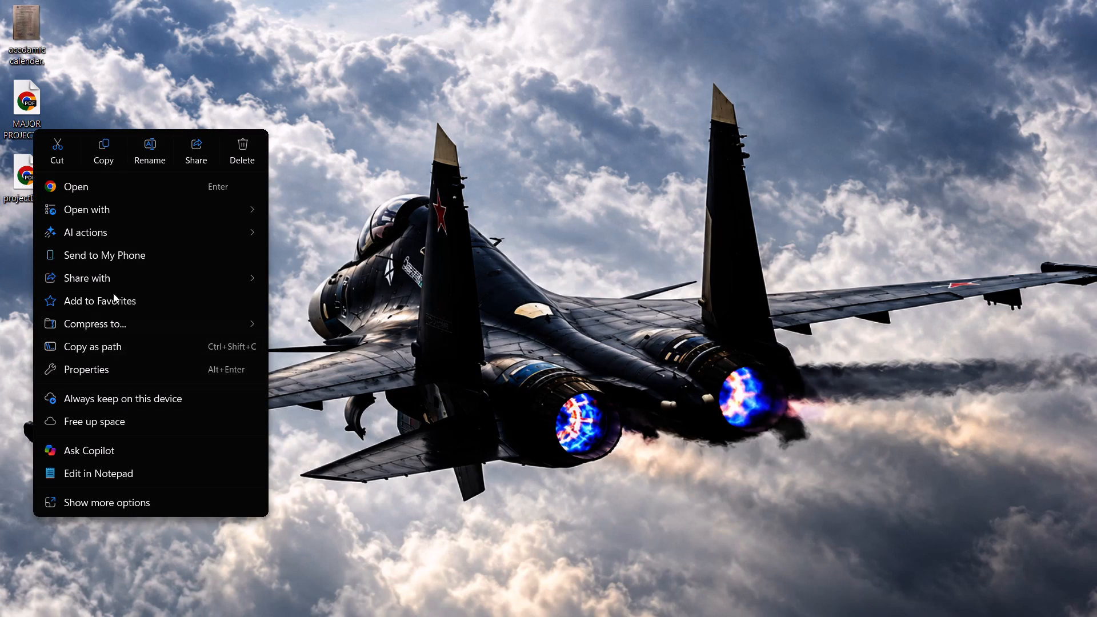
{"action": "left_click", "coordinate": [146, 207]}
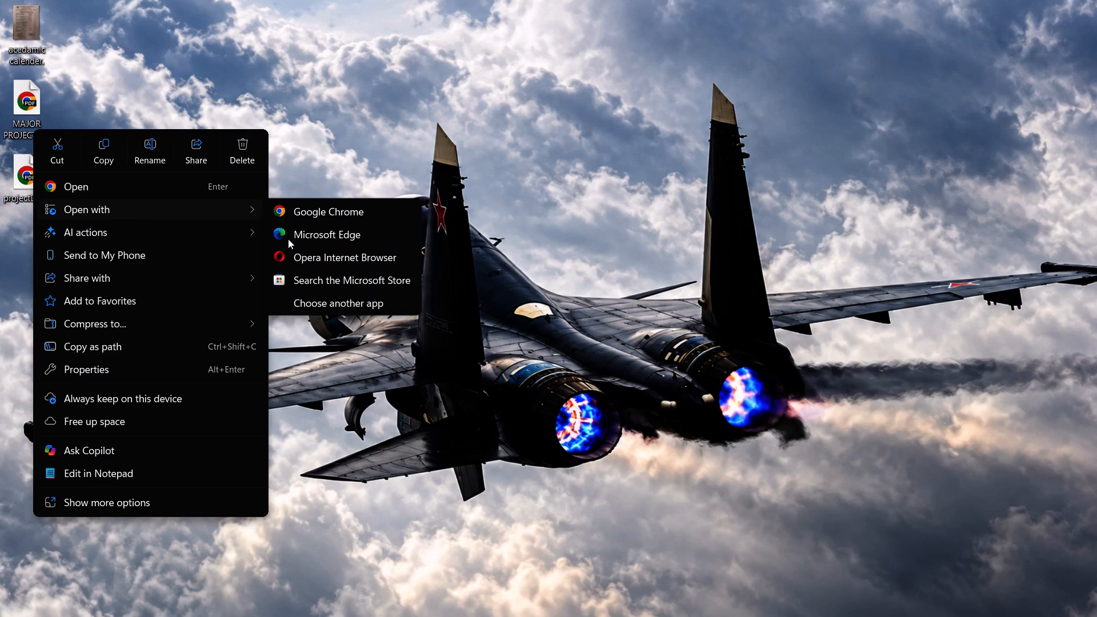
Open the projectDraft PDF in Microsoft Edge, look at its additional viewer options, and close the window.
{"action": "left_click", "coordinate": [334, 239]}
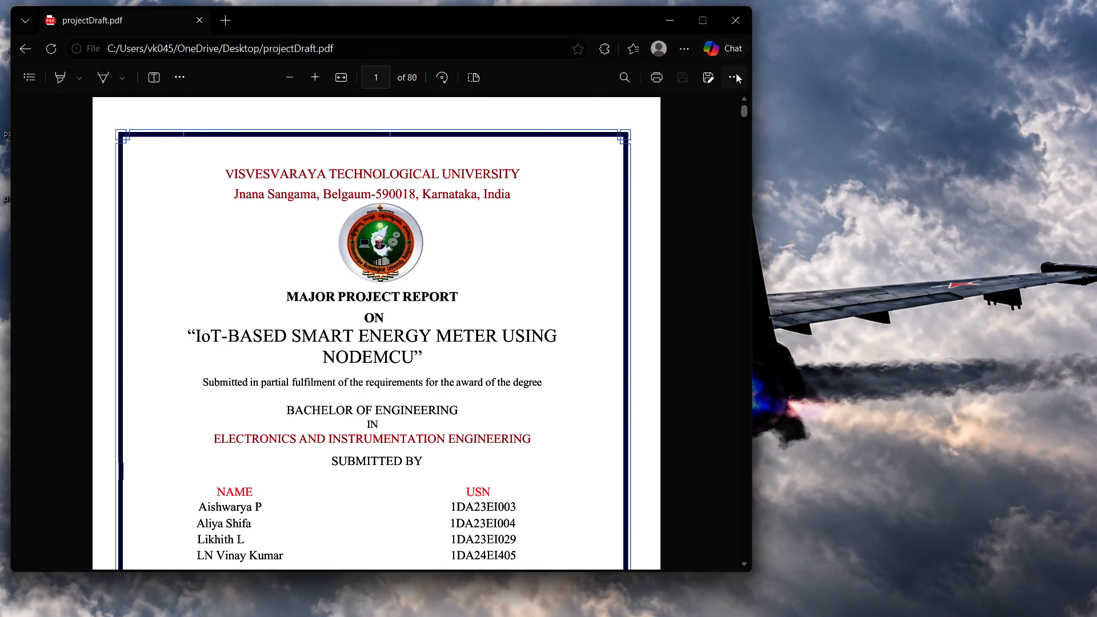
{"action": "left_click", "coordinate": [736, 73]}
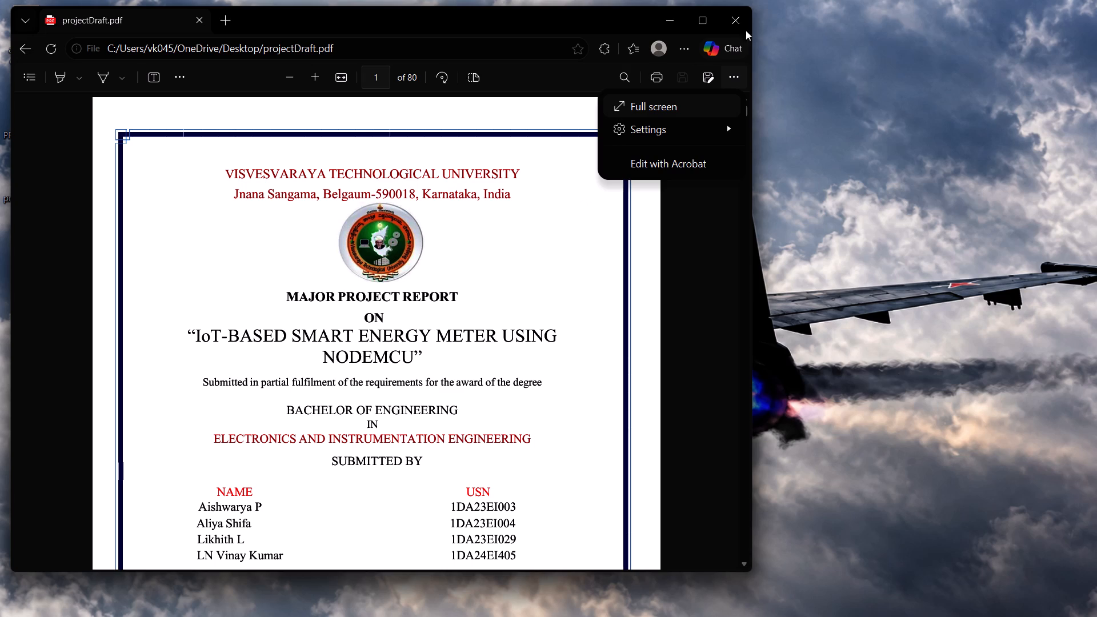
{"action": "left_click", "coordinate": [735, 26]}
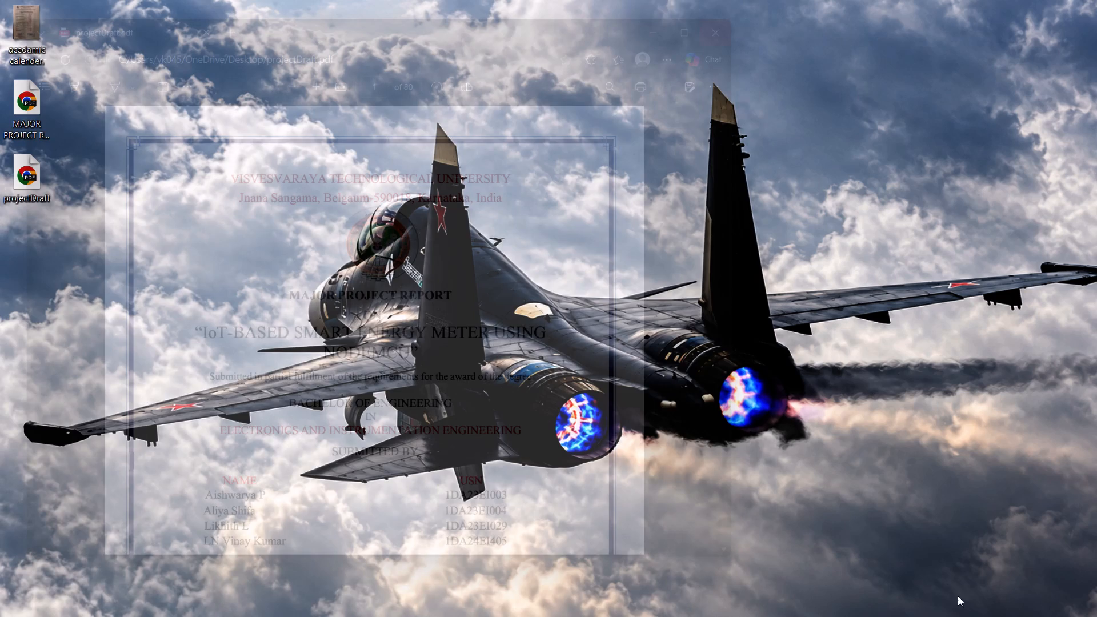
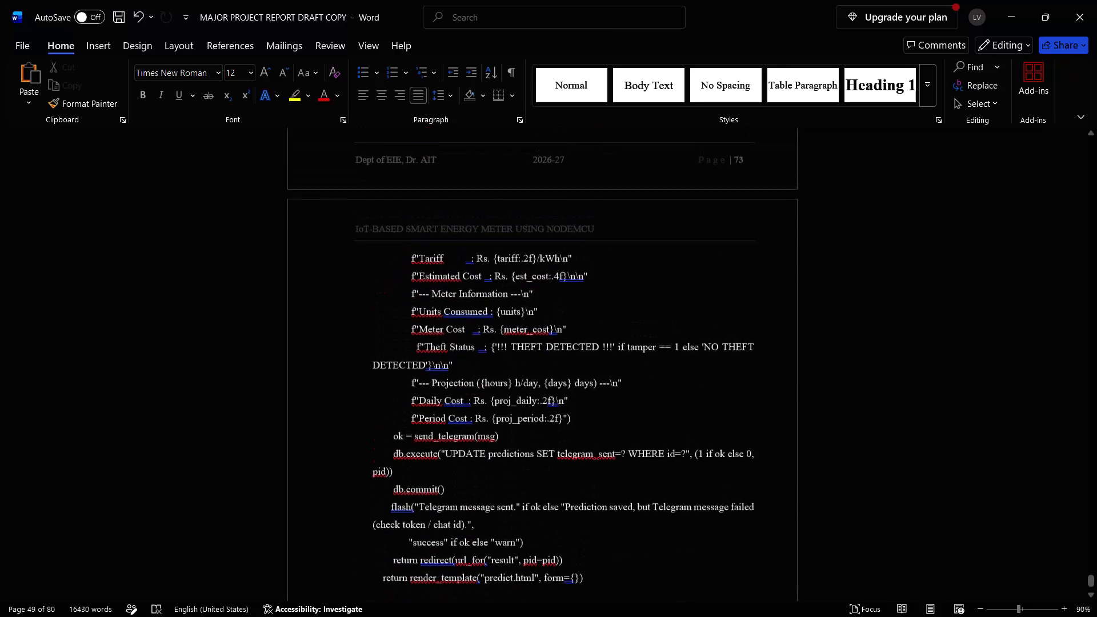
Select the entire text of the major project report and set its line spacing to 1.5.
{"action": "left_click", "coordinate": [549, 277]}
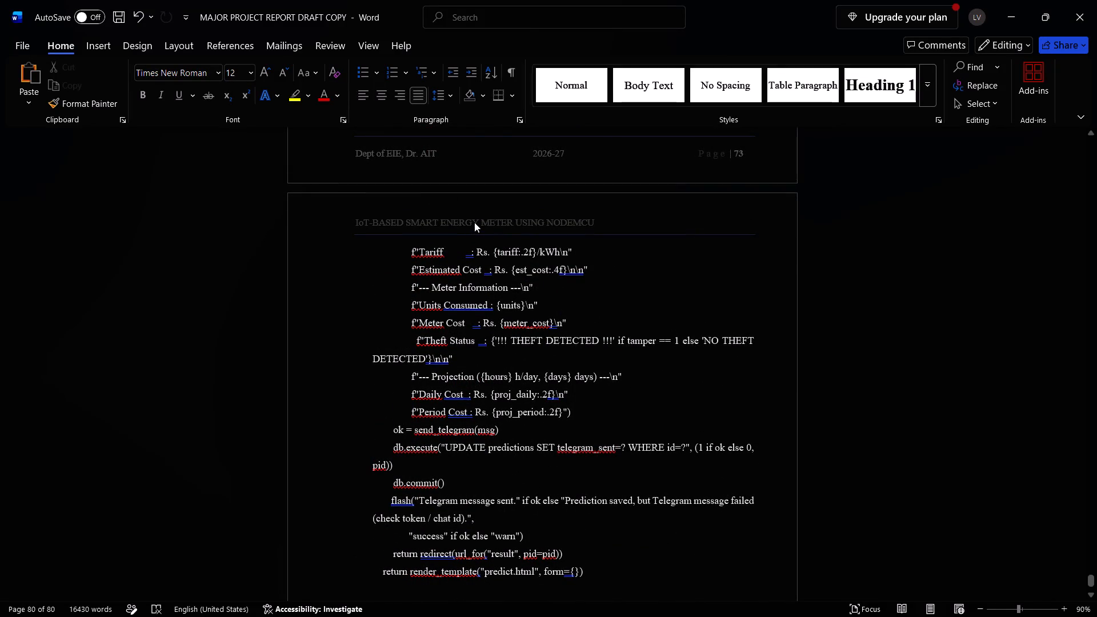
{"action": "double_click", "coordinate": [479, 273]}
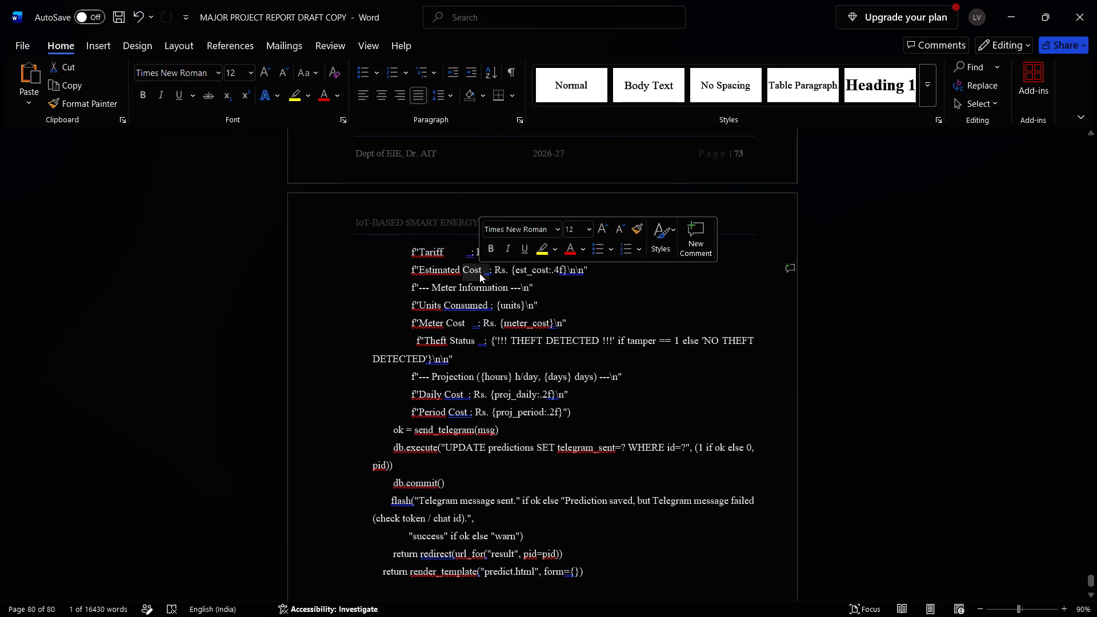
{"action": "key", "text": "ctrl+a"}
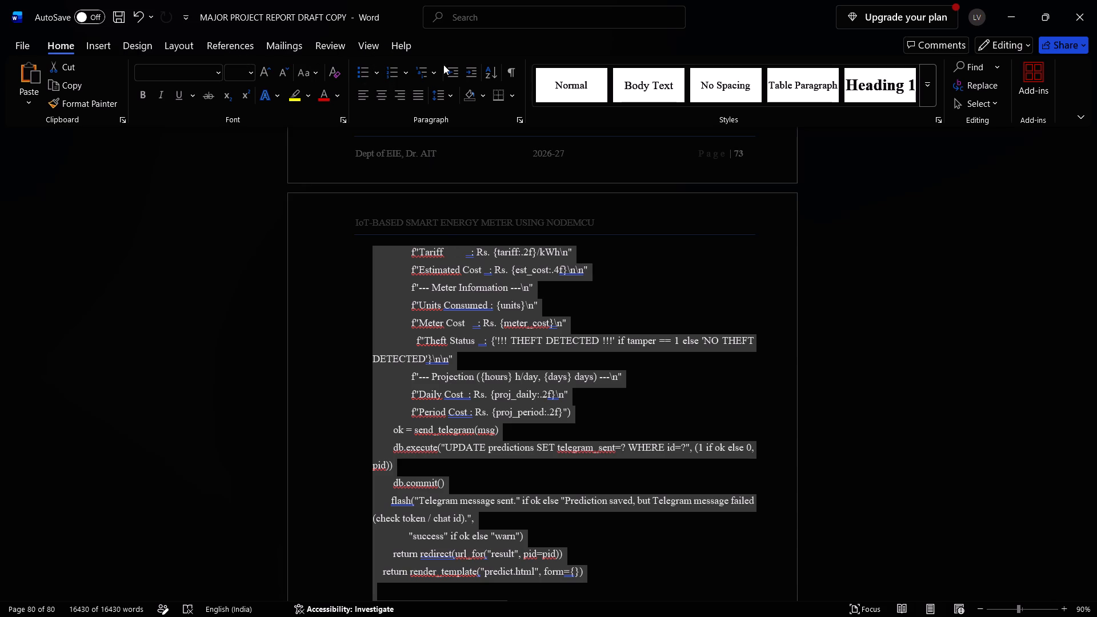
{"action": "left_click", "coordinate": [453, 97]}
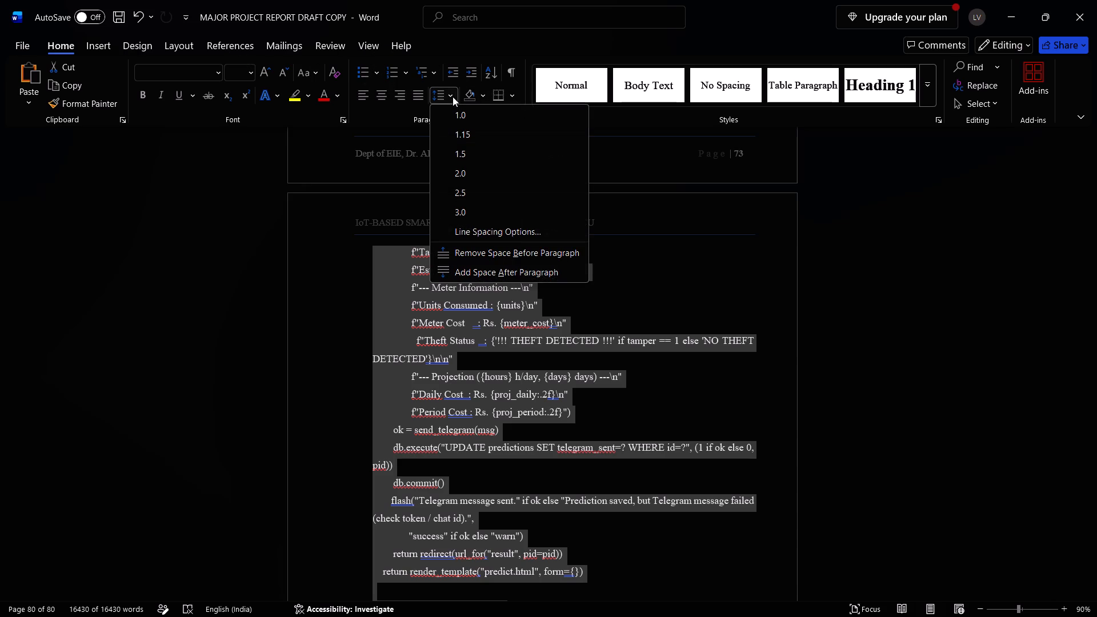
{"action": "left_click", "coordinate": [463, 151]}
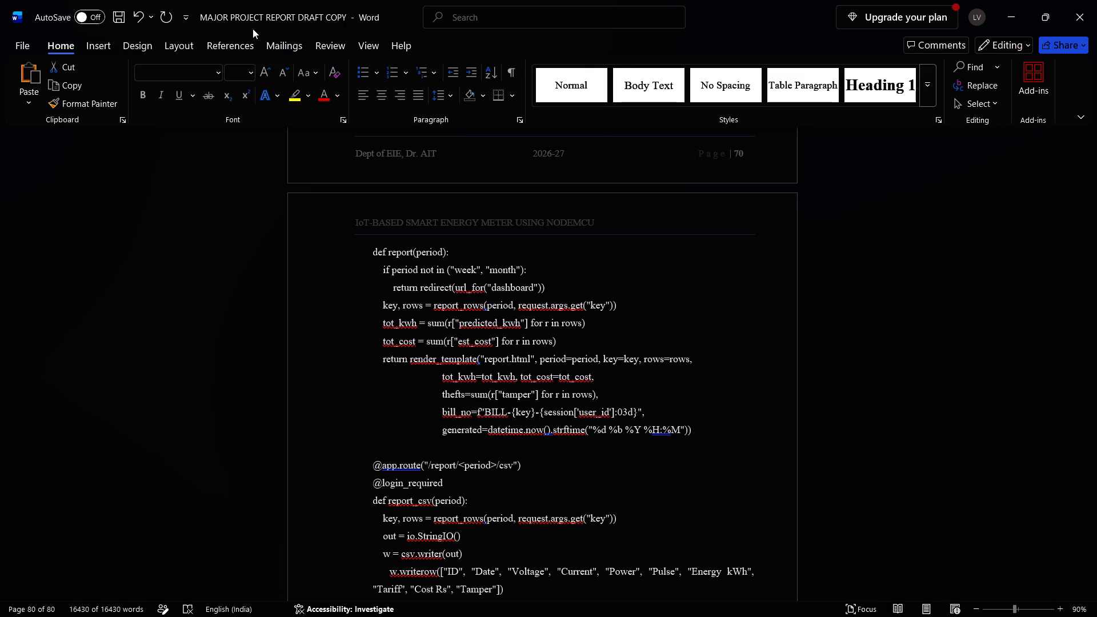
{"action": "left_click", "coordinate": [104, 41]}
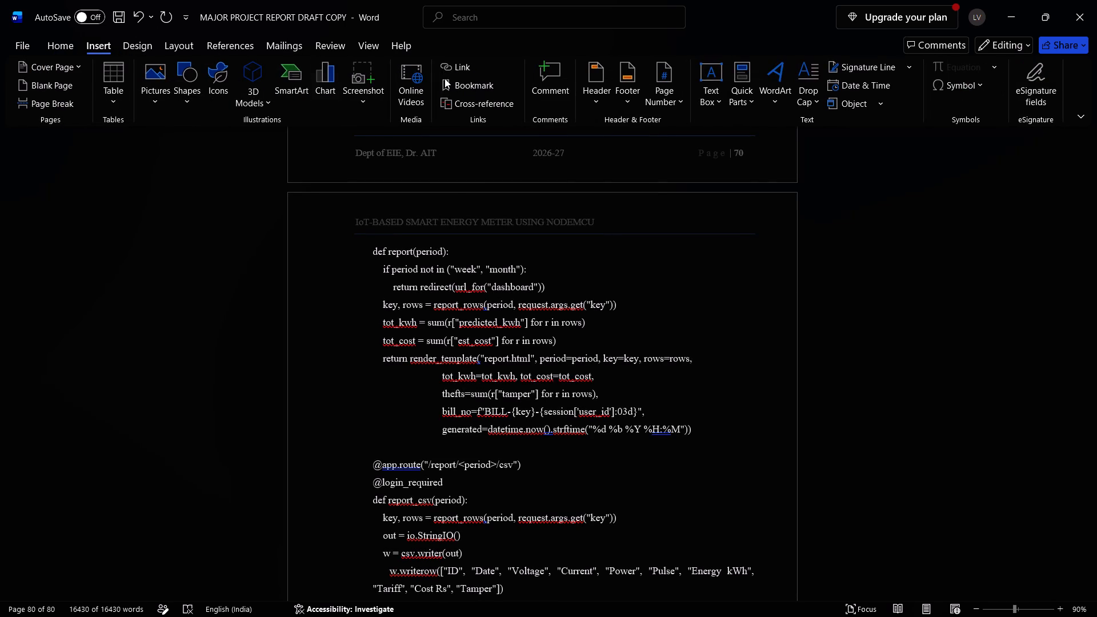
Apply the saved Custom Margins preset to the whole selected report.
{"action": "left_click", "coordinate": [142, 45]}
{"action": "left_click", "coordinate": [178, 53]}
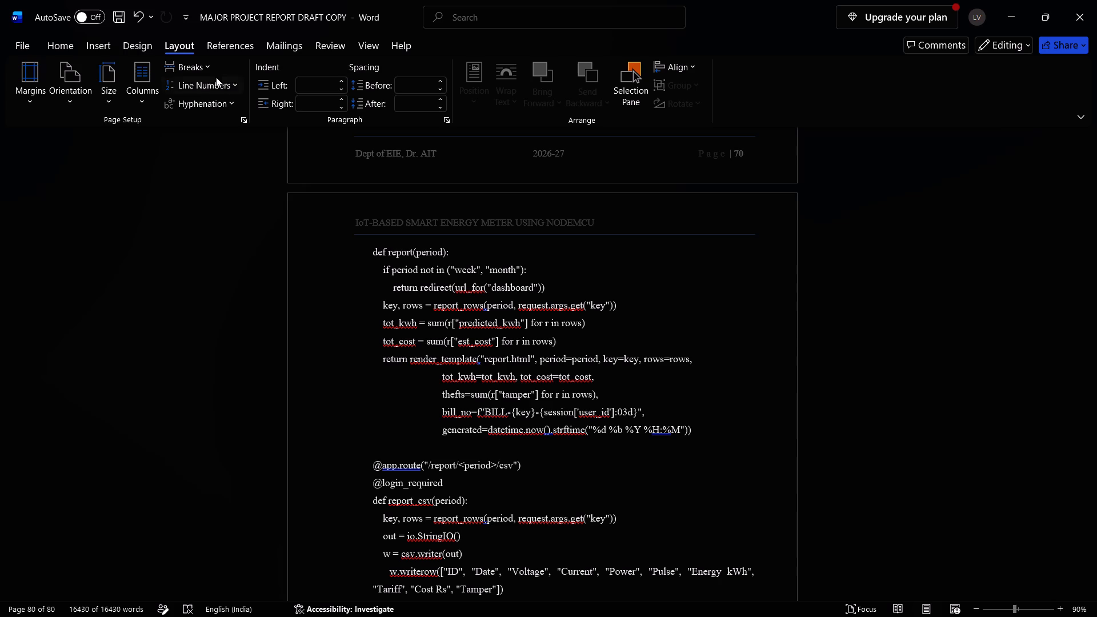
{"action": "left_click", "coordinate": [30, 92]}
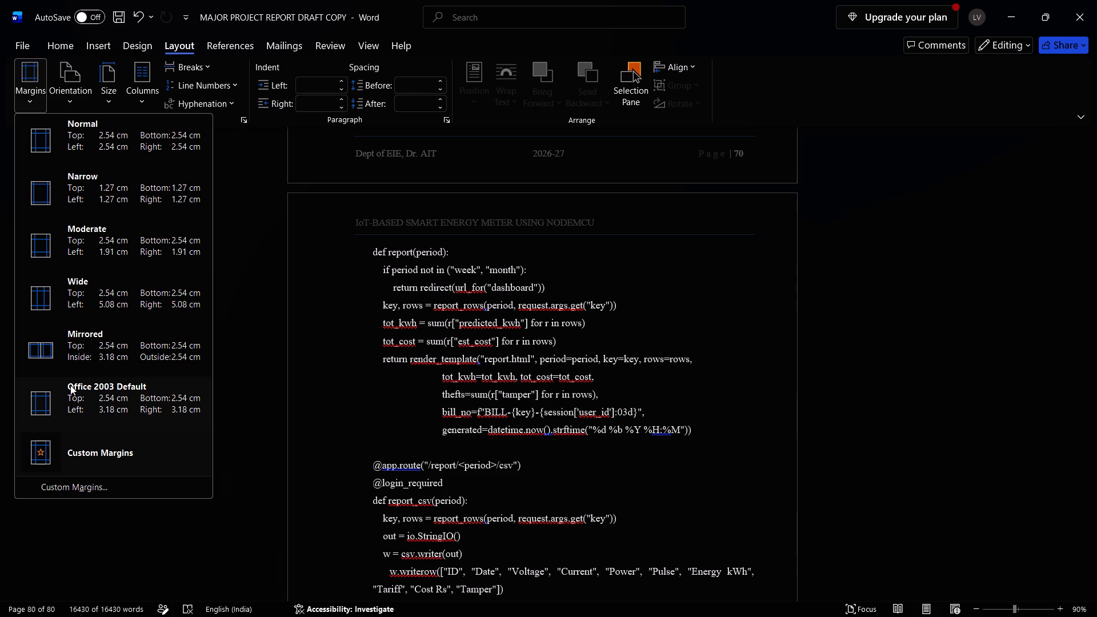
{"action": "left_click", "coordinate": [43, 455]}
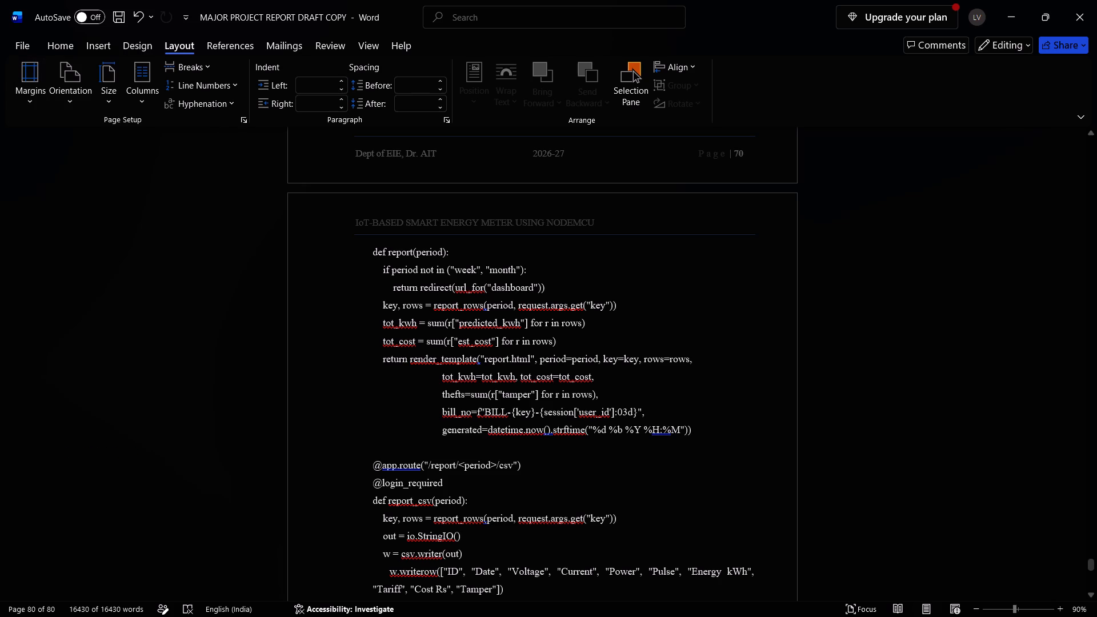
{"action": "left_click", "coordinate": [29, 86]}
{"action": "double_click", "coordinate": [83, 467]}
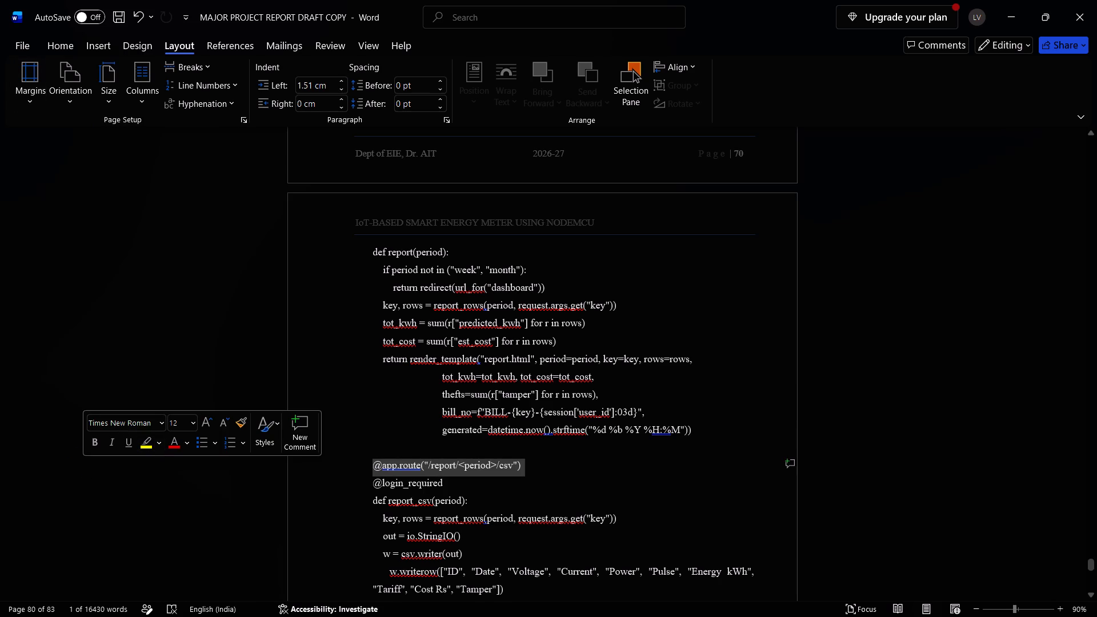
Set the tot_kwh code line's left indent to 1.5 cm and its right indent to 1 cm.
{"action": "left_click", "coordinate": [263, 334]}
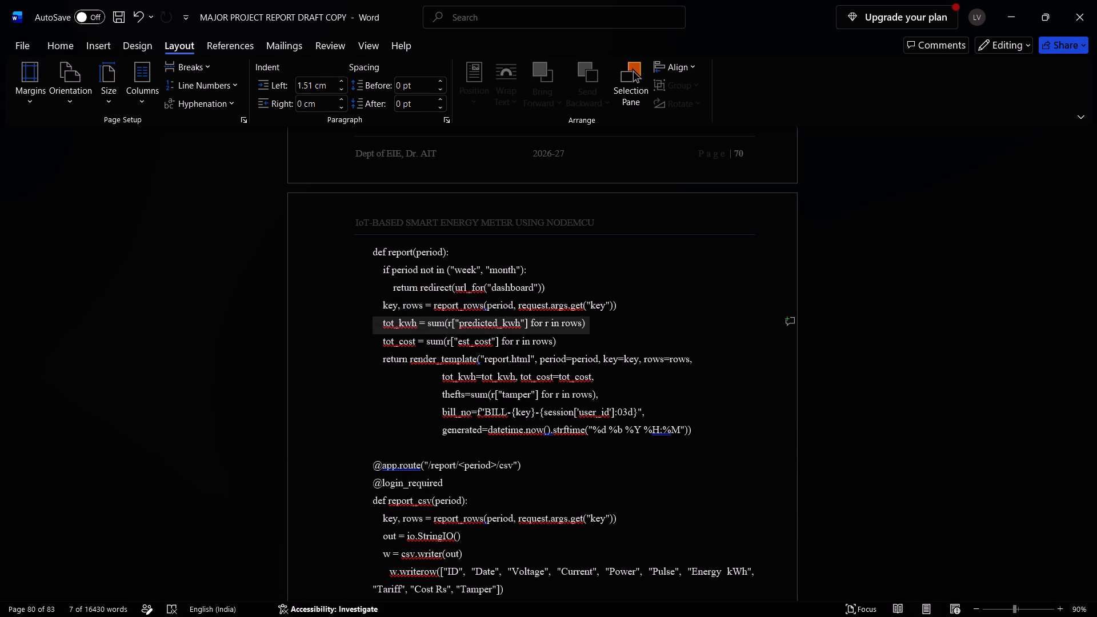
{"action": "left_click", "coordinate": [311, 86]}
{"action": "left_click", "coordinate": [311, 86]}
{"action": "key", "text": "BackSpace"}
{"action": "left_click", "coordinate": [305, 102]}
{"action": "left_click", "coordinate": [305, 102]}
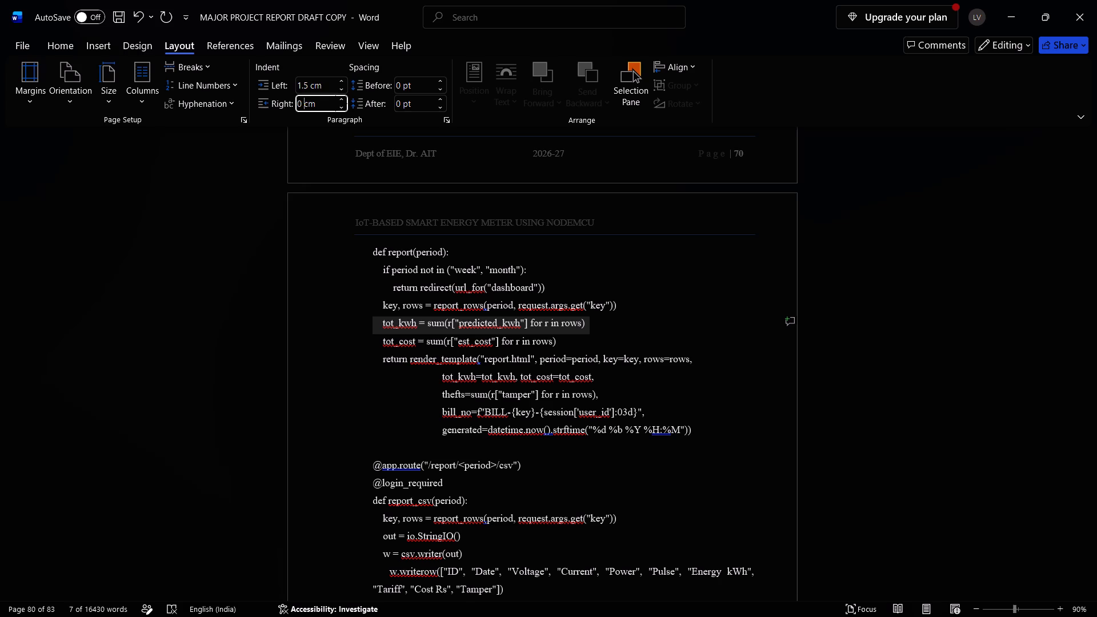
{"action": "key", "text": "BackSpace"}
{"action": "key", "text": "BackSpace"}
{"action": "key", "text": "BackSpace"}
{"action": "key", "text": "1"}
{"action": "key", "text": "space"}
{"action": "left_click", "coordinate": [562, 322]}
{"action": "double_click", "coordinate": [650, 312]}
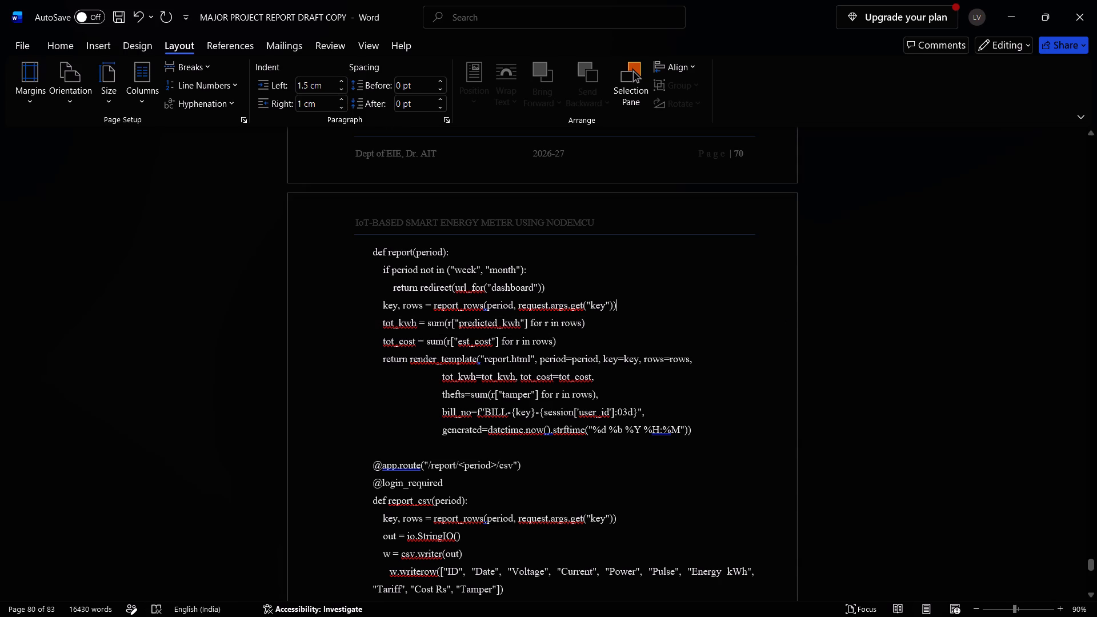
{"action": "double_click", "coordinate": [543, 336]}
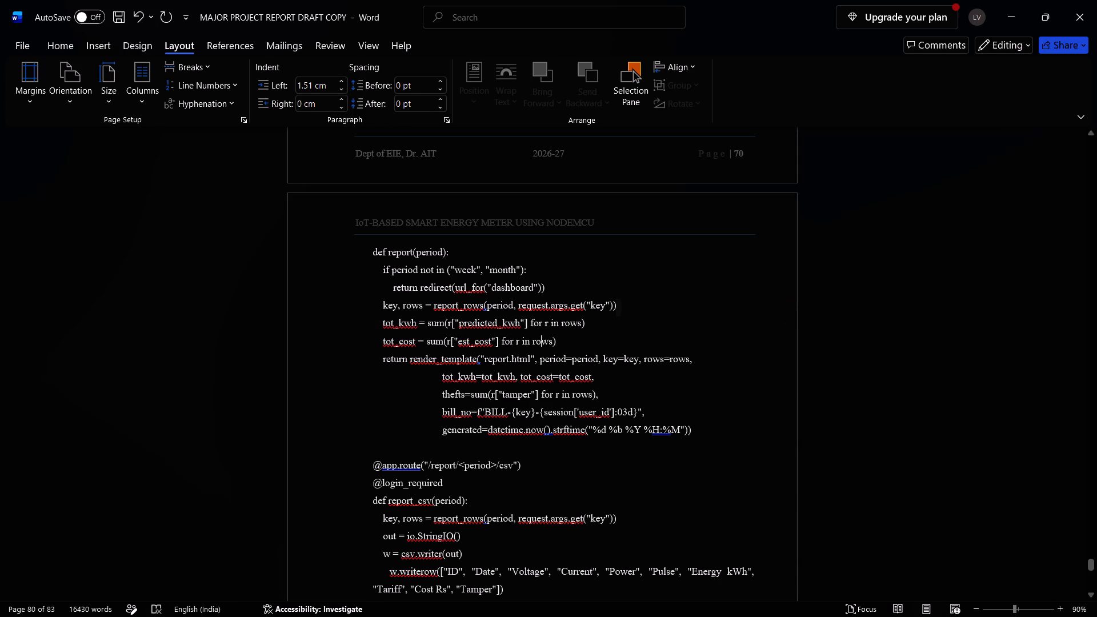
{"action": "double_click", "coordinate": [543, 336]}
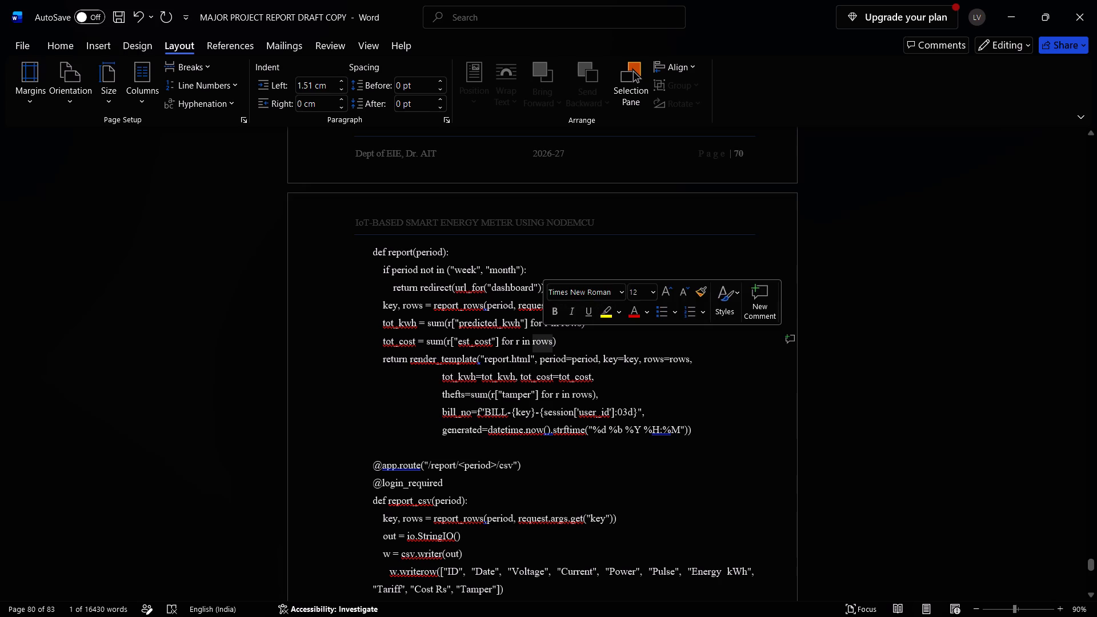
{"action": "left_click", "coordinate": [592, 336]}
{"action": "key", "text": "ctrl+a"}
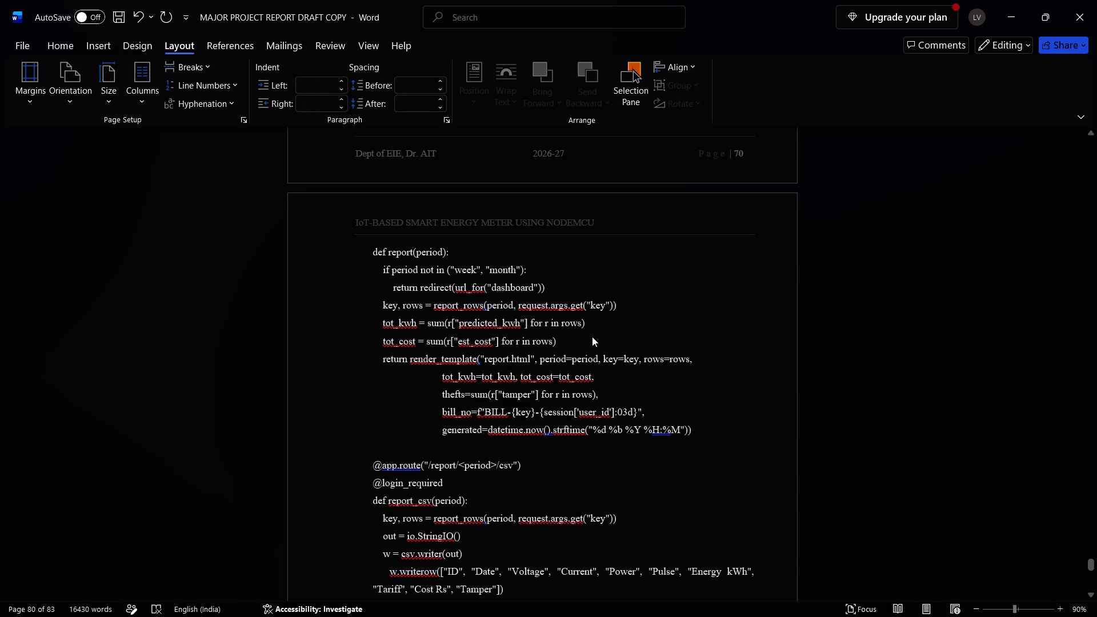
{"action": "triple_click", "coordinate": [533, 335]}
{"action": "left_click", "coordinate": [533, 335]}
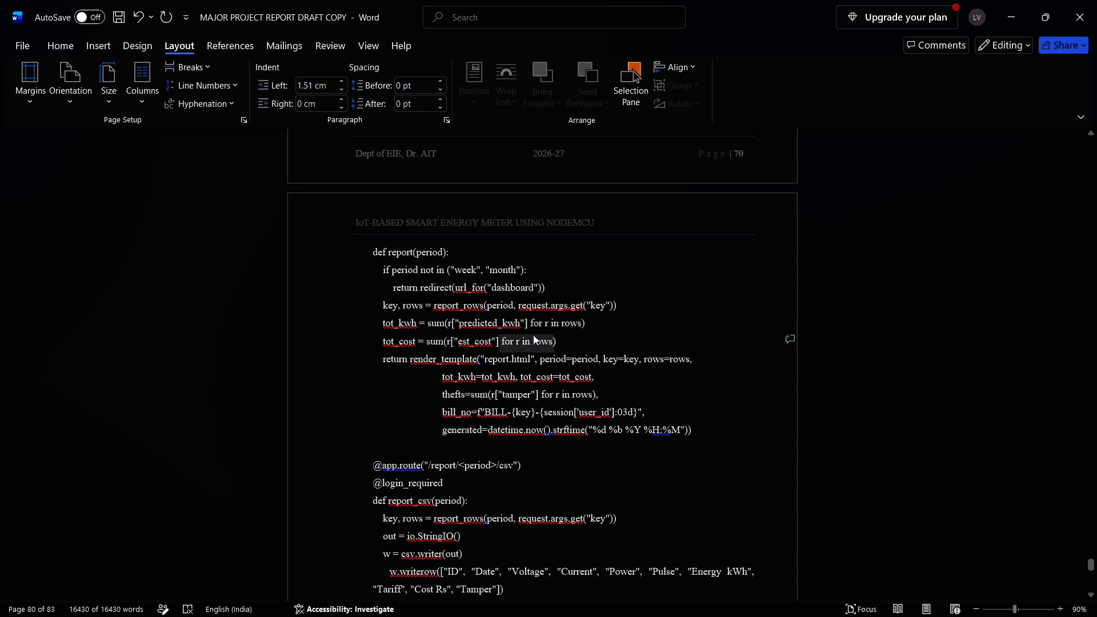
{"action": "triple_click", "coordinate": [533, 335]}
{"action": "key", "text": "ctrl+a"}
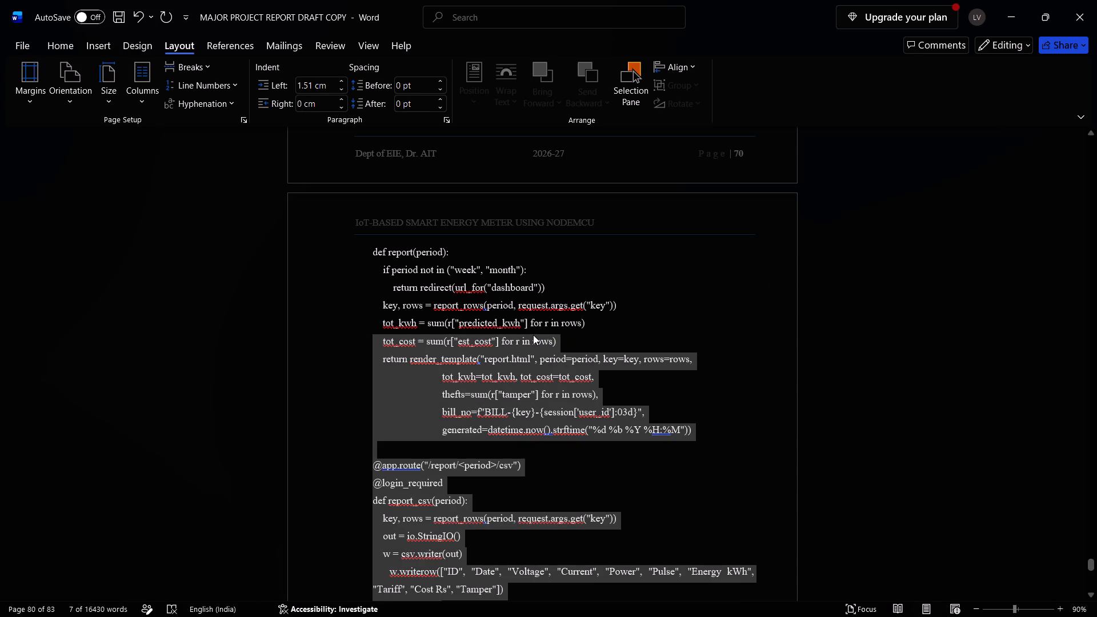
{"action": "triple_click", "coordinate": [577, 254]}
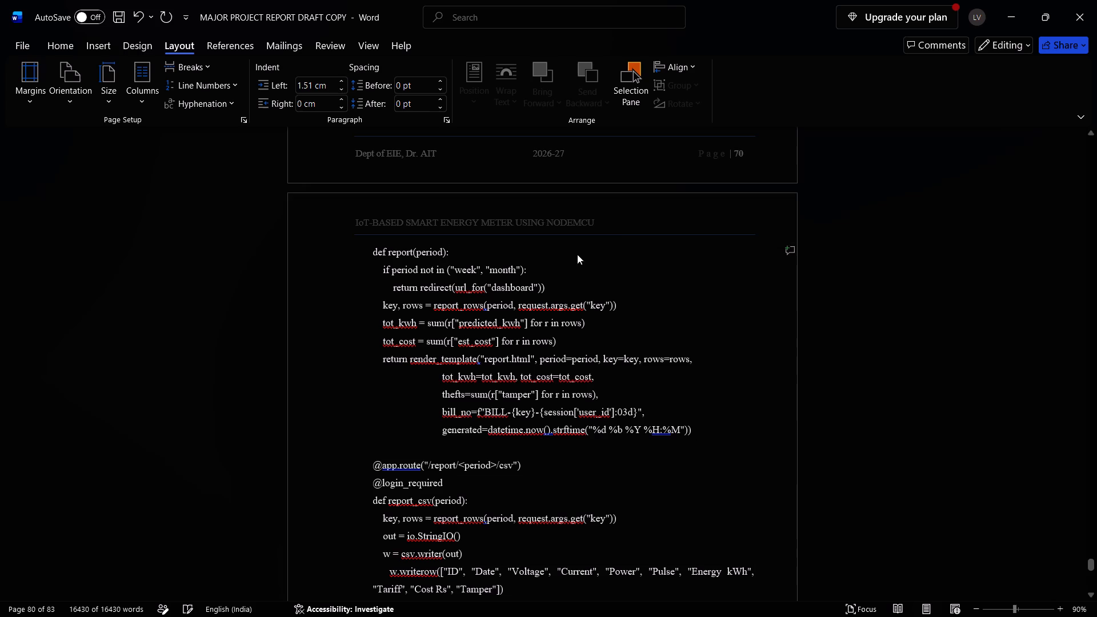
Set the line spacing of the entire report to 1.5.
{"action": "scroll", "coordinate": [580, 173], "scroll_direction": "up", "scroll_amount": 20}
{"action": "scroll", "coordinate": [580, 173], "scroll_direction": "up", "scroll_amount": 20}
{"action": "scroll", "coordinate": [580, 173], "scroll_direction": "up", "scroll_amount": 20}
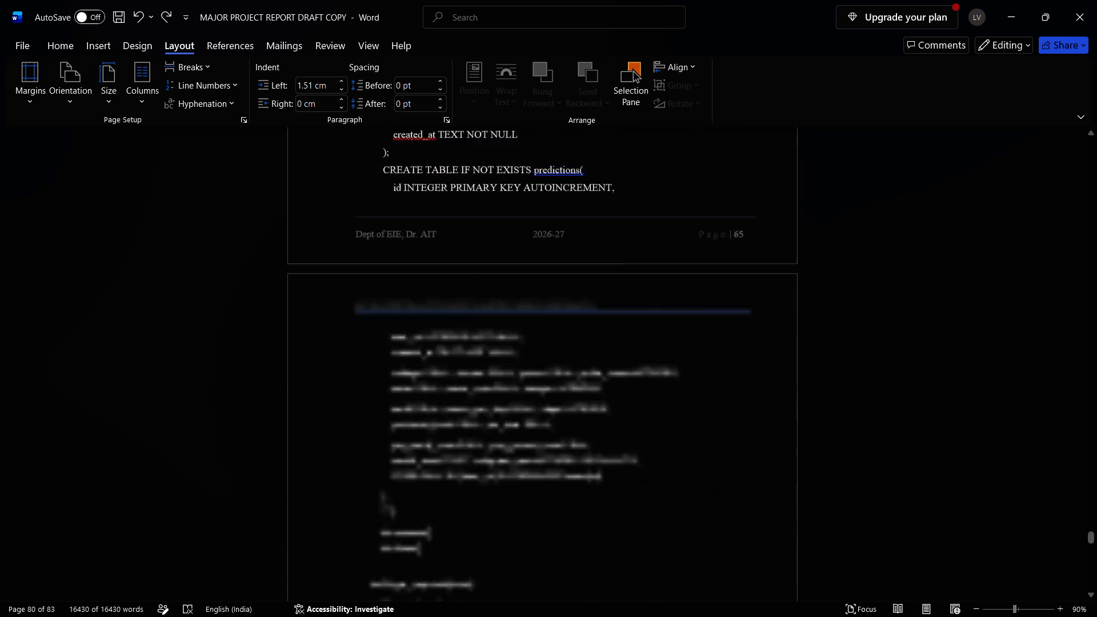
{"action": "scroll", "coordinate": [580, 173], "scroll_direction": "up", "scroll_amount": 20}
{"action": "scroll", "coordinate": [580, 173], "scroll_direction": "up", "scroll_amount": 20}
{"action": "scroll", "coordinate": [580, 173], "scroll_direction": "up", "scroll_amount": 20}
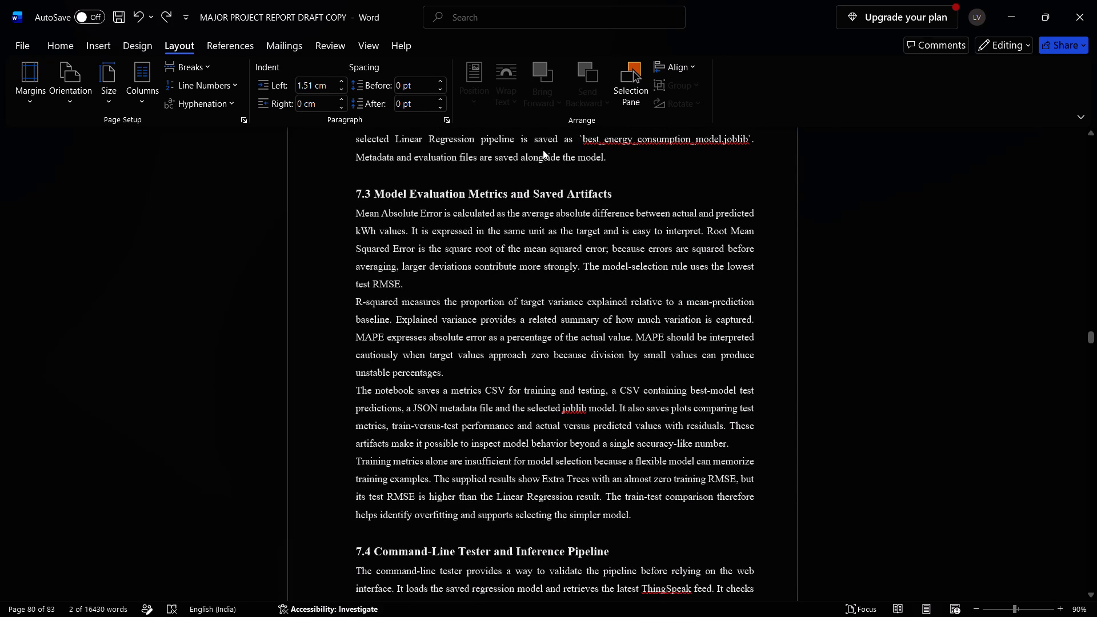
{"action": "triple_click", "coordinate": [543, 150]}
{"action": "key", "text": "ctrl+a"}
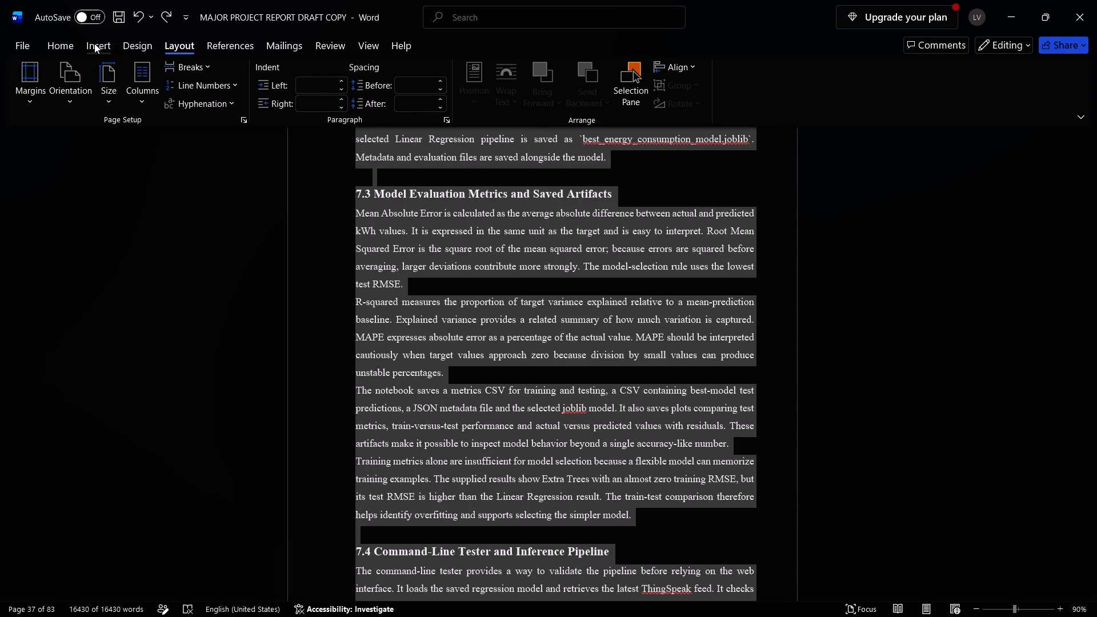
{"action": "left_click", "coordinate": [75, 48]}
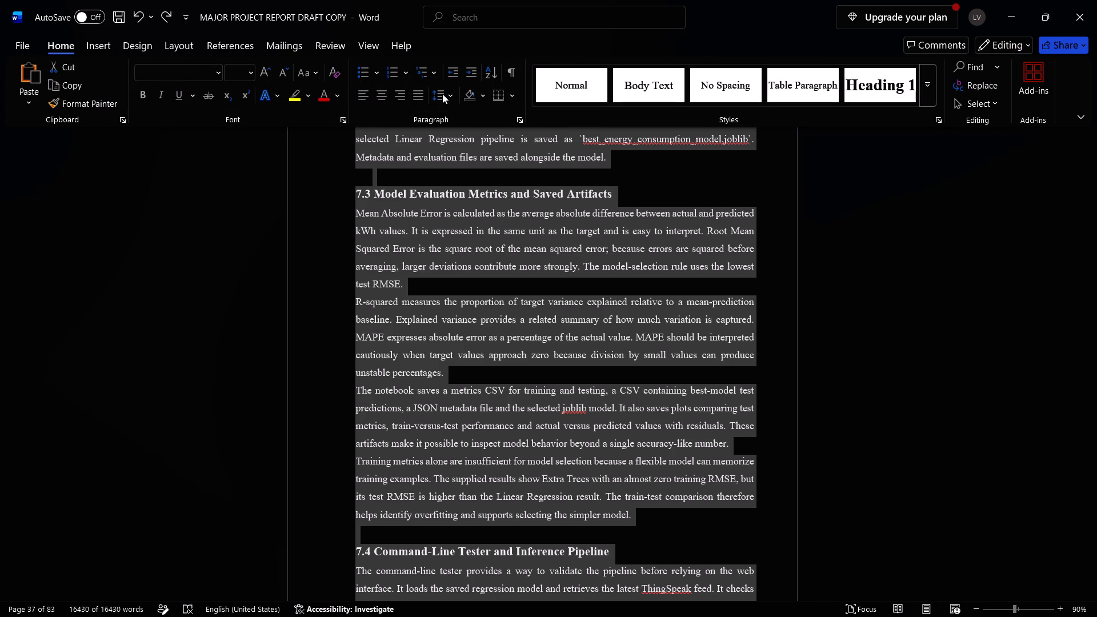
{"action": "left_click", "coordinate": [453, 97]}
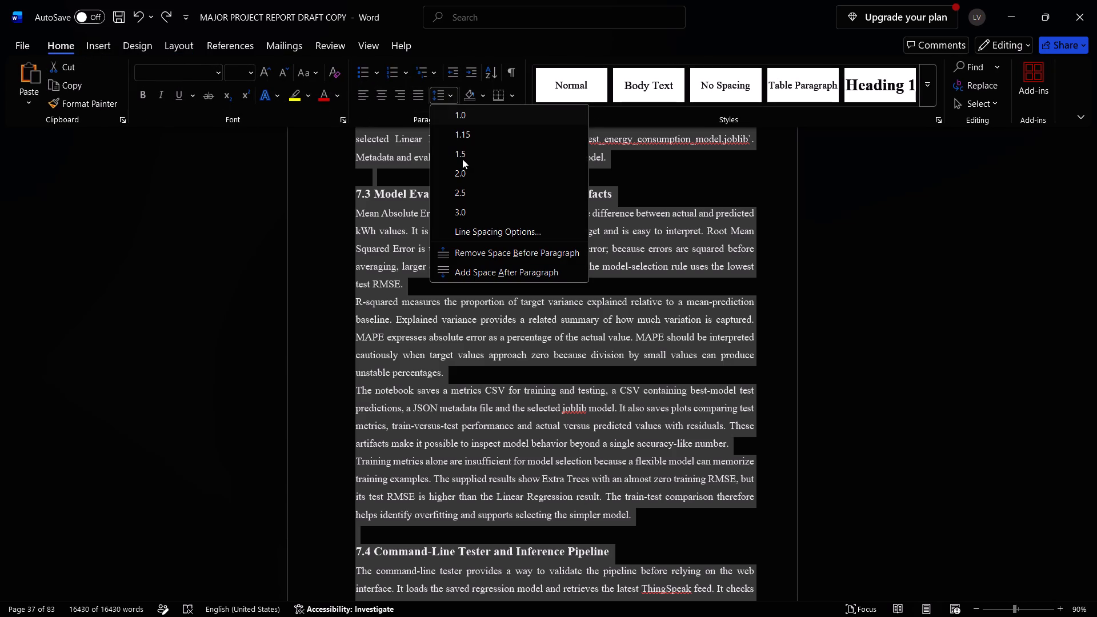
{"action": "left_click", "coordinate": [462, 159]}
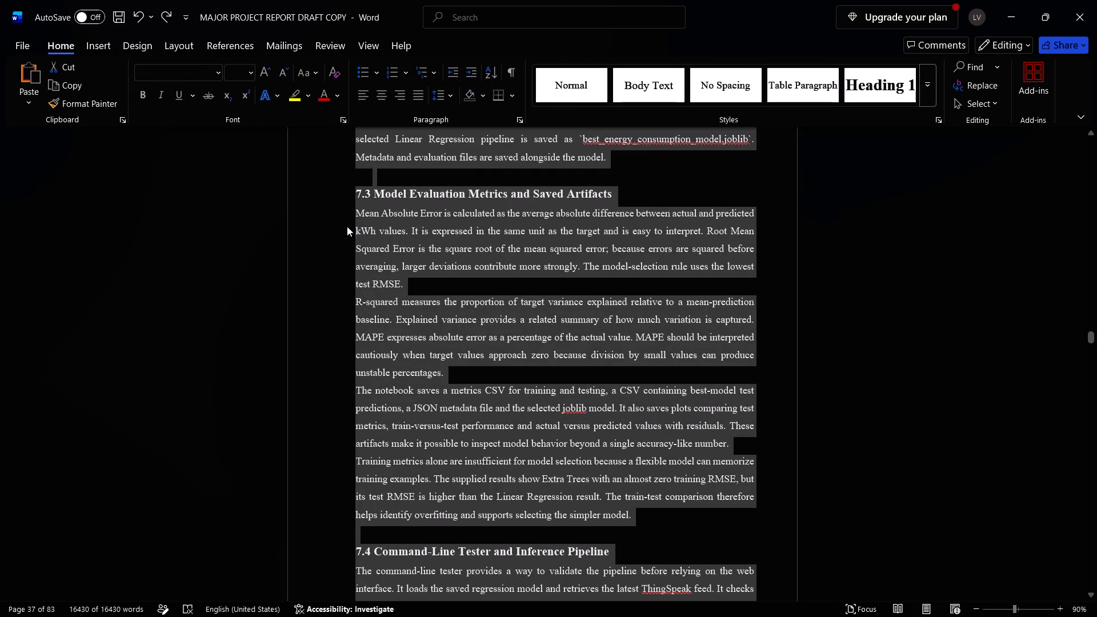
{"action": "left_click", "coordinate": [341, 228]}
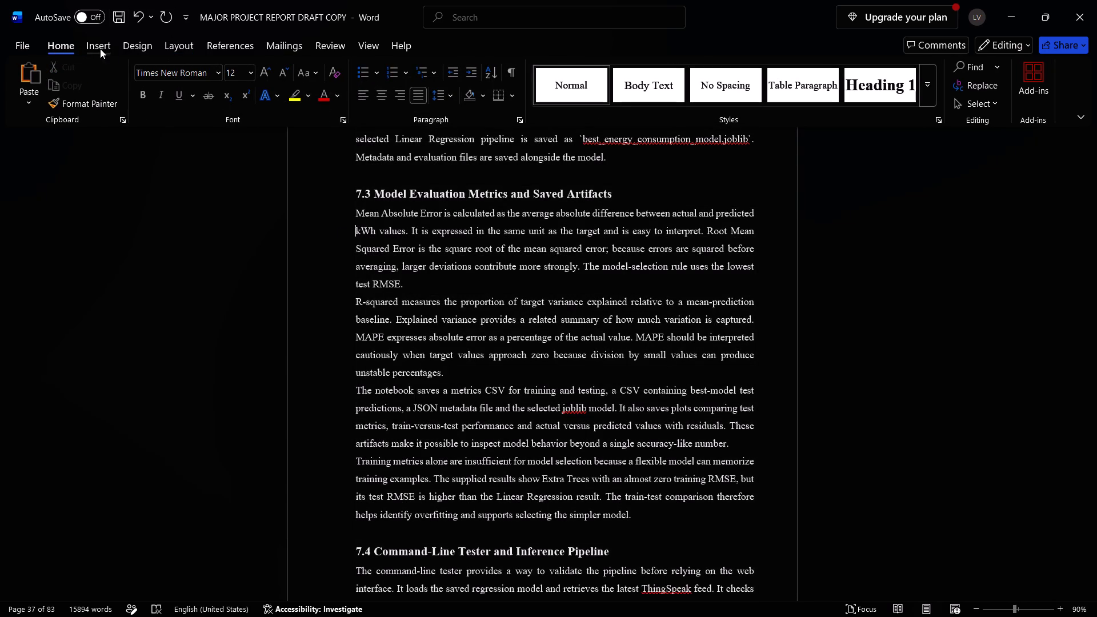
Reapply the saved Custom Margins preset with the cursor in section 7.3, Model Evaluation Metrics and Saved Artifacts.
{"action": "left_click", "coordinate": [174, 45]}
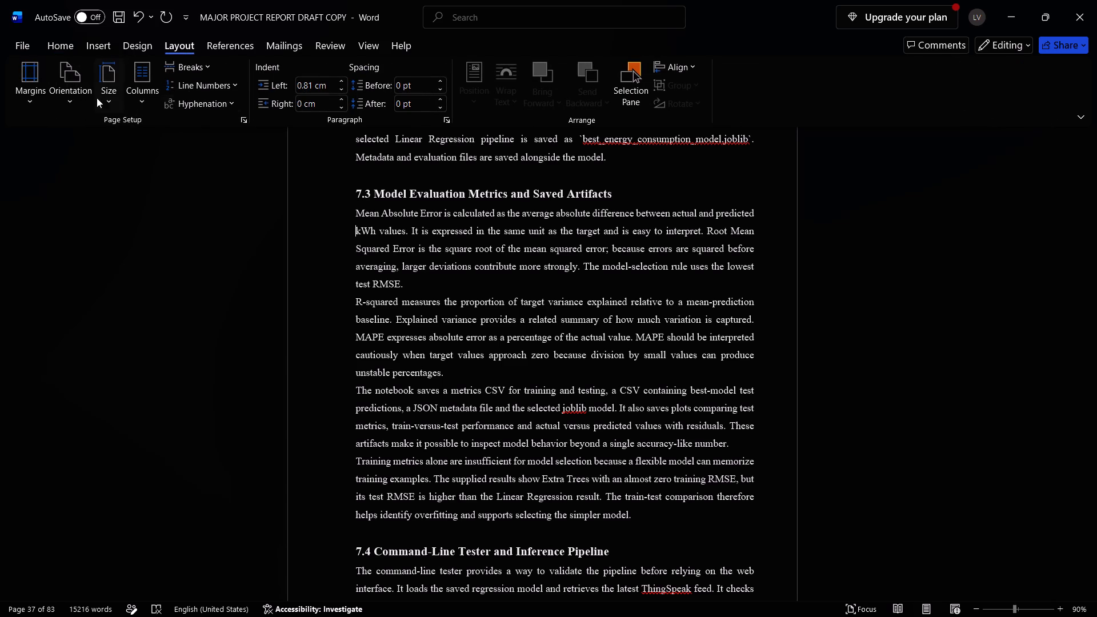
{"action": "left_click", "coordinate": [30, 98]}
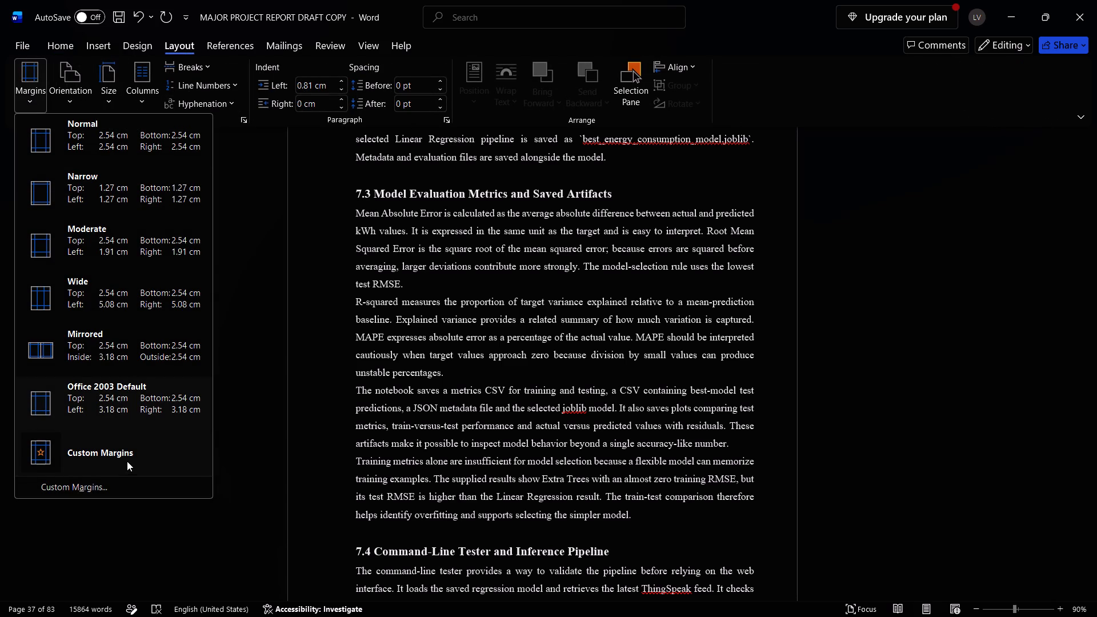
{"action": "double_click", "coordinate": [127, 461]}
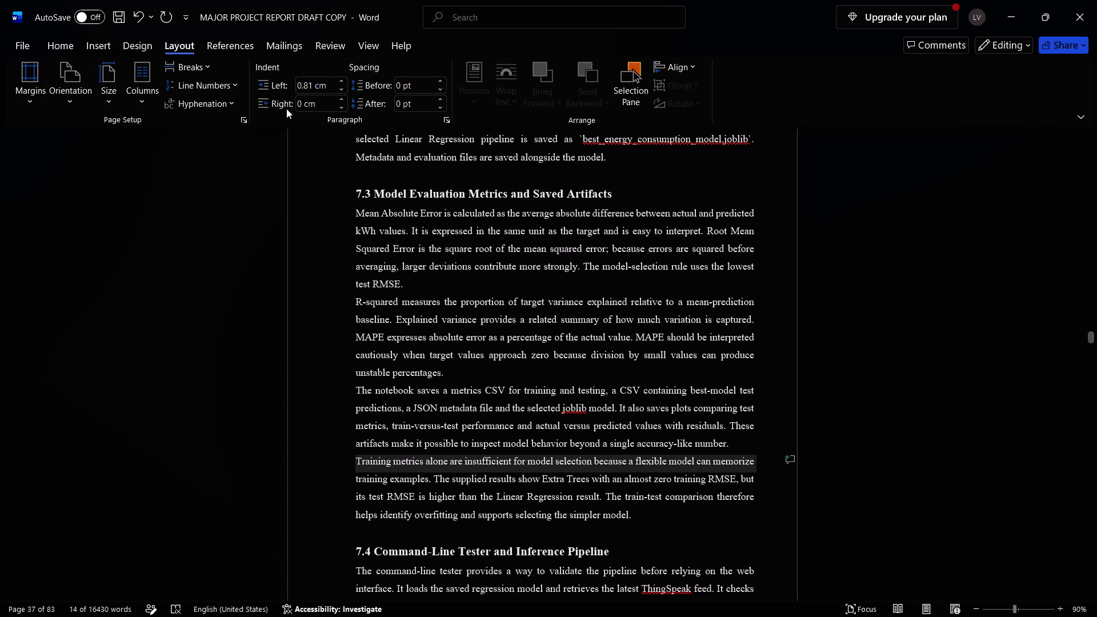
Enter a new left indent starting with "1." cm for the paragraph beginning "Training metrics alone are insufficient" in section 7.3.
{"action": "left_click", "coordinate": [313, 83]}
{"action": "left_click", "coordinate": [313, 83]}
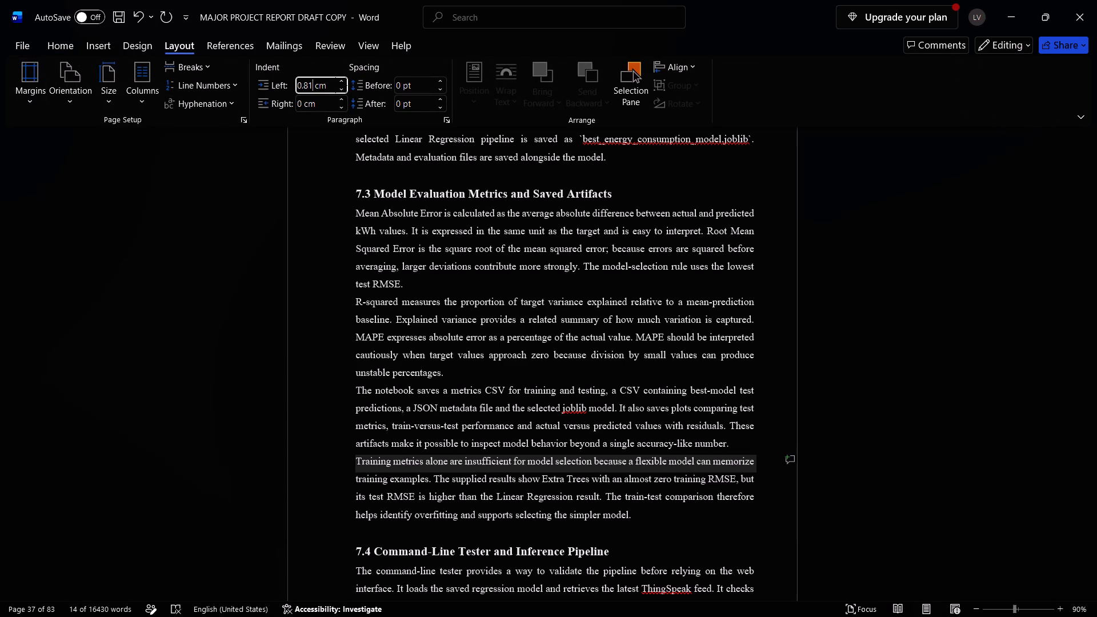
{"action": "key", "text": "BackSpace"}
{"action": "key", "text": "BackSpace"}
{"action": "key", "text": "BackSpace"}
{"action": "key", "text": "BackSpace"}
{"action": "key", "text": "BackSpace"}
{"action": "key", "text": "BackSpace"}
{"action": "key", "text": "BackSpace"}
{"action": "key", "text": "BackSpace"}
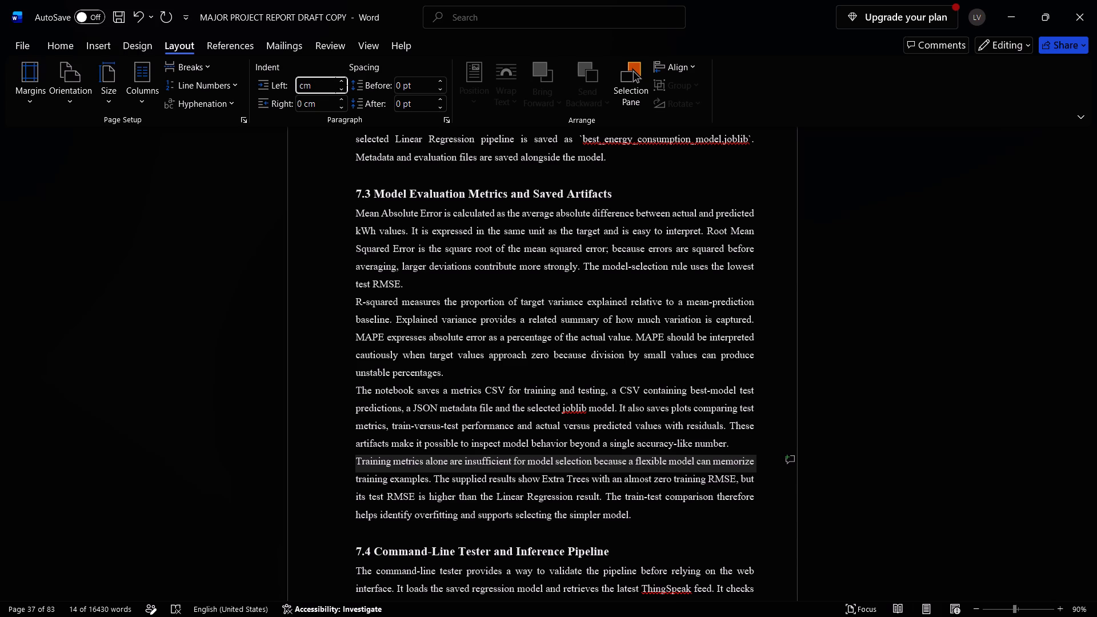
{"action": "type", "text": "1."}
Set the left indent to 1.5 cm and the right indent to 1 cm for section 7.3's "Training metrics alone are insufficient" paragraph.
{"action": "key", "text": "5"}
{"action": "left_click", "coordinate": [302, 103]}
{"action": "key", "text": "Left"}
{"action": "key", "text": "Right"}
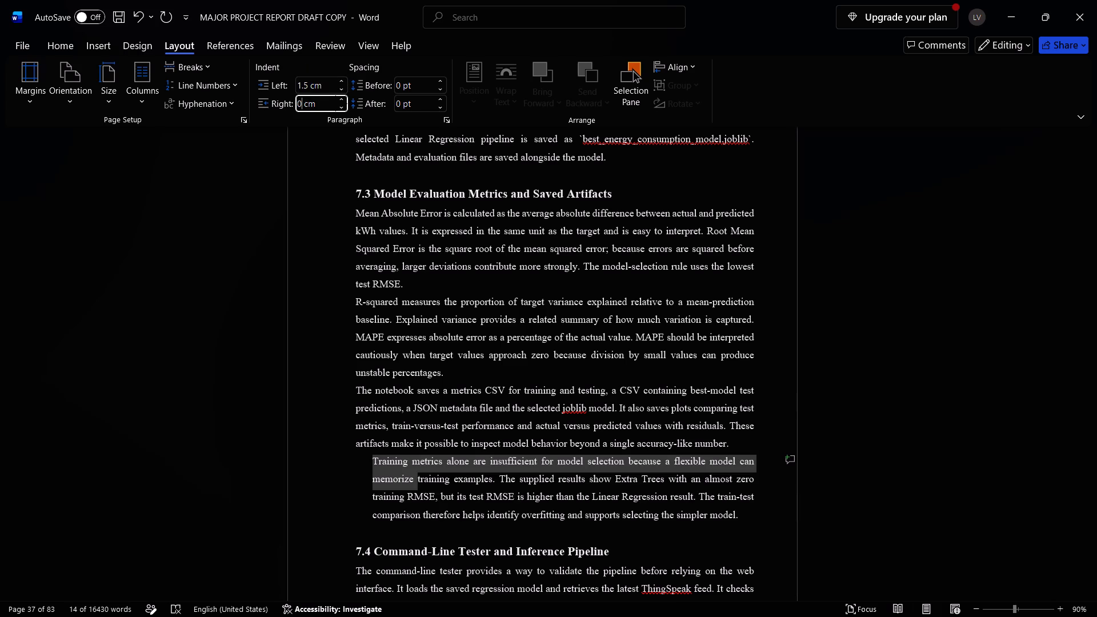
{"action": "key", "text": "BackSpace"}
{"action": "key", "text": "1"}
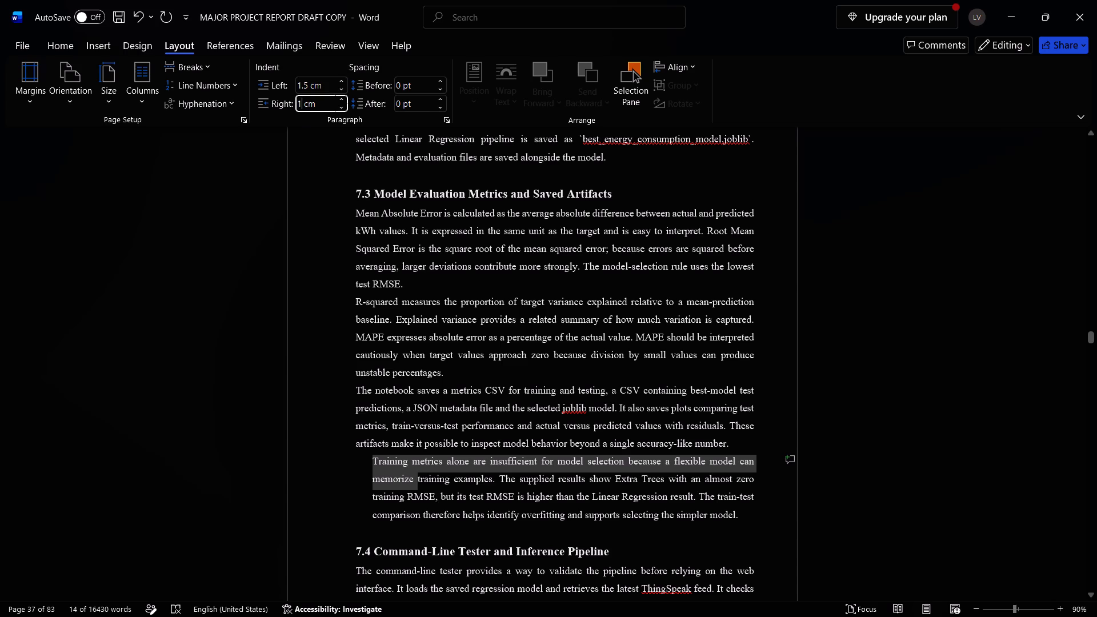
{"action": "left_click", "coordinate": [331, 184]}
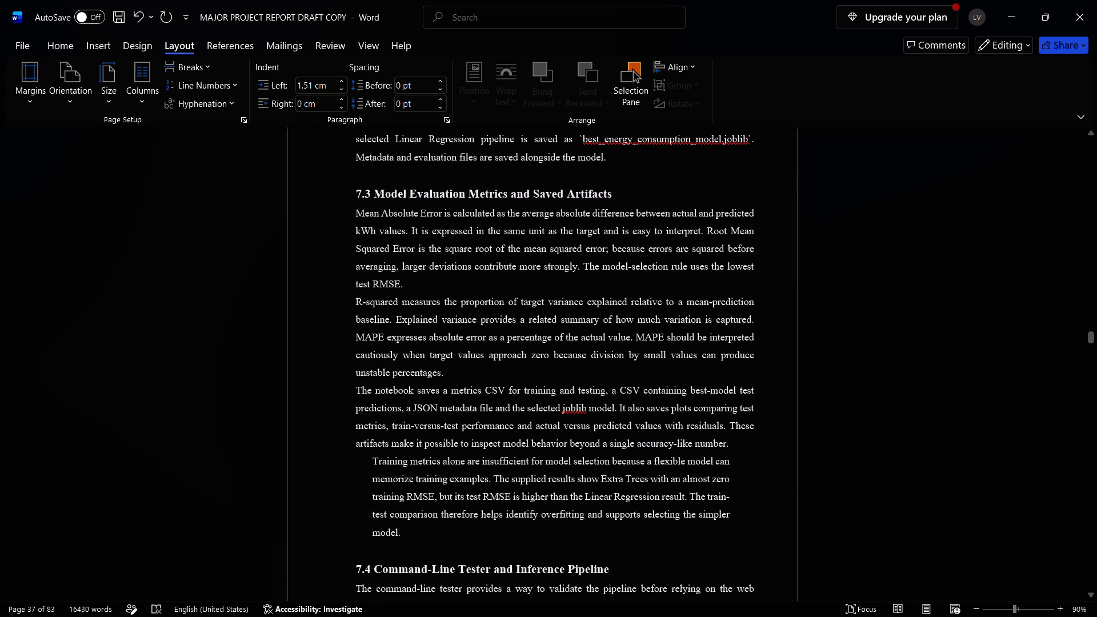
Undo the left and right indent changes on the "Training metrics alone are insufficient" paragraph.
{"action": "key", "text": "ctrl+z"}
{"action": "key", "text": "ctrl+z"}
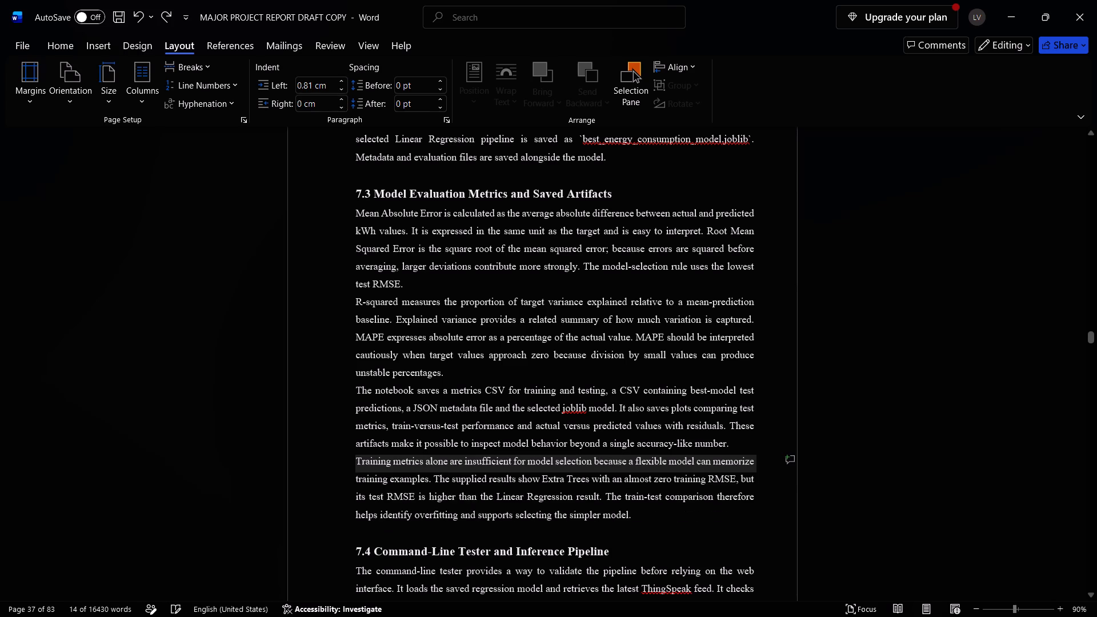
Set the left indent of the entire report to 1.5 cm.
{"action": "left_click", "coordinate": [325, 440]}
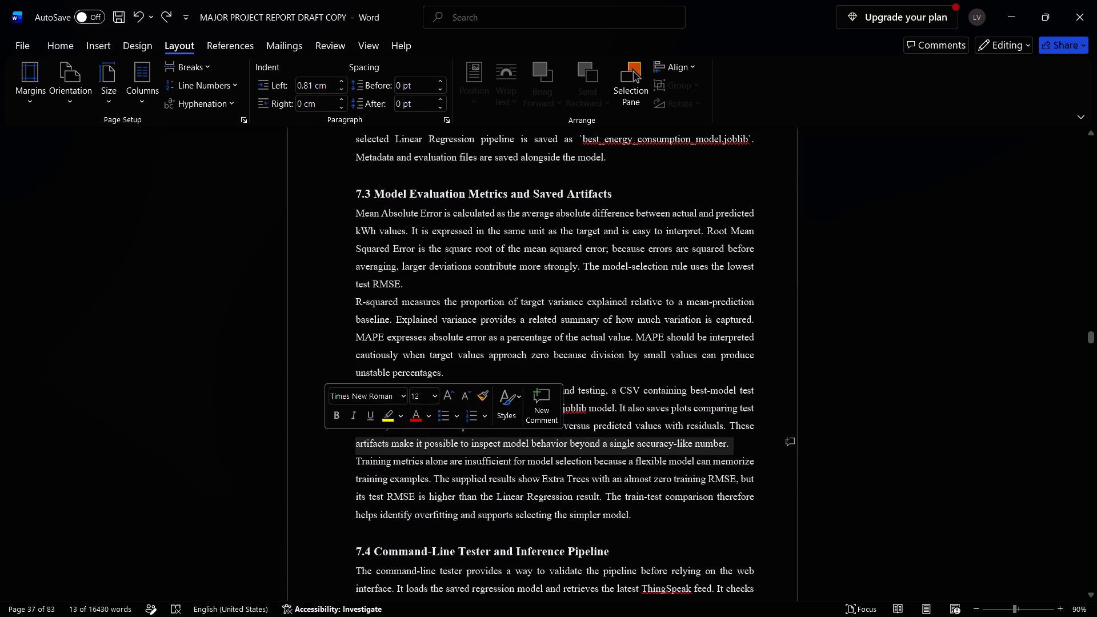
{"action": "triple_click", "coordinate": [325, 440]}
{"action": "key", "text": "ctrl+a"}
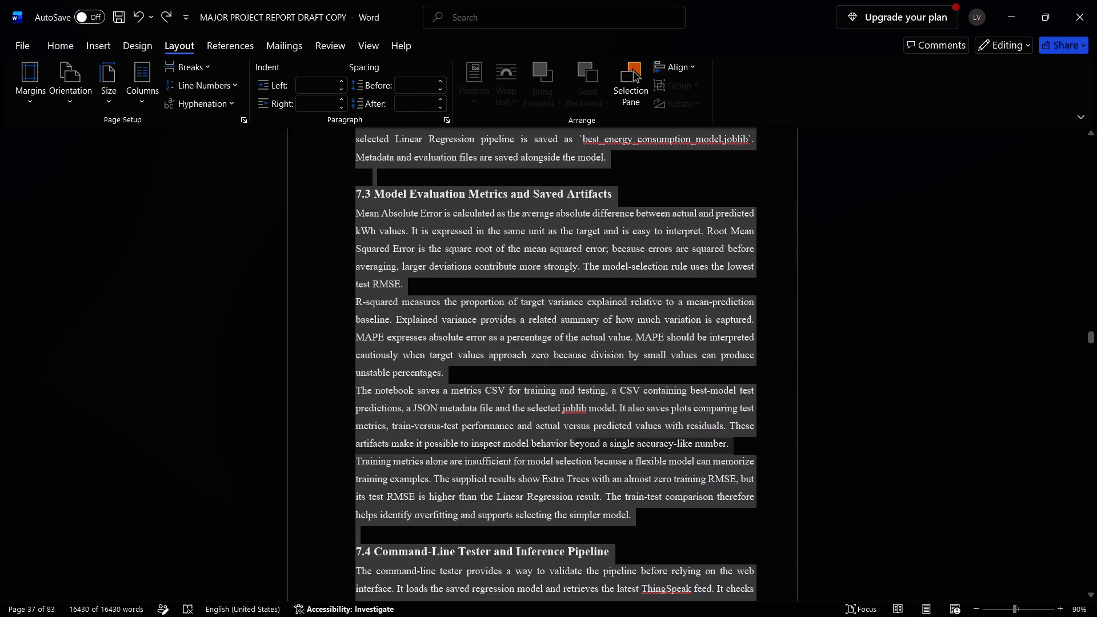
{"action": "scroll", "coordinate": [551, 439], "scroll_direction": "down", "scroll_amount": 10}
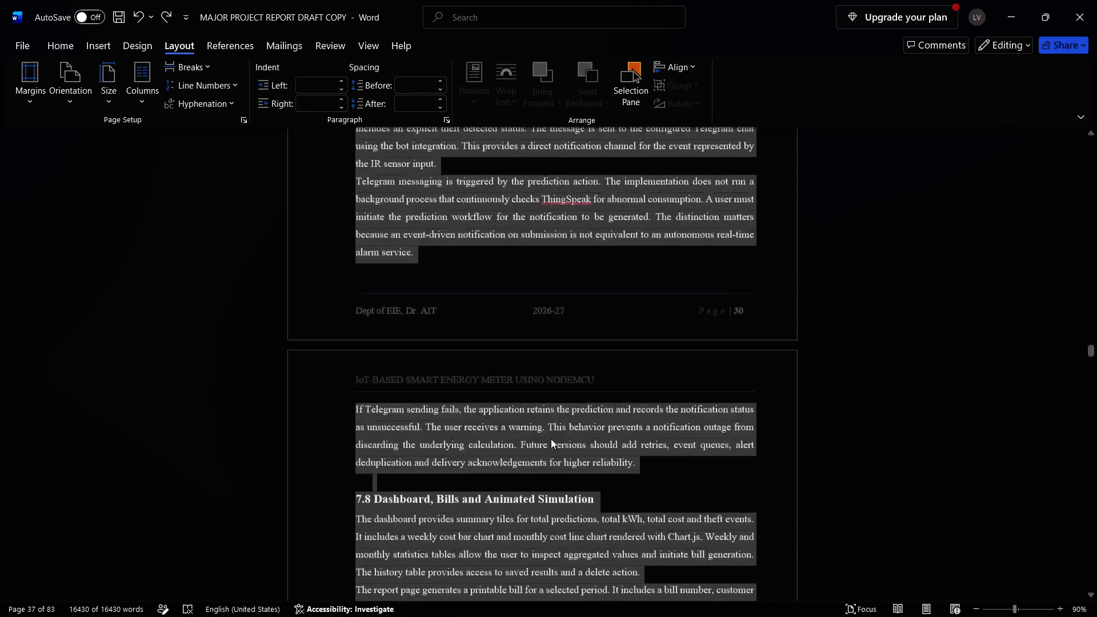
{"action": "scroll", "coordinate": [551, 439], "scroll_direction": "down", "scroll_amount": 4}
{"action": "scroll", "coordinate": [551, 439], "scroll_direction": "up", "scroll_amount": 9}
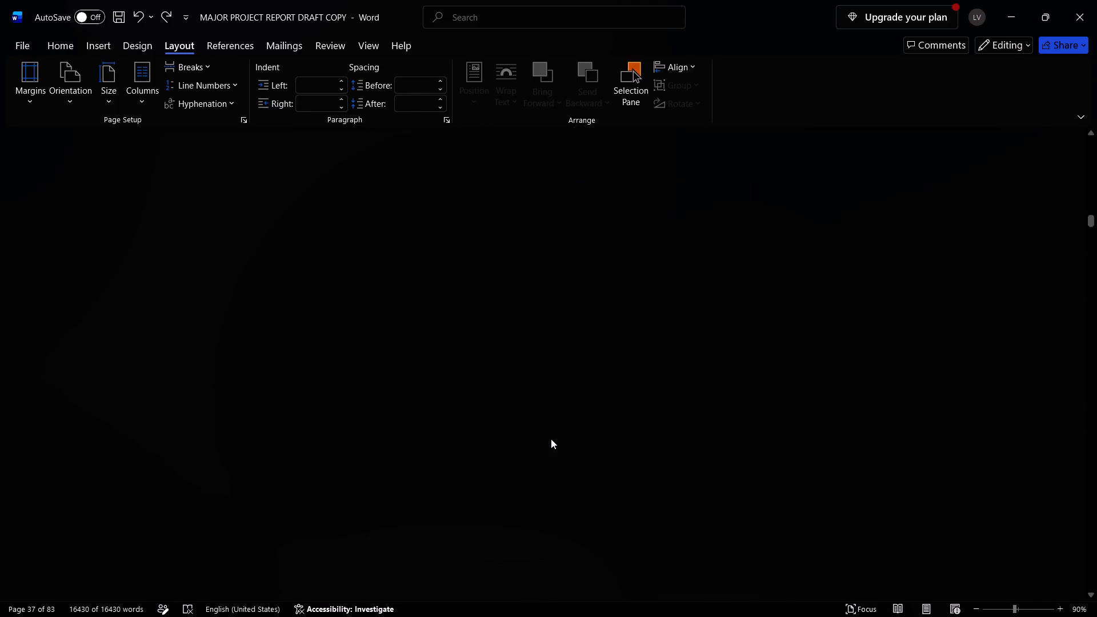
{"action": "scroll", "coordinate": [551, 439], "scroll_direction": "up", "scroll_amount": 20}
{"action": "scroll", "coordinate": [551, 439], "scroll_direction": "up", "scroll_amount": 20}
{"action": "scroll", "coordinate": [551, 439], "scroll_direction": "up", "scroll_amount": 19}
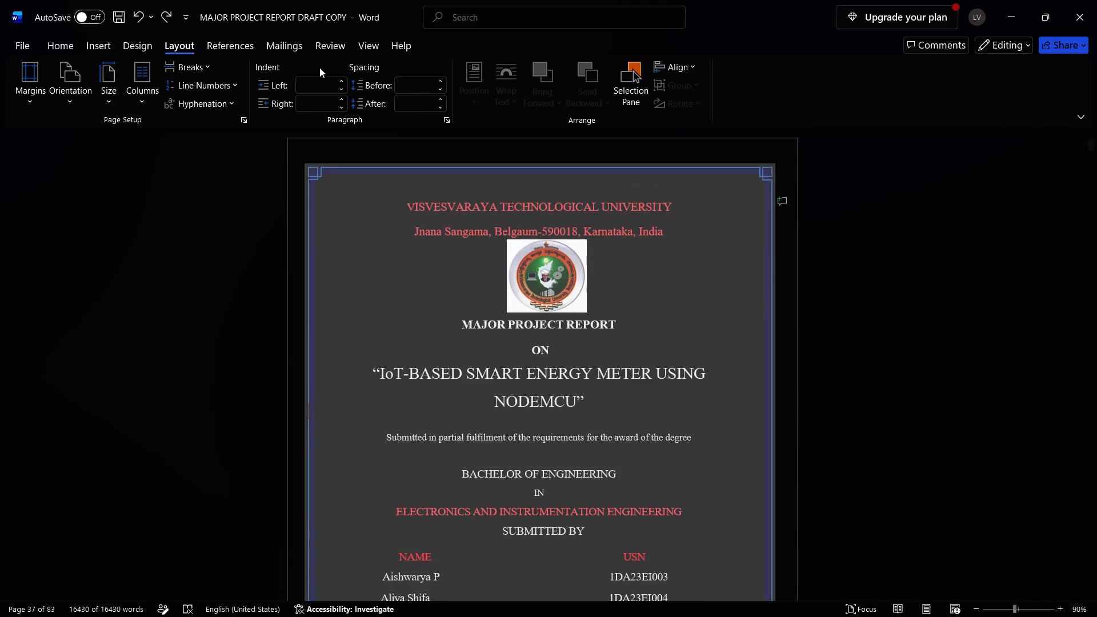
{"action": "left_click", "coordinate": [324, 84]}
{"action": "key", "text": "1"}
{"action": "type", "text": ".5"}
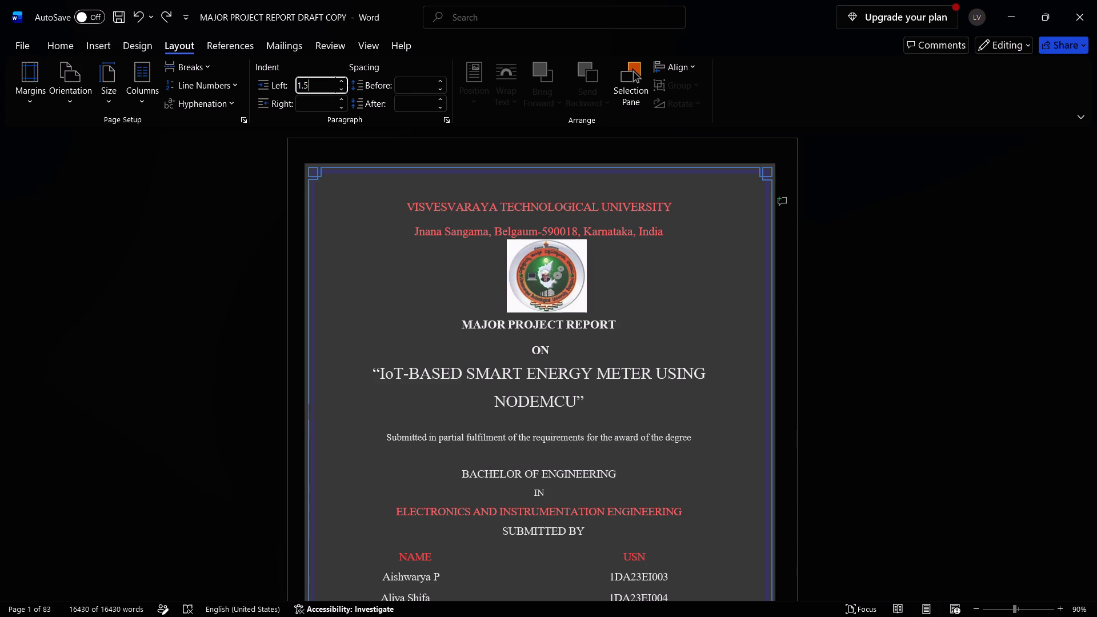
{"action": "left_click", "coordinate": [314, 105]}
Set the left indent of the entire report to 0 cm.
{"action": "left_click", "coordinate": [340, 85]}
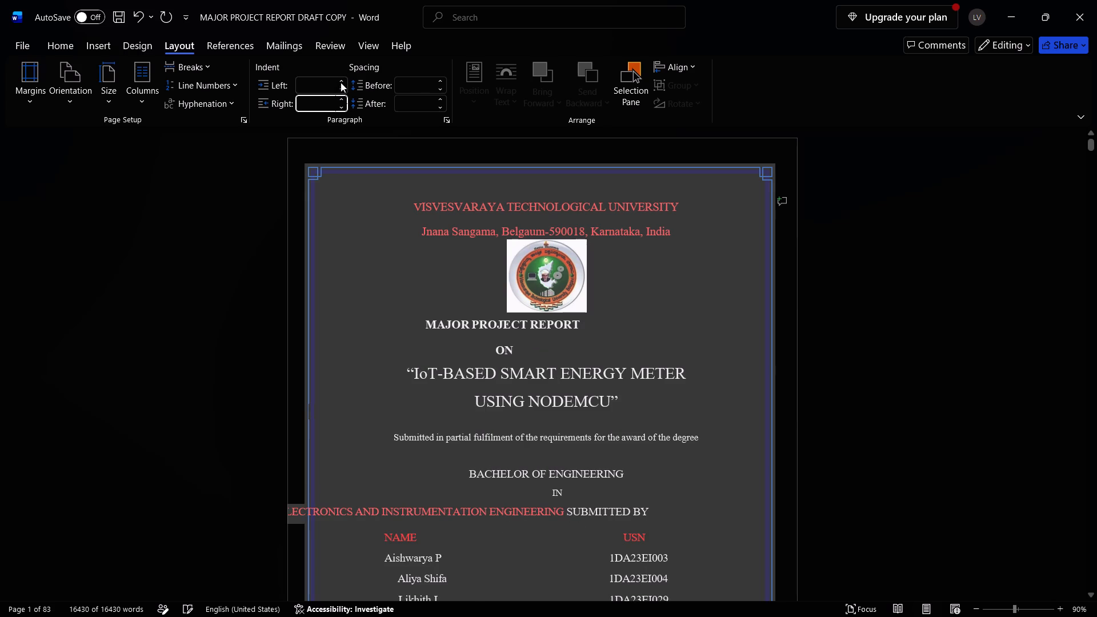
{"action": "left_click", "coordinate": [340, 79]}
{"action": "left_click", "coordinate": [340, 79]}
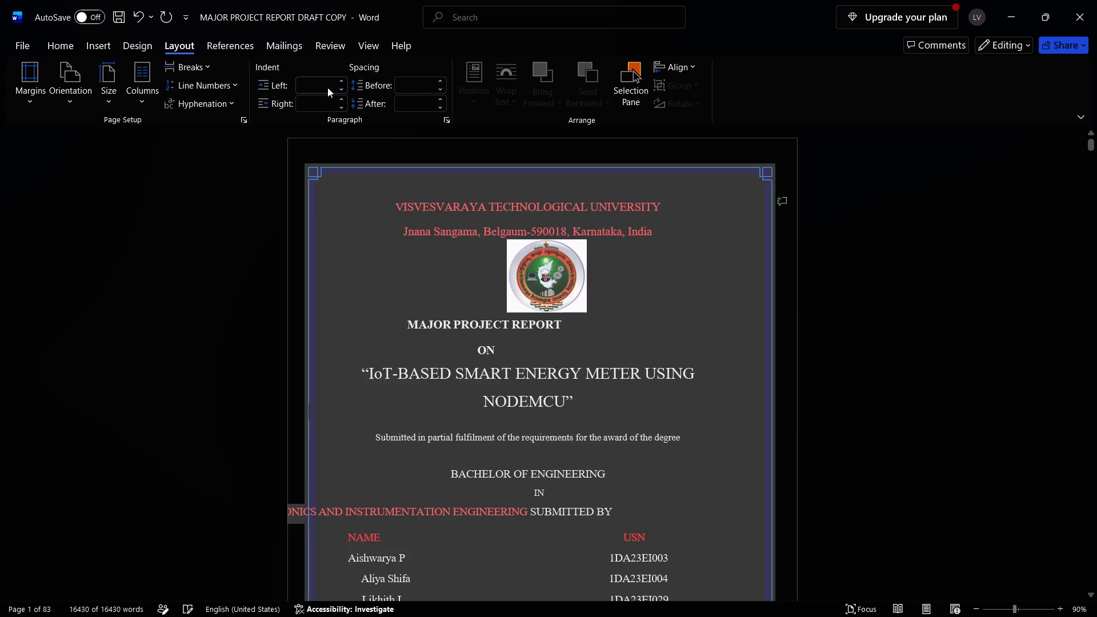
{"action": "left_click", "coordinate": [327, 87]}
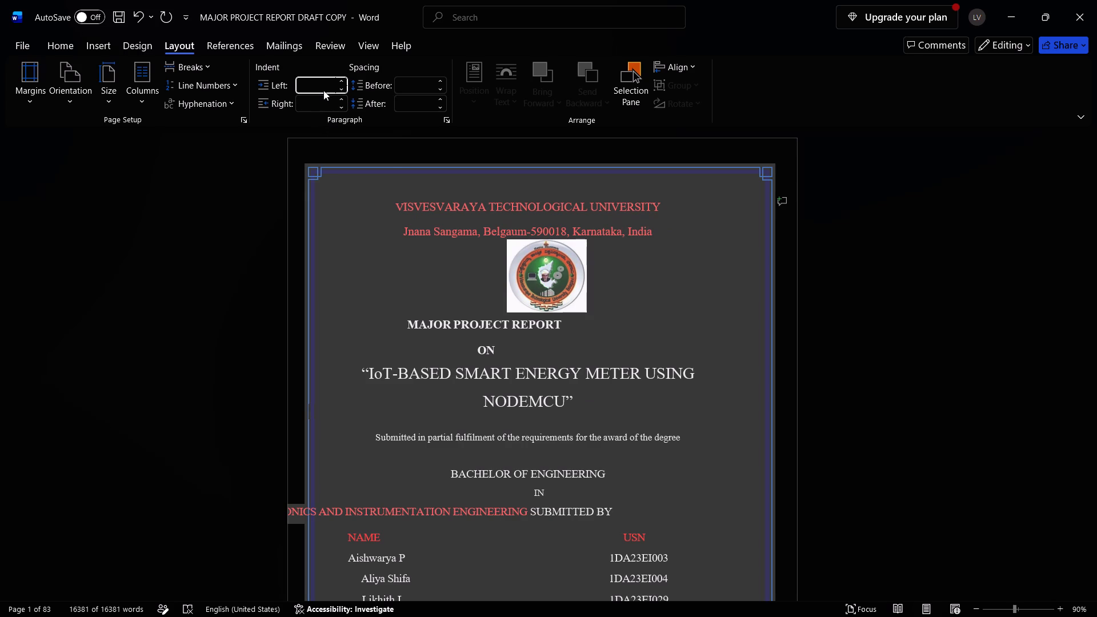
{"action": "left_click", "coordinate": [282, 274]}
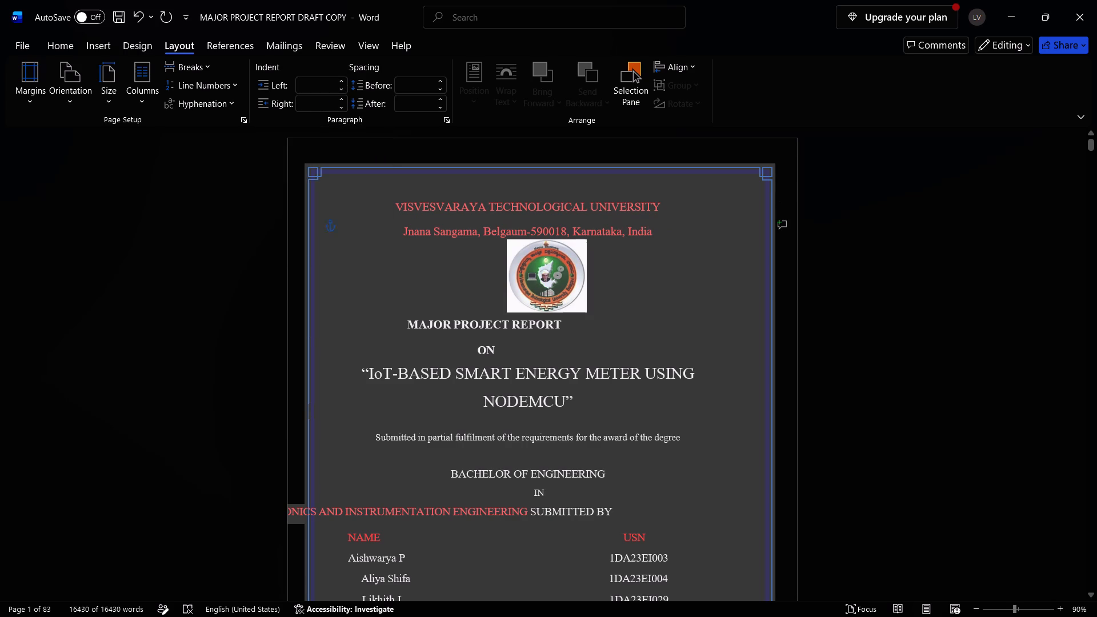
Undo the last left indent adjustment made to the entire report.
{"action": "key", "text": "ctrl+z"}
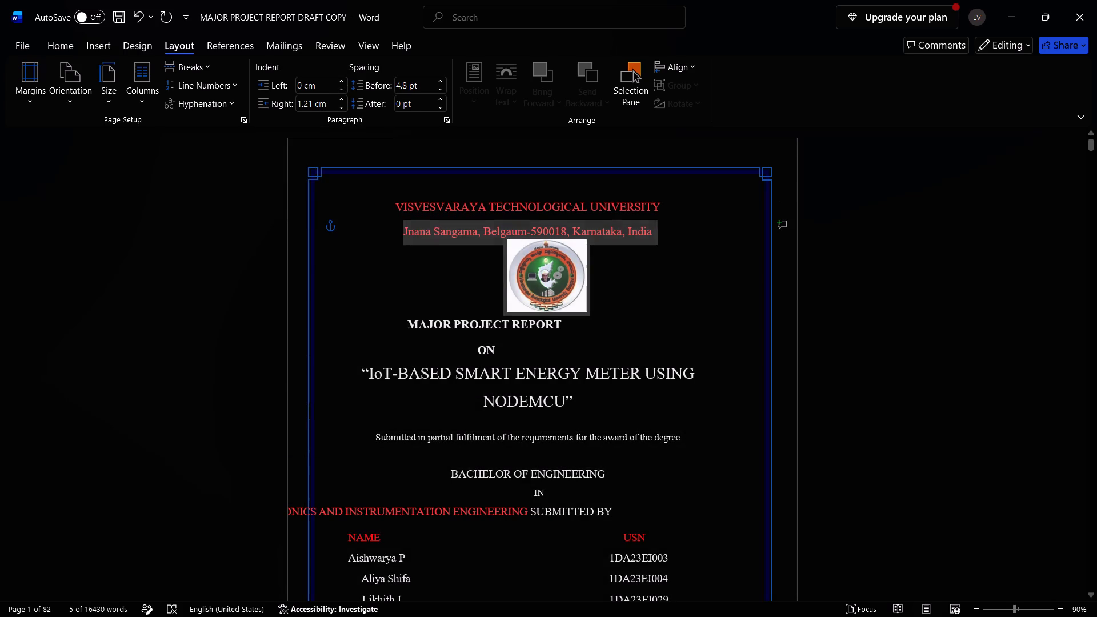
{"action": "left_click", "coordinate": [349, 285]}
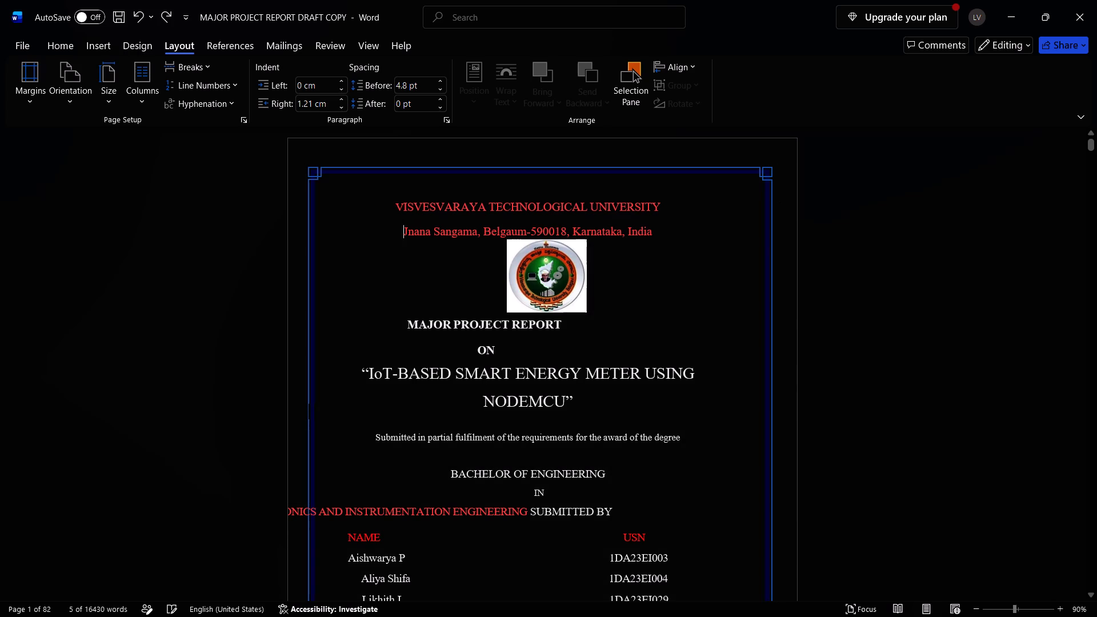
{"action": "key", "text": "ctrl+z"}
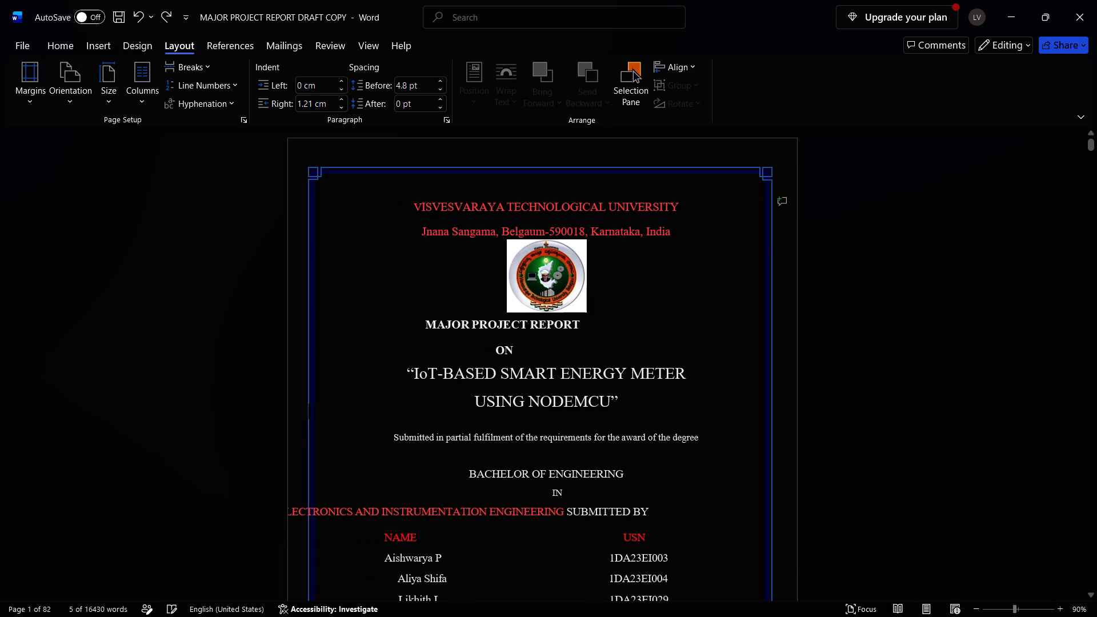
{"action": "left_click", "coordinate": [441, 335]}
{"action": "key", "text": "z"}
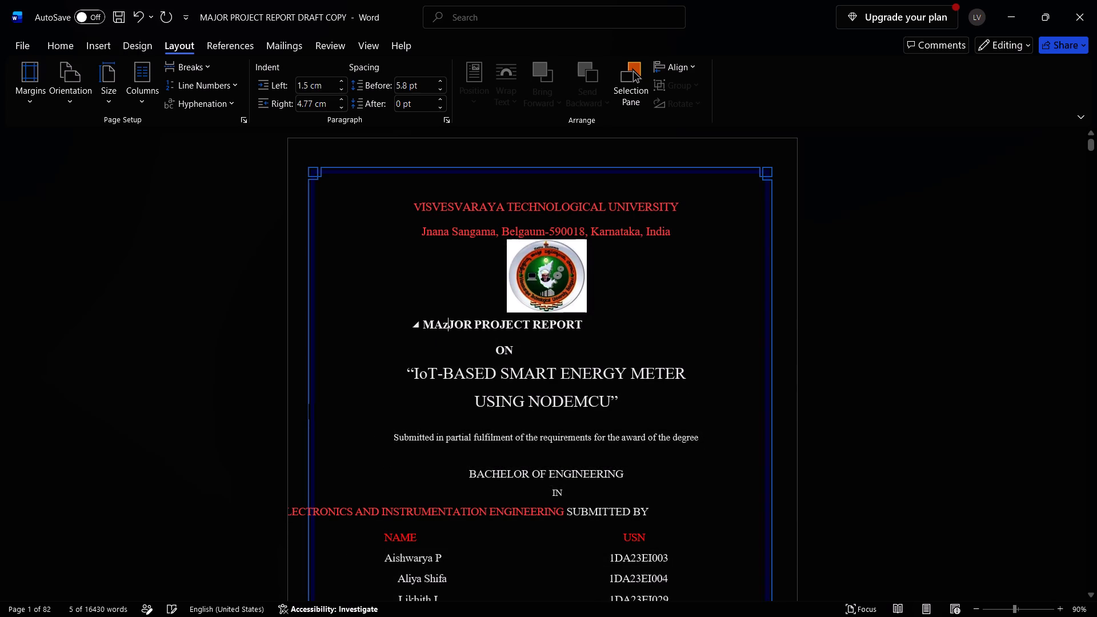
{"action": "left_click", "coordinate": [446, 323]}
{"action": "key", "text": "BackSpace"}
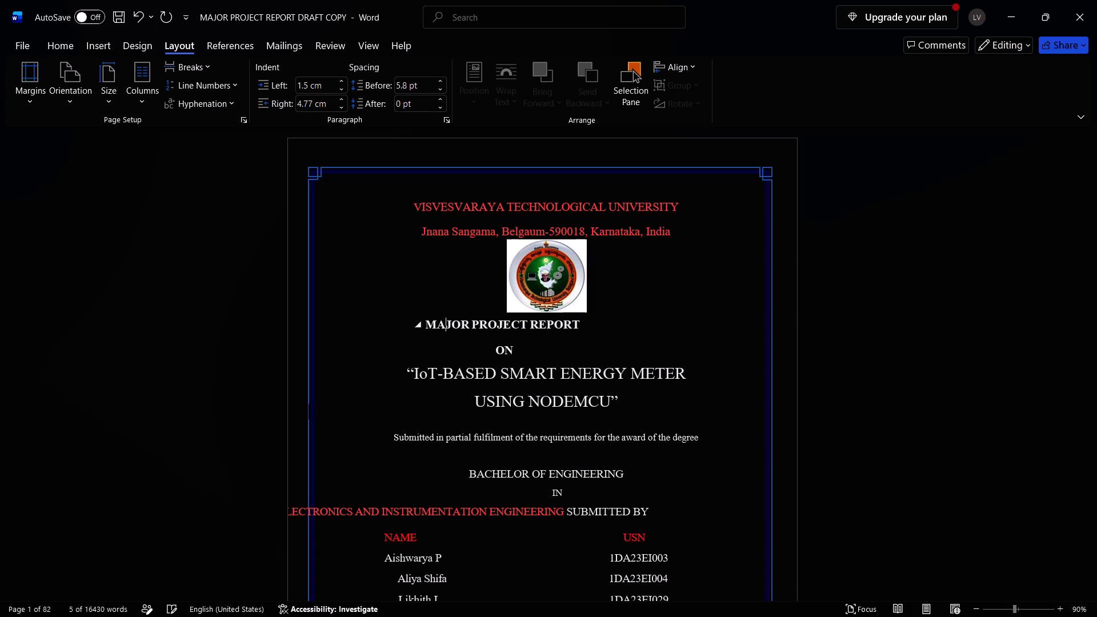
Close the major project report draft document.
{"action": "left_click", "coordinate": [1087, 6]}
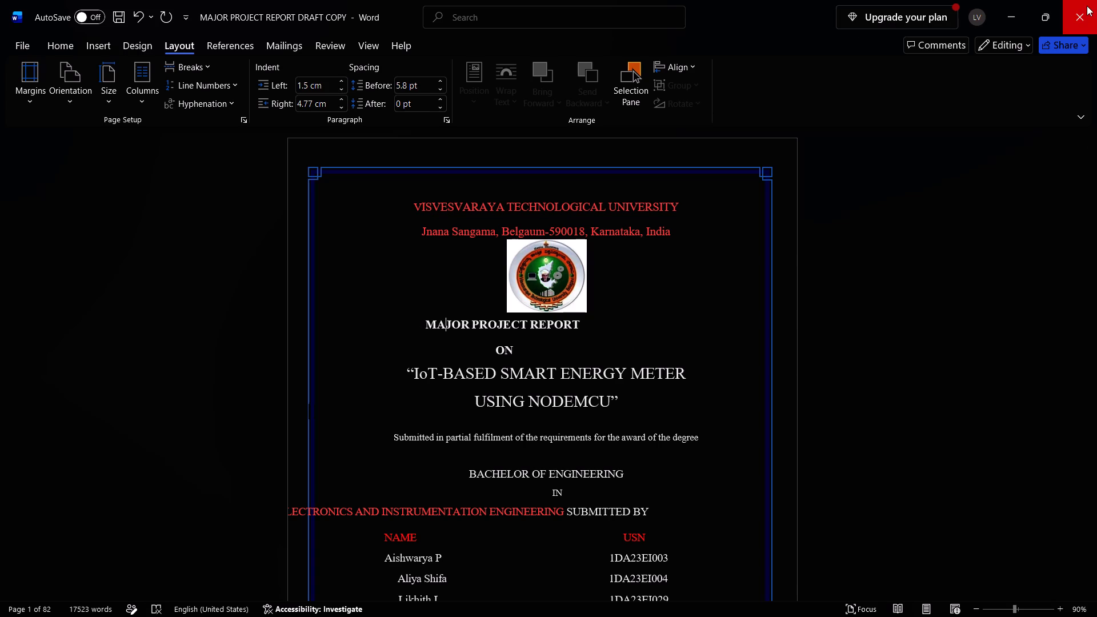
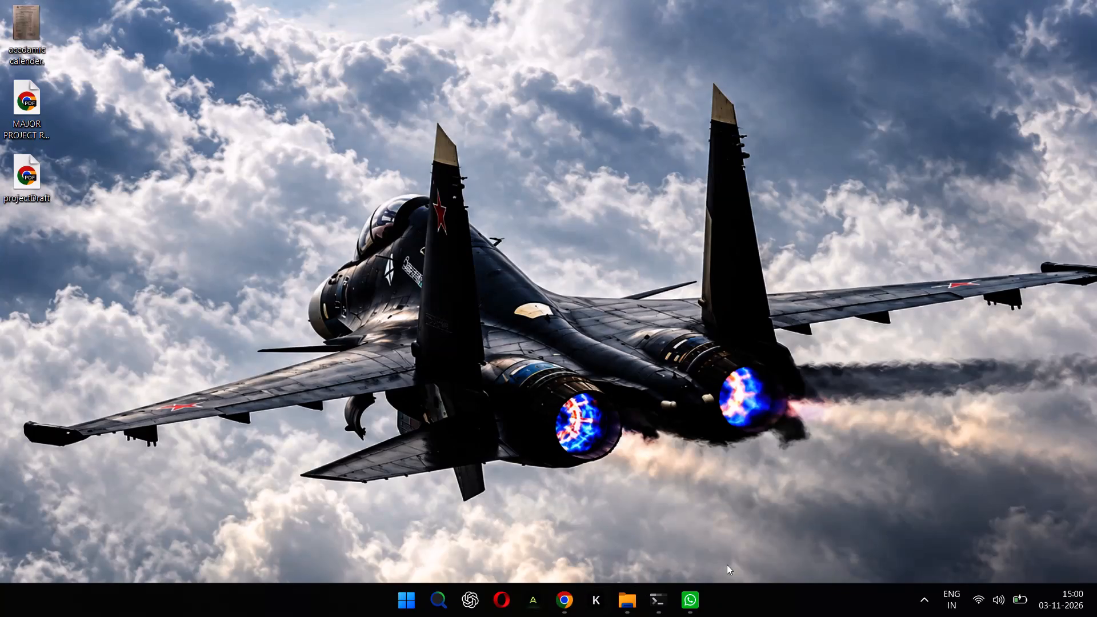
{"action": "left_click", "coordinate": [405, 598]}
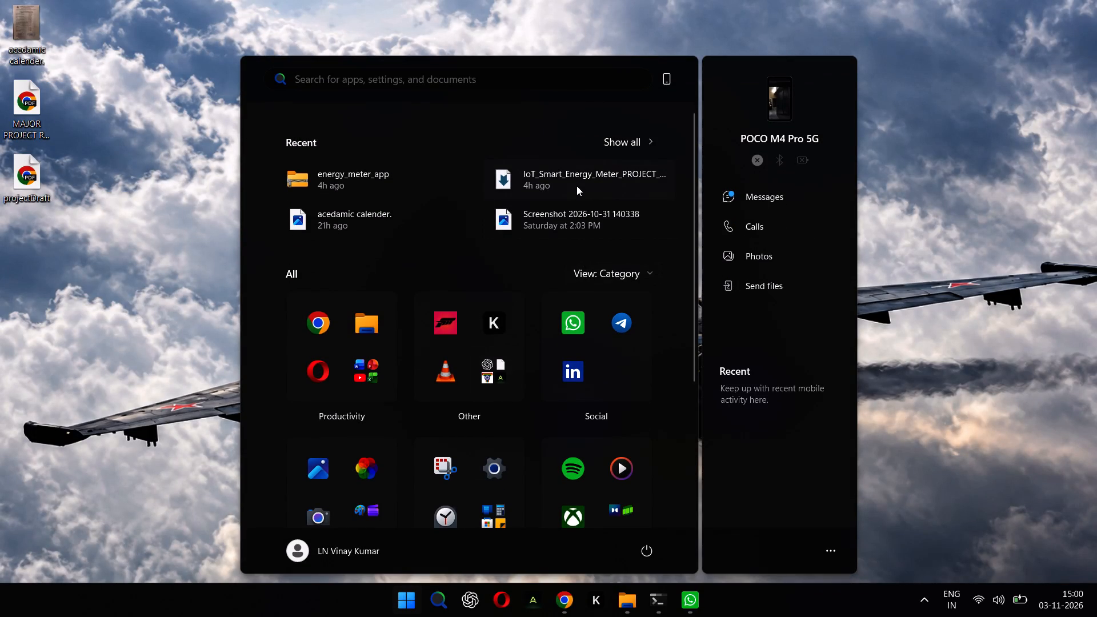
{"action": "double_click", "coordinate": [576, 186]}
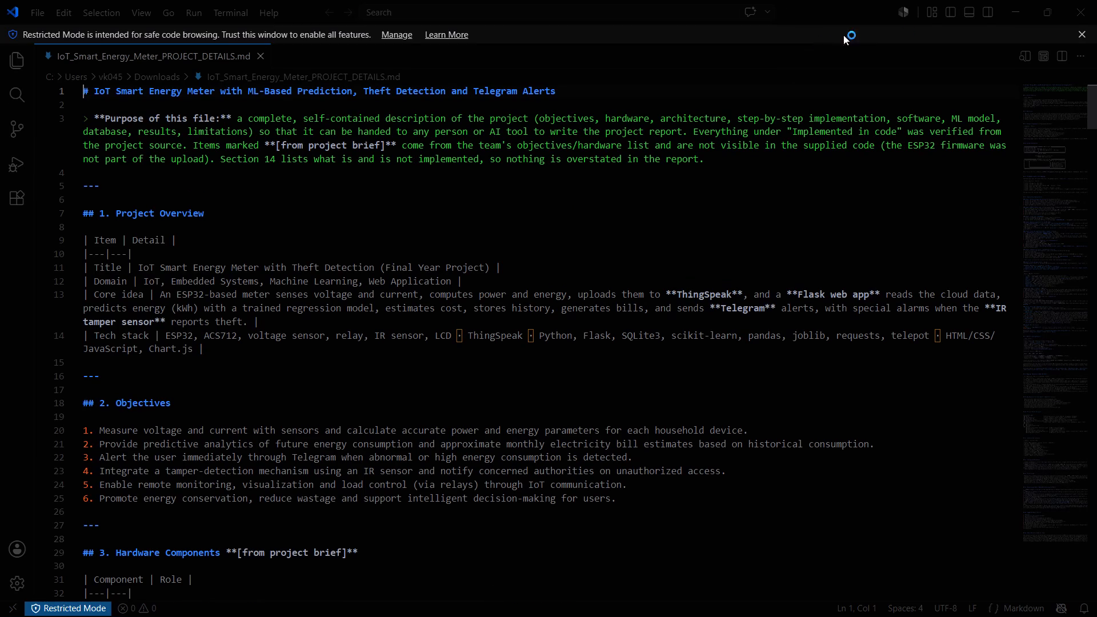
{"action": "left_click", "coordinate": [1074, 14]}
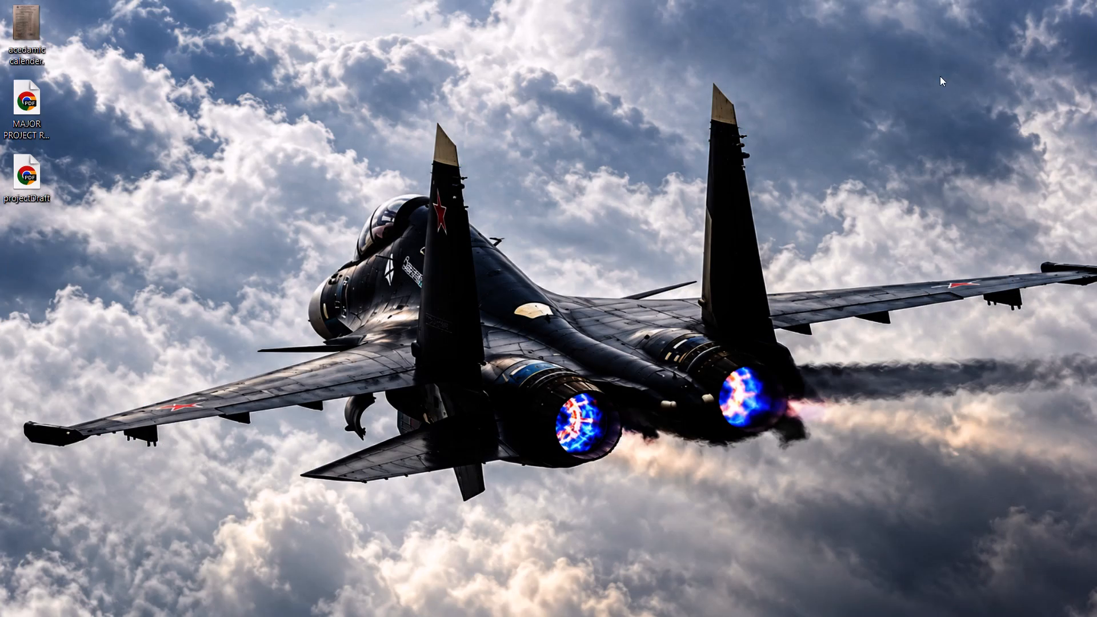
Find and launch Word, and bring up its page for opening an existing document.
{"action": "left_click", "coordinate": [405, 597]}
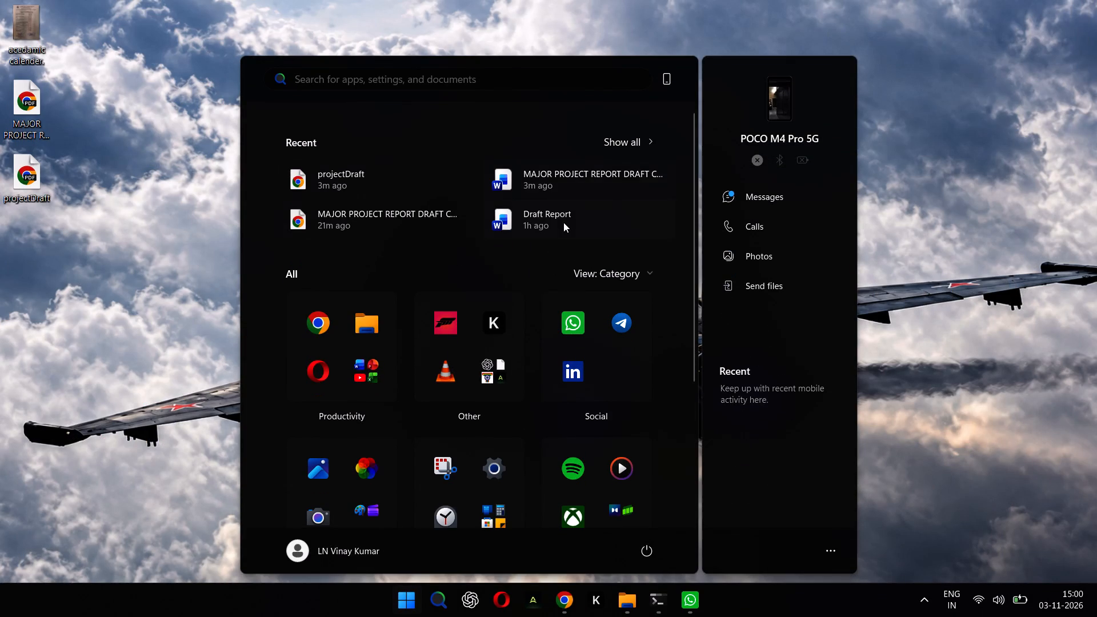
{"action": "left_click", "coordinate": [433, 82]}
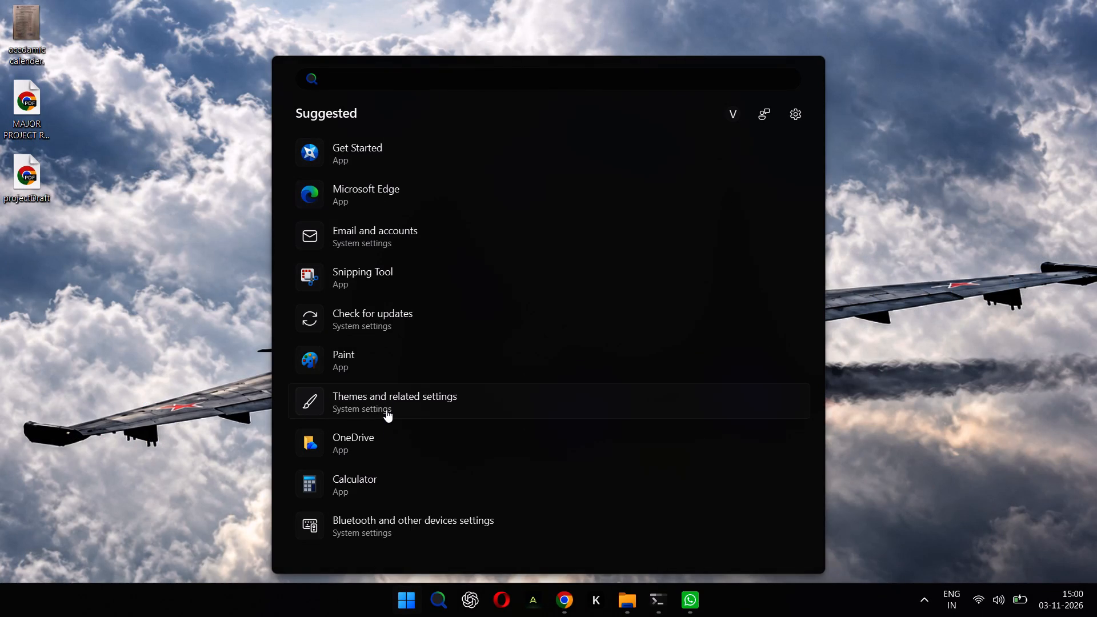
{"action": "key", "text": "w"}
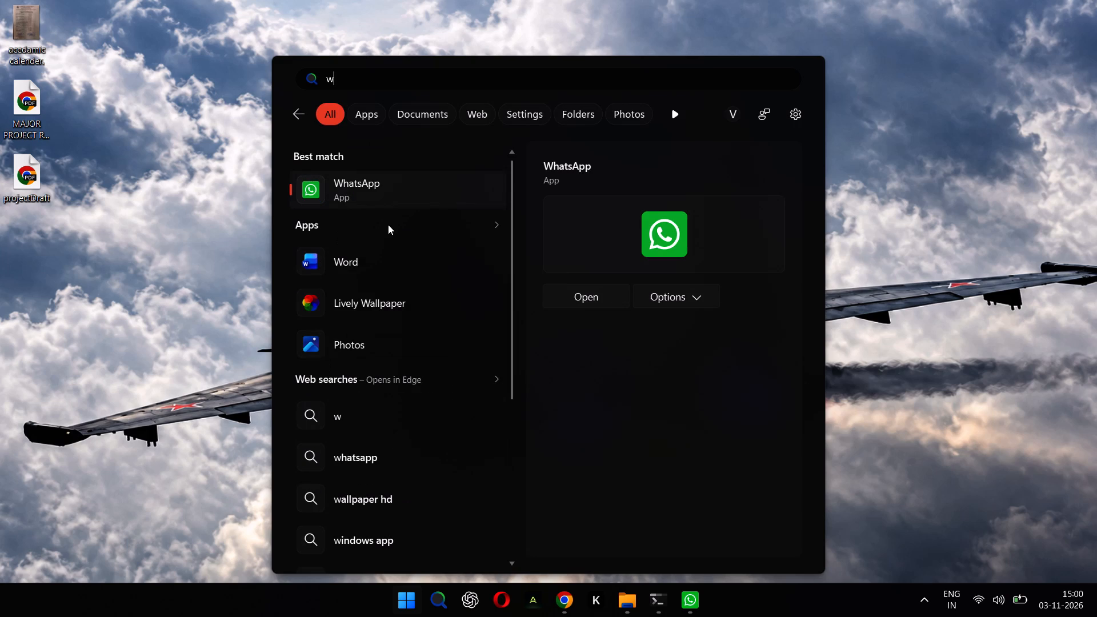
{"action": "double_click", "coordinate": [390, 259]}
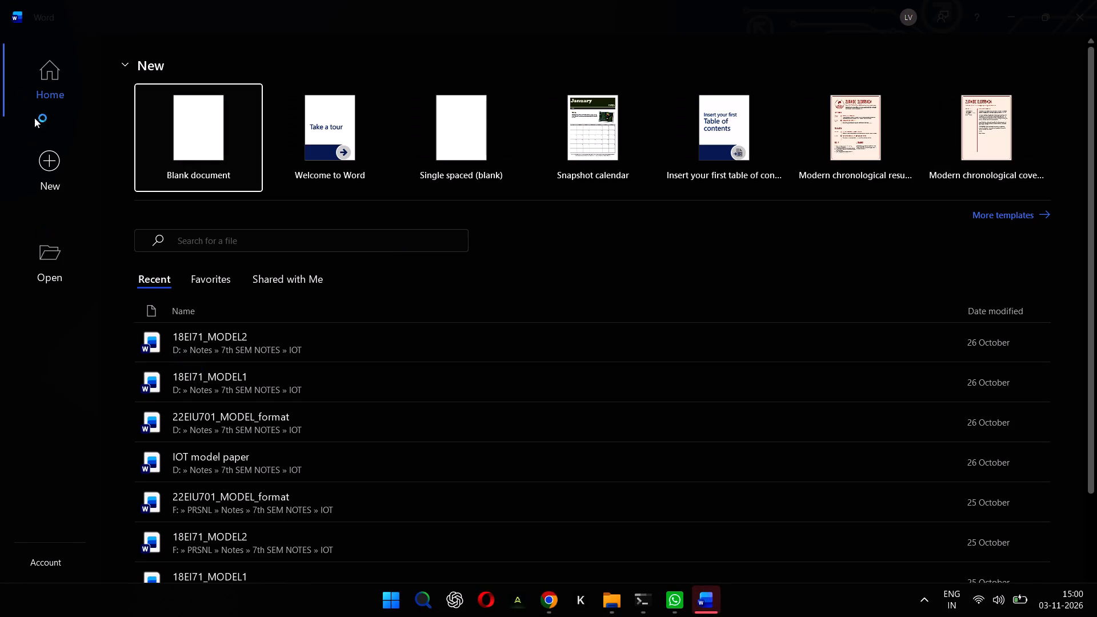
{"action": "left_click", "coordinate": [37, 266]}
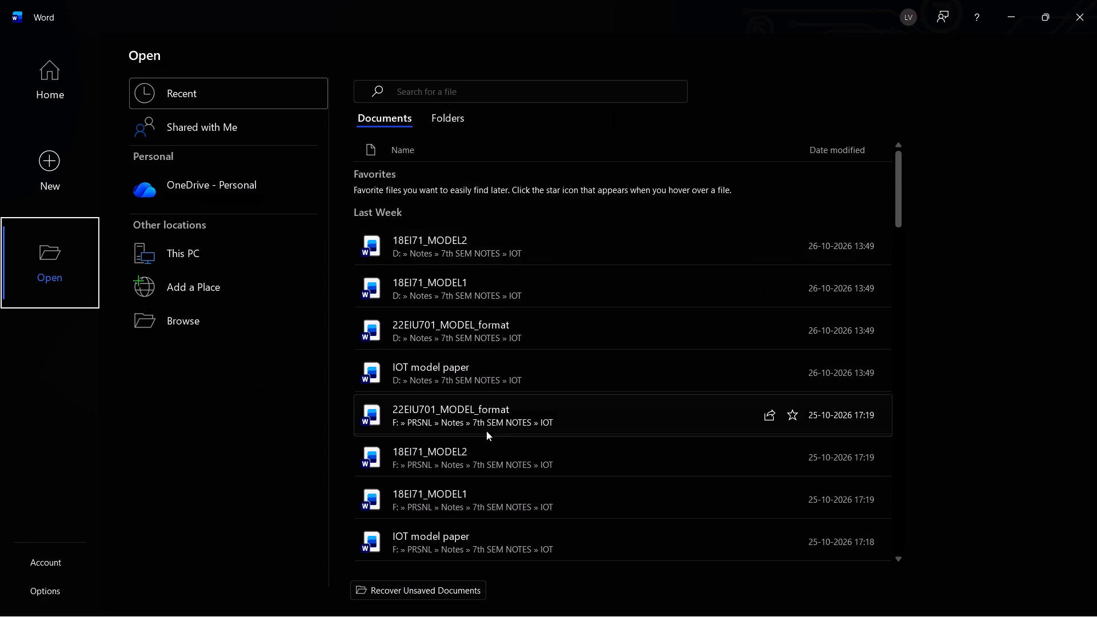
Look through the recent documents for the project report and close Word.
{"action": "scroll", "coordinate": [479, 468], "scroll_direction": "up", "scroll_amount": 2}
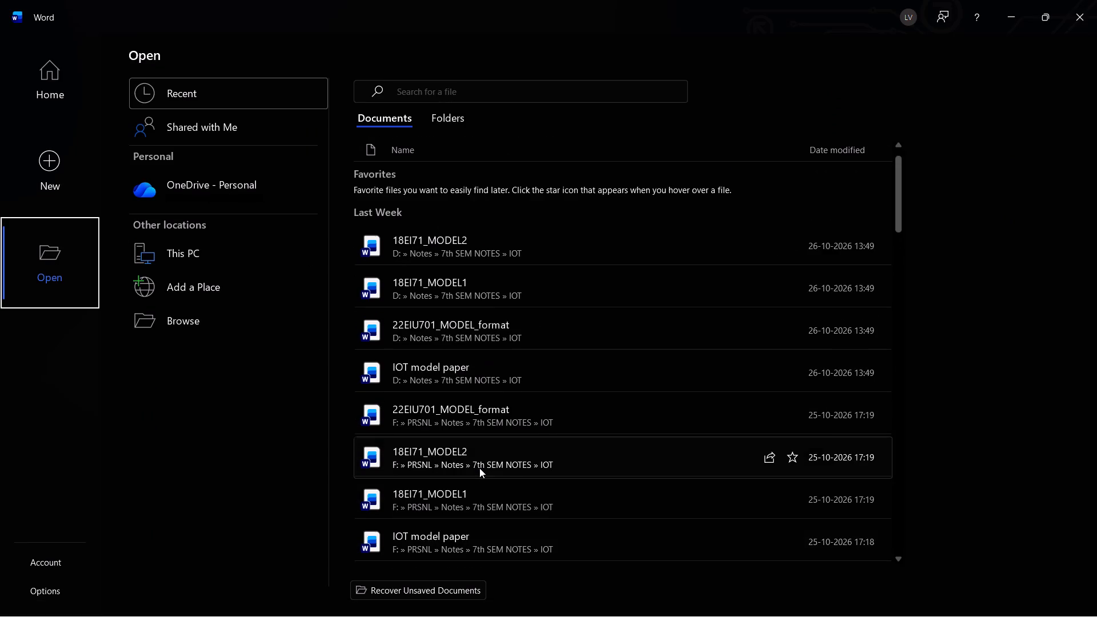
{"action": "scroll", "coordinate": [479, 468], "scroll_direction": "up", "scroll_amount": 1}
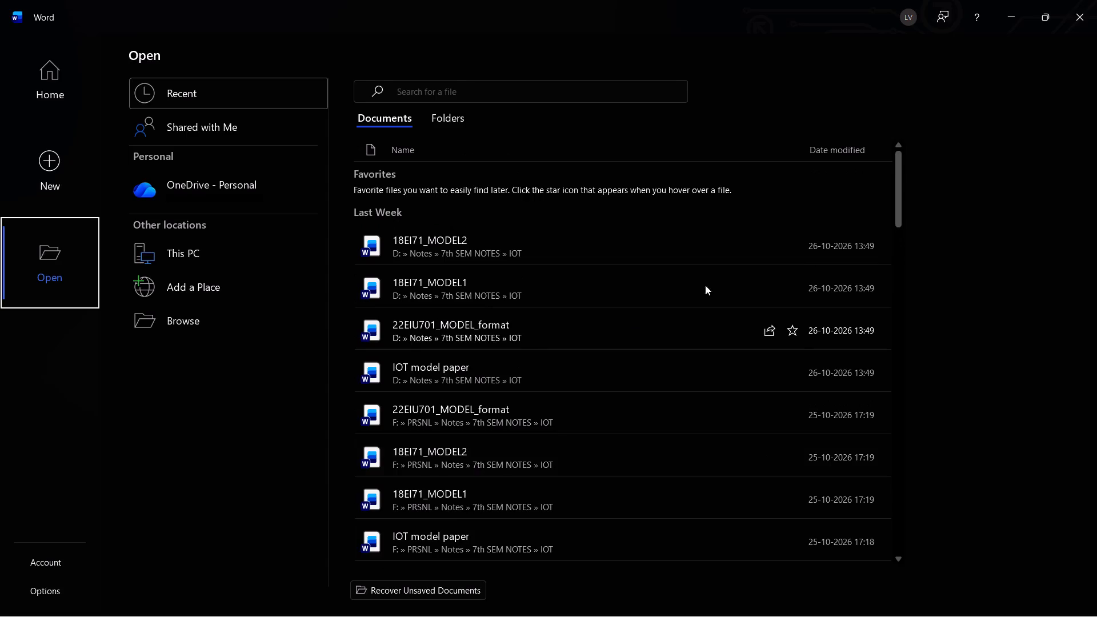
{"action": "left_click", "coordinate": [1087, 0]}
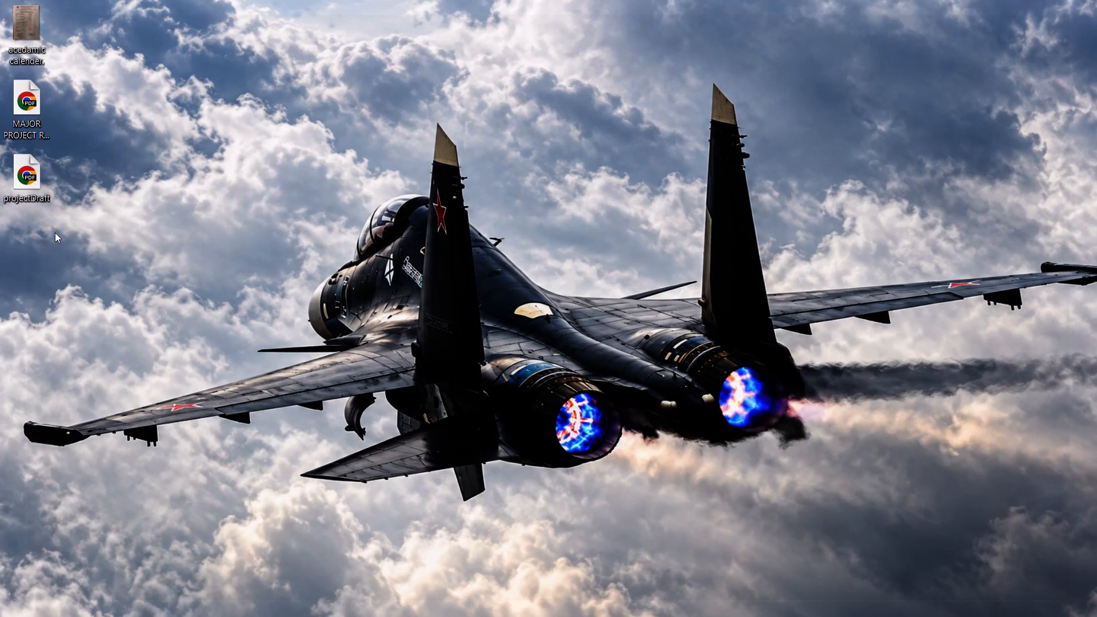
Open projectDraft from the Desktop and close all report PDF tabs together with the browser window.
{"action": "double_click", "coordinate": [28, 189]}
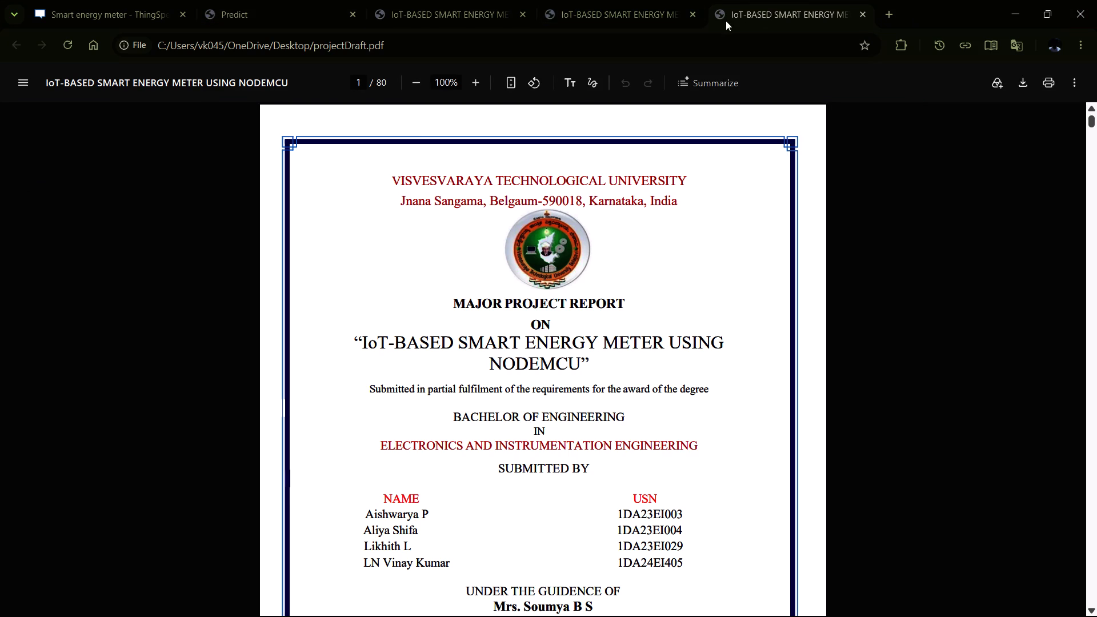
{"action": "left_click", "coordinate": [699, 11]}
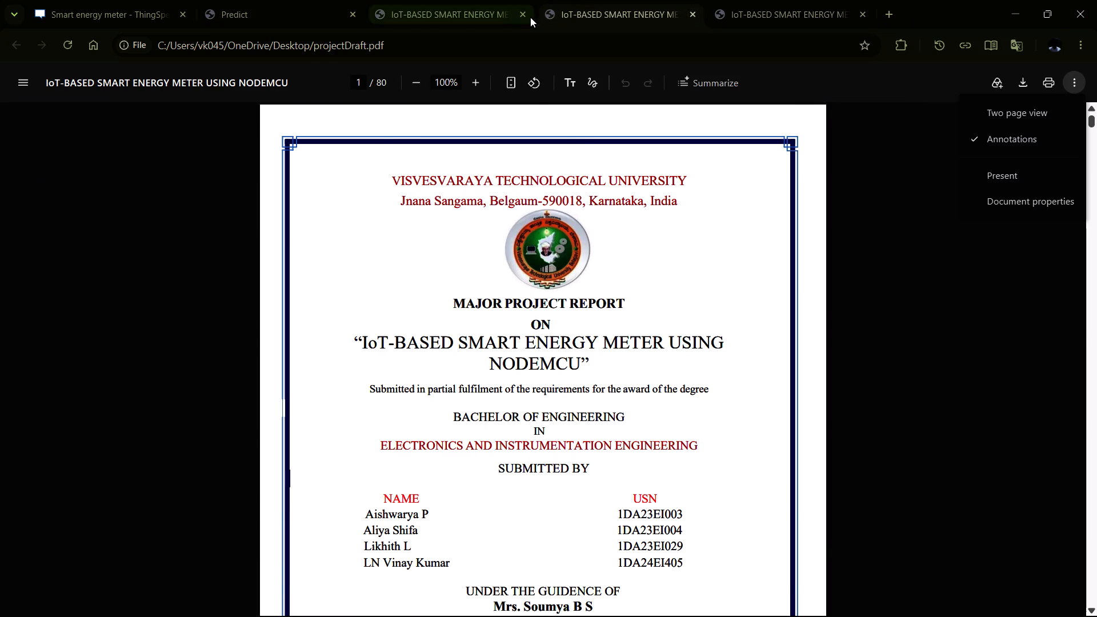
{"action": "left_click", "coordinate": [530, 17]}
{"action": "left_click", "coordinate": [690, 17]}
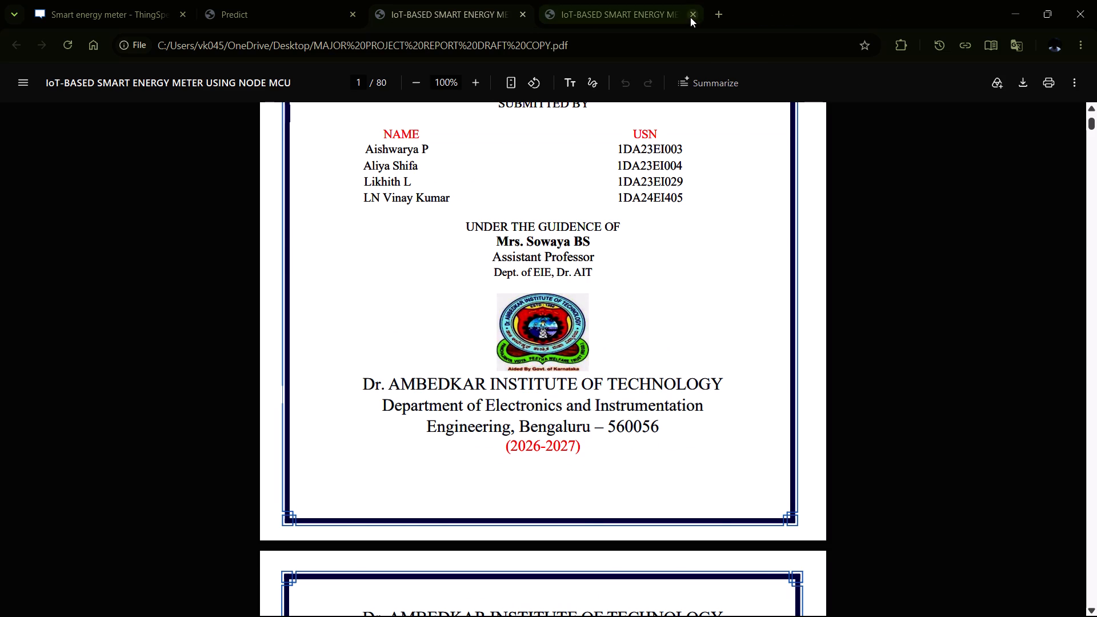
{"action": "left_click_drag", "start_coordinate": [703, 7], "coordinate": [695, 14]}
{"action": "left_click", "coordinate": [695, 14]}
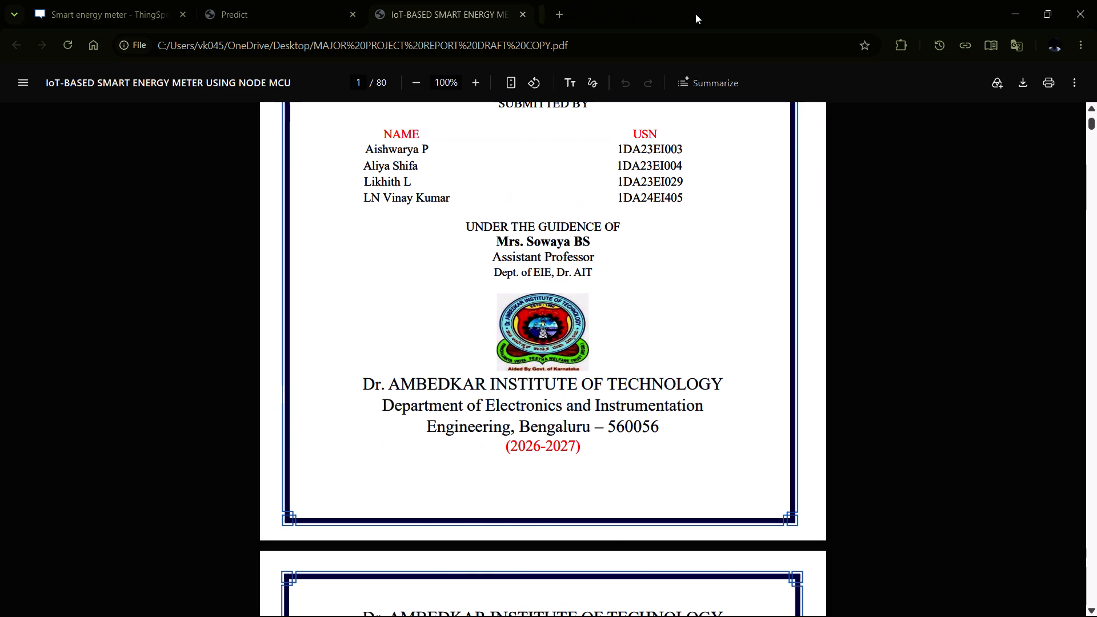
{"action": "left_click", "coordinate": [525, 18]}
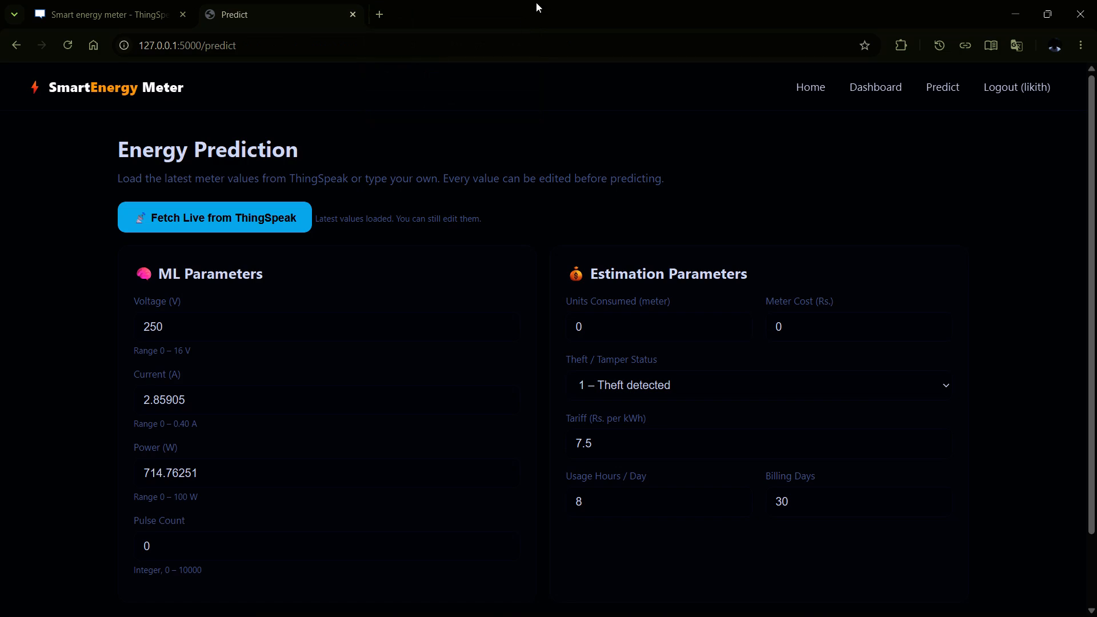
{"action": "left_click", "coordinate": [1090, 6]}
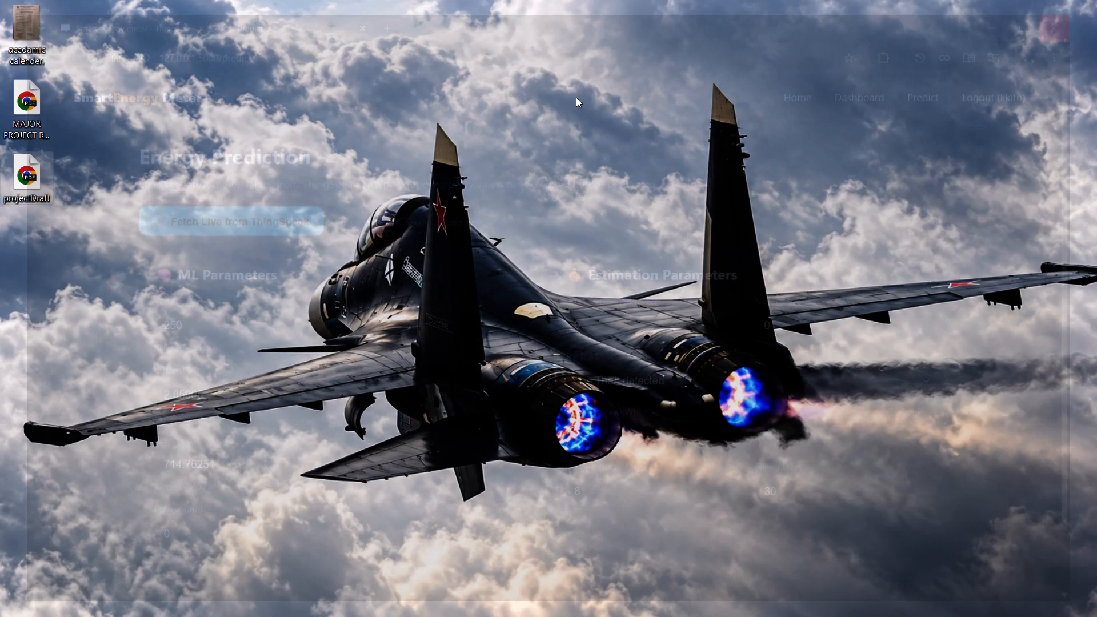
Reopen projectDraft in the browser, check the PDF viewer's additional options and close it.
{"action": "triple_click", "coordinate": [27, 184]}
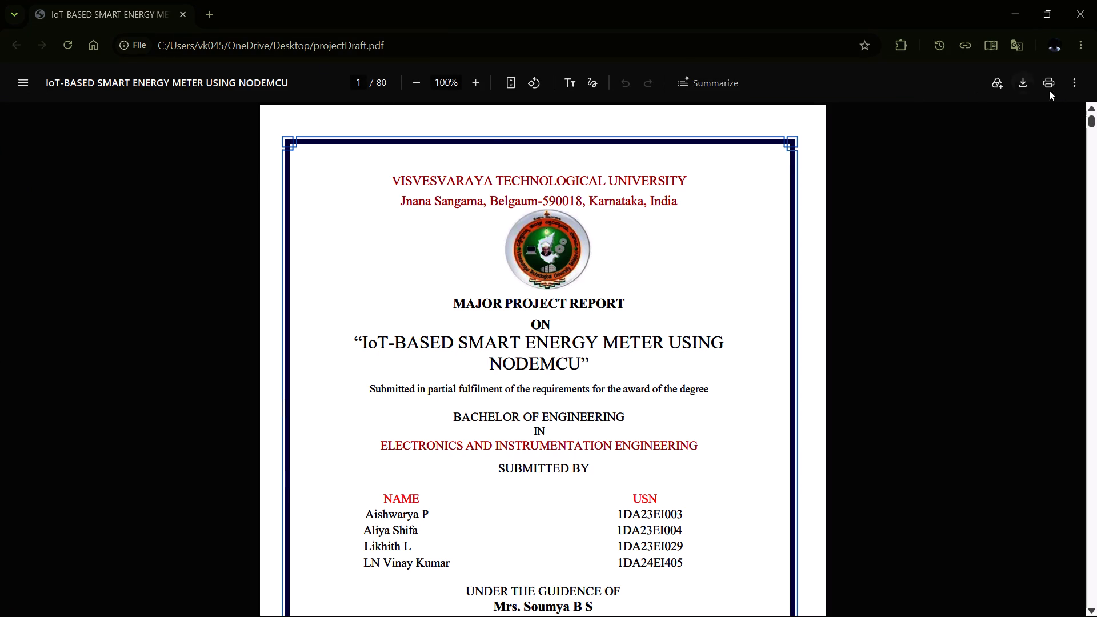
{"action": "left_click", "coordinate": [1075, 90]}
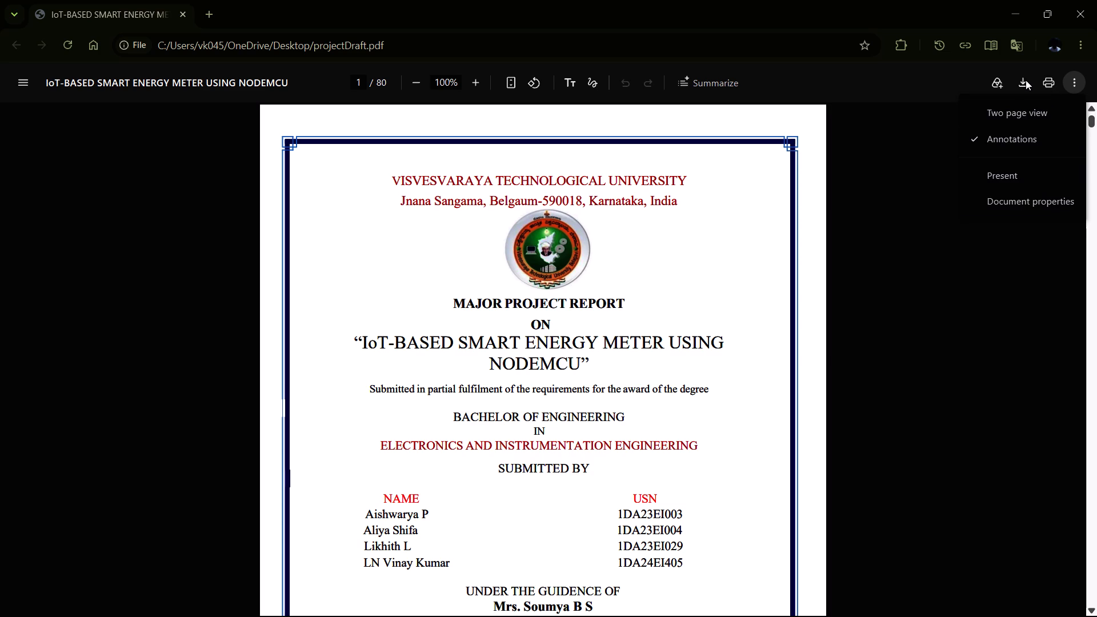
{"action": "left_click", "coordinate": [1087, 17]}
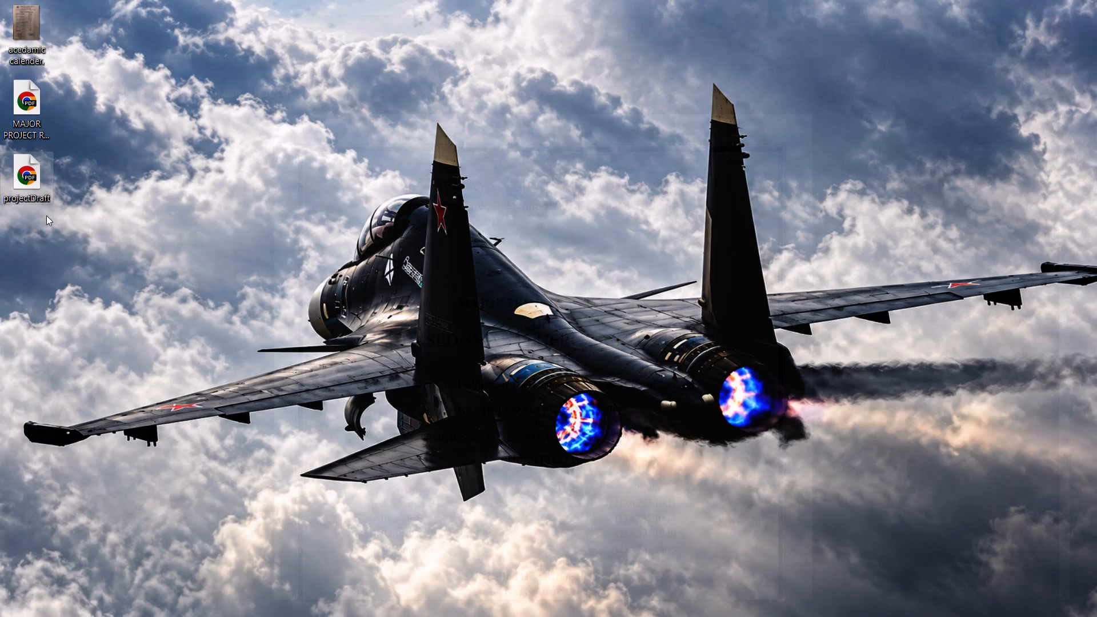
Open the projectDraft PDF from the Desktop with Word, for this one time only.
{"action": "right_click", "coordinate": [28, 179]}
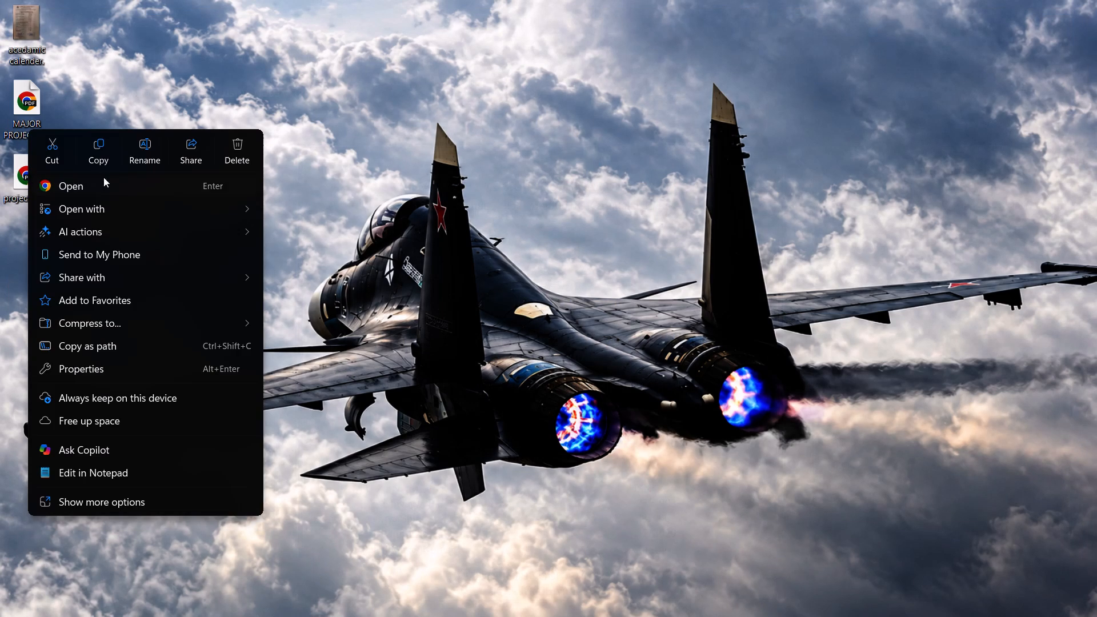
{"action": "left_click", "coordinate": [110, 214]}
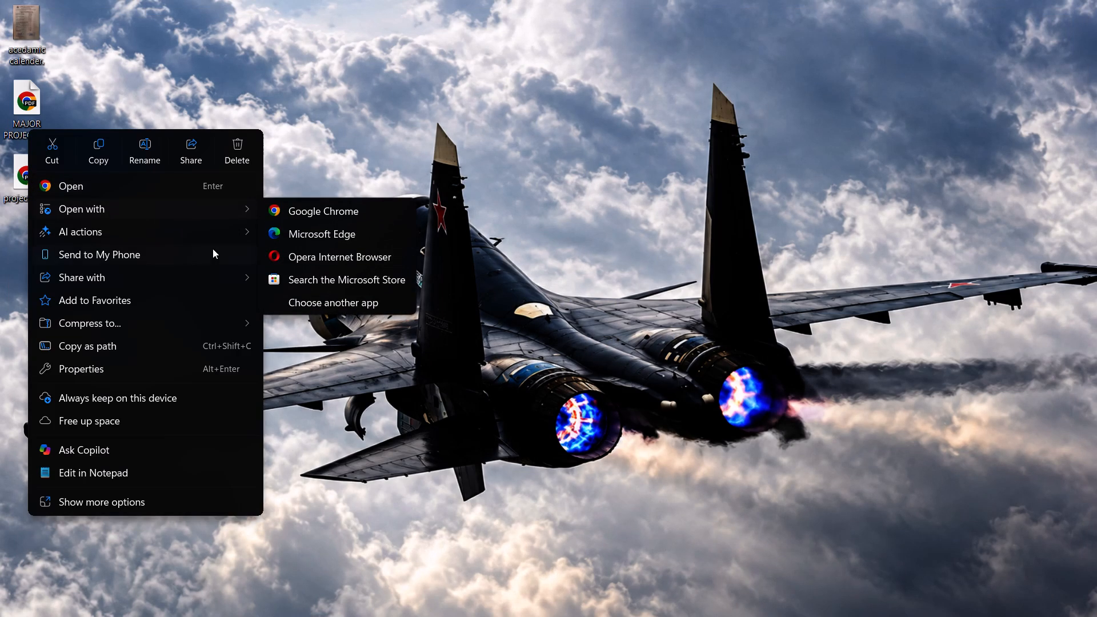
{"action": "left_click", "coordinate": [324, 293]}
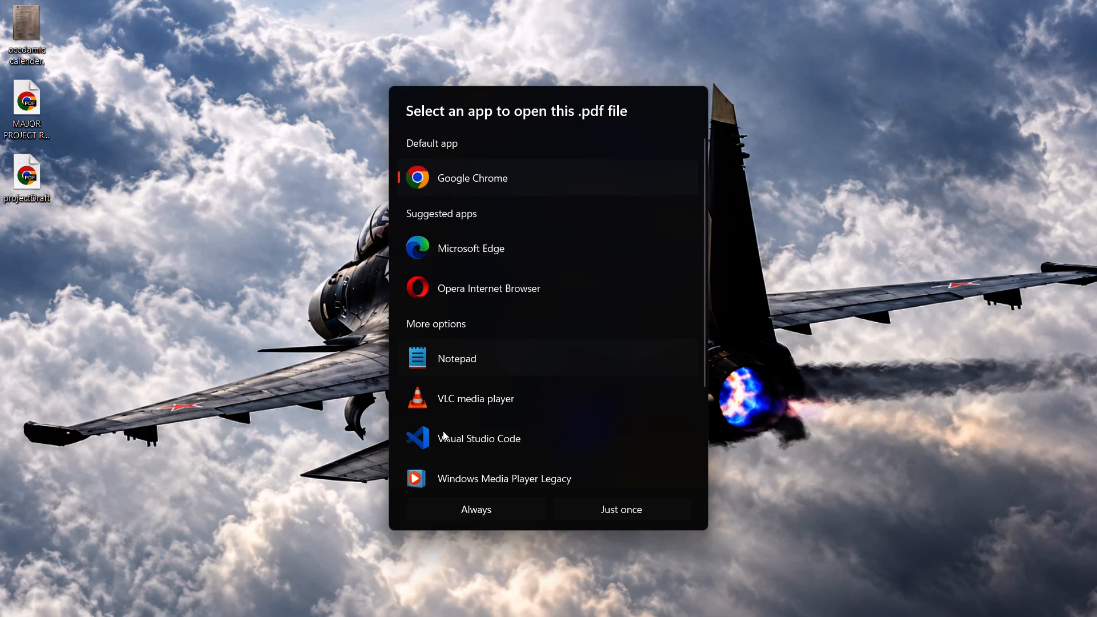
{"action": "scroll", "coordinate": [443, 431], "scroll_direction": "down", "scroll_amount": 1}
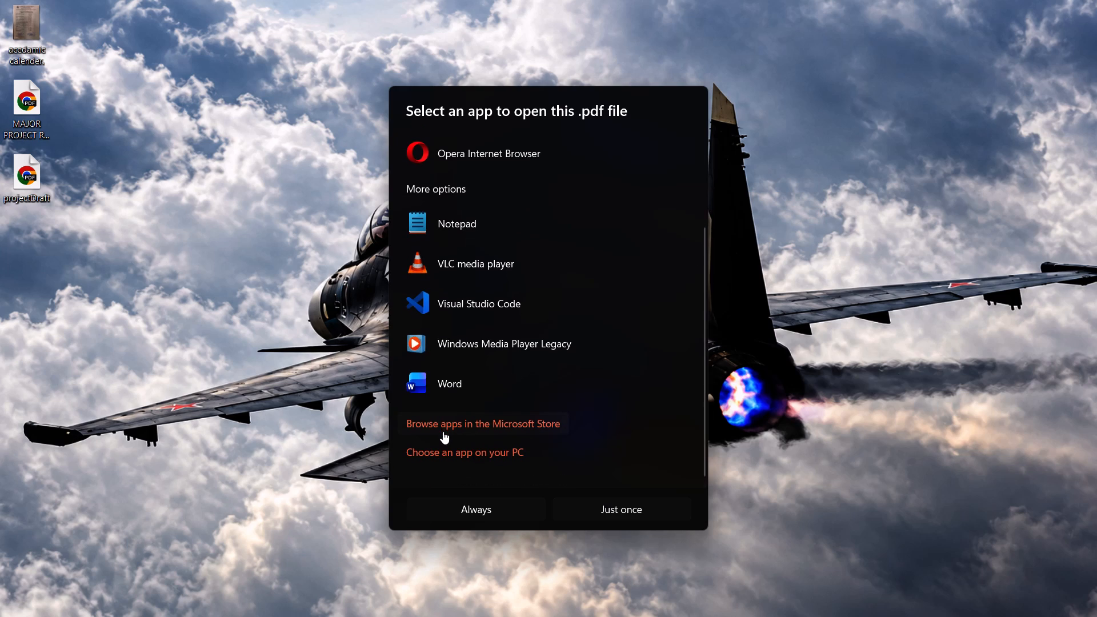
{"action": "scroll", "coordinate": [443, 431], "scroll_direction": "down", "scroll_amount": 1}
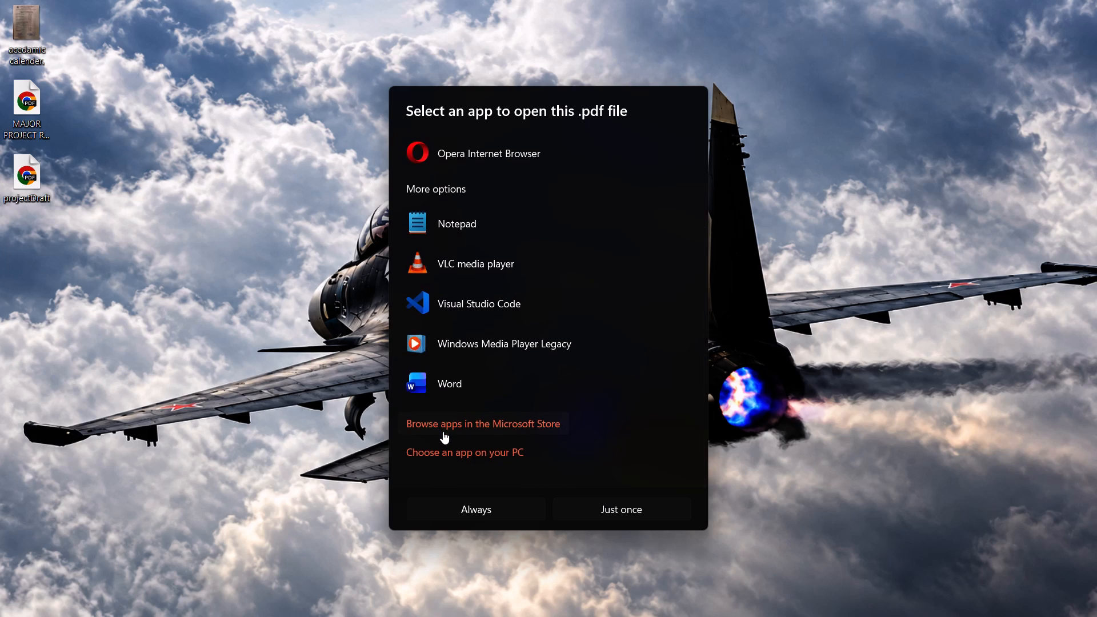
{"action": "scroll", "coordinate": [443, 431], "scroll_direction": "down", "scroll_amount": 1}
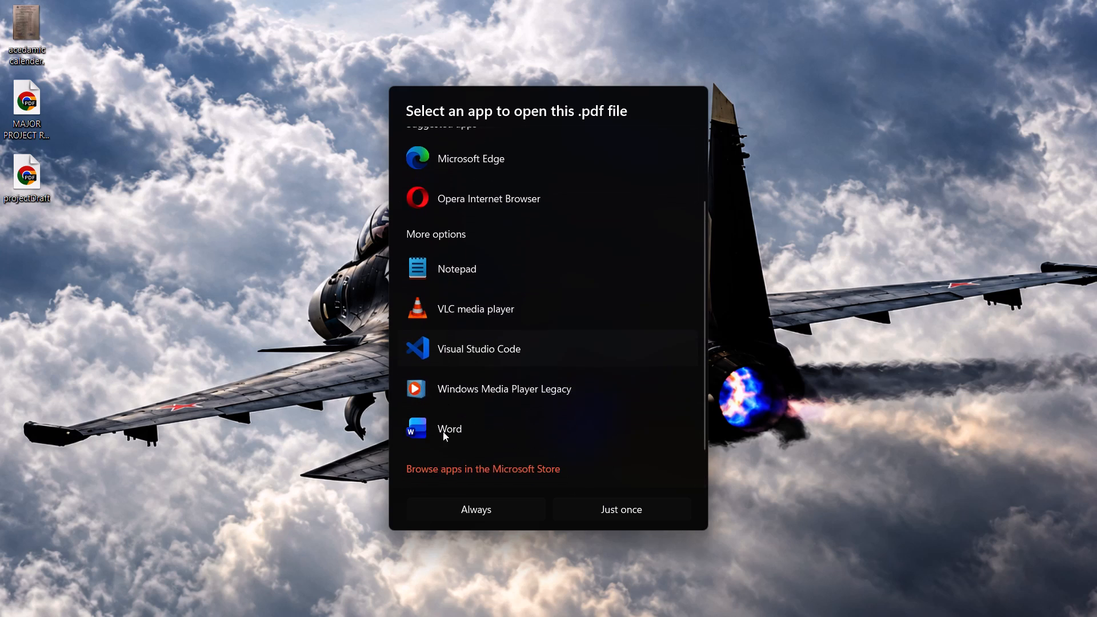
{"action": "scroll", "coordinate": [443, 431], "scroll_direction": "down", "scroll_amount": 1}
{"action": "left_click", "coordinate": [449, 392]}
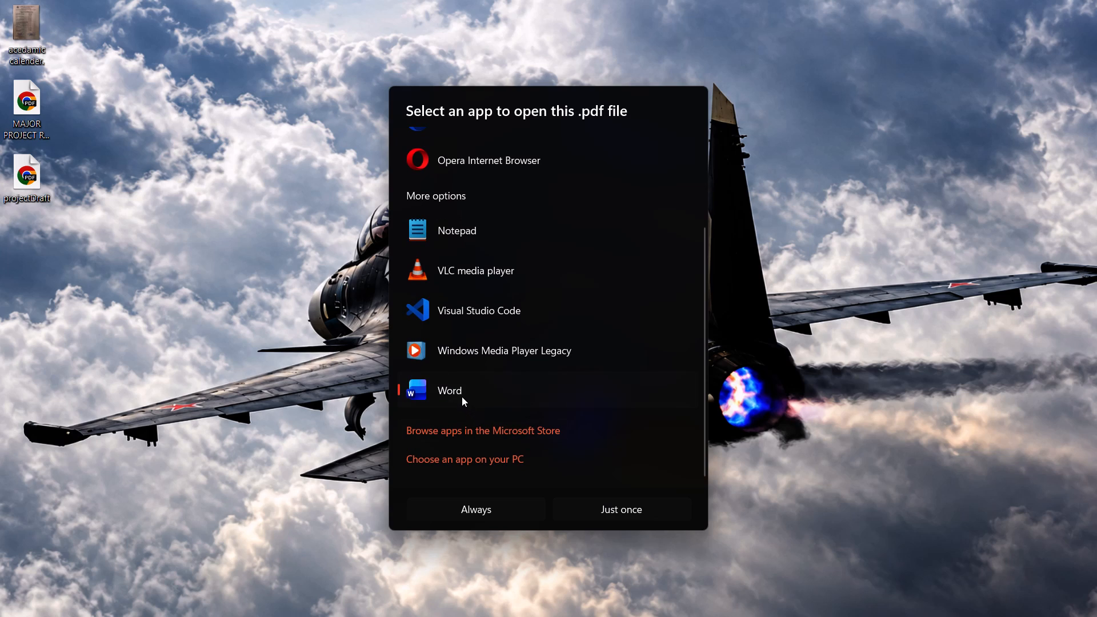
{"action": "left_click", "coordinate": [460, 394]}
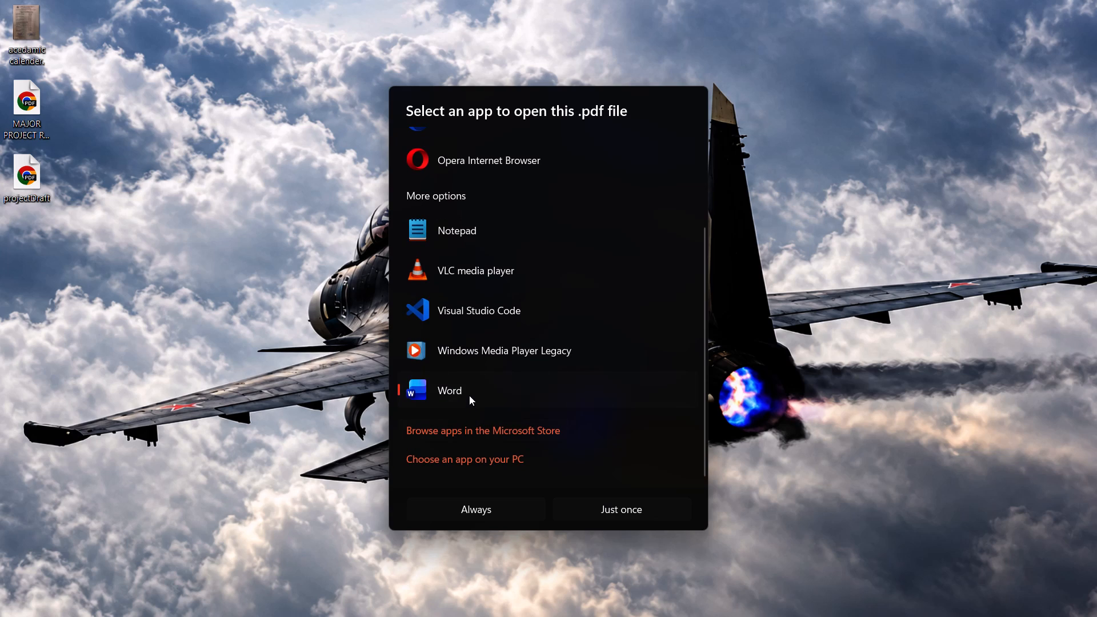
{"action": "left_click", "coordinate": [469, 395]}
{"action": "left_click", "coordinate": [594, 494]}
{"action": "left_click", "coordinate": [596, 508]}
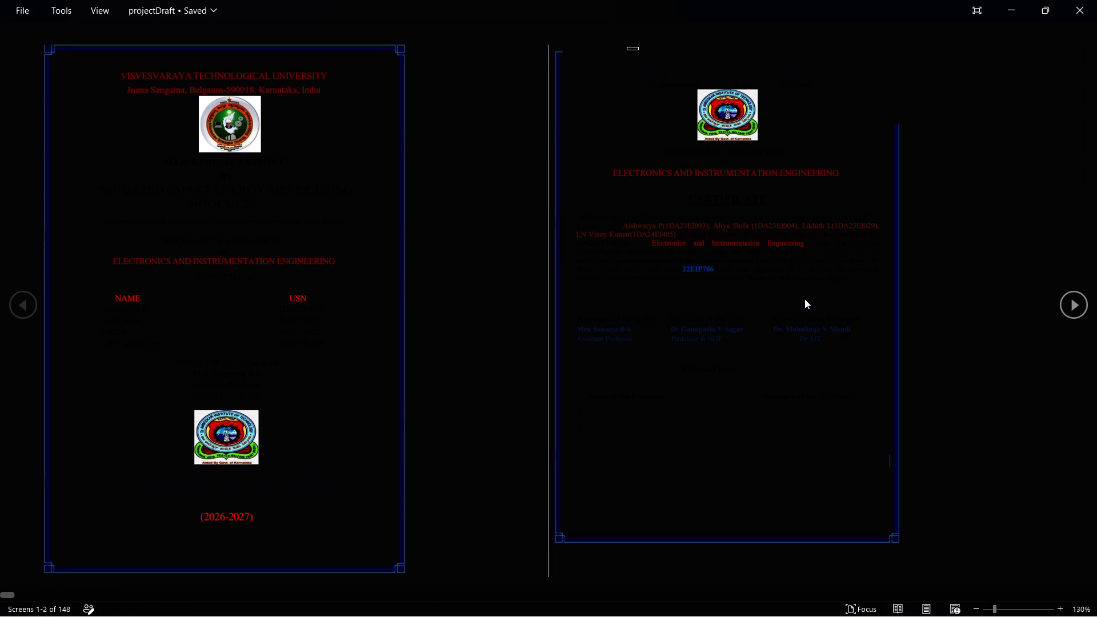
Examine the opening pages of projectDraft in Word up to the abstract and close the document.
{"action": "left_click", "coordinate": [1068, 307]}
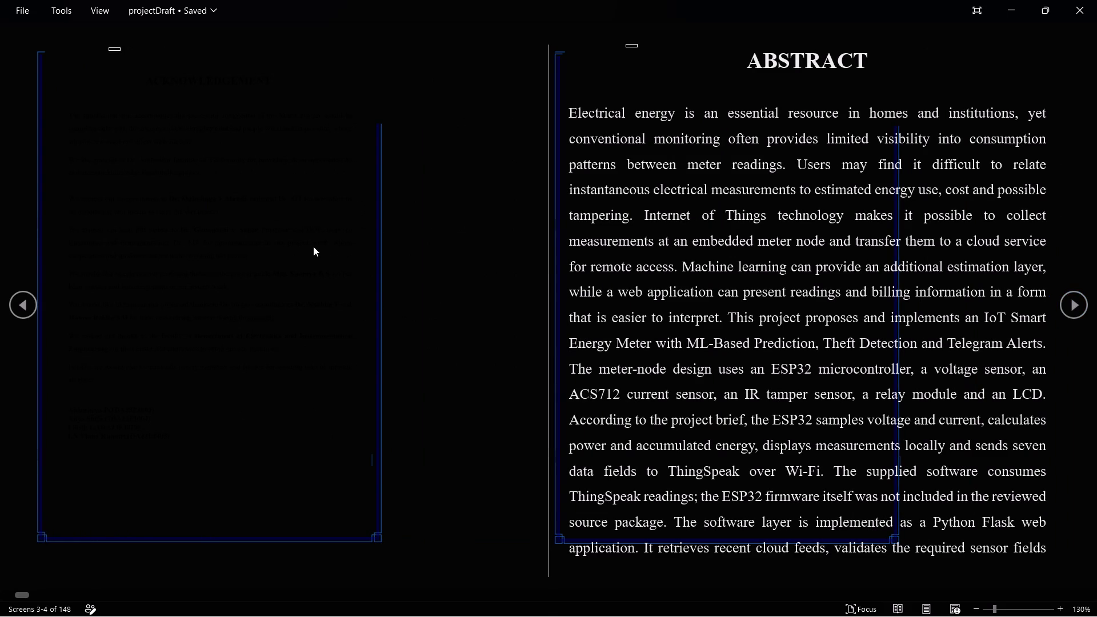
{"action": "left_click", "coordinate": [23, 301]}
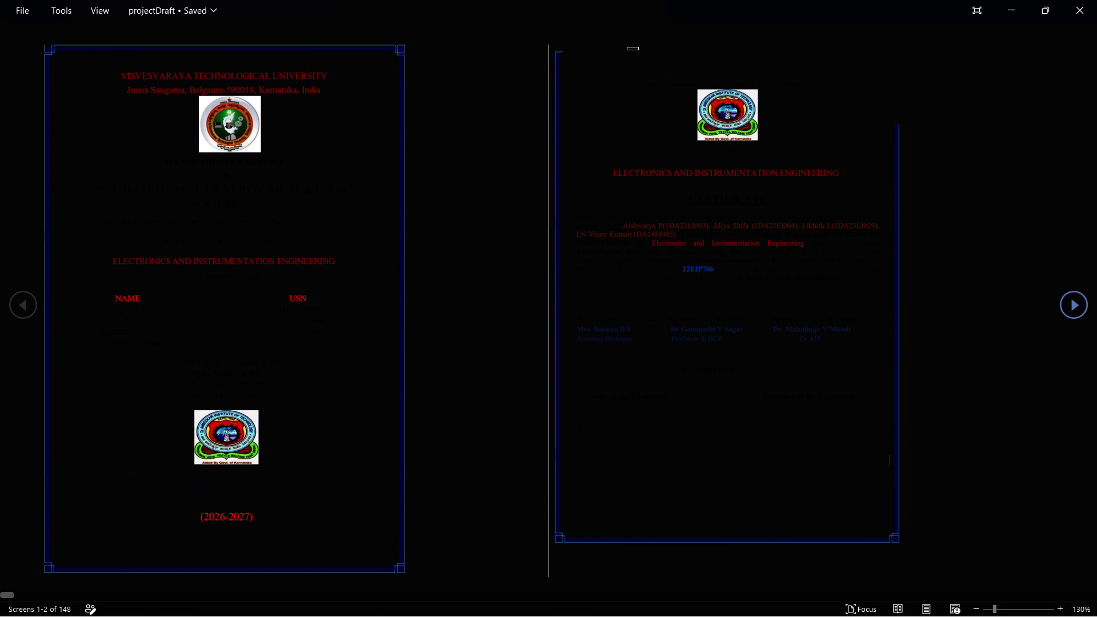
{"action": "left_click", "coordinate": [1091, 6]}
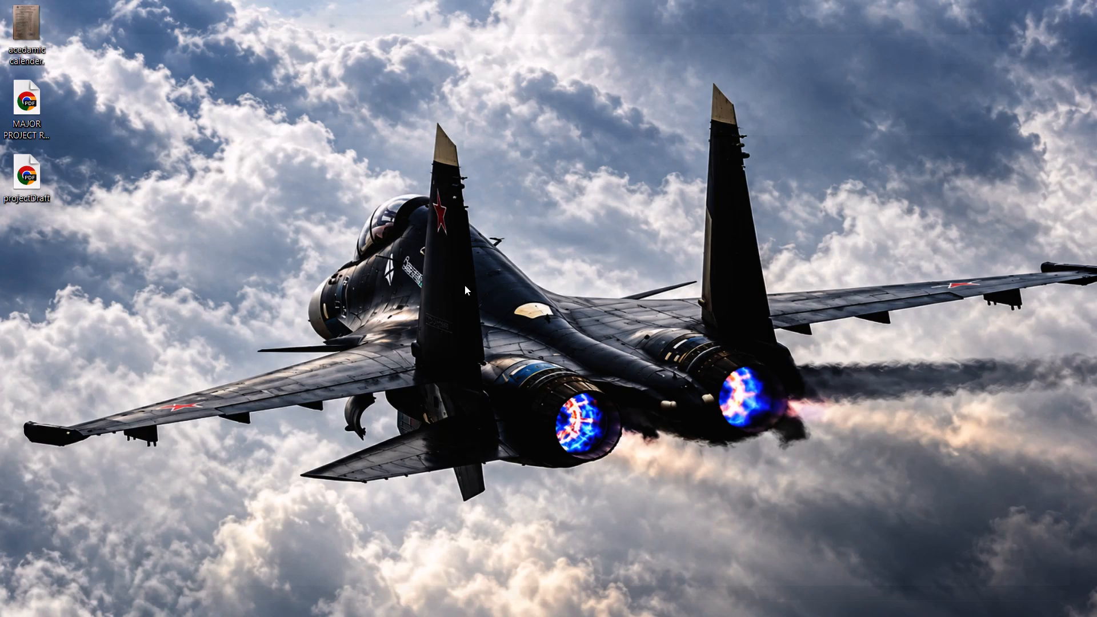
Open the projectDraft PDF from the Desktop in Word again.
{"action": "right_click", "coordinate": [33, 163]}
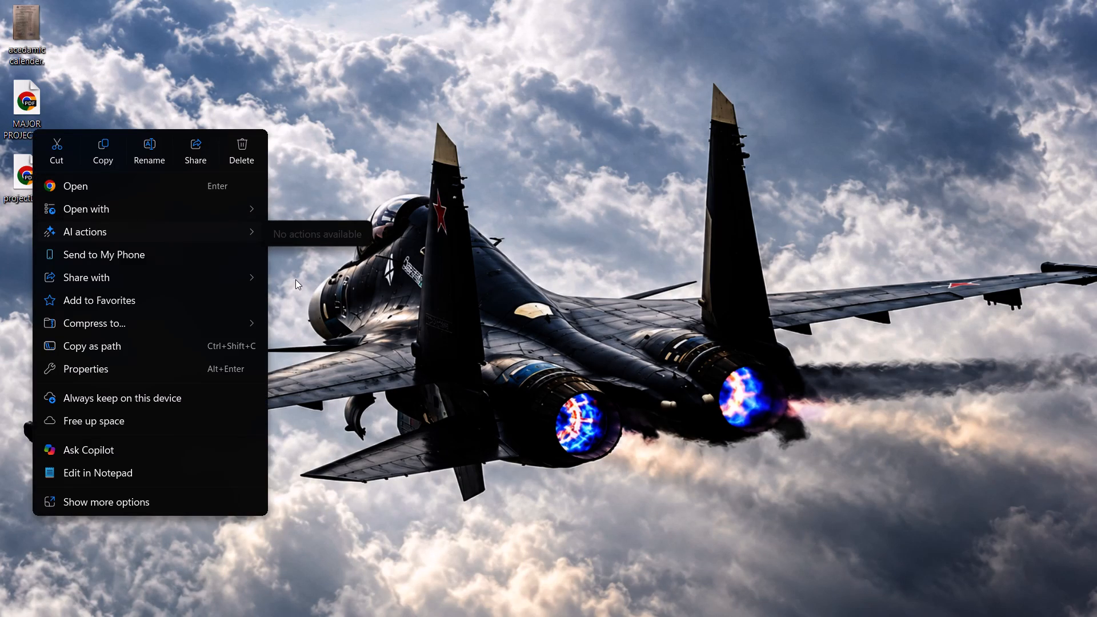
{"action": "left_click", "coordinate": [251, 211]}
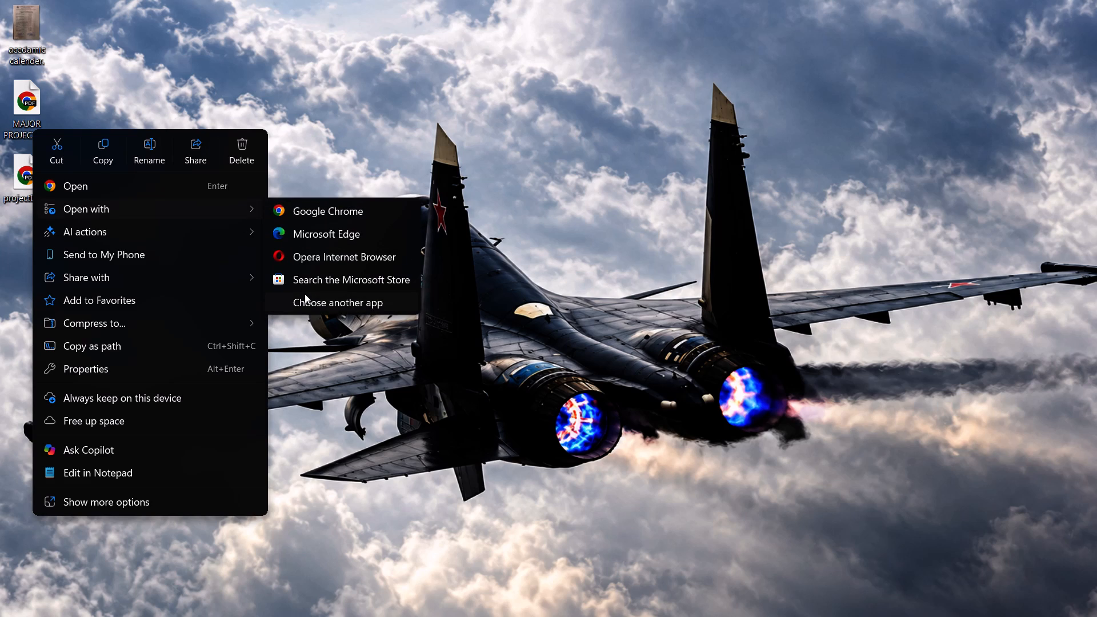
{"action": "left_click", "coordinate": [305, 294]}
{"action": "scroll", "coordinate": [413, 400], "scroll_direction": "down", "scroll_amount": 2}
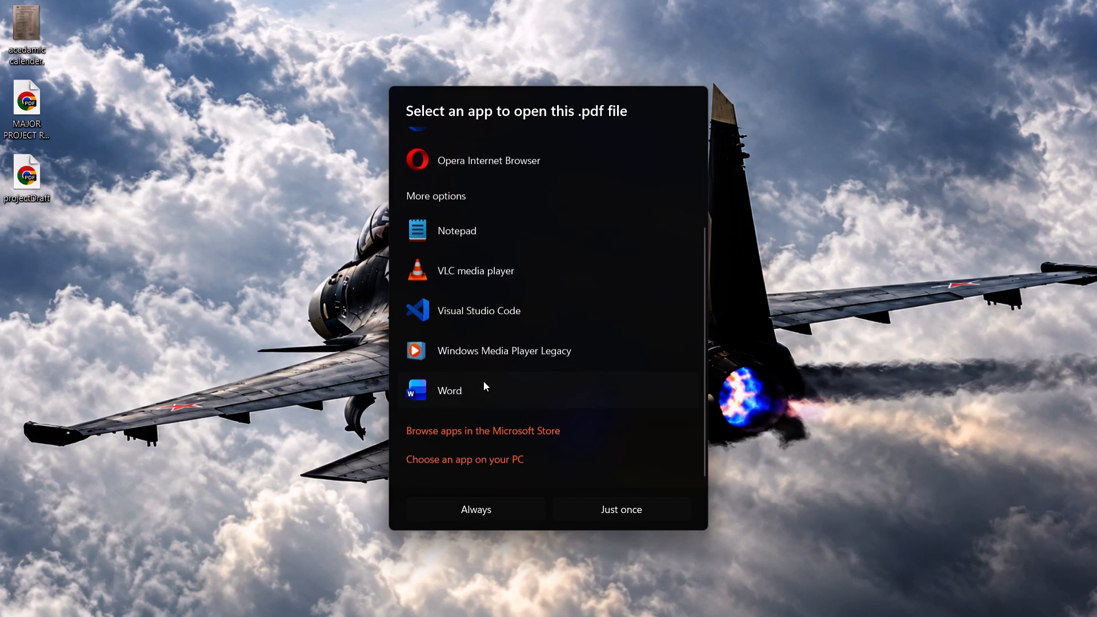
{"action": "double_click", "coordinate": [483, 381]}
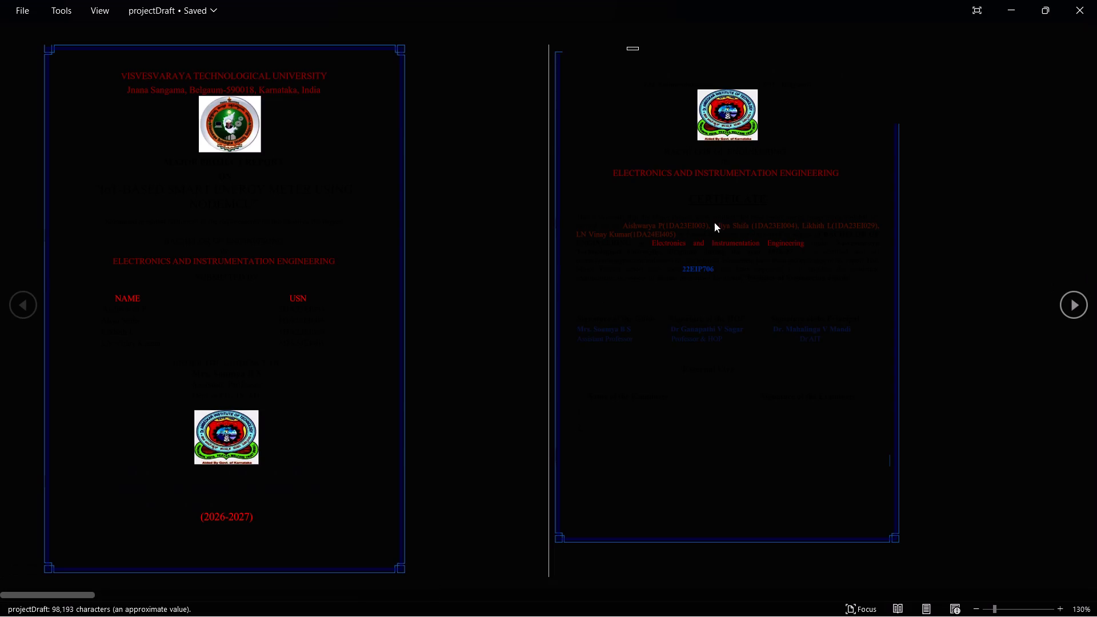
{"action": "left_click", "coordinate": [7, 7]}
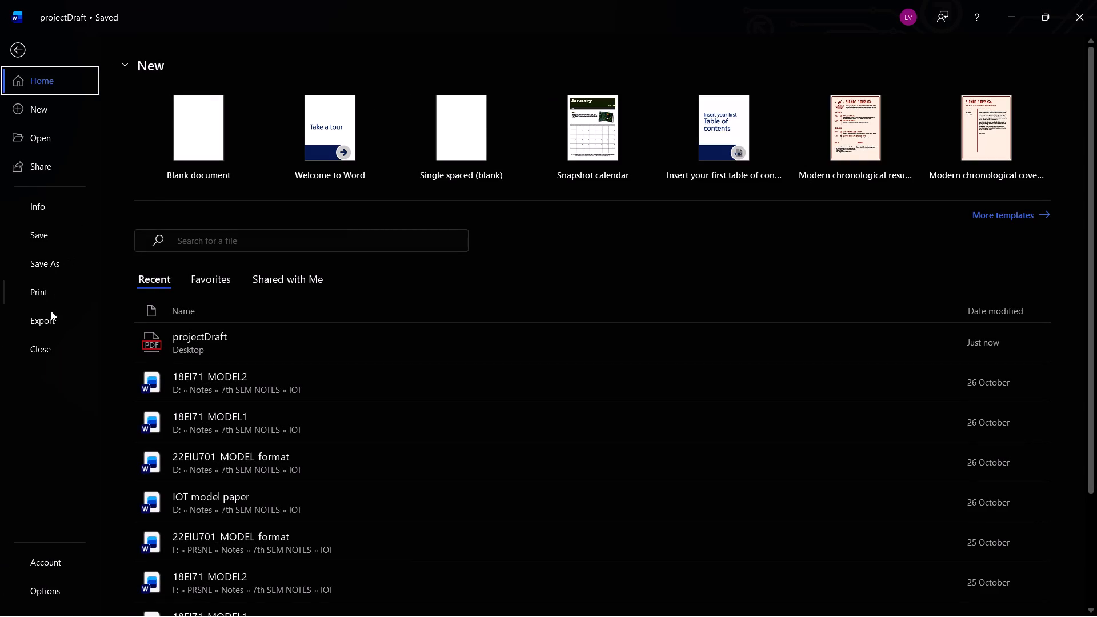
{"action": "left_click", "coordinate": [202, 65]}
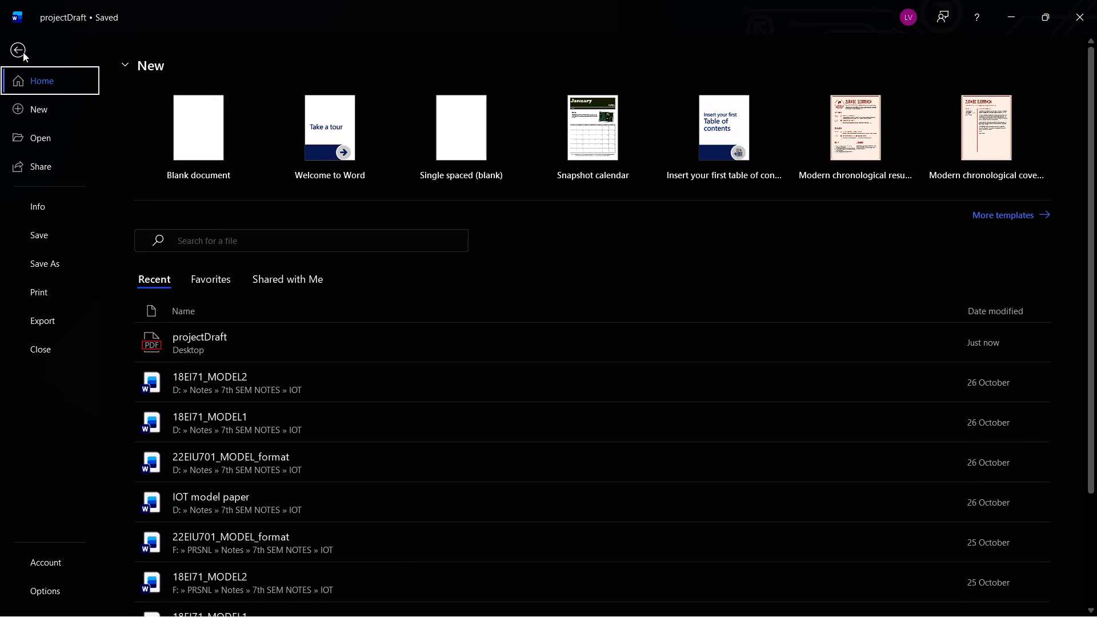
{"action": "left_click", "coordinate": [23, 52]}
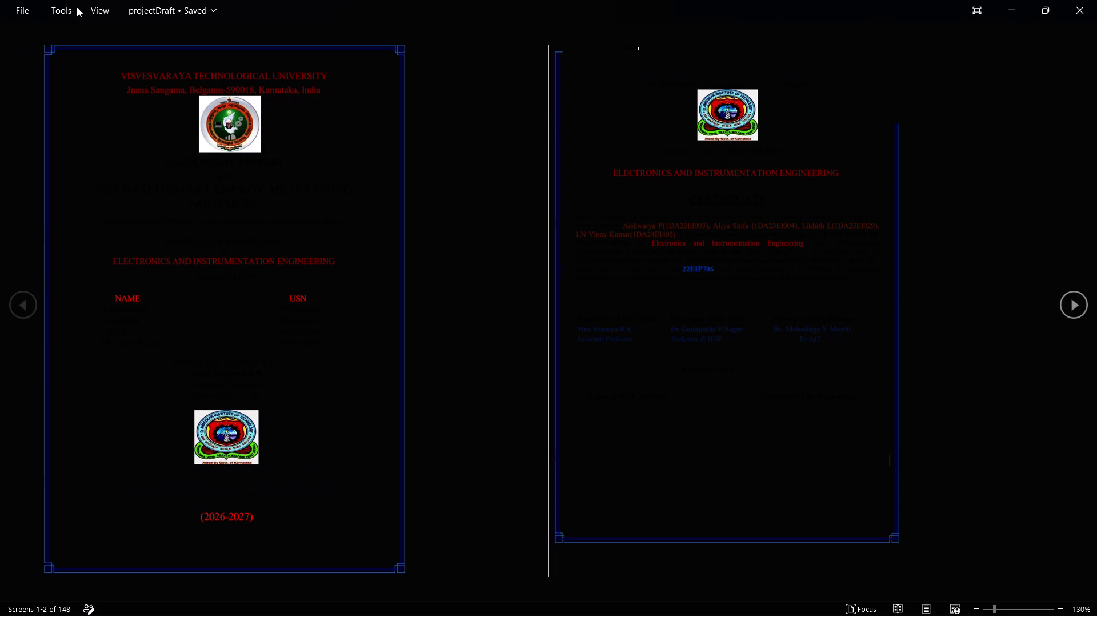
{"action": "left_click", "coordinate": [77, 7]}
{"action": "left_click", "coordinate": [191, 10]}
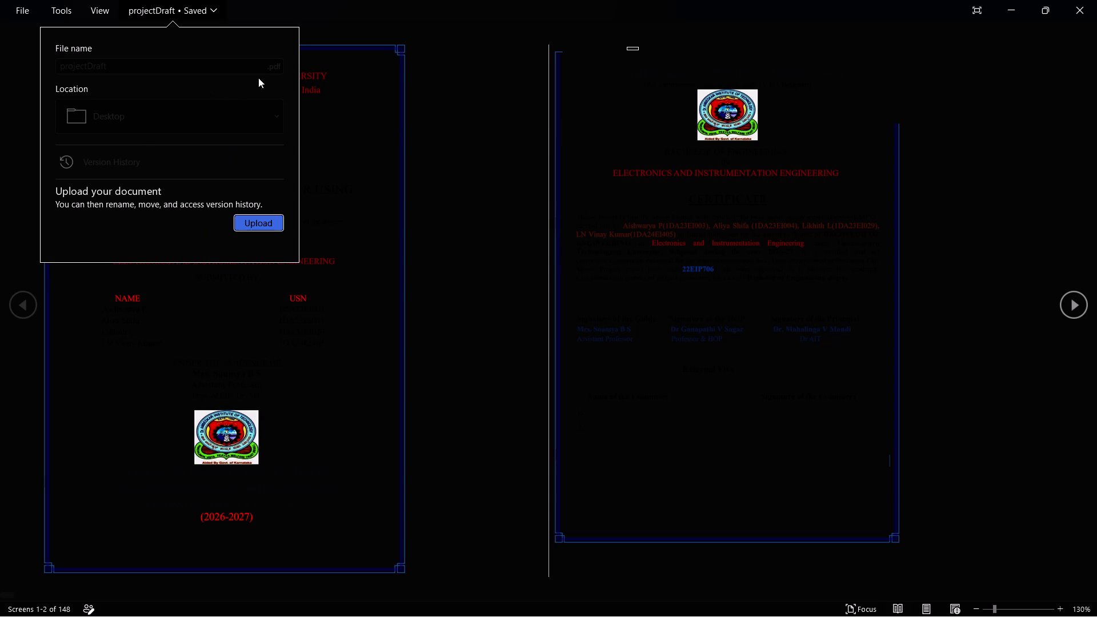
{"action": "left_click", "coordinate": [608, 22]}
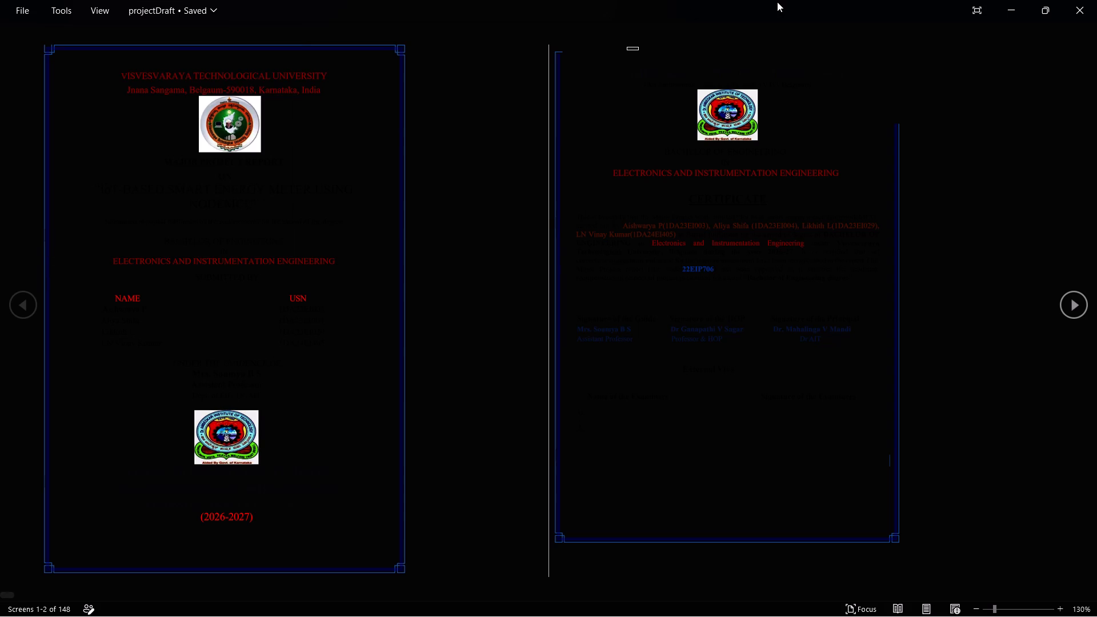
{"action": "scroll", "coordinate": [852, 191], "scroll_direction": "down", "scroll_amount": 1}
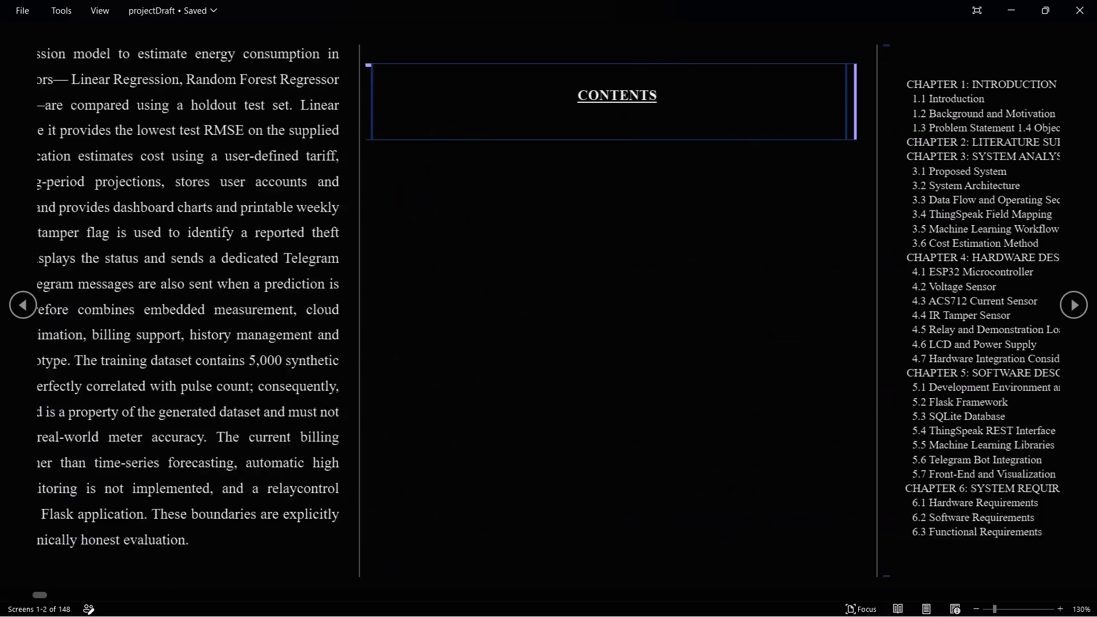
Examine projectDraft in Word from the contents pages to the start of Chapter 1, enlarge the bordered page image, and close the document.
{"action": "scroll", "coordinate": [852, 191], "scroll_direction": "down", "scroll_amount": 2}
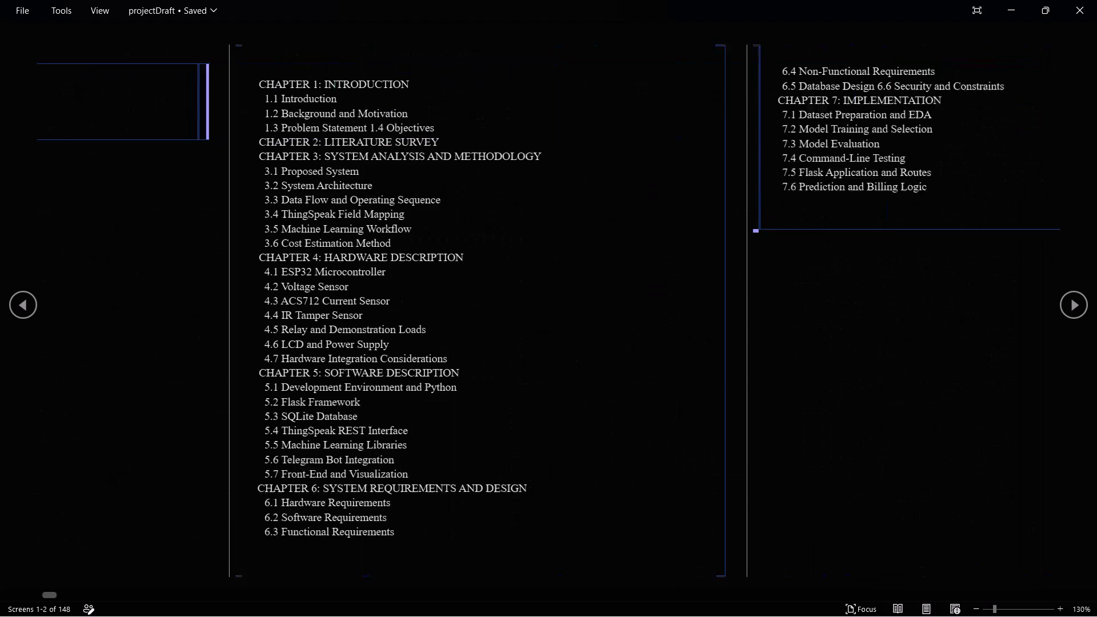
{"action": "scroll", "coordinate": [852, 191], "scroll_direction": "down", "scroll_amount": 1}
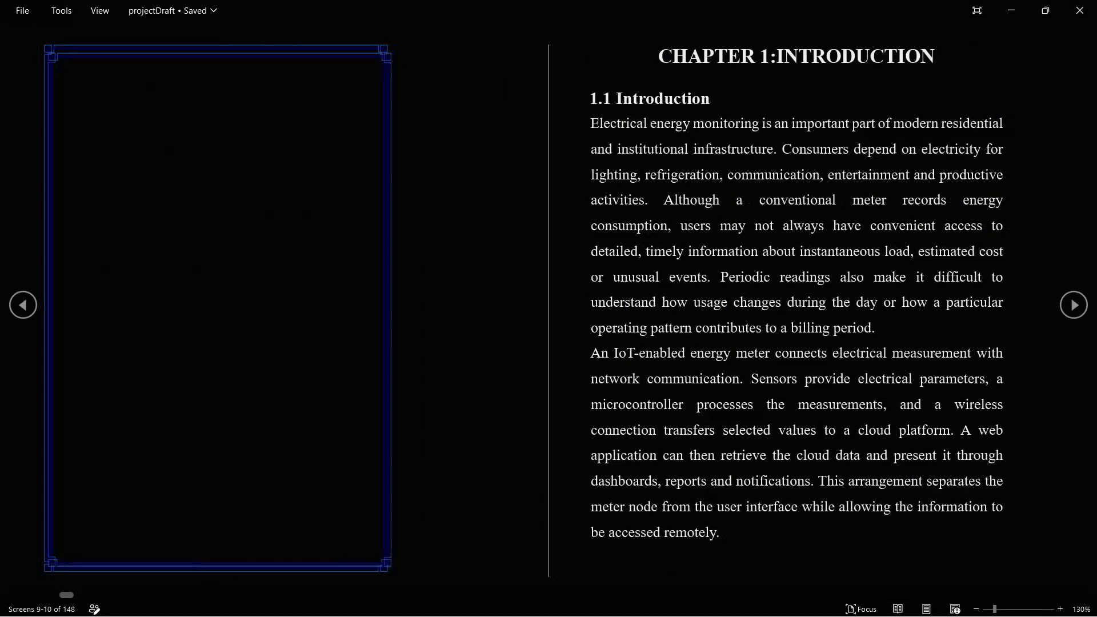
{"action": "double_click", "coordinate": [370, 41]}
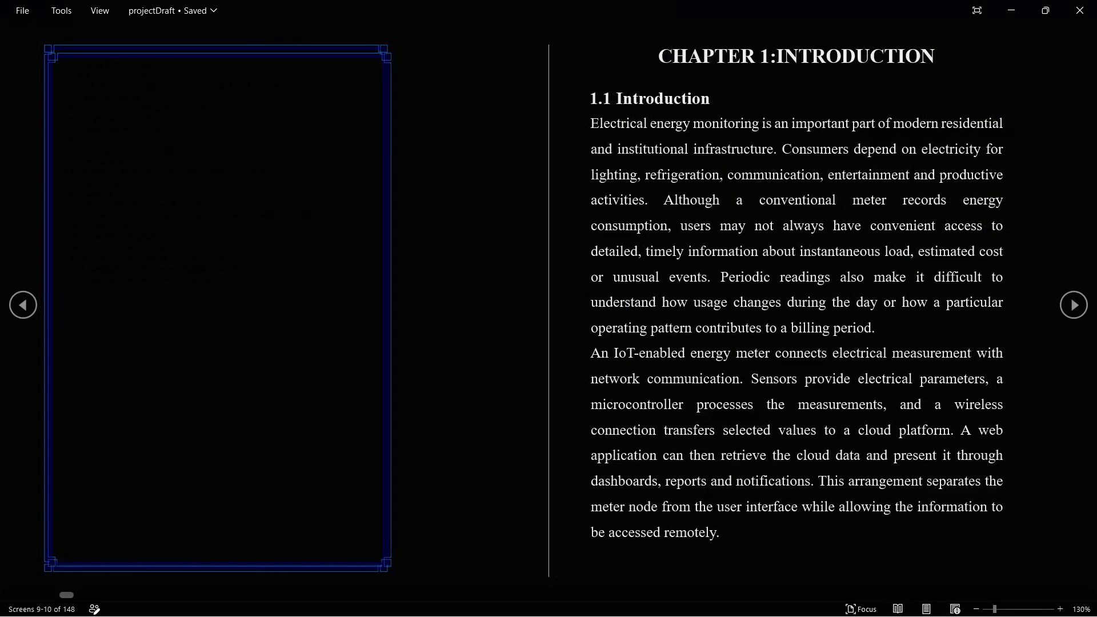
{"action": "left_click", "coordinate": [370, 54]}
{"action": "left_click", "coordinate": [370, 54]}
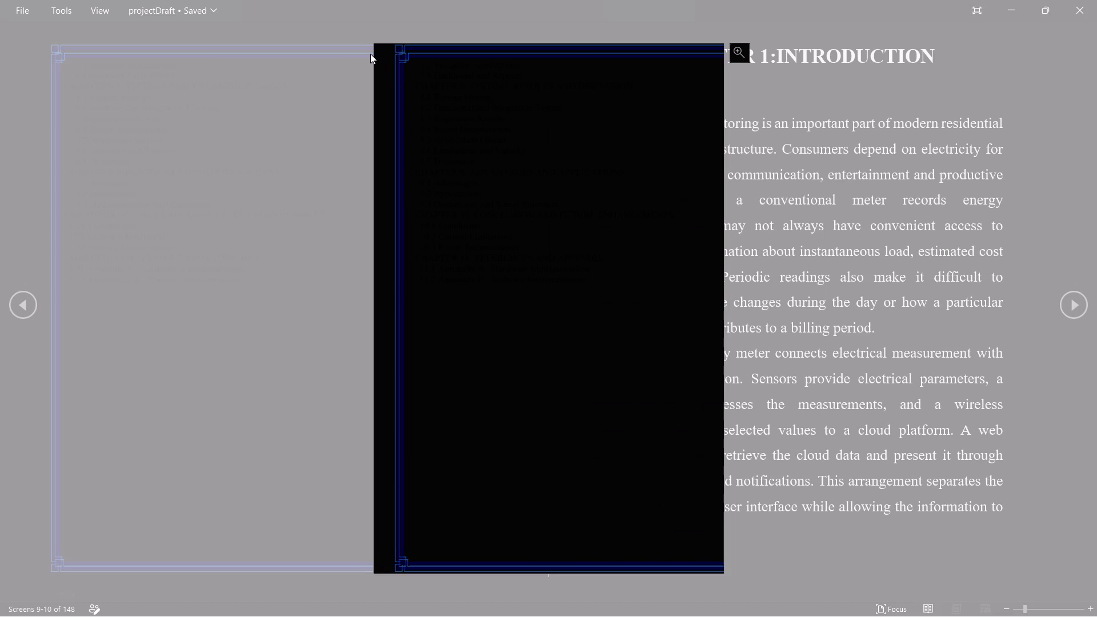
{"action": "left_click", "coordinate": [856, 94]}
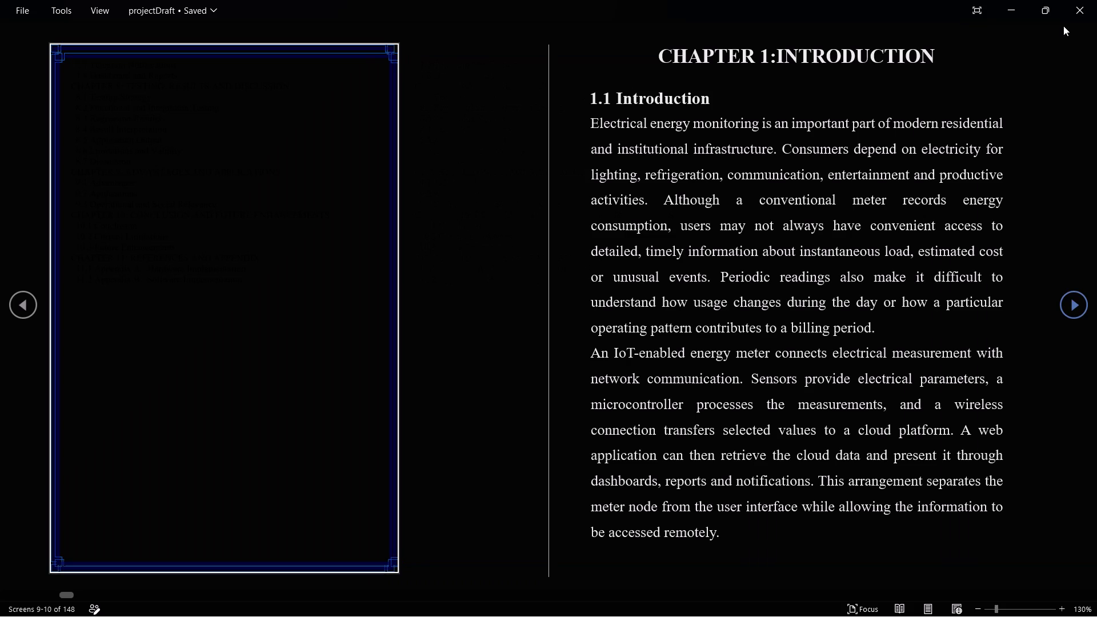
{"action": "left_click", "coordinate": [1090, 6]}
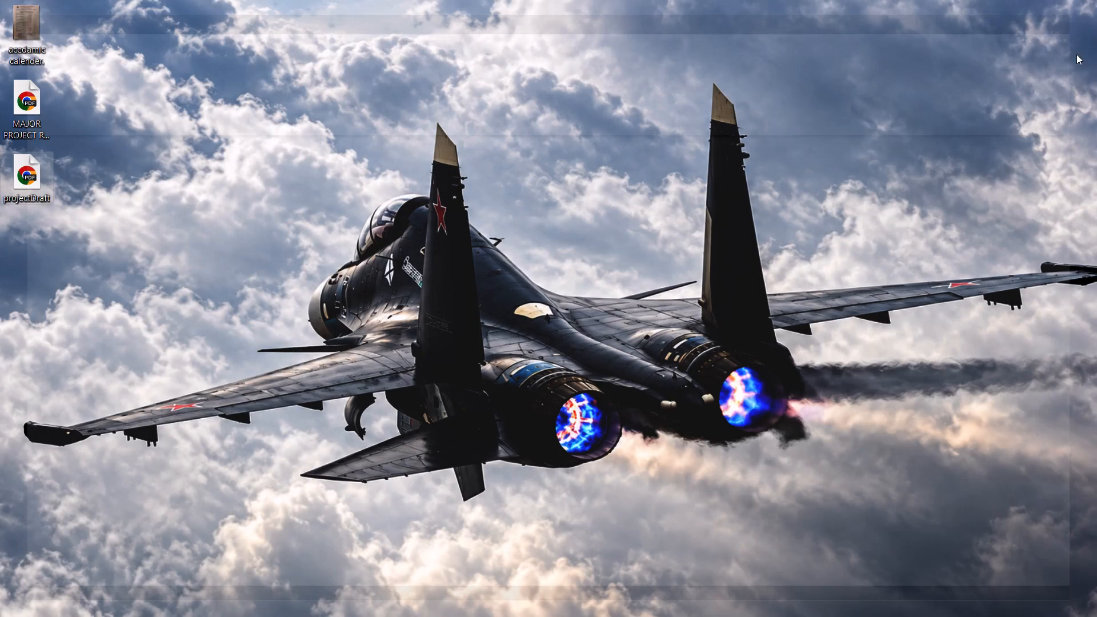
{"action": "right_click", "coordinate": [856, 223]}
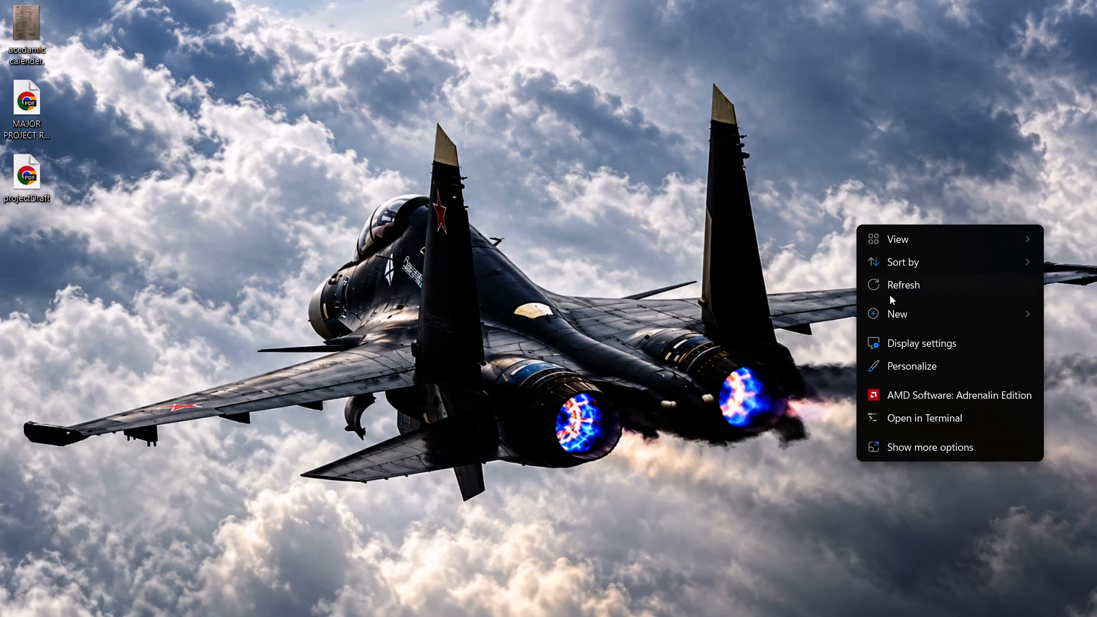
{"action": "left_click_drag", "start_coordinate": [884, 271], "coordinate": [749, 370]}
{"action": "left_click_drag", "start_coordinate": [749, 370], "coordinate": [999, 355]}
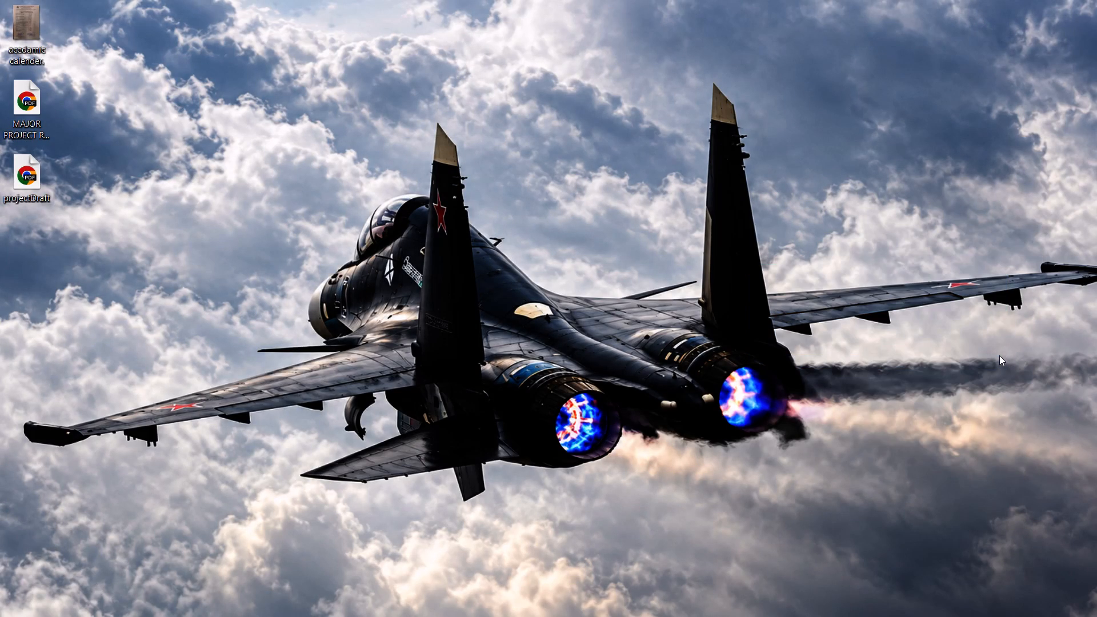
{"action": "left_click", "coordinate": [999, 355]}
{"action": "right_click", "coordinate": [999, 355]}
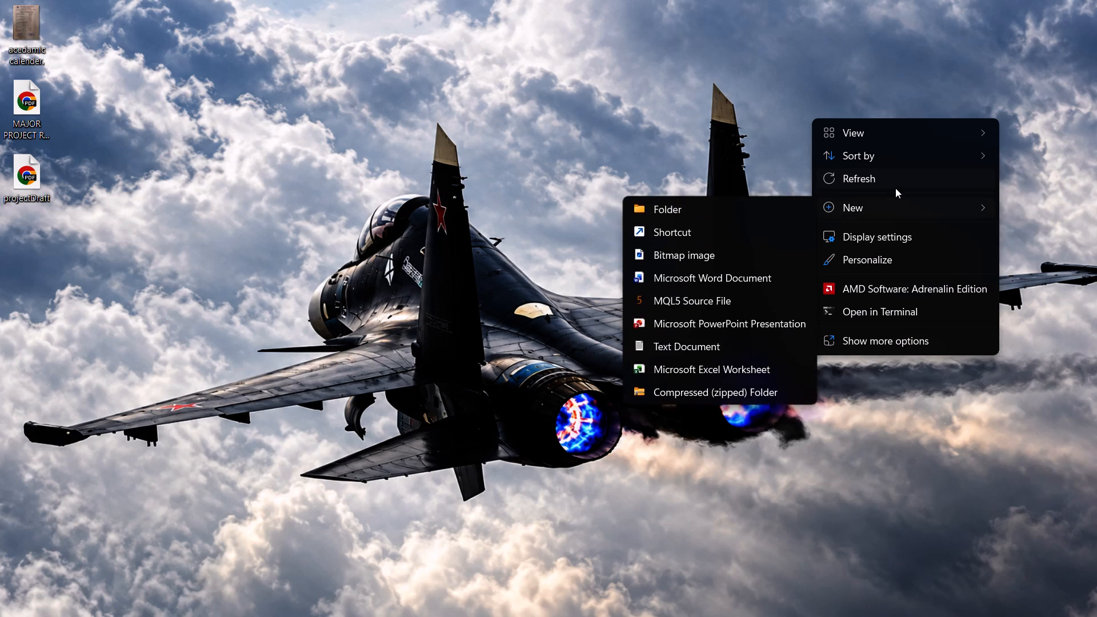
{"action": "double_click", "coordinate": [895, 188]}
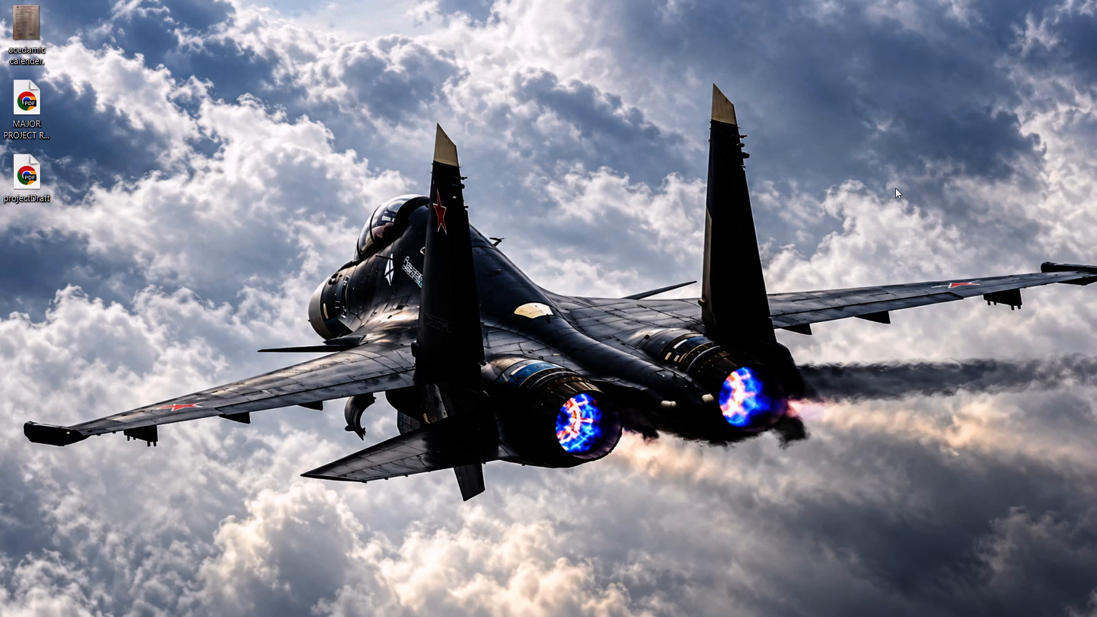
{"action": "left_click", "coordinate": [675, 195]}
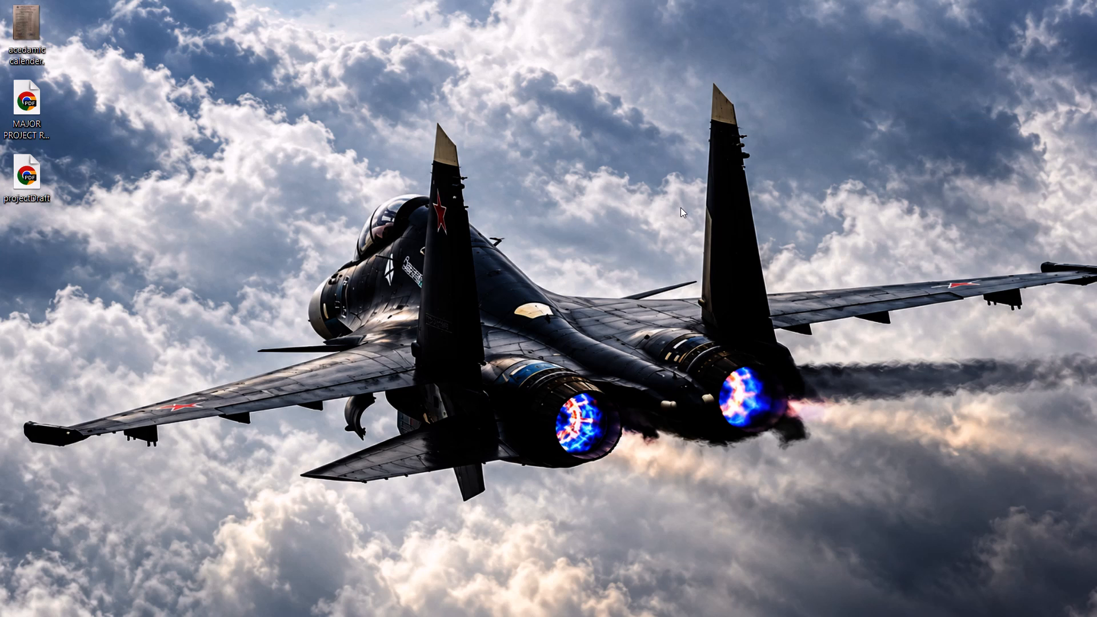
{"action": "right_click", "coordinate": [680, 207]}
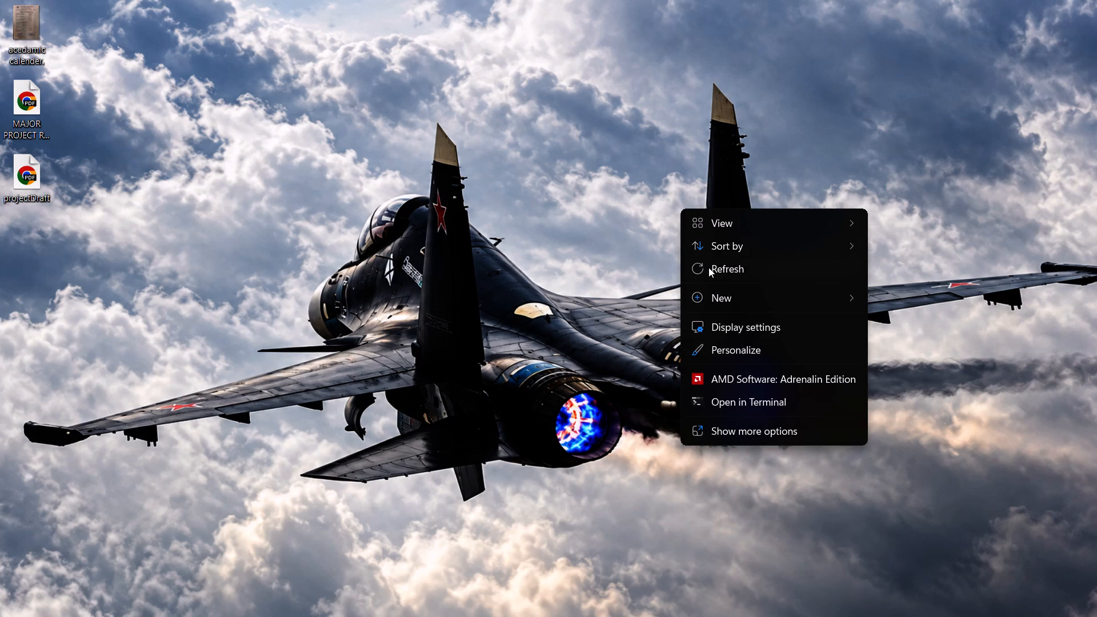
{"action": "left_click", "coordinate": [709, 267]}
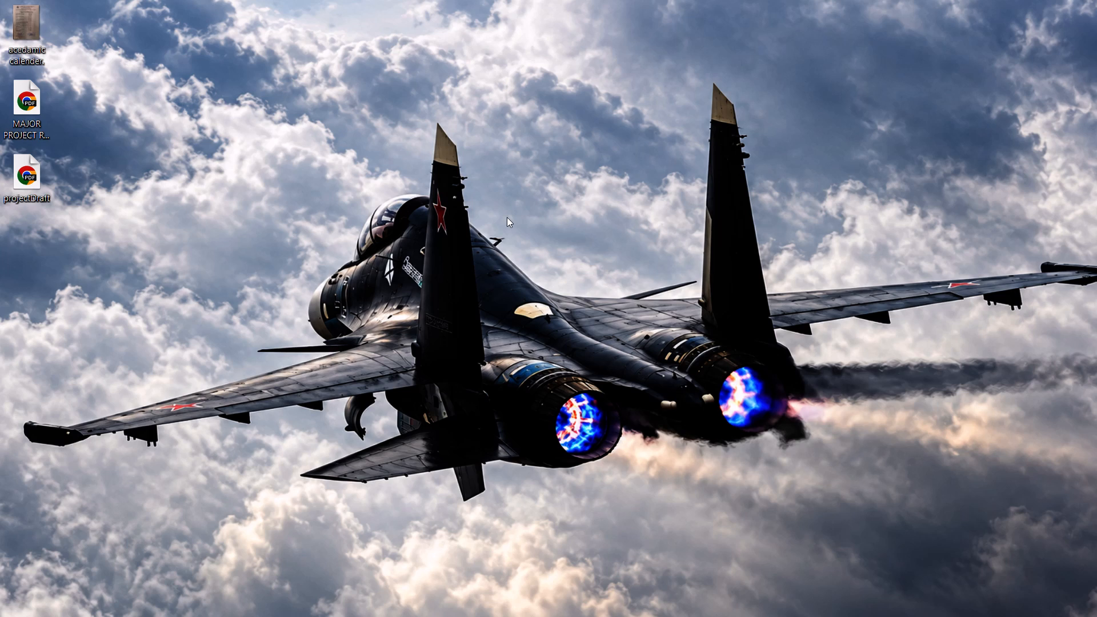